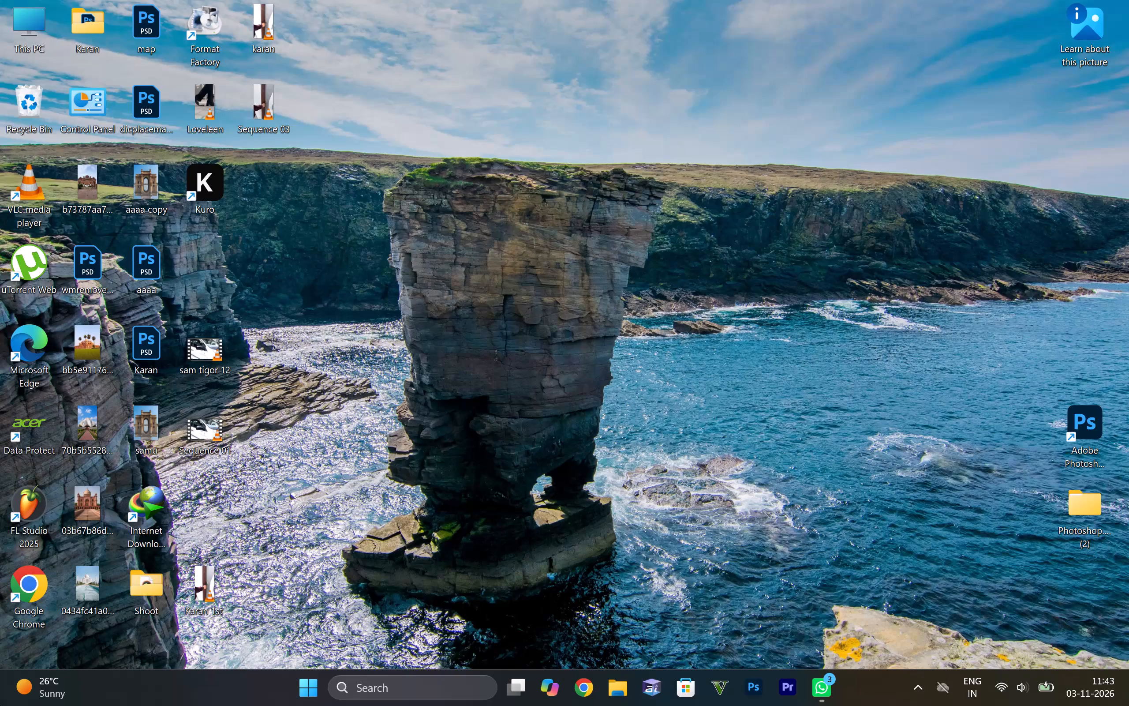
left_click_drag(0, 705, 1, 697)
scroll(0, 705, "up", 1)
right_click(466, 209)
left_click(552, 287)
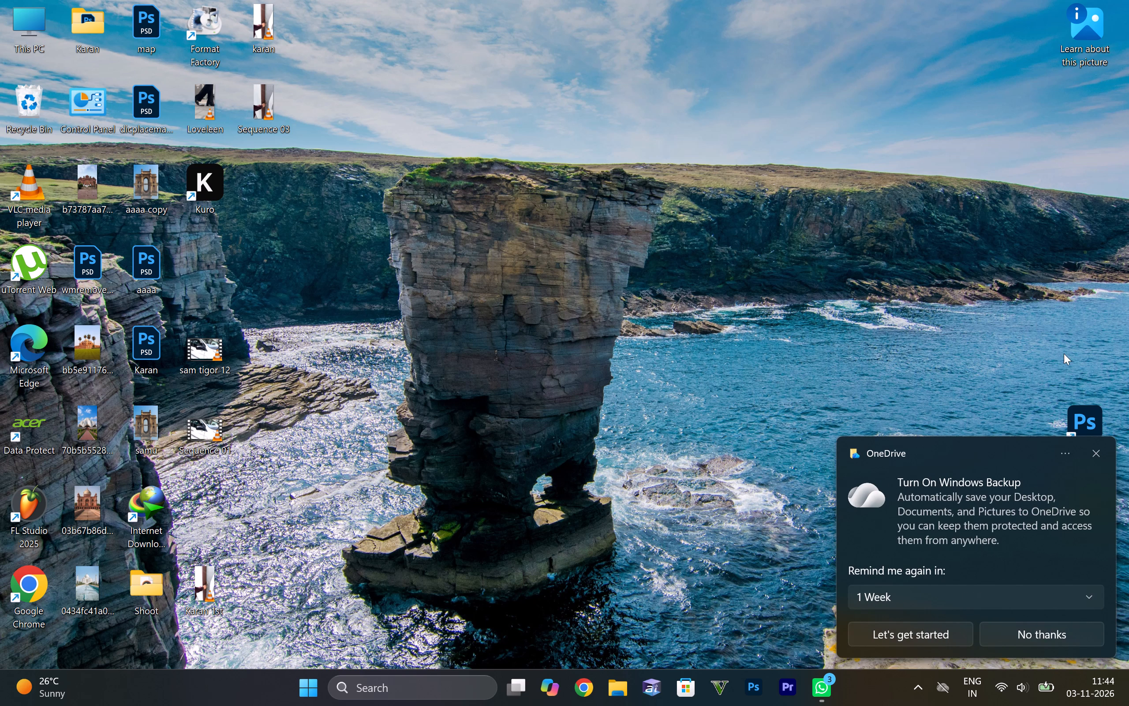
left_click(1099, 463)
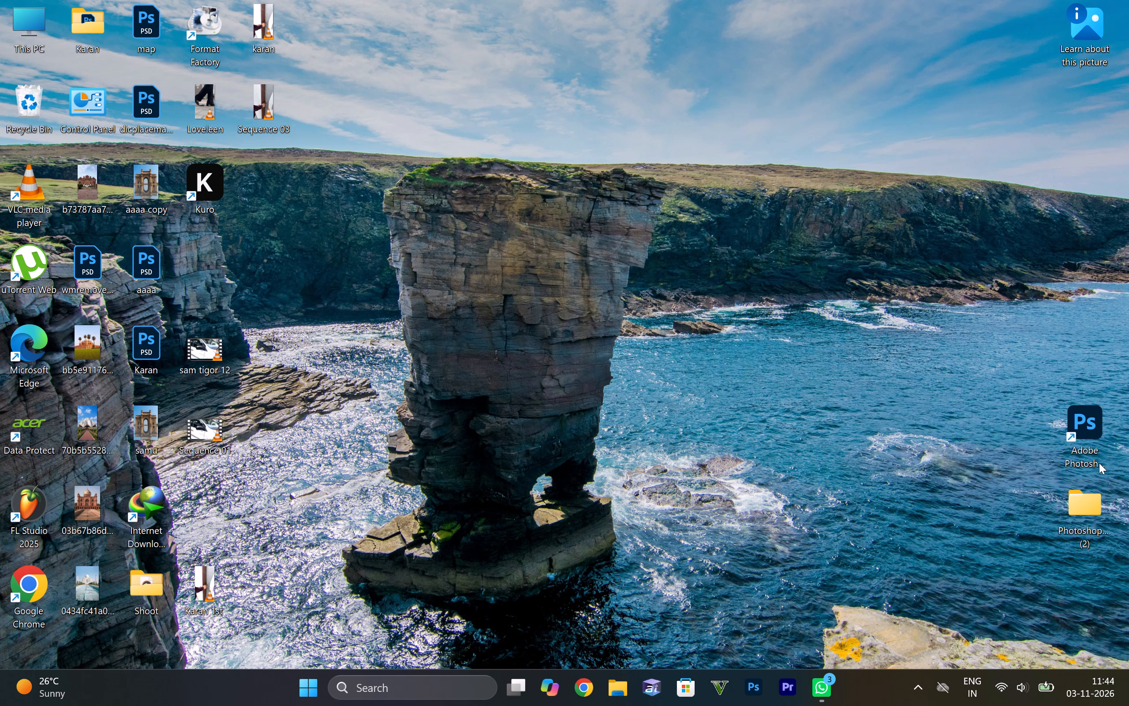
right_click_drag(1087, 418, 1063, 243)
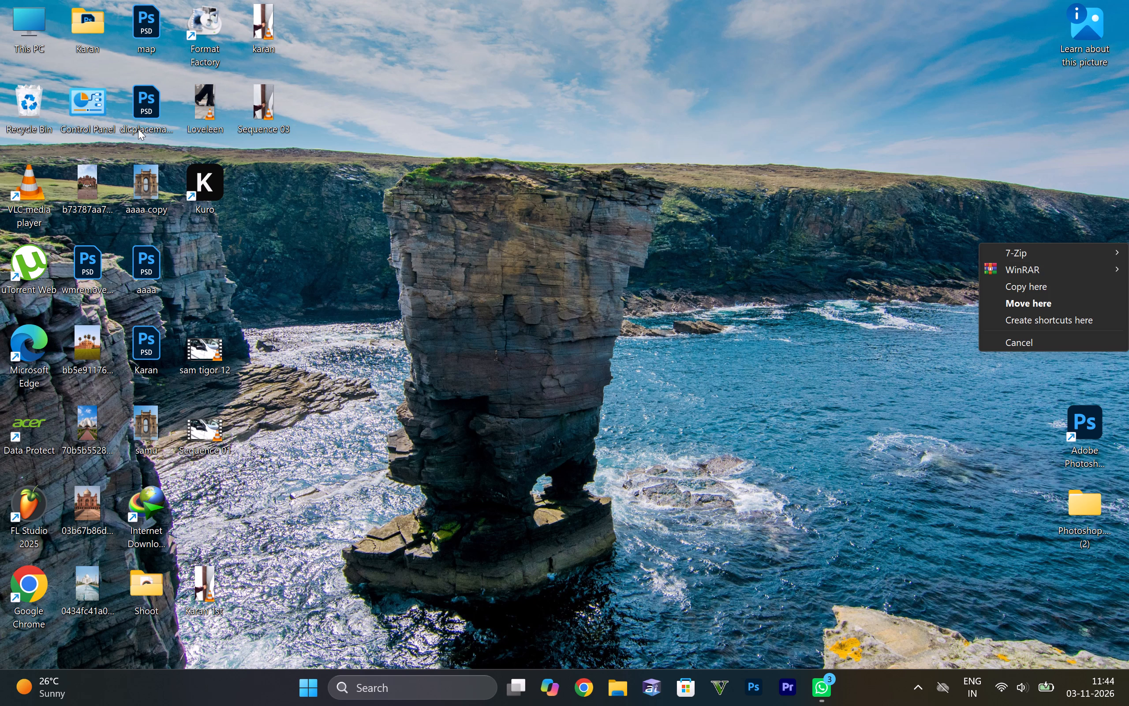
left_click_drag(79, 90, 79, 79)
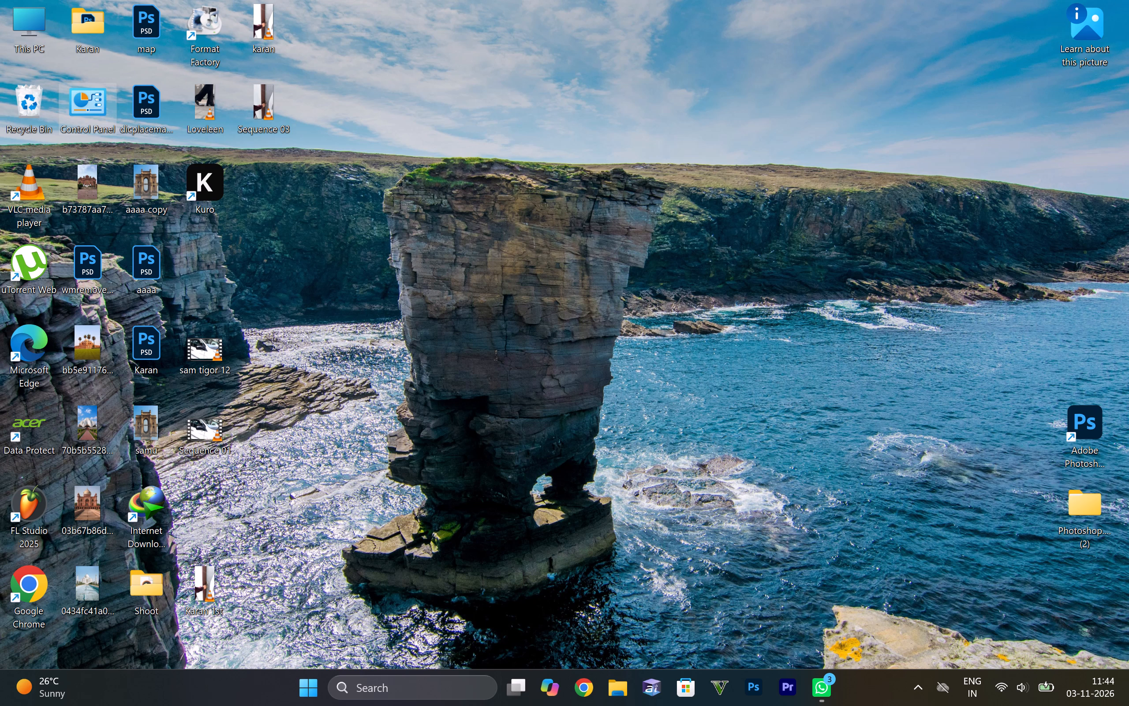
Launch Adobe Premiere from the desktop.
double_click(791, 691)
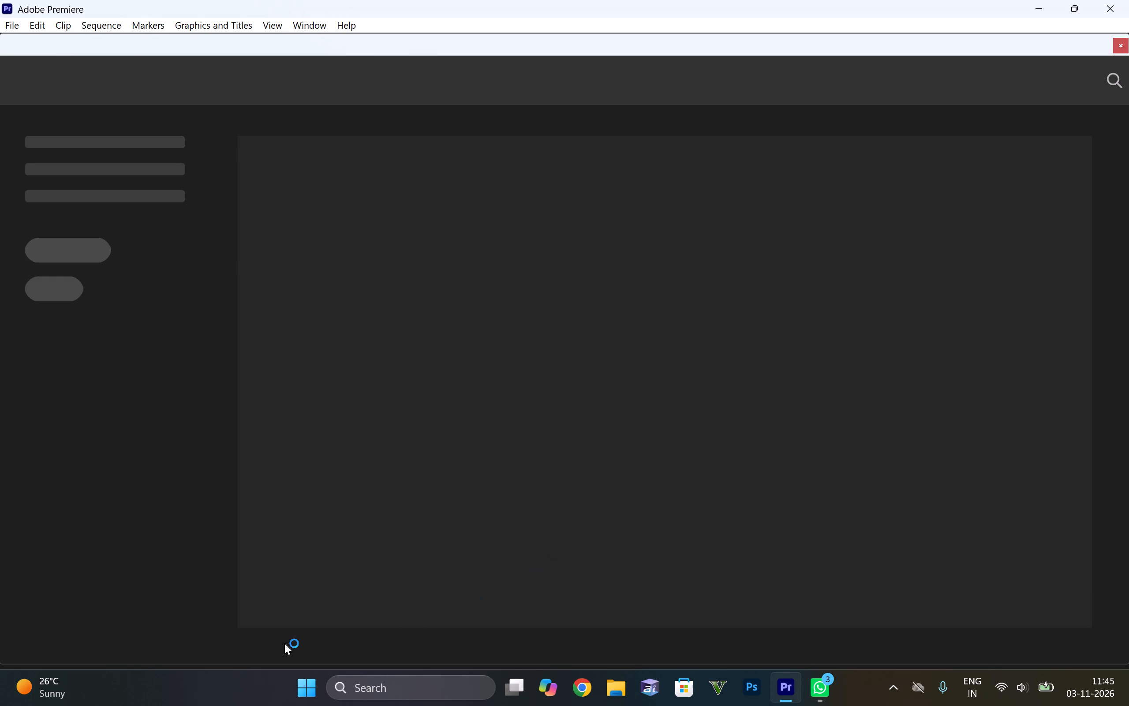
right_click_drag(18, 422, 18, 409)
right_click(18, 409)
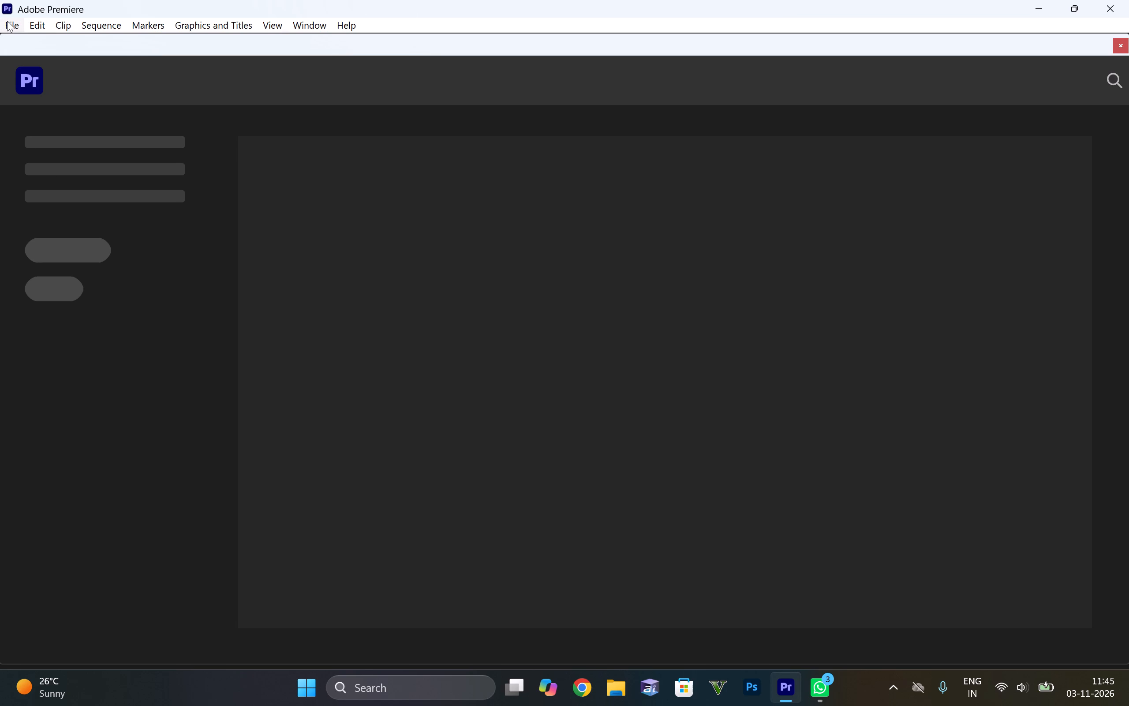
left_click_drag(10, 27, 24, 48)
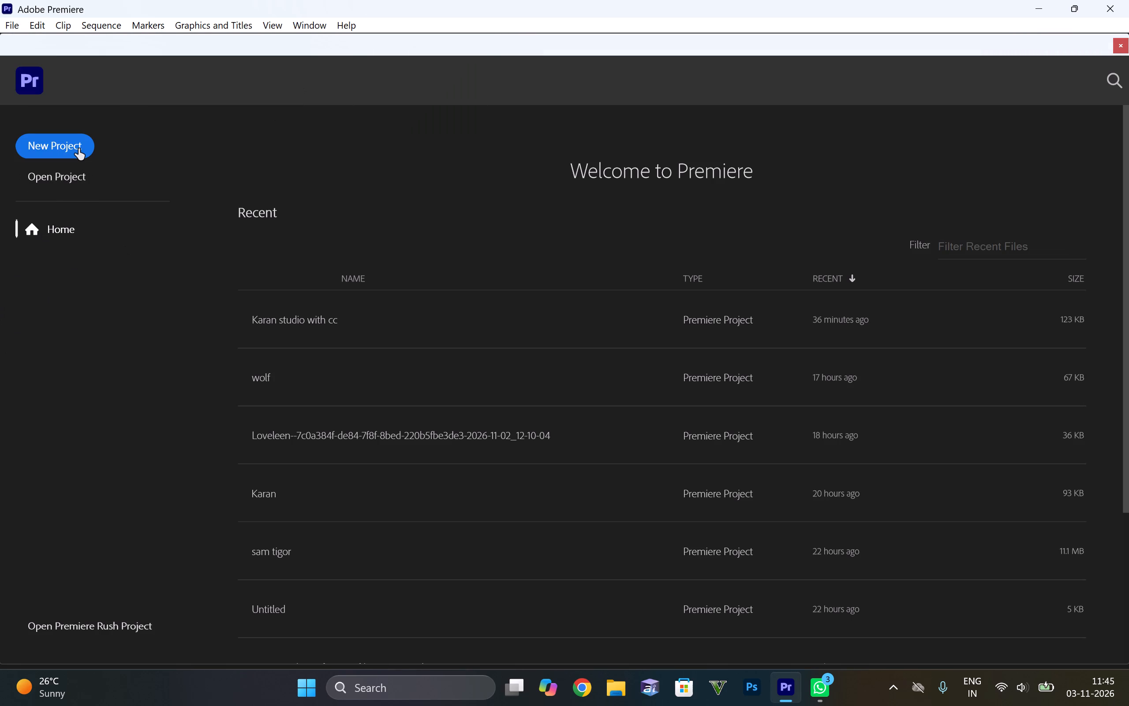
Start a new project and clear the default text from its project name.
left_click(79, 149)
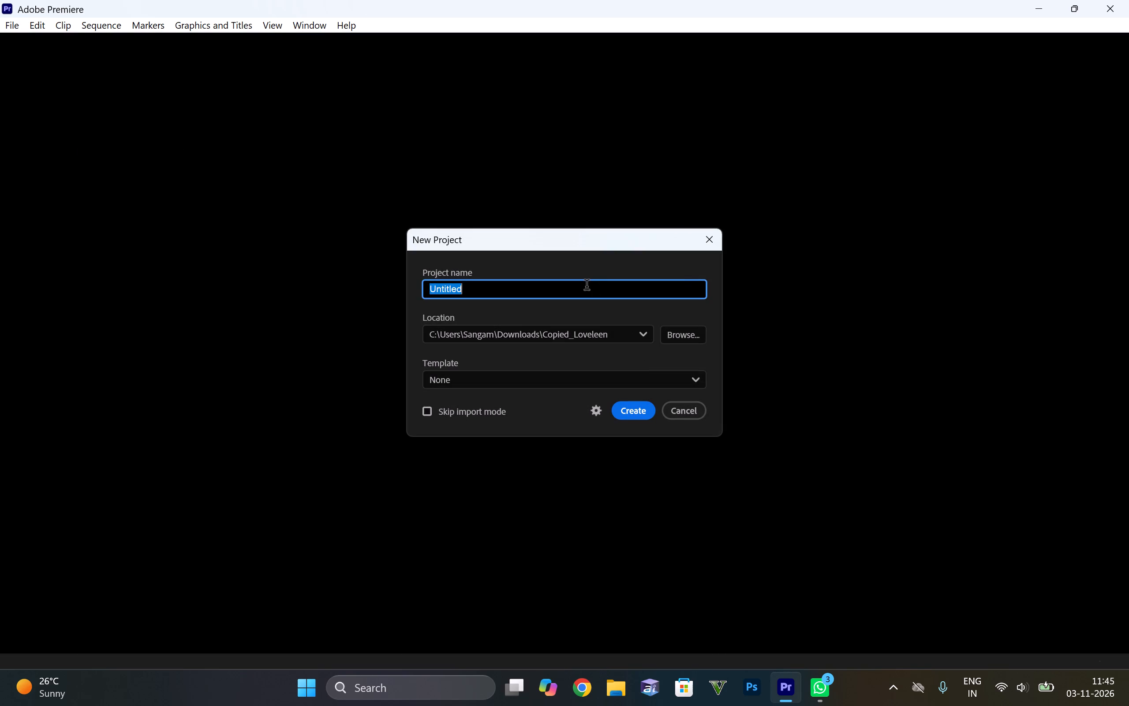
left_click(587, 286)
key("BackSpace")
key("BackSpace")
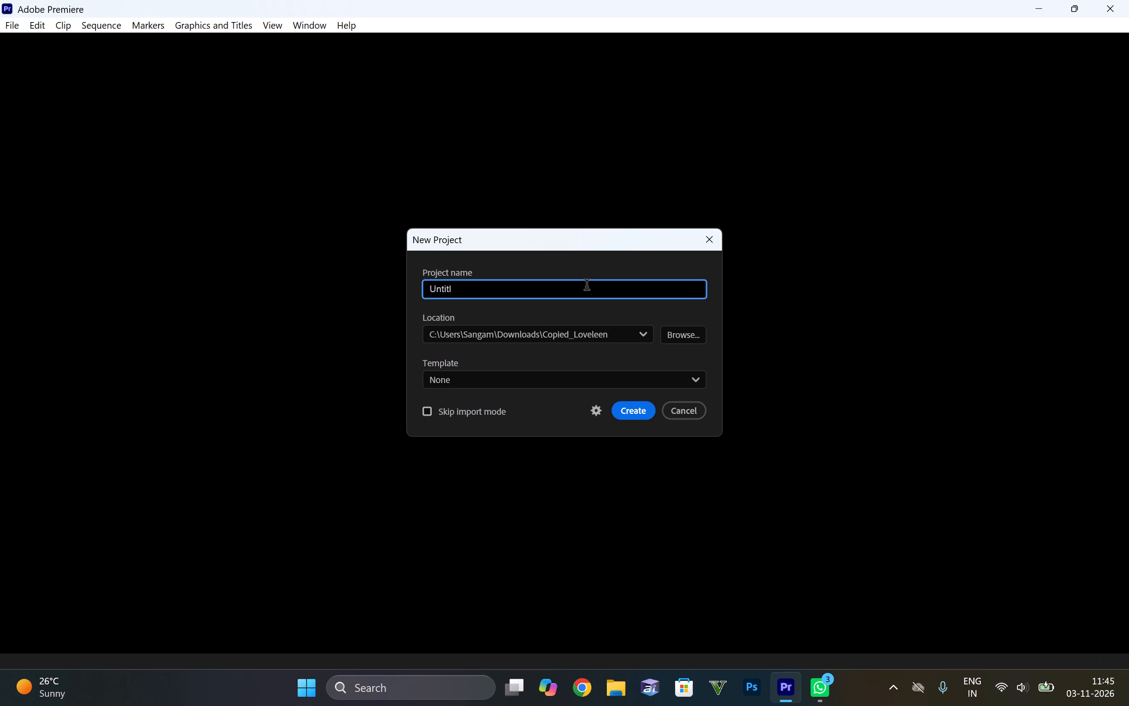
key("BackSpace")
key("BackSpace")
key("BackSpace")
key("BackSpace")
key("BackSpace")
key("BackSpace")
key("BackSpace")
key("BackSpace")
key("BackSpace")
key("BackSpace")
key("BackSpace")
key("BackSpace")
key("BackSpace")
key("BackSpace")
key("BackSpace")
key("BackSpace")
key("BackSpace")
key("BackSpace")
key("BackSpace")
key("BackSpace")
key("BackSpace")
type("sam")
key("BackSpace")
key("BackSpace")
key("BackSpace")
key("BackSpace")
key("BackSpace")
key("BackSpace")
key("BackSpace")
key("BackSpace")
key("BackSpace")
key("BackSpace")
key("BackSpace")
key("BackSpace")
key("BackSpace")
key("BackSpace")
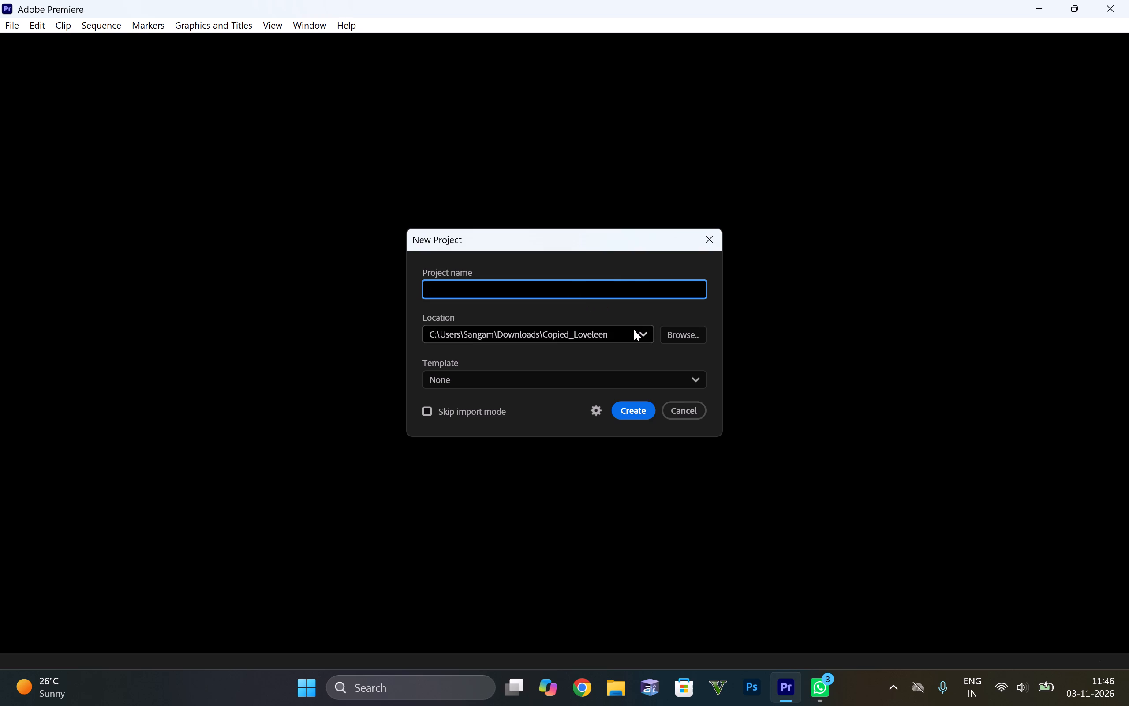
Set the new project's location to D:\Premier Pro\Adobe Premiere Pro Auto-Save and try to create the project with the name left blank.
left_click_drag(634, 330, 623, 330)
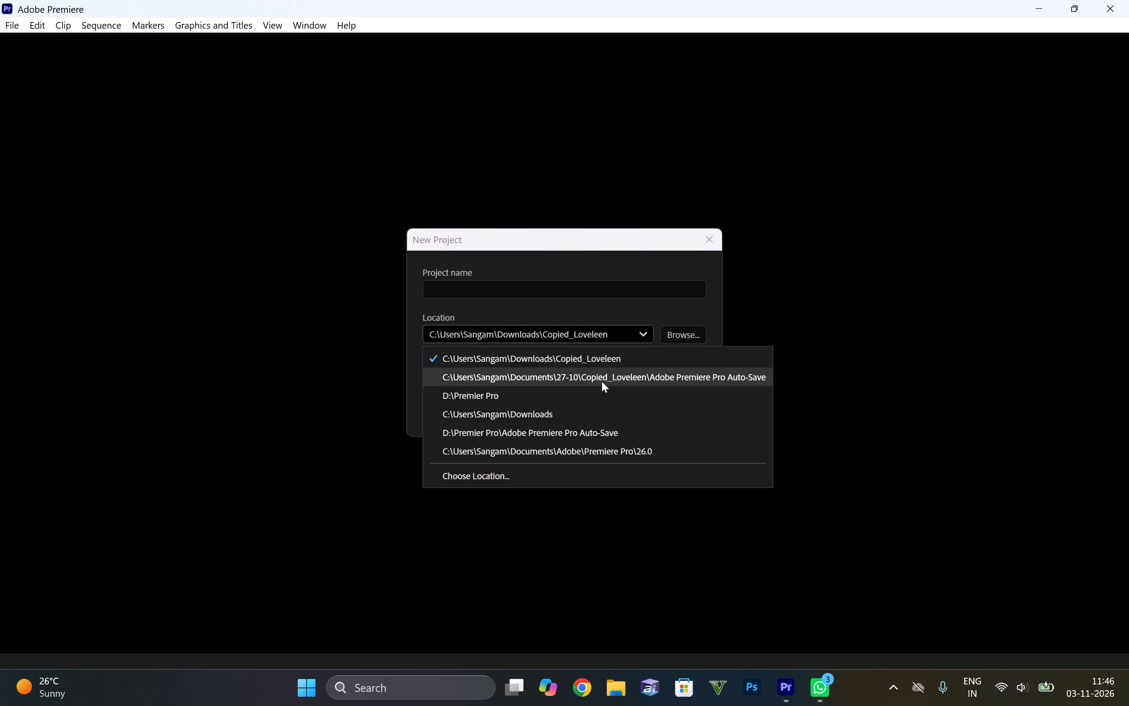
scroll(602, 381, "down", 3)
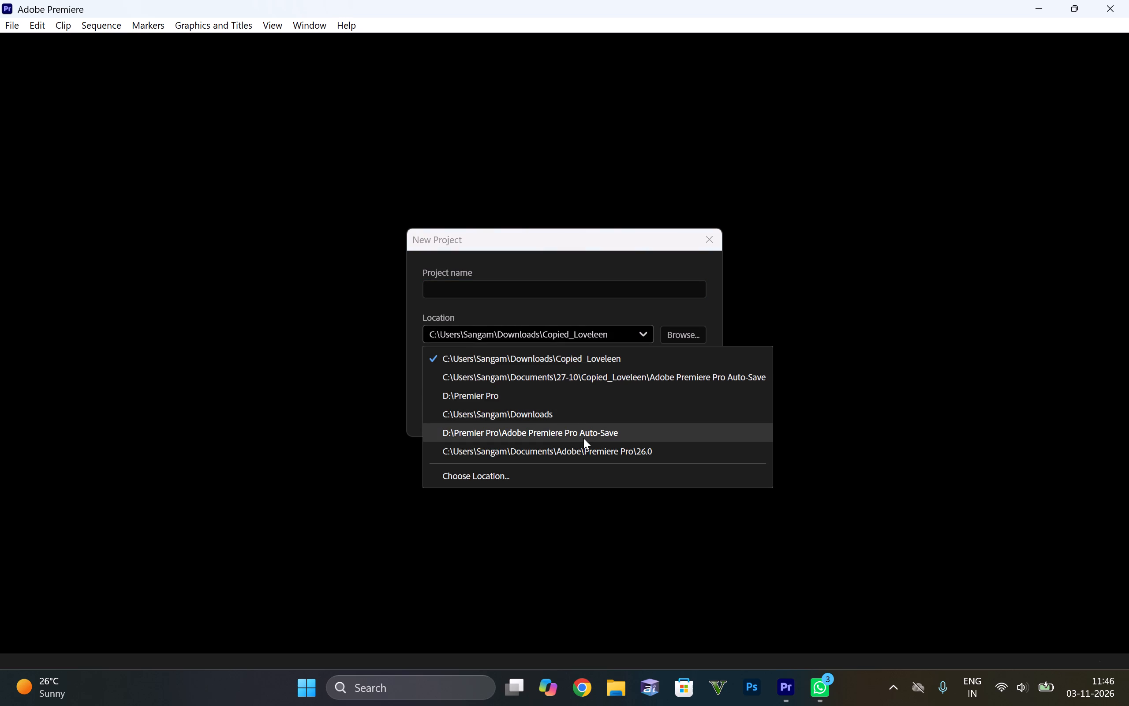
left_click(583, 438)
left_click(621, 413)
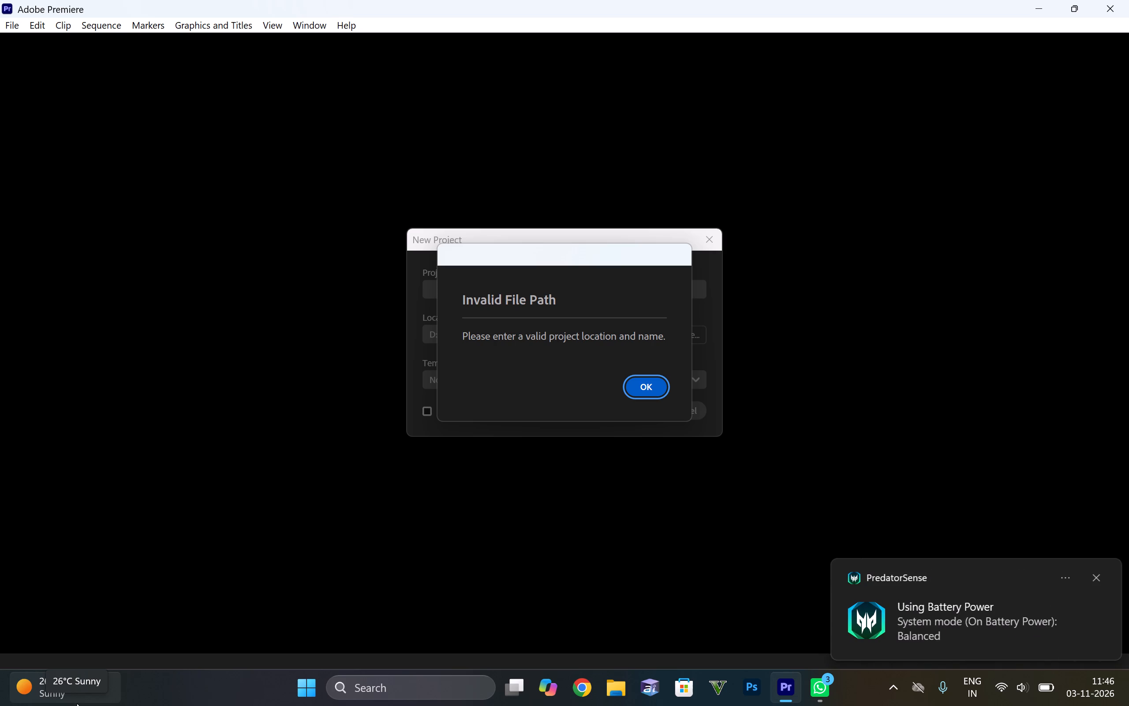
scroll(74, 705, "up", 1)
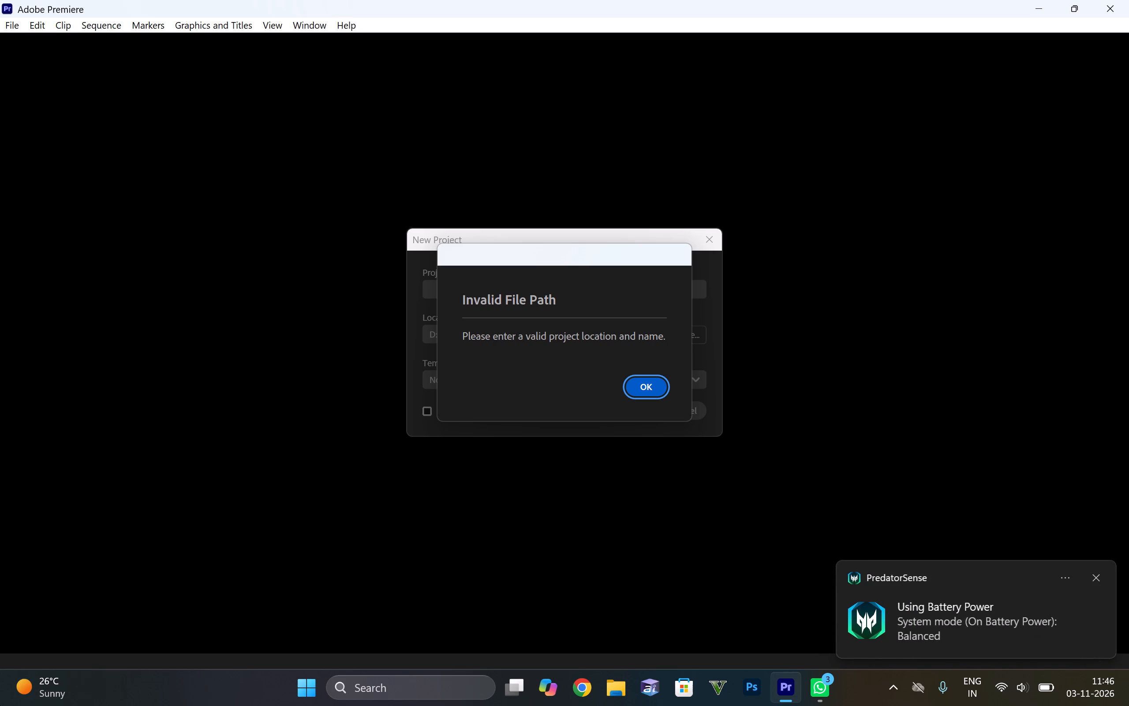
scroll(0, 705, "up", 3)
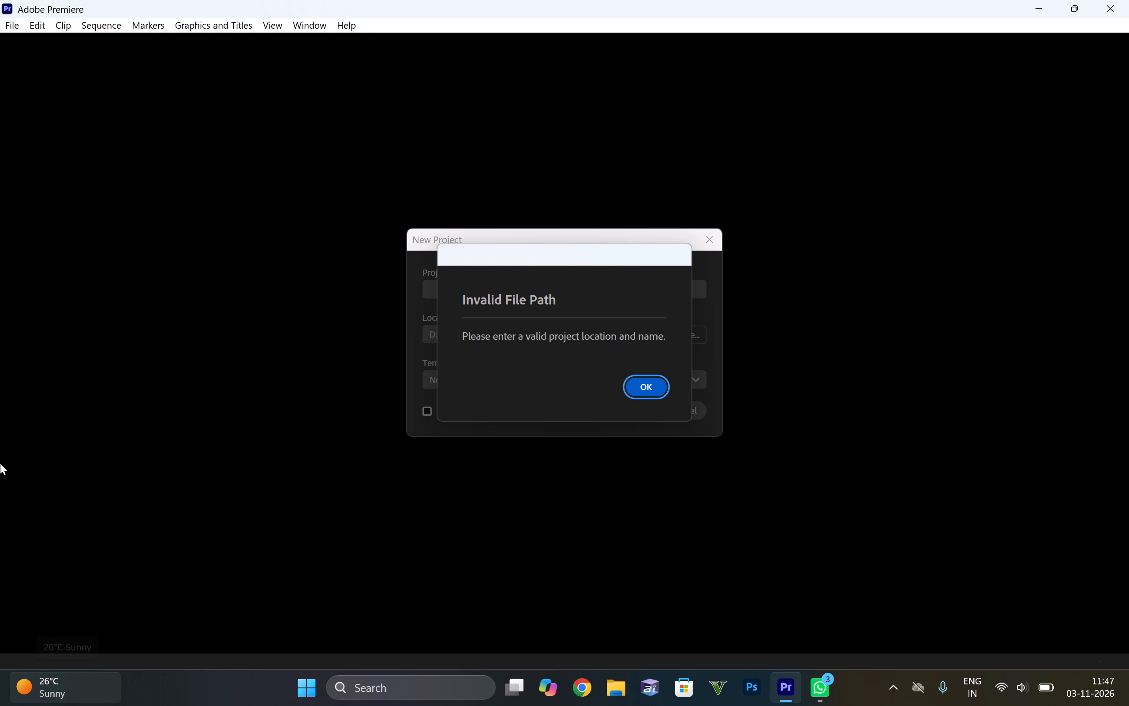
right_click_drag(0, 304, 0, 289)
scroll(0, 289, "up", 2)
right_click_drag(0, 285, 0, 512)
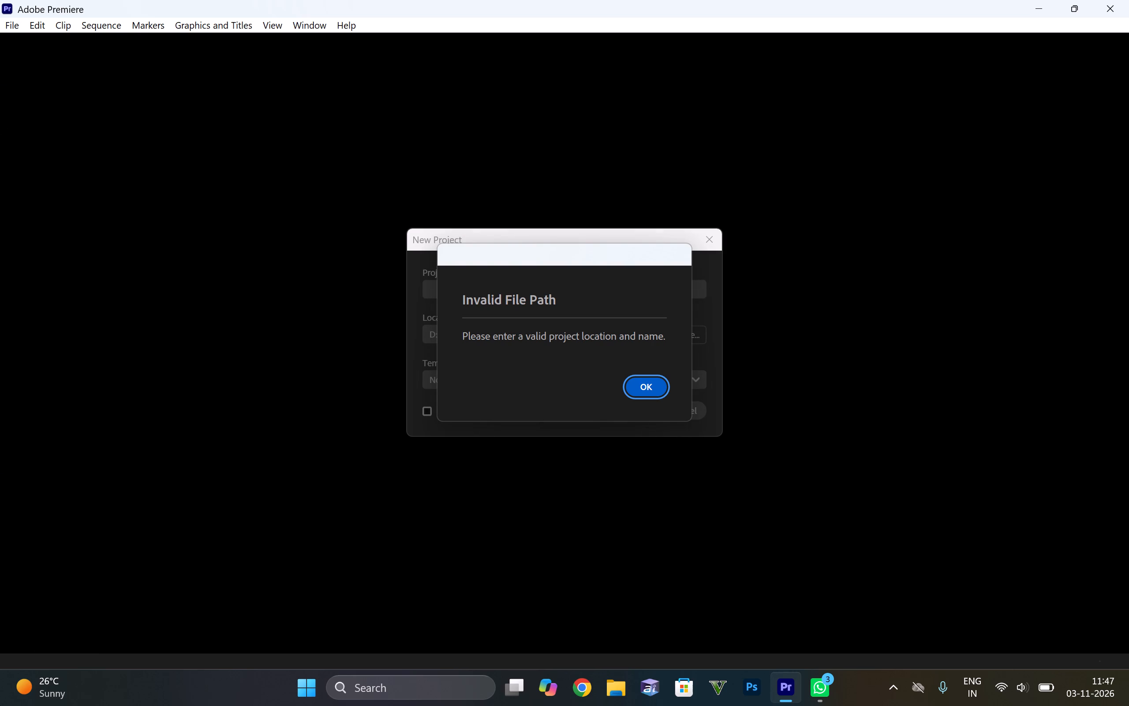
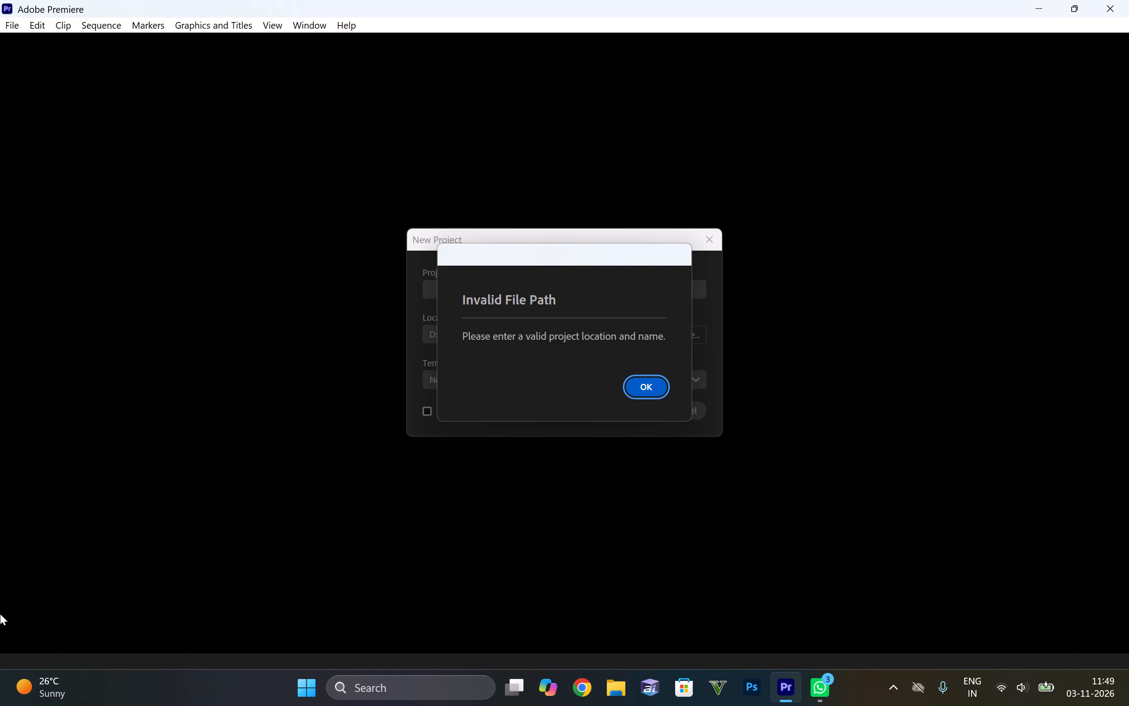
Dismiss the invalid file path alert and close the New Project dialog without creating a project.
right_click_drag(0, 617, 4, 621)
right_click(1105, 3)
left_click(1105, 3)
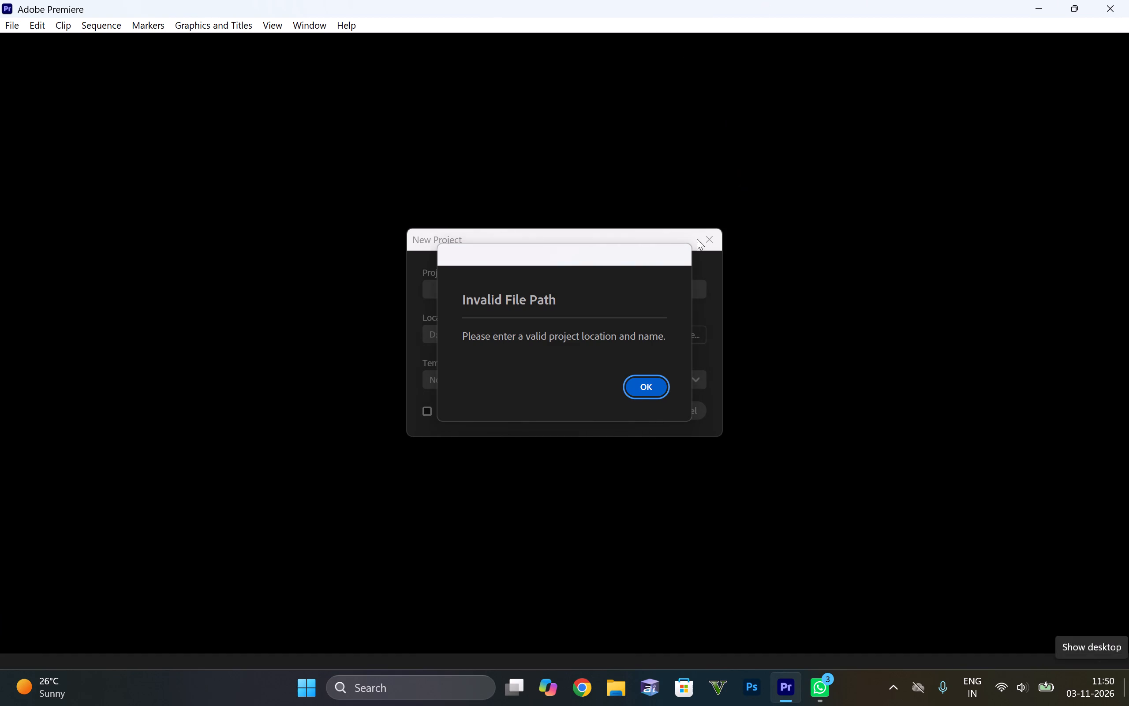
left_click(651, 376)
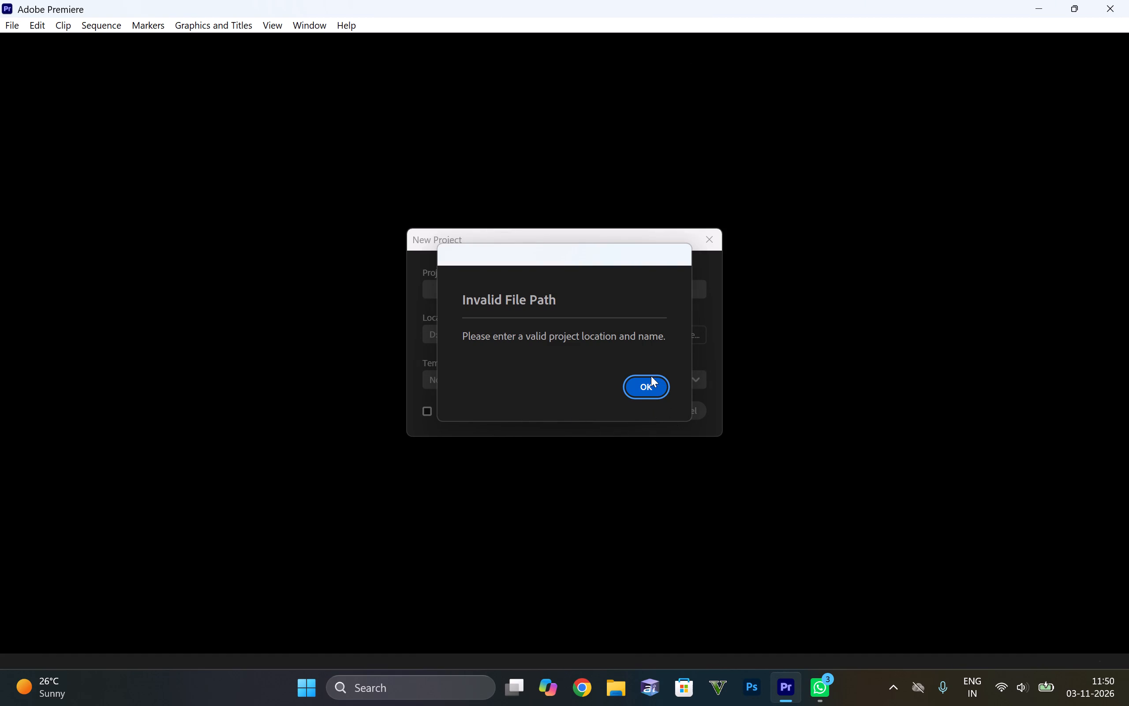
left_click(646, 380)
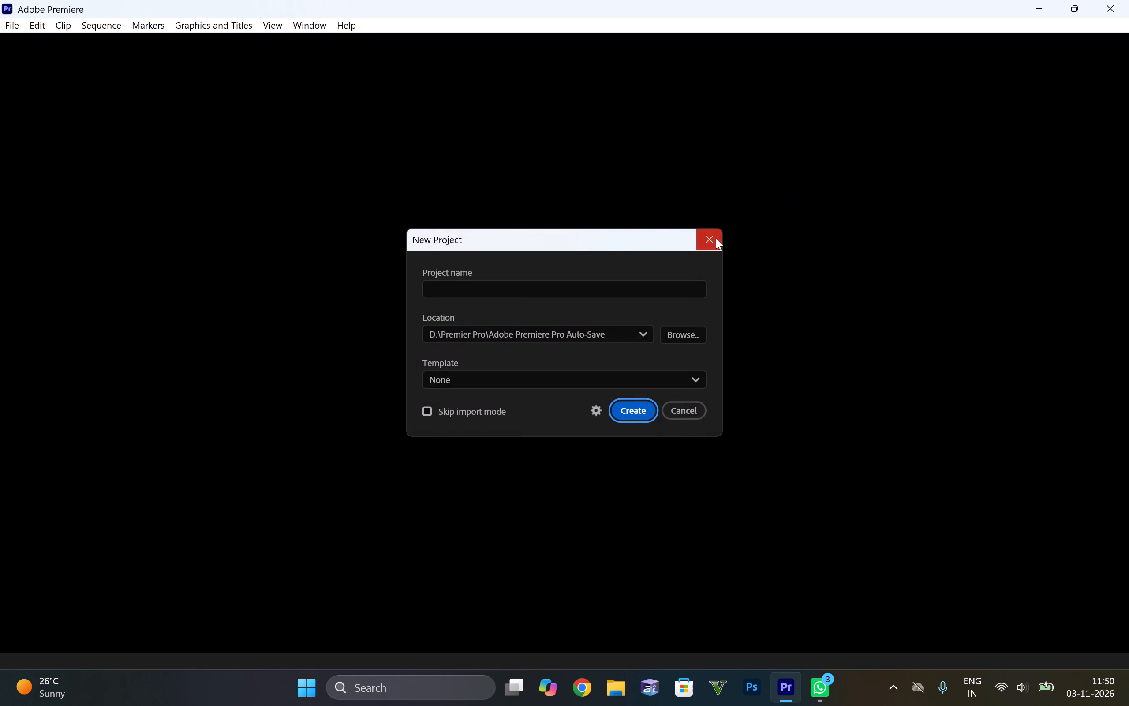
left_click(710, 238)
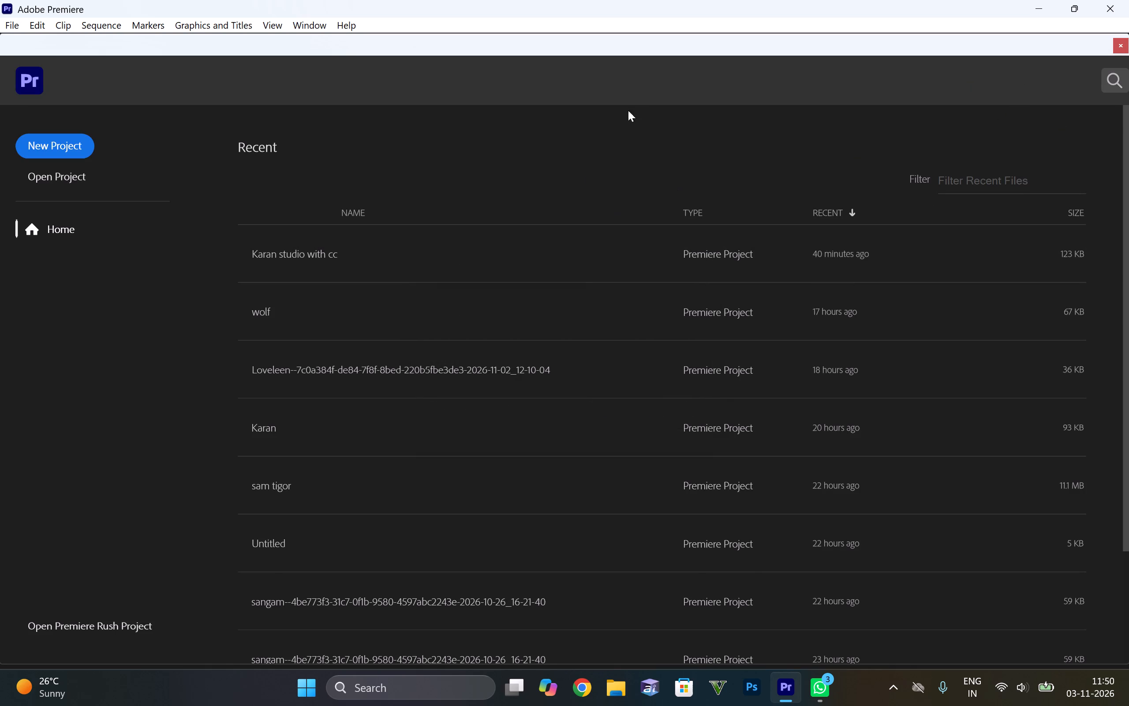
Close the Home screen with the list of recent projects.
scroll(490, 224, "down", 5)
scroll(392, 365, "up", 8)
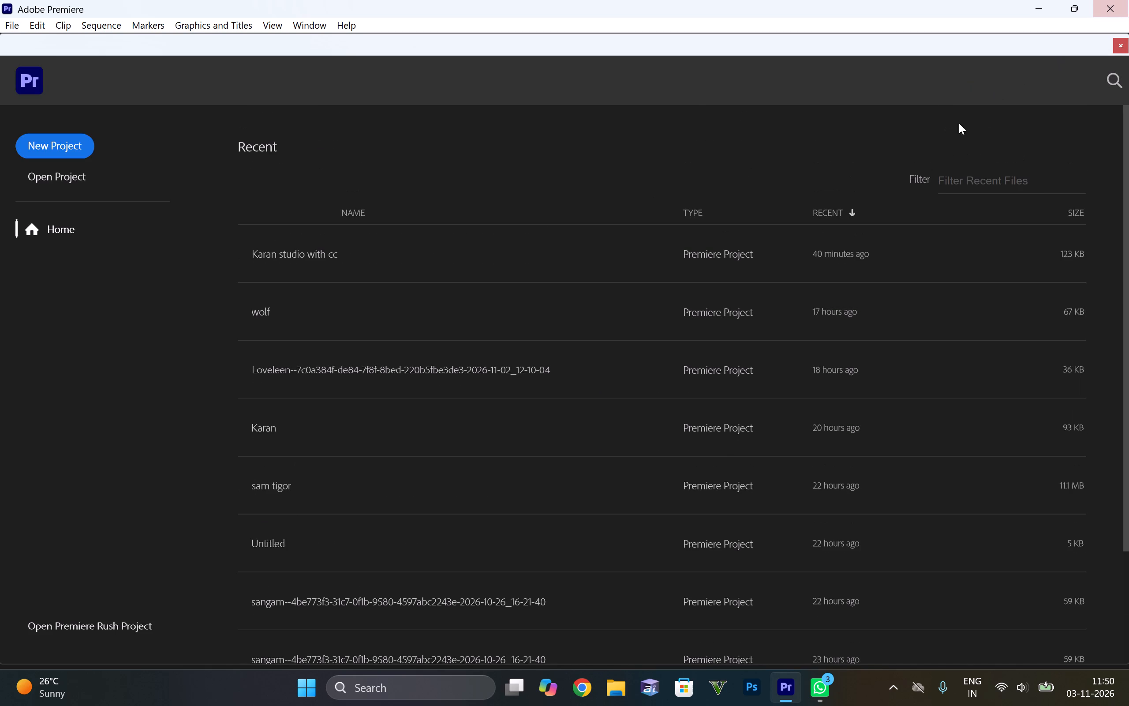
left_click(1121, 41)
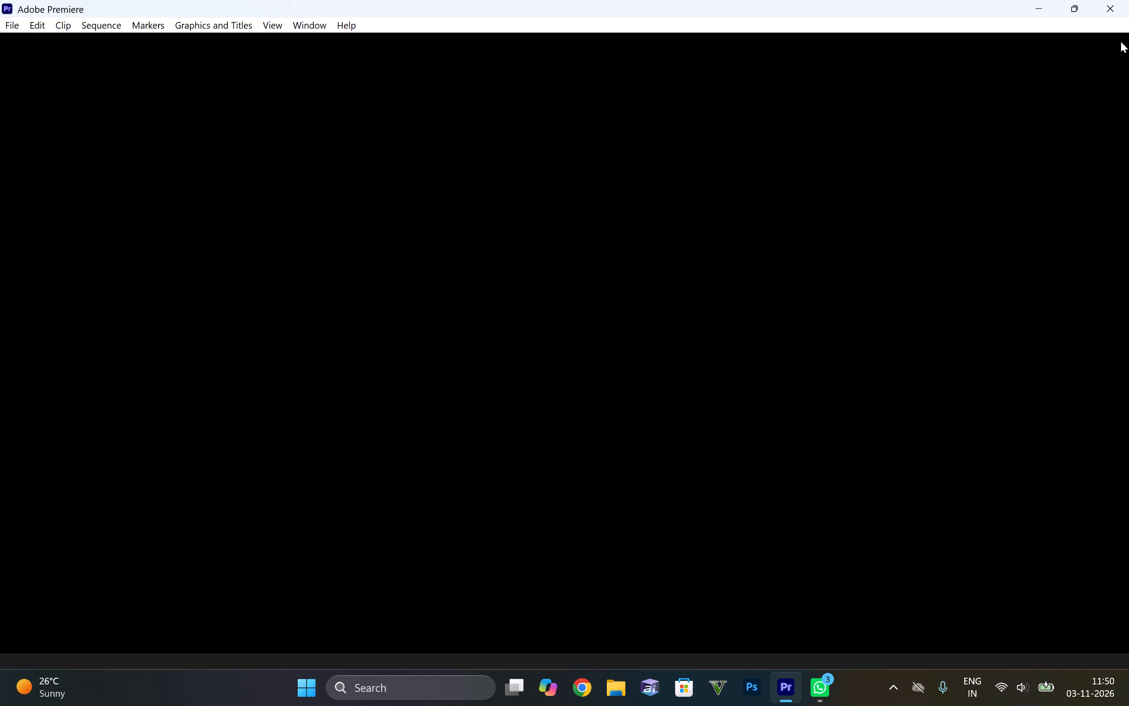
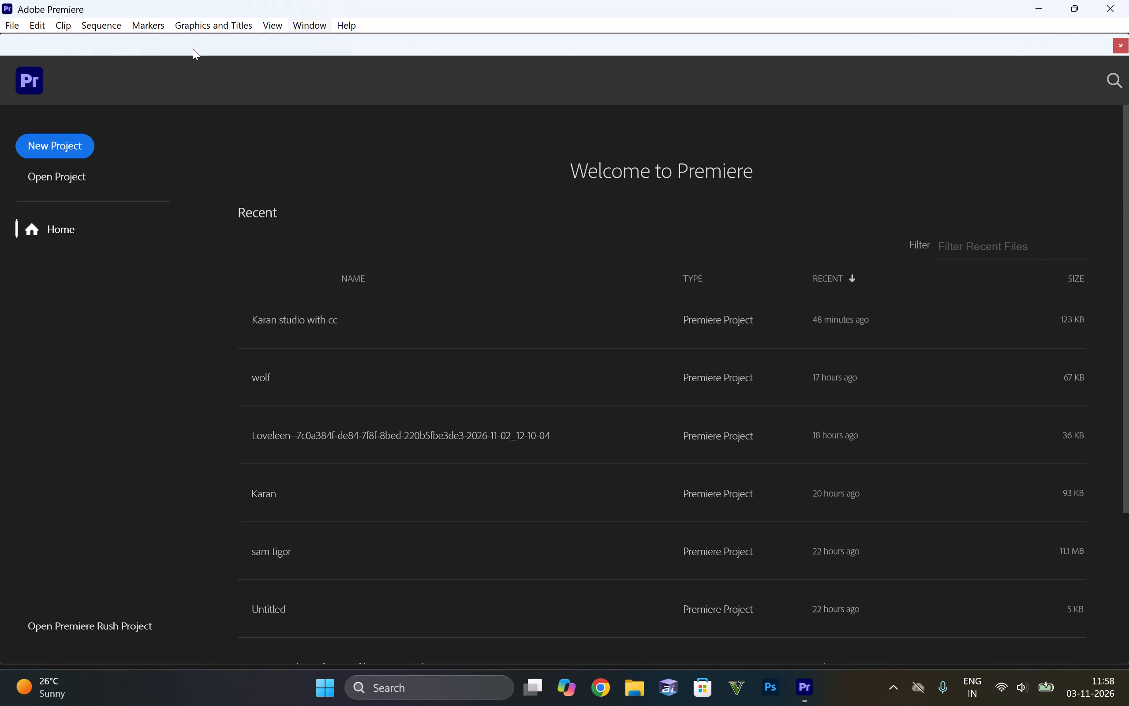
Create a project named Untitled in Downloads\Copied_Loveleen with no template, skipping the initial media import.
left_click(38, 147)
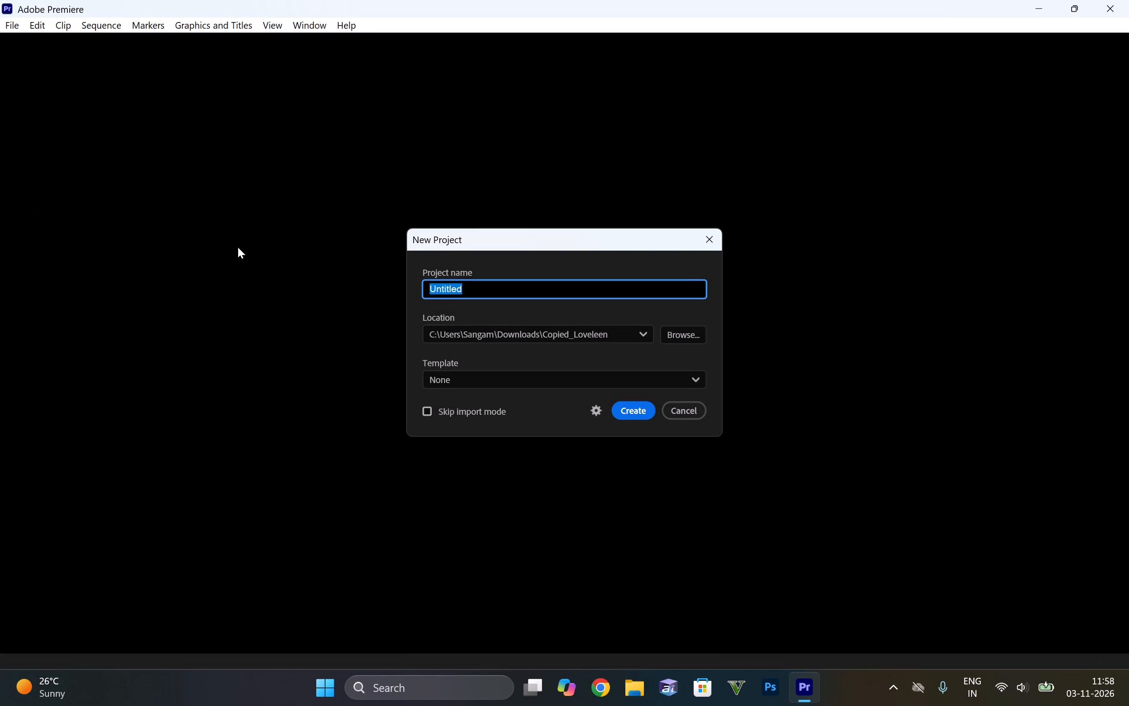
left_click(633, 409)
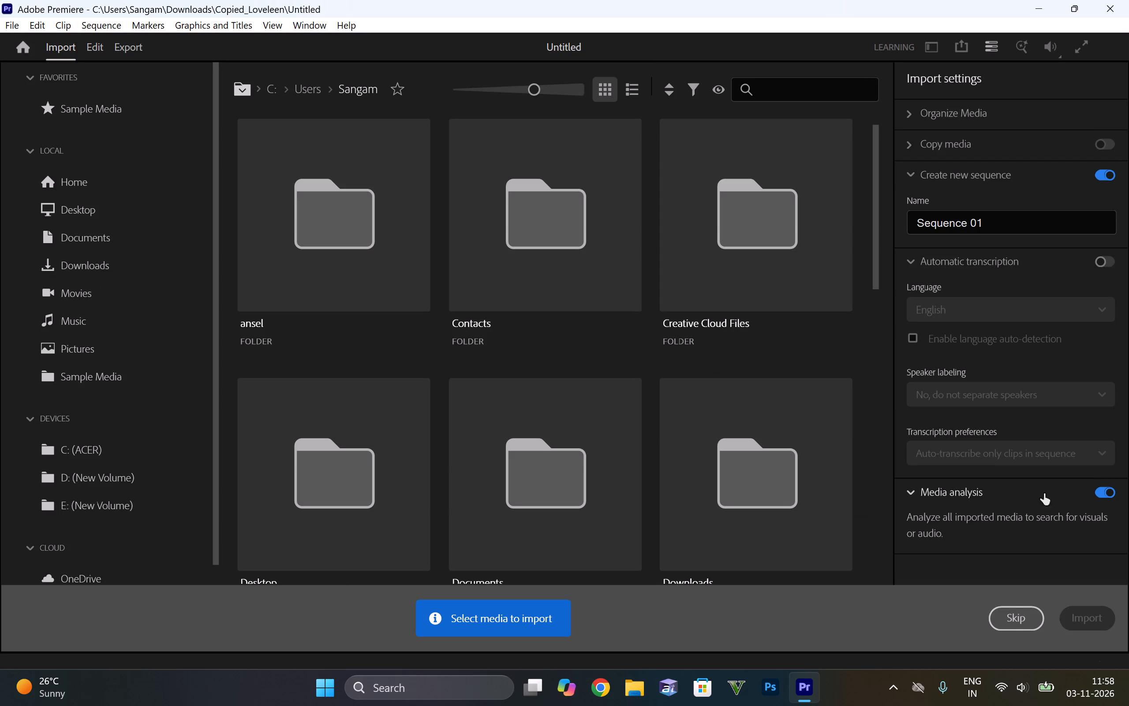
left_click(1034, 629)
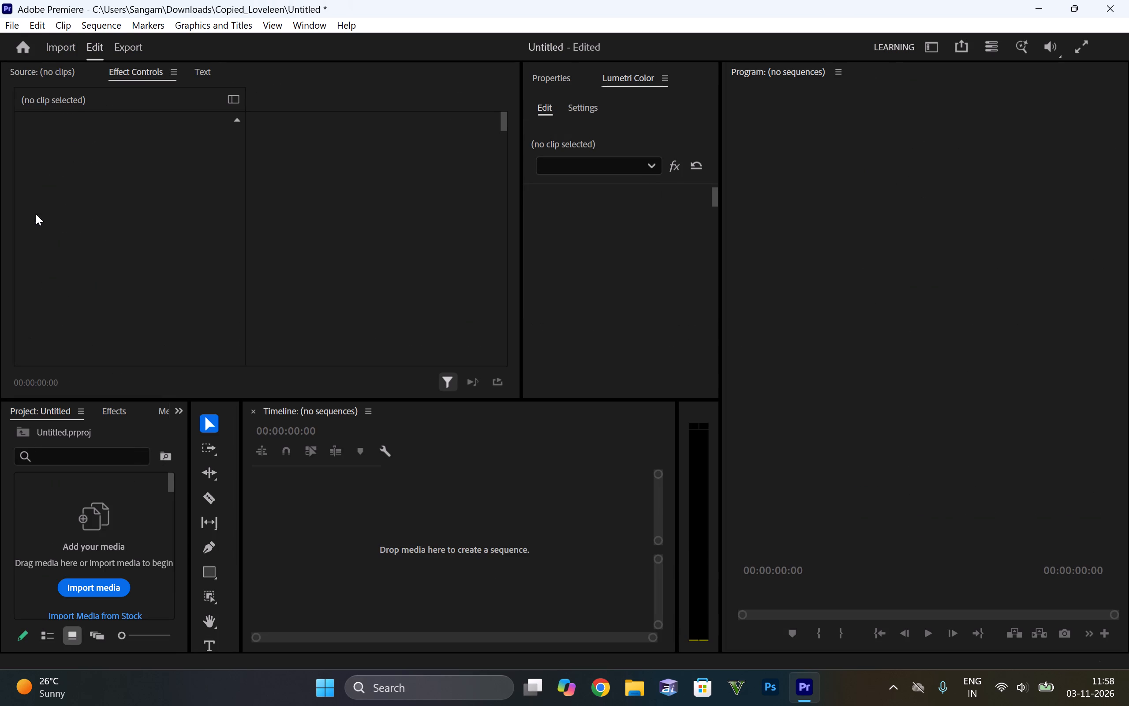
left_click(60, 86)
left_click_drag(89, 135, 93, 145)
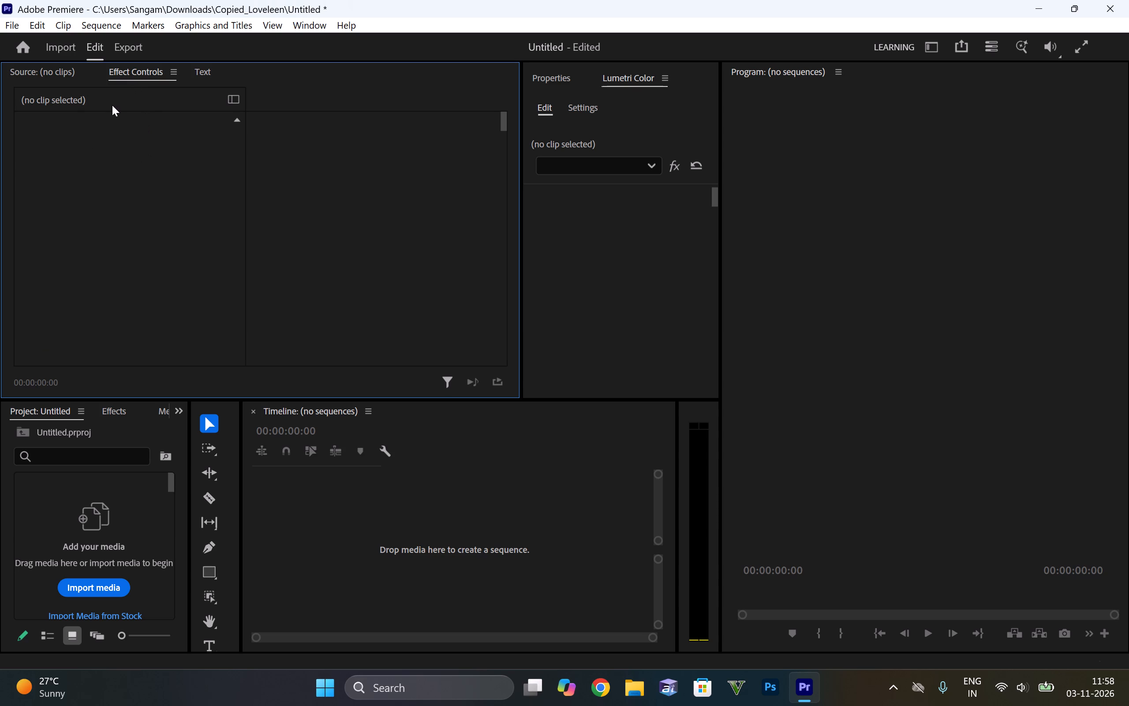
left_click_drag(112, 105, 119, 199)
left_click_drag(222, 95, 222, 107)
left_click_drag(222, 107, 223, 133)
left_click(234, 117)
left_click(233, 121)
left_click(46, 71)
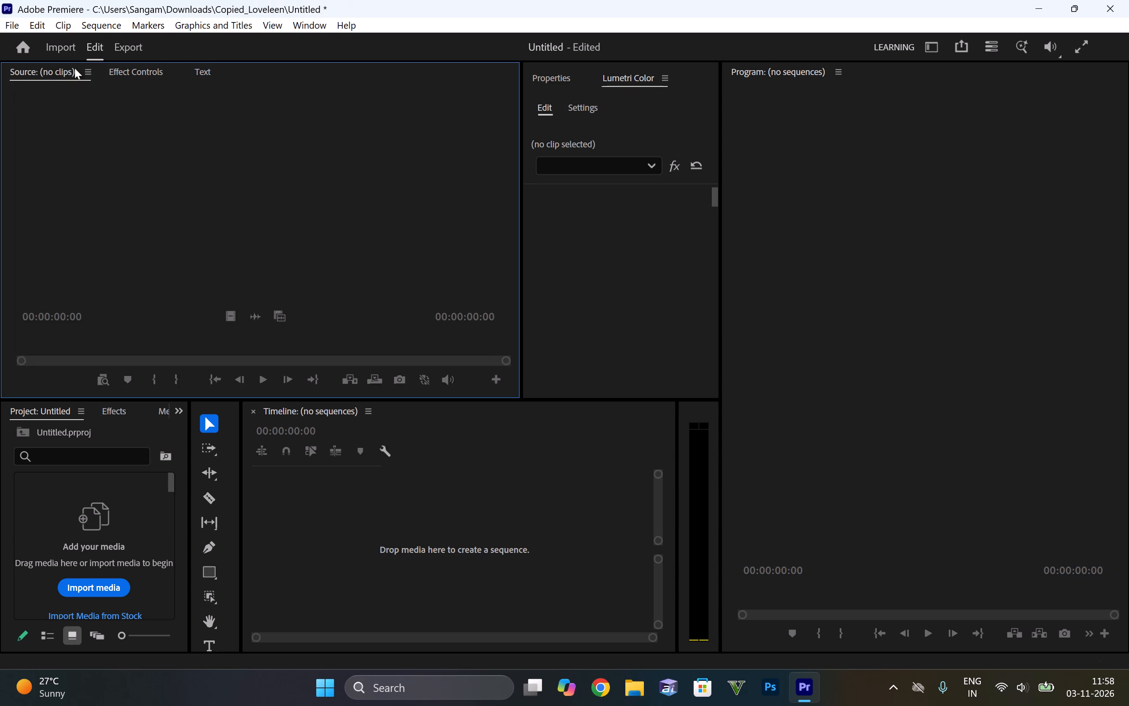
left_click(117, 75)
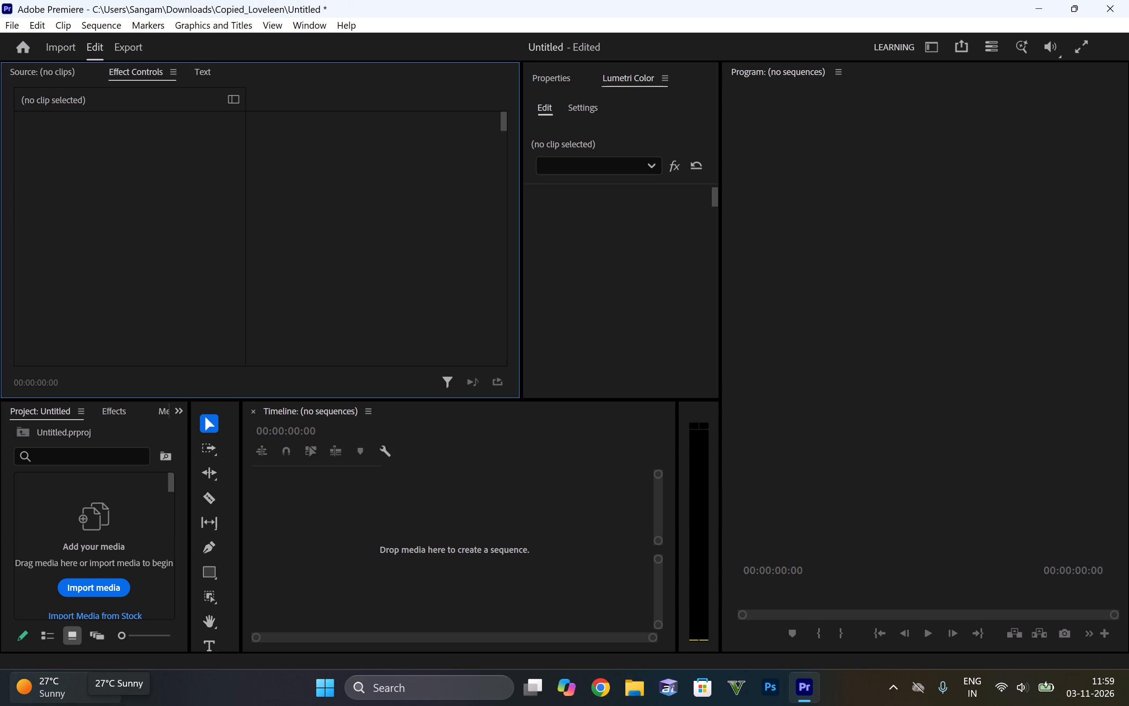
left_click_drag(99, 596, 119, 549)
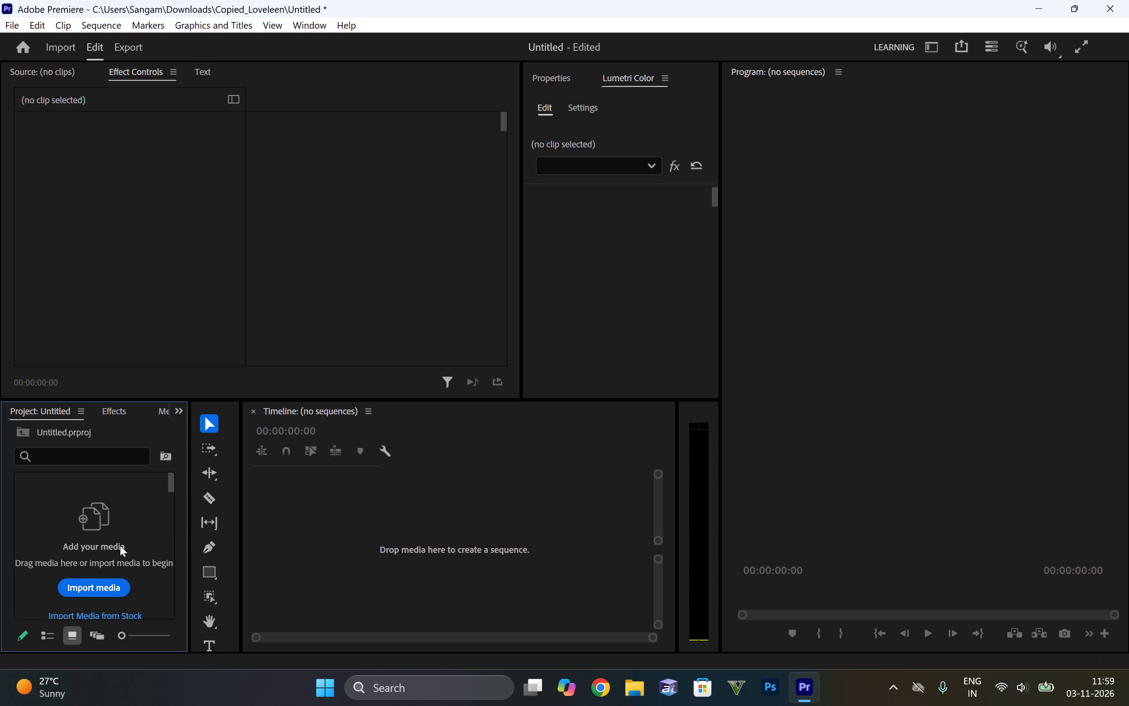
Start a media import for the project and look through the Downloads folder for the footage to use.
left_click(110, 588)
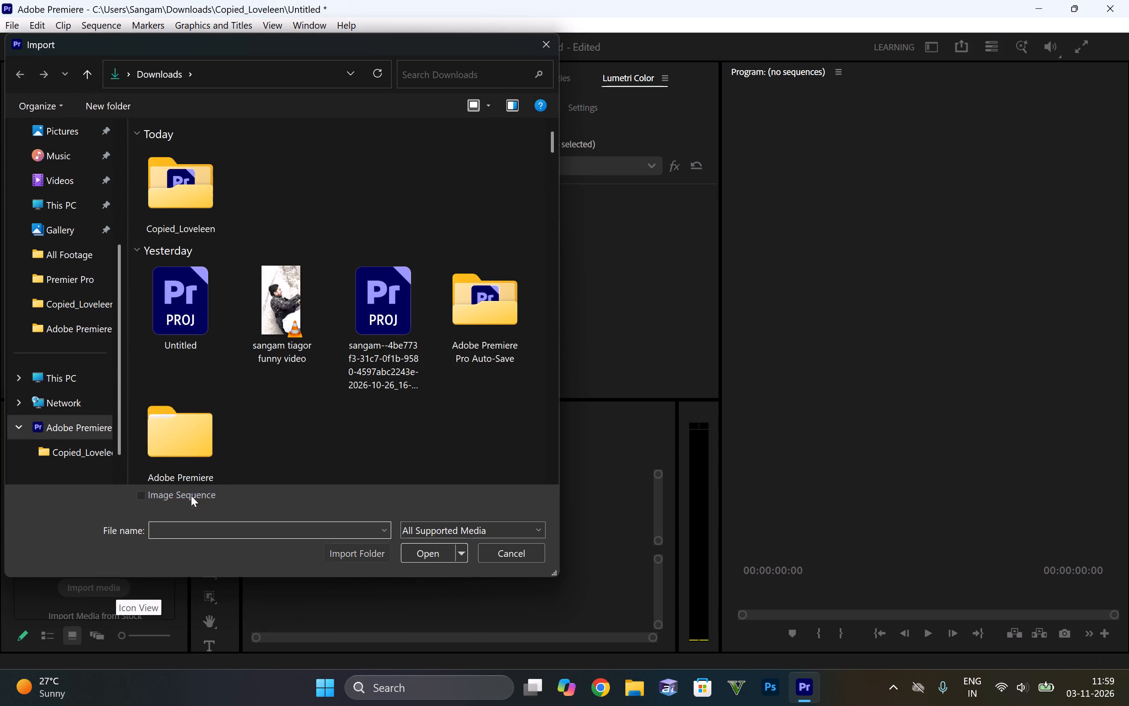
scroll(402, 190, "down", 1)
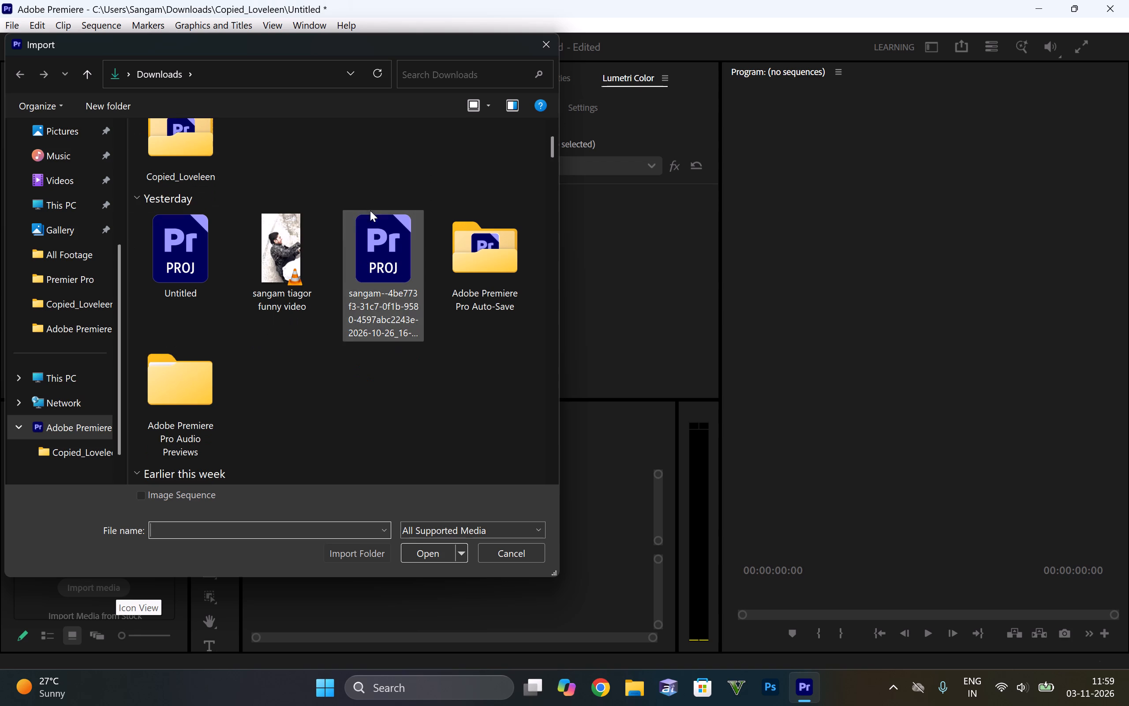
scroll(274, 257, "down", 7)
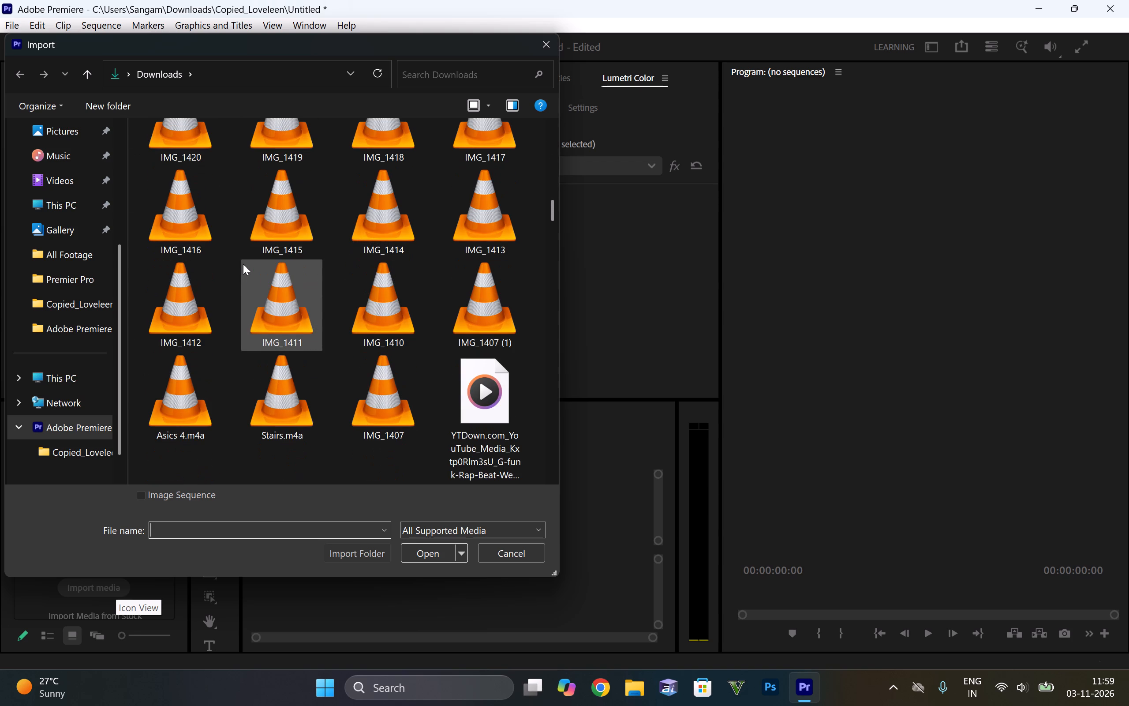
scroll(243, 264, "up", 4)
scroll(243, 264, "down", 5)
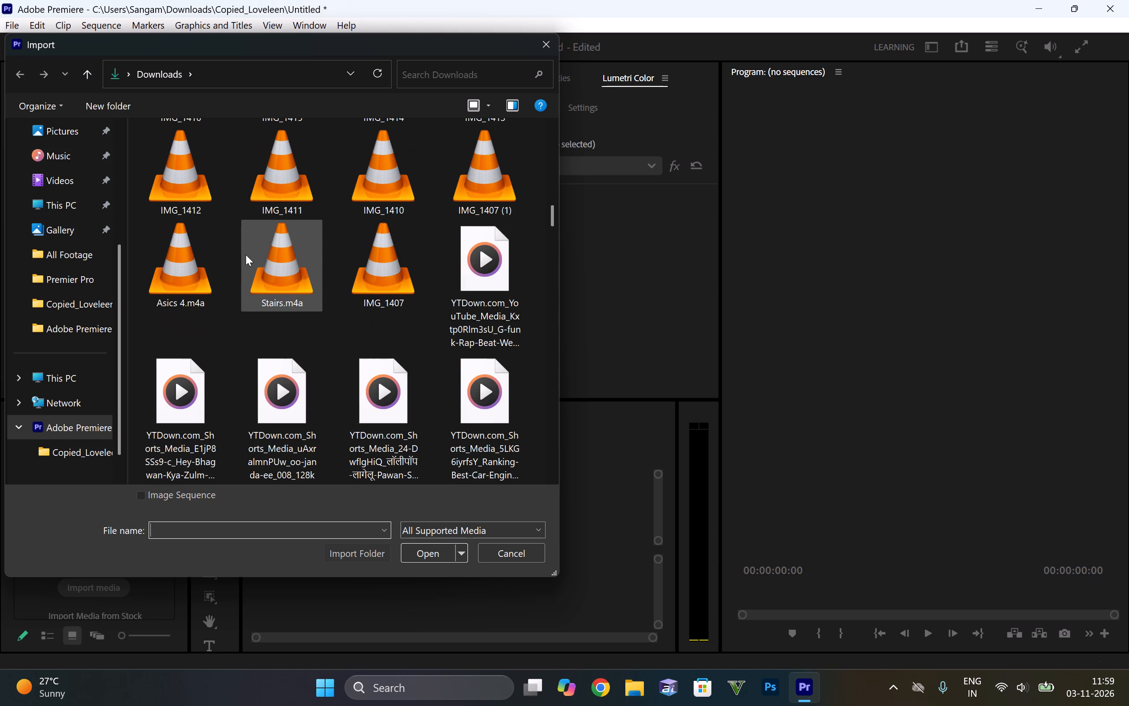
scroll(246, 255, "up", 6)
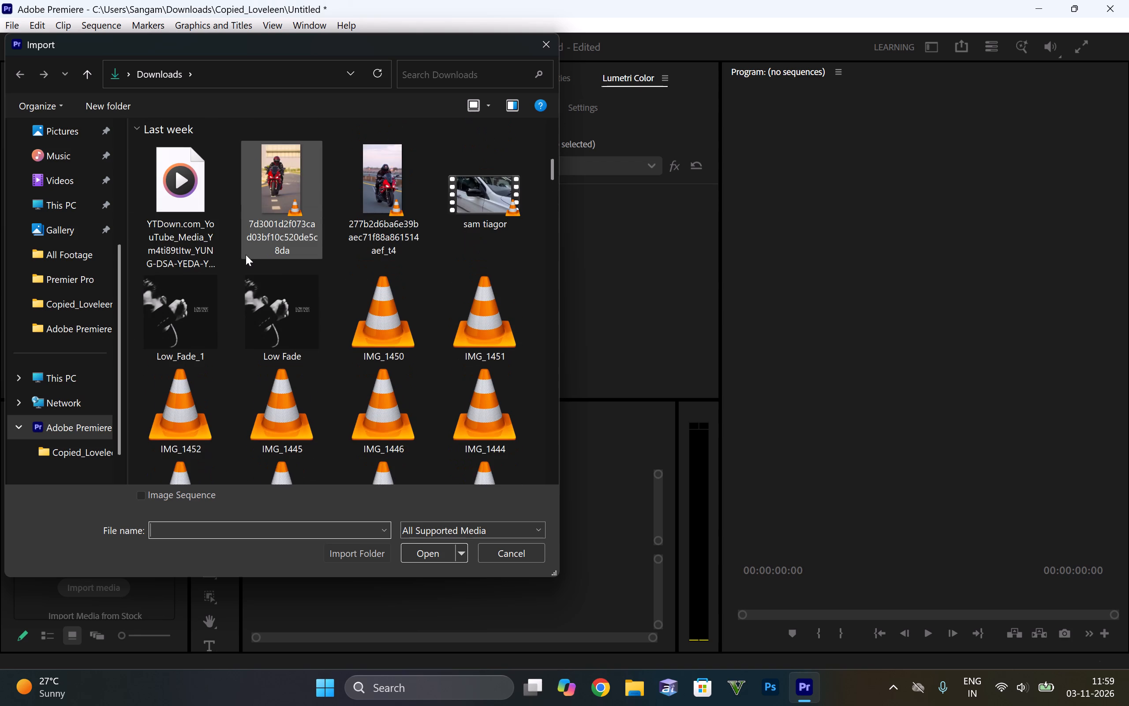
scroll(246, 255, "down", 6)
scroll(249, 256, "up", 1)
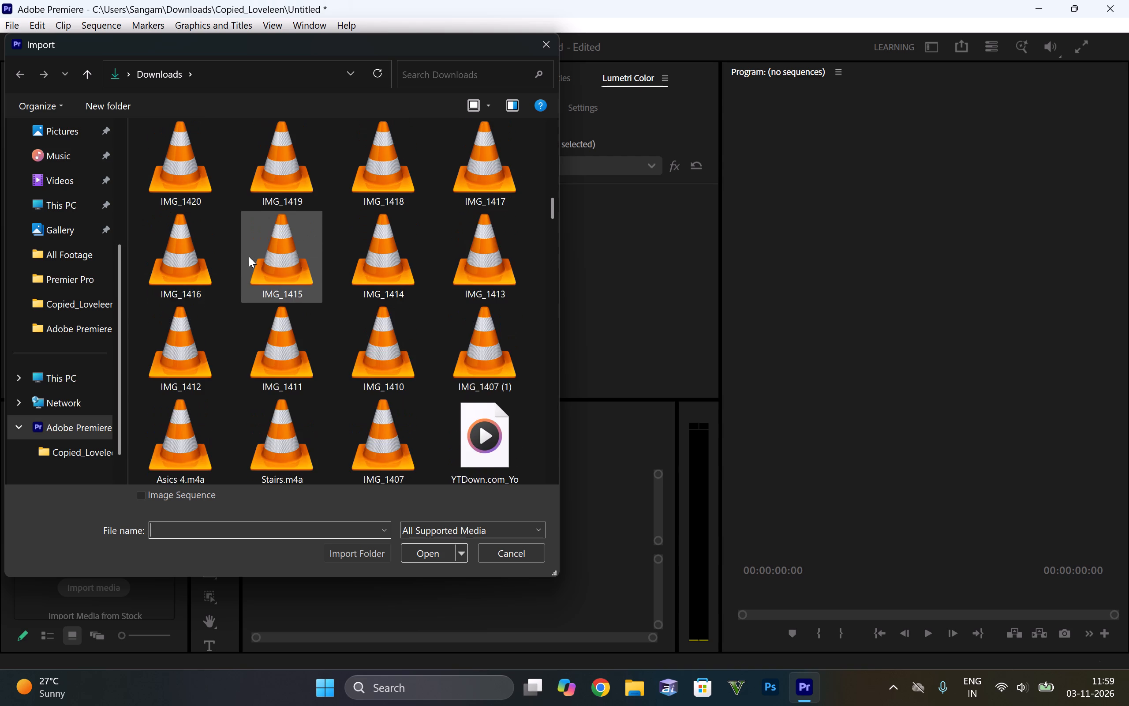
scroll(249, 256, "down", 1)
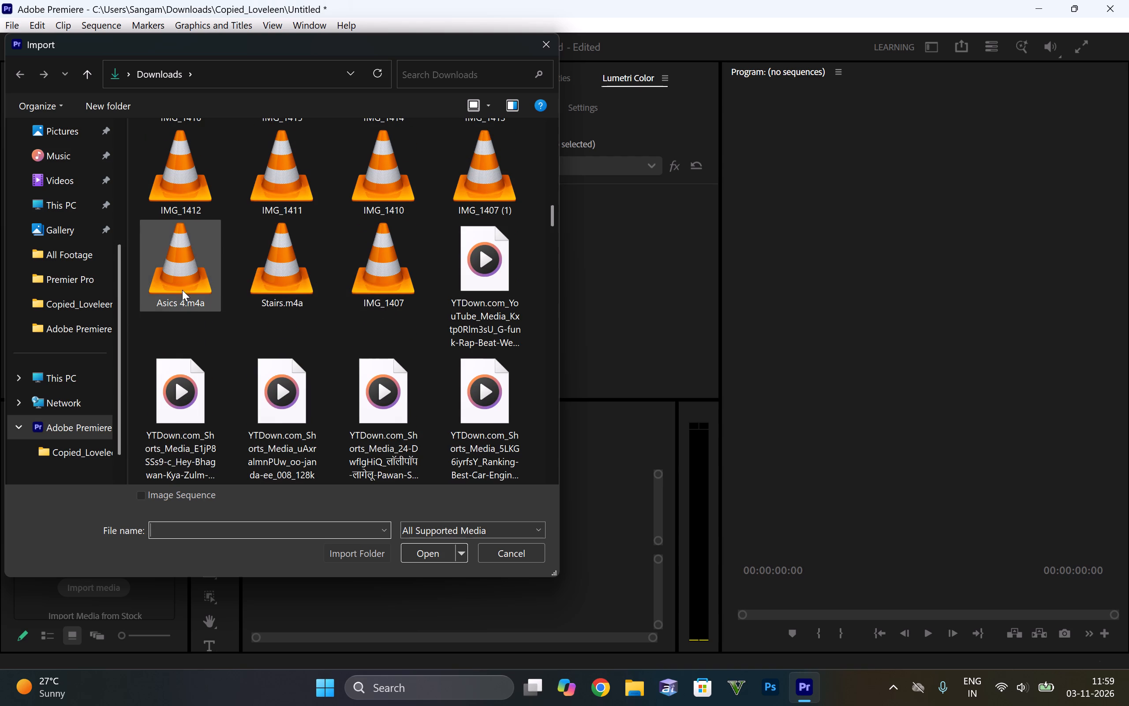
scroll(437, 241, "down", 8)
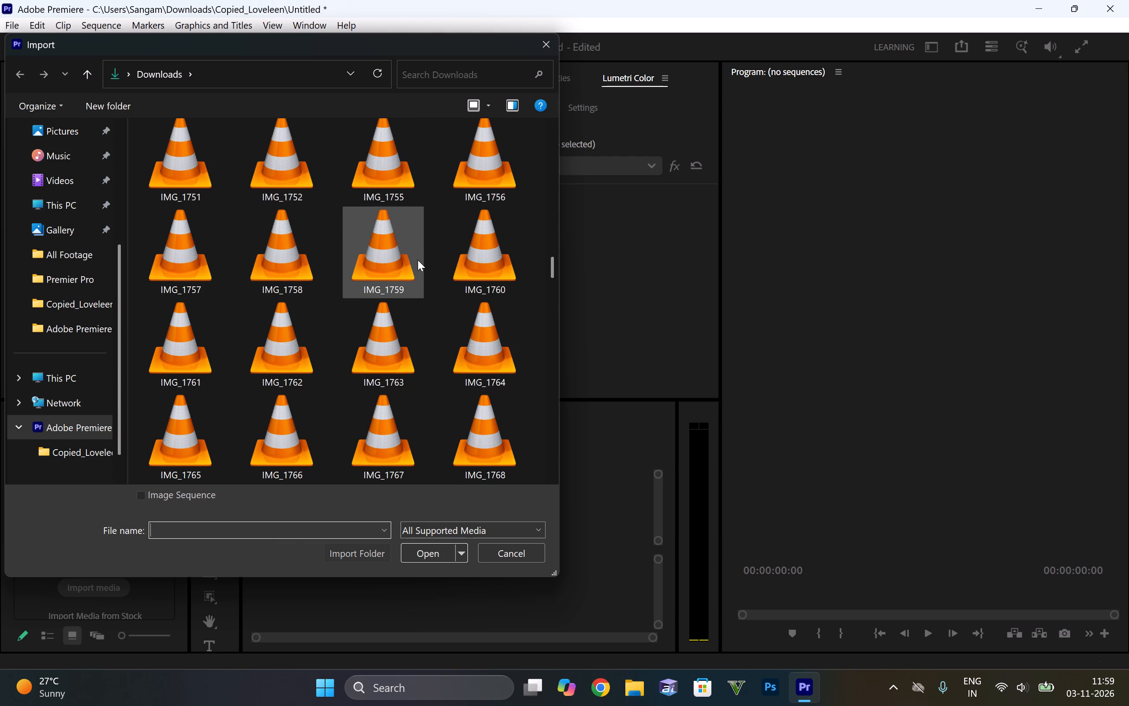
scroll(413, 258, "up", 3)
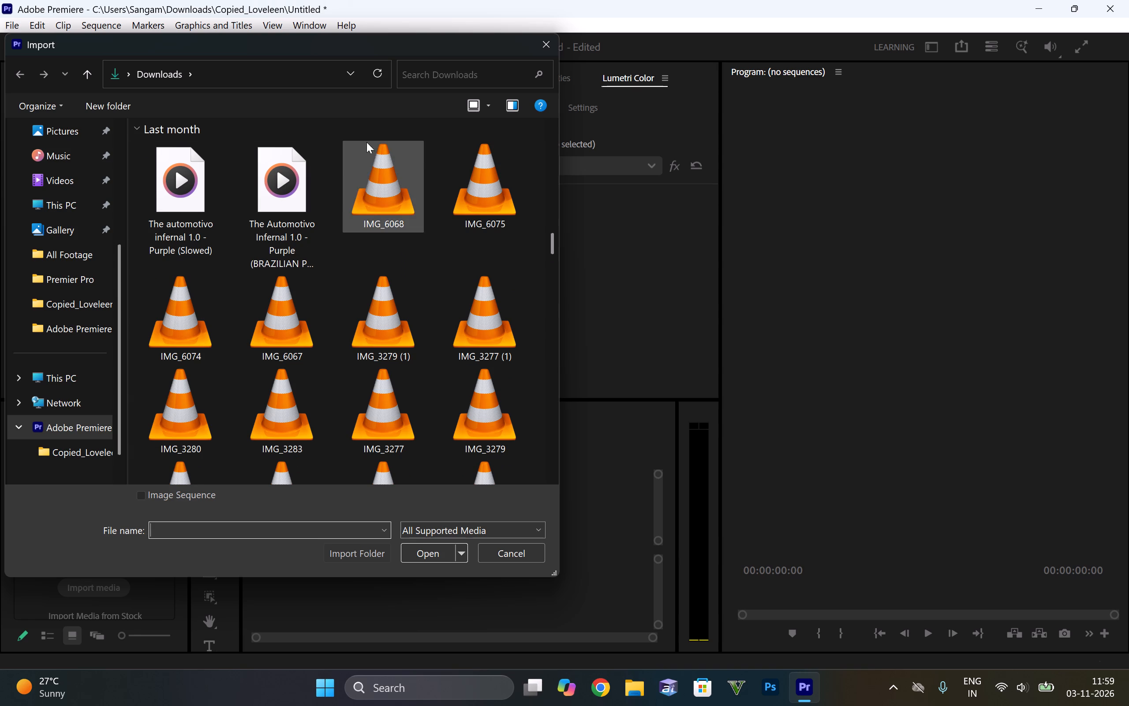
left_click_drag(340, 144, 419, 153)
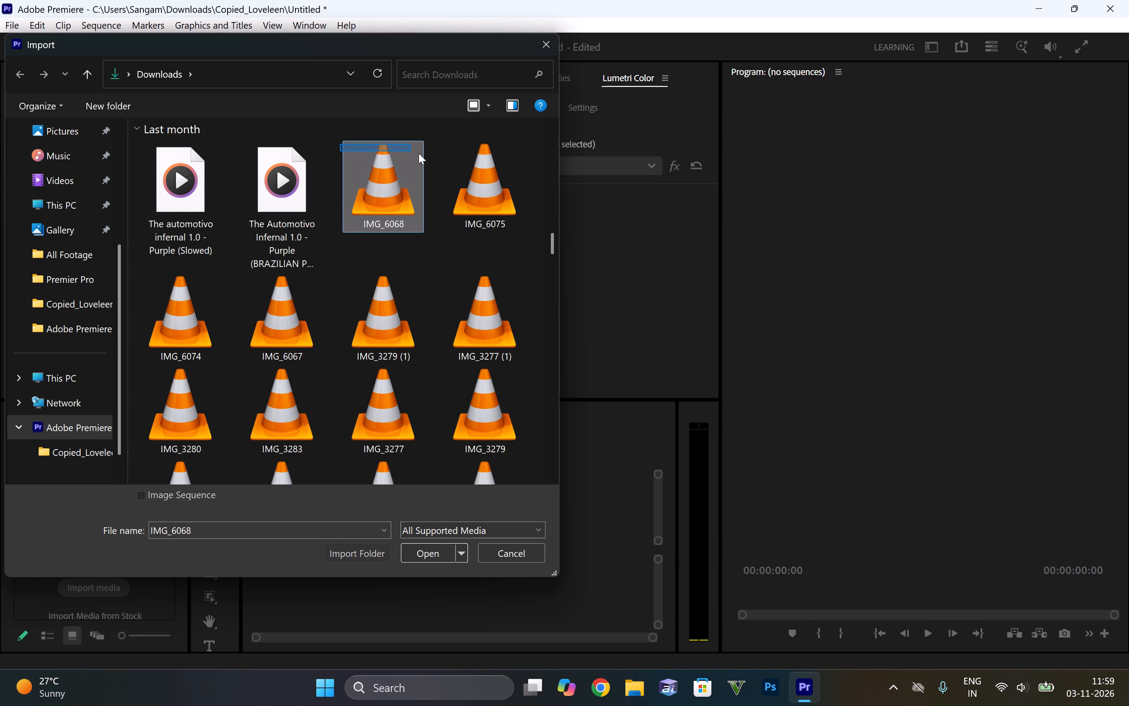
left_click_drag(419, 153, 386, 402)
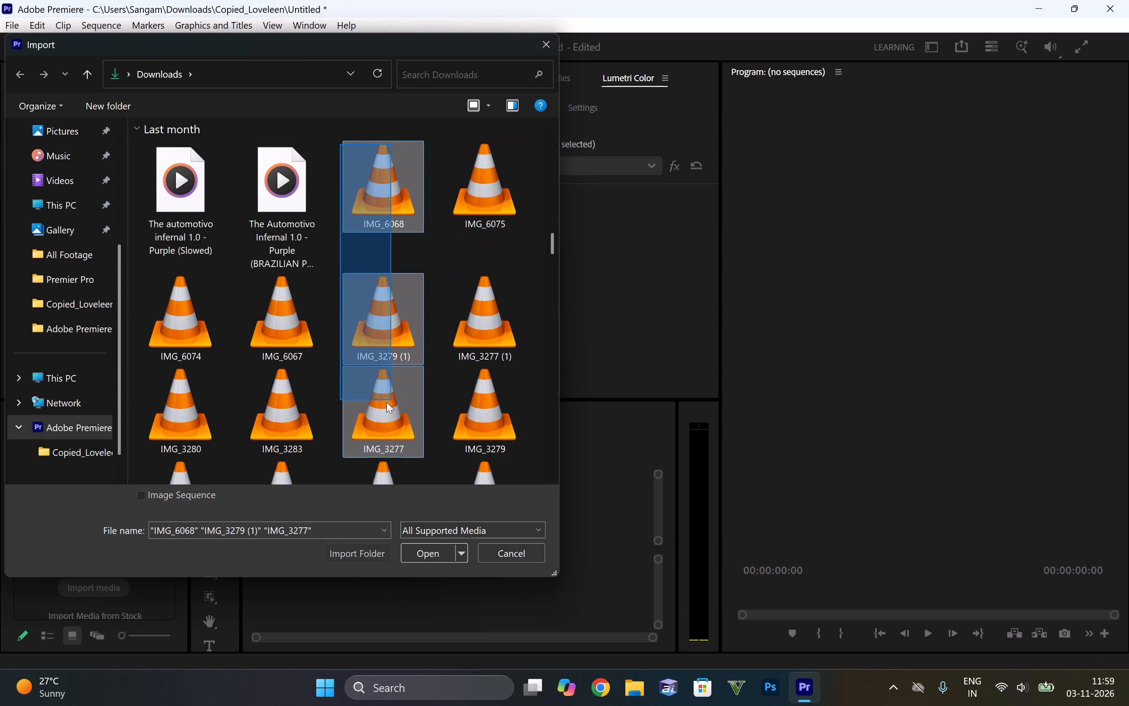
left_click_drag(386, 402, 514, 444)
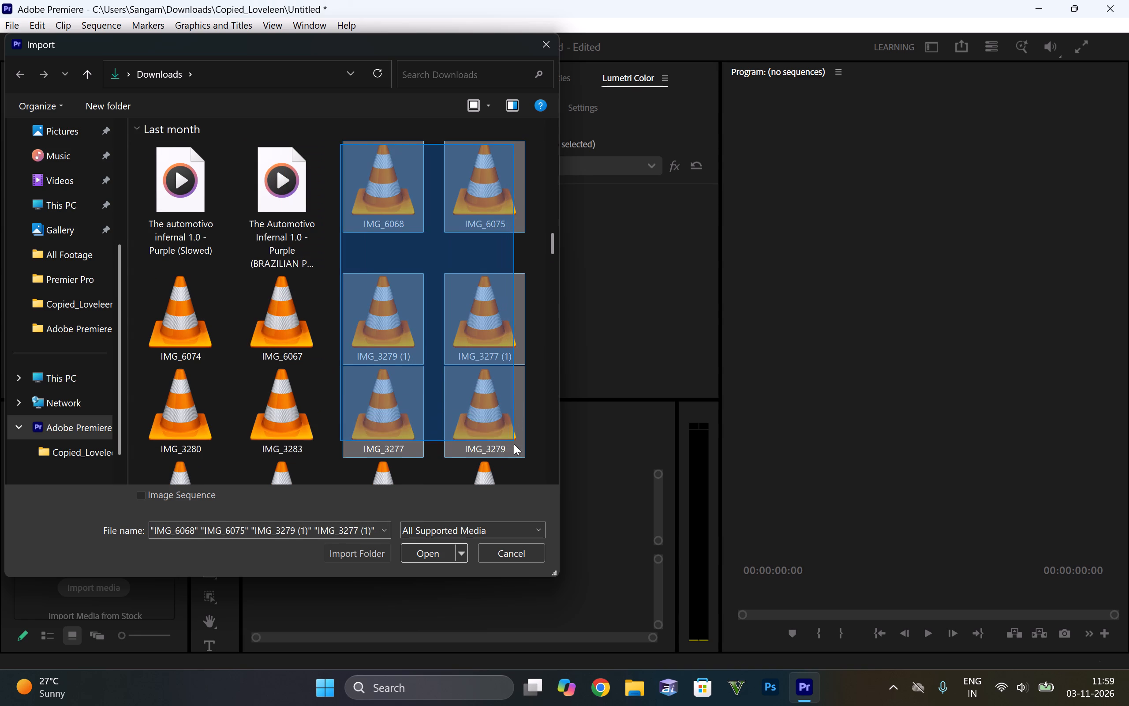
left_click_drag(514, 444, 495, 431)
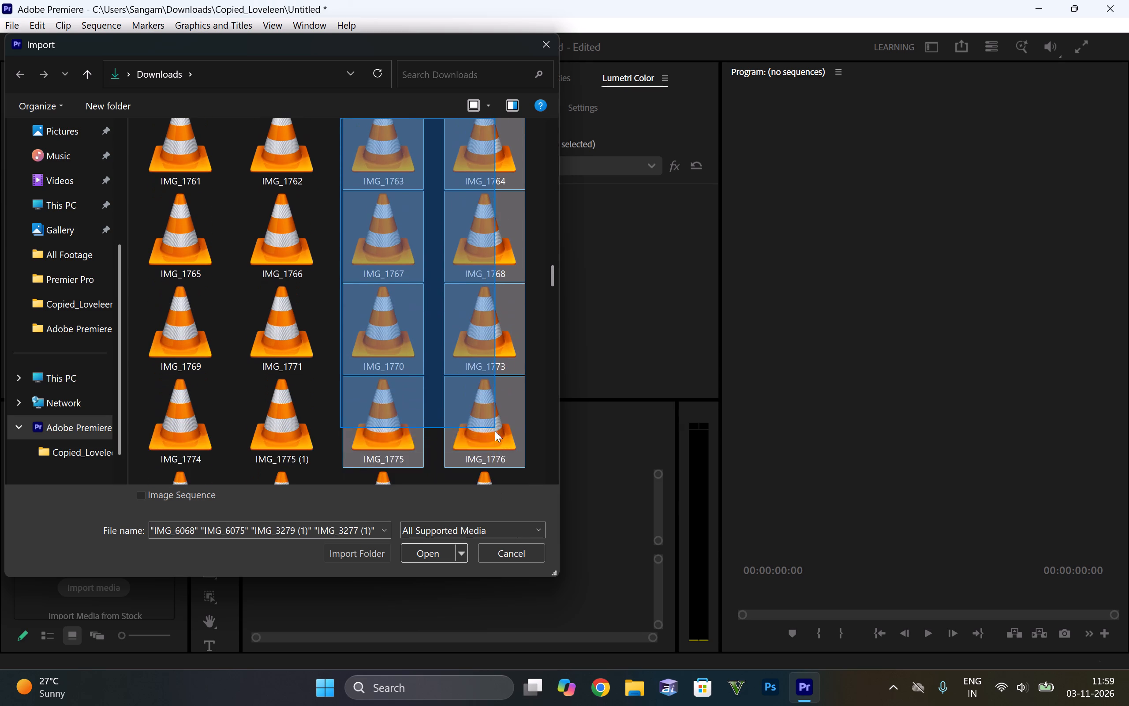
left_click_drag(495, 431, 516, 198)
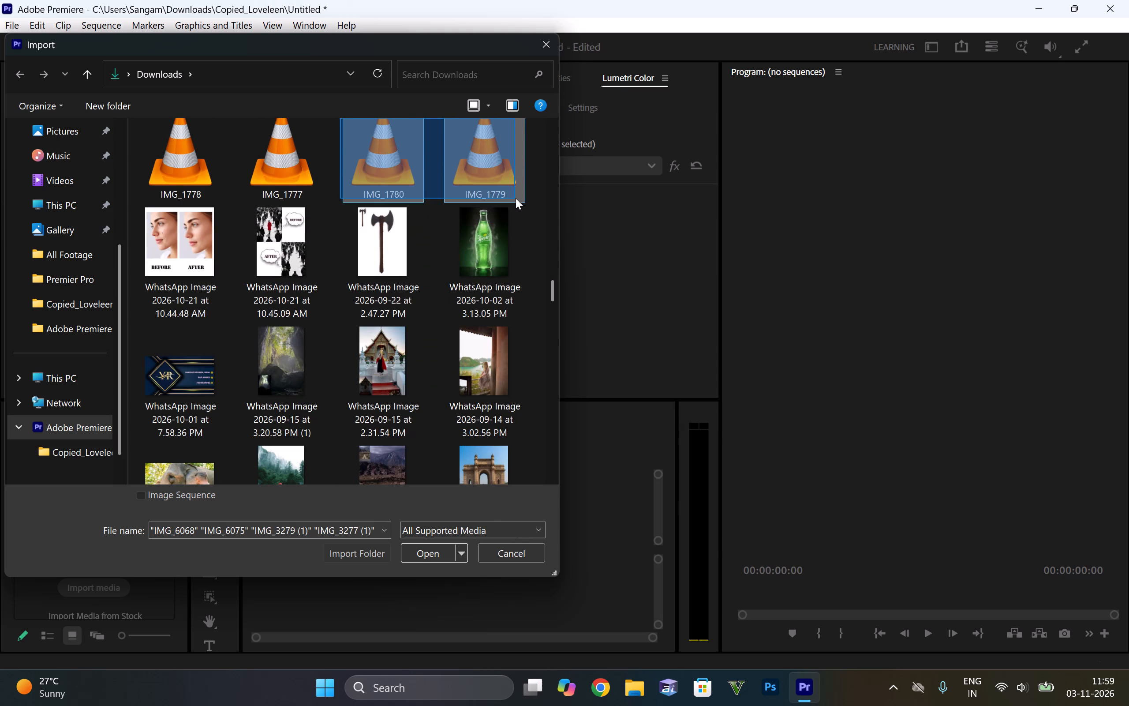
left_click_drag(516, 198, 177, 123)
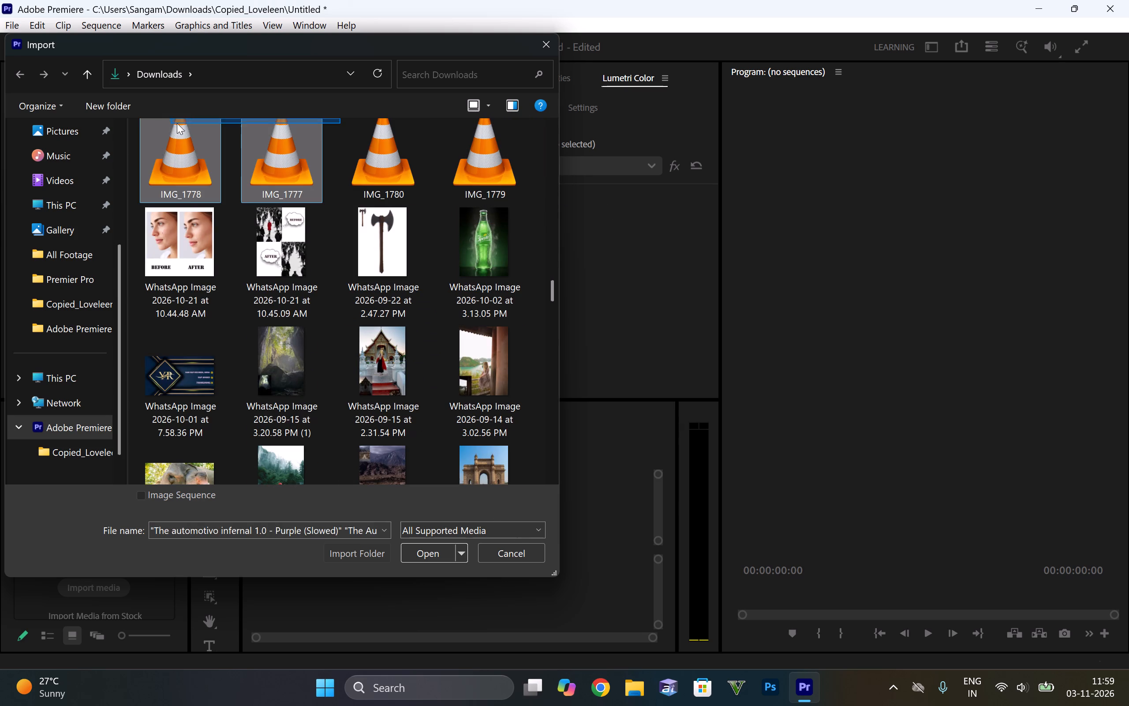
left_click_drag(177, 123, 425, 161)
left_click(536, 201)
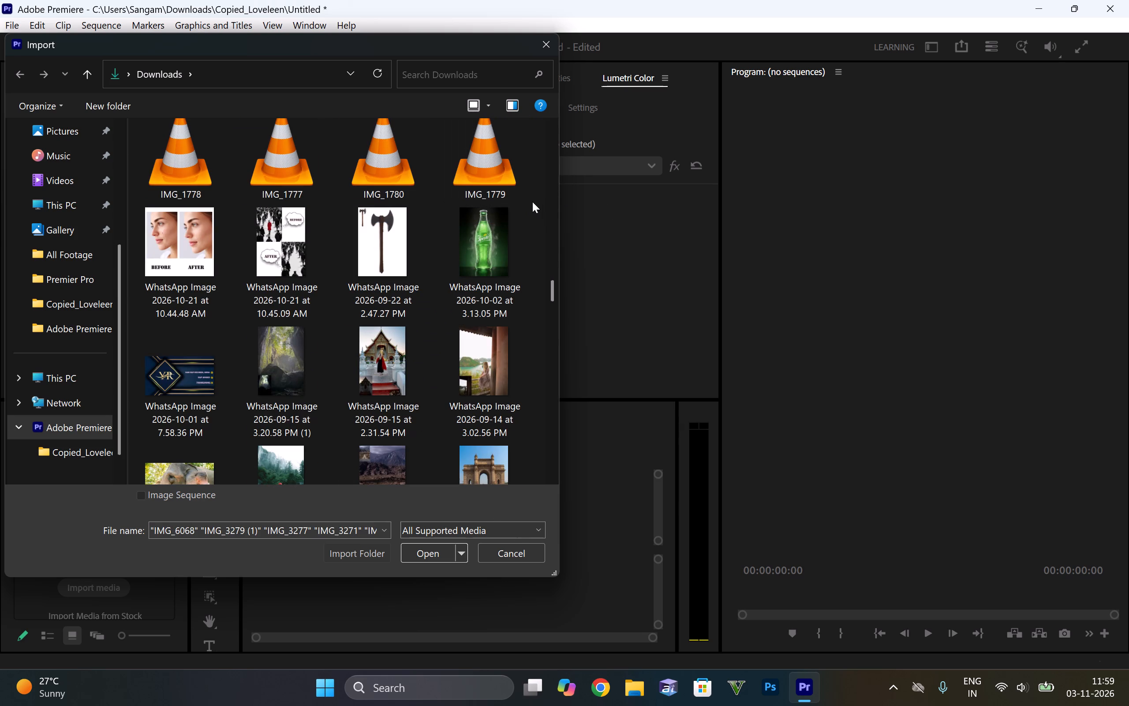
Import the Brazilian version of The Automotivo Infernal 1.0 - Purple and the IMG clips from IMG_6074 through IMG_1779 in Downloads' Last month group.
scroll(533, 206, "up", 9)
scroll(486, 229, "up", 3)
scroll(486, 229, "down", 6)
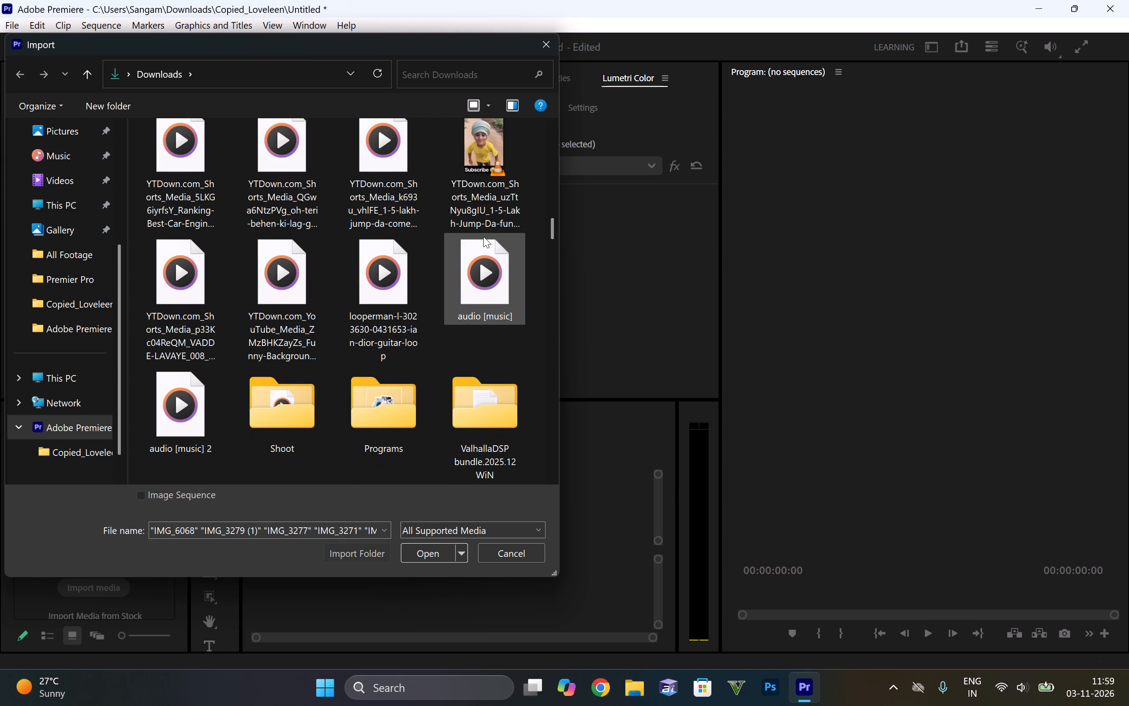
scroll(481, 237, "down", 1)
scroll(481, 237, "up", 1)
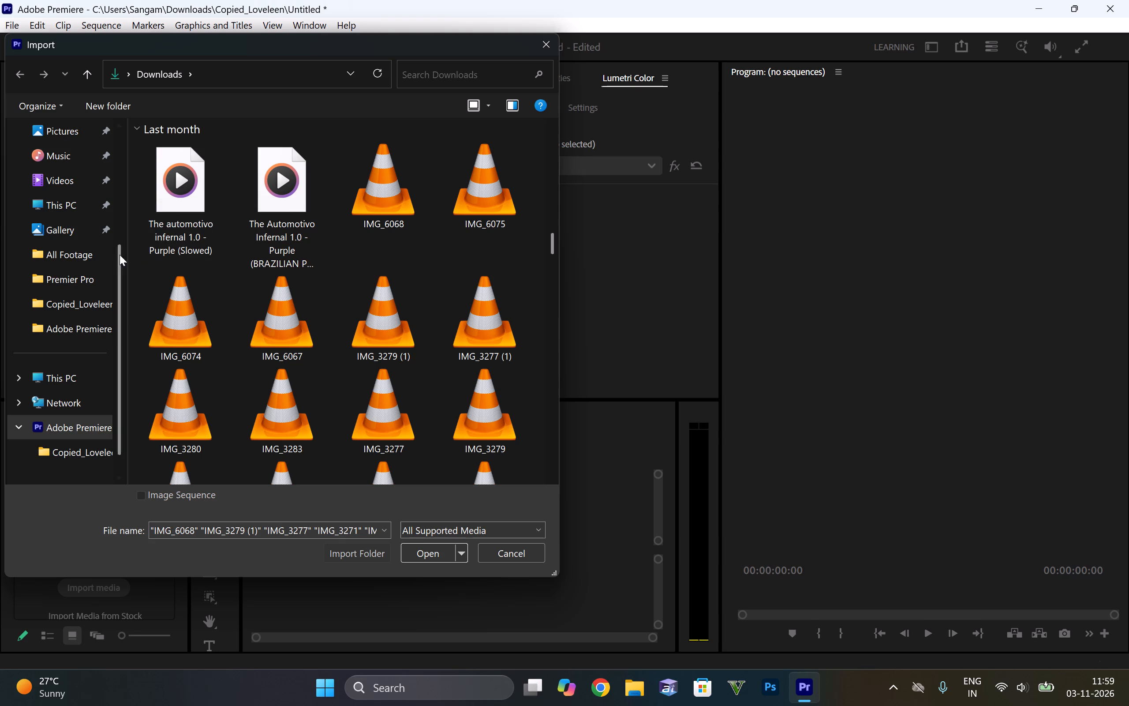
left_click_drag(136, 264, 331, 303)
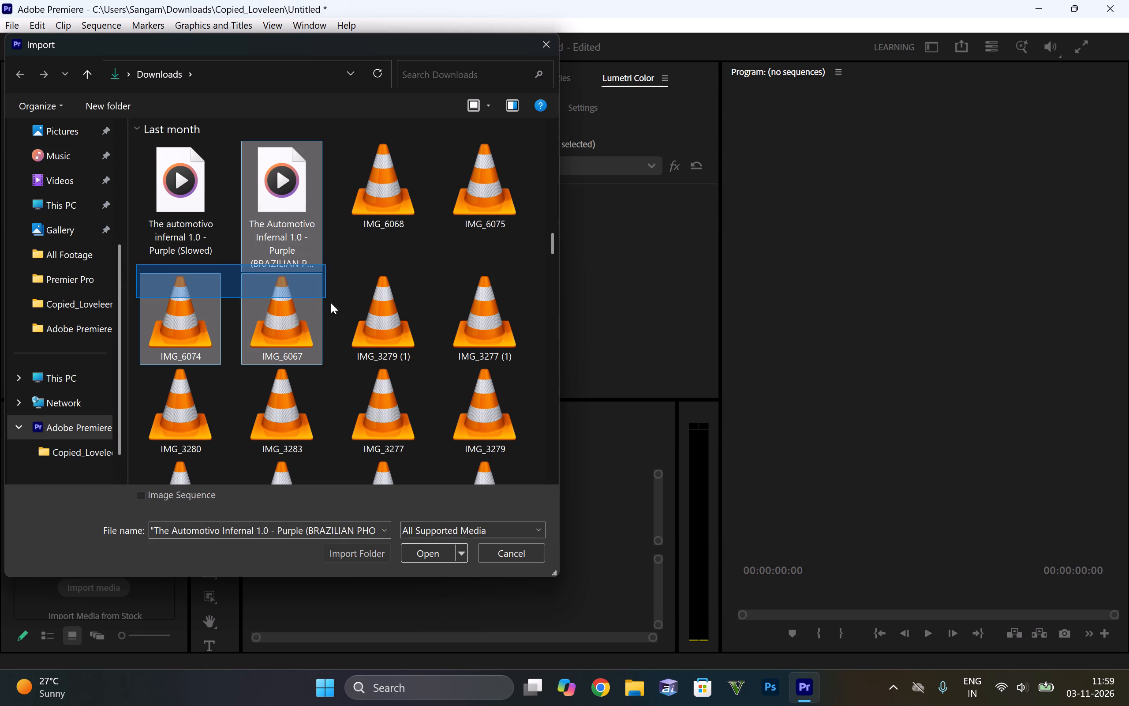
left_click_drag(331, 303, 529, 507)
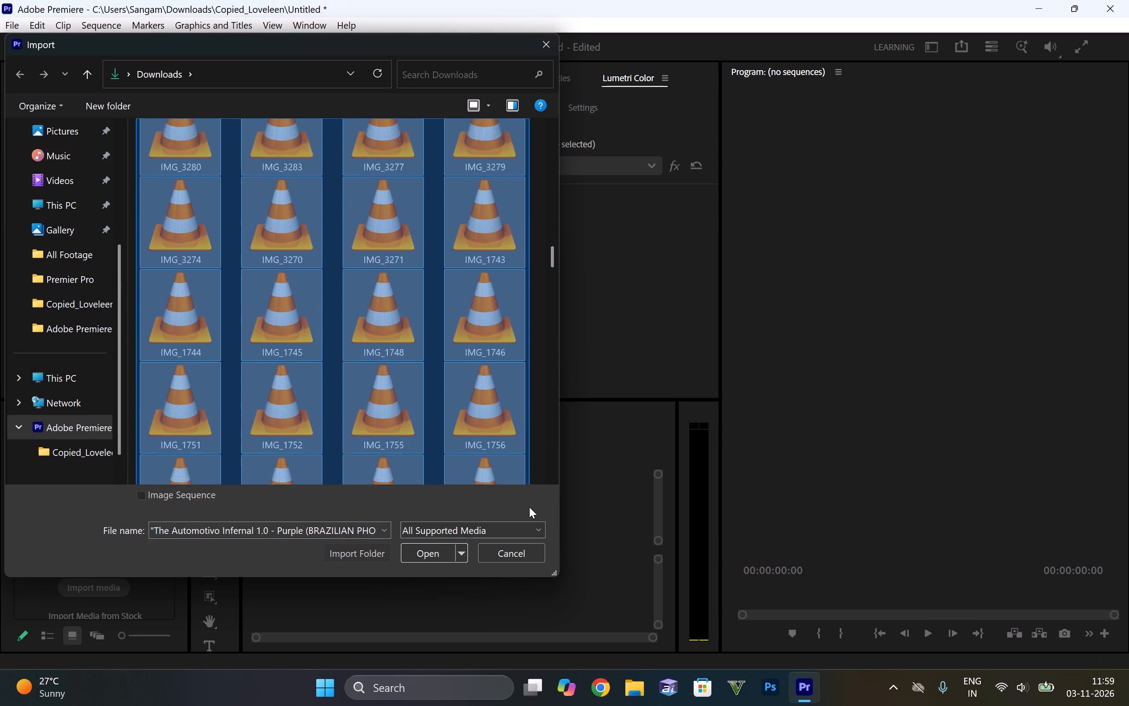
left_click_drag(529, 507, 541, 321)
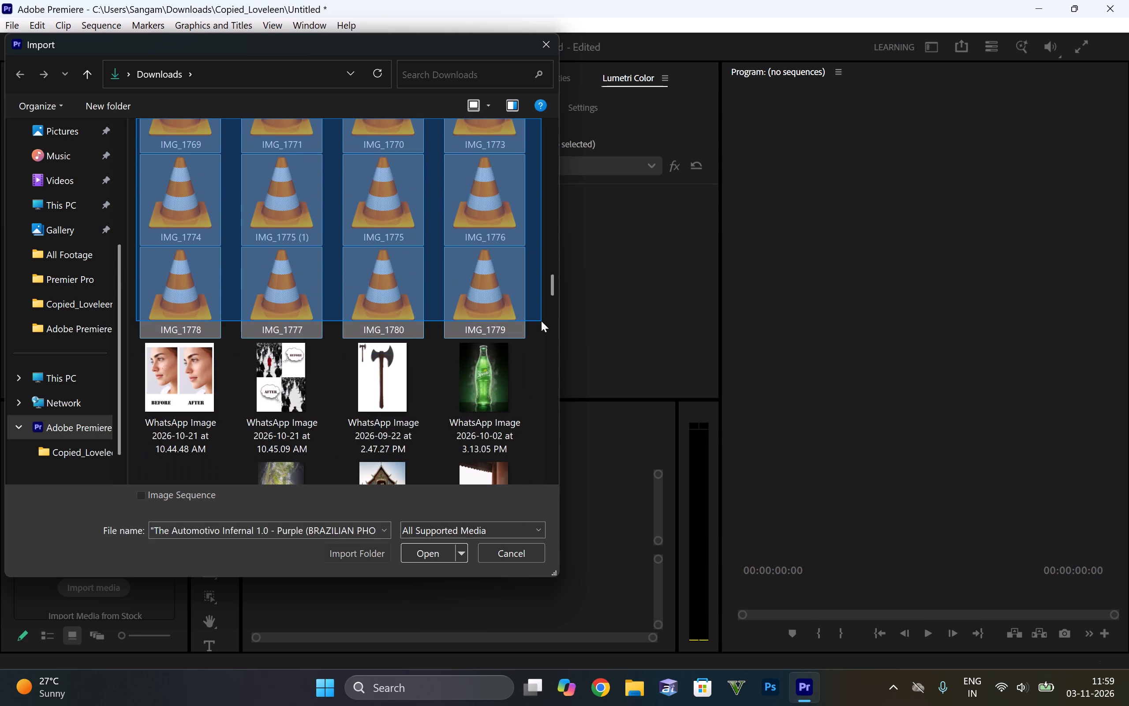
left_click_drag(541, 321, 538, 338)
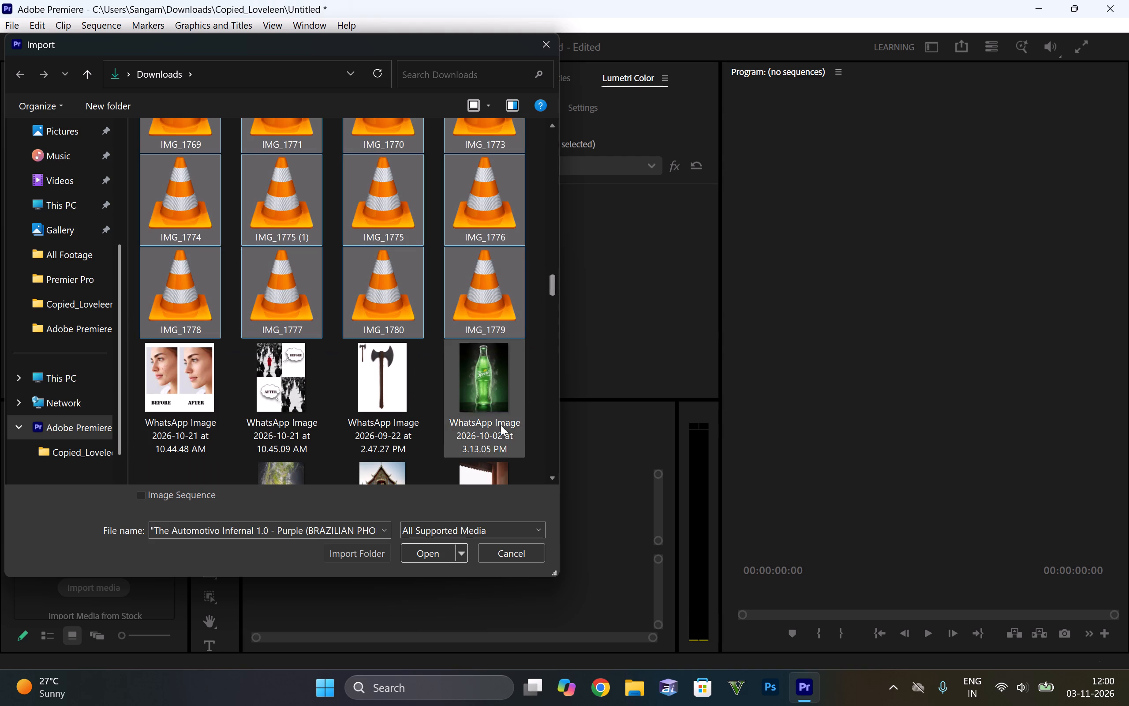
left_click(434, 552)
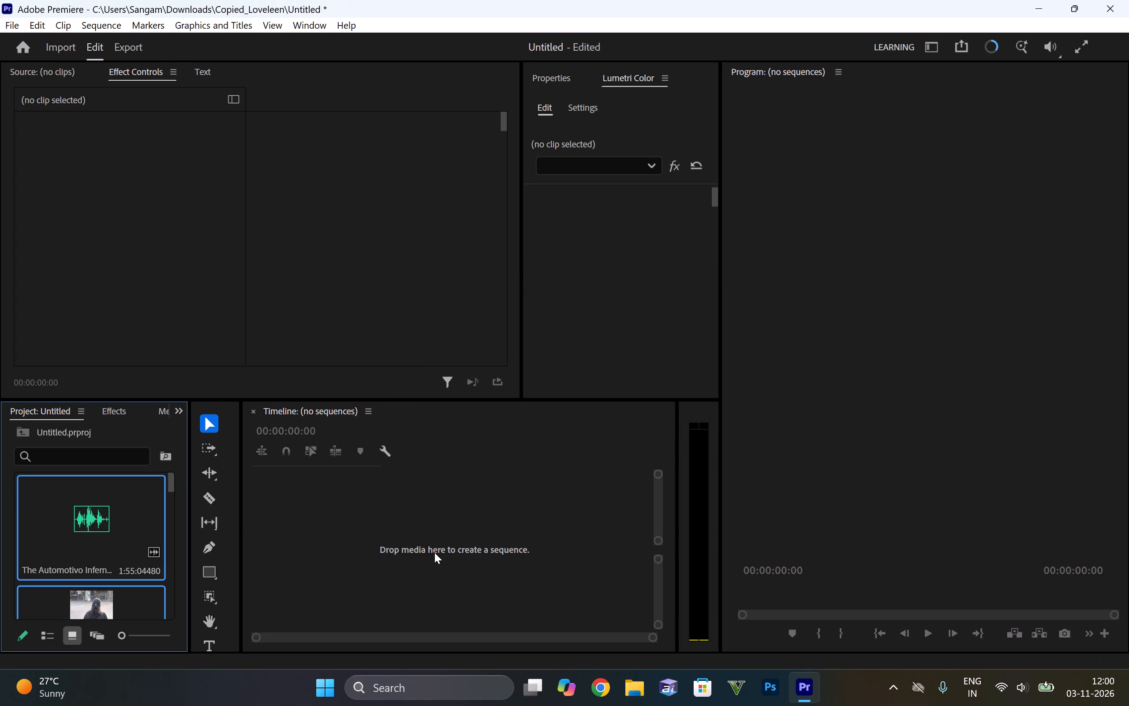
Look through the thumbnails of the imported clips in the project bin.
right_click(1088, 0)
scroll(0, 313, "down", 1)
scroll(109, 567, "down", 7)
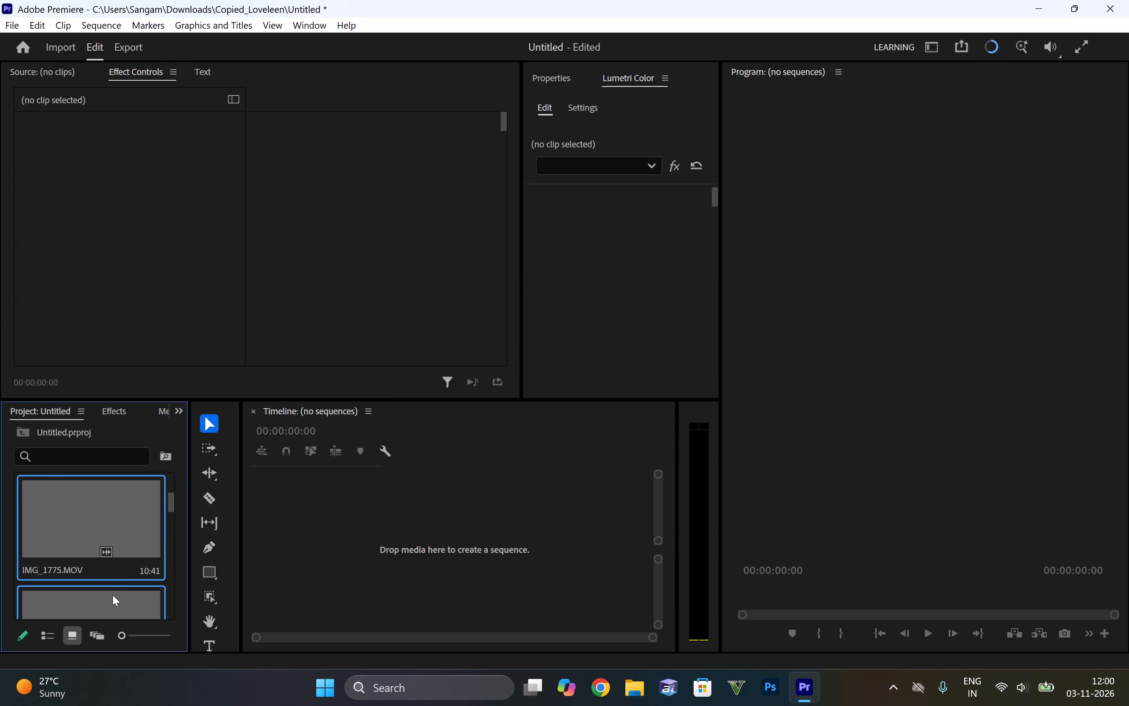
scroll(112, 595, "down", 19)
scroll(118, 590, "down", 4)
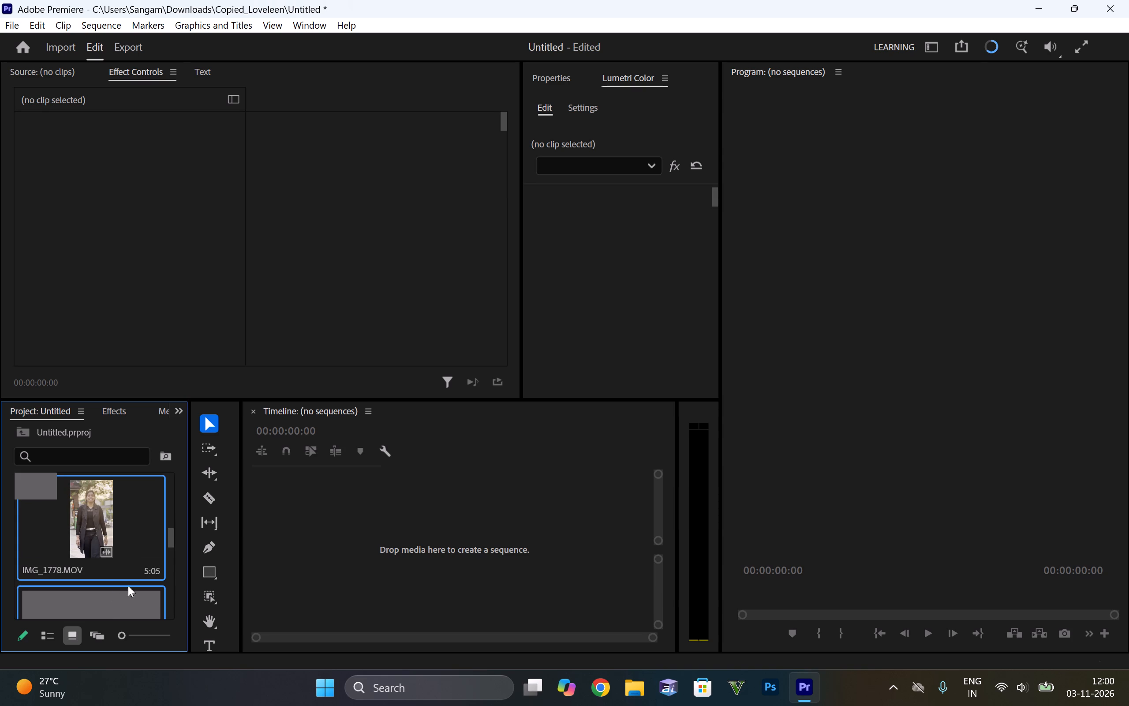
scroll(118, 577, "down", 7)
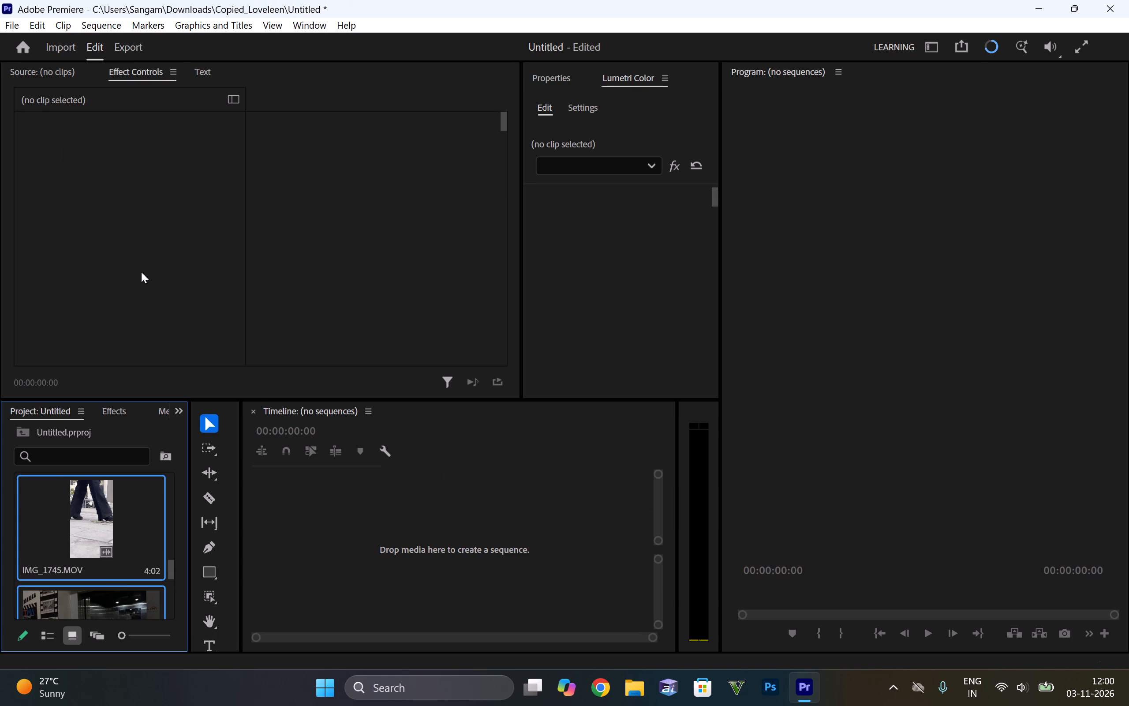
Delete all the imported clips and the music track from the project bin.
key("BackSpace")
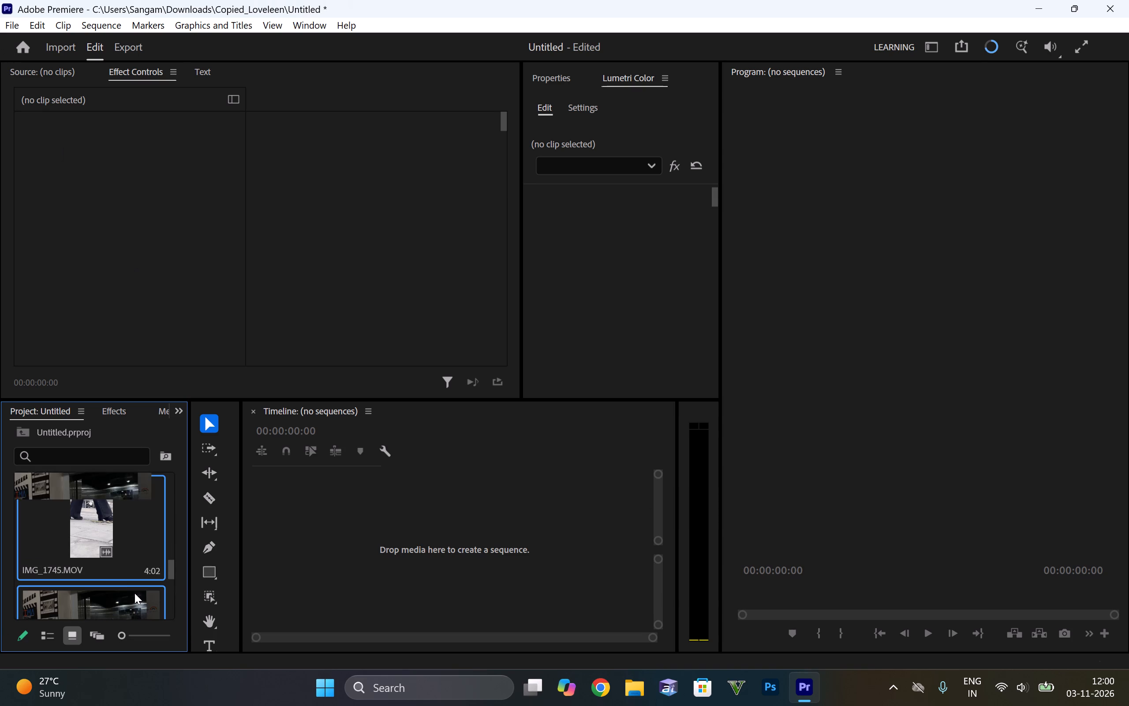
key("BackSpace")
key("BackSpace")
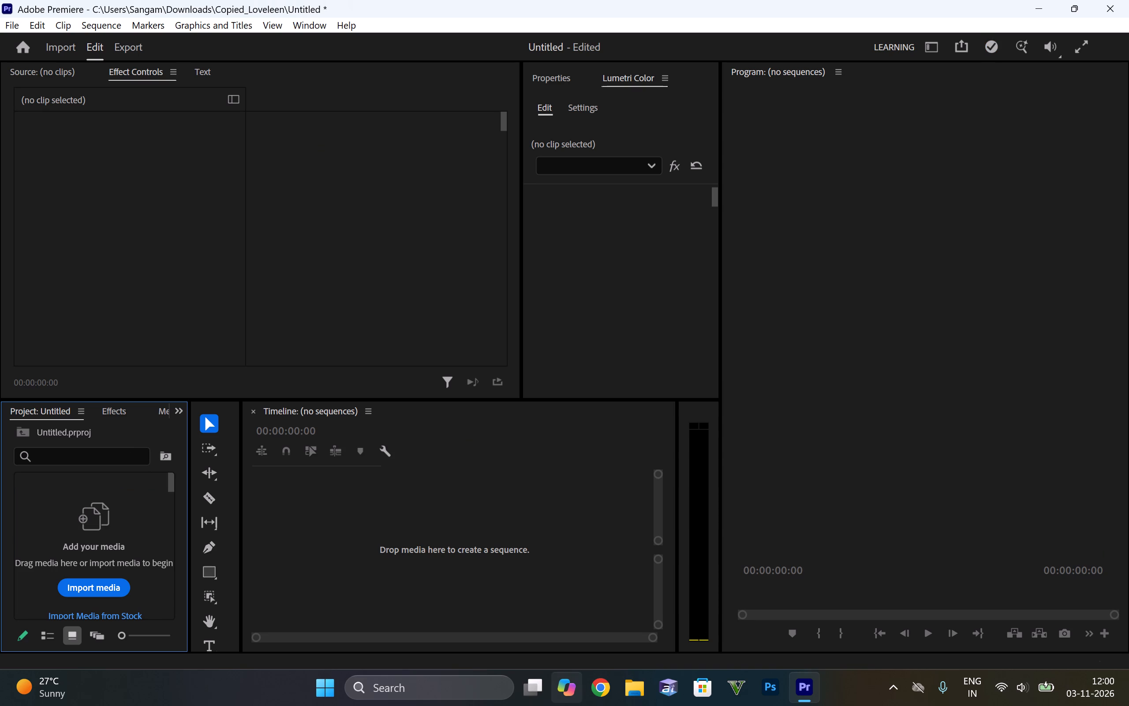
Switch to File Explorer and look through the recent files on the Home page for usable footage.
double_click(643, 705)
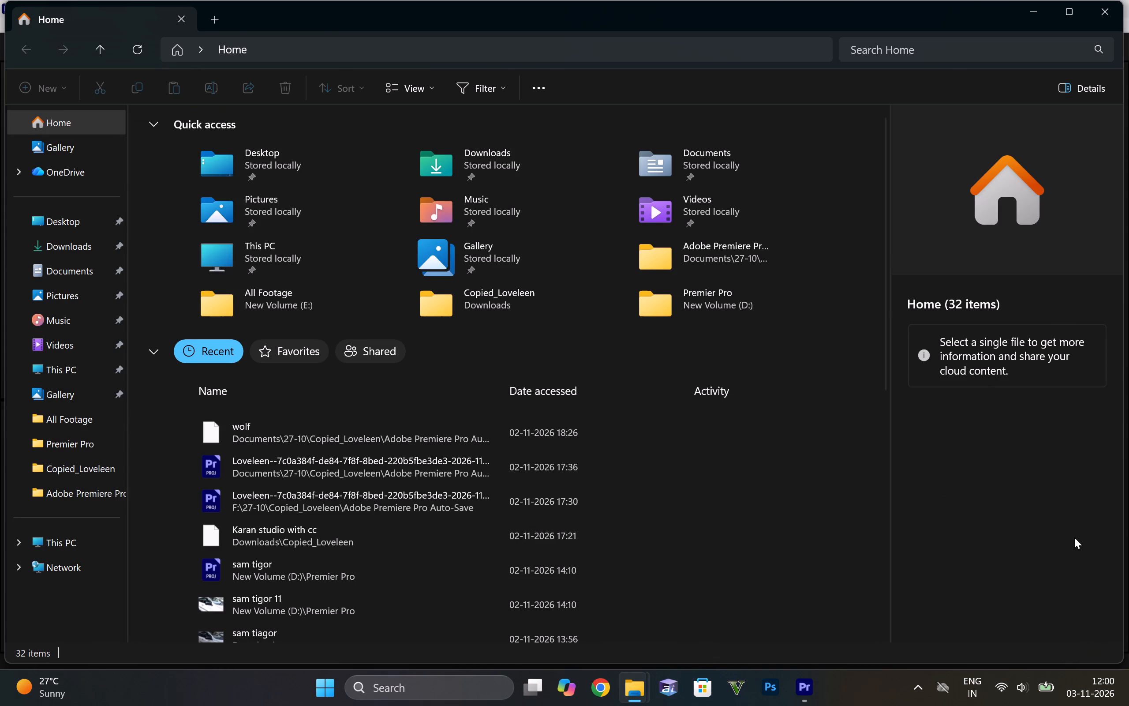
scroll(62, 119, "down", 1)
scroll(354, 391, "down", 1)
scroll(284, 435, "down", 5)
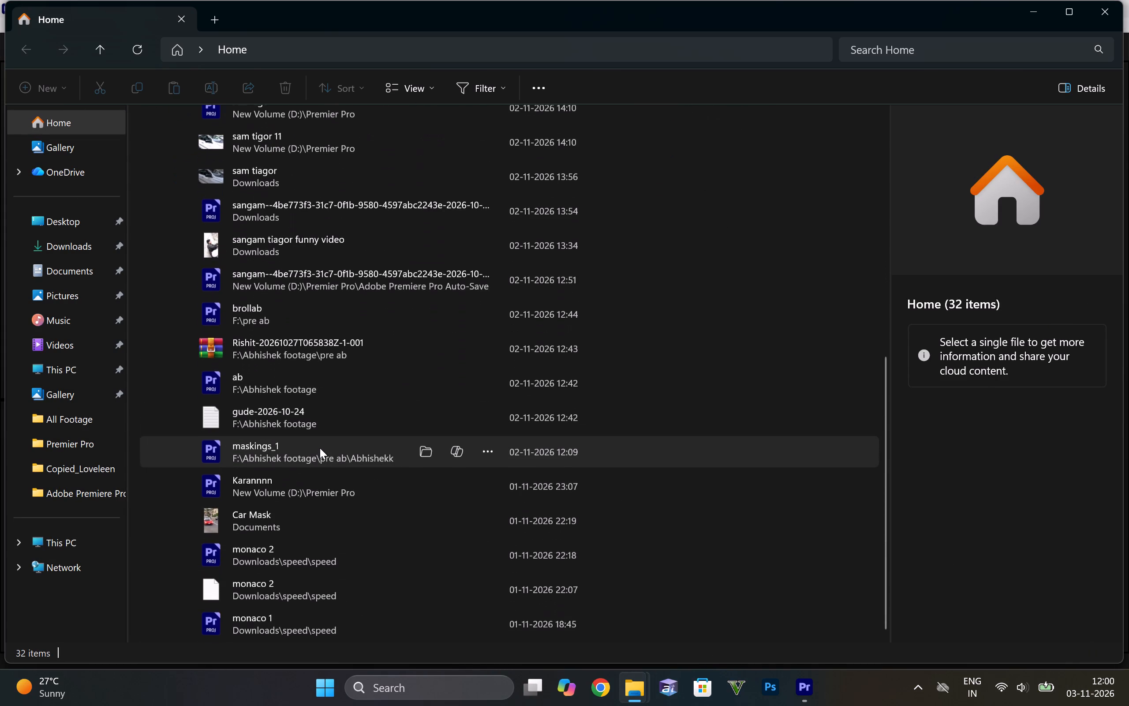
scroll(323, 447, "down", 7)
scroll(351, 424, "down", 4)
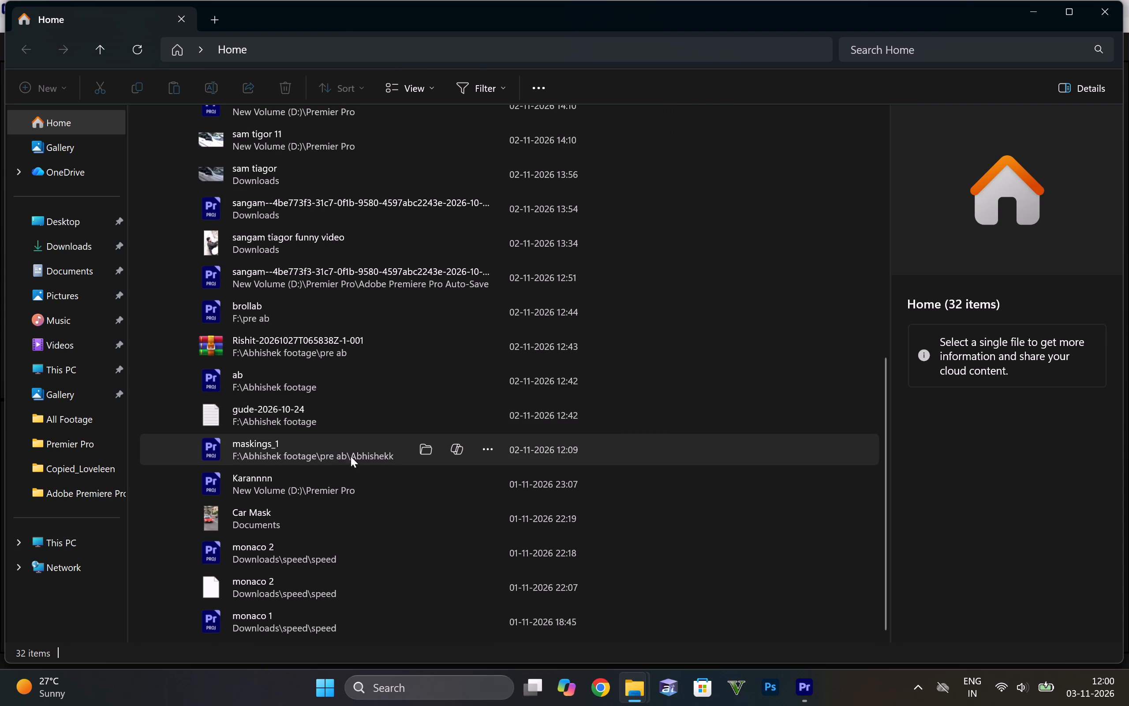
scroll(337, 447, "down", 3)
scroll(366, 483, "up", 4)
scroll(363, 491, "down", 7)
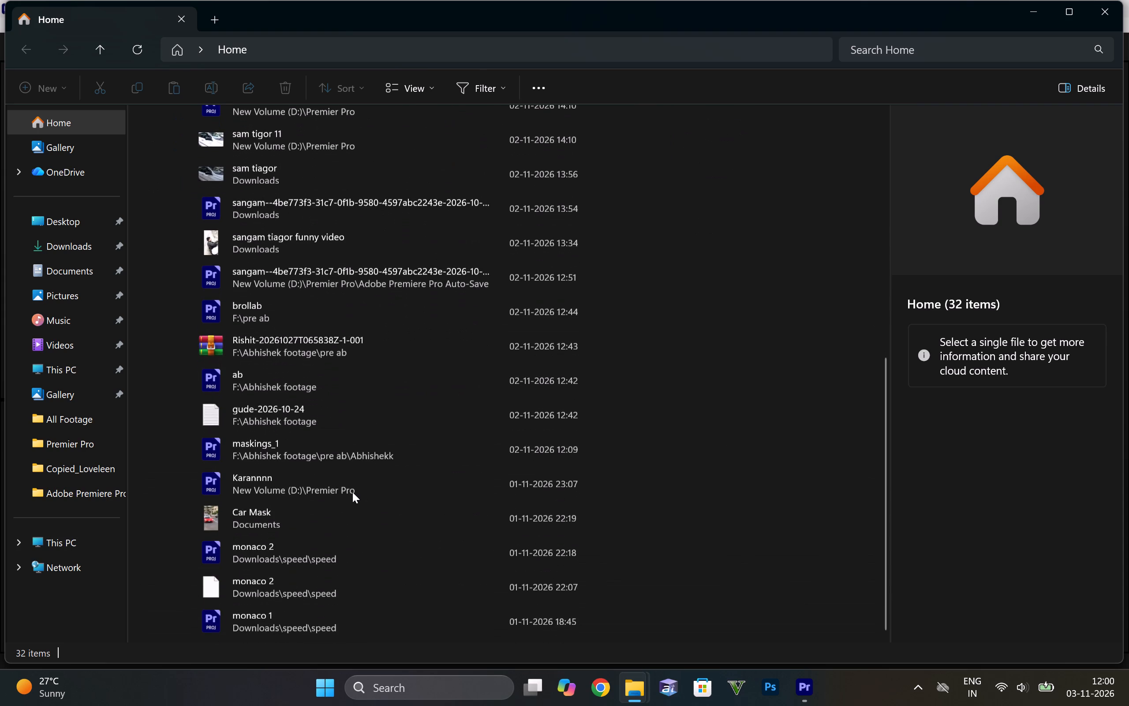
scroll(352, 492, "up", 9)
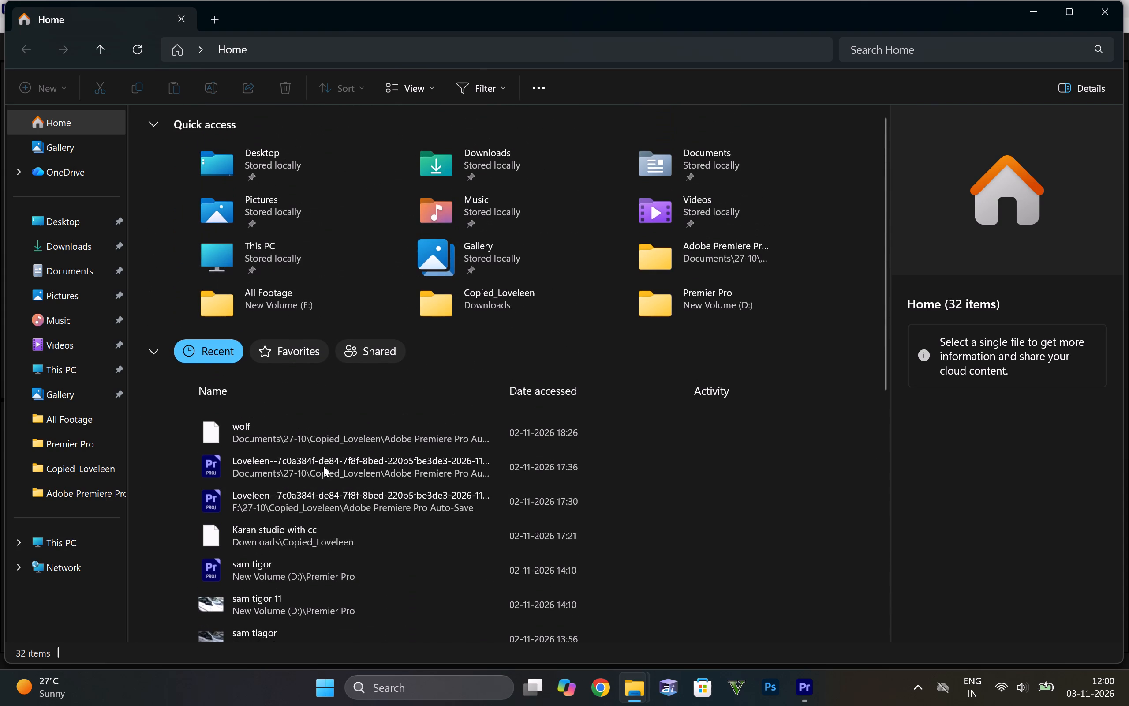
scroll(404, 404, "up", 3)
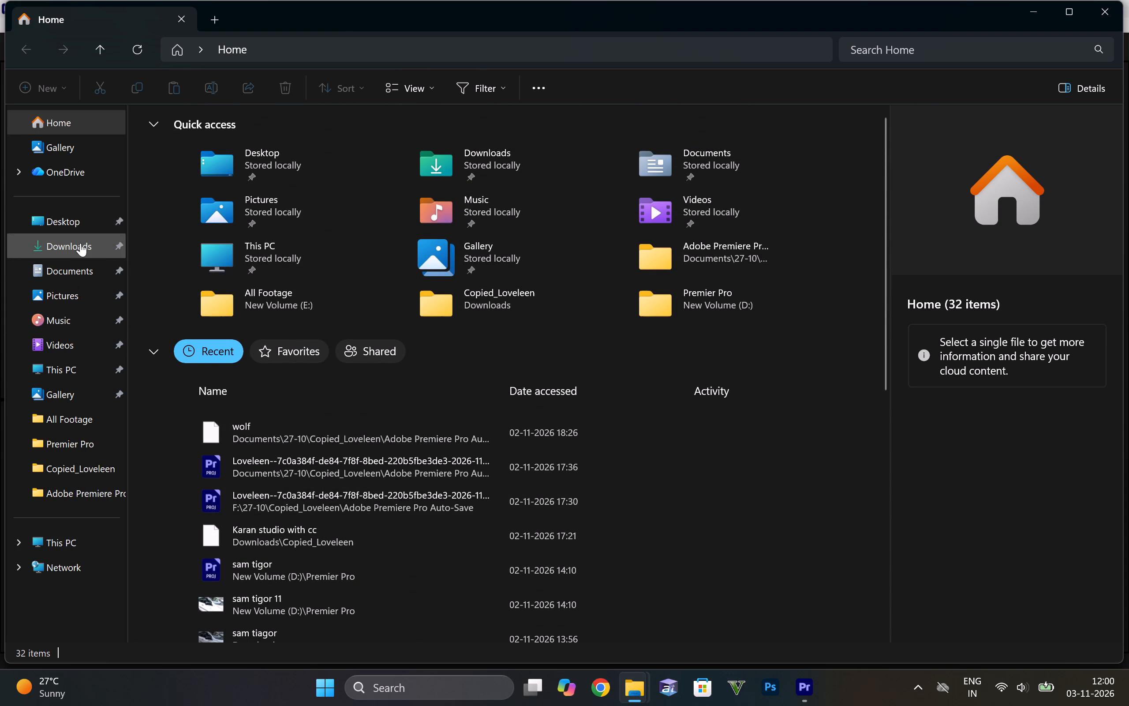
Browse the Downloads folder's Last month group and preview the clip IMG_1746 in VLC, closing the player when done.
left_click(80, 243)
scroll(360, 333, "down", 4)
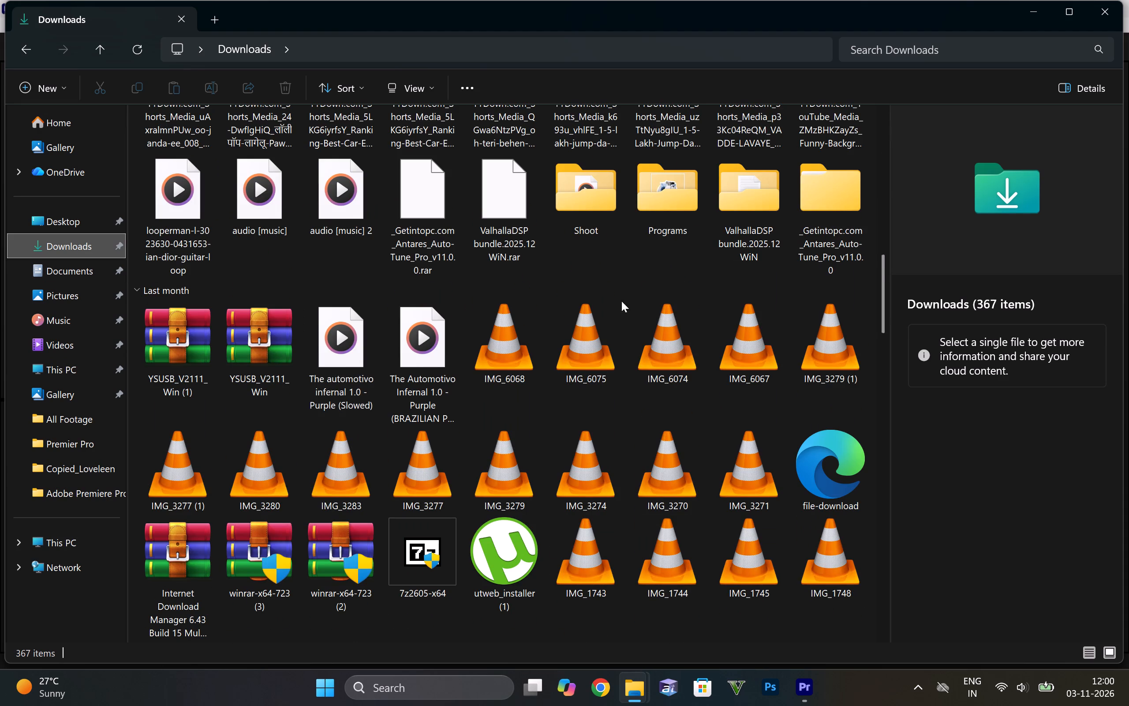
scroll(488, 307, "down", 1)
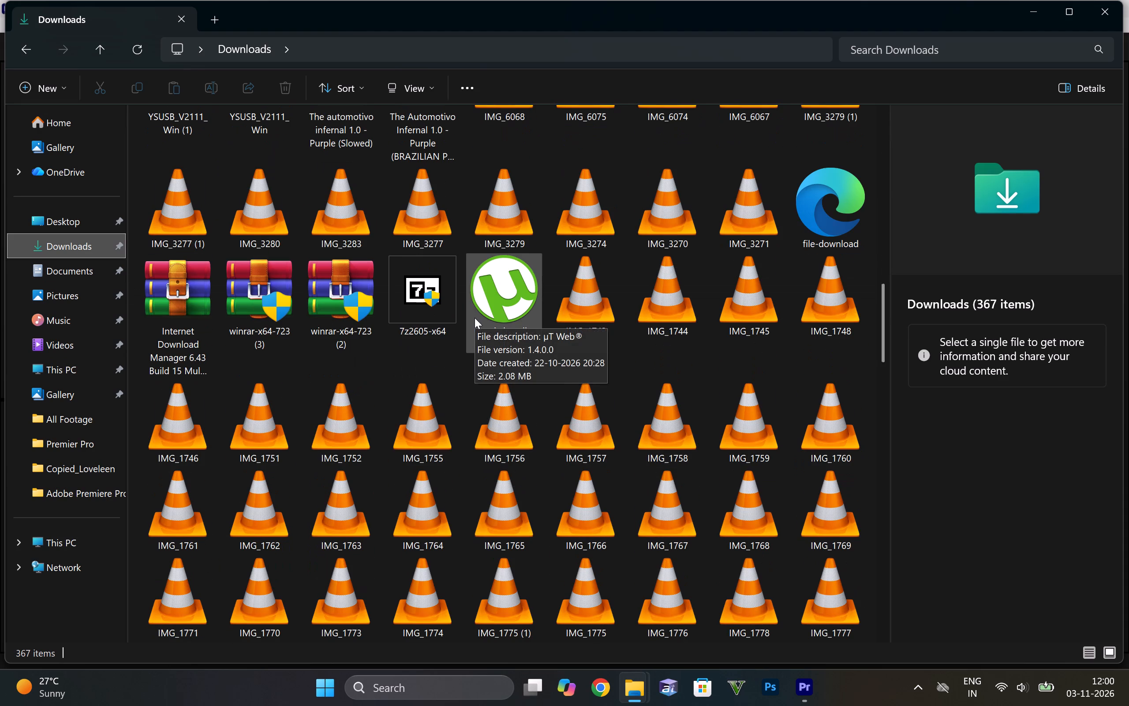
scroll(475, 323, "down", 1)
scroll(486, 330, "up", 1)
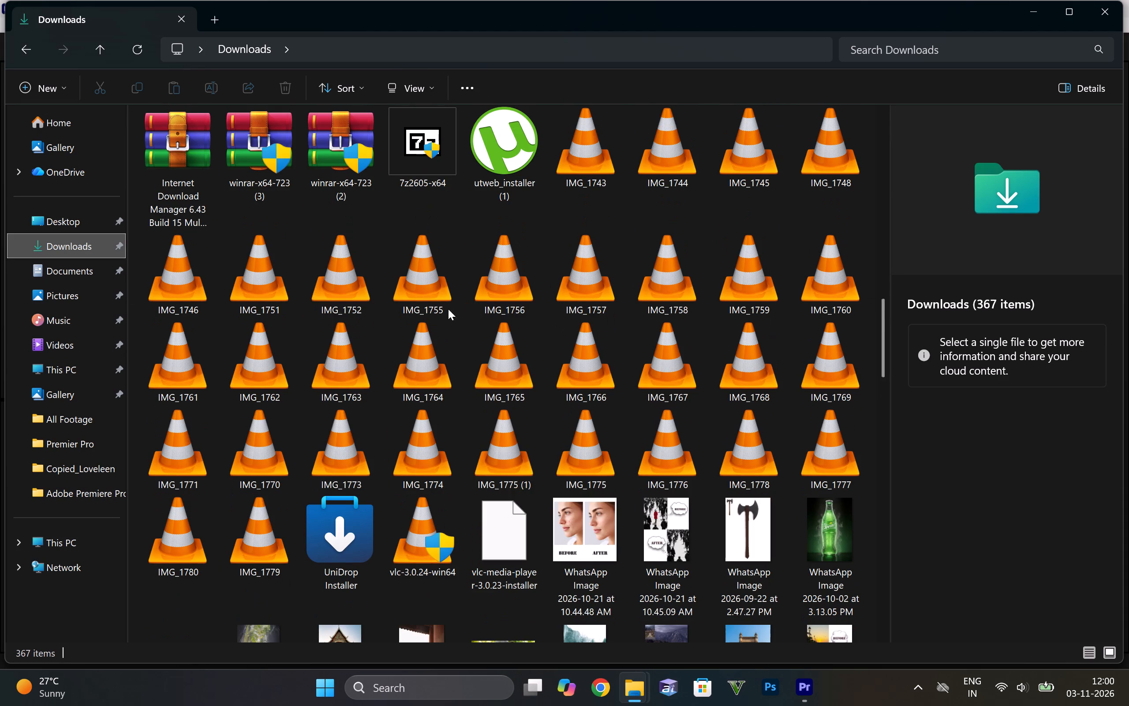
double_click(182, 283)
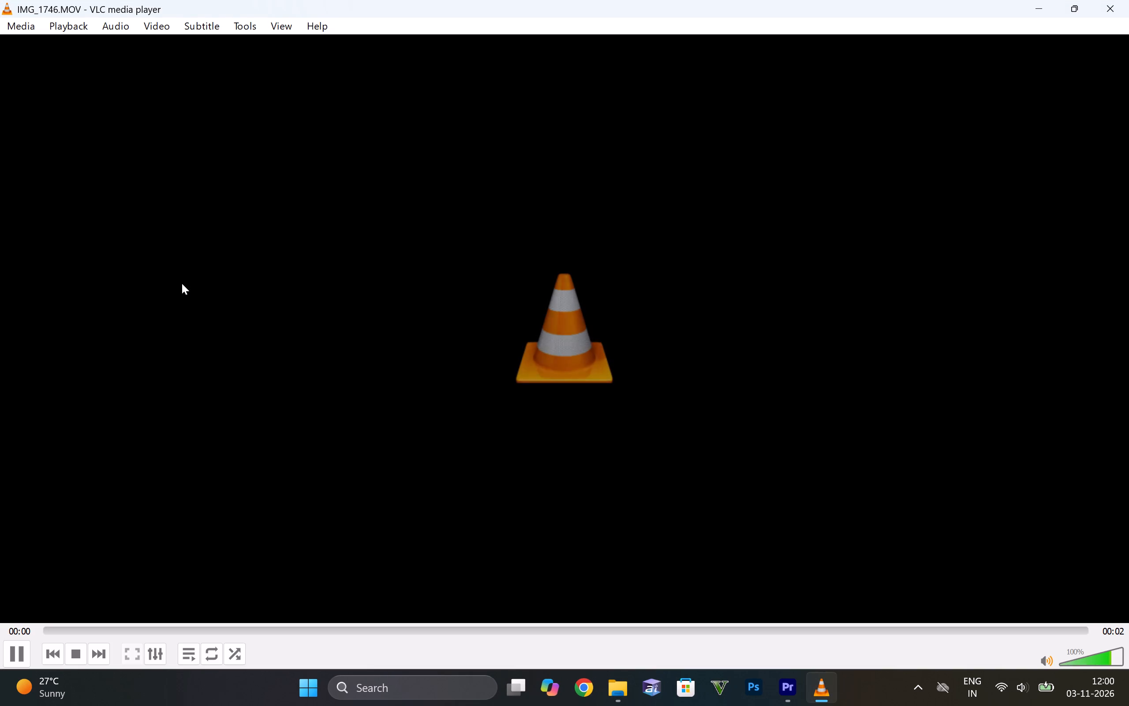
left_click(96, 627)
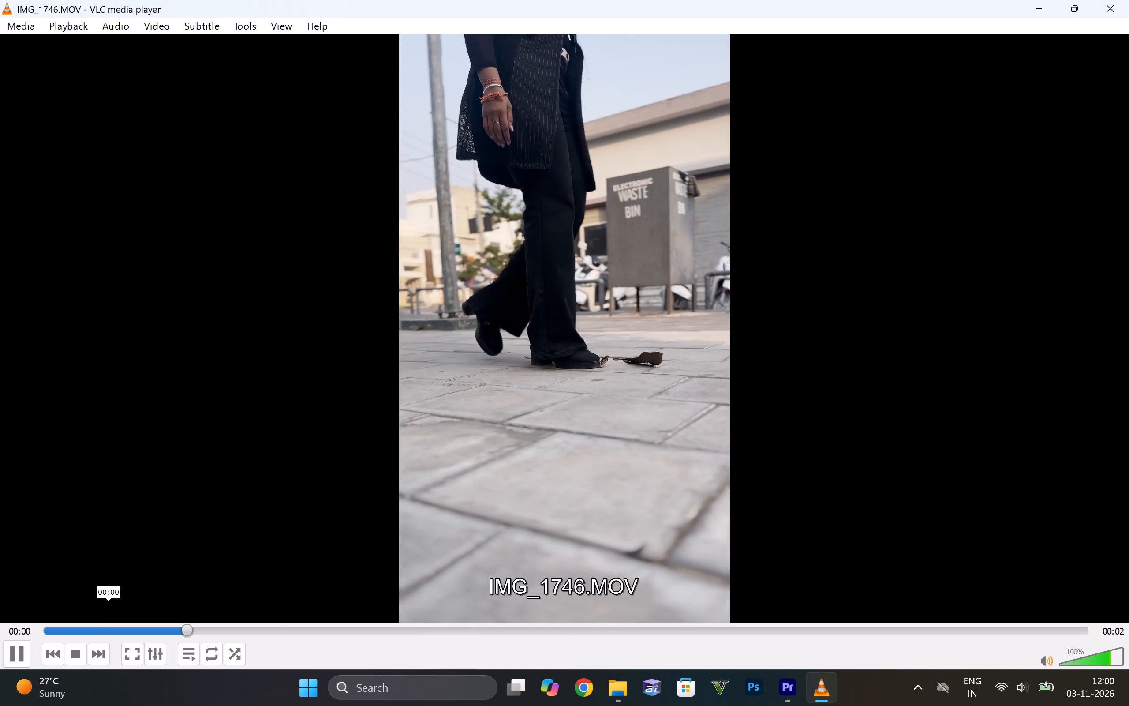
left_click(1093, 0)
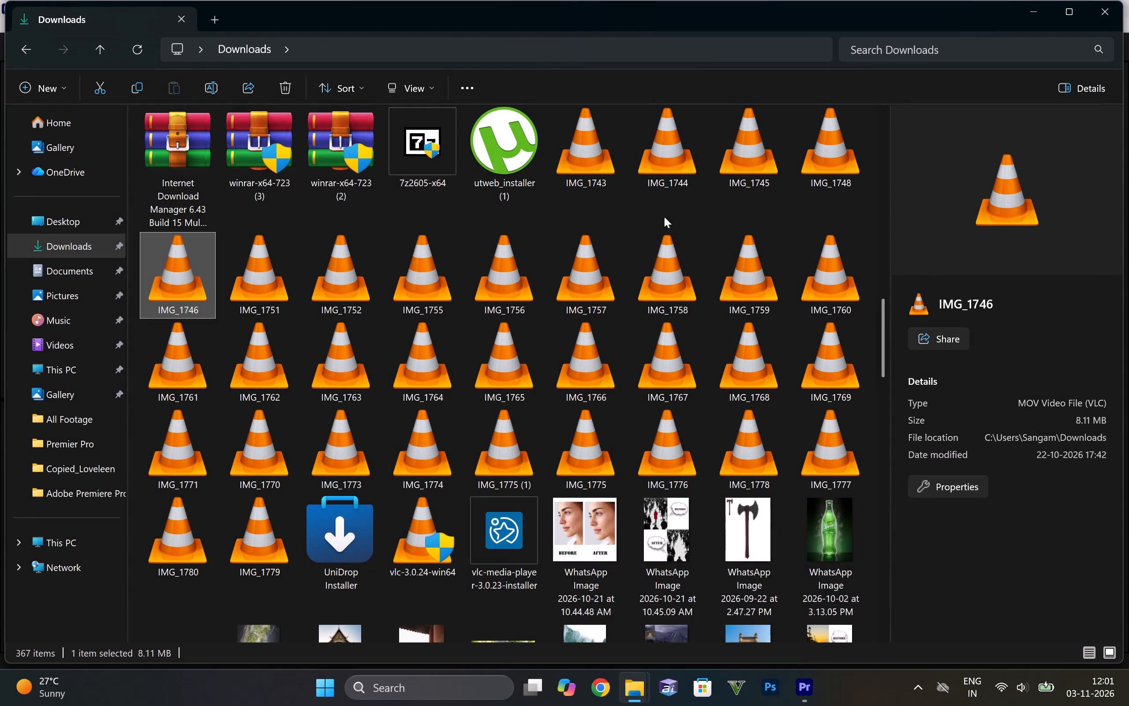
Preview the clip IMG_1450 from the Downloads folder's Last week group in VLC and close the player.
scroll(606, 326, "up", 2)
scroll(590, 361, "up", 2)
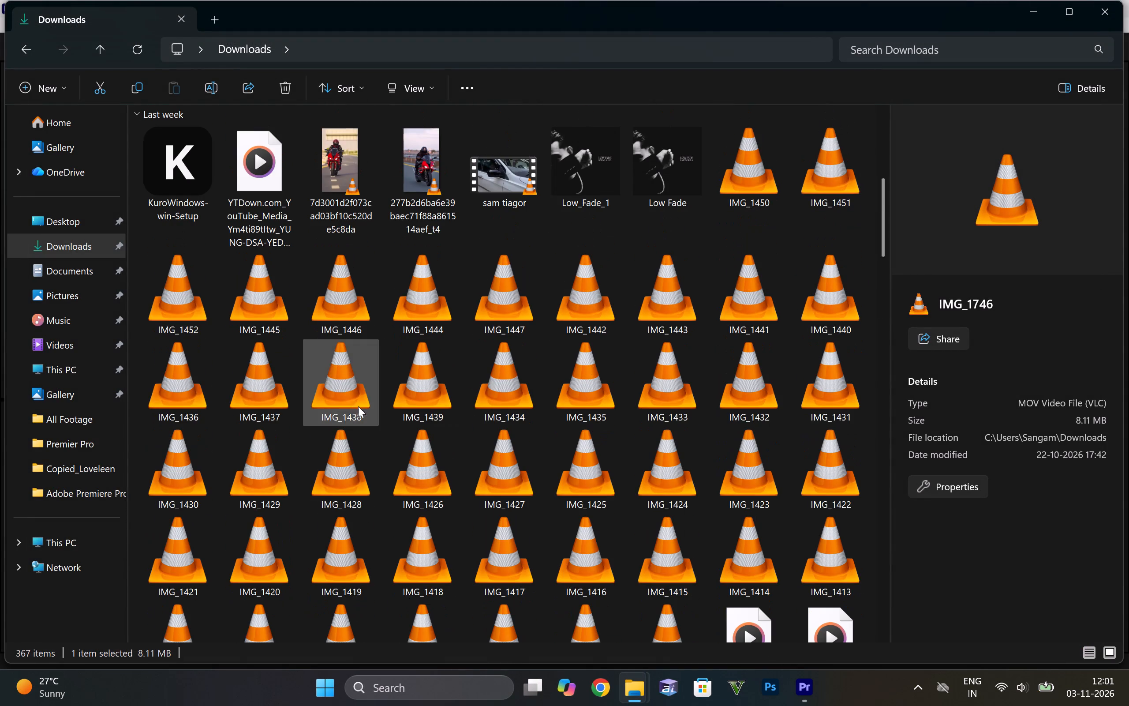
double_click(720, 181)
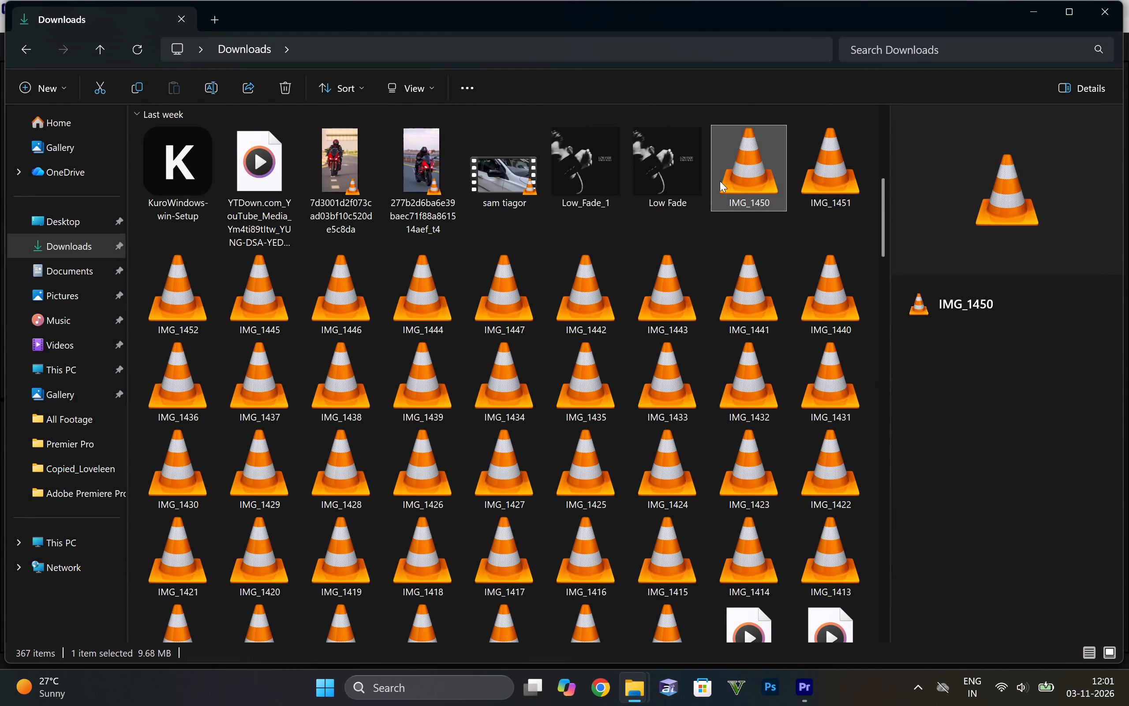
left_click(1128, 0)
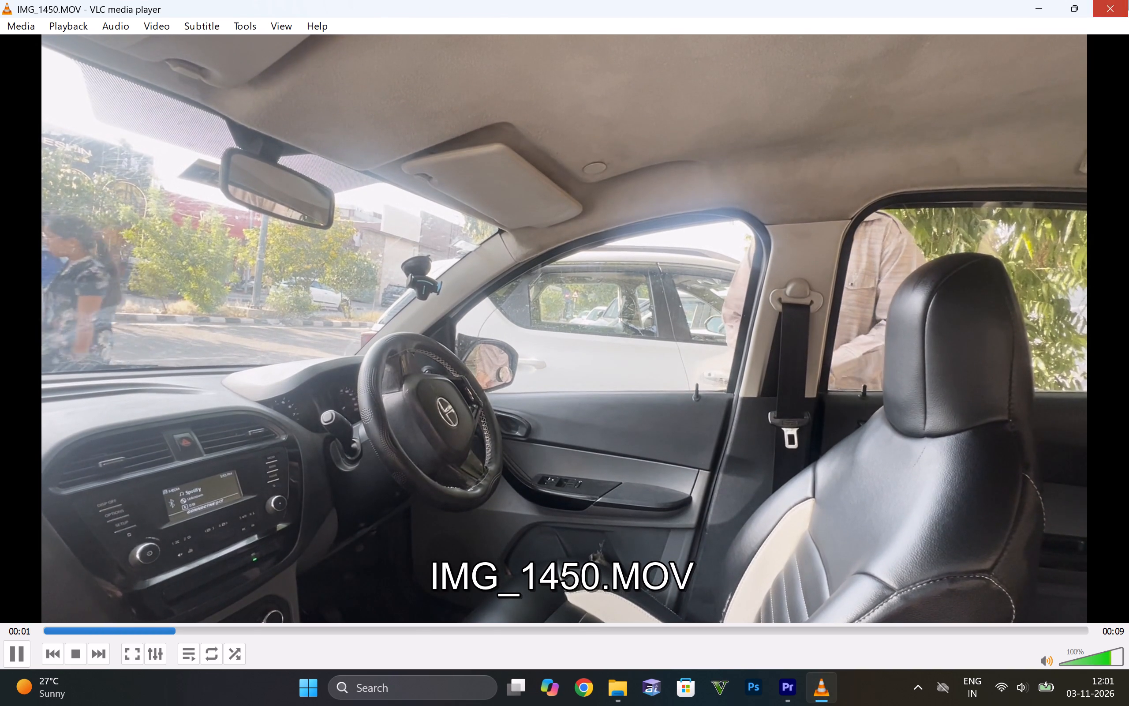
scroll(530, 414, "up", 1)
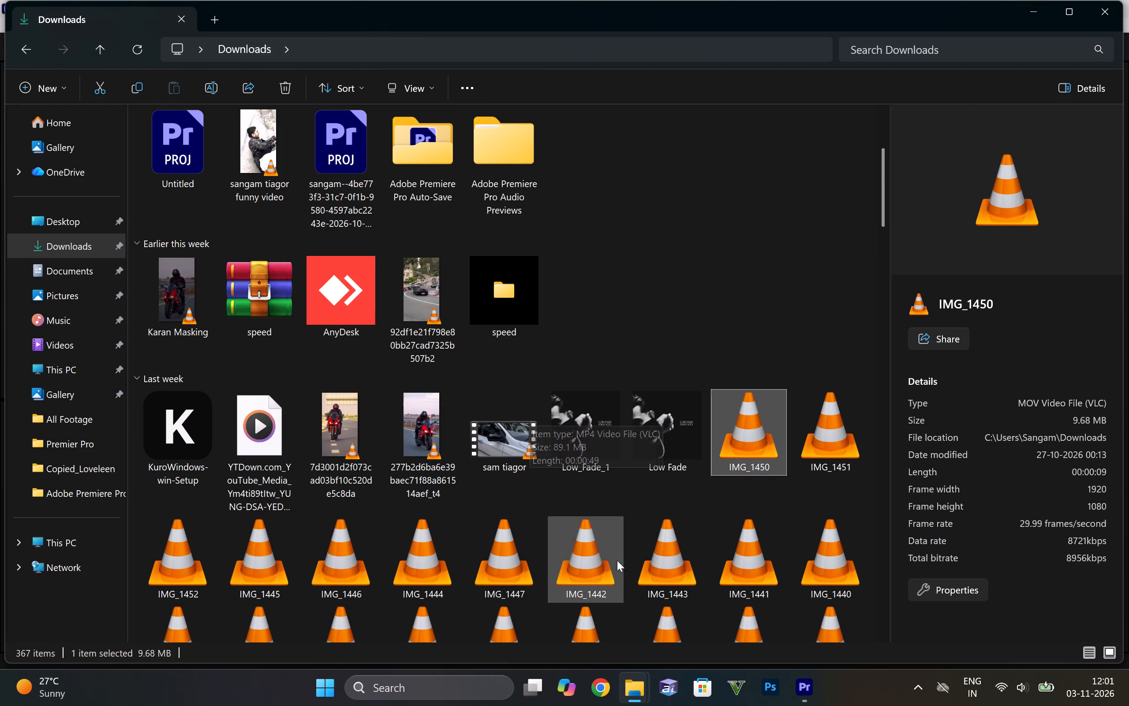
Switch to Premiere and open the media import at the Downloads folder's Last week group.
left_click(803, 691)
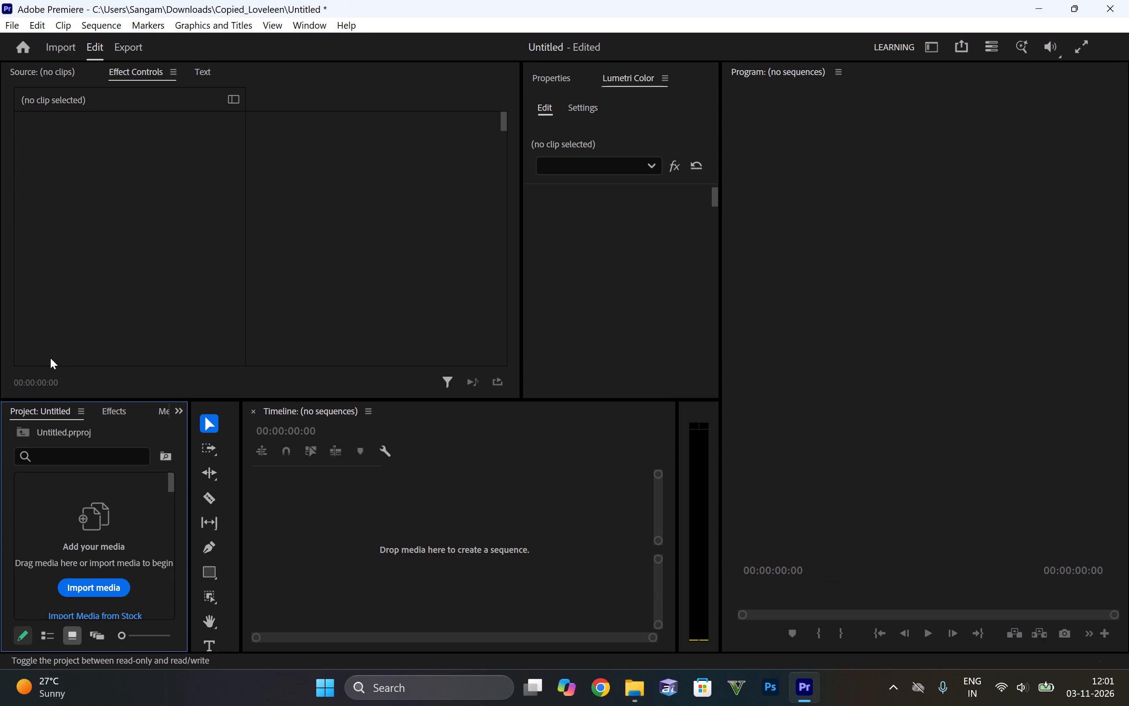
left_click(120, 588)
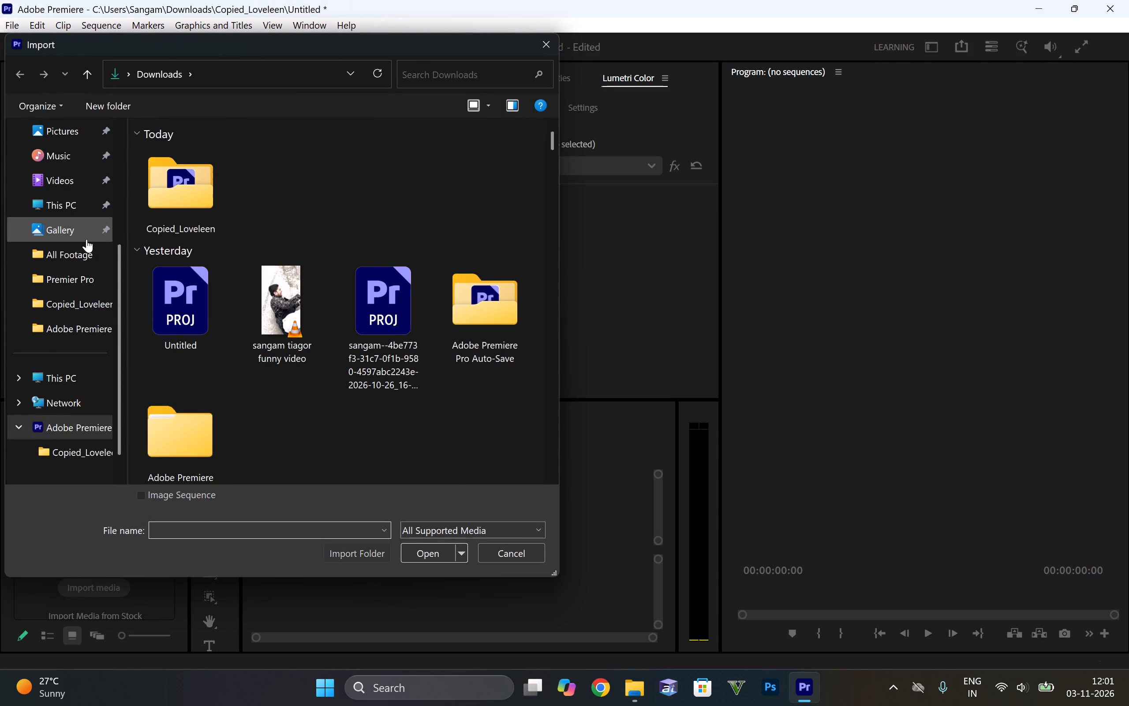
scroll(65, 317, "up", 2)
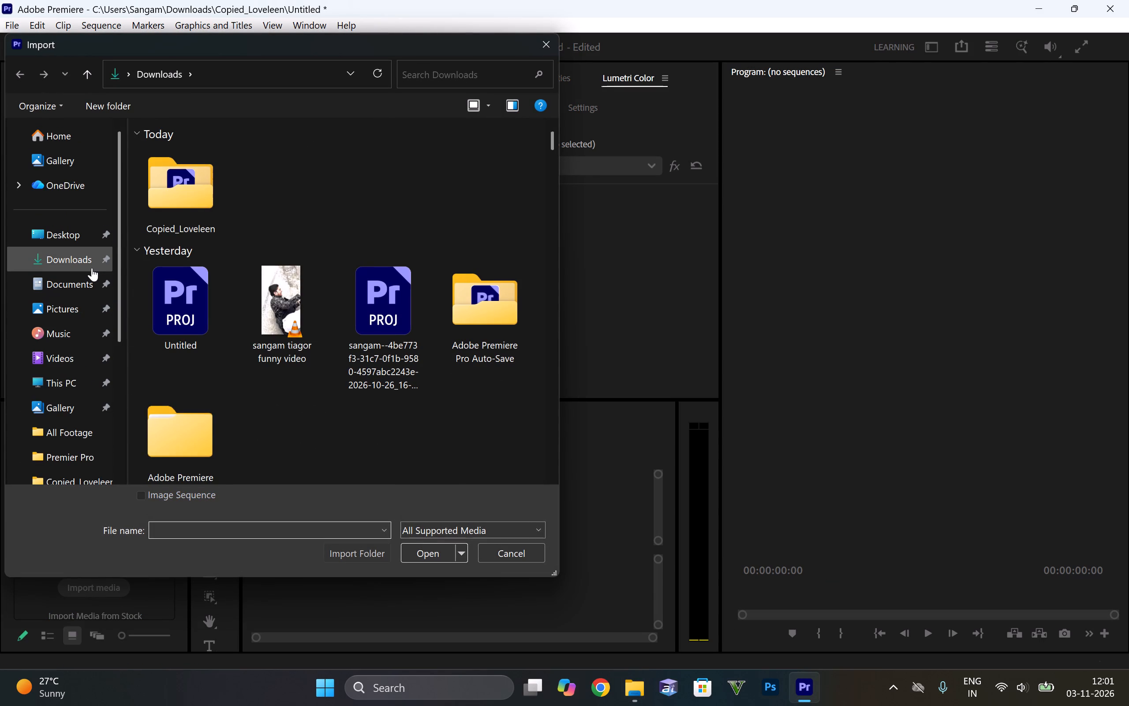
left_click(92, 268)
left_click(88, 257)
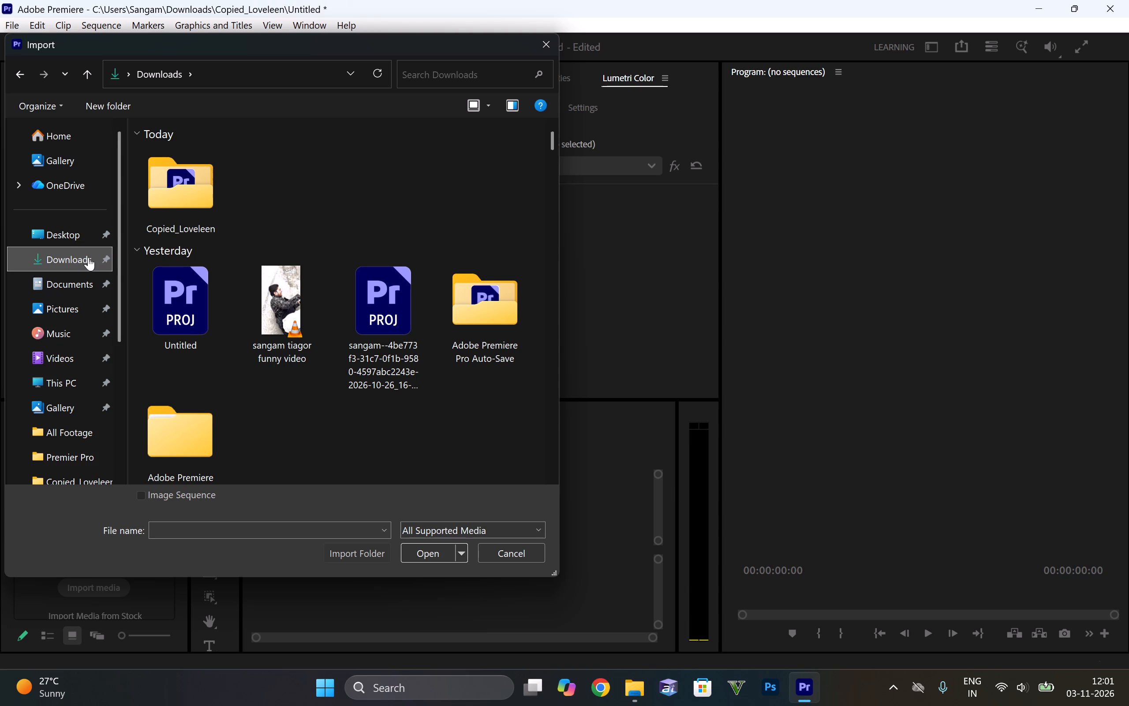
double_click(88, 257)
left_click(88, 257)
left_click(45, 261)
scroll(310, 257, "down", 1)
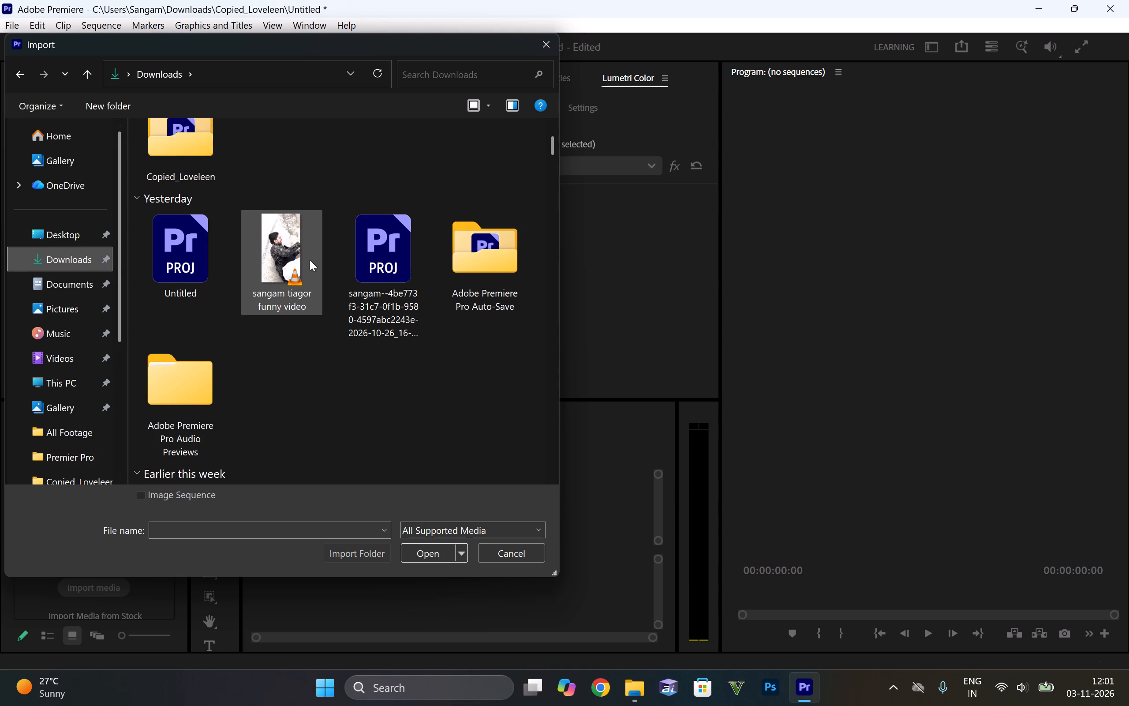
scroll(310, 260, "down", 2)
scroll(372, 267, "down", 1)
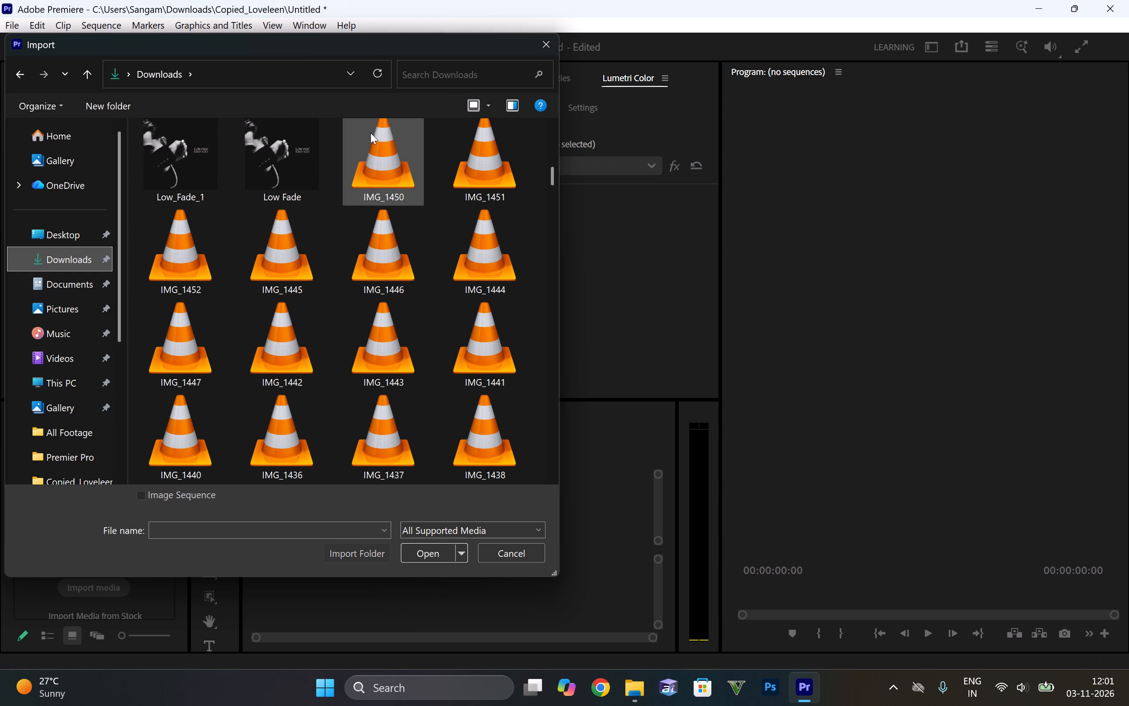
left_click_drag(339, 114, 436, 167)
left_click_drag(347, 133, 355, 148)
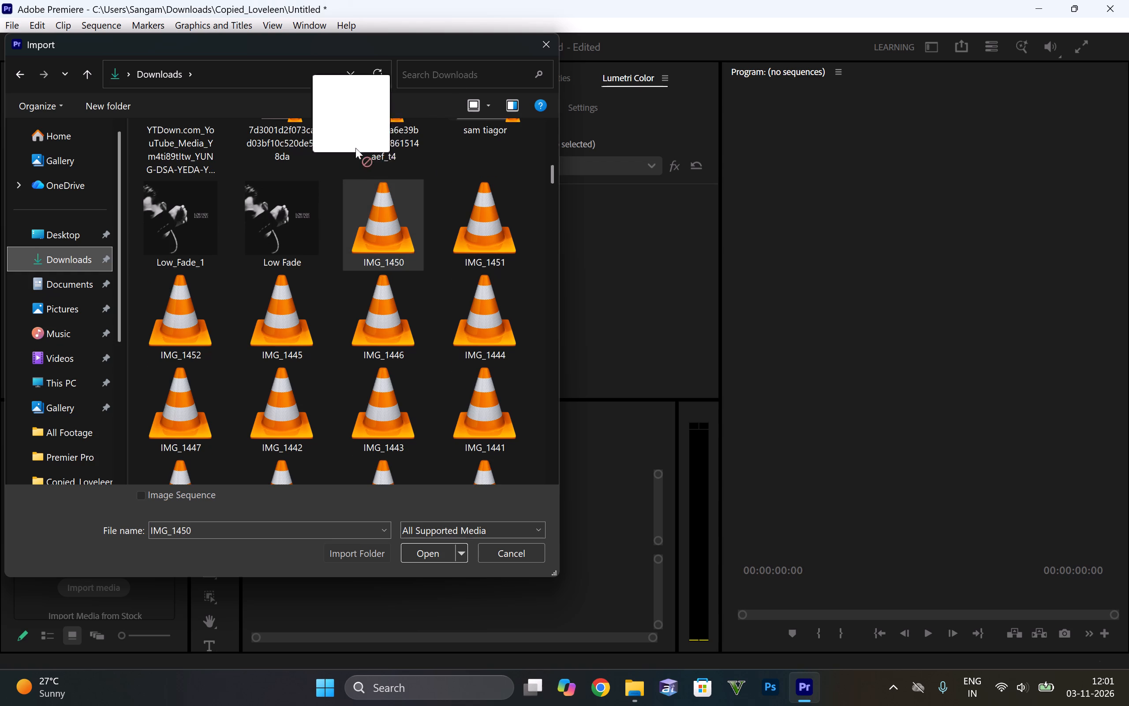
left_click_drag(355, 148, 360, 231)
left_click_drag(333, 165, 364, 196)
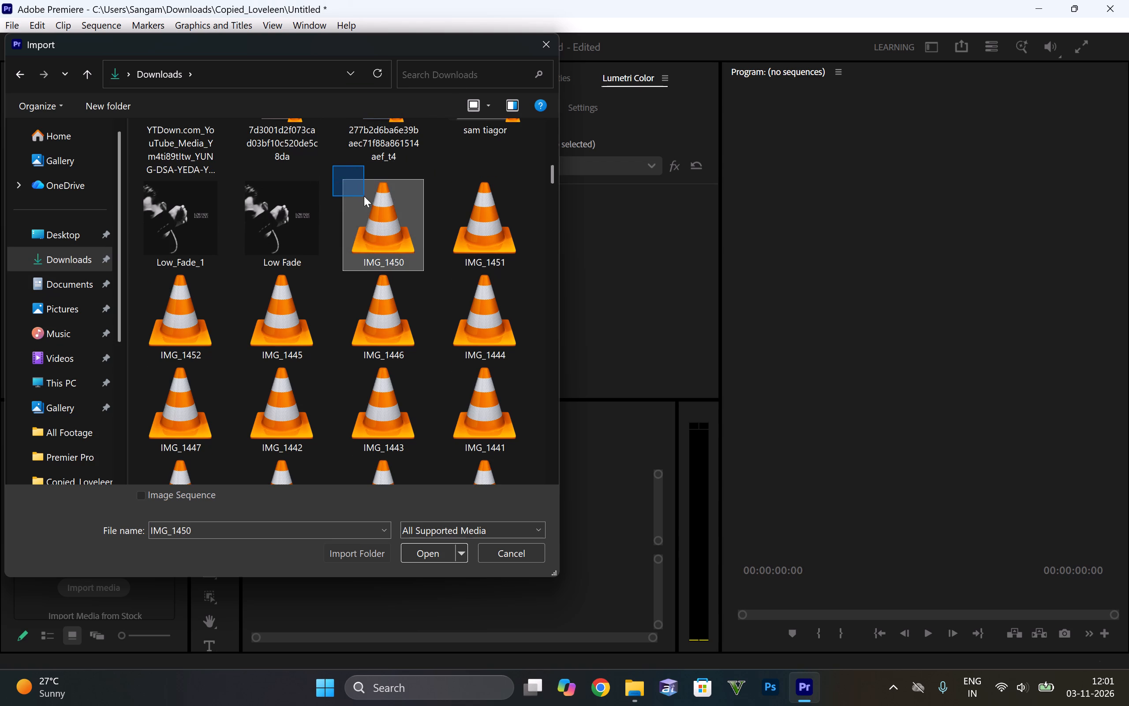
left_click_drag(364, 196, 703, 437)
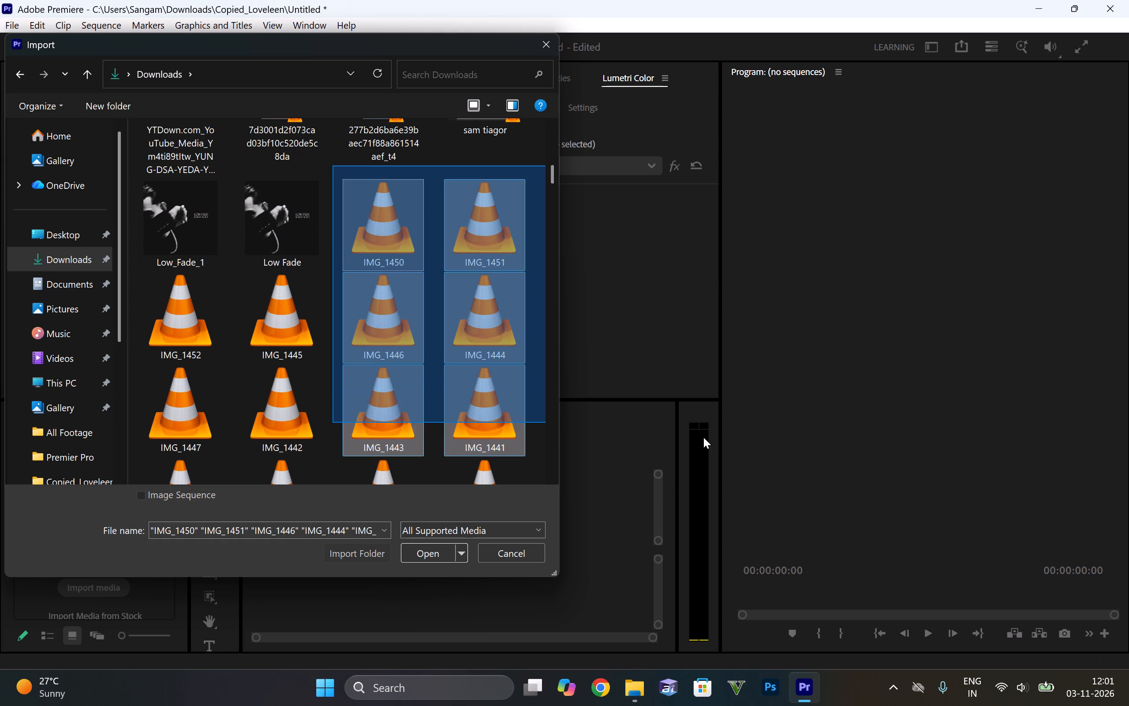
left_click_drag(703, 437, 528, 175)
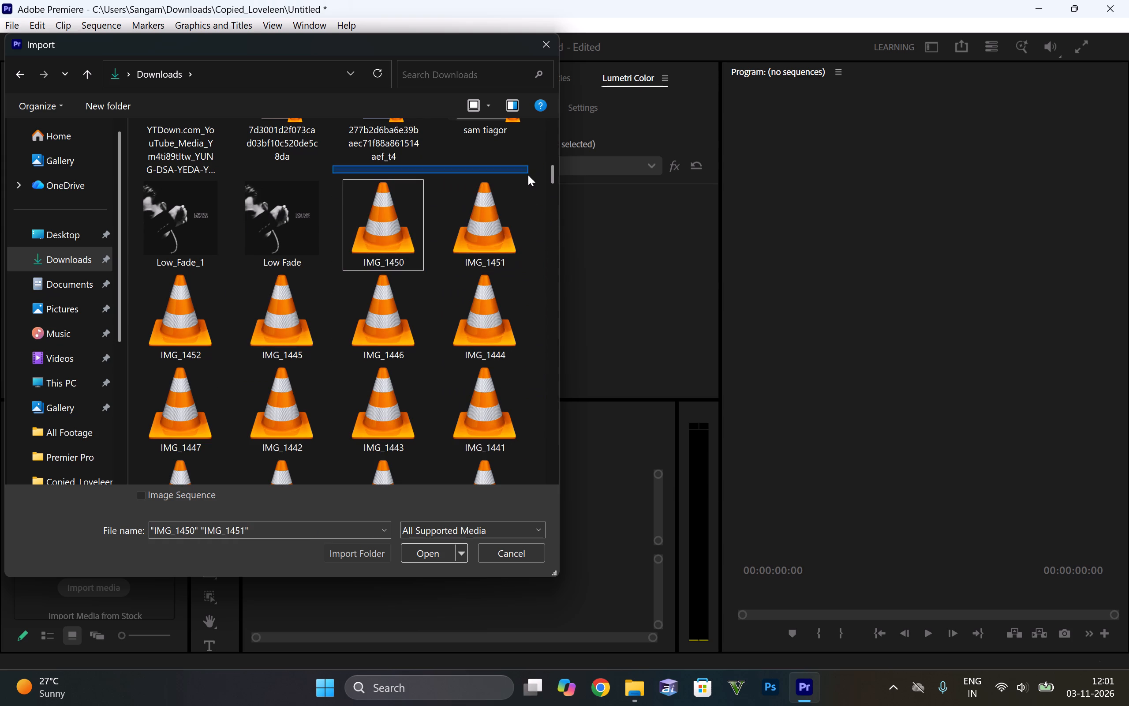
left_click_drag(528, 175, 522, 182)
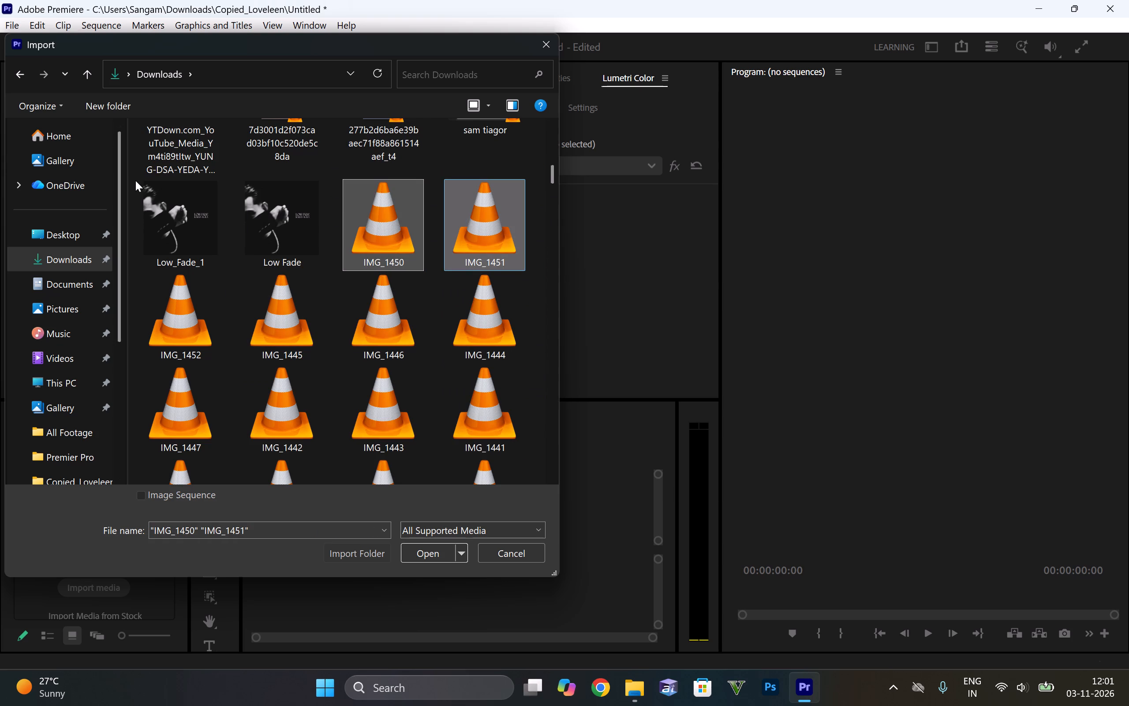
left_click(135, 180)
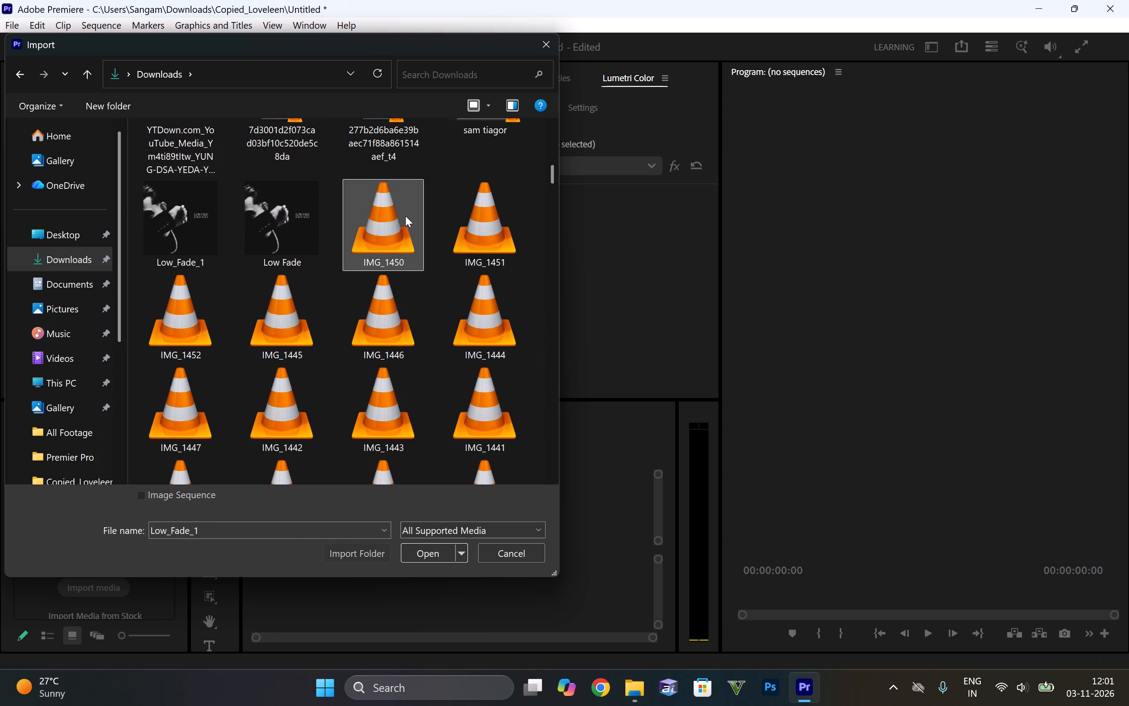
scroll(405, 216, "up", 1)
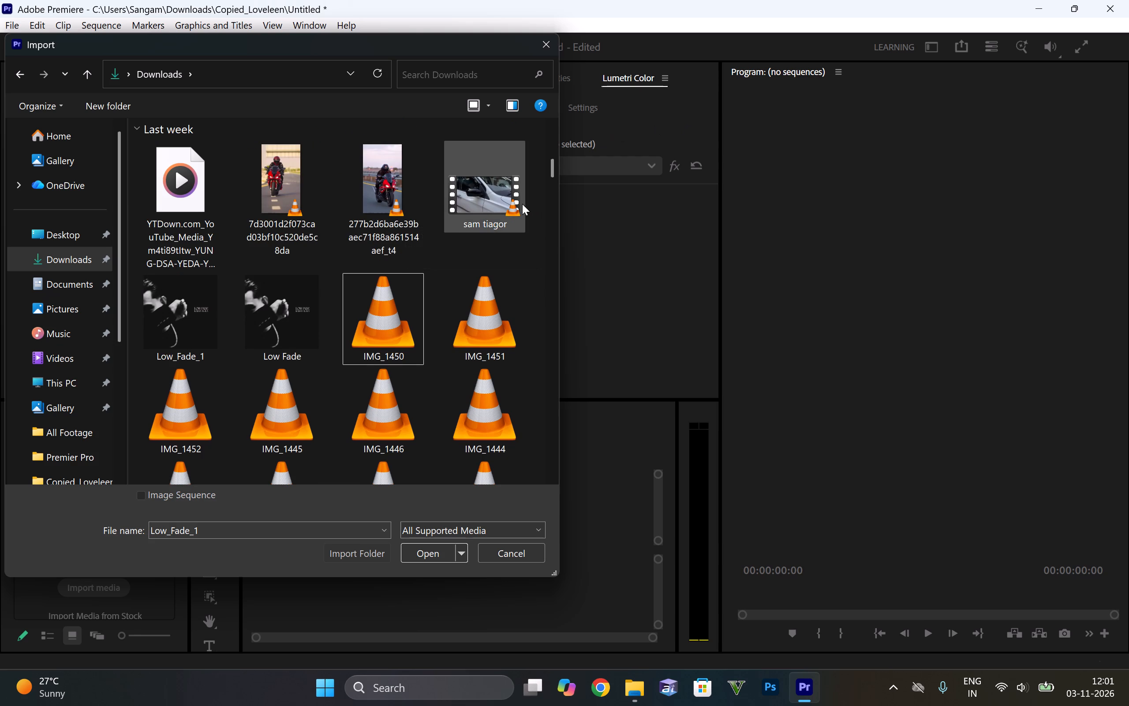
left_click(488, 210)
scroll(361, 177, "down", 1)
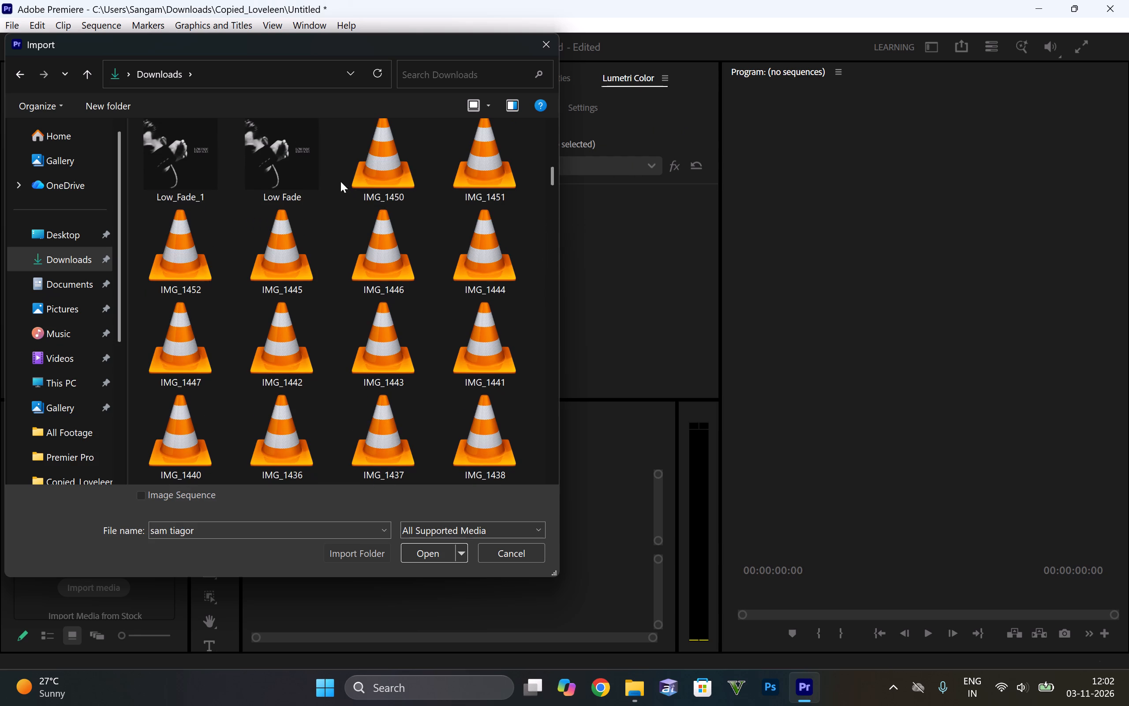
scroll(382, 176, "up", 1)
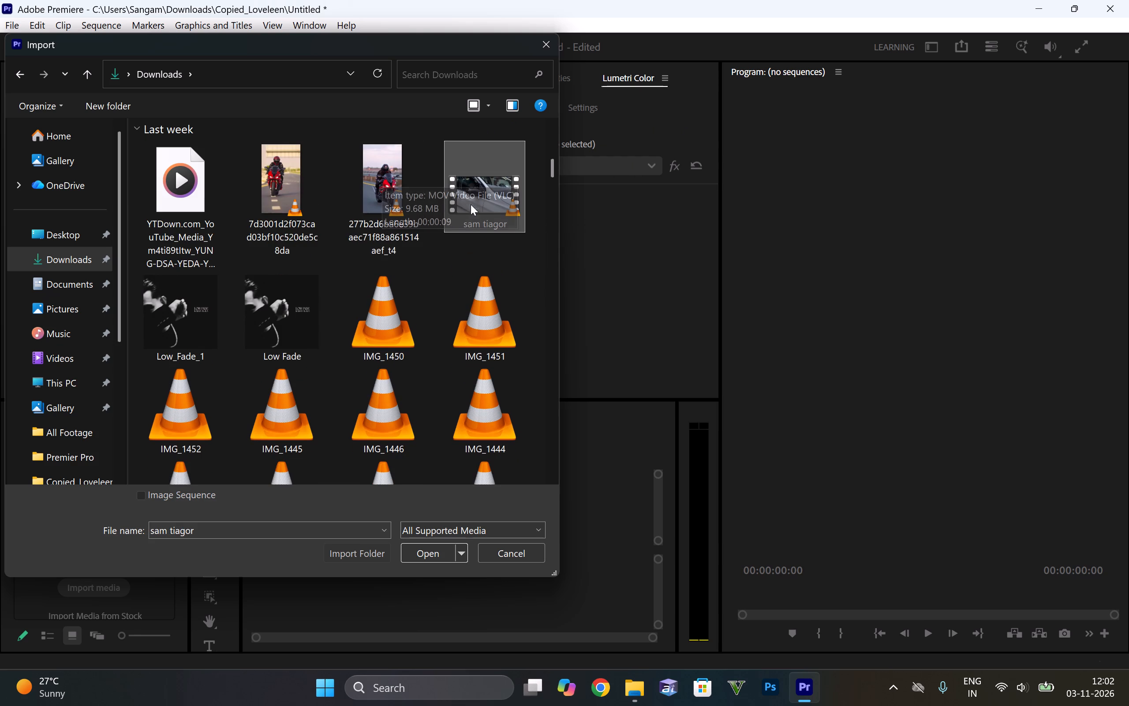
left_click(499, 205)
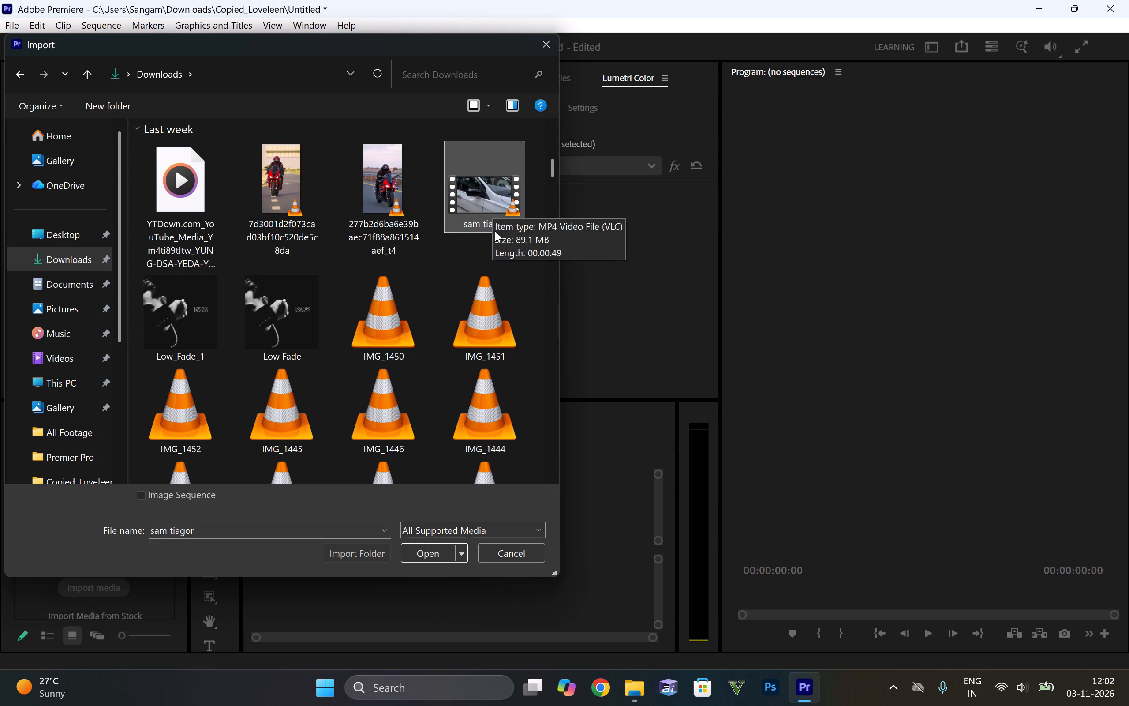
double_click(512, 226)
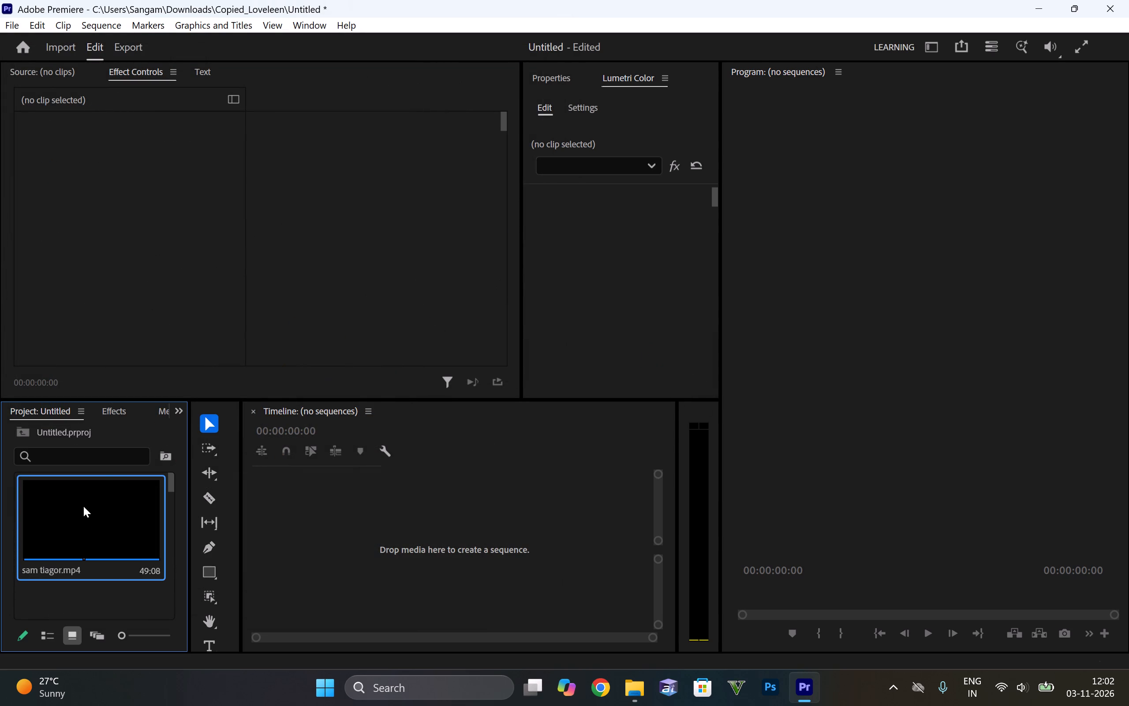
double_click(49, 529)
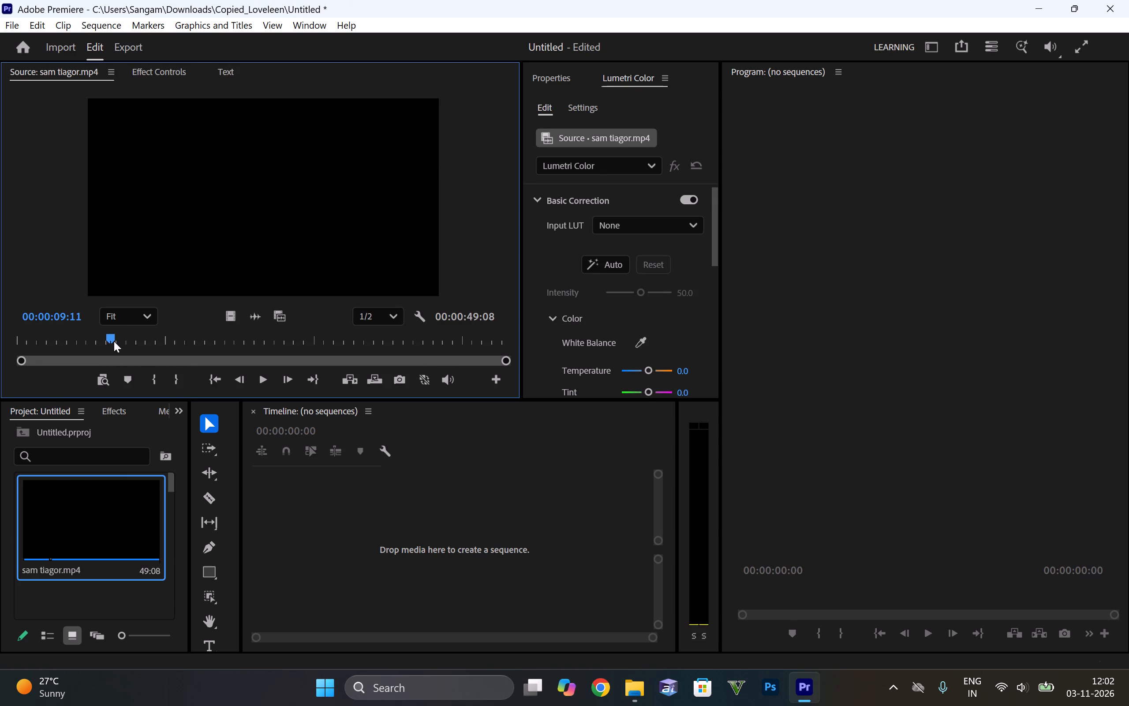
left_click_drag(114, 341, 6, 335)
left_click(263, 372)
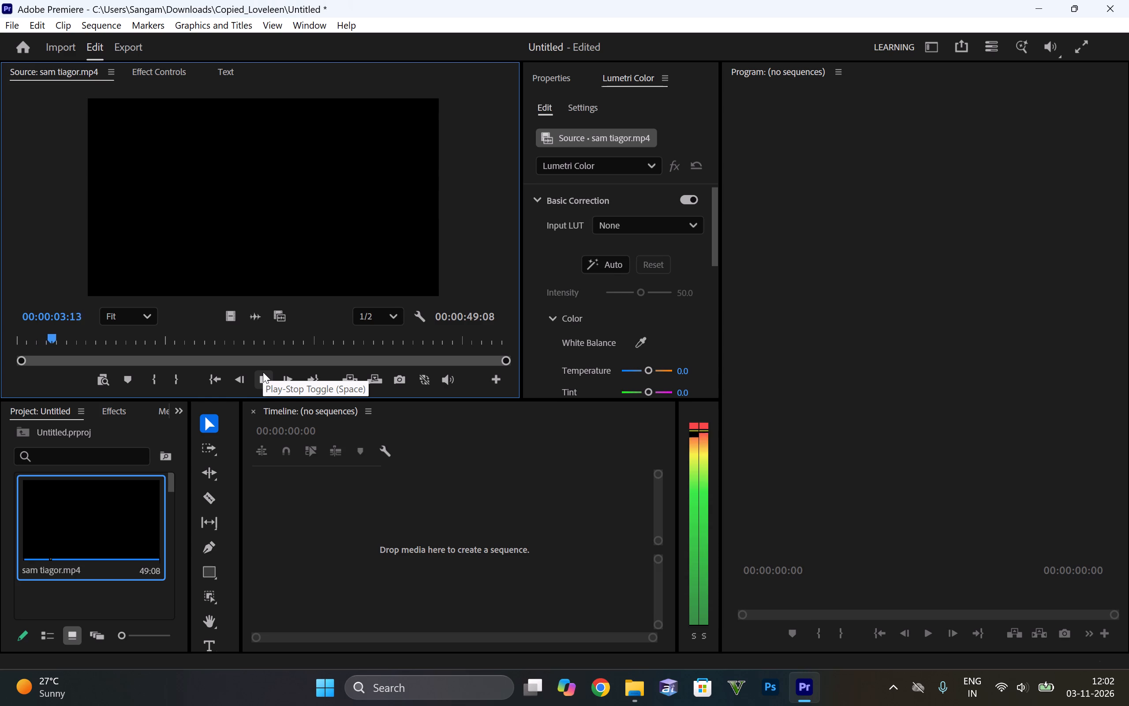
left_click(263, 372)
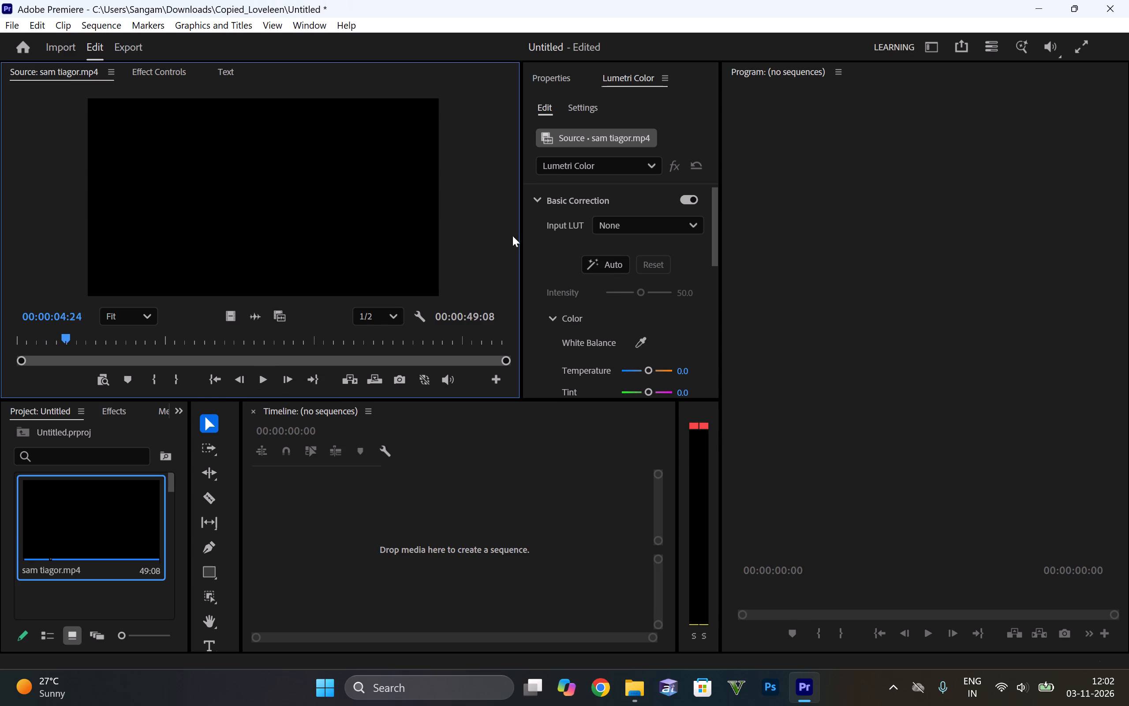
Enlarge the Program monitor by narrowing the Source monitor, Lumetri Color and Timeline panels beside it.
left_click_drag(720, 104, 700, 108)
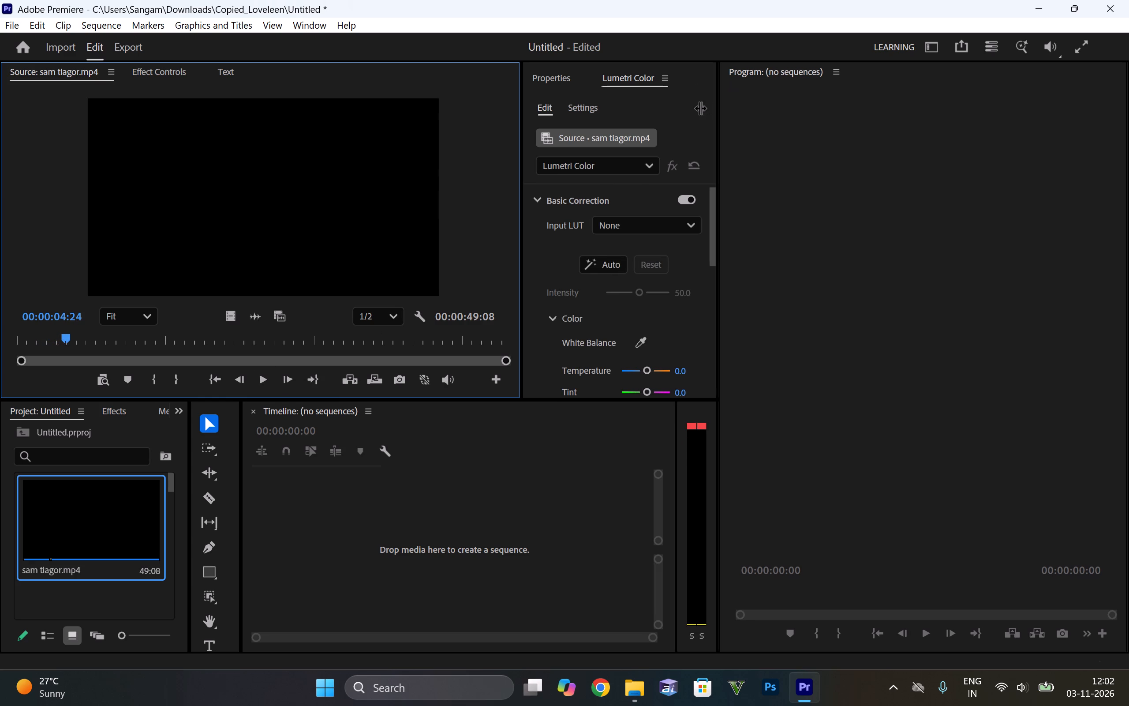
left_click_drag(700, 108, 489, 144)
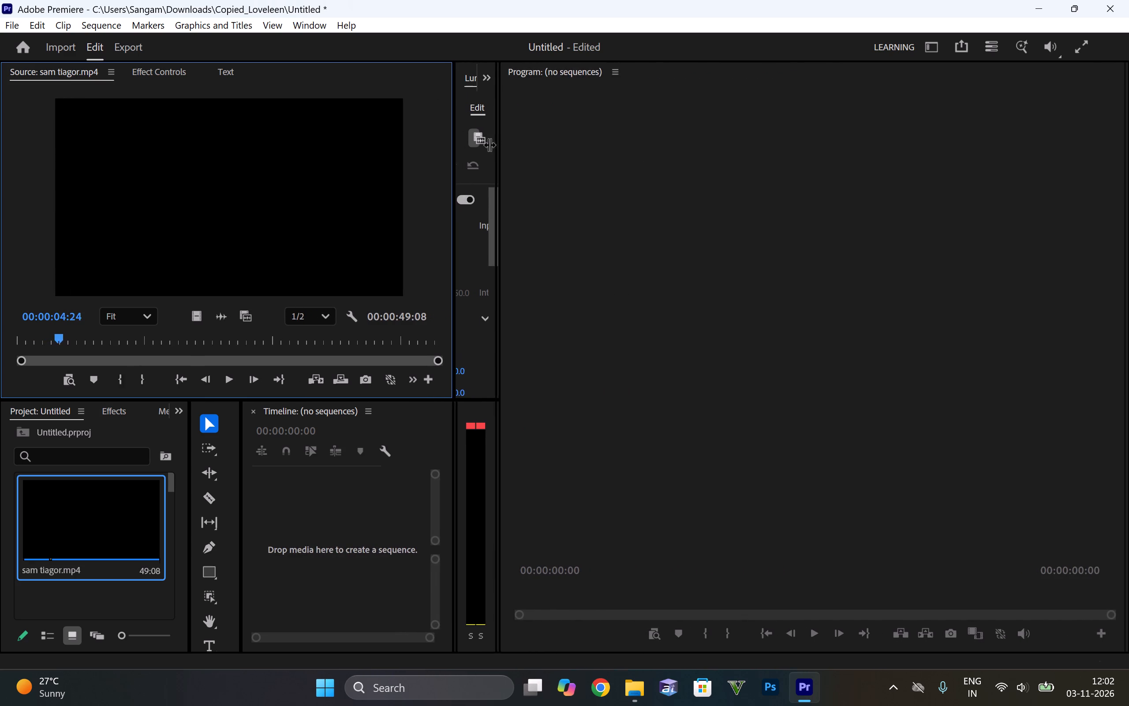
left_click_drag(489, 144, 458, 143)
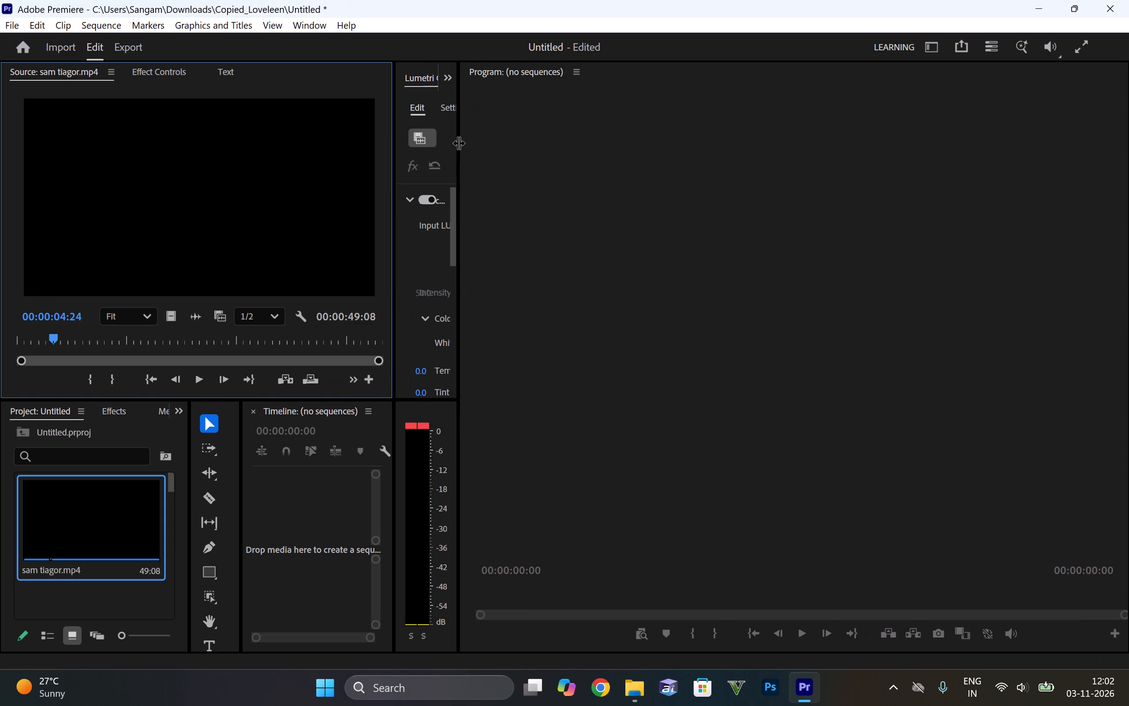
left_click_drag(458, 143, 444, 148)
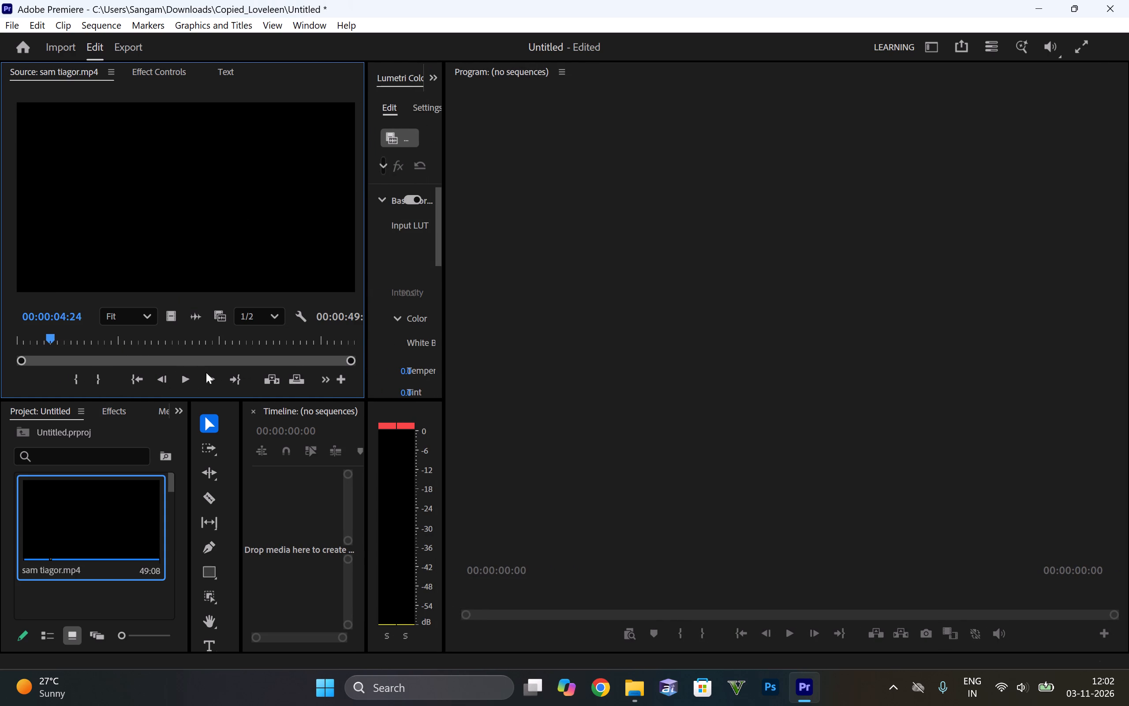
left_click(194, 376)
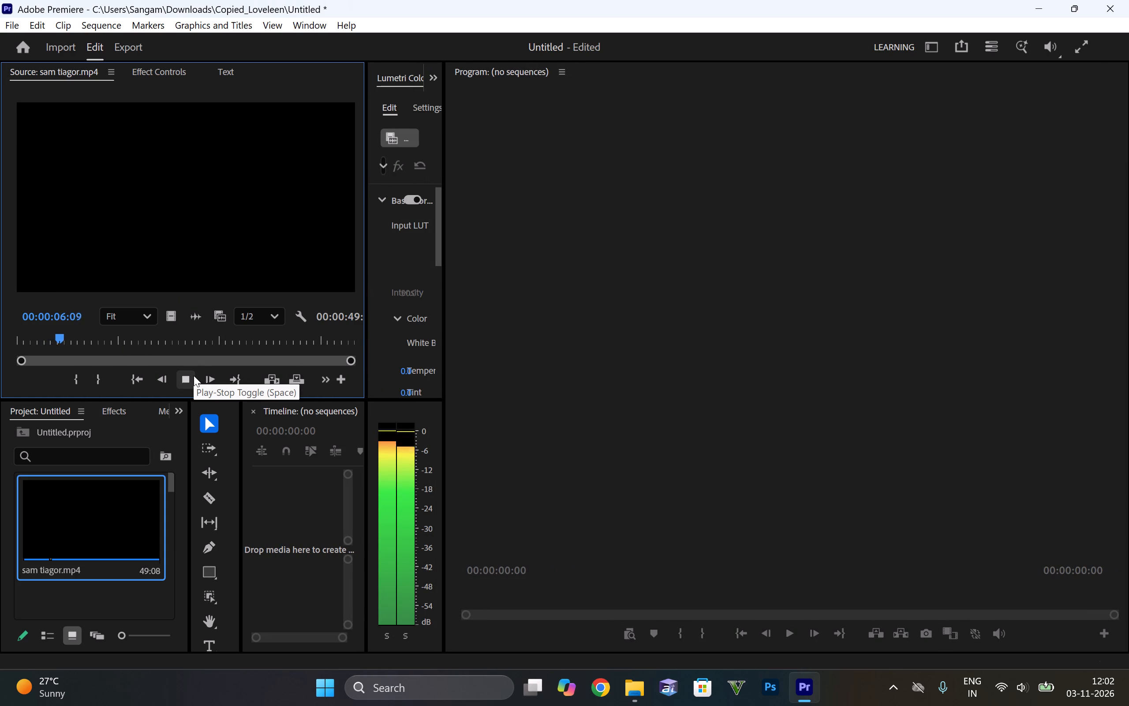
left_click(194, 376)
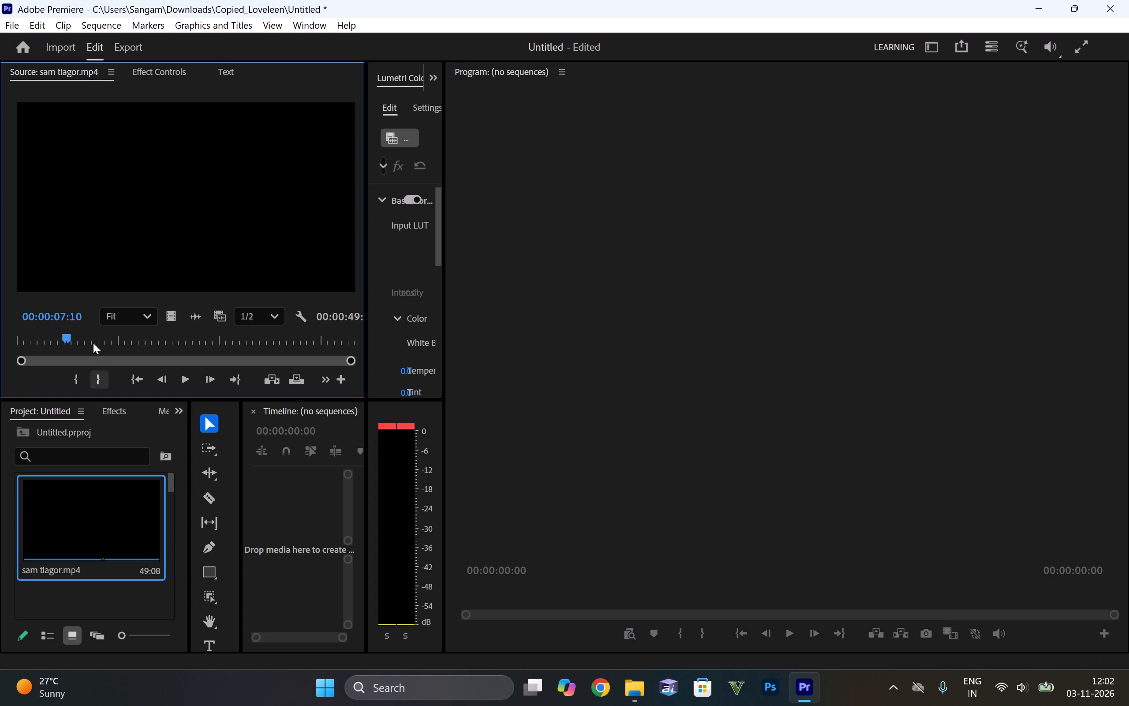
left_click_drag(72, 332, 5, 332)
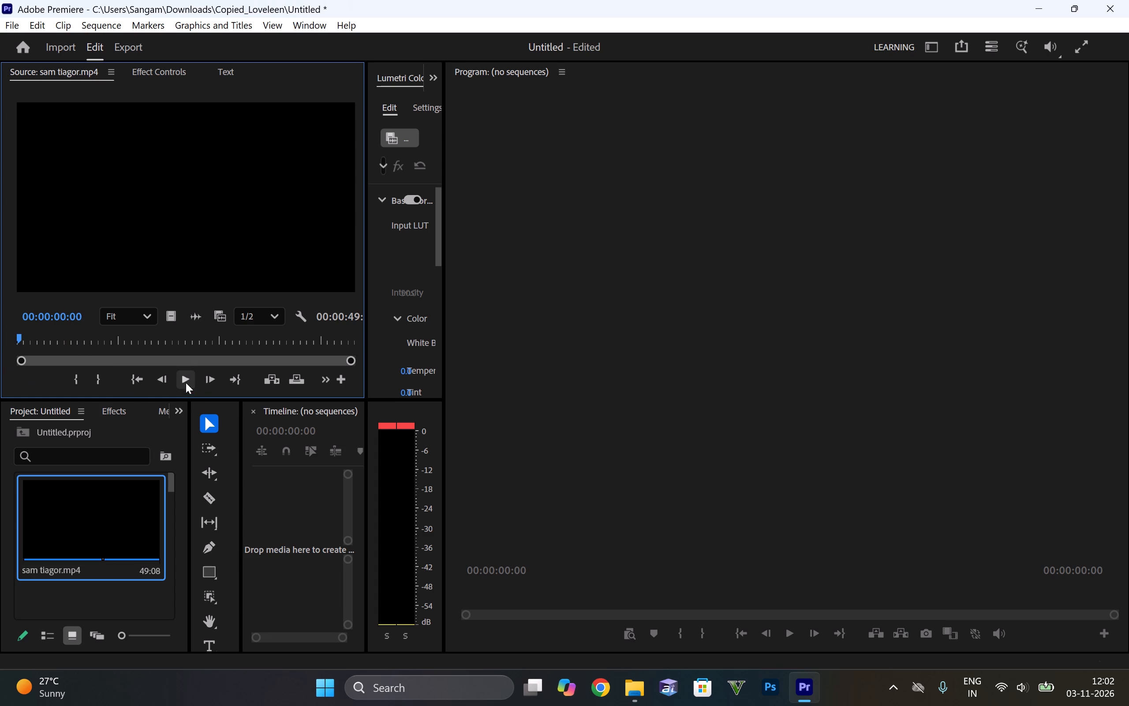
left_click(186, 383)
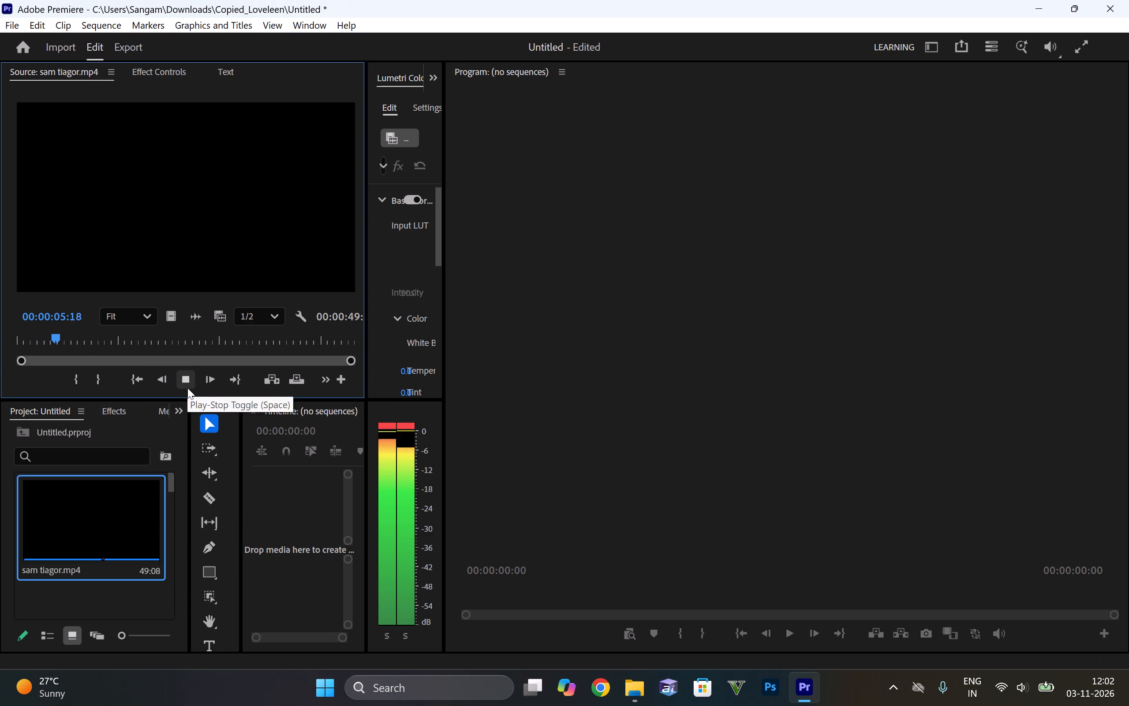
left_click(187, 388)
left_click(122, 521)
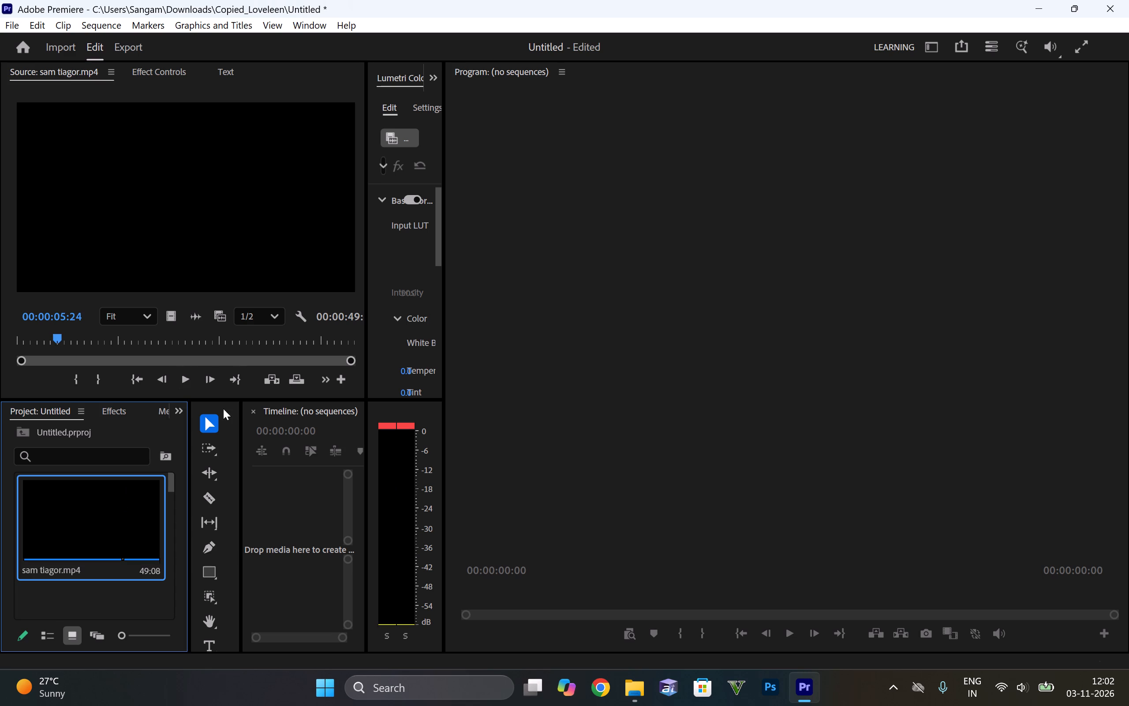
left_click(191, 376)
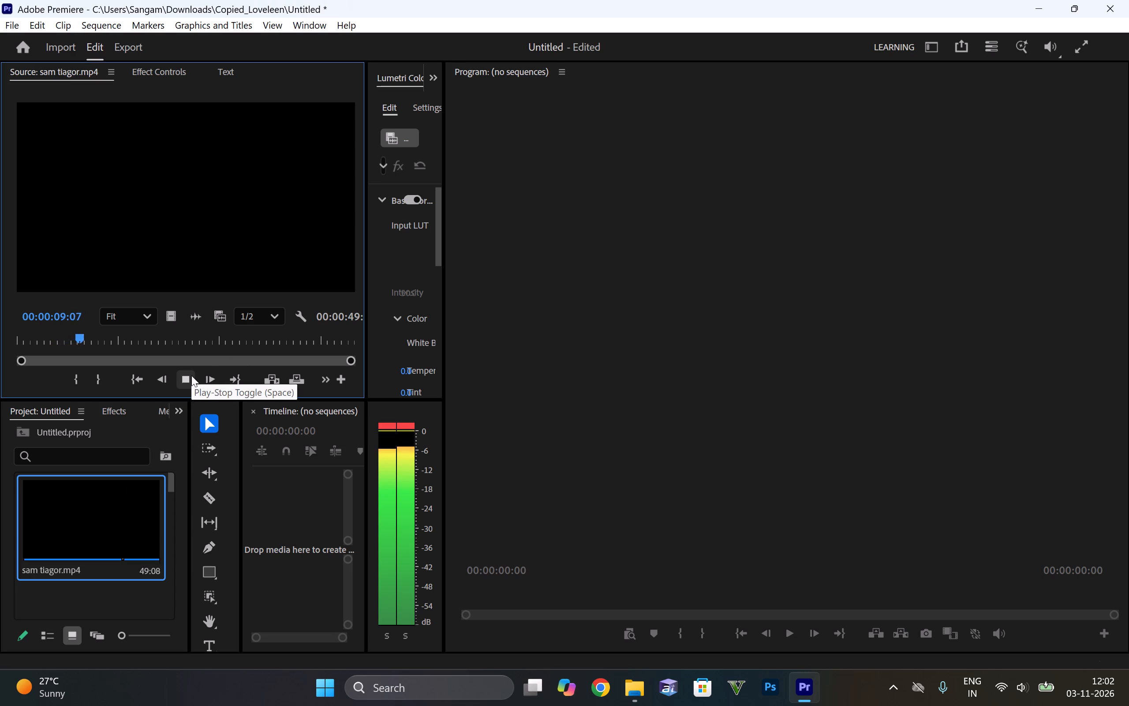
left_click(191, 376)
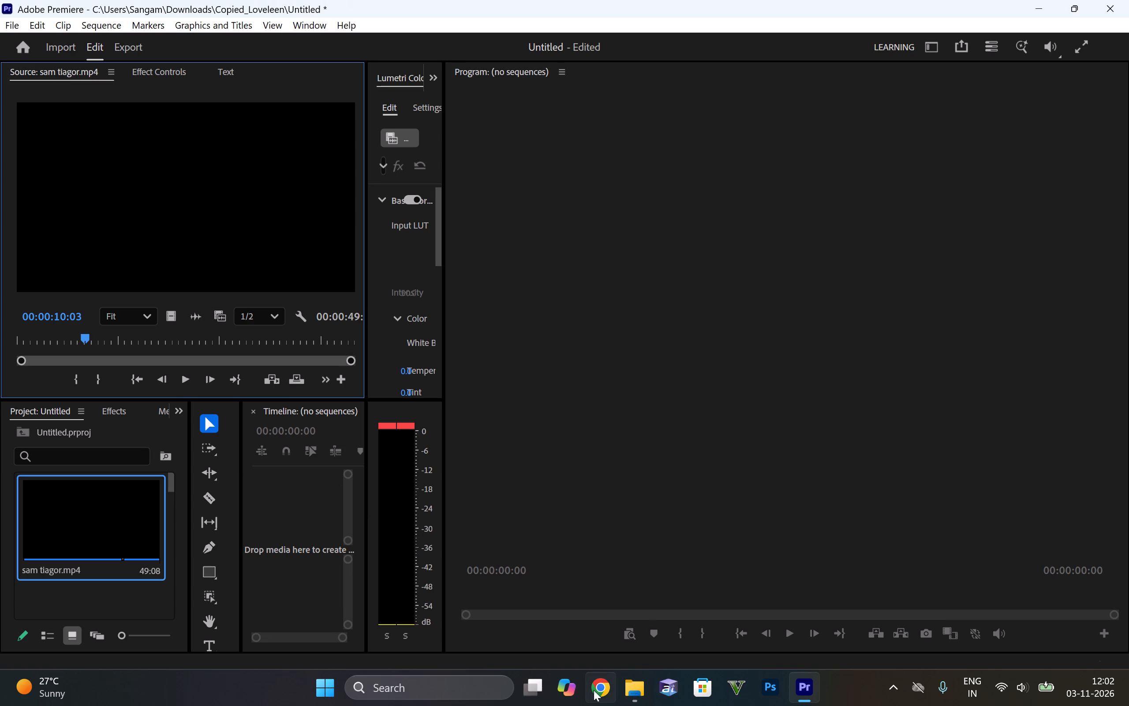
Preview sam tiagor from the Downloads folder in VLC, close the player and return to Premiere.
left_click(630, 687)
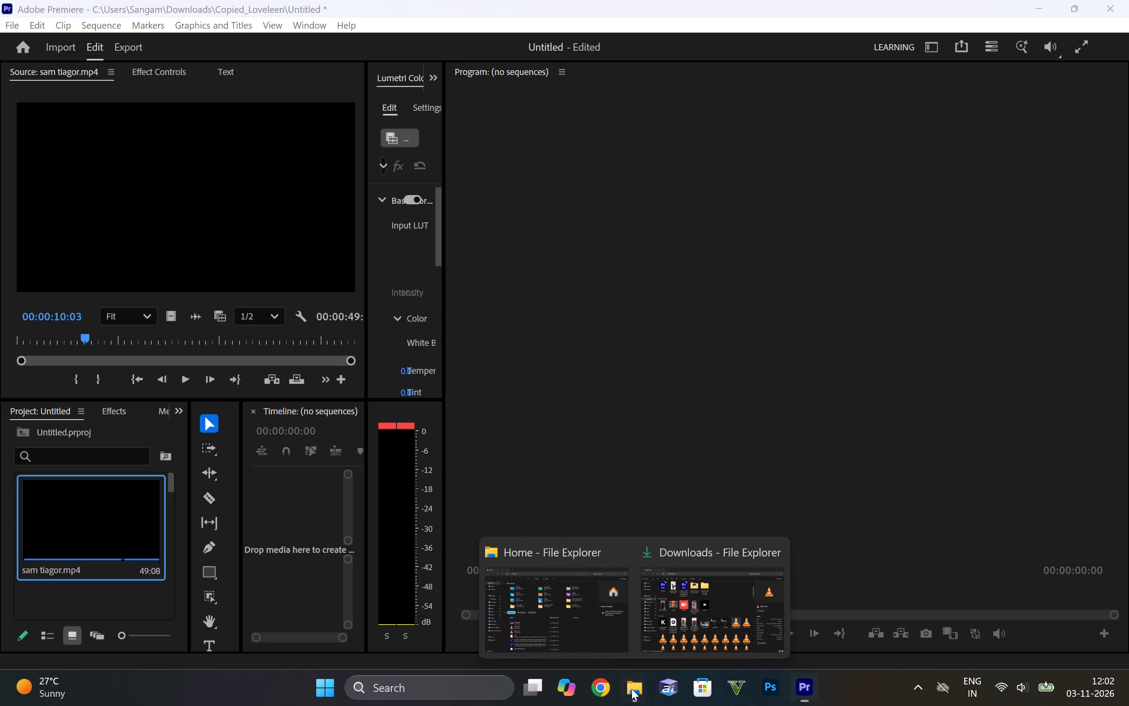
left_click(694, 637)
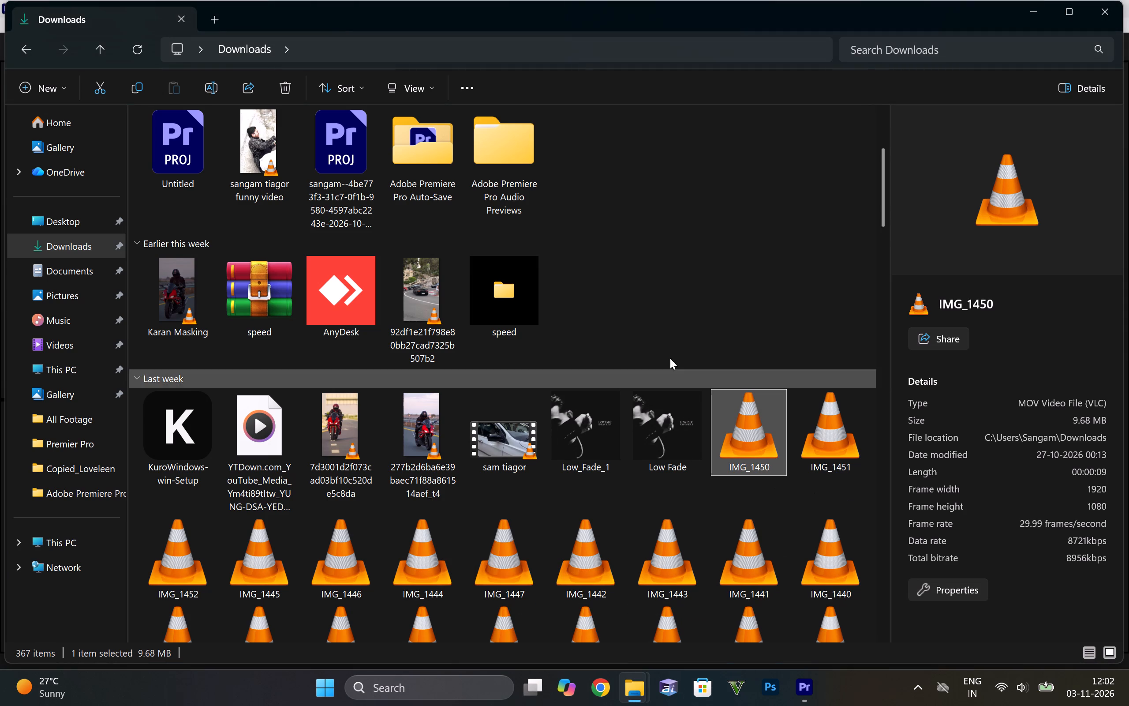
double_click(502, 456)
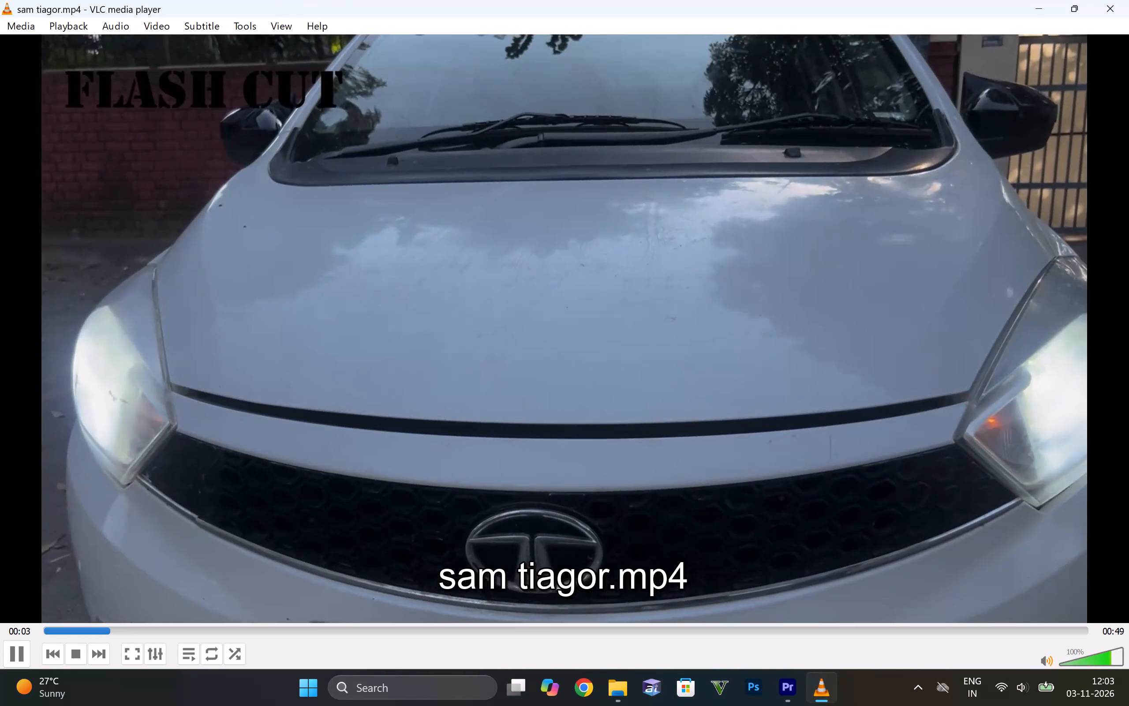
left_click(1128, 0)
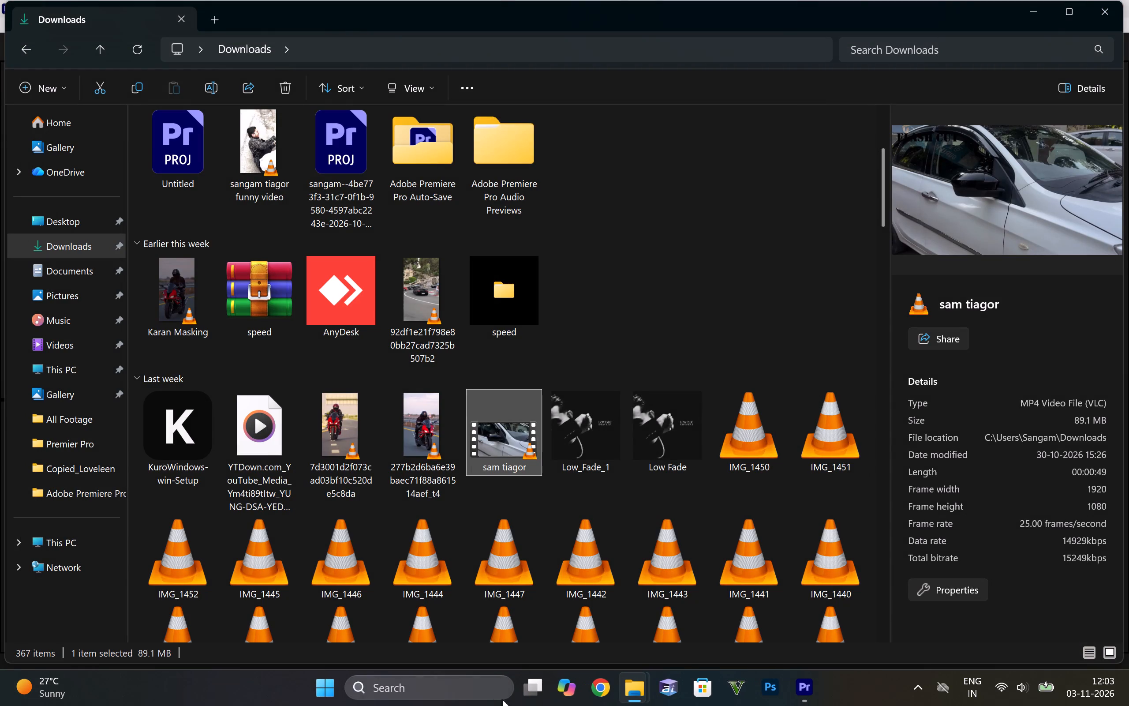
left_click(798, 688)
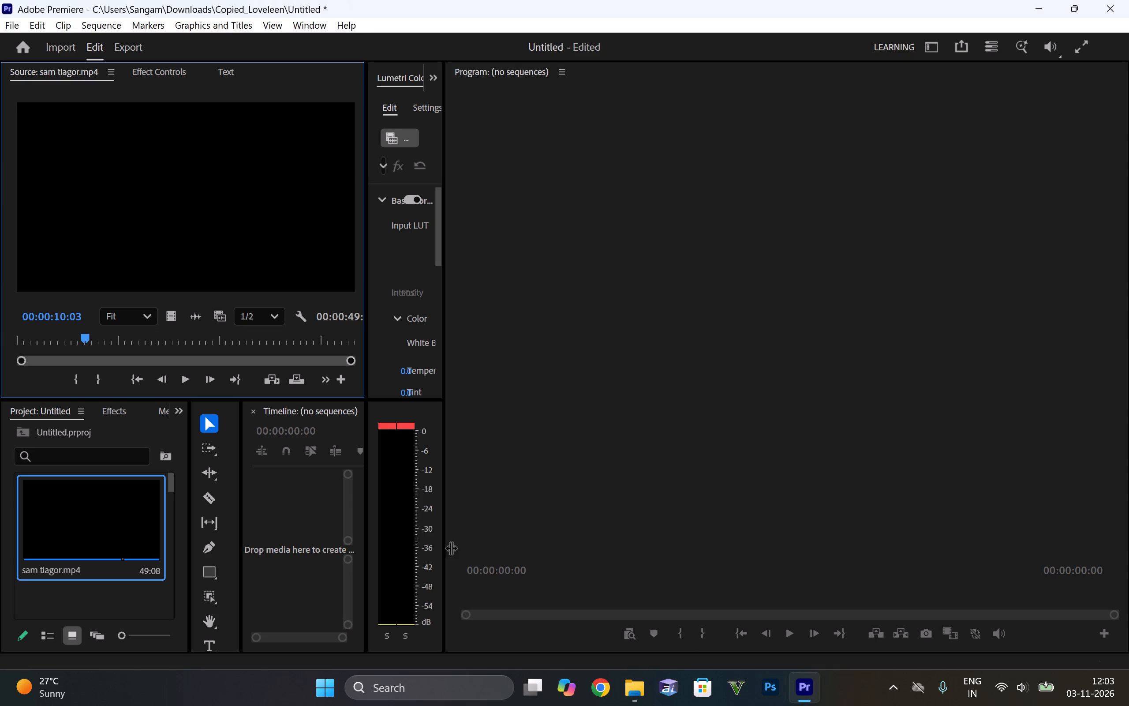
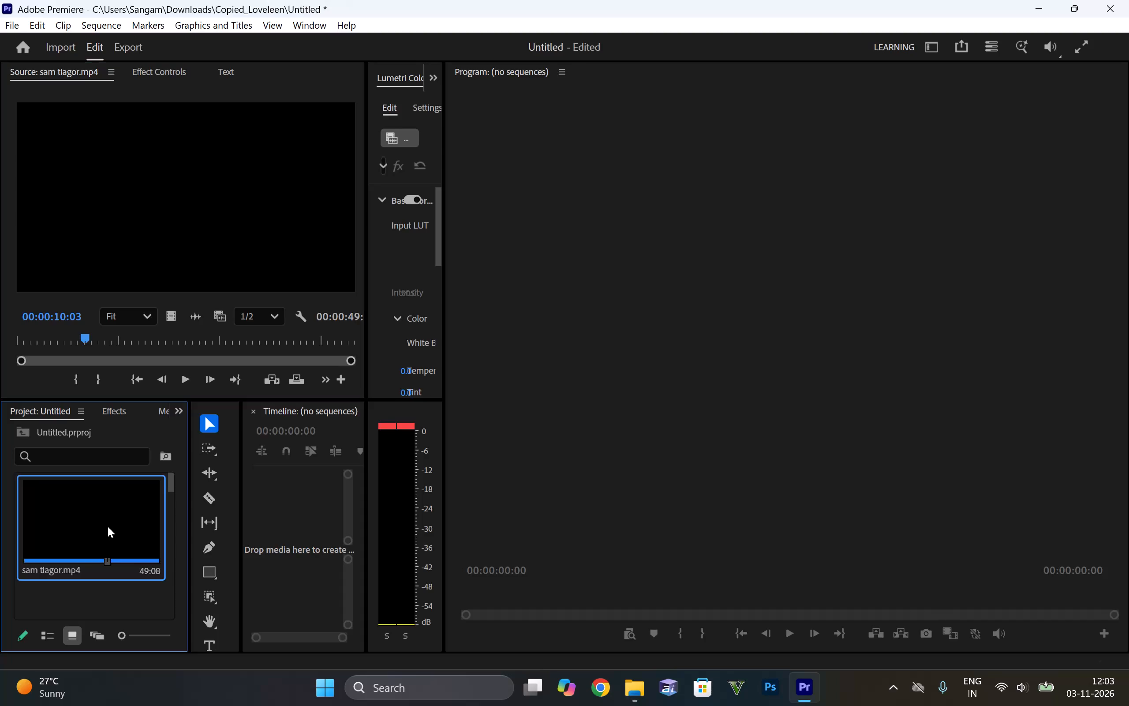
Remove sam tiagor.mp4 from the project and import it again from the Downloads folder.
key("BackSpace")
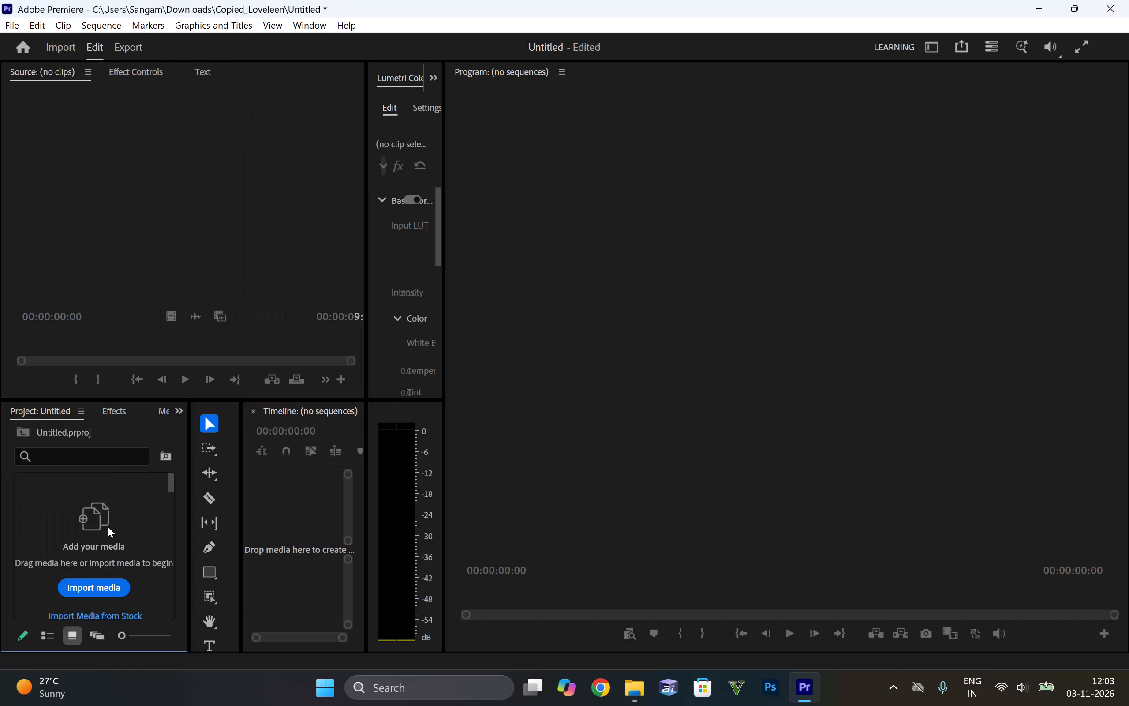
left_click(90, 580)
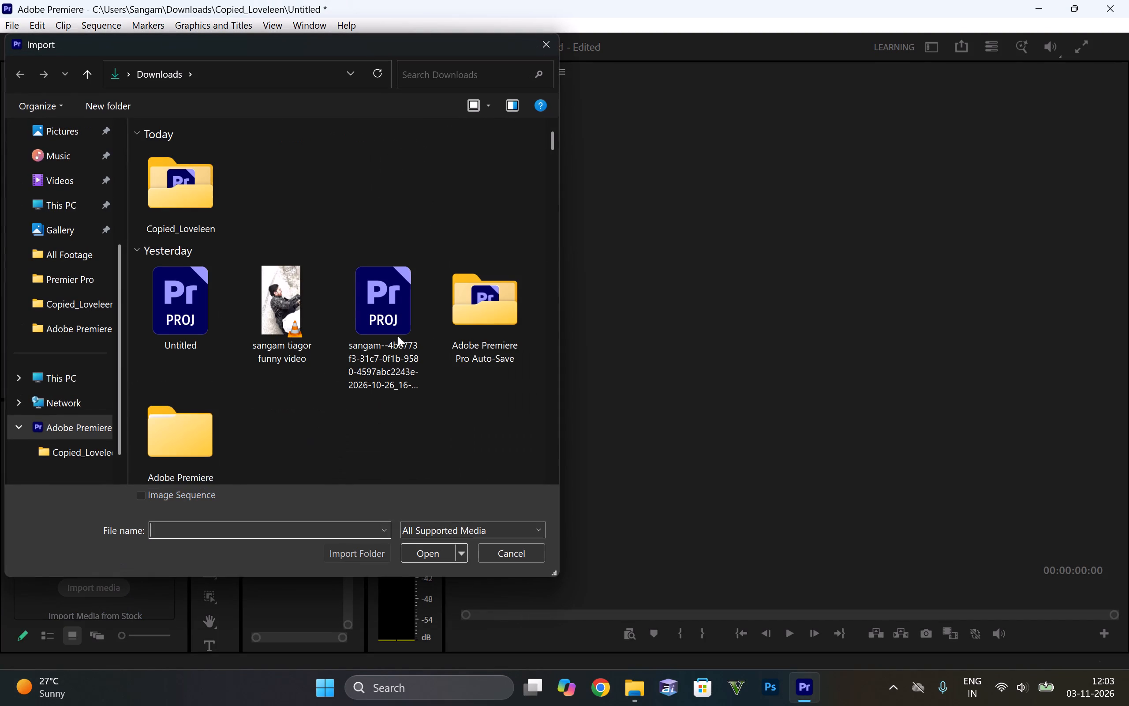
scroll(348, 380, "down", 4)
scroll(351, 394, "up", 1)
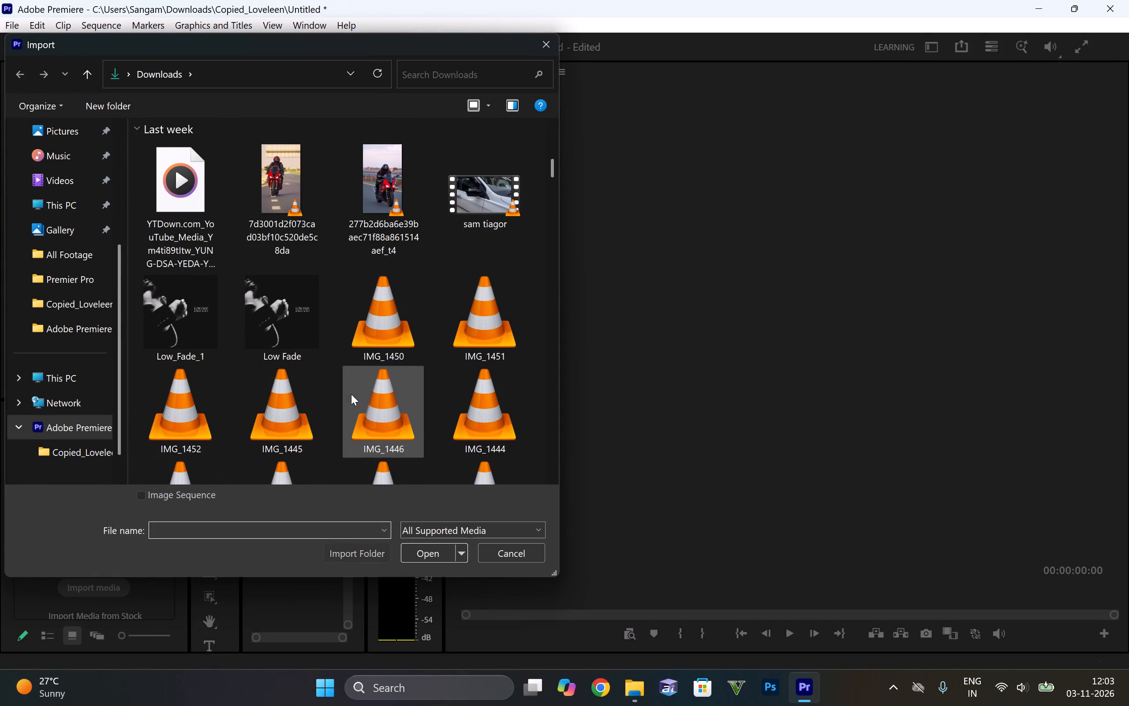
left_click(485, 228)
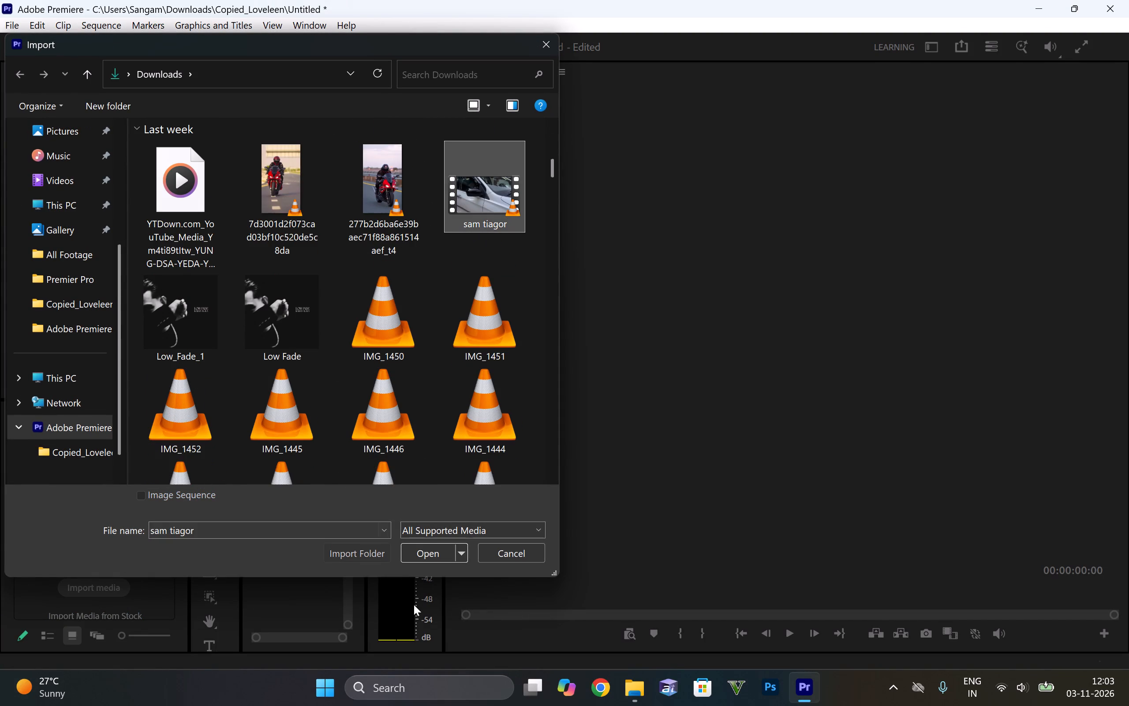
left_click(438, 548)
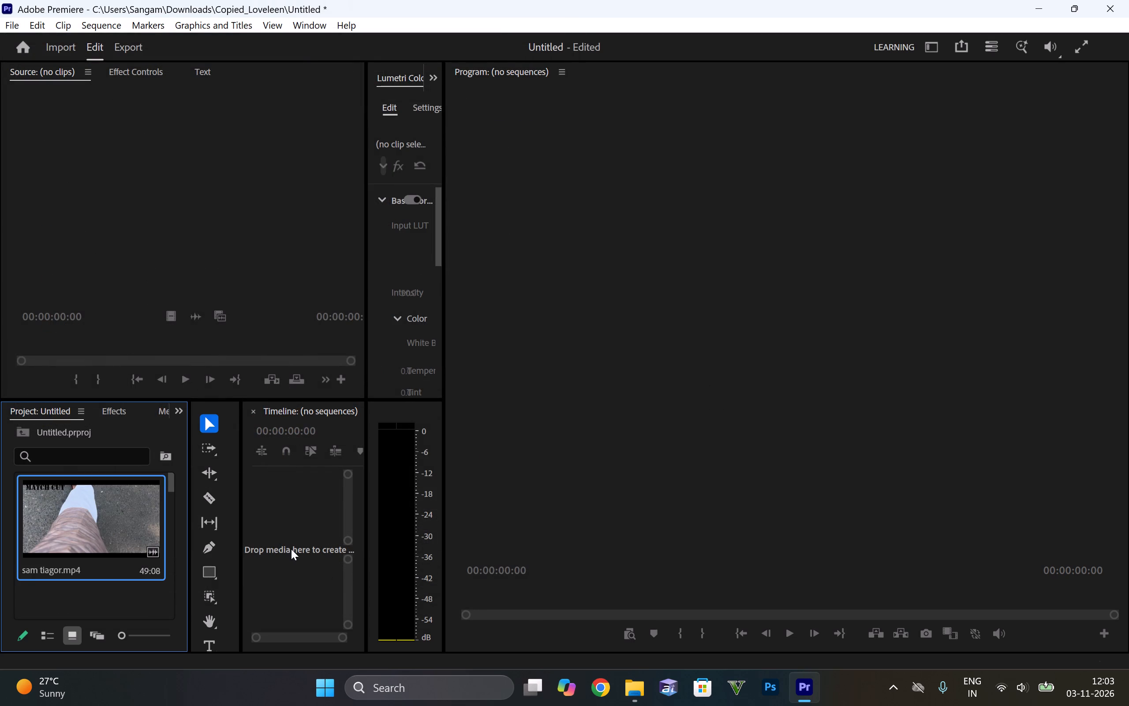
left_click(88, 525)
left_click(85, 525)
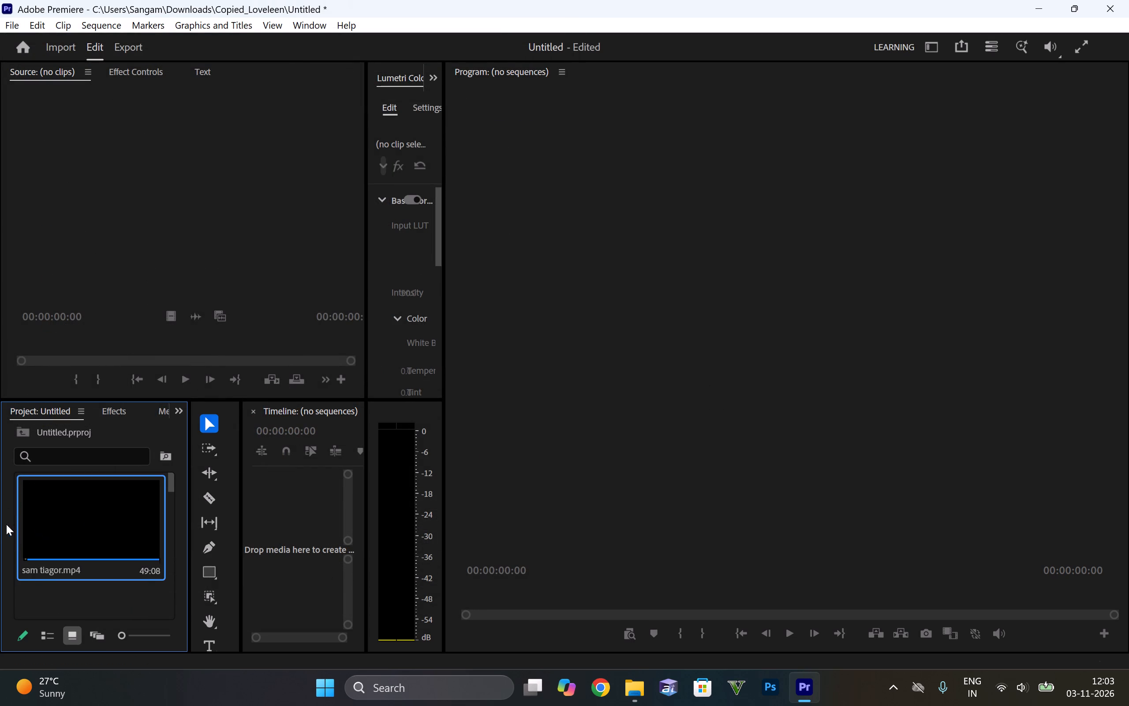
double_click(31, 508)
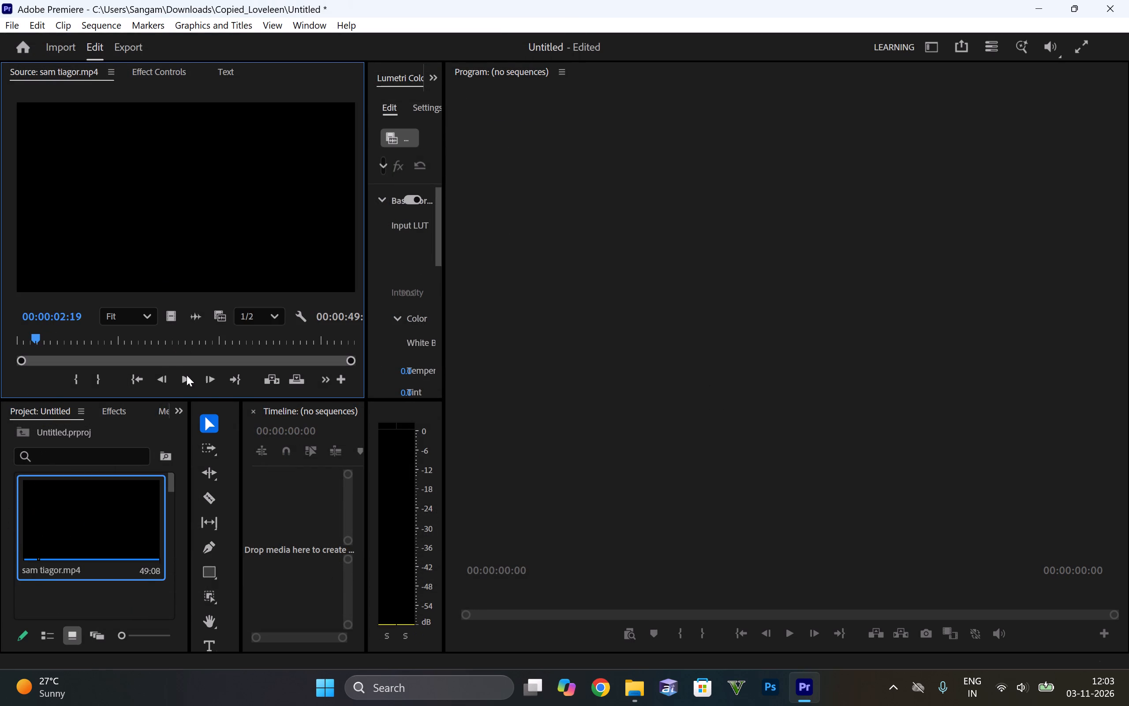
left_click(181, 376)
left_click(181, 377)
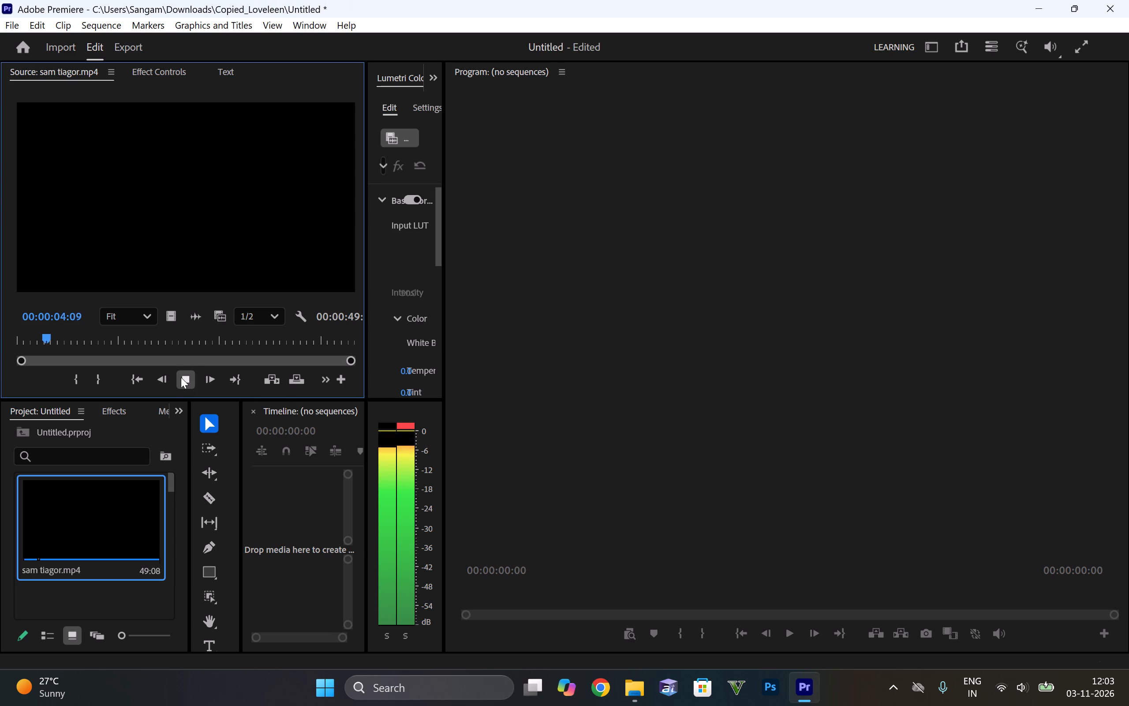
right_click(181, 377)
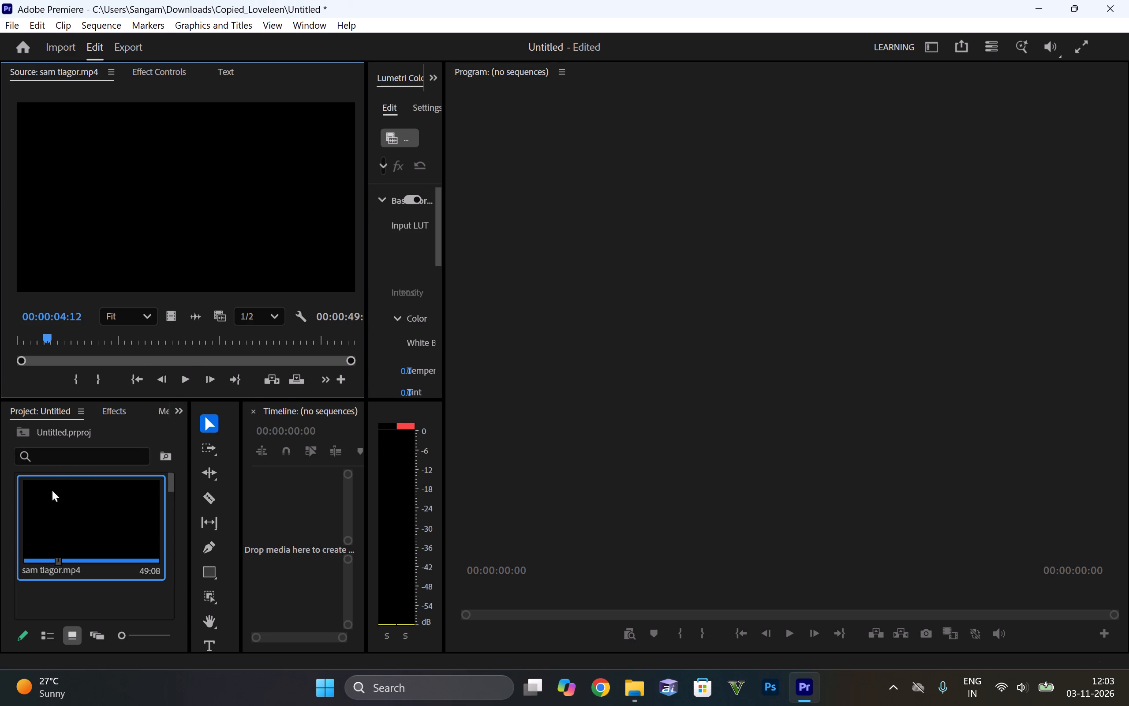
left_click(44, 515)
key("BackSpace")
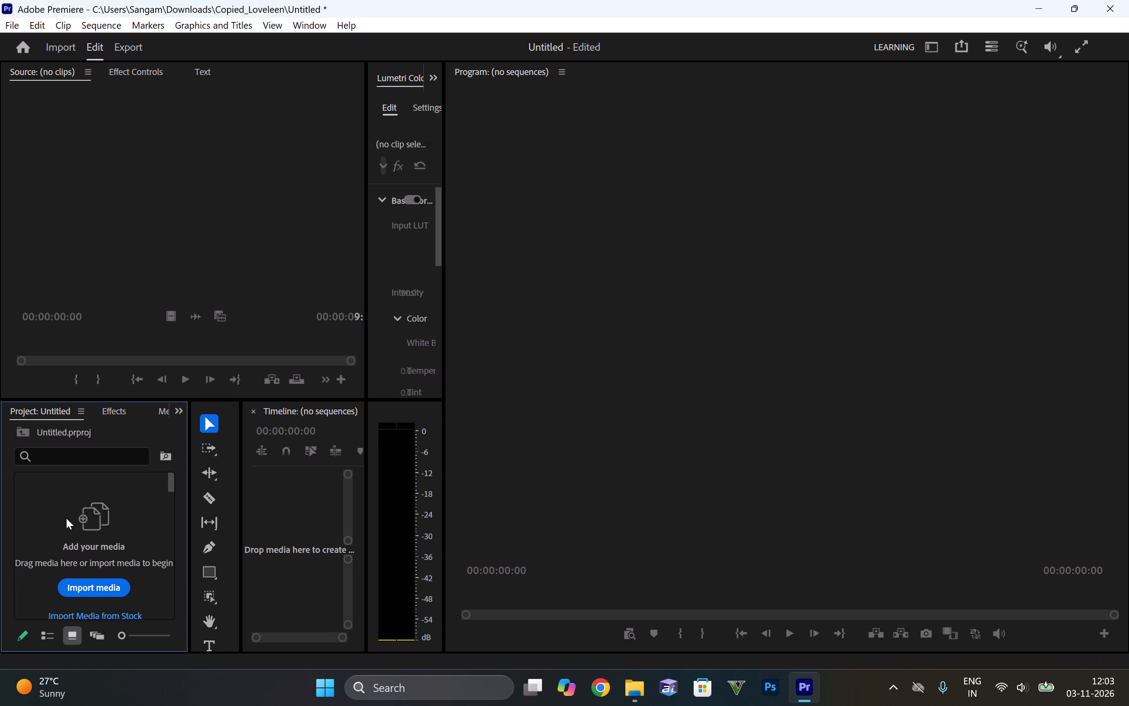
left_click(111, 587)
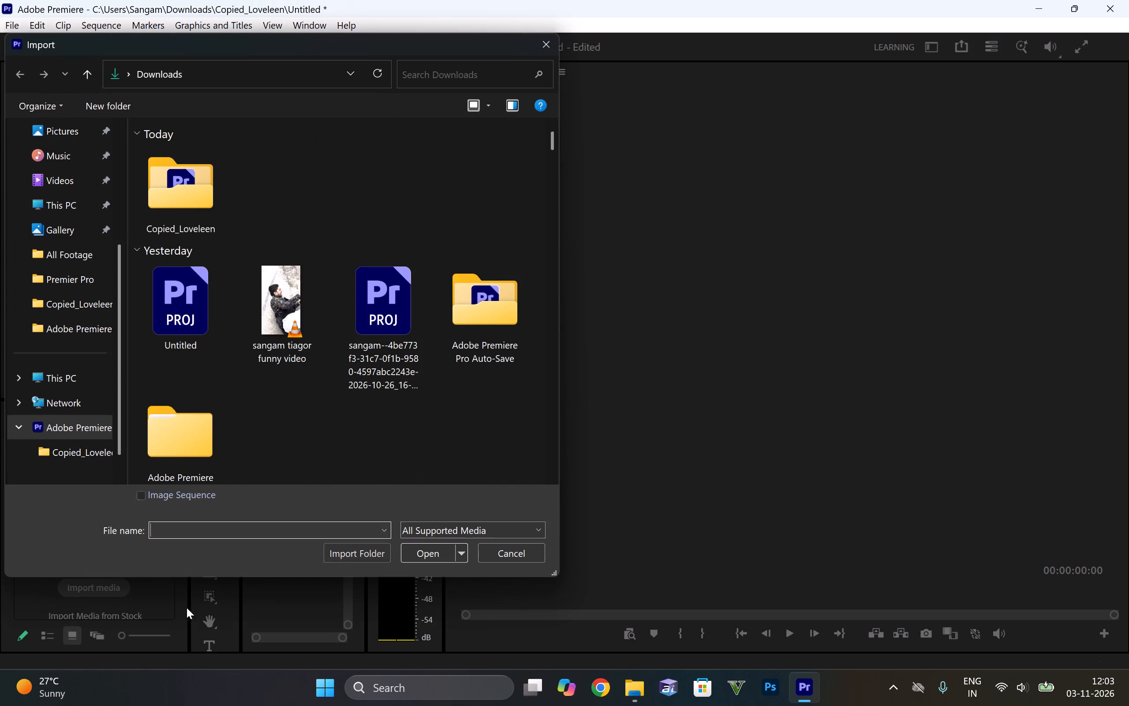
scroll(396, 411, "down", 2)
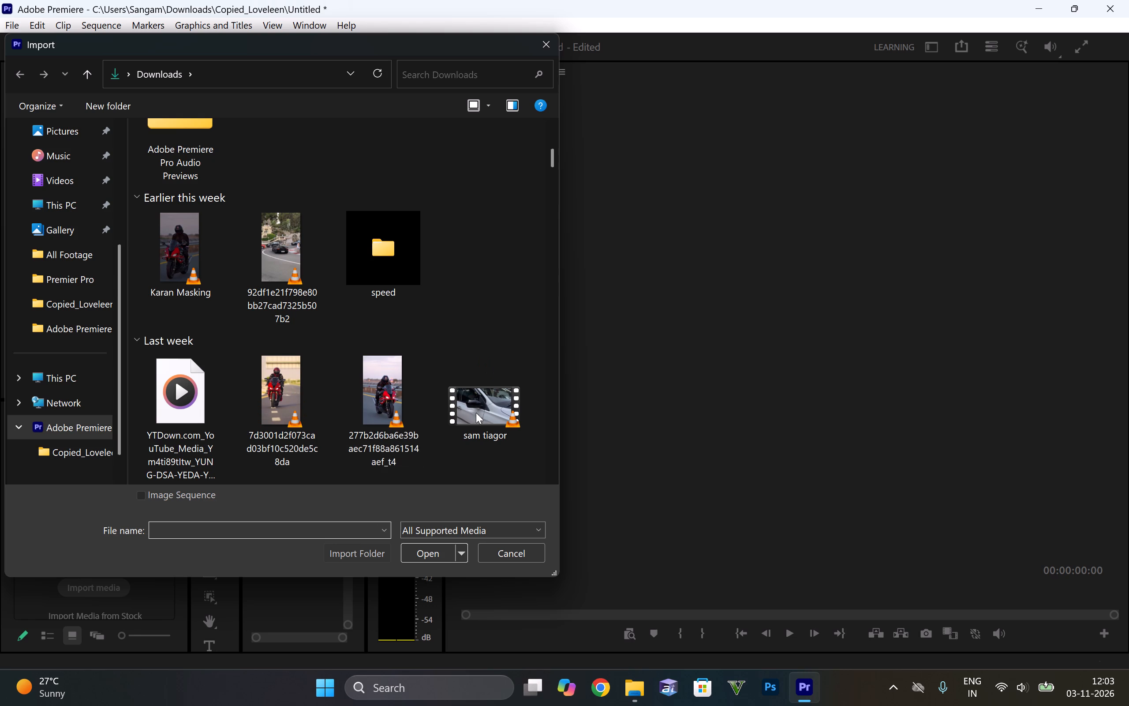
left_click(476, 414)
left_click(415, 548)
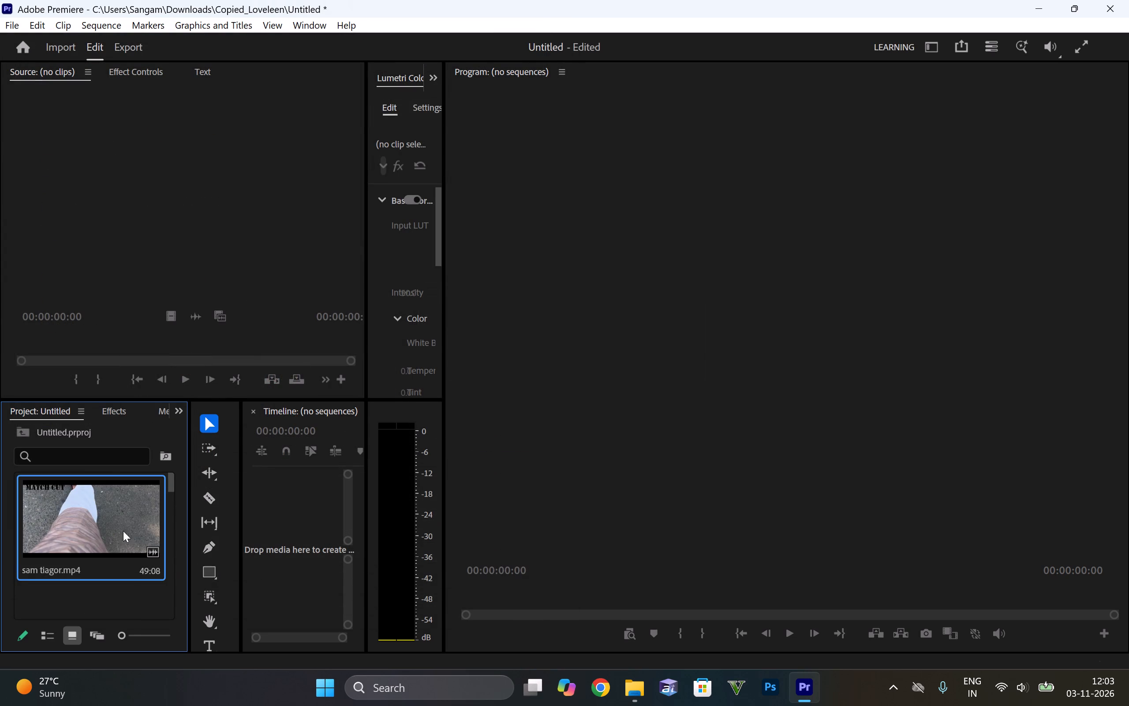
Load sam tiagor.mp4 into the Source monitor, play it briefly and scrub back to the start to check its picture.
double_click(69, 537)
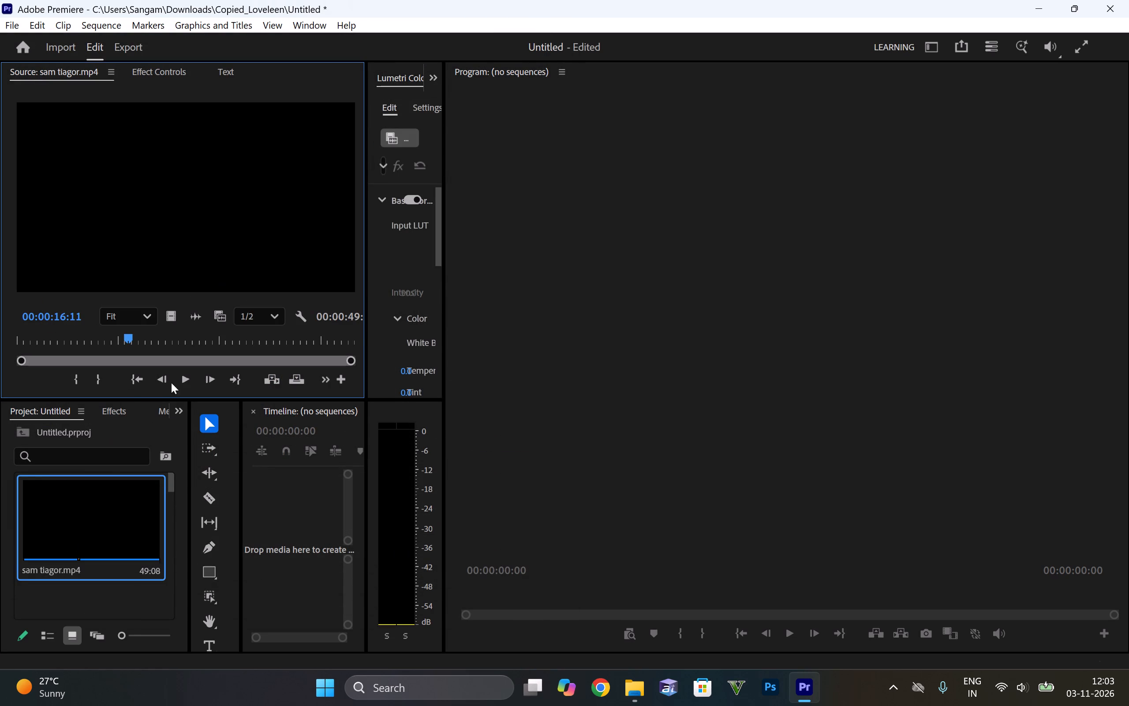
left_click(192, 371)
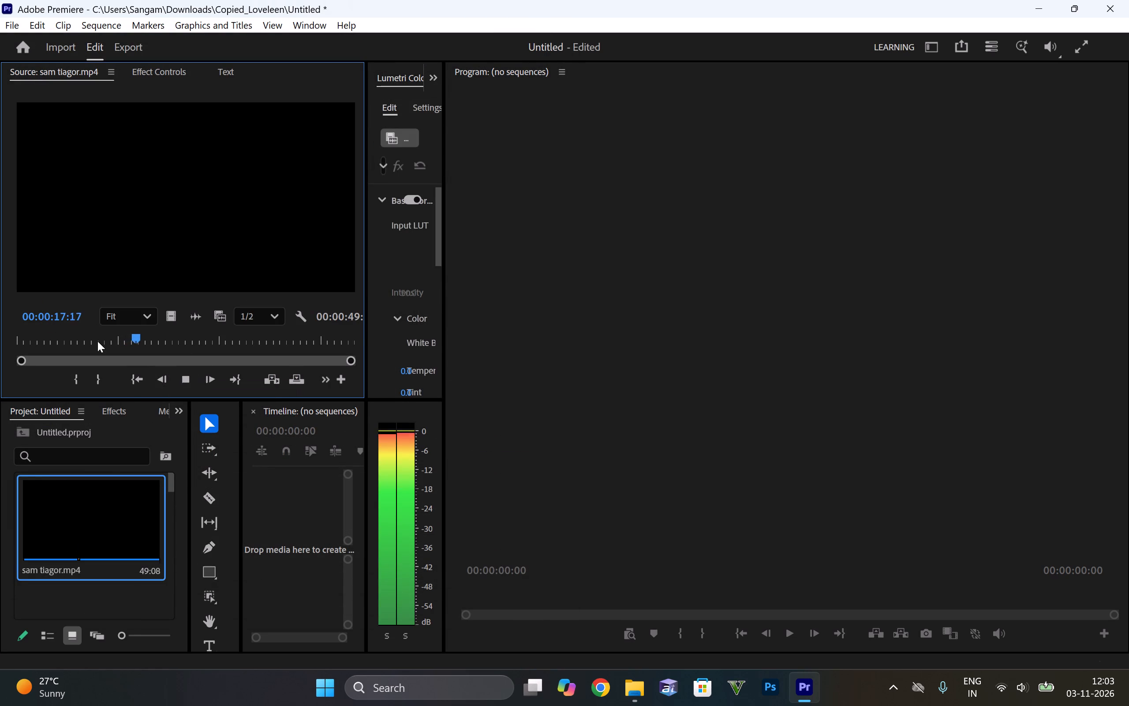
left_click_drag(130, 345, 64, 352)
left_click_drag(62, 352, 35, 326)
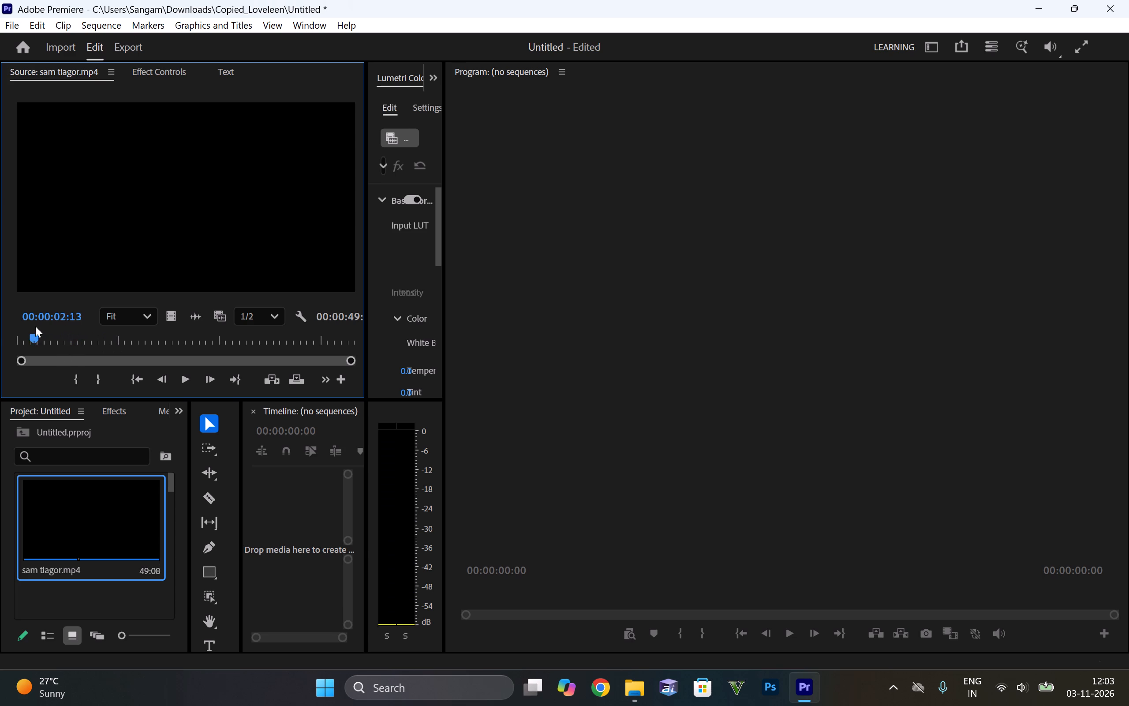
left_click_drag(35, 326, 0, 349)
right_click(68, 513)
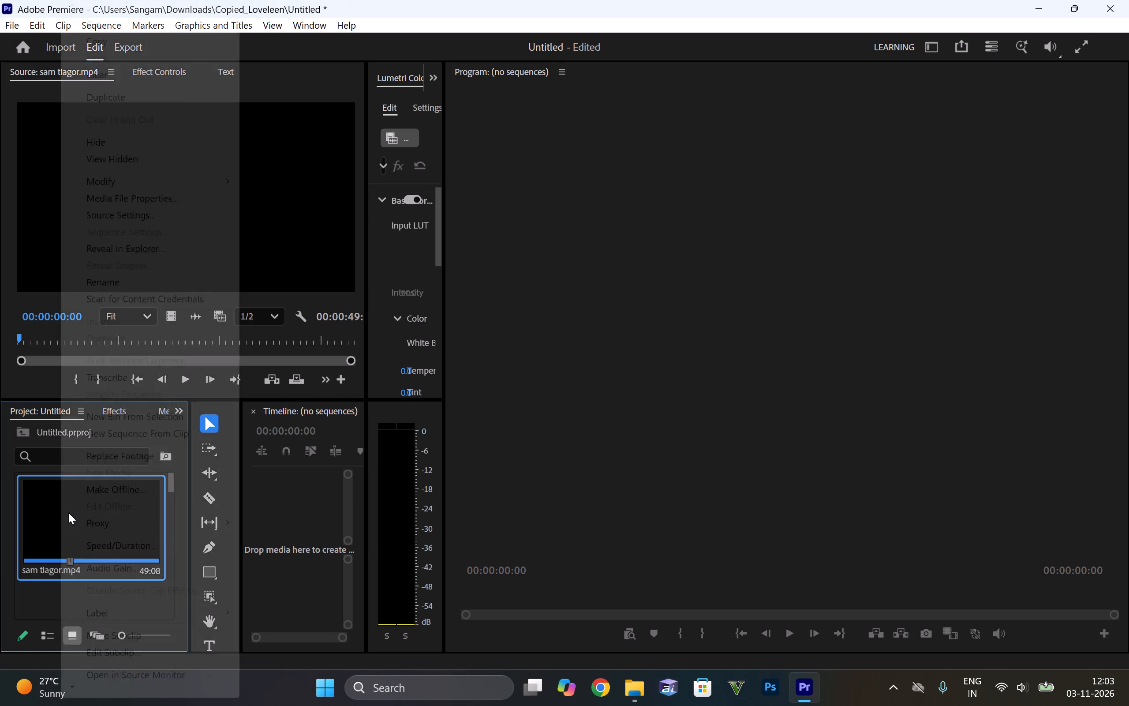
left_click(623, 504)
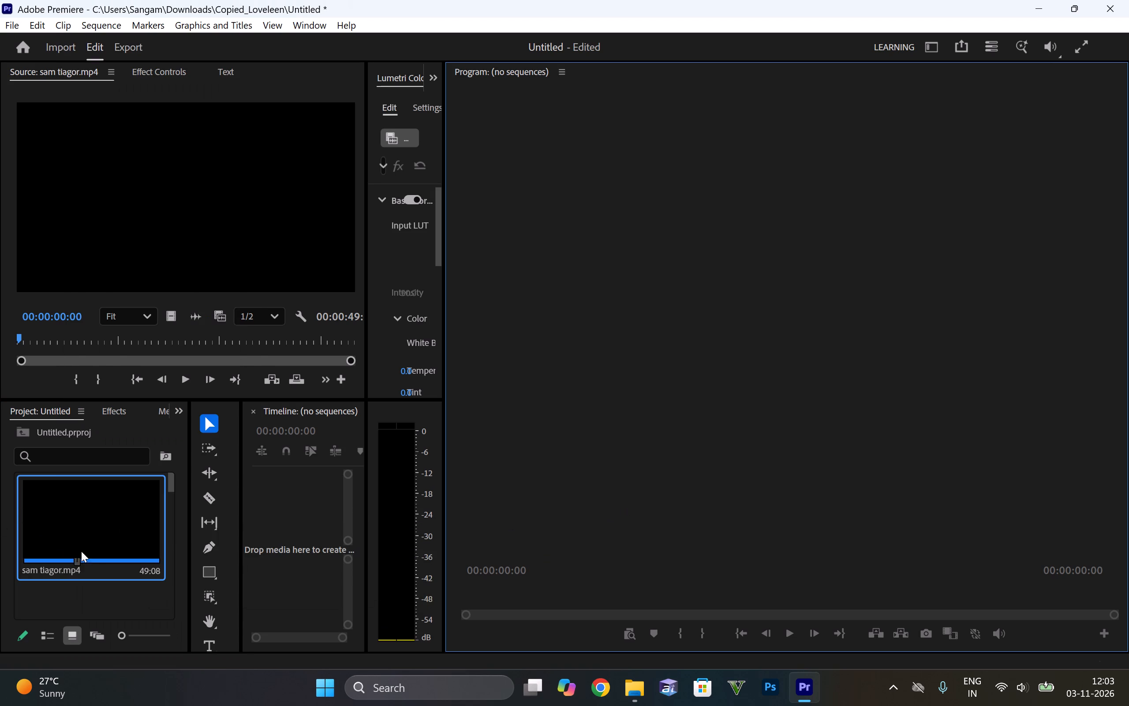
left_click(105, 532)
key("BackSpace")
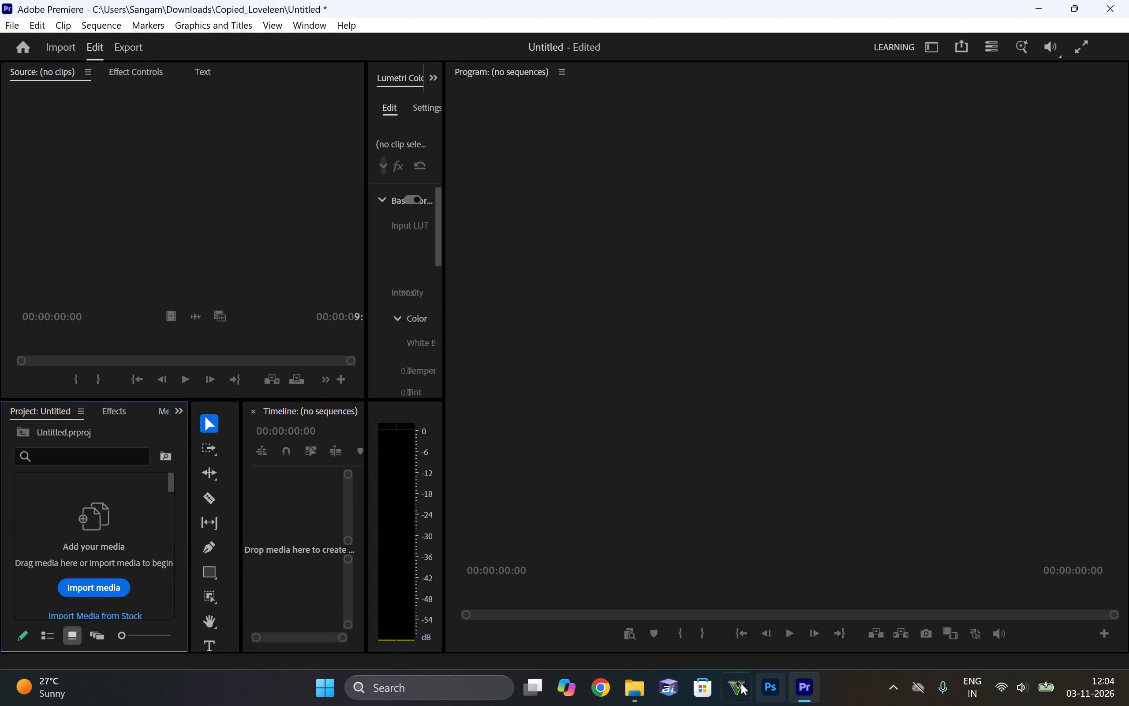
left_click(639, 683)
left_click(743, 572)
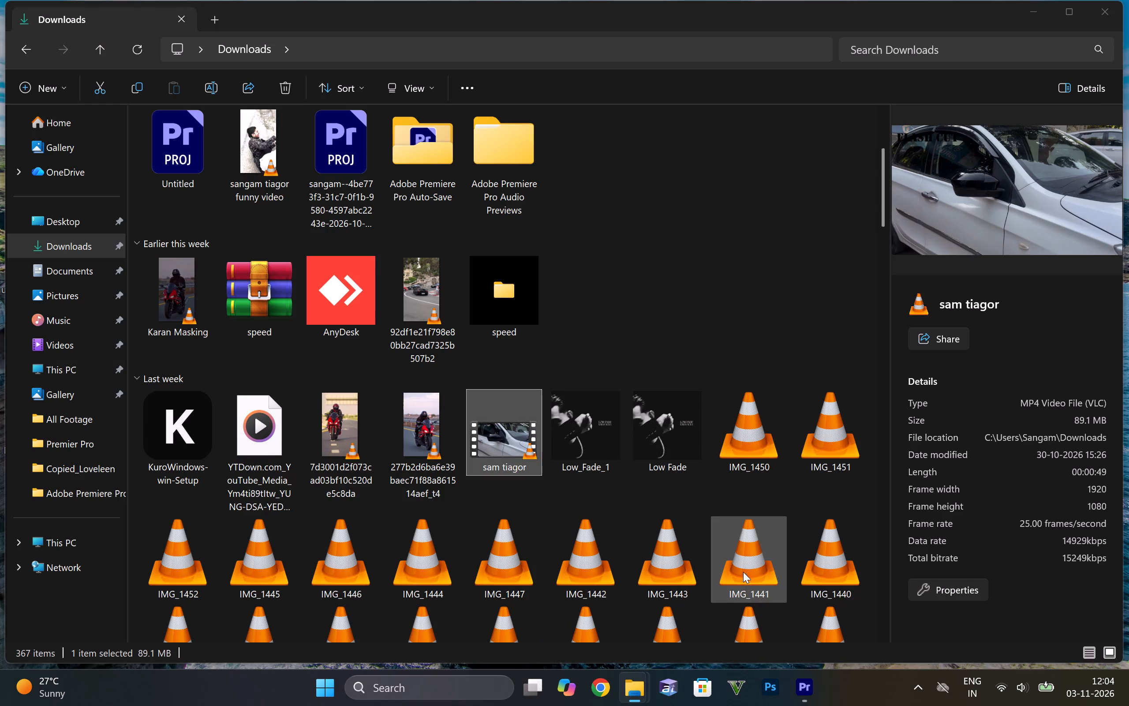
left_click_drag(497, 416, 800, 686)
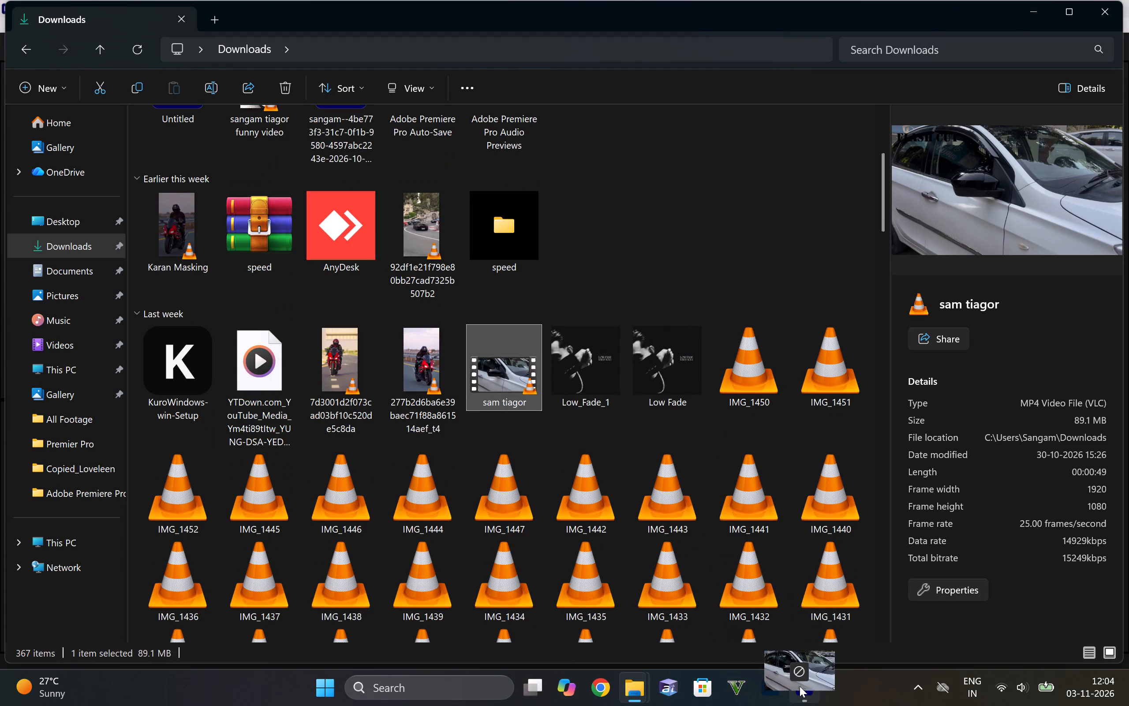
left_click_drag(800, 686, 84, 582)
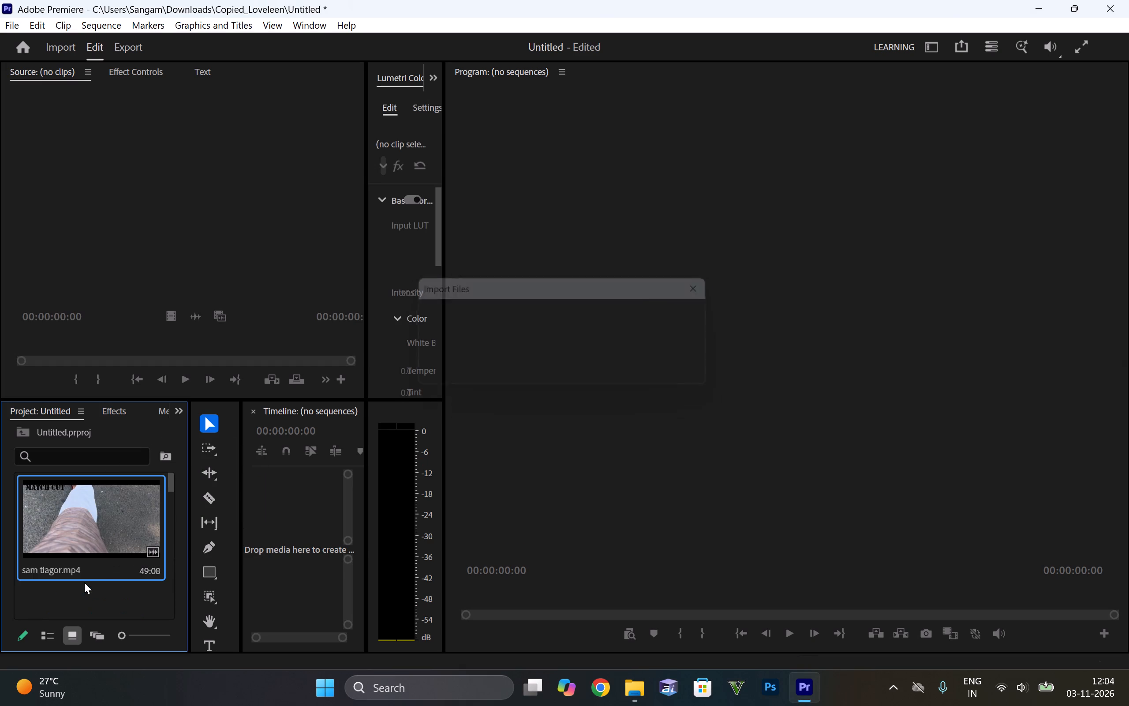
double_click(94, 541)
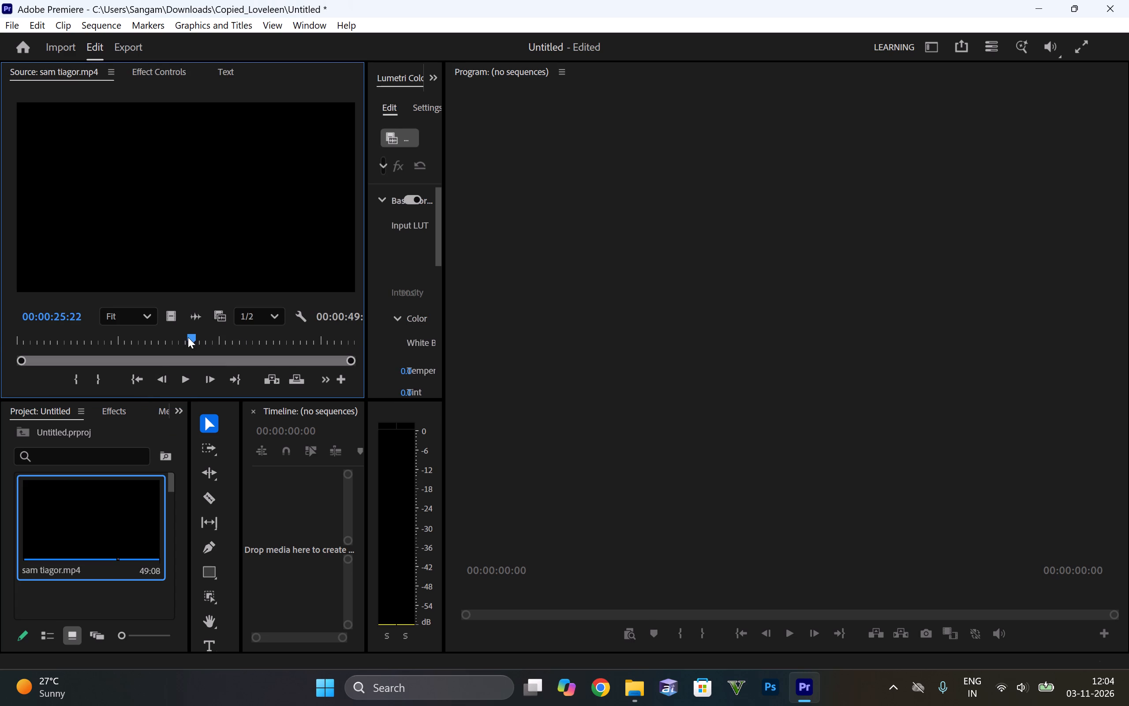
left_click_drag(188, 337, 0, 346)
left_click(180, 376)
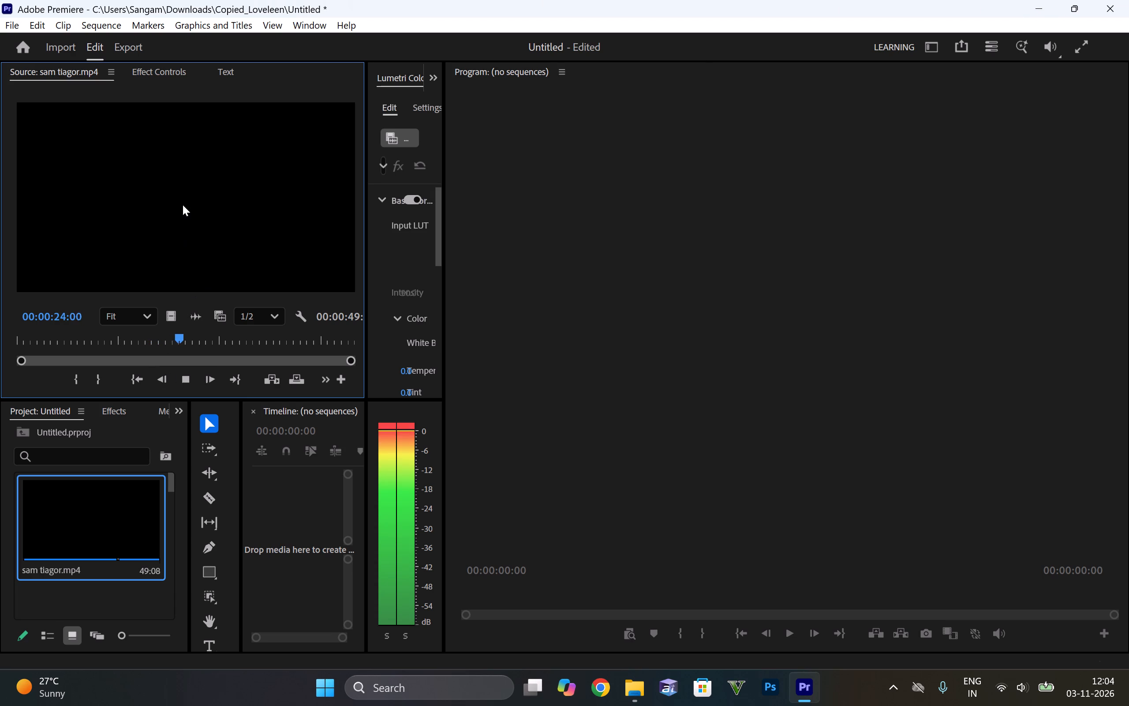
left_click(183, 205)
left_click(183, 382)
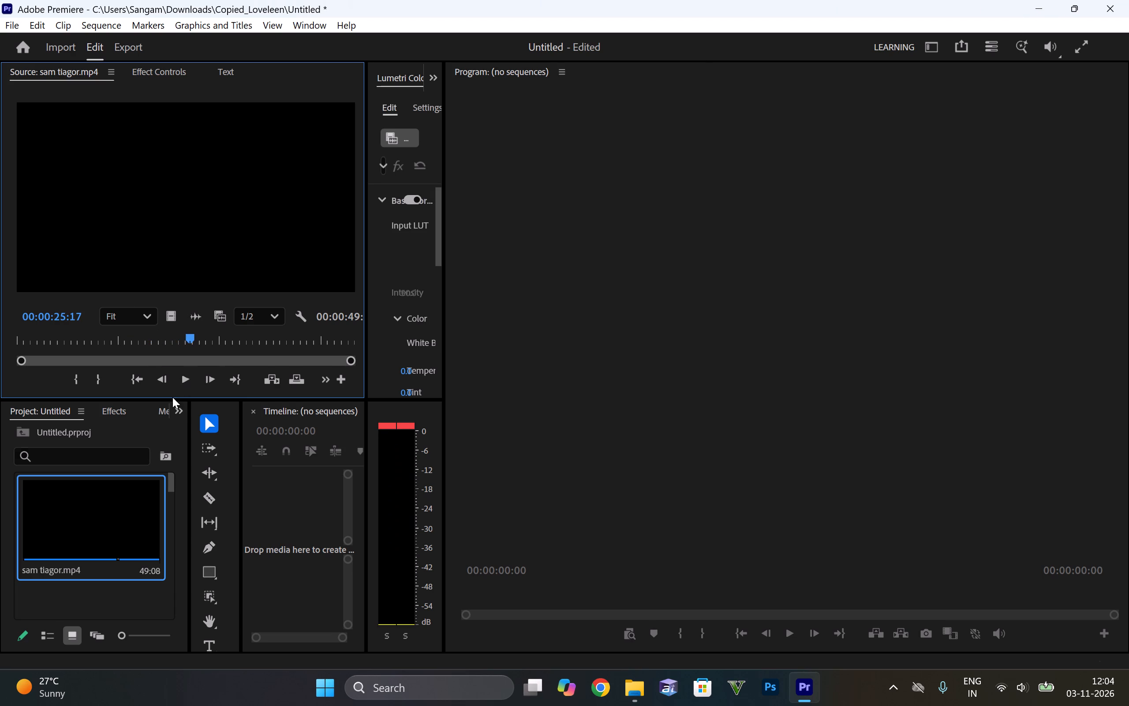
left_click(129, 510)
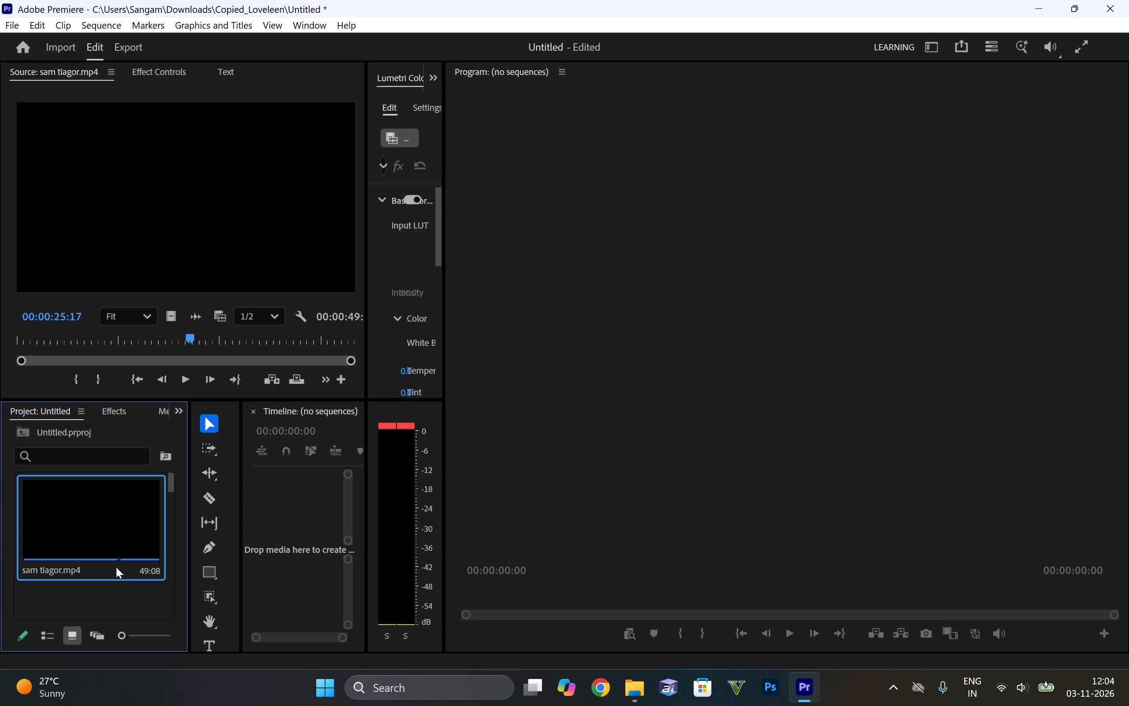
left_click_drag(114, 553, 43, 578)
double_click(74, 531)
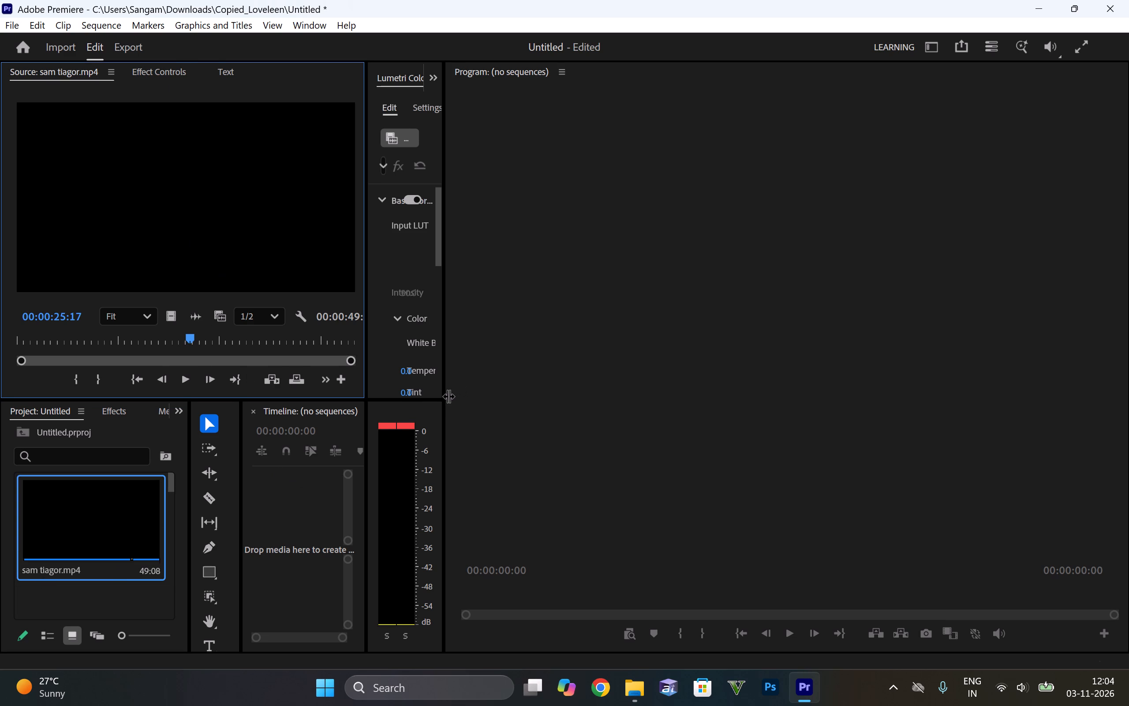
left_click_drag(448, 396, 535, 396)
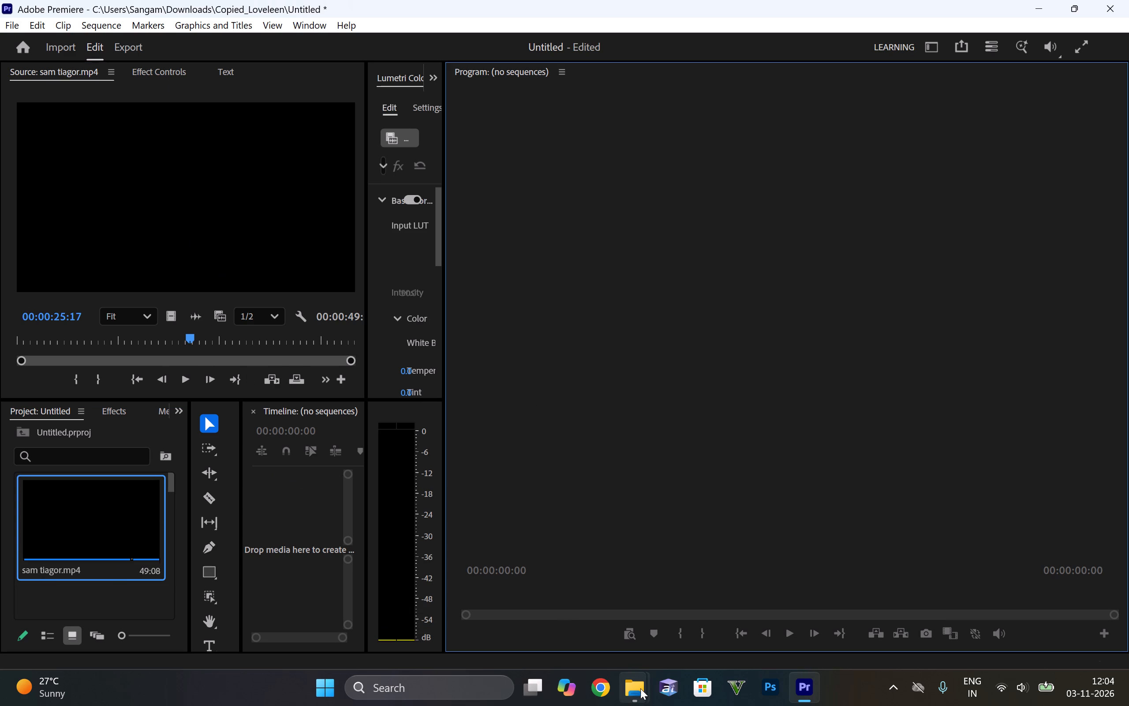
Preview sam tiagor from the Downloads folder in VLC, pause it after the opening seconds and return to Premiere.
left_click(640, 688)
left_click(774, 620)
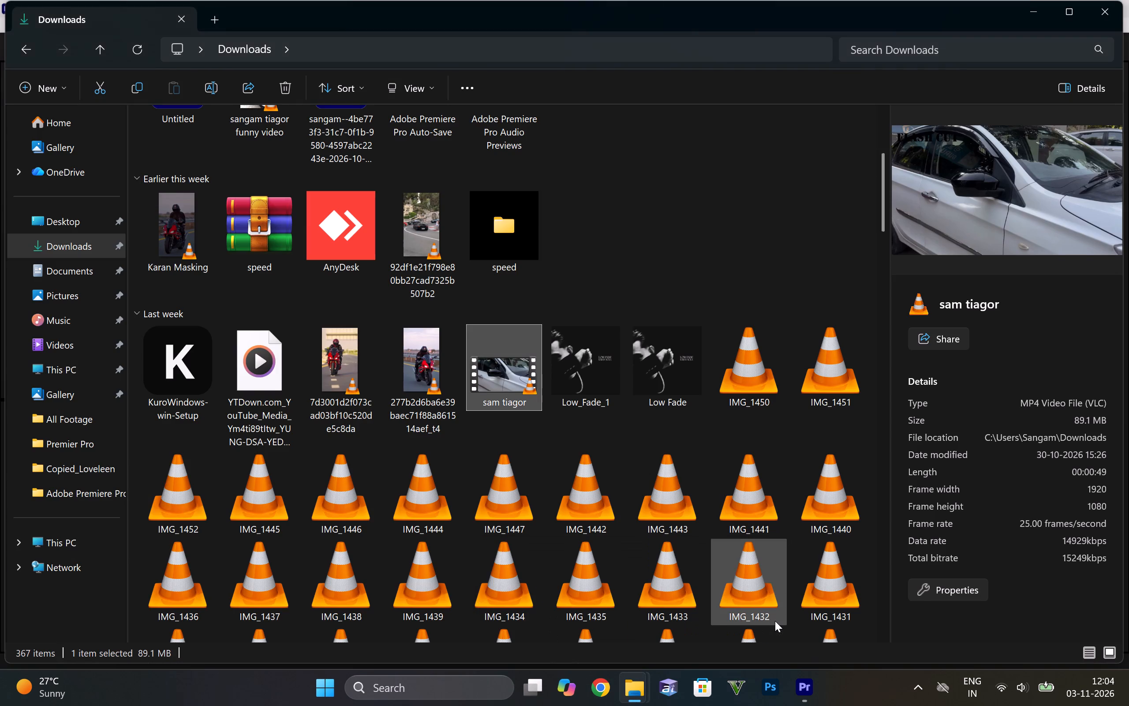
double_click(510, 372)
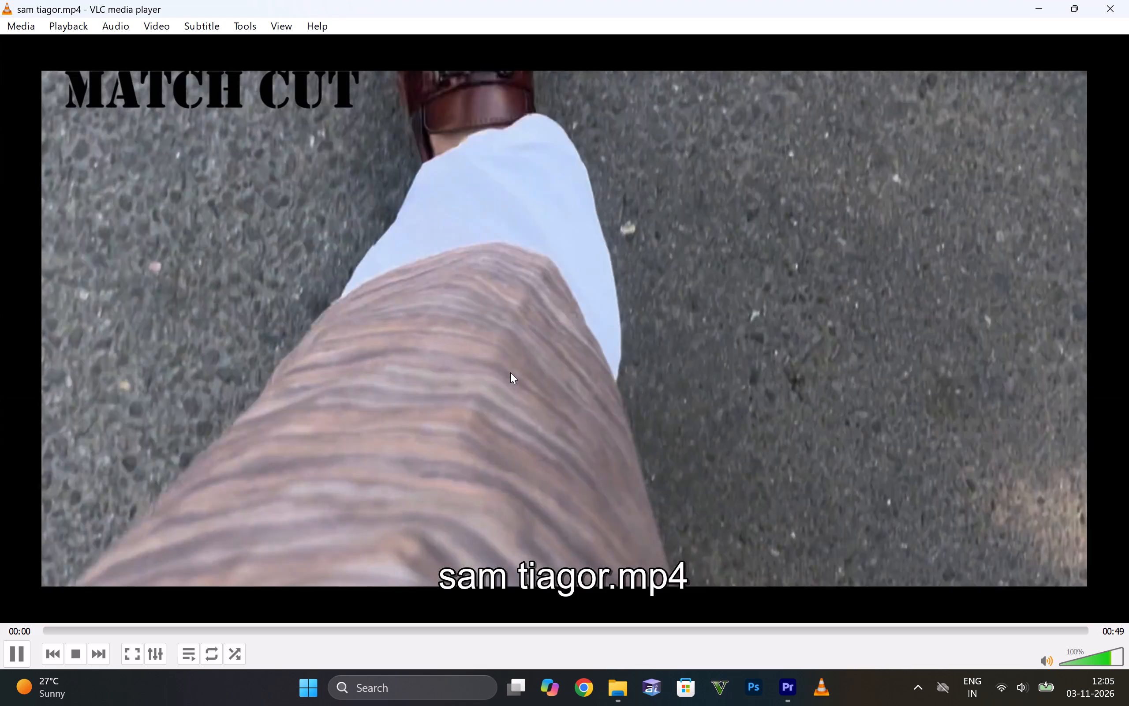
left_click(510, 372)
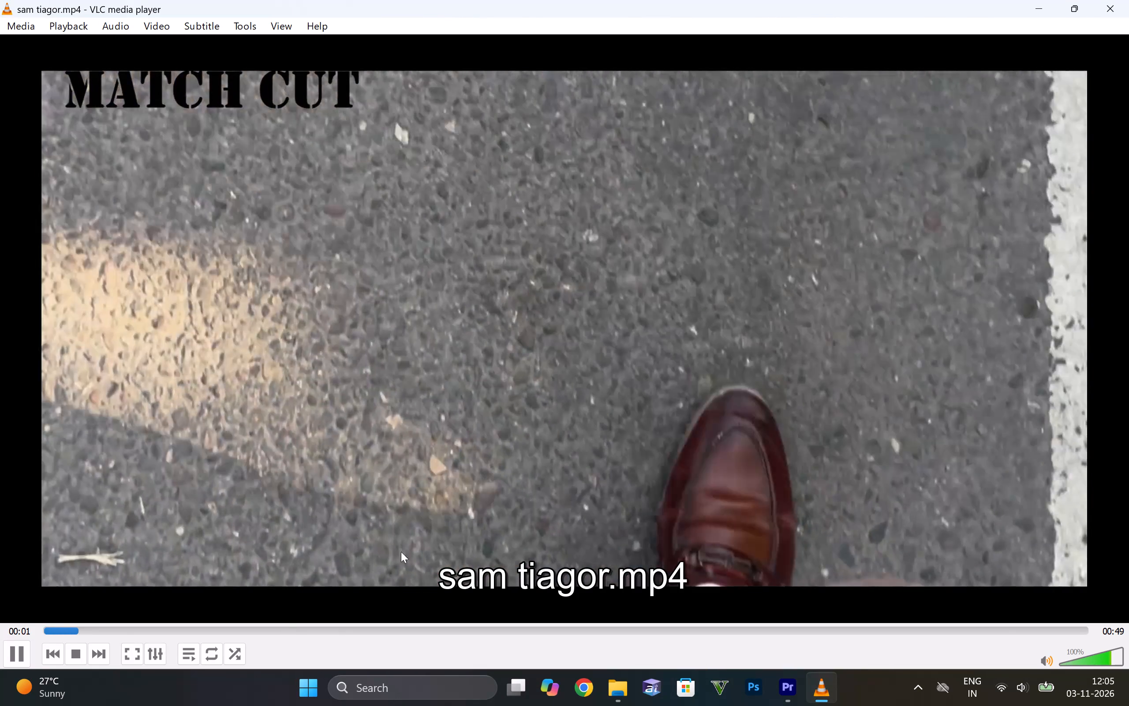
left_click(15, 650)
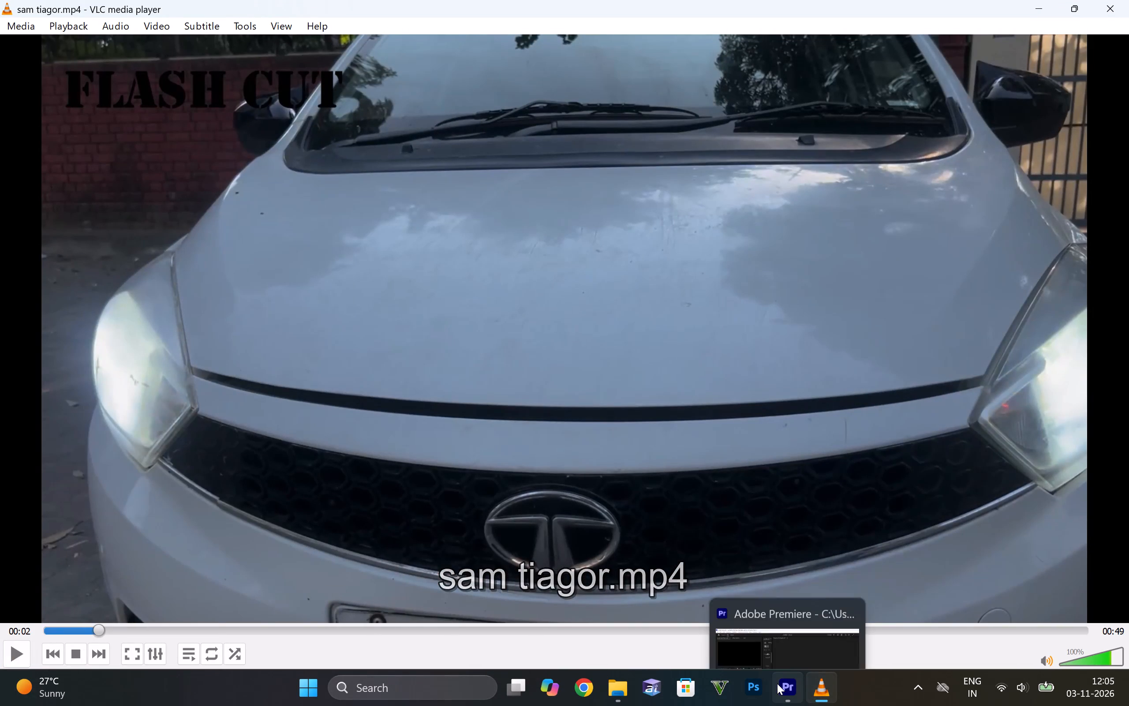
left_click(785, 686)
right_click(77, 536)
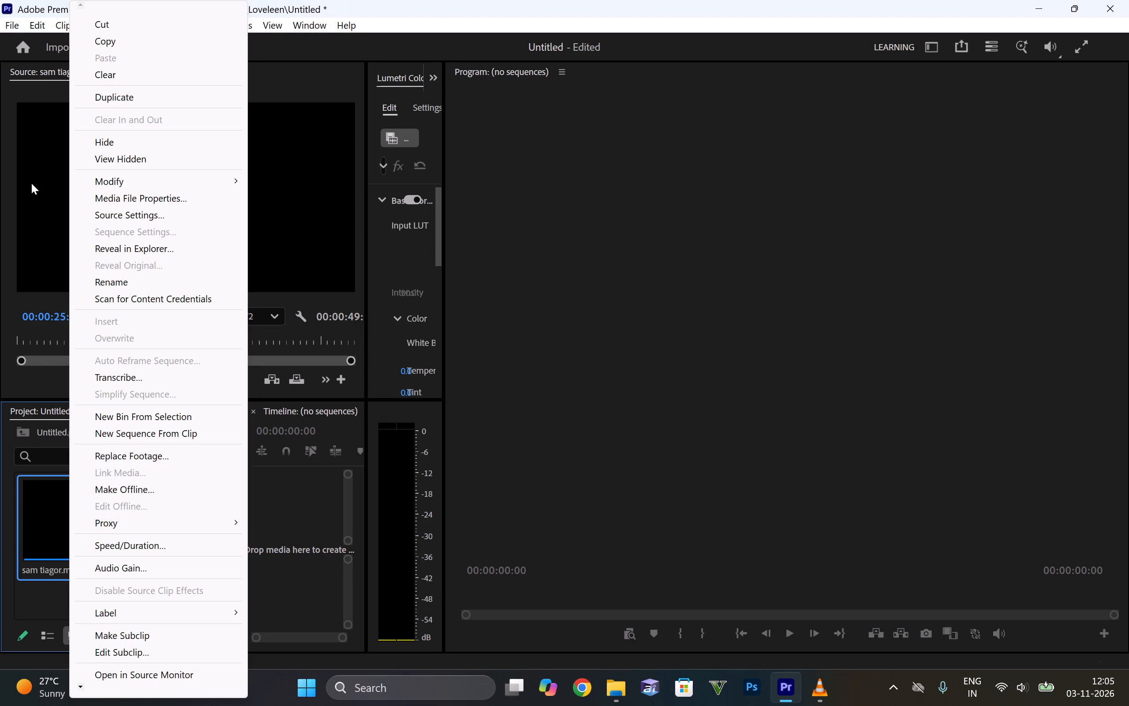
left_click(130, 26)
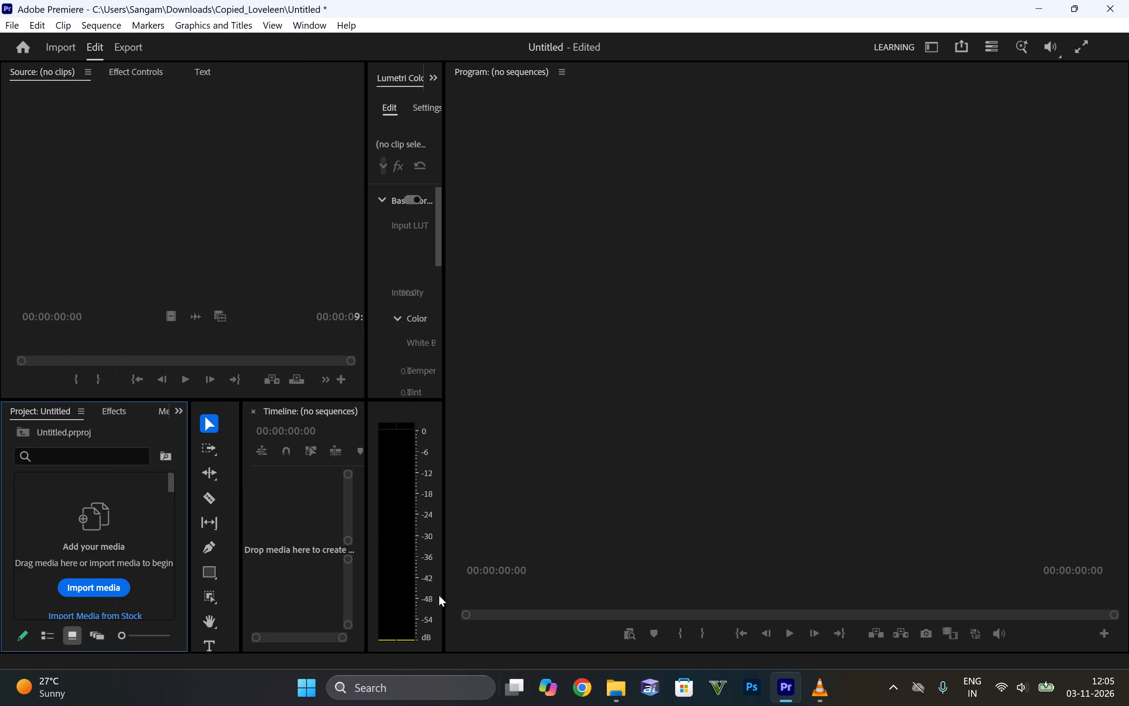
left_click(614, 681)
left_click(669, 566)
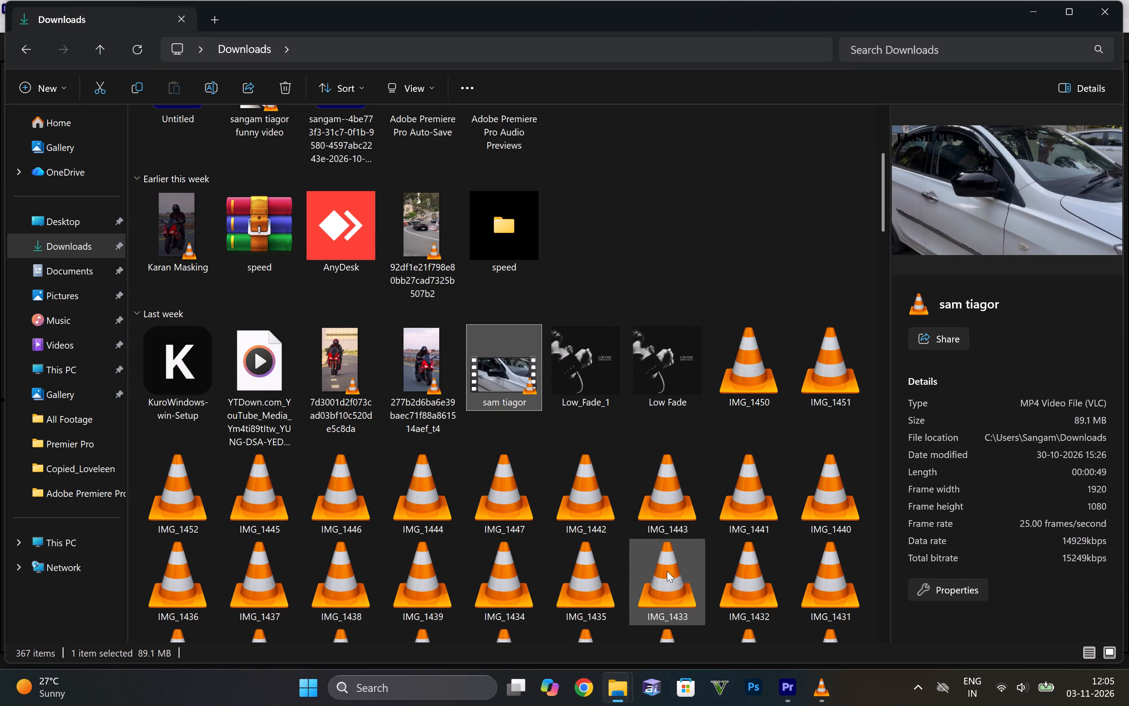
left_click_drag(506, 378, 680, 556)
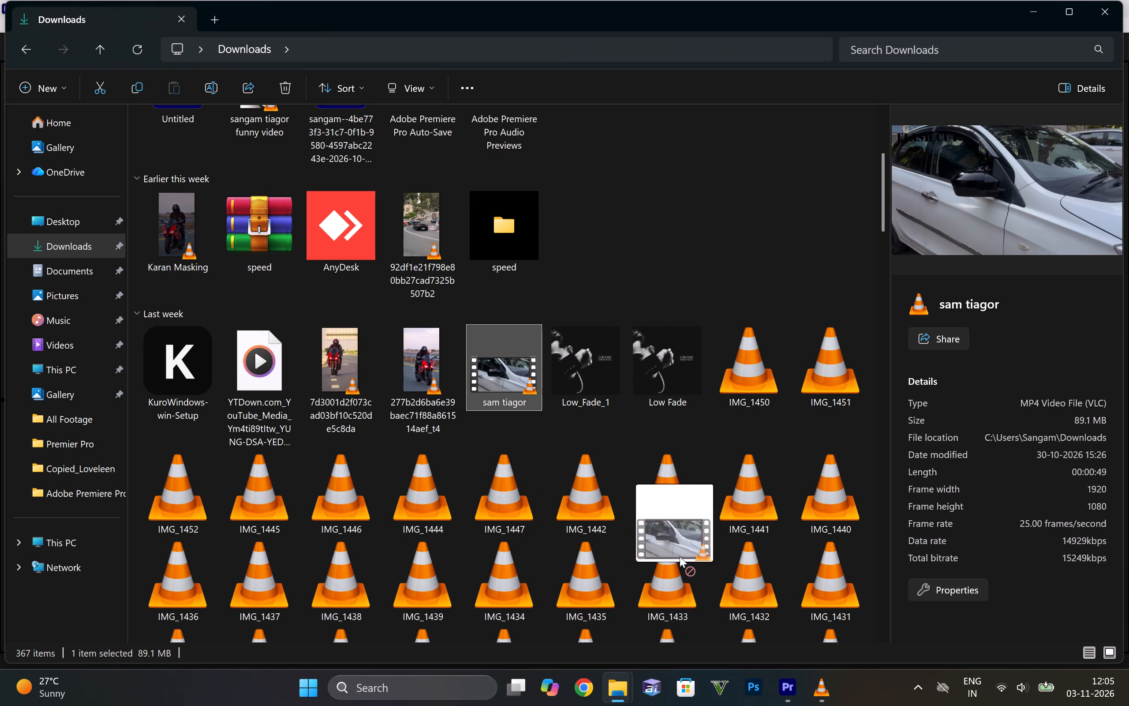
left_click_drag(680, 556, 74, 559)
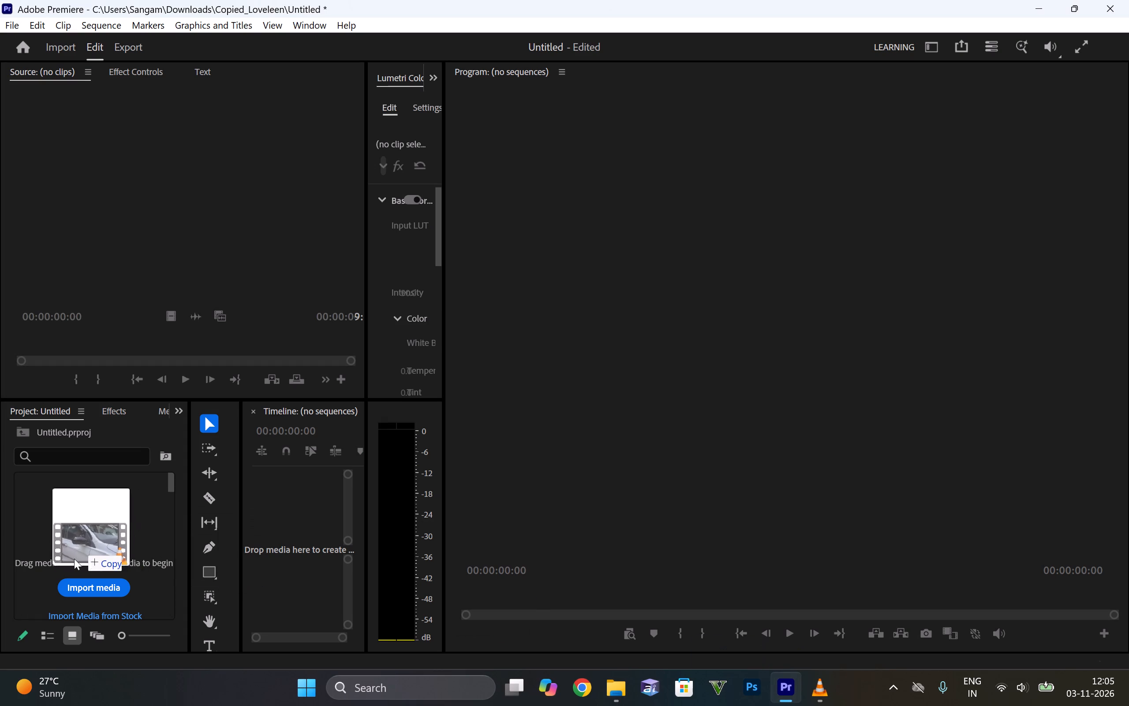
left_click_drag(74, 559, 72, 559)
double_click(98, 514)
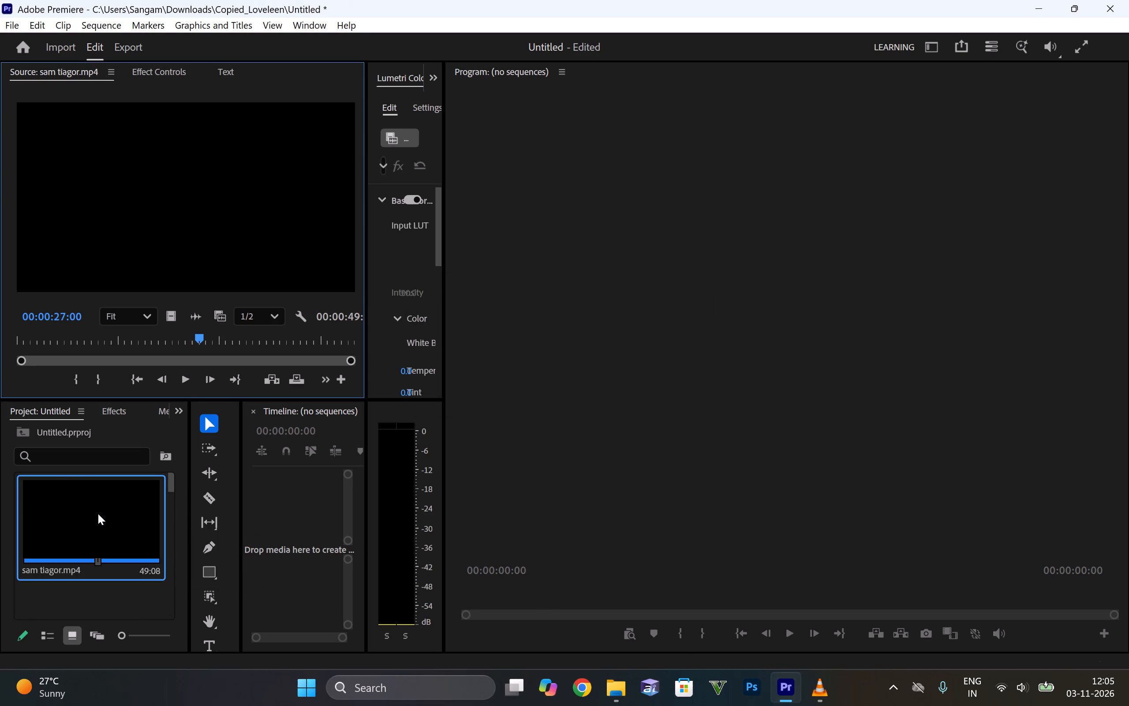
left_click_drag(196, 331, 96, 348)
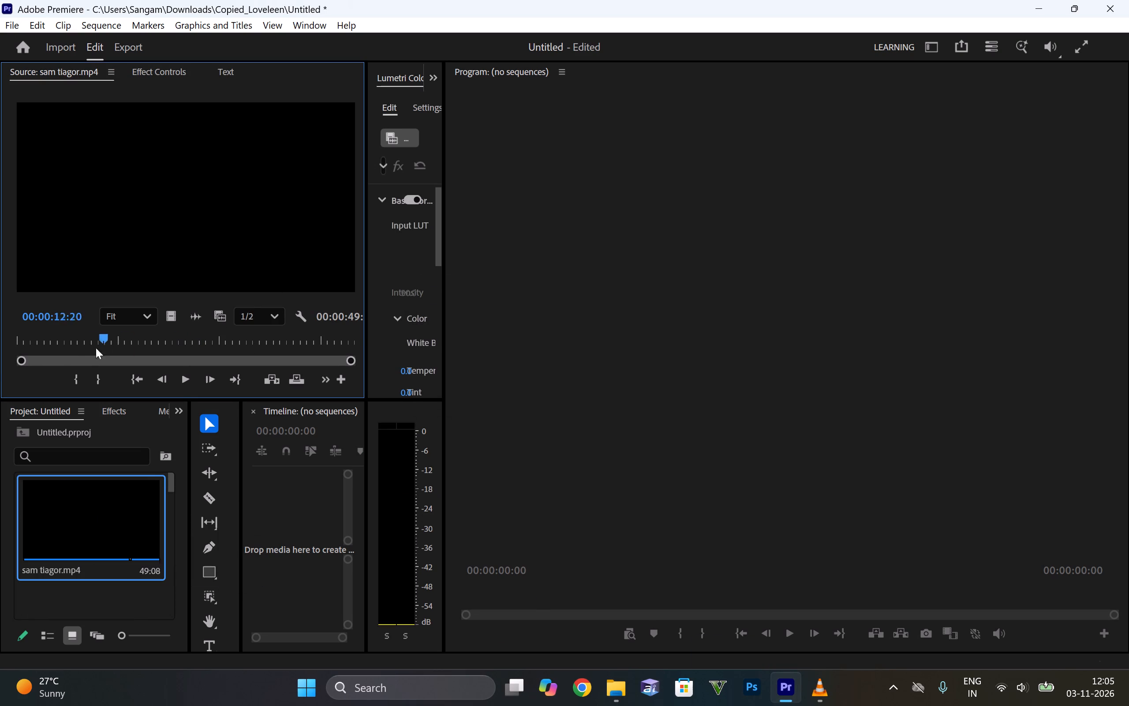
left_click_drag(96, 348, 314, 335)
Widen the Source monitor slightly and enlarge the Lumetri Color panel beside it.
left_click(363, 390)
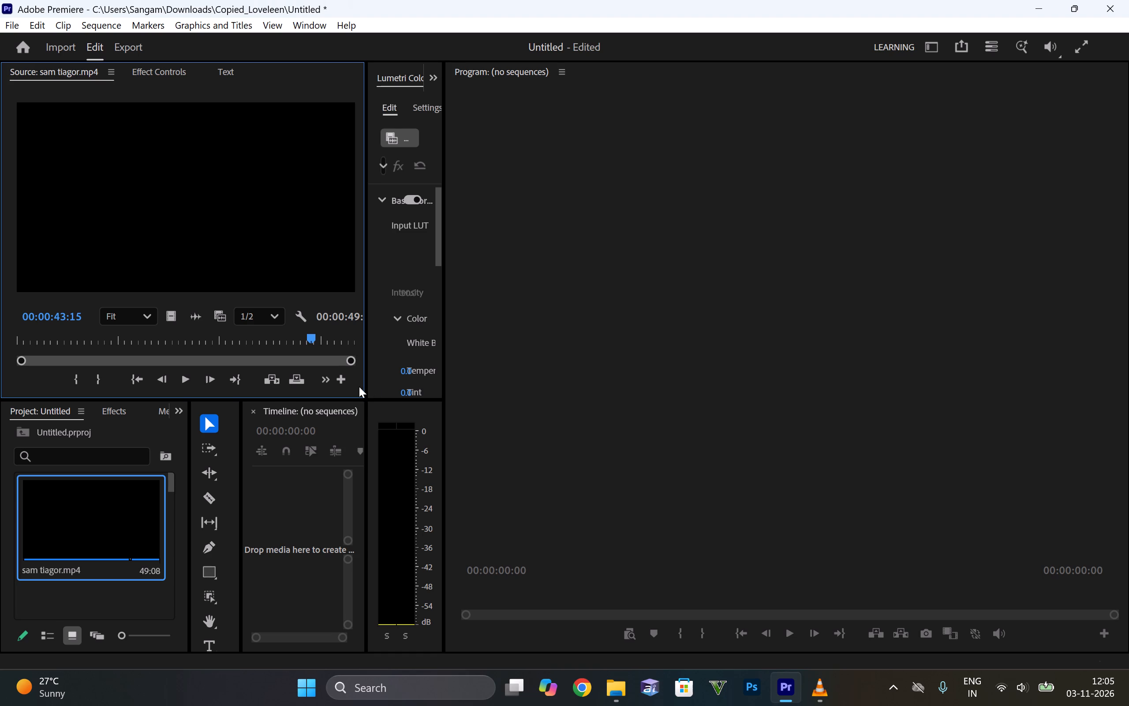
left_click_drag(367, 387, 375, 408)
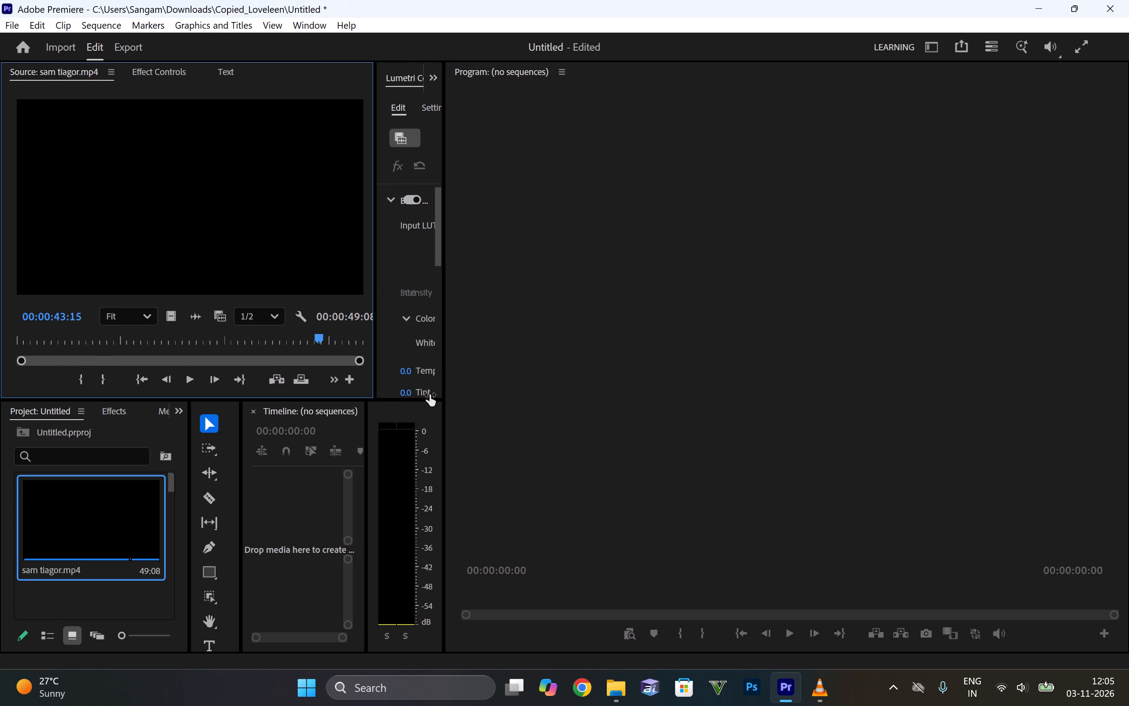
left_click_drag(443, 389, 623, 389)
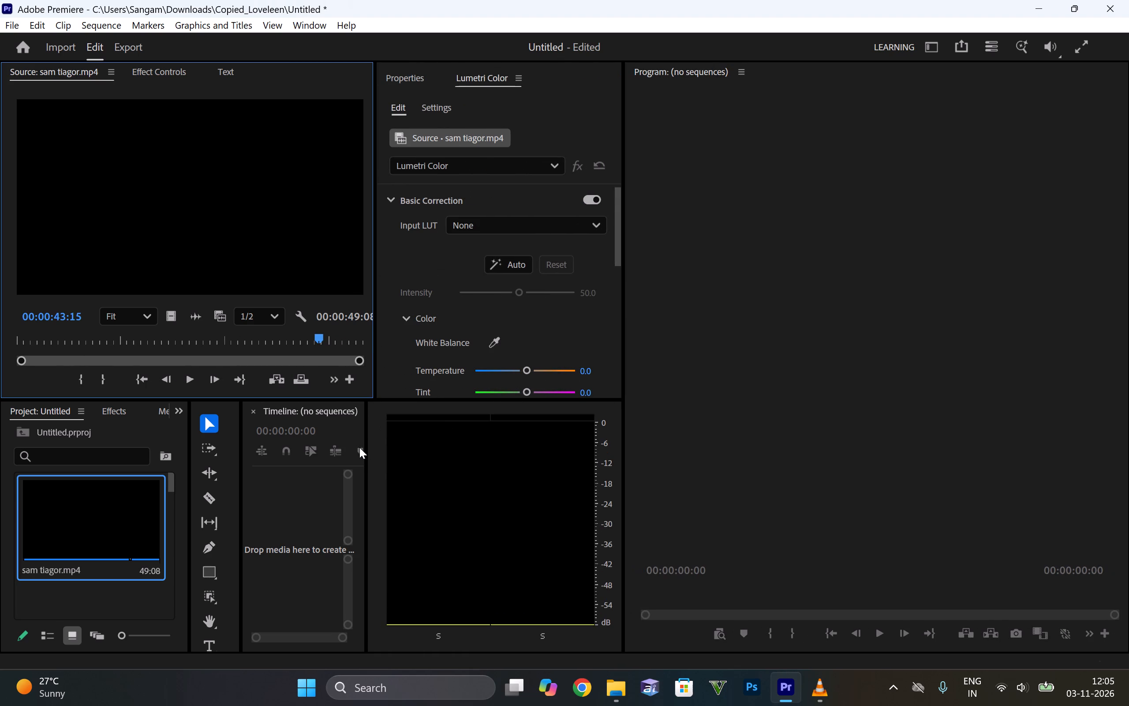
Switch to the Vertical workspace.
left_click(308, 19)
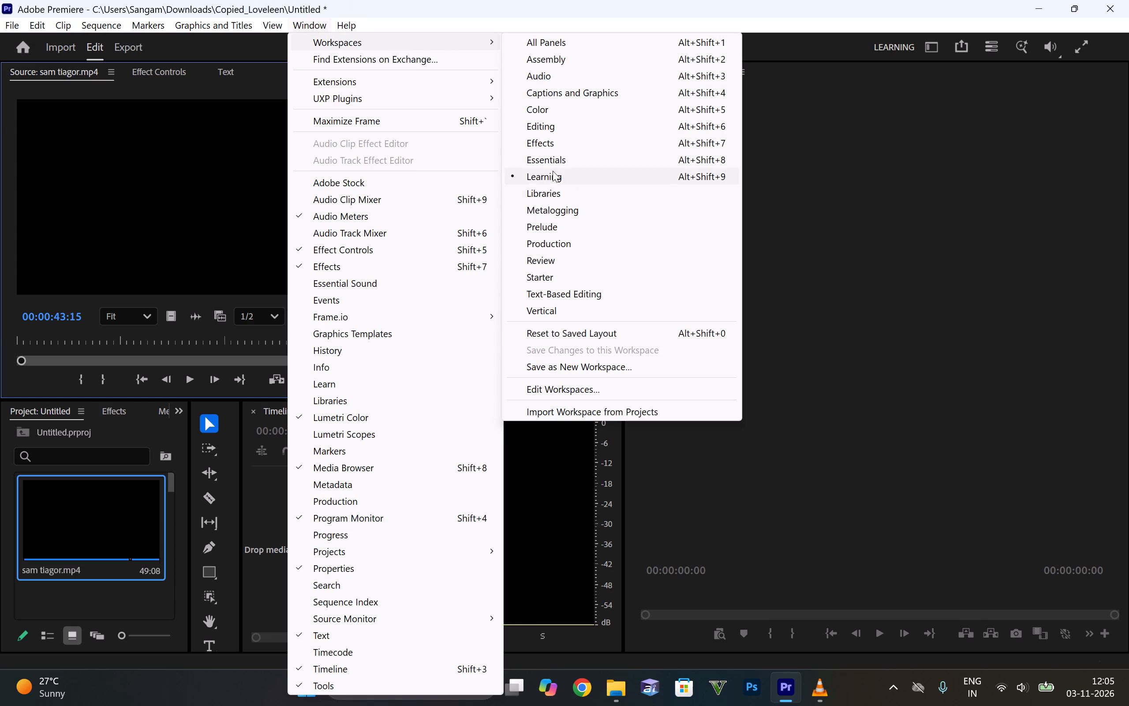
left_click(582, 312)
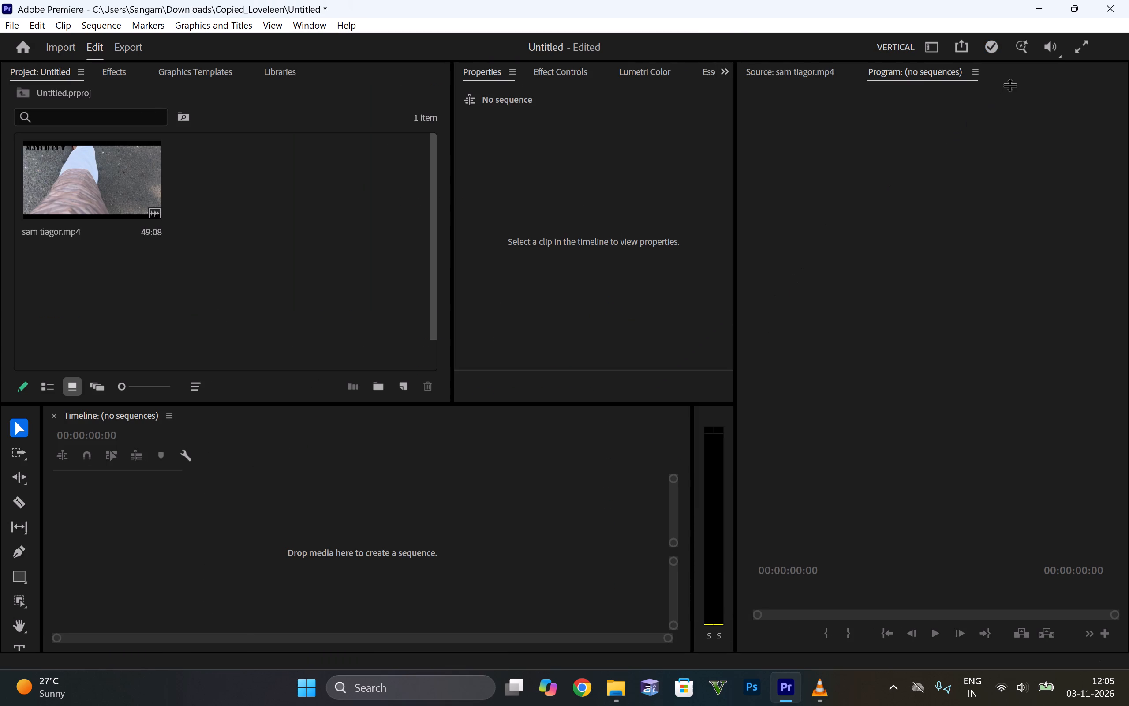
Dock the Source and Program monitor group as a full-height column before the Project panel, and narrow that column and the Tools panel.
left_click_drag(1026, 71, 0, 133)
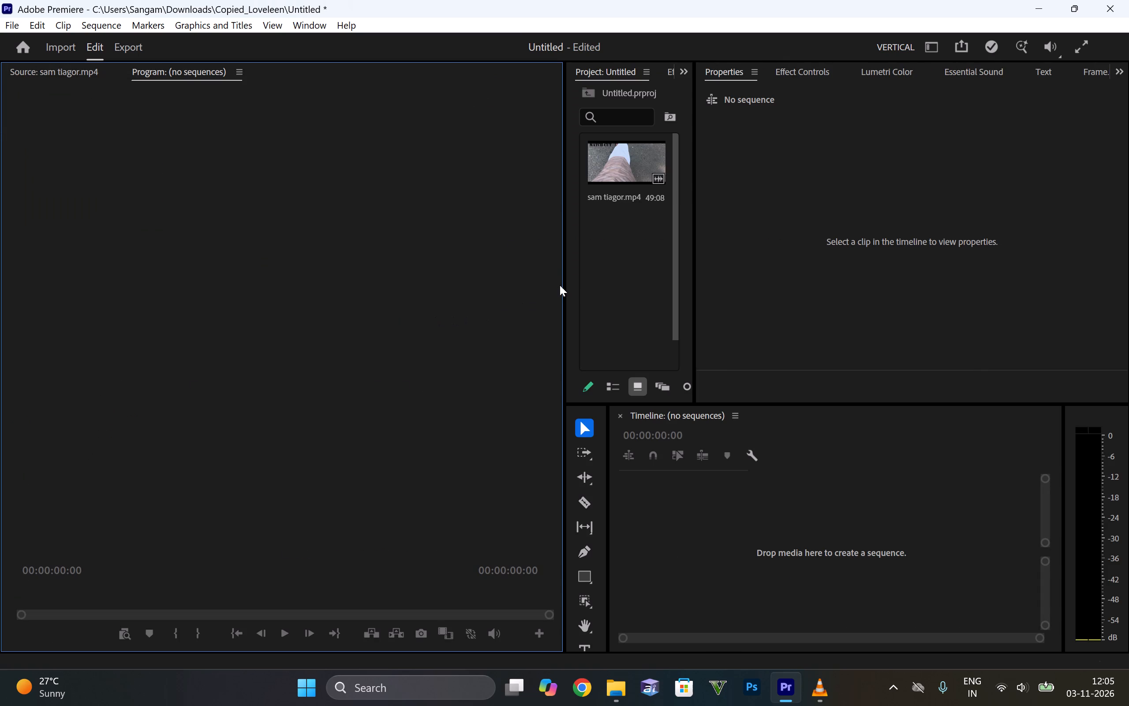
left_click_drag(565, 278, 550, 279)
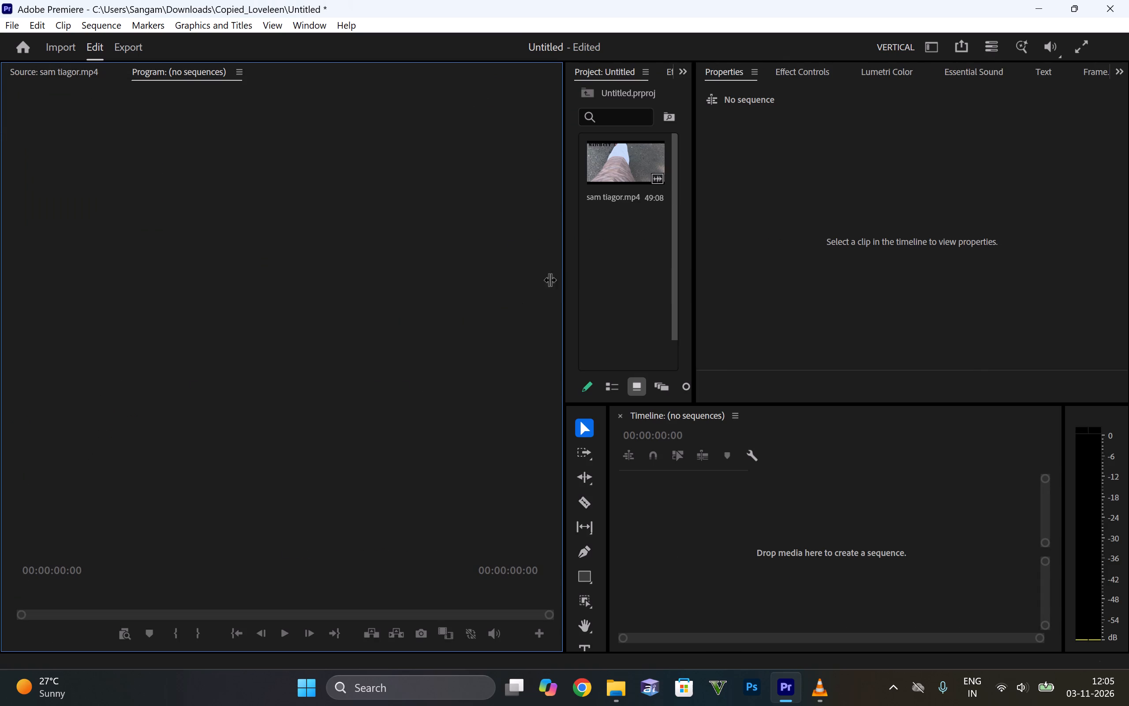
left_click_drag(550, 279, 367, 291)
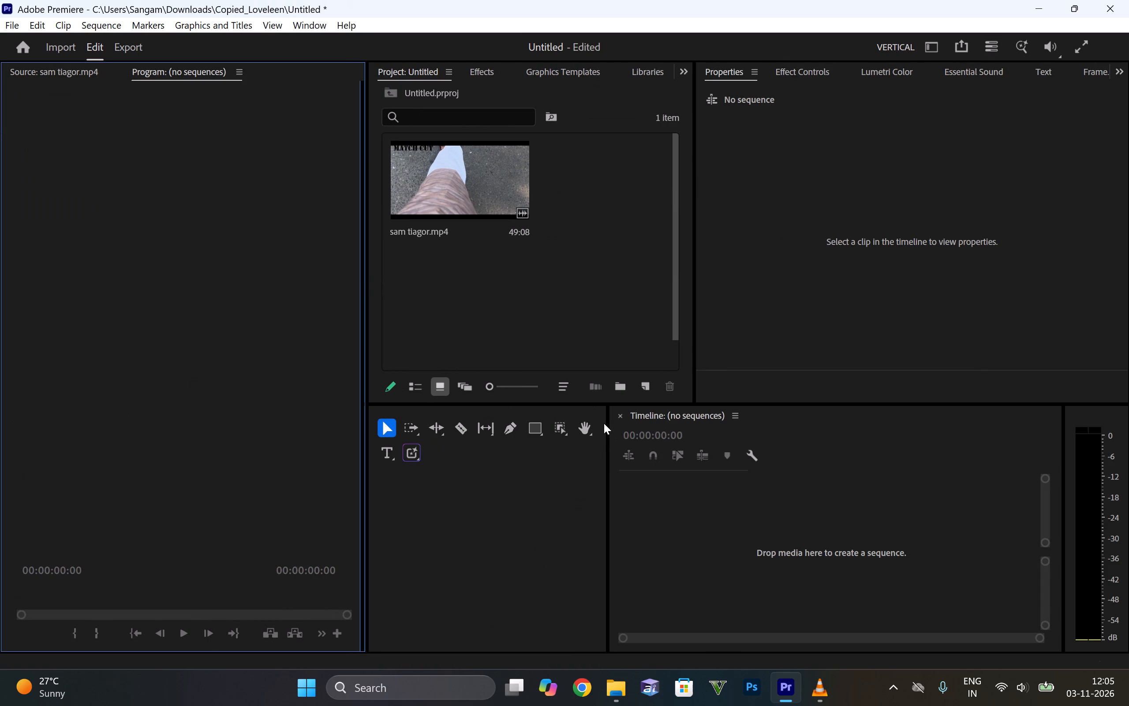
left_click_drag(606, 418, 385, 467)
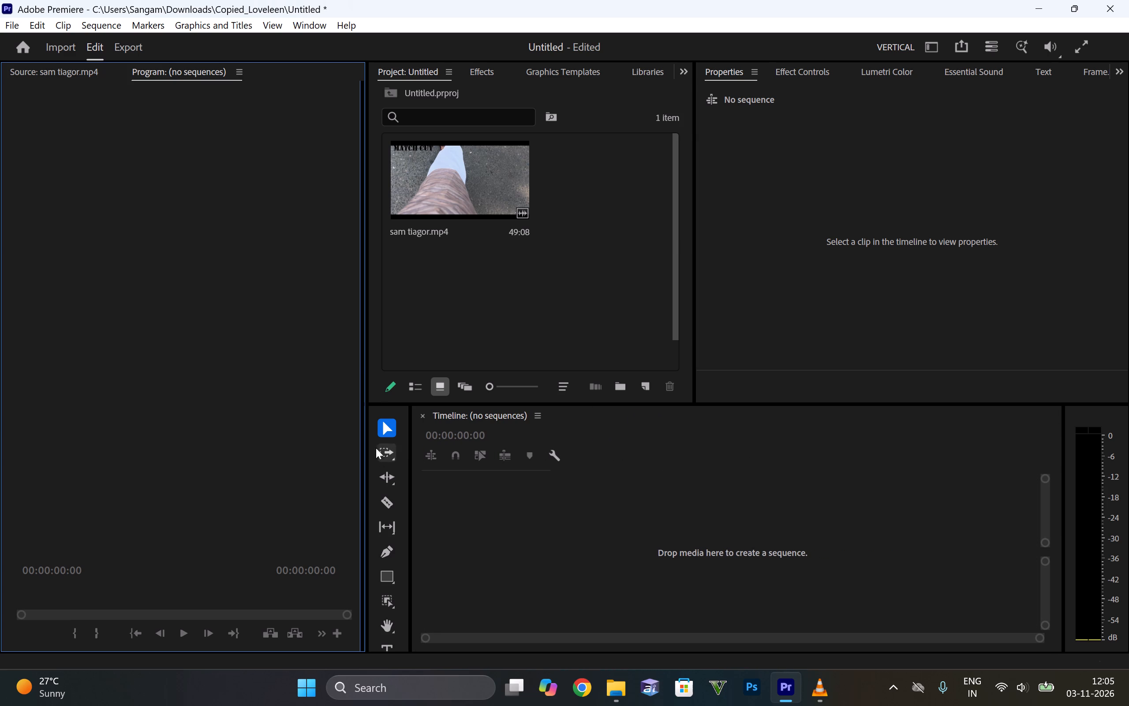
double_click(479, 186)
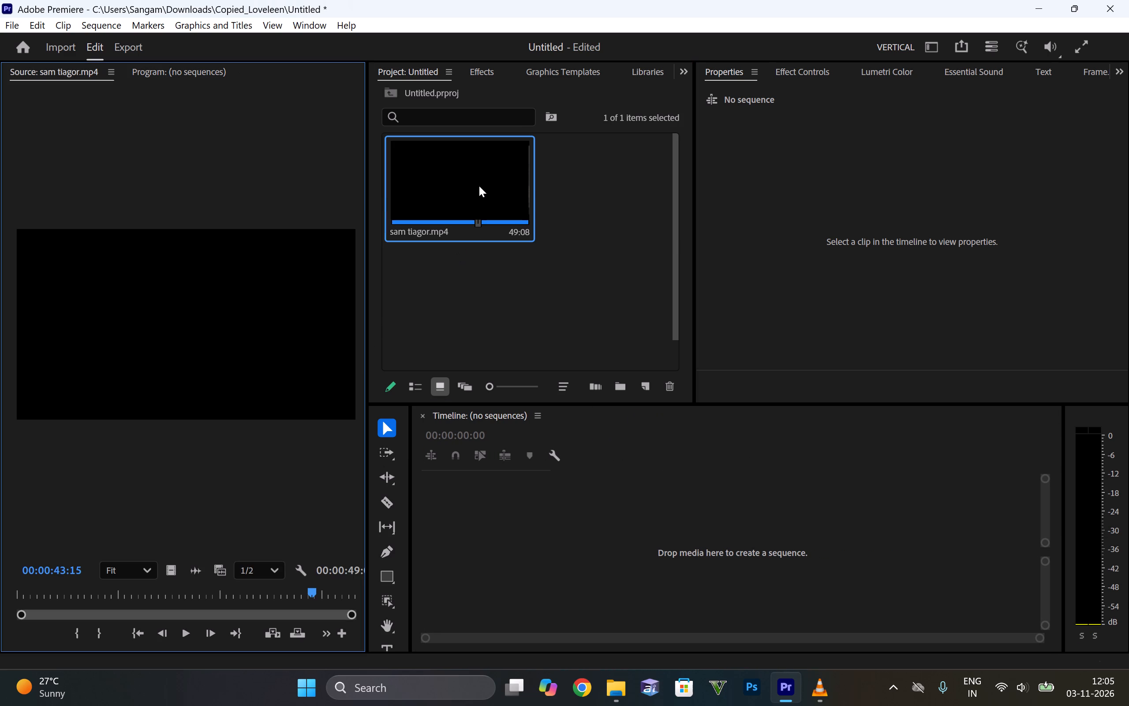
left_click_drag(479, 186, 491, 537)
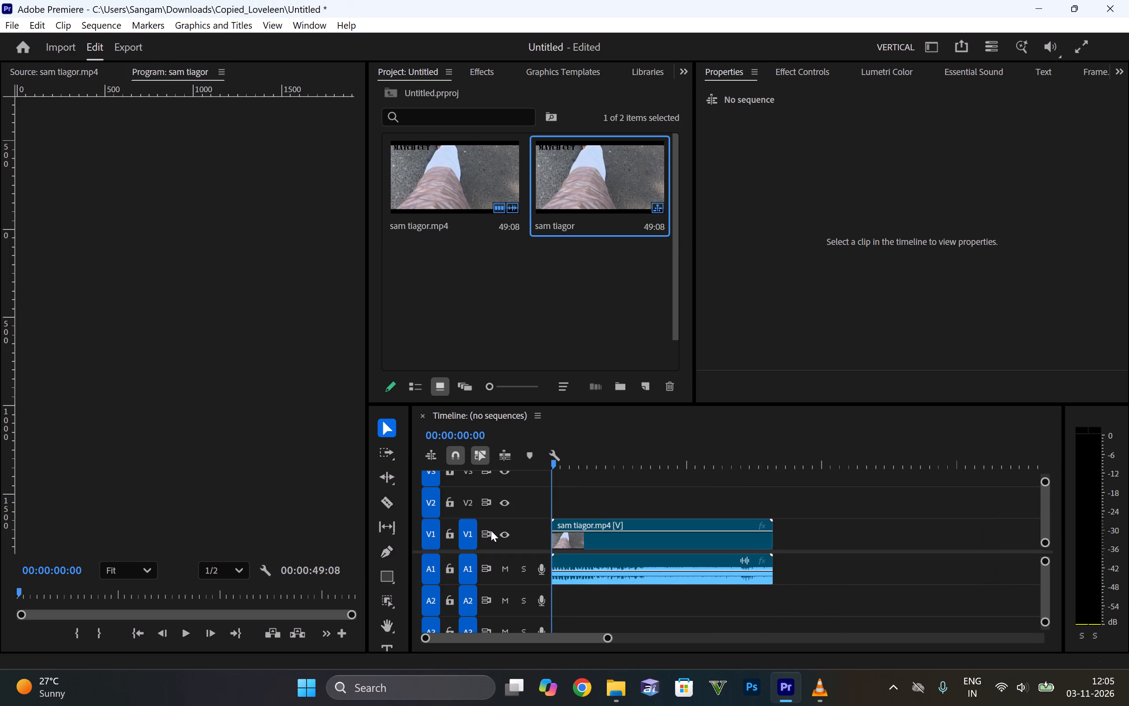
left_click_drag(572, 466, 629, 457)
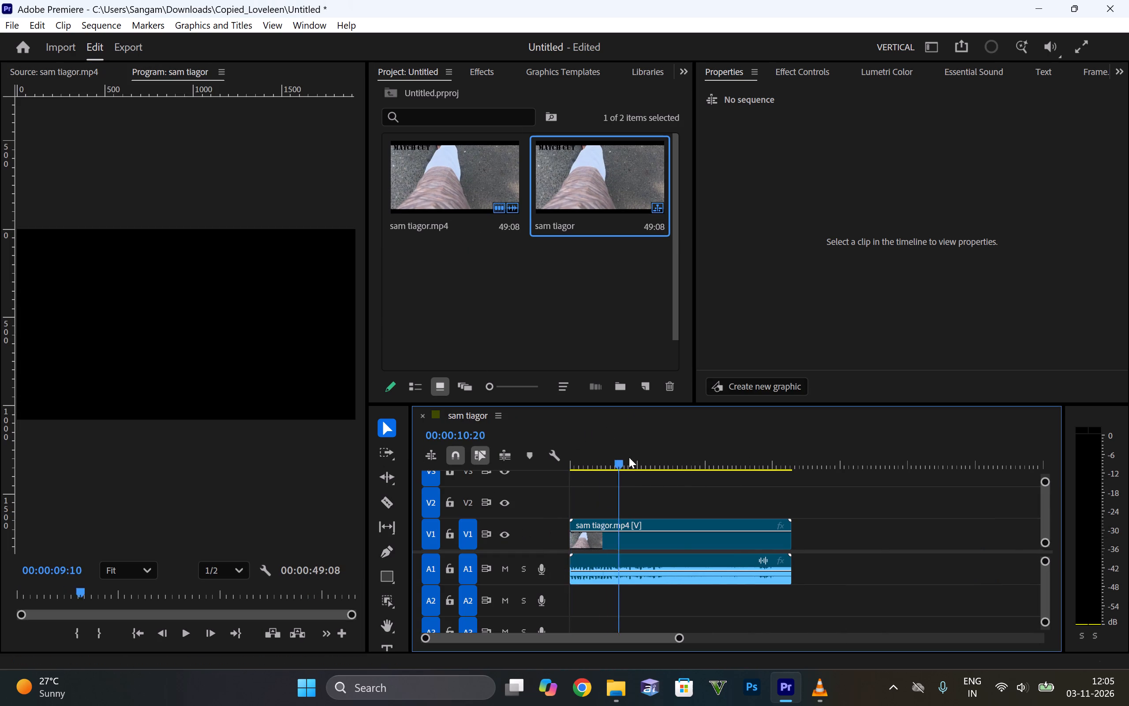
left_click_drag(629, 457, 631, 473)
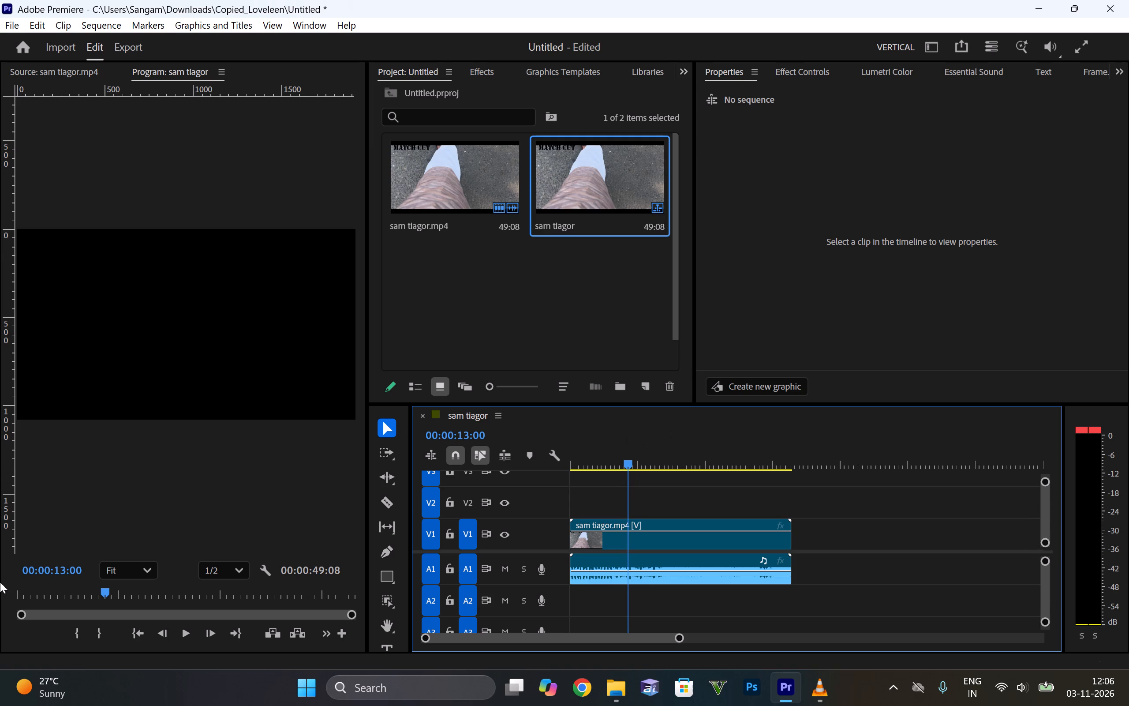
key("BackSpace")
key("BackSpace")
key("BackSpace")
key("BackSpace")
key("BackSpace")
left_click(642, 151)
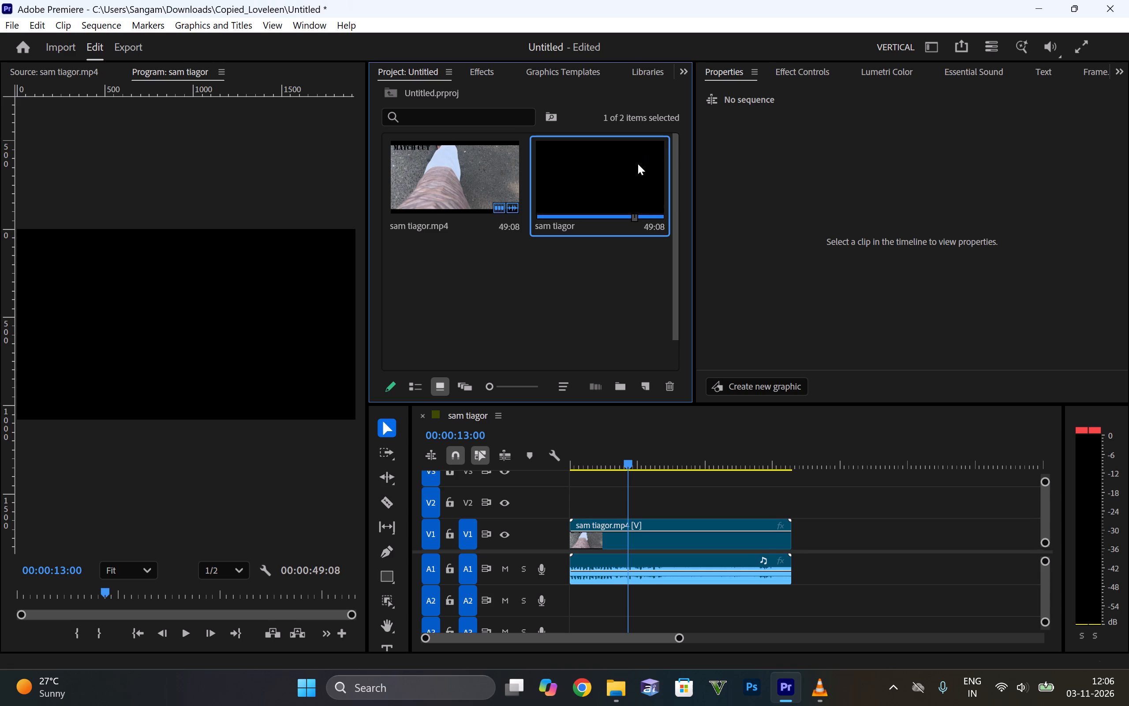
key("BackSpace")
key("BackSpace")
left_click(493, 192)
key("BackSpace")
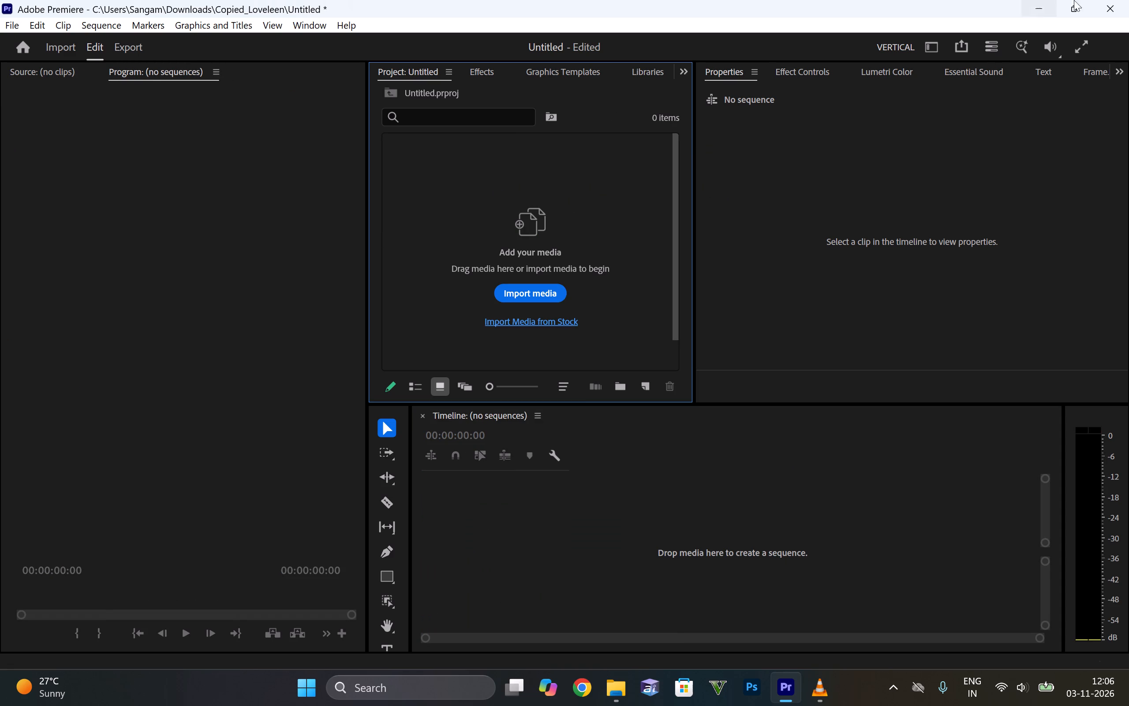
Close Premiere without saving the project changes and relaunch it to the home screen.
left_click(1113, 4)
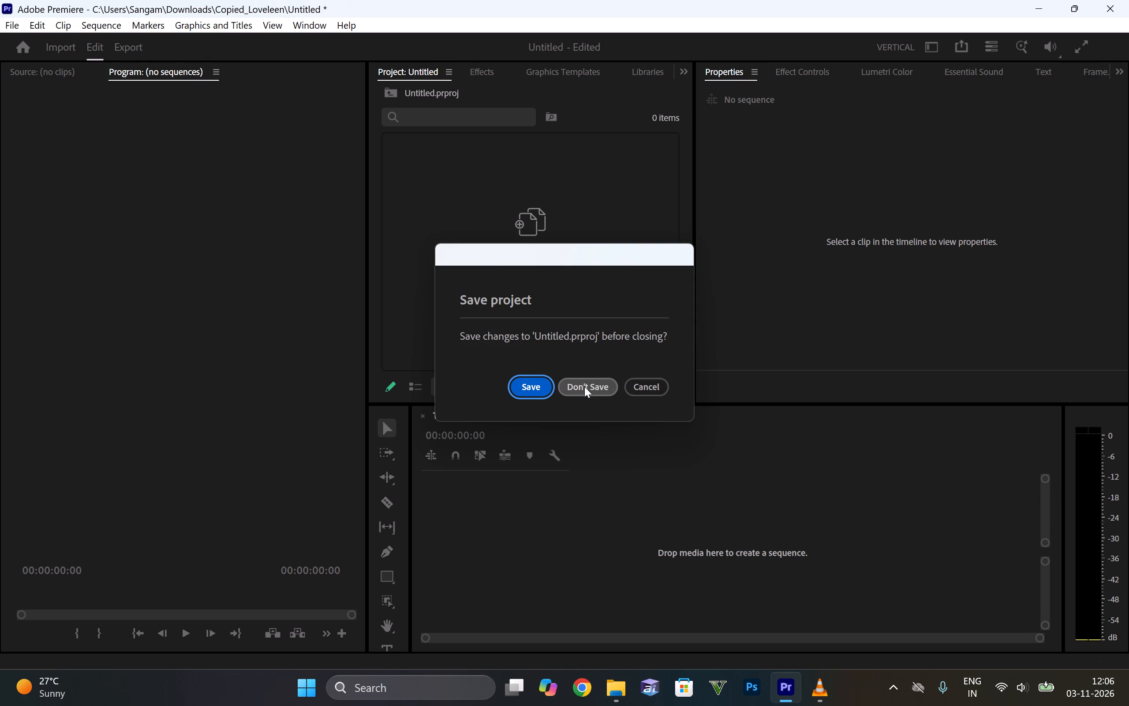
left_click(584, 387)
left_click(780, 697)
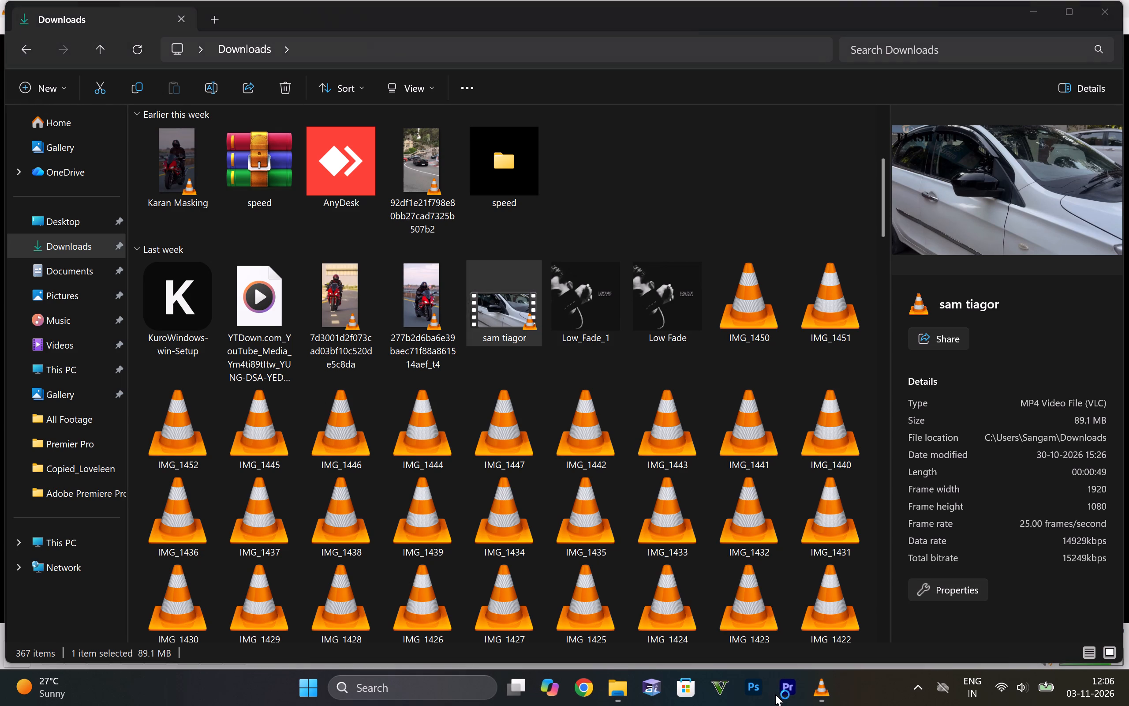
left_click(774, 694)
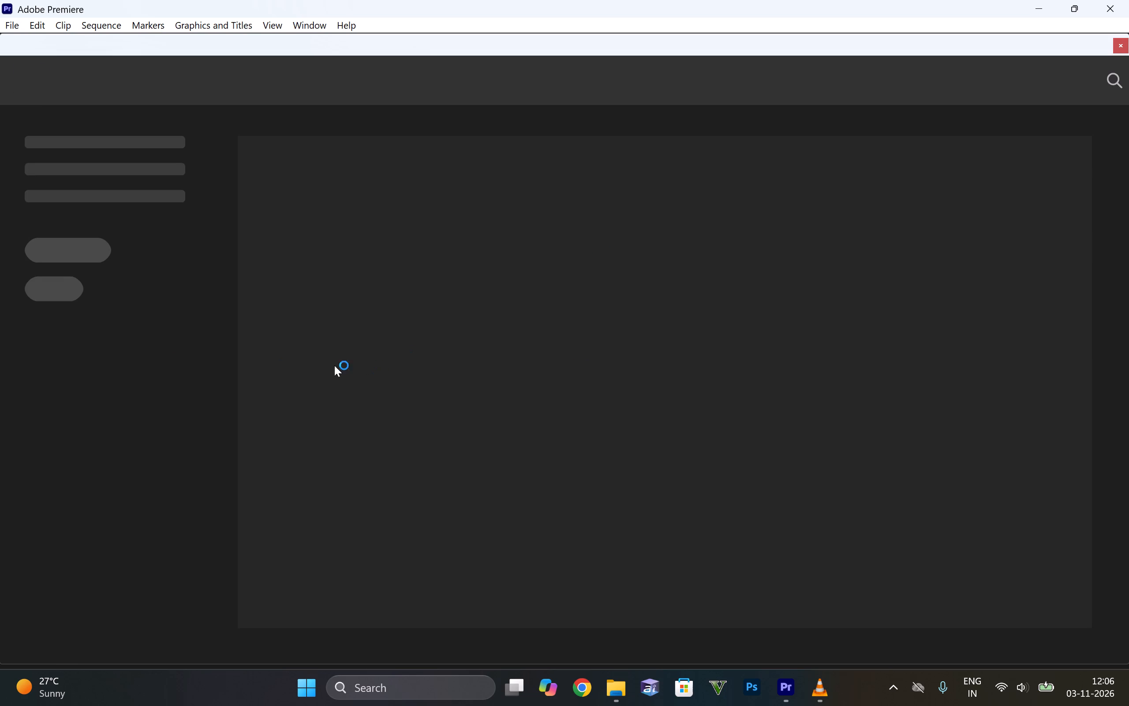
left_click_drag(0, 67, 30, 86)
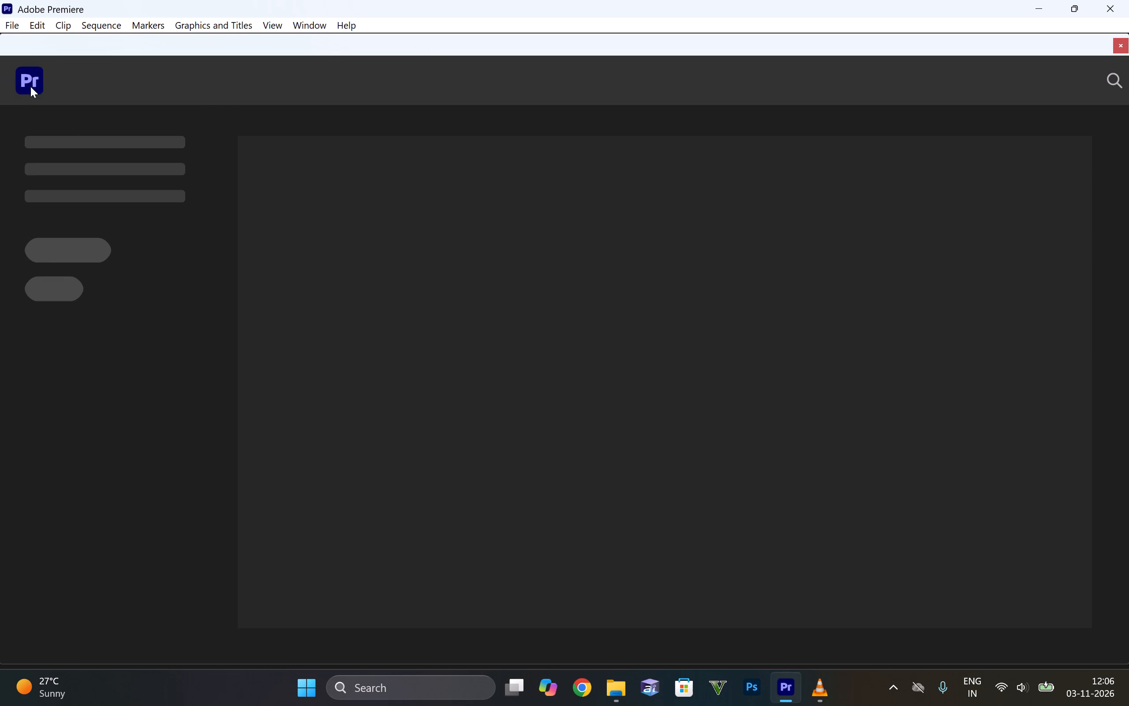
left_click_drag(30, 86, 100, 109)
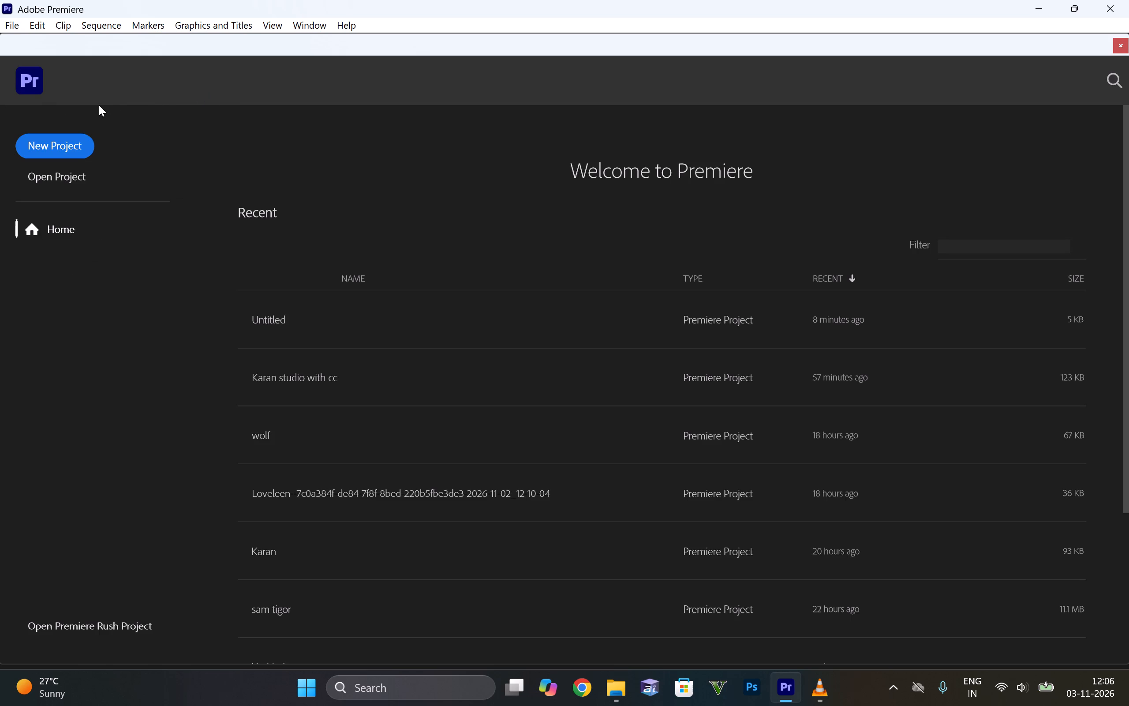
Create a new project named Untitled in the Copied_Loveleen folder, replacing the existing project, and skip the initial media import.
double_click(49, 142)
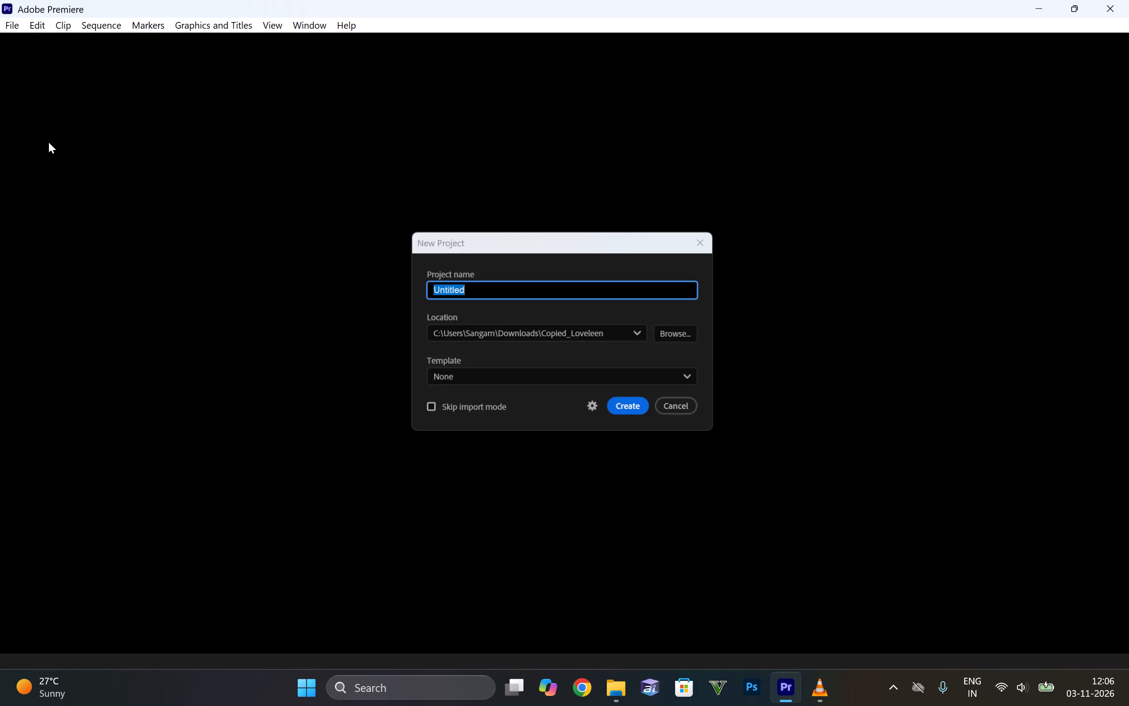
left_click(632, 417)
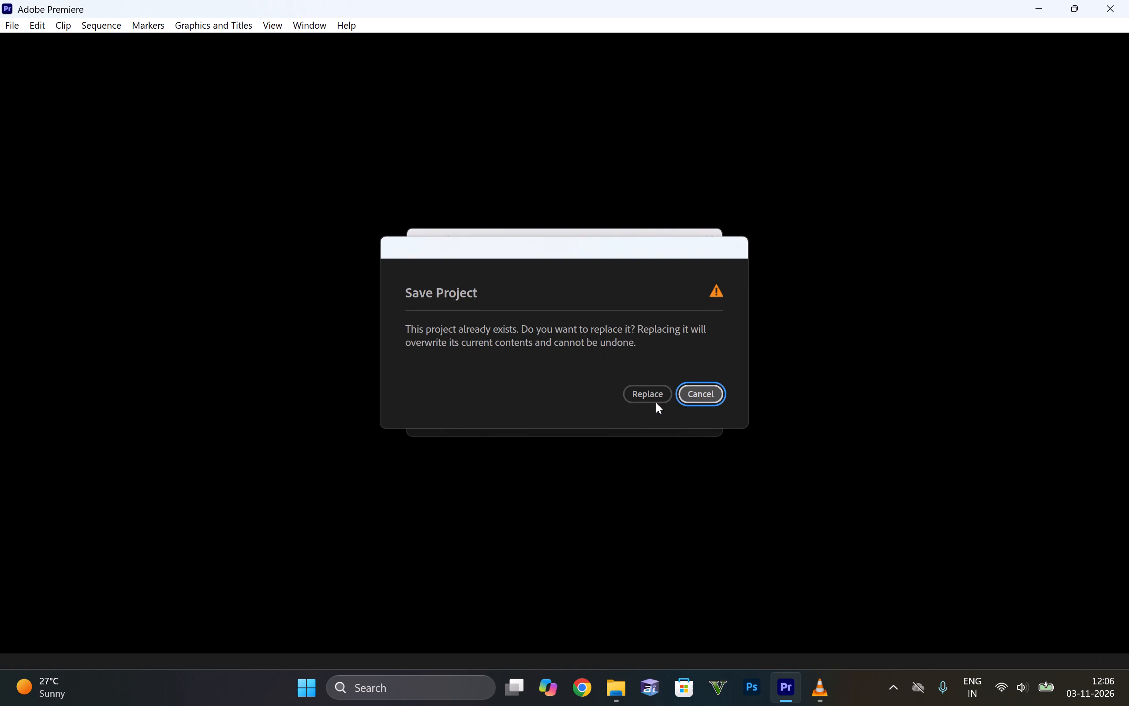
left_click(679, 399)
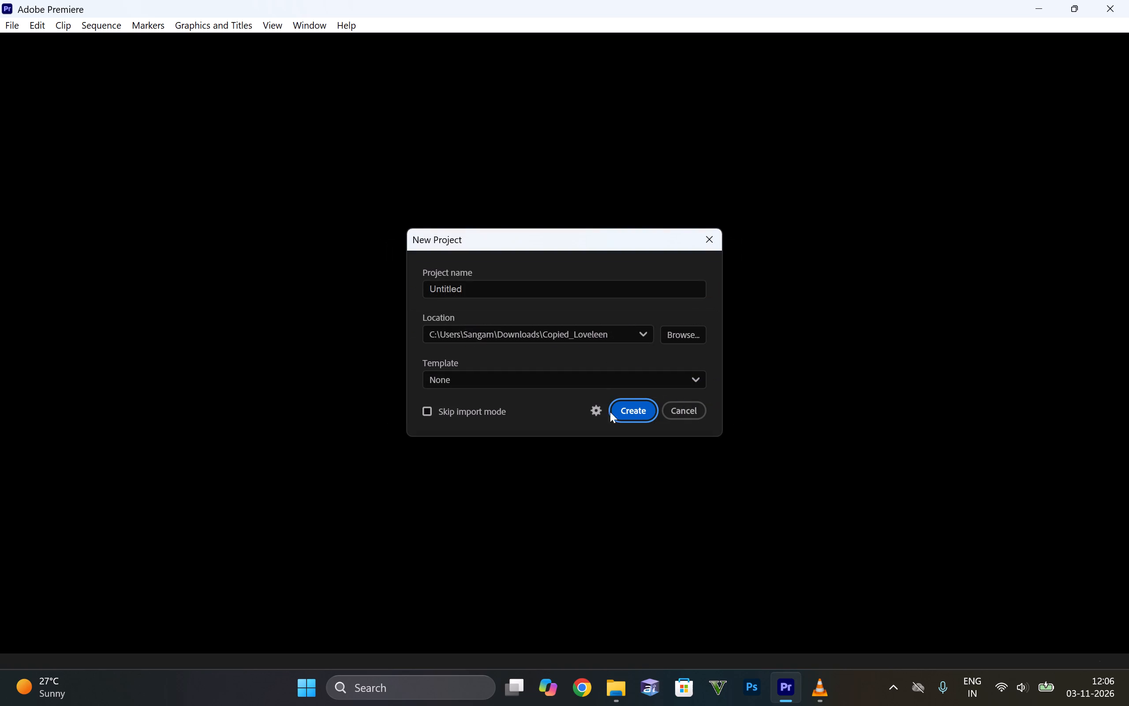
left_click(628, 411)
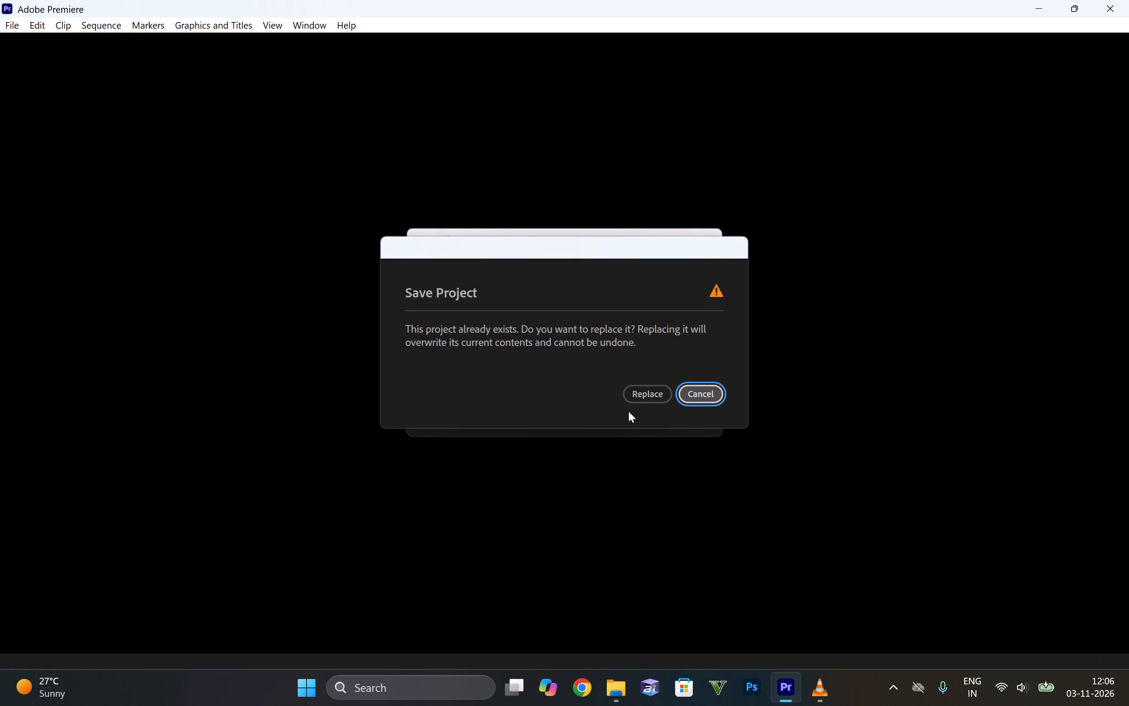
left_click_drag(655, 402, 666, 394)
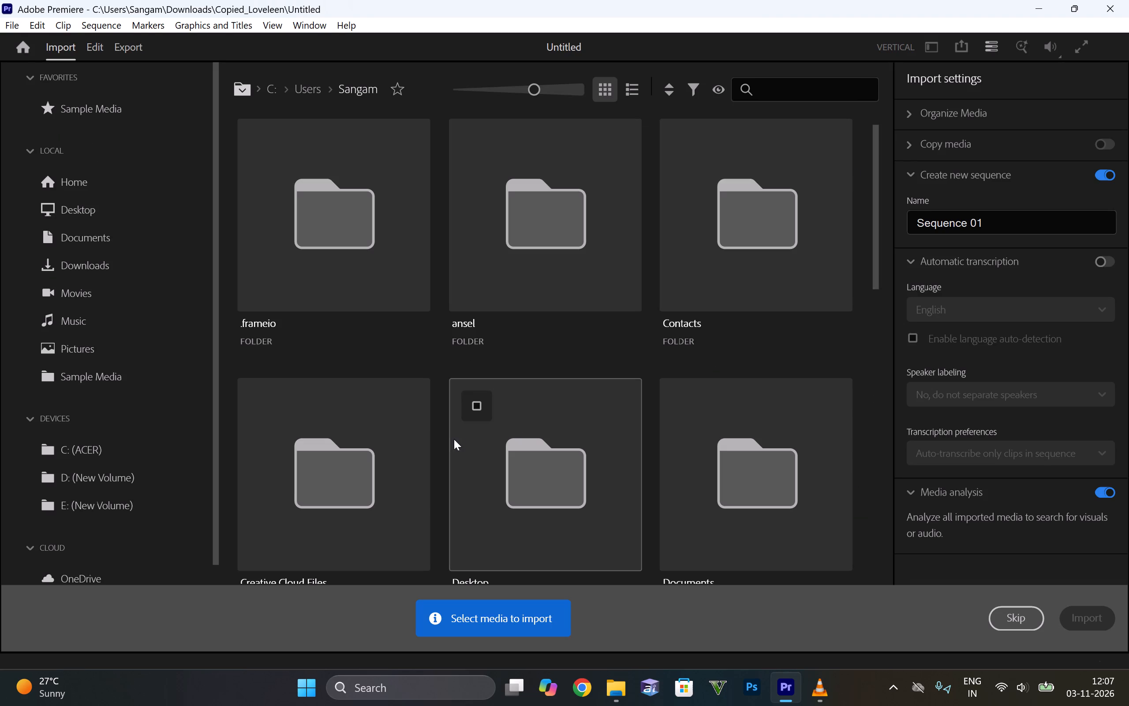
left_click(1015, 619)
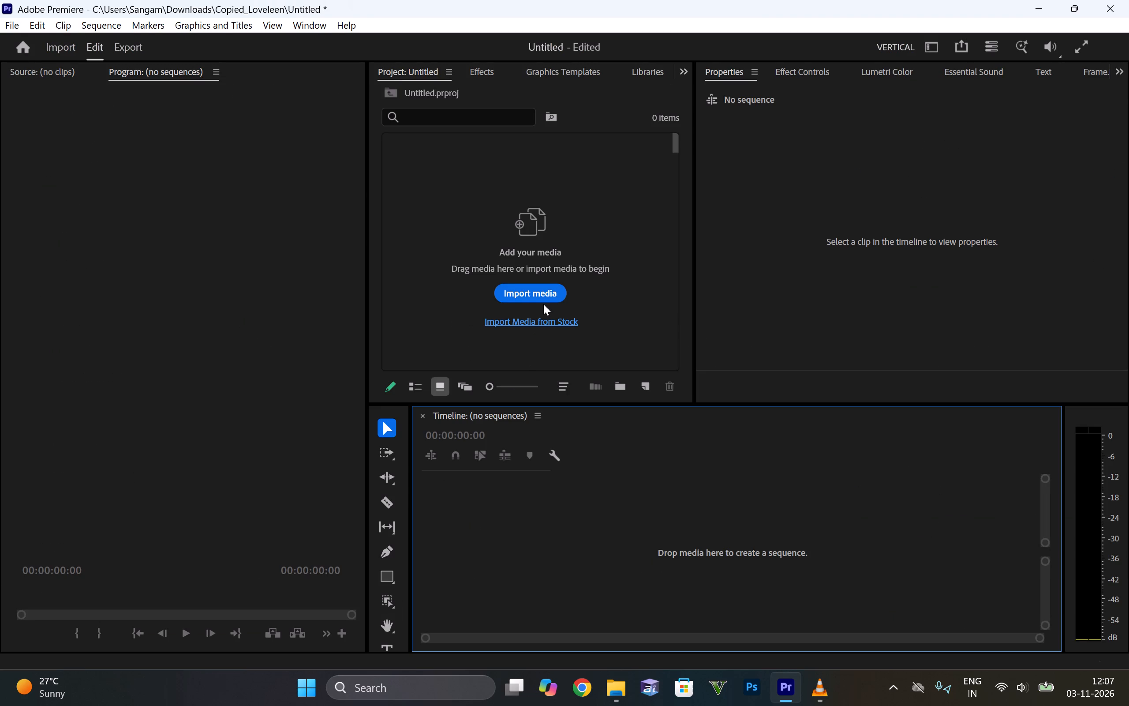
Import the IMG_1450 video clip from the Downloads folder into the project.
left_click(548, 288)
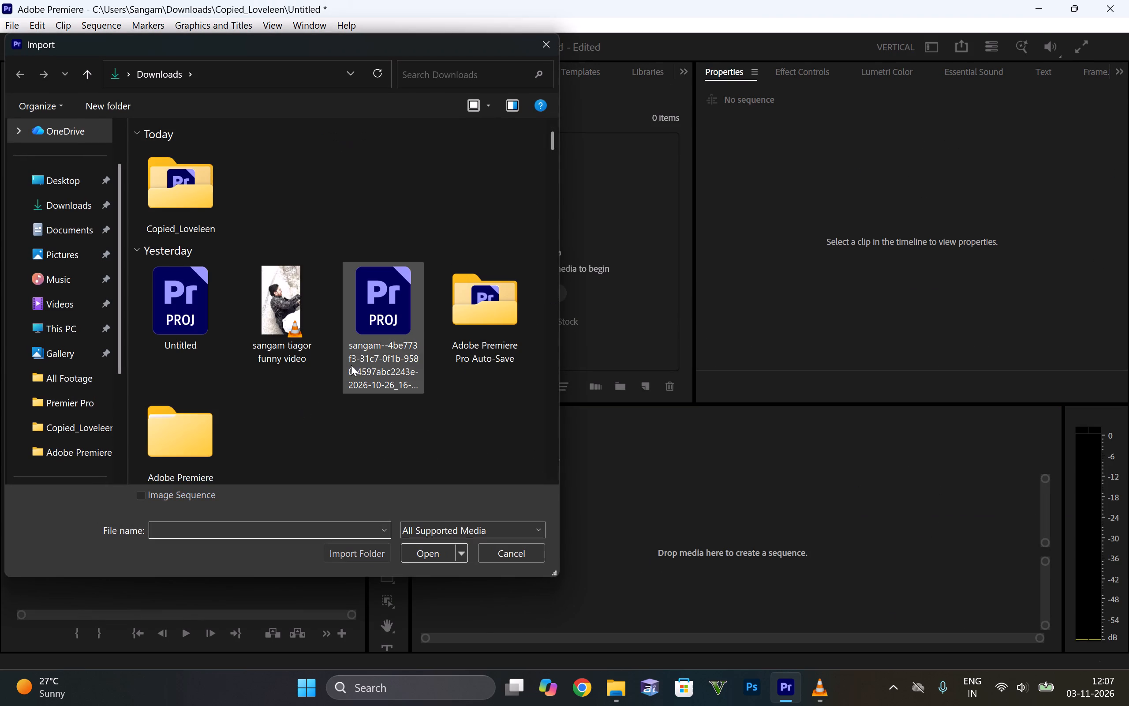
scroll(364, 361, "down", 3)
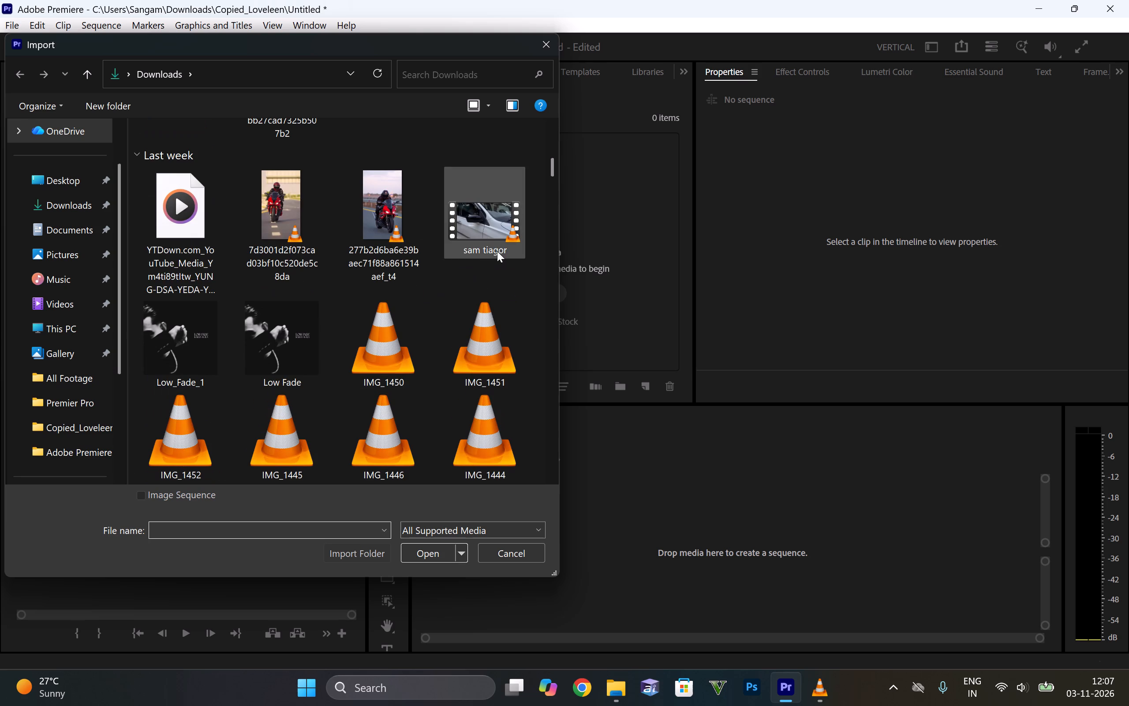
scroll(285, 406, "down", 1)
scroll(292, 398, "up", 1)
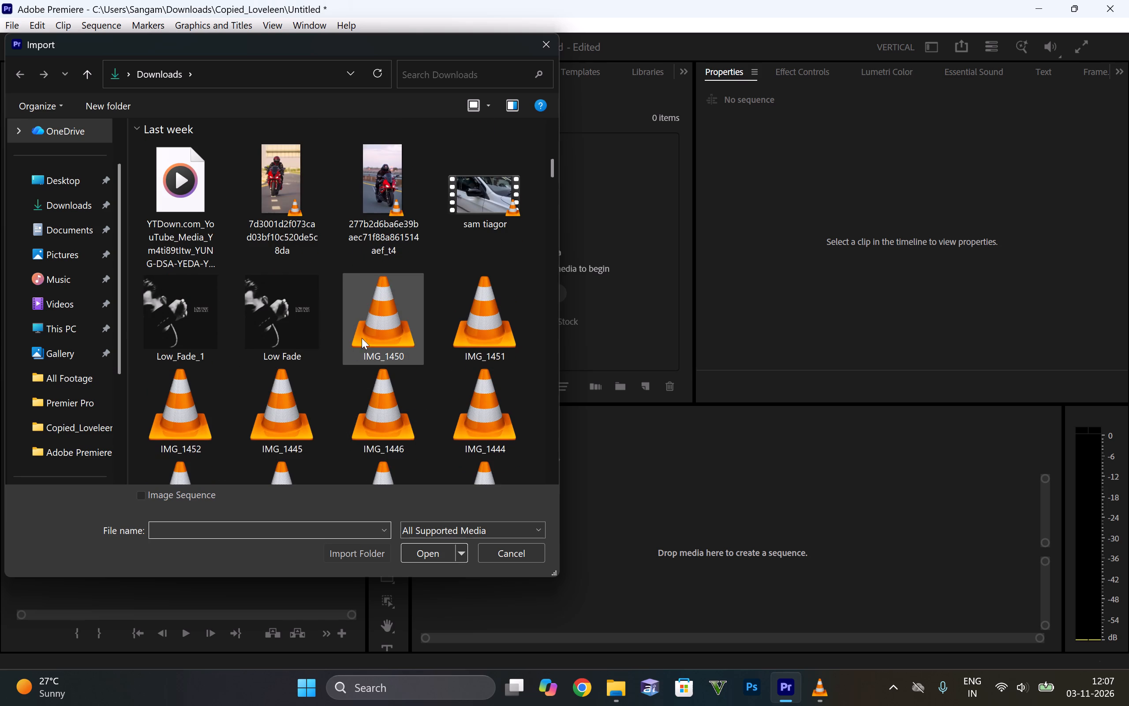
double_click(385, 322)
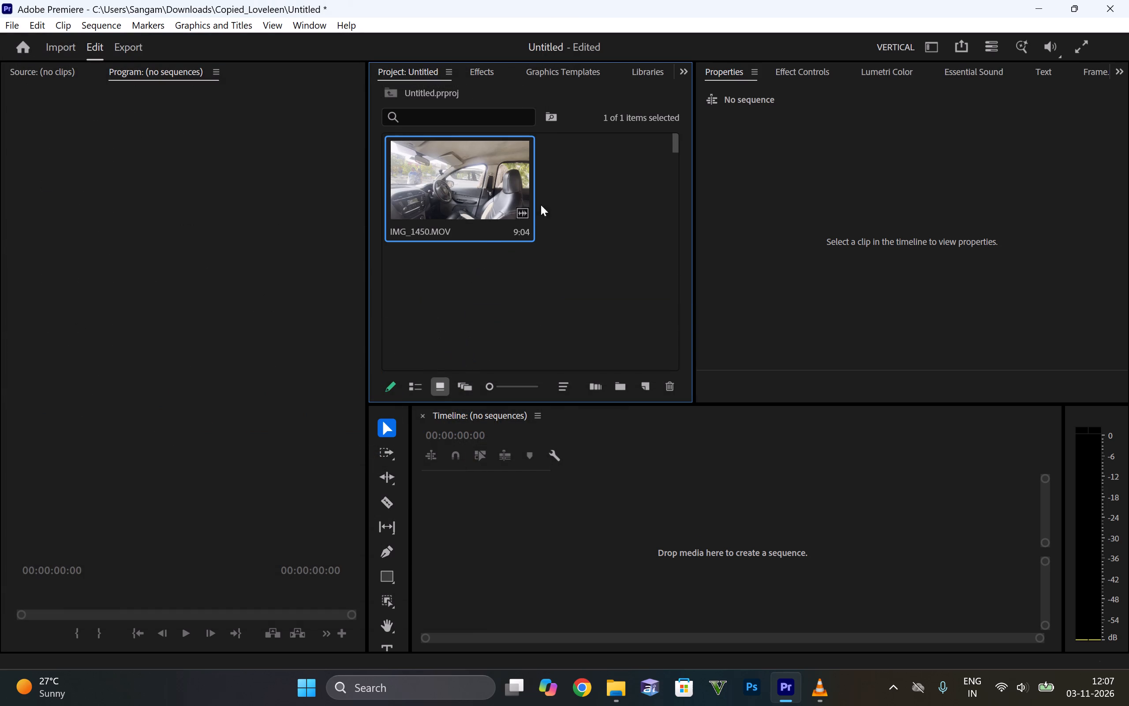
Load IMG_1450.MOV into the Source monitor and play it from about 5 seconds to near its end.
double_click(475, 195)
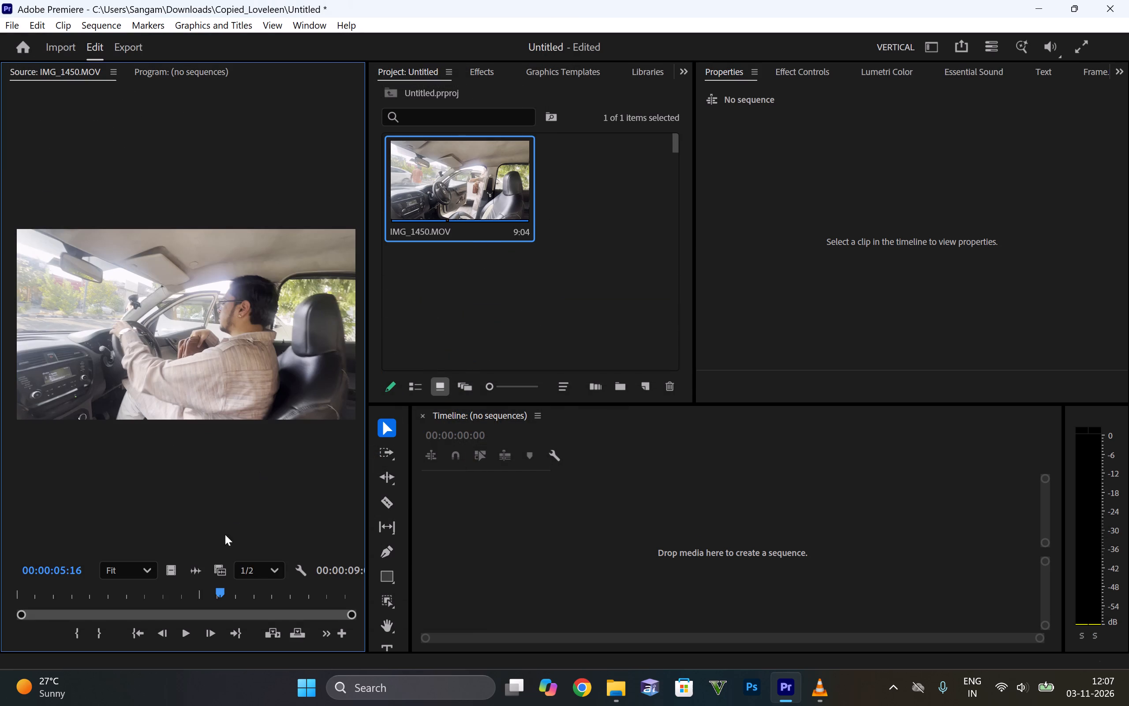
left_click(173, 616)
left_click(187, 636)
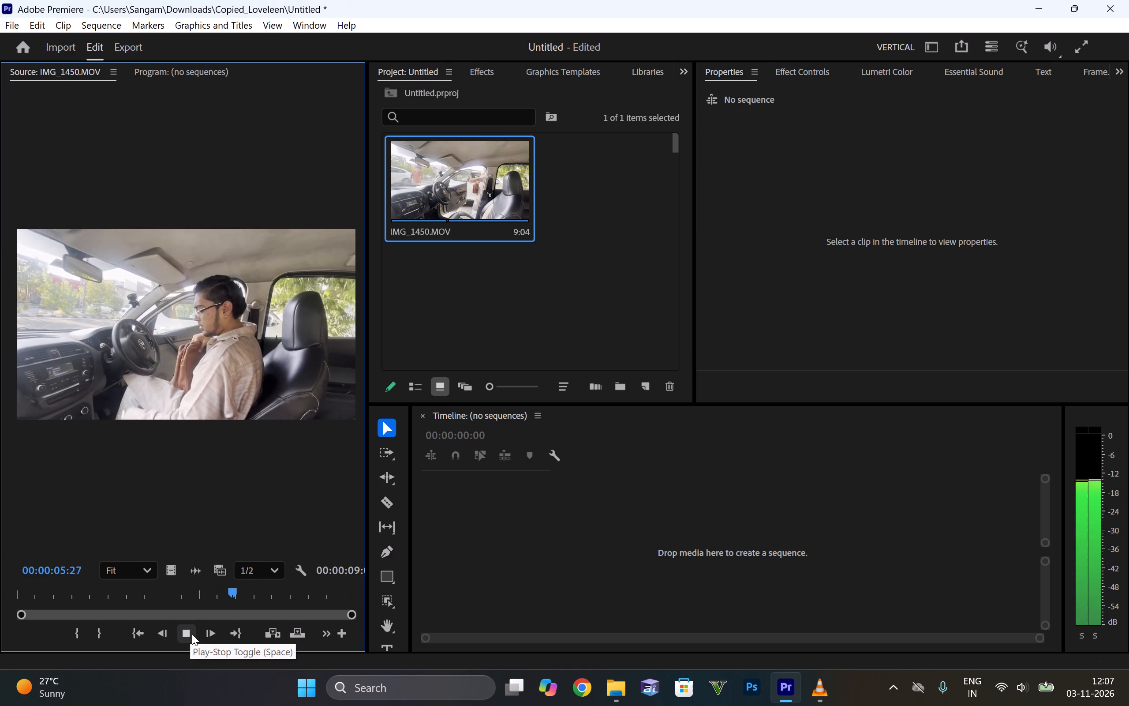
left_click(192, 634)
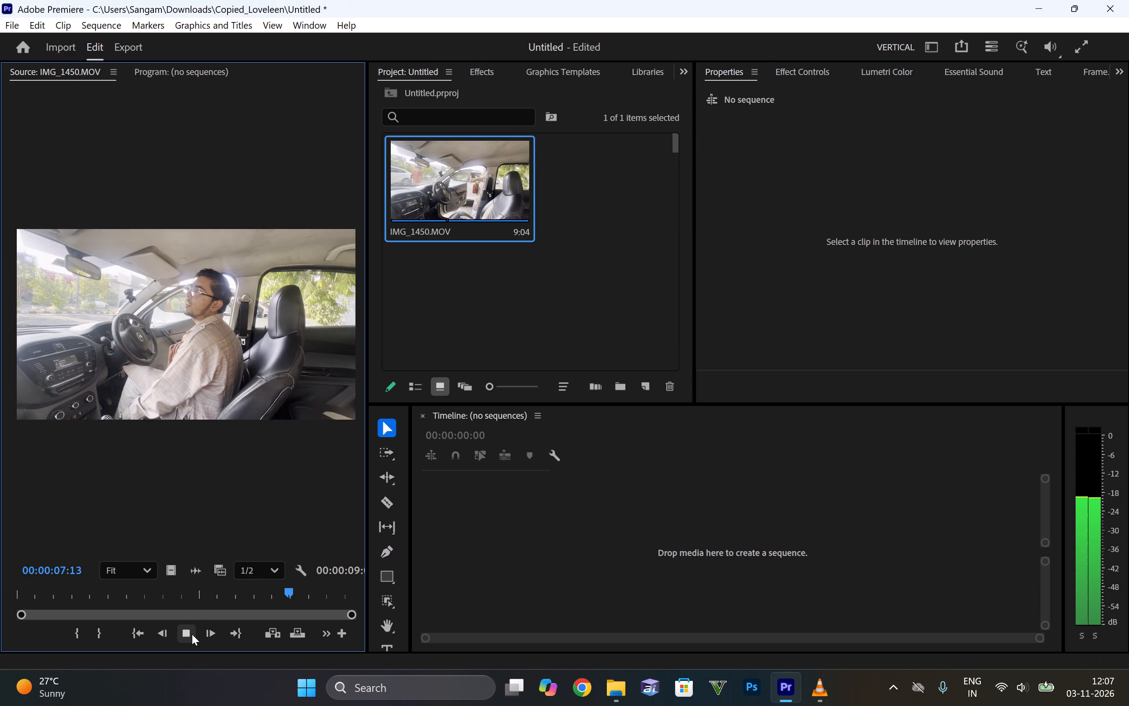
left_click(192, 634)
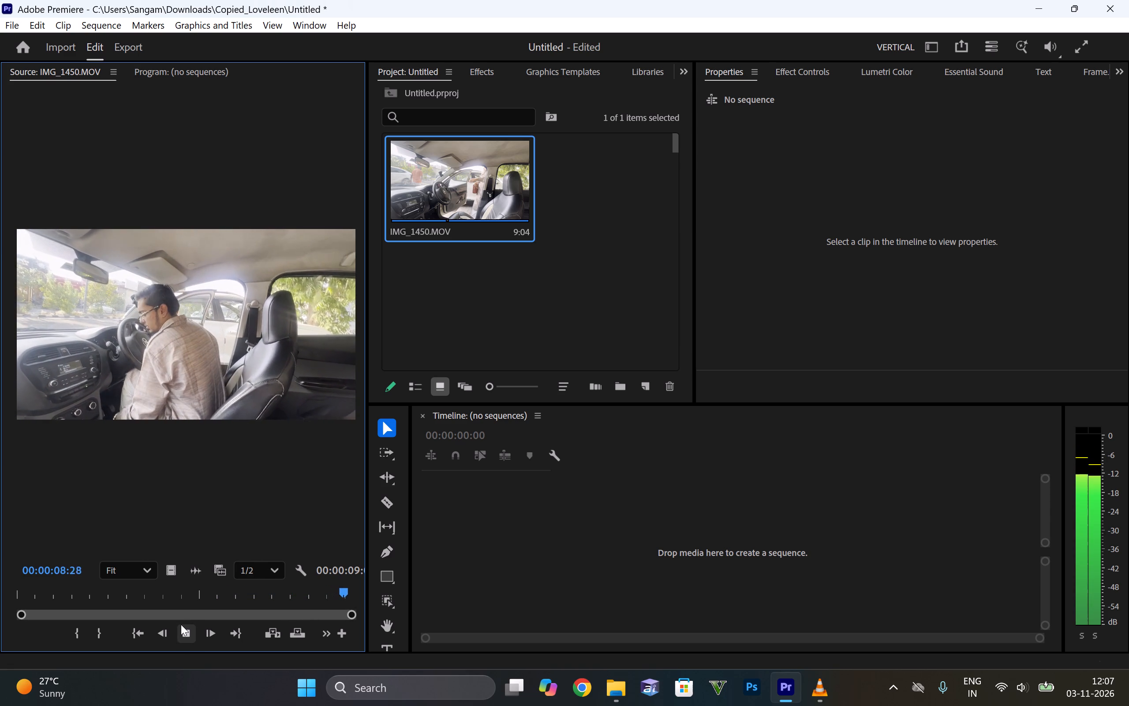
Replay IMG_1450.MOV in the Source monitor from its start and stop it at about 4 seconds.
left_click(181, 624)
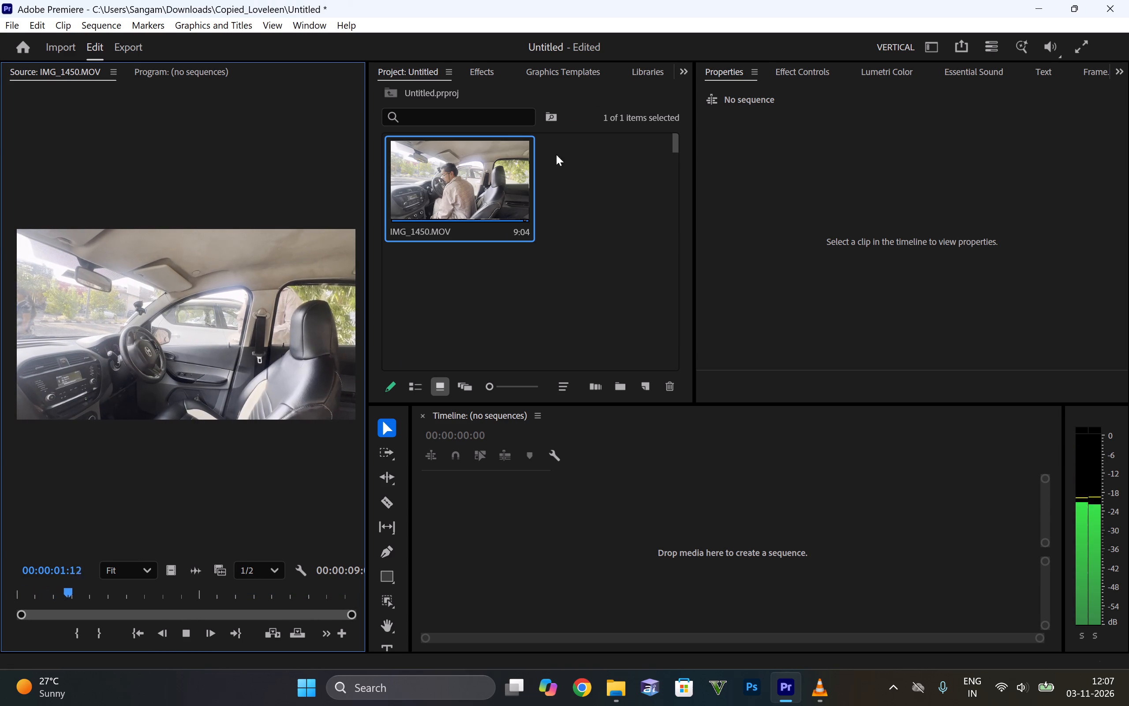
left_click(181, 633)
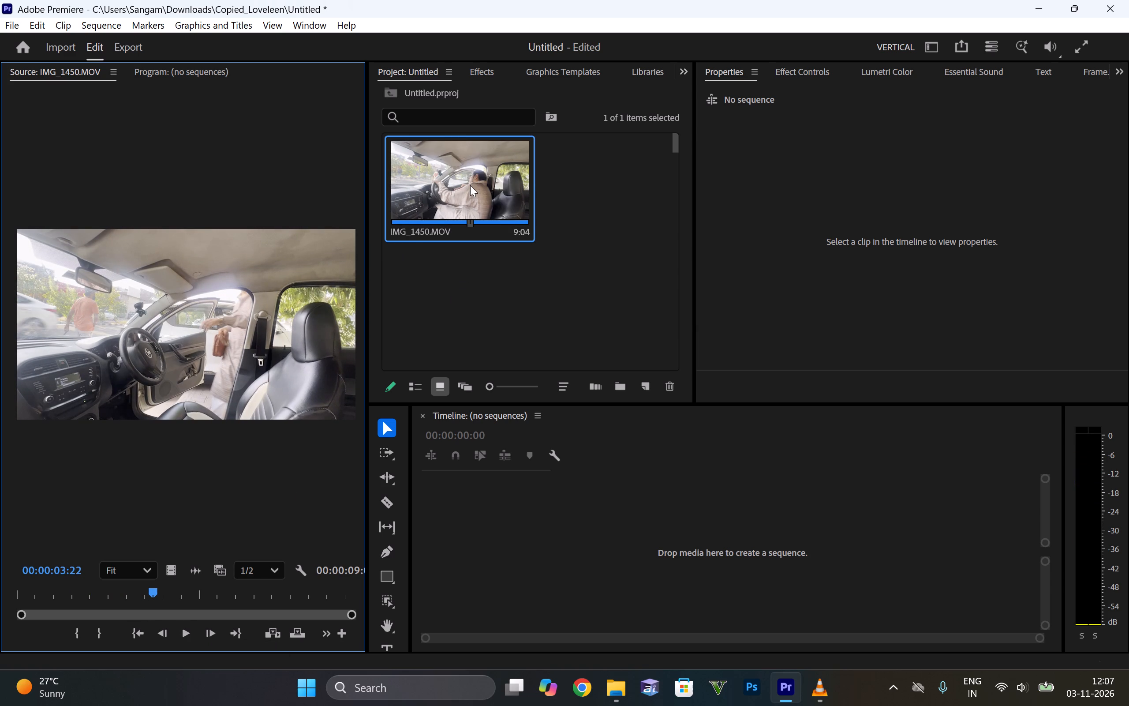
Delete the IMG_1450.MOV clip from the project.
right_click(470, 185)
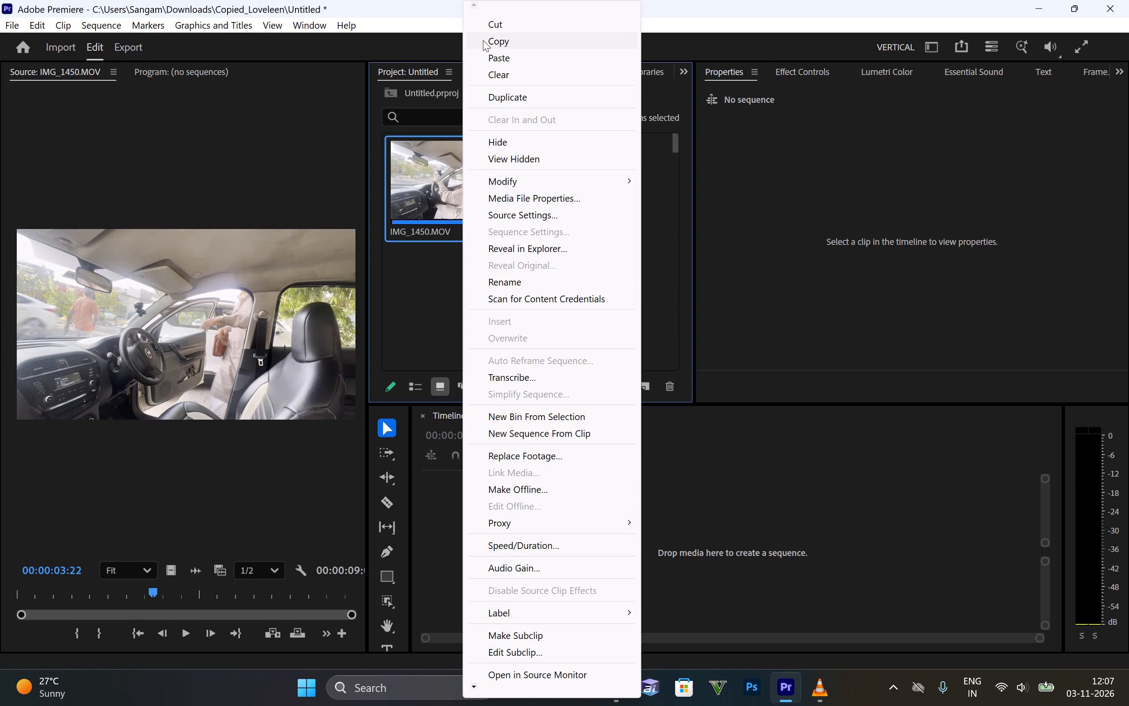
key("BackSpace")
key("BackSpace")
left_click_drag(400, 273, 394, 273)
key("BackSpace")
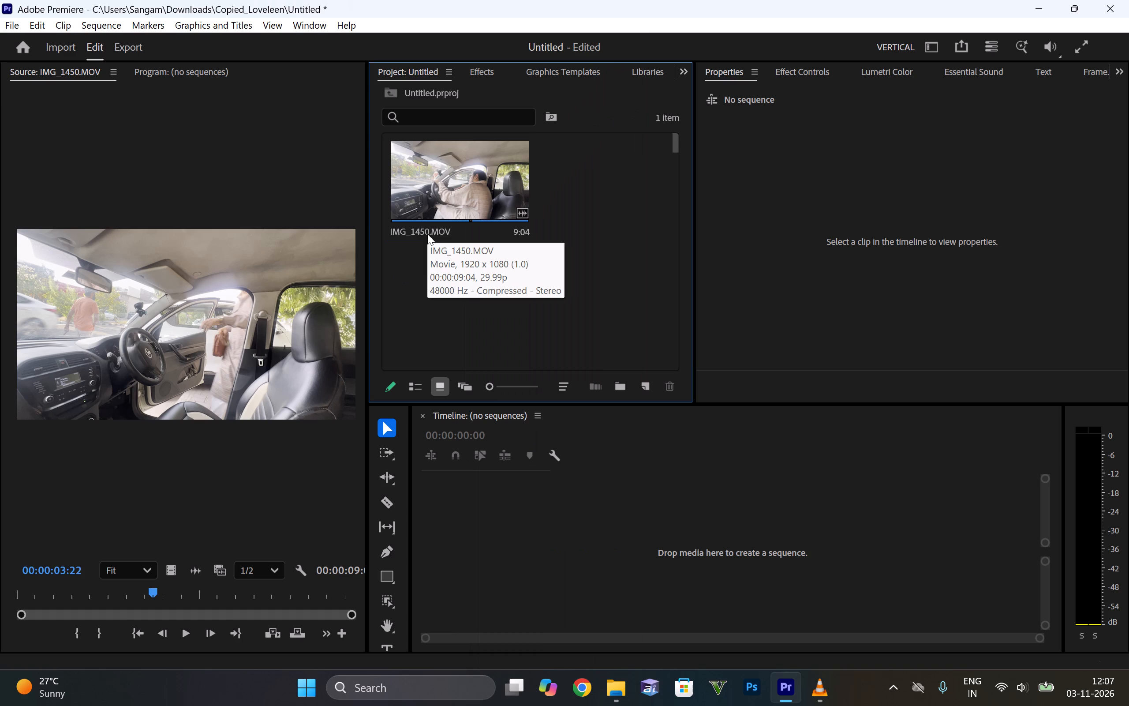
left_click(478, 148)
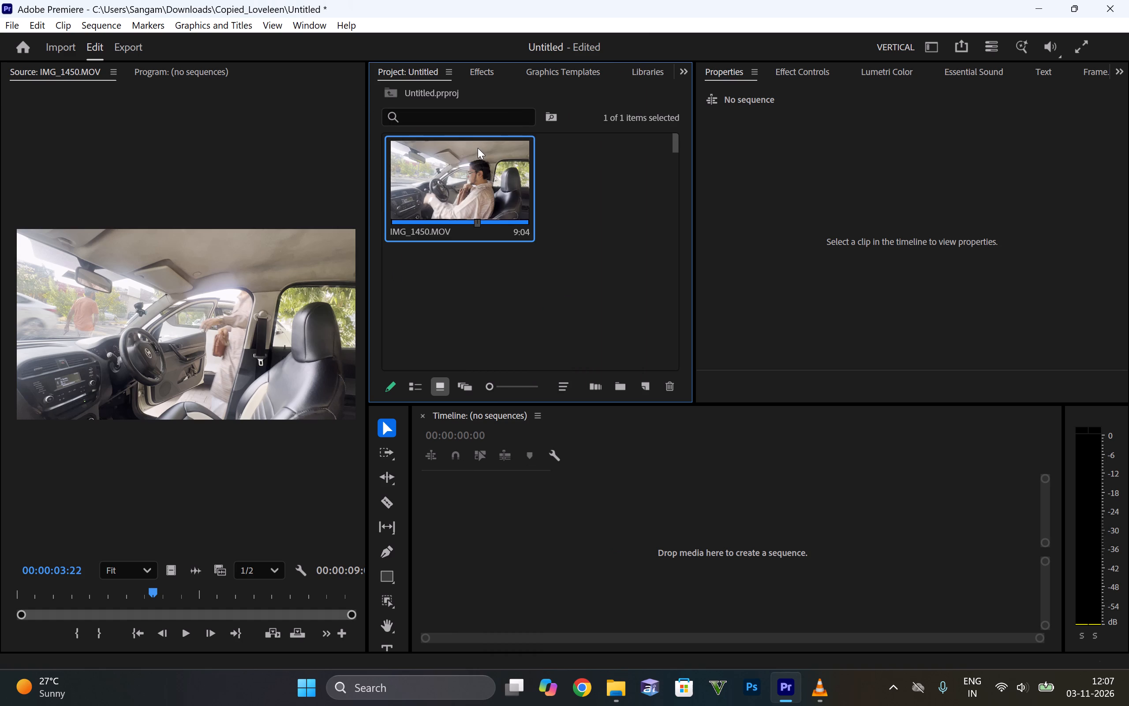
key("BackSpace")
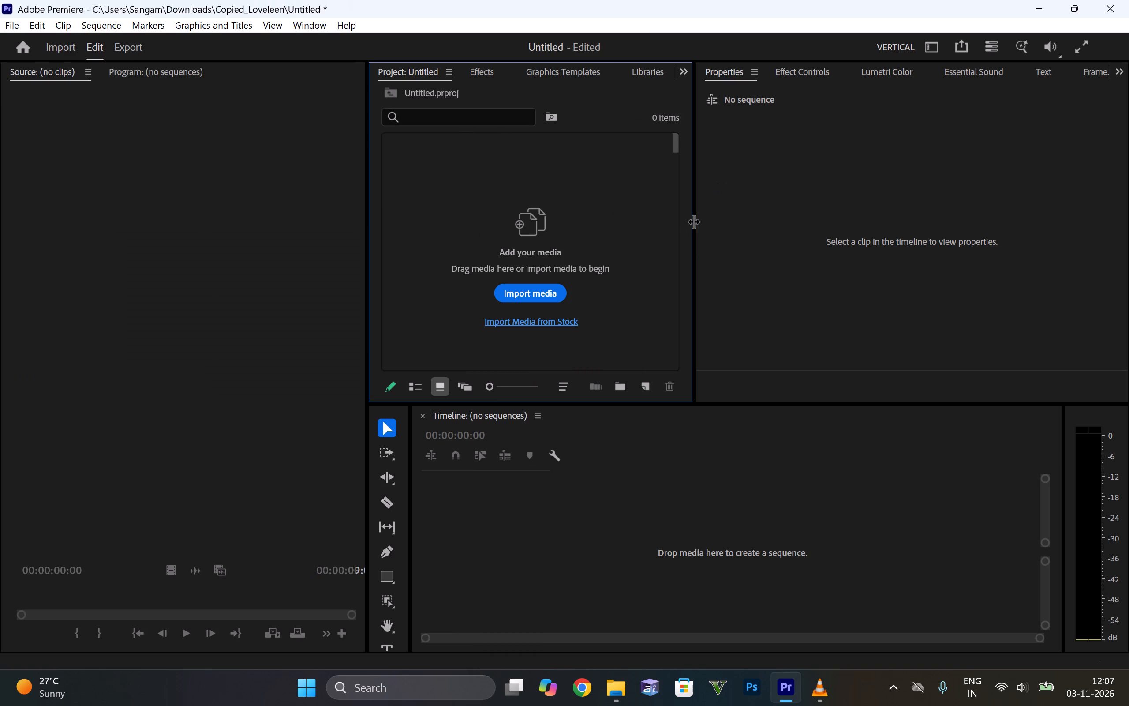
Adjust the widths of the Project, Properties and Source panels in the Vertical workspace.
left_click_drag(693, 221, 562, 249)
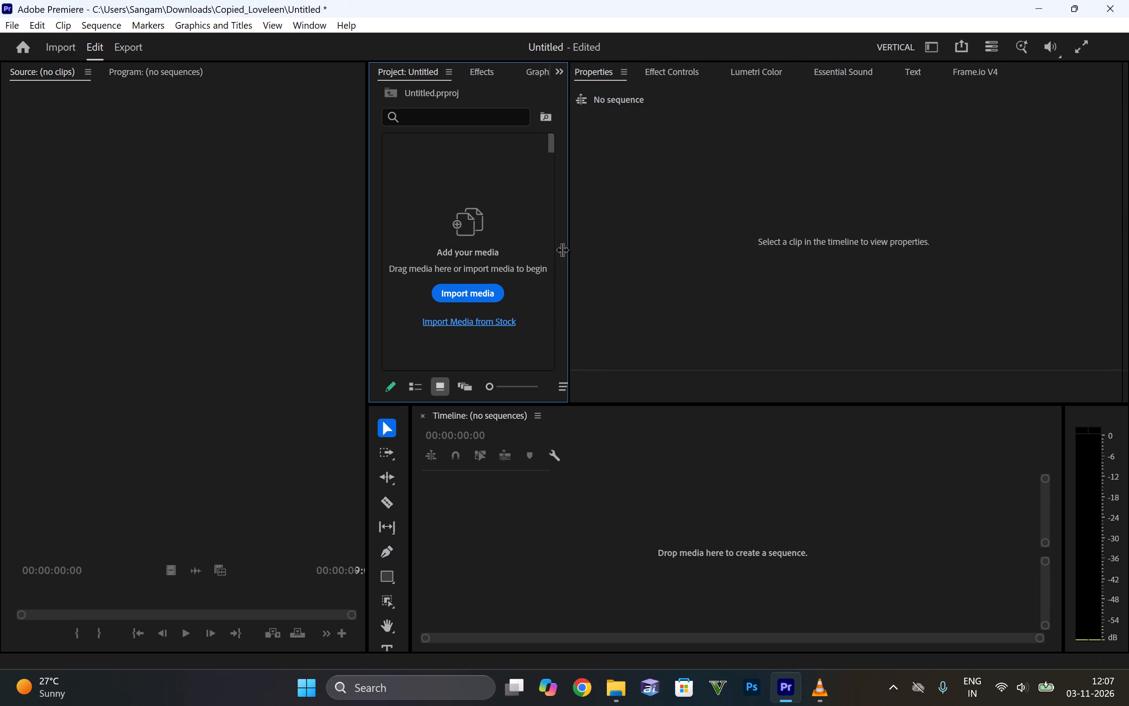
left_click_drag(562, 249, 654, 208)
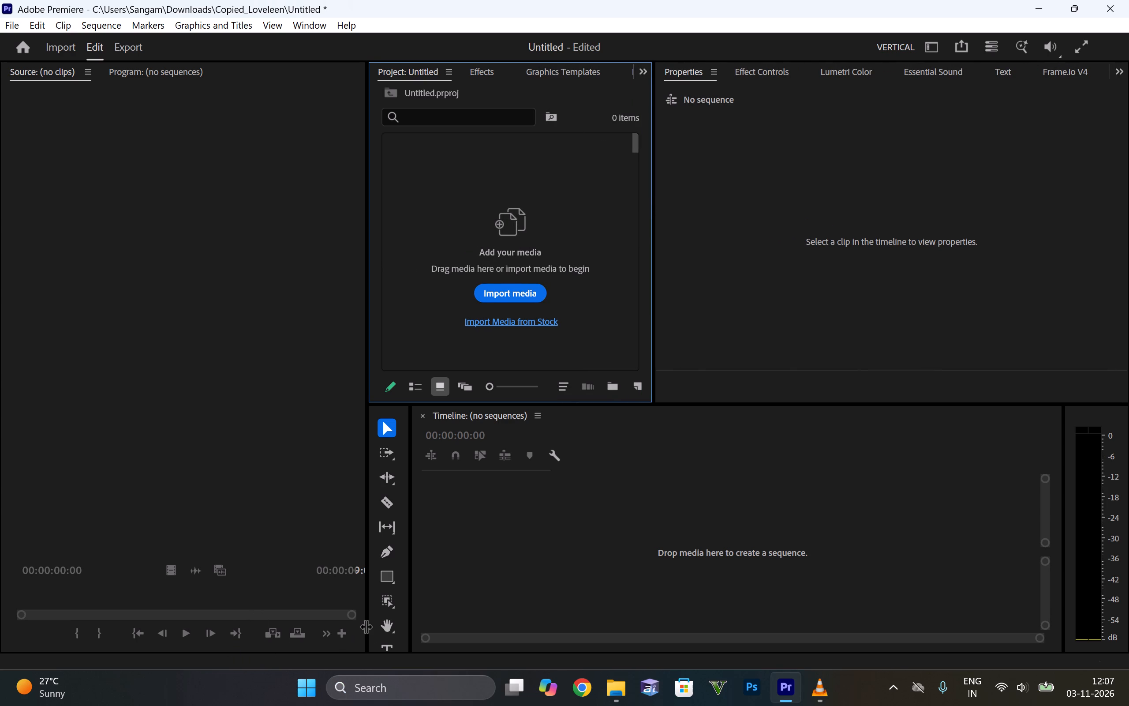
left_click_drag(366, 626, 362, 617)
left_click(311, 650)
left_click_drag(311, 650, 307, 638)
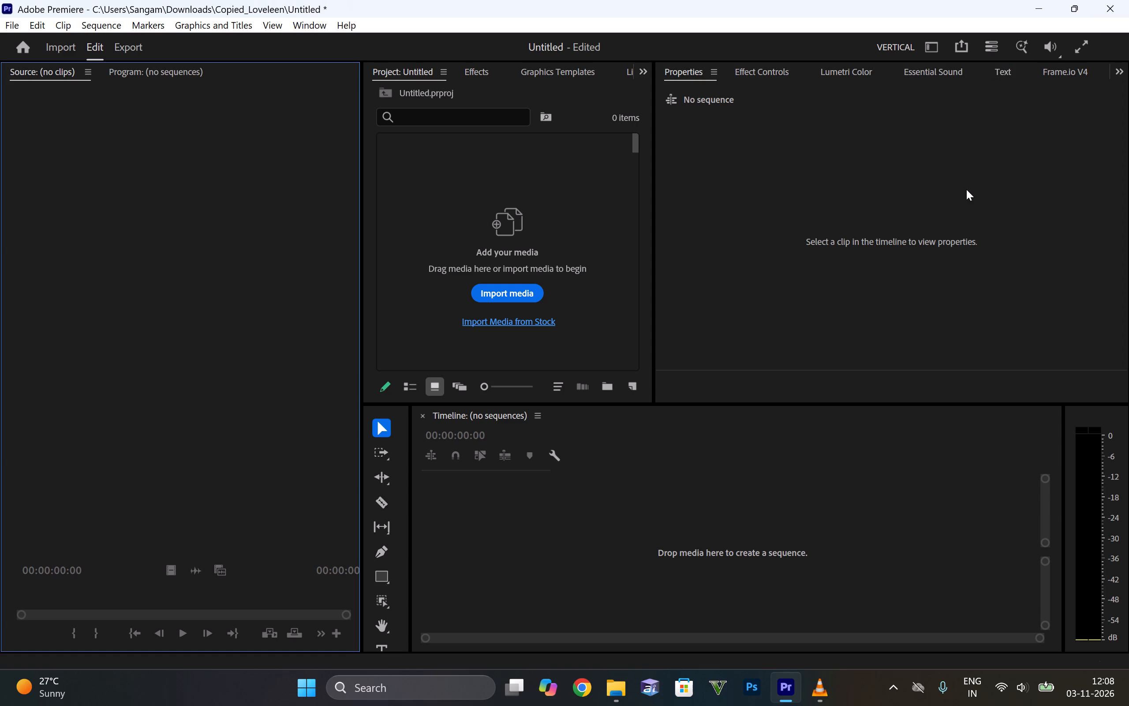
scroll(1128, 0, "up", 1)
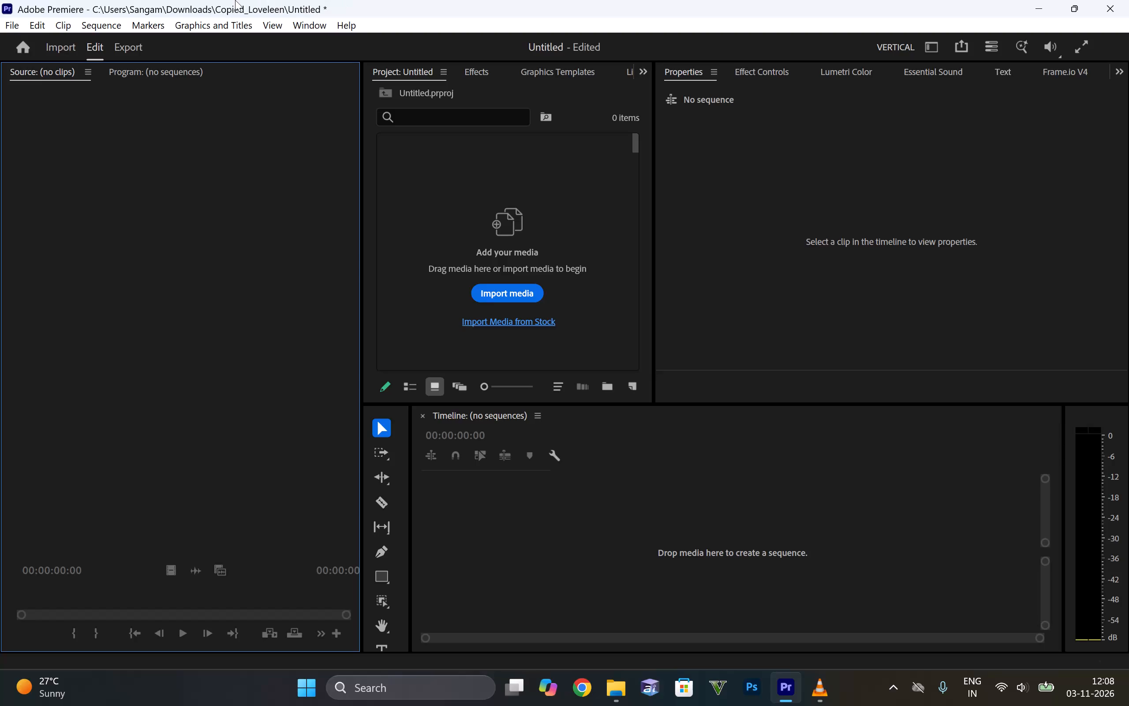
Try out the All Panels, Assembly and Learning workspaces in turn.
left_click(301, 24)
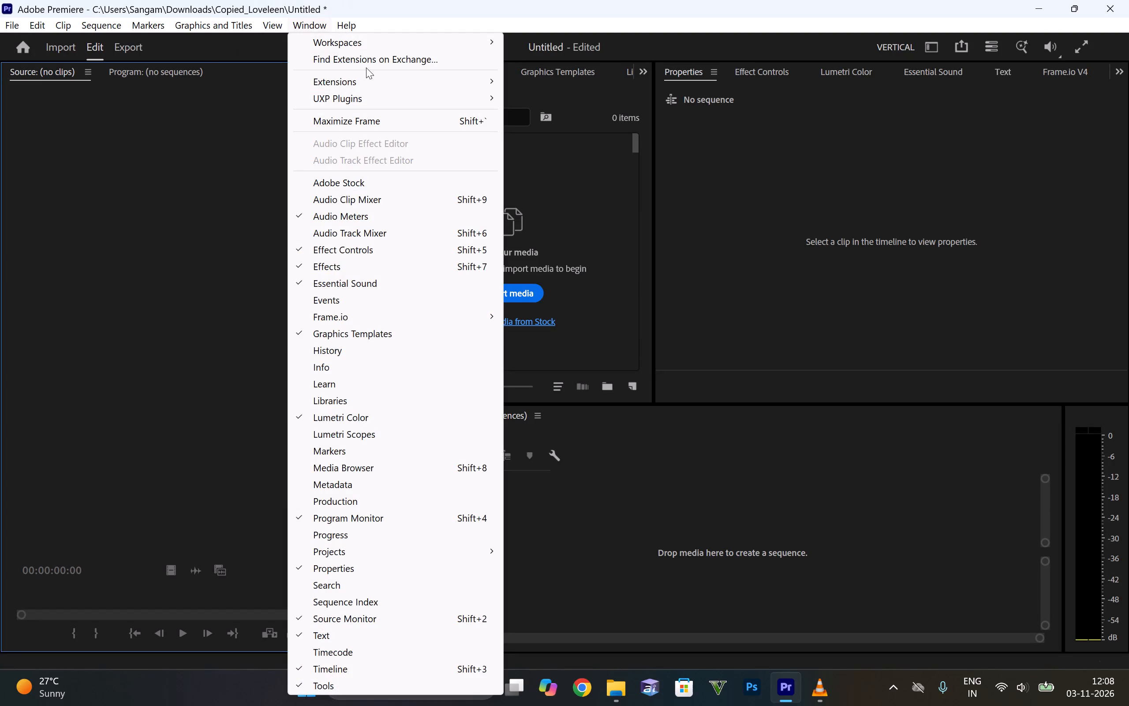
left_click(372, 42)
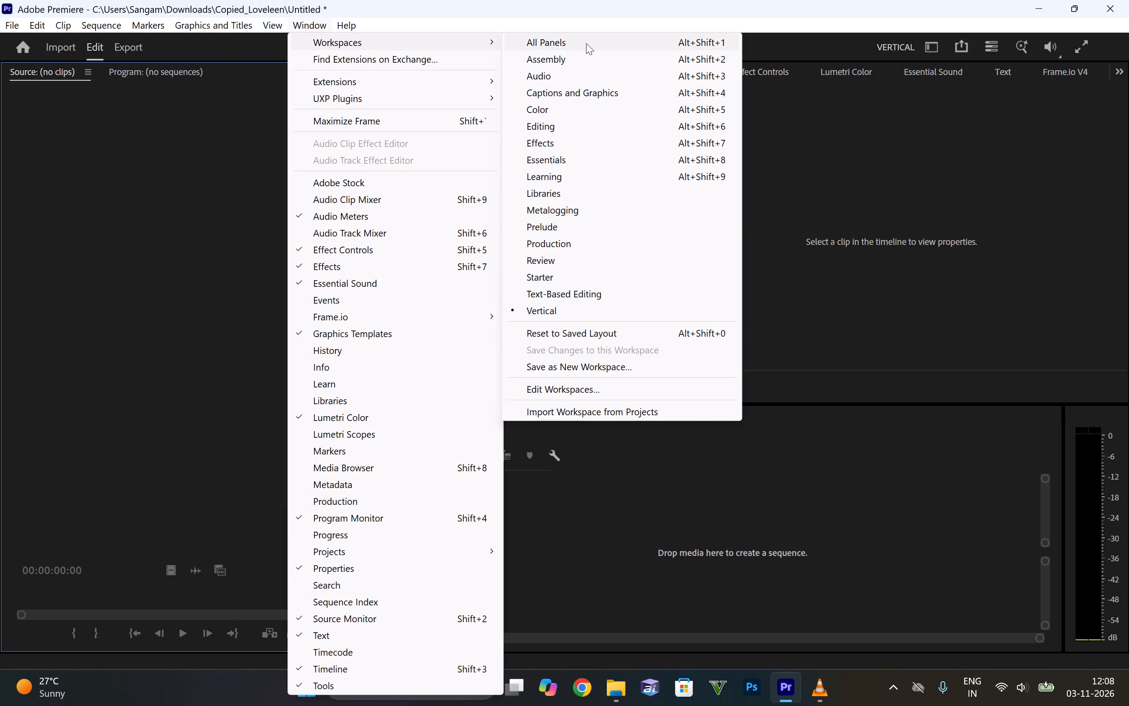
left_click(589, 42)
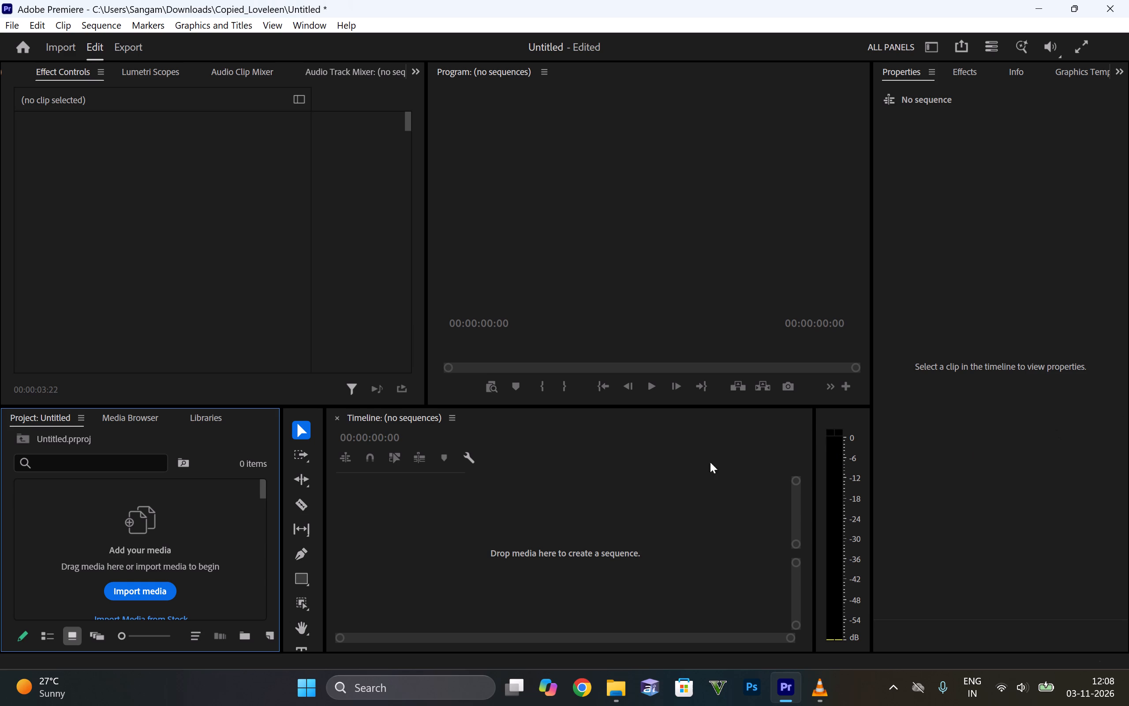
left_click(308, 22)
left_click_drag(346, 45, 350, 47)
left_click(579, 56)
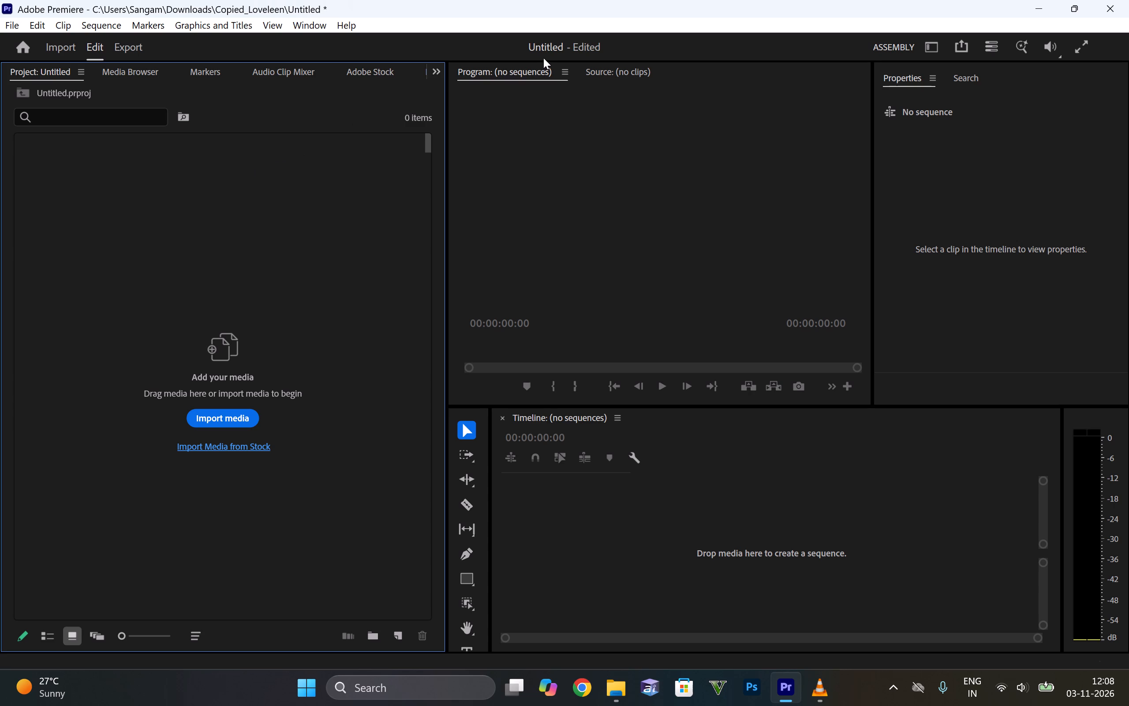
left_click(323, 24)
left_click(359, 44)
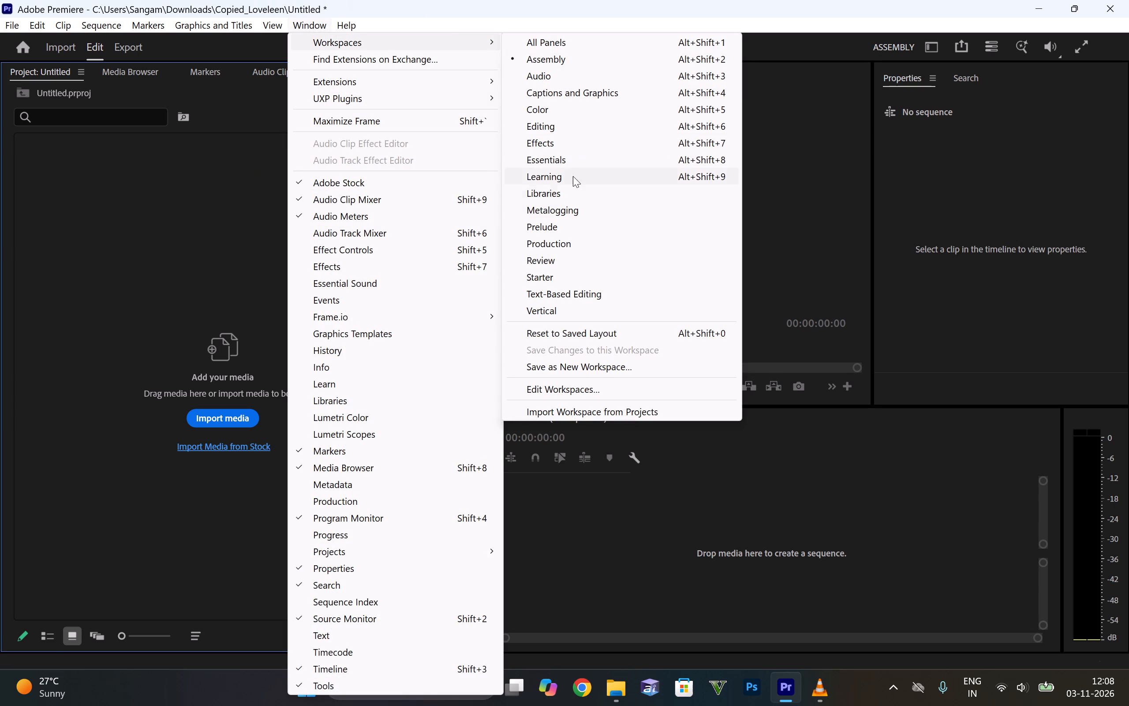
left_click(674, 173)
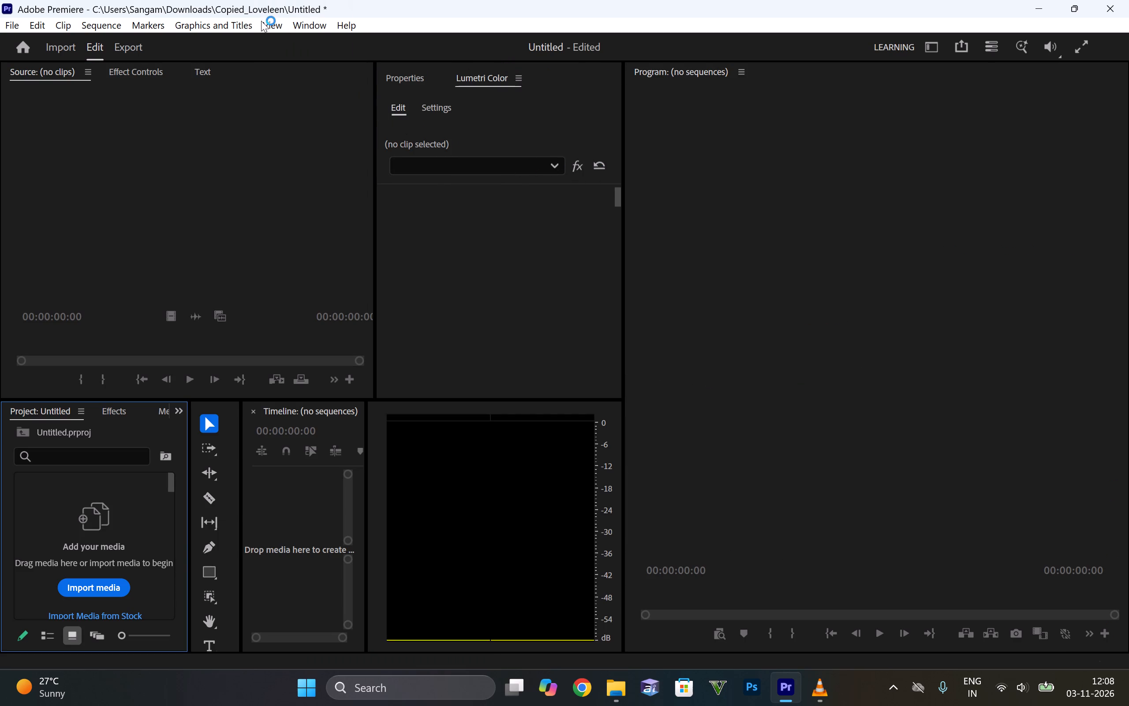
Switch the layout to the All Panels workspace.
left_click(305, 20)
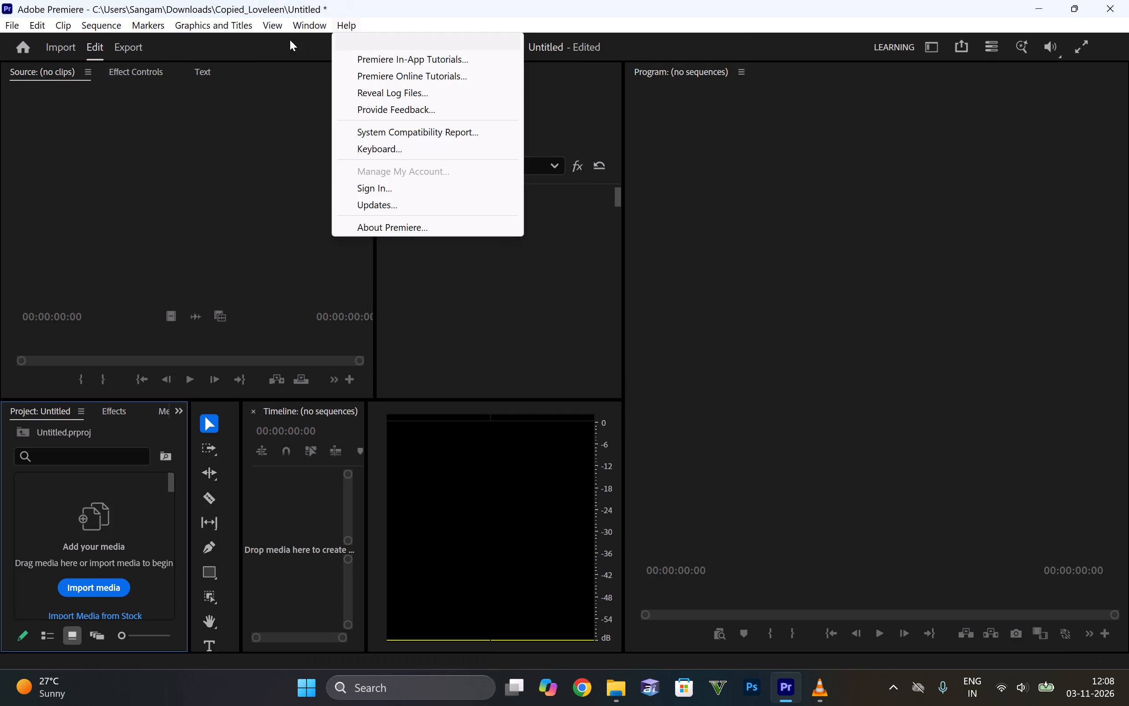
left_click(308, 25)
left_click(308, 25)
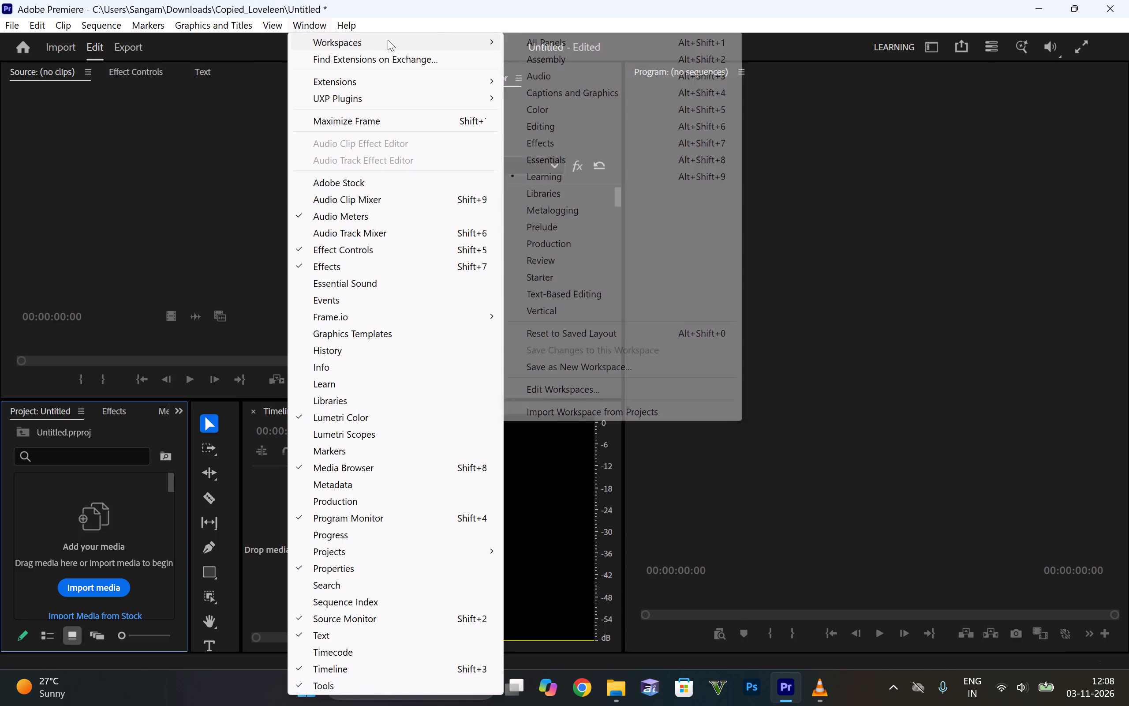
left_click(388, 40)
left_click(568, 34)
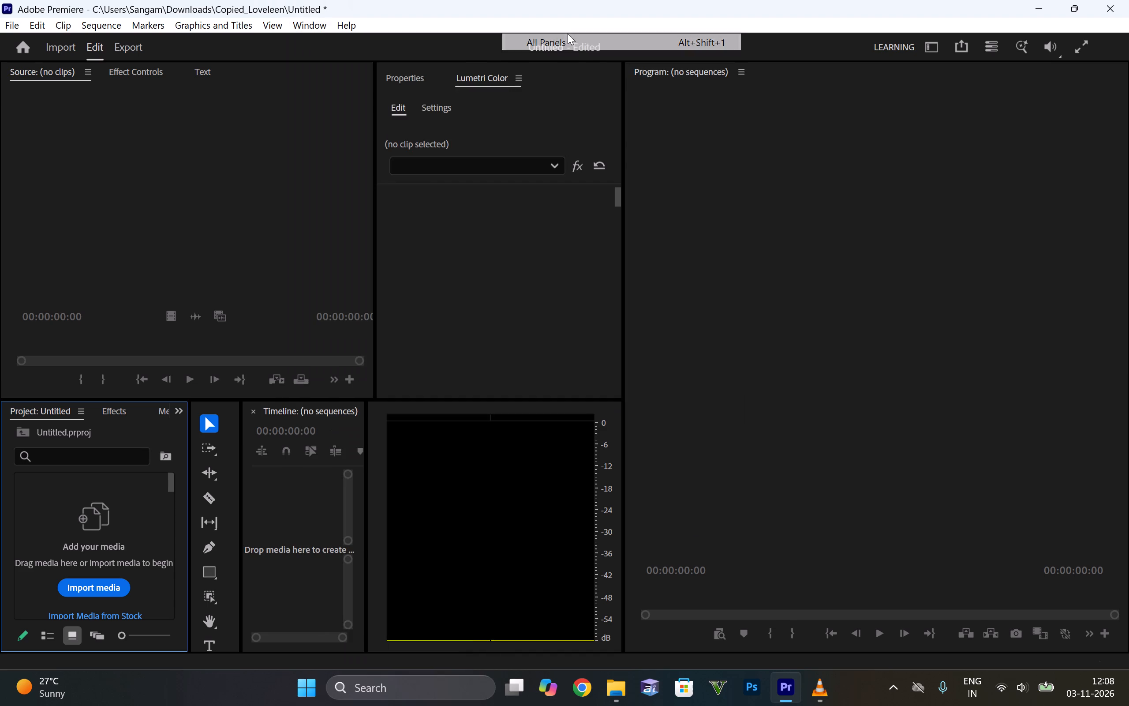
Widen the Program monitor by narrowing the Effect Controls group and slightly narrowing the Properties group.
left_click_drag(436, 188, 404, 210)
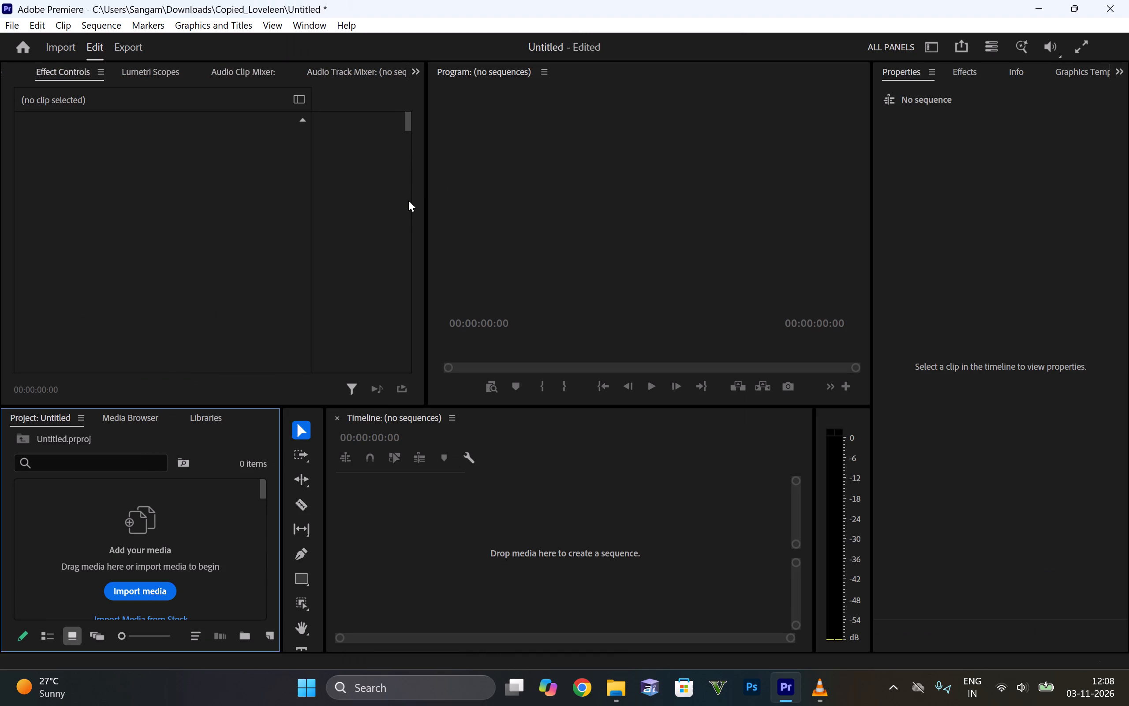
left_click_drag(424, 191, 378, 187)
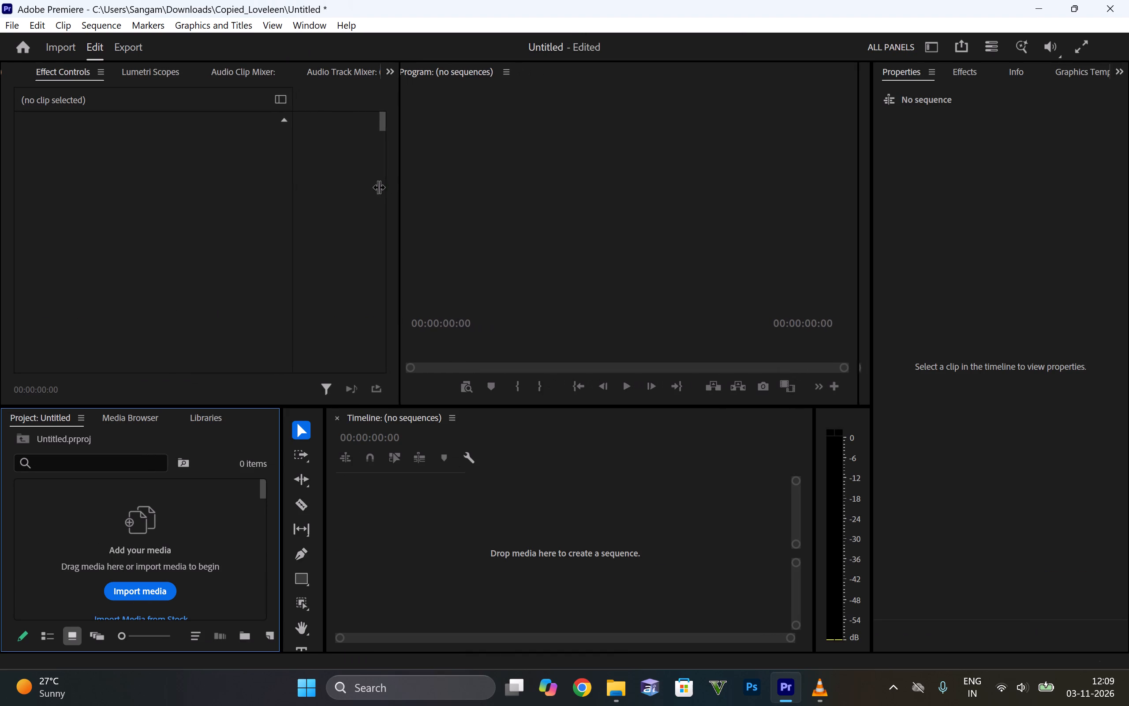
left_click_drag(378, 187, 358, 186)
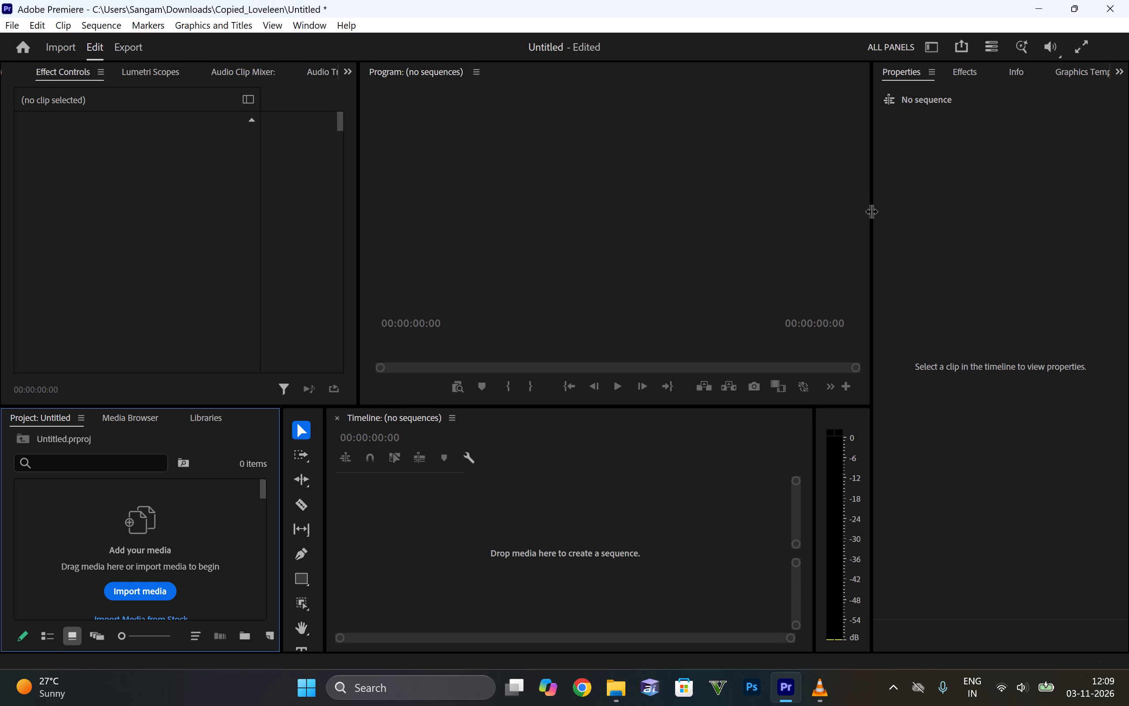
left_click_drag(871, 211, 897, 209)
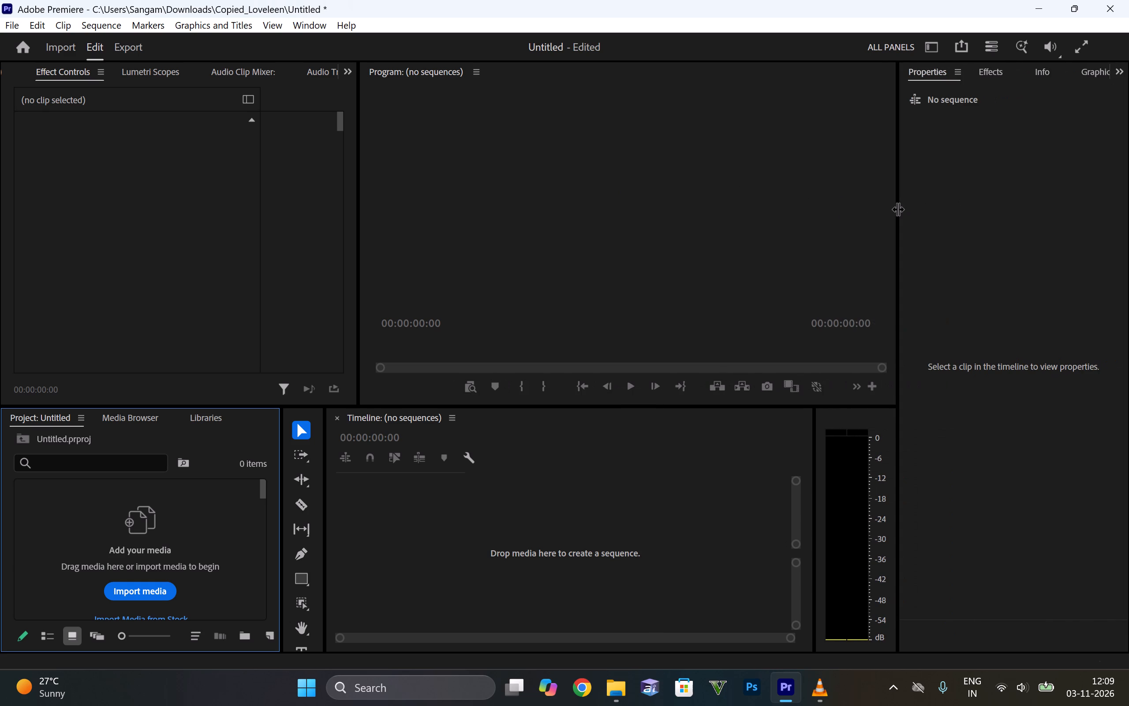
left_click_drag(897, 209, 884, 214)
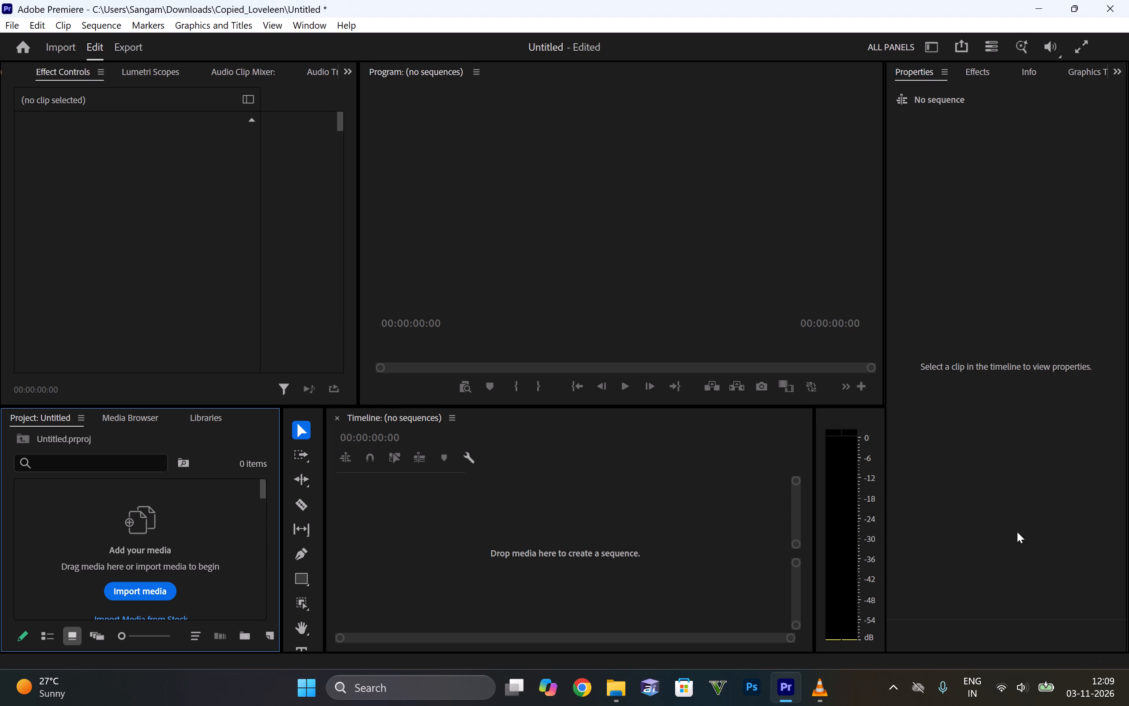
left_click(1007, 367)
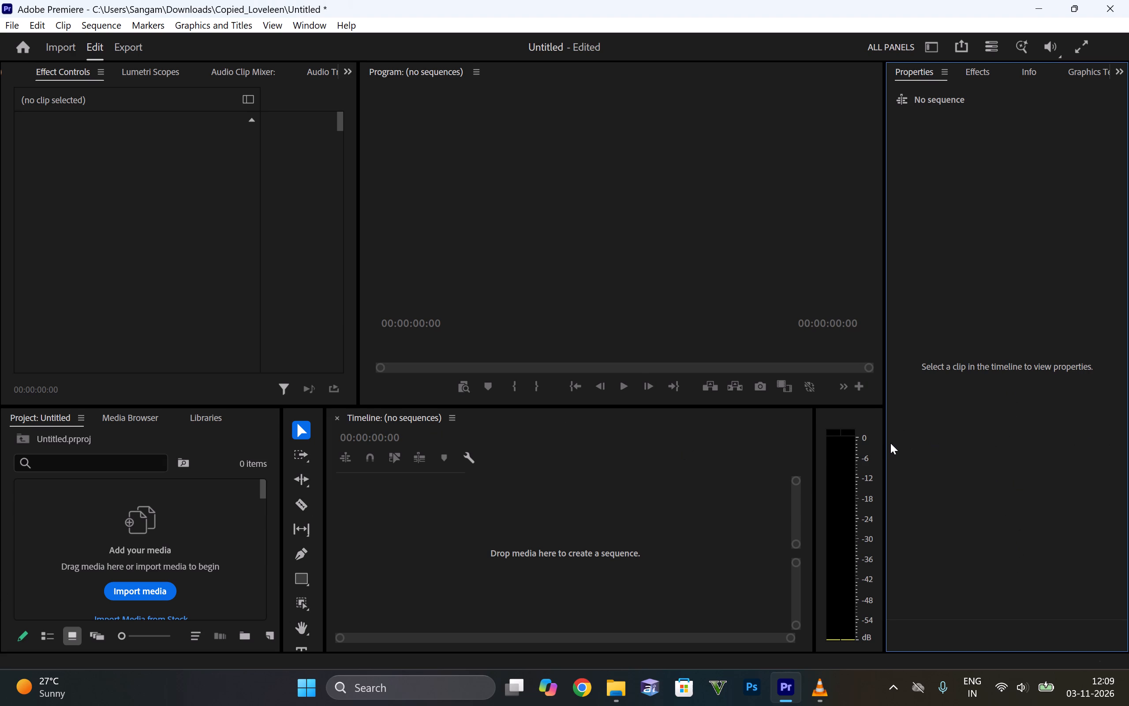
left_click(129, 311)
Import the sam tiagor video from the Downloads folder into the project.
left_click(129, 593)
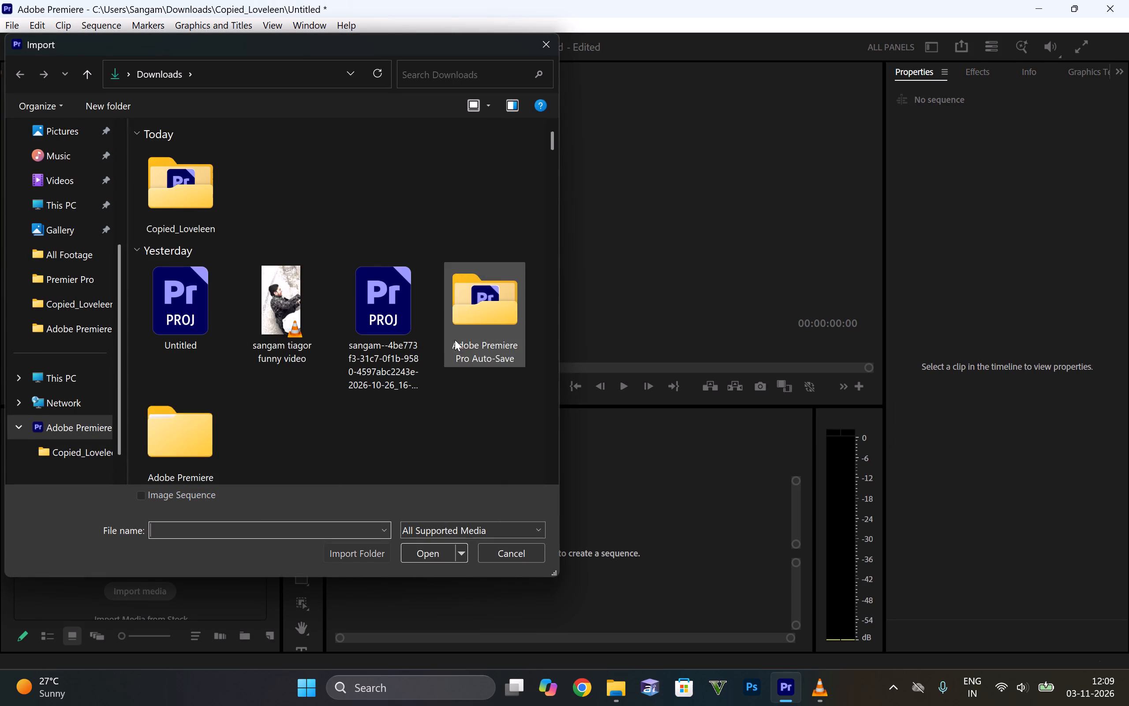
scroll(415, 342, "down", 3)
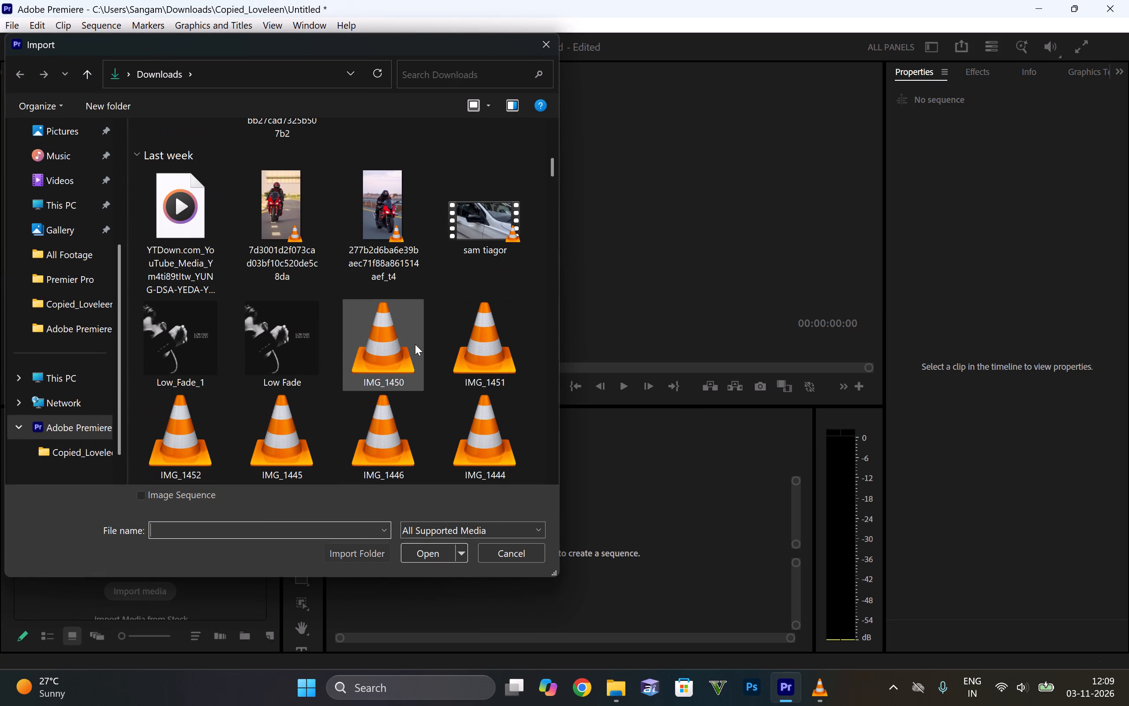
scroll(432, 316, "down", 1)
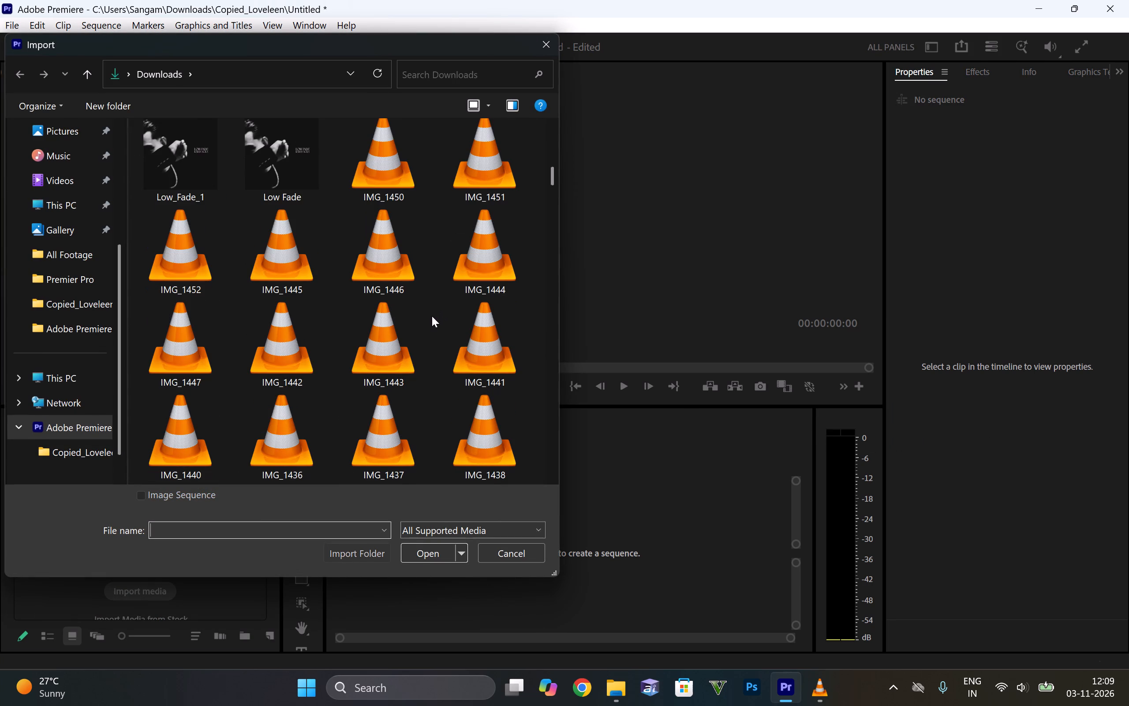
scroll(432, 316, "up", 1)
double_click(499, 216)
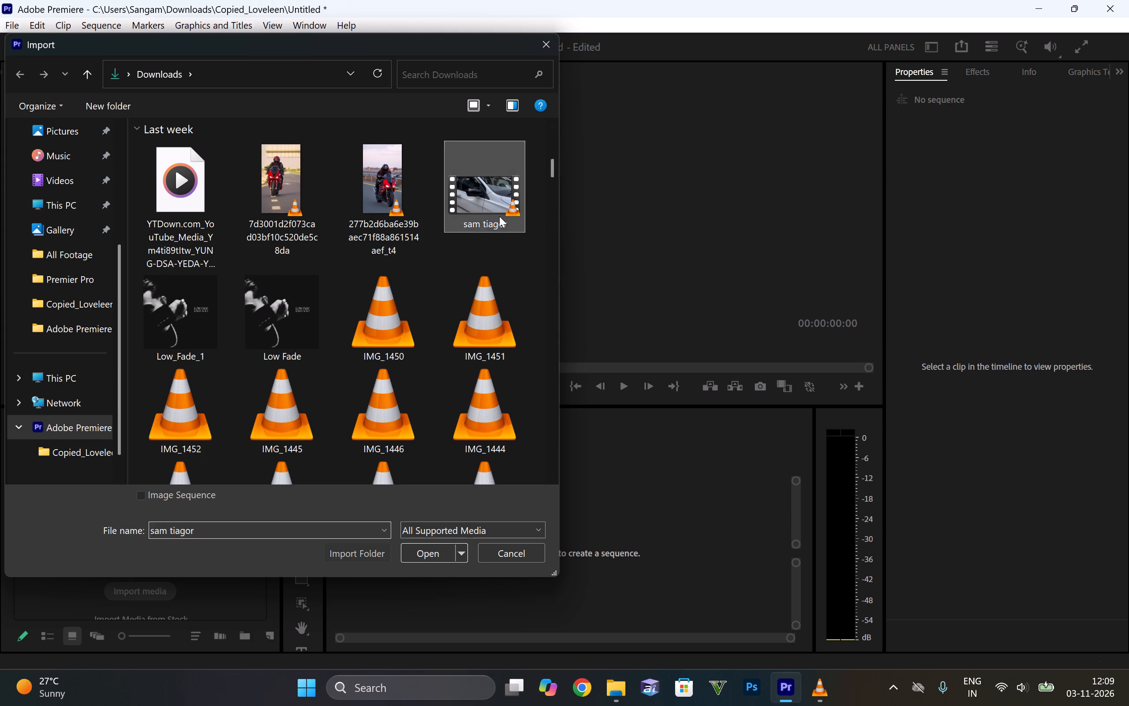
left_click(43, 556)
left_click_drag(46, 556, 52, 554)
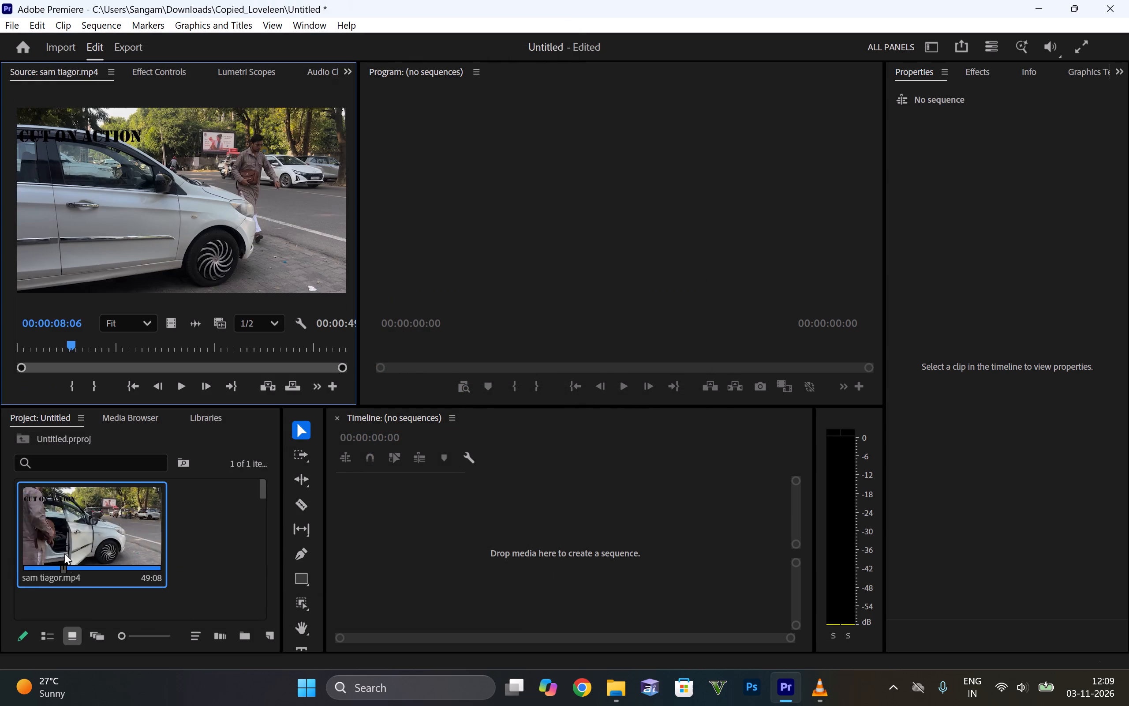
left_click_drag(73, 342, 42, 349)
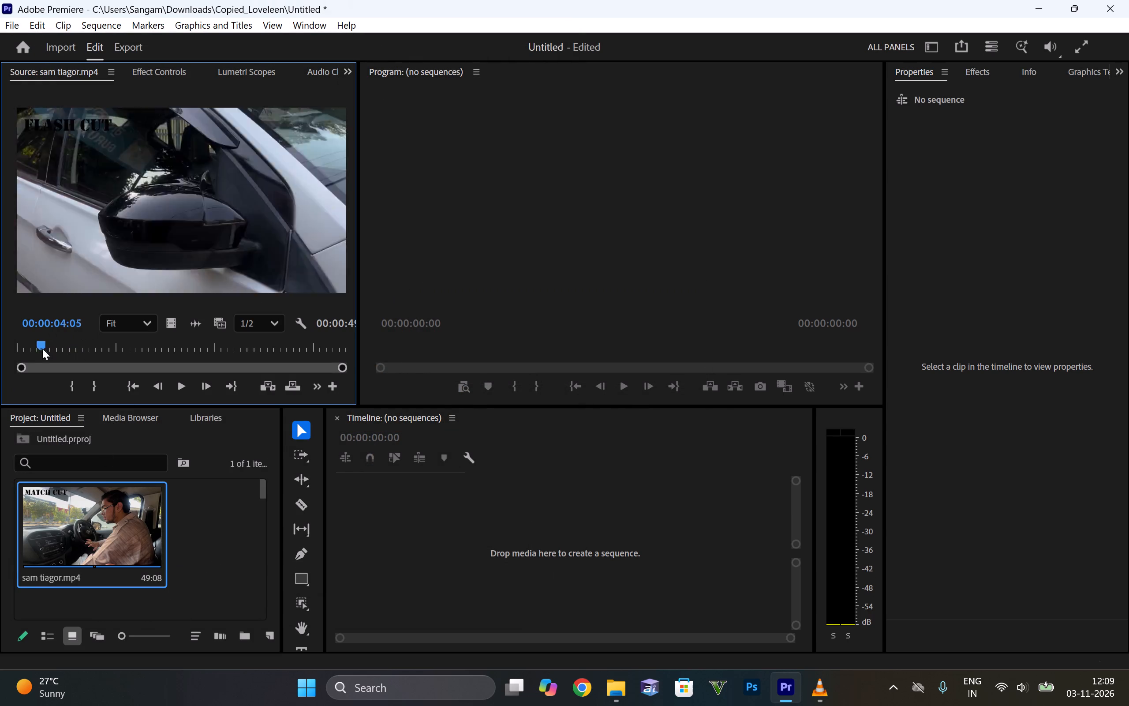
left_click_drag(42, 349, 8, 364)
left_click(177, 391)
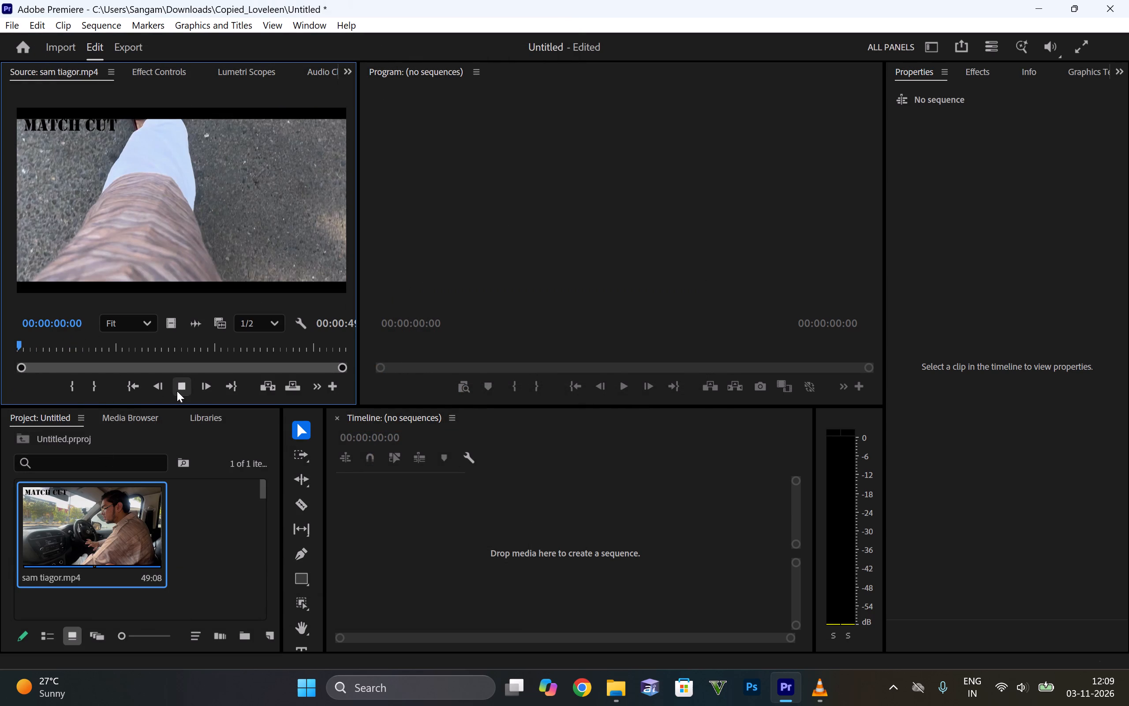
left_click(177, 391)
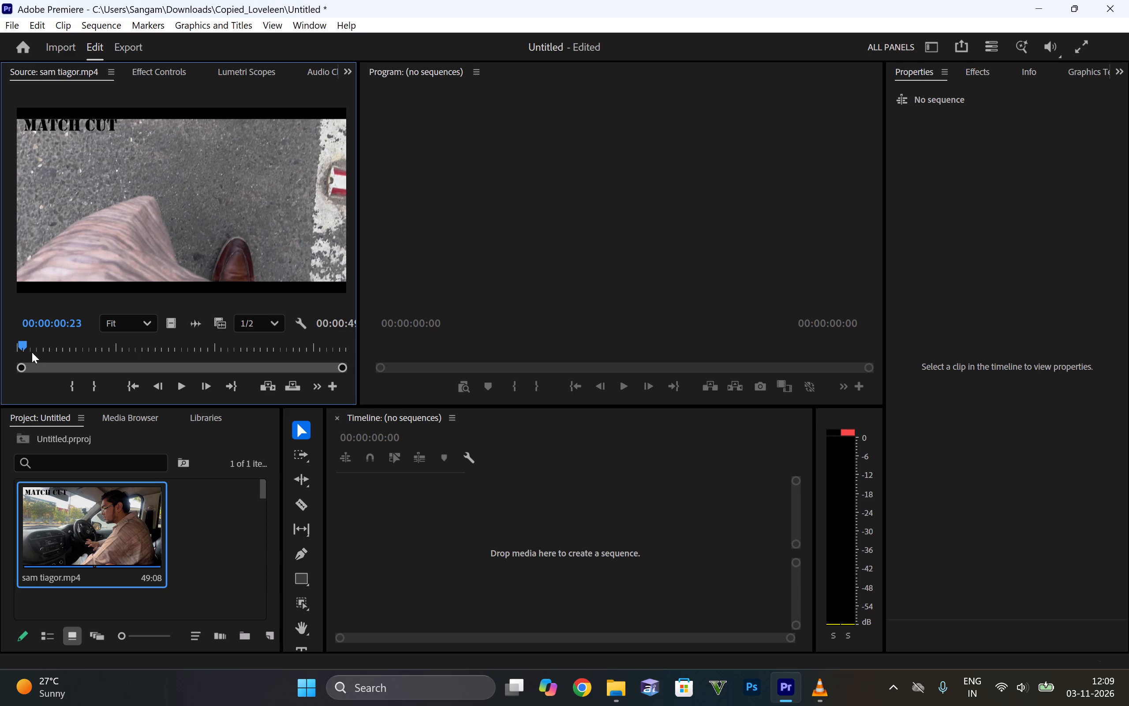
left_click_drag(20, 340, 6, 342)
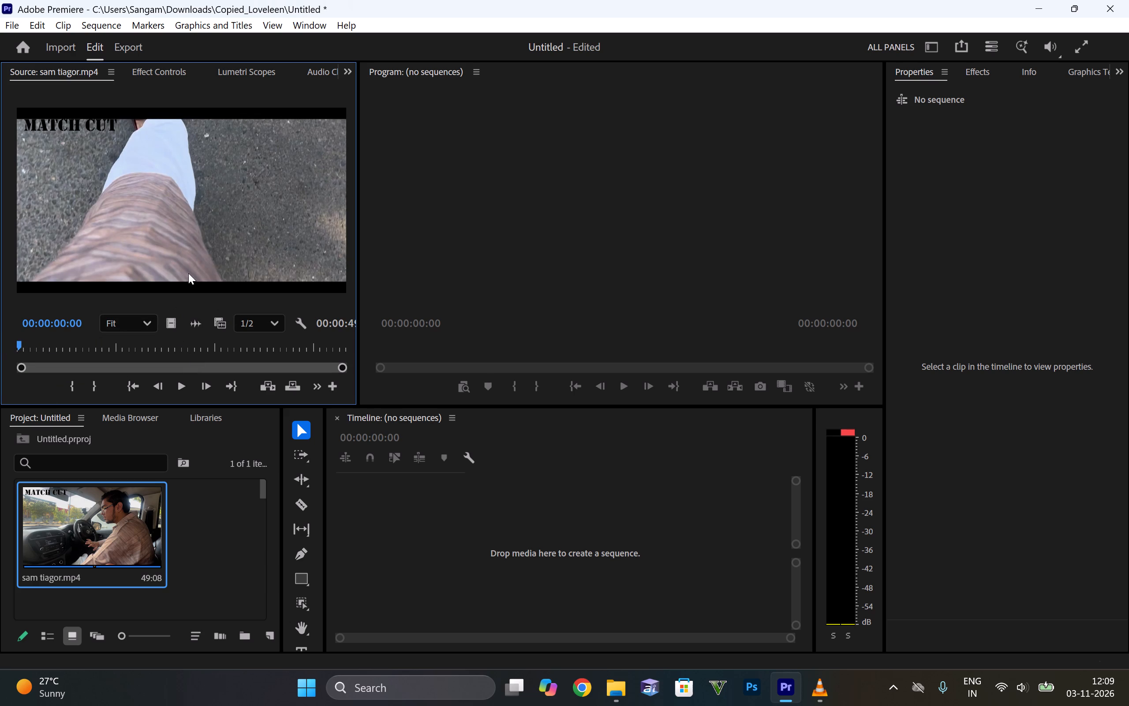
left_click(280, 207)
key("i")
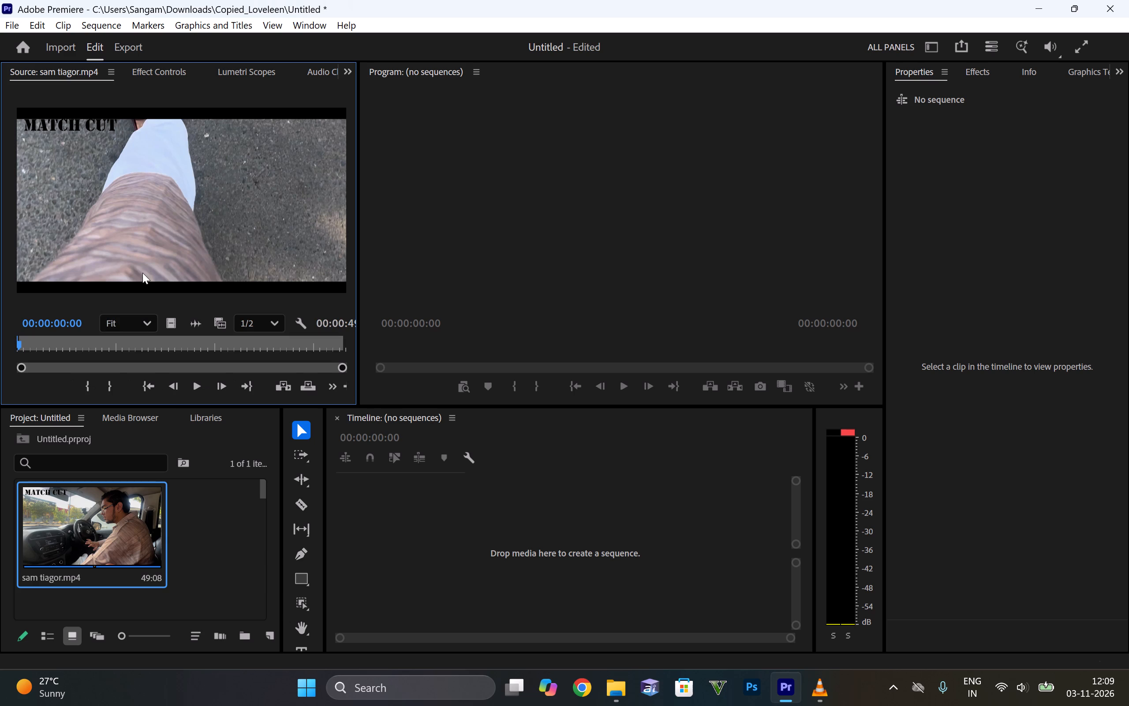
key("Return")
key("space")
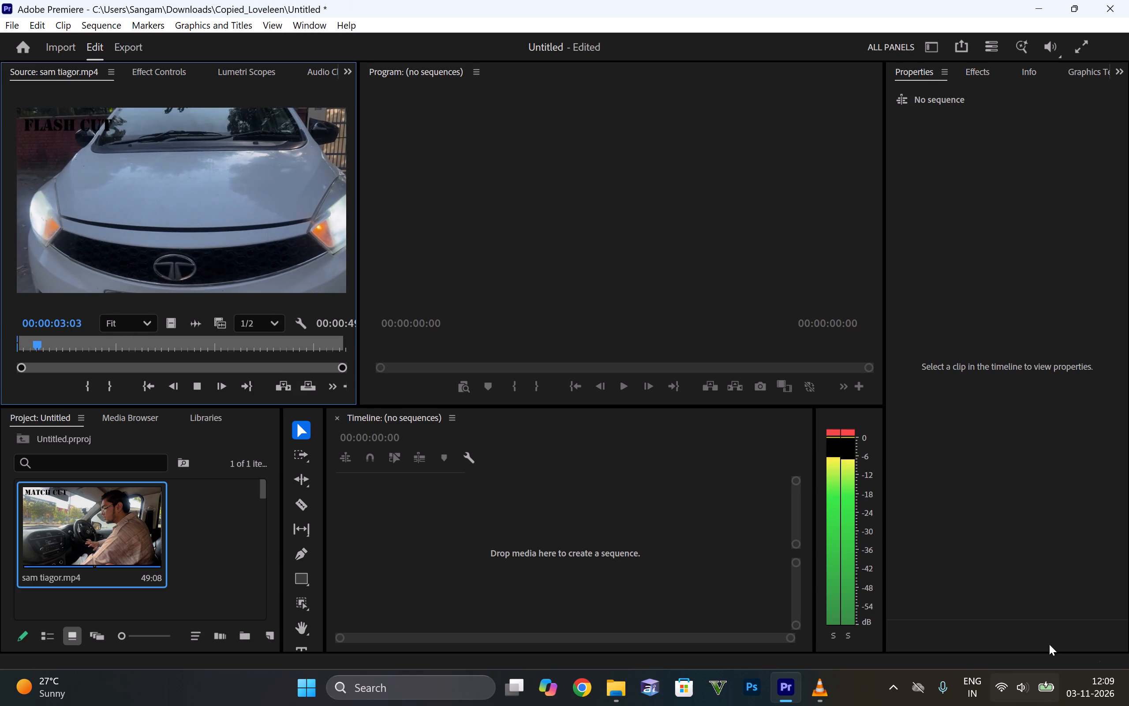
scroll(1024, 683, "up", 2)
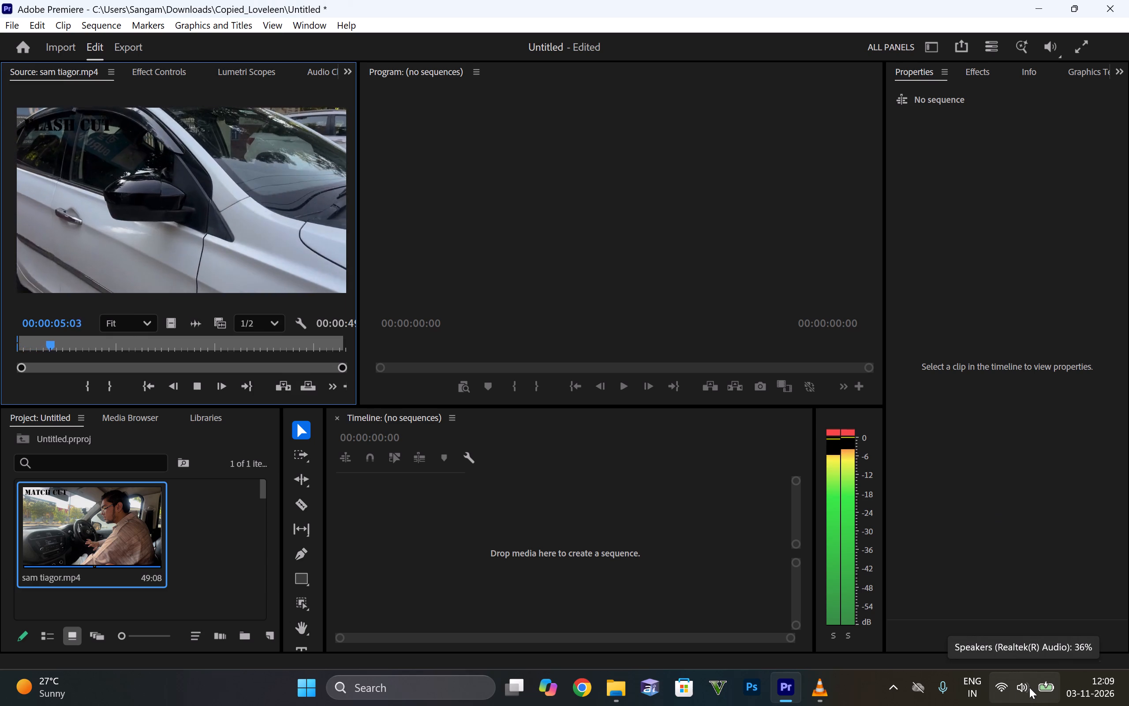
scroll(1026, 680, "up", 4)
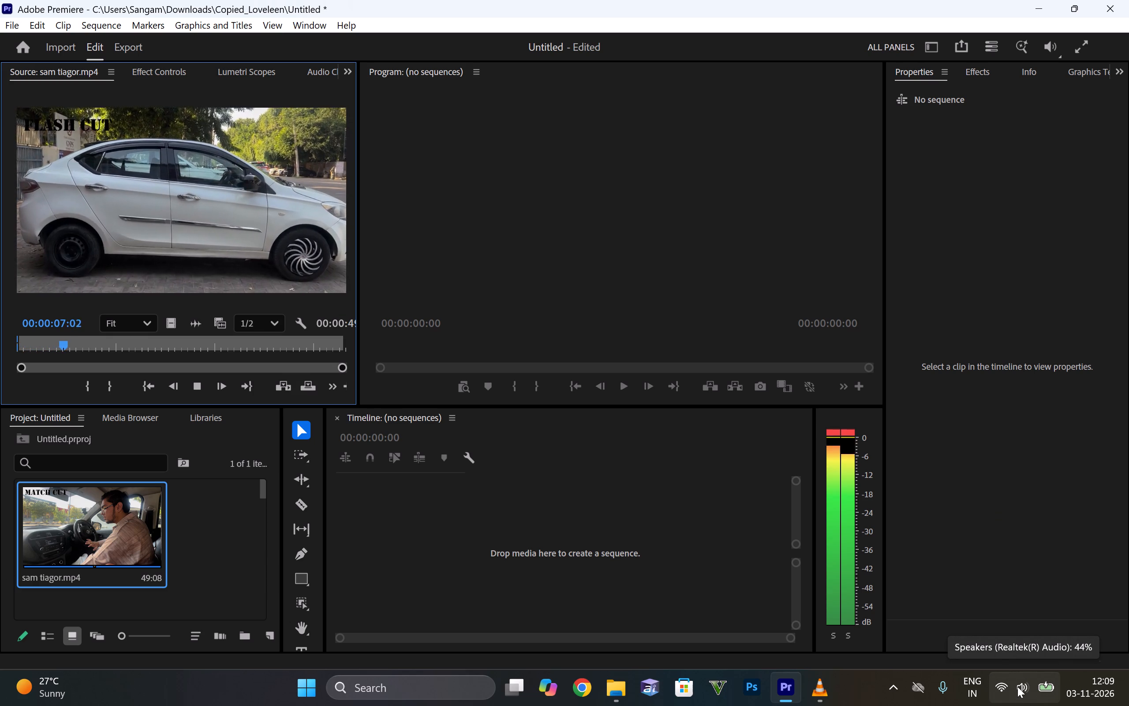
scroll(1017, 687, "down", 1)
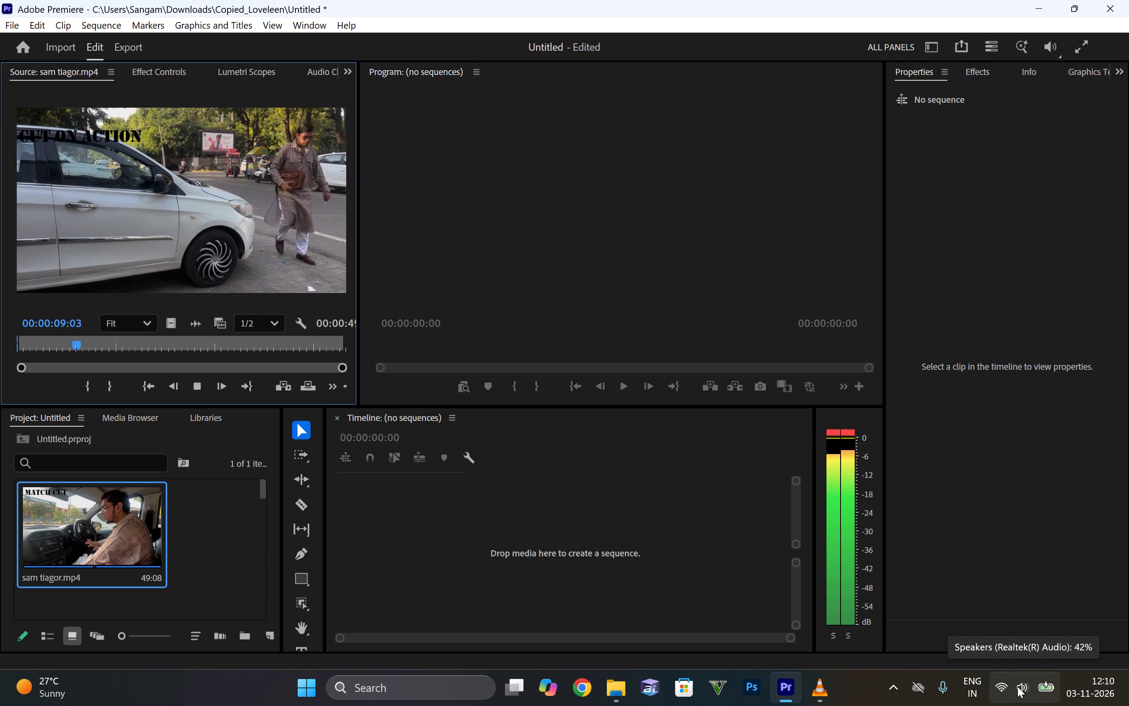
scroll(1017, 687, "up", 2)
scroll(1017, 687, "down", 1)
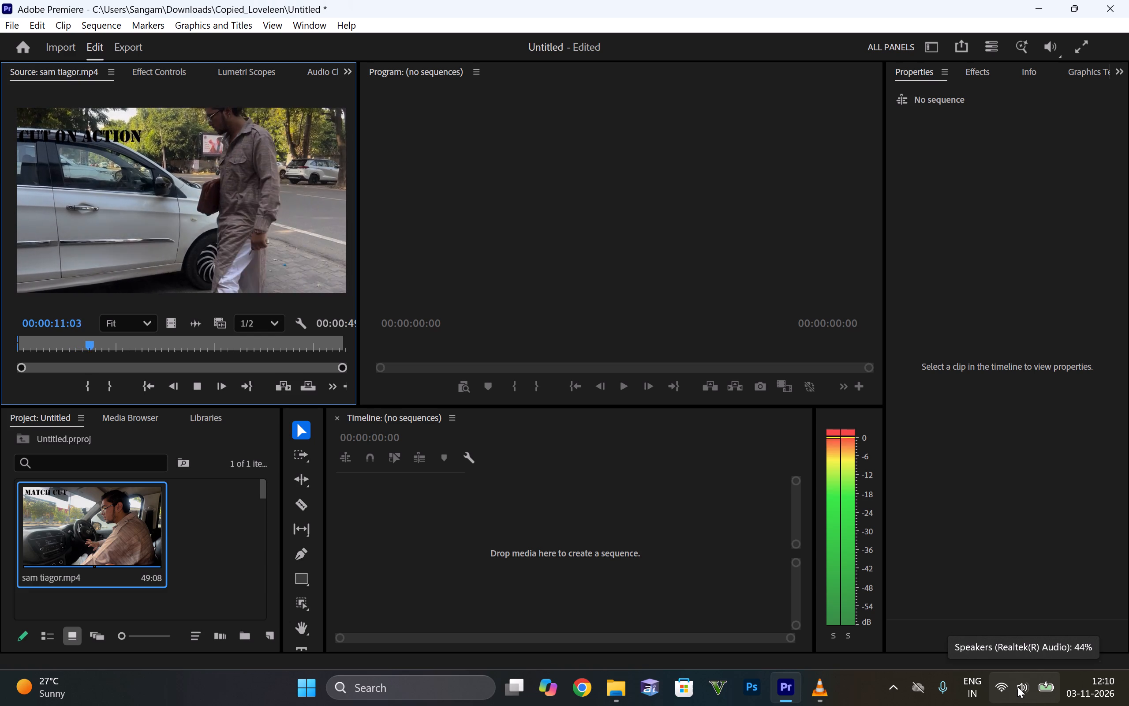
scroll(1017, 687, "down", 2)
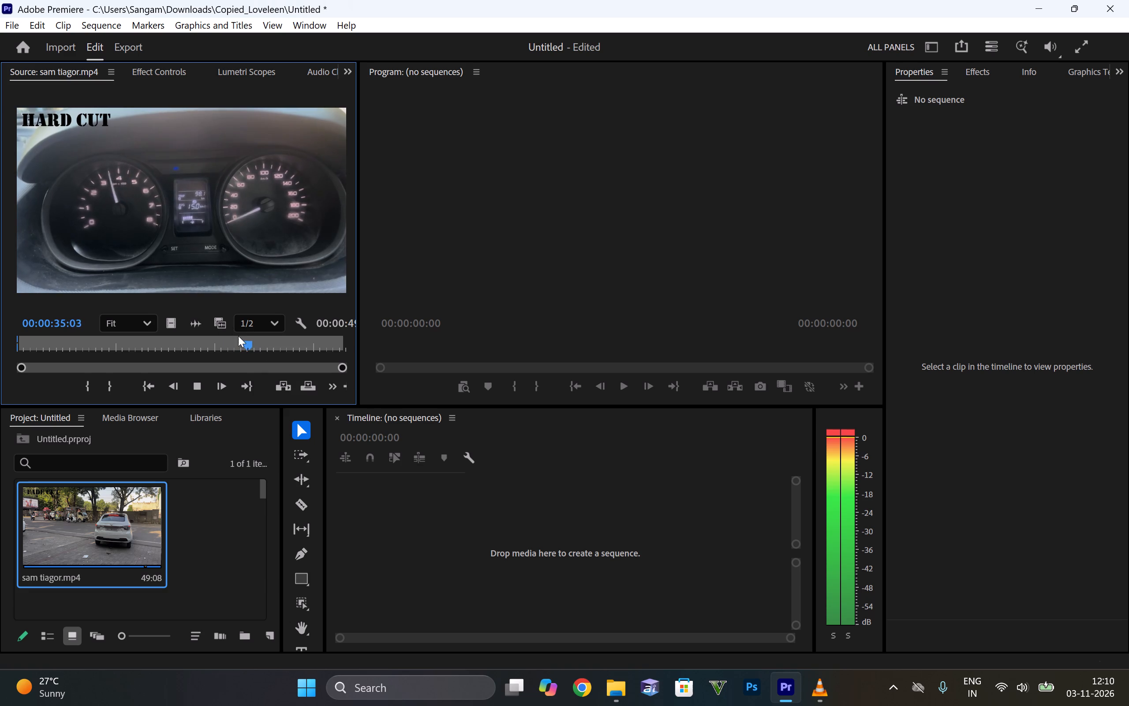
left_click(202, 382)
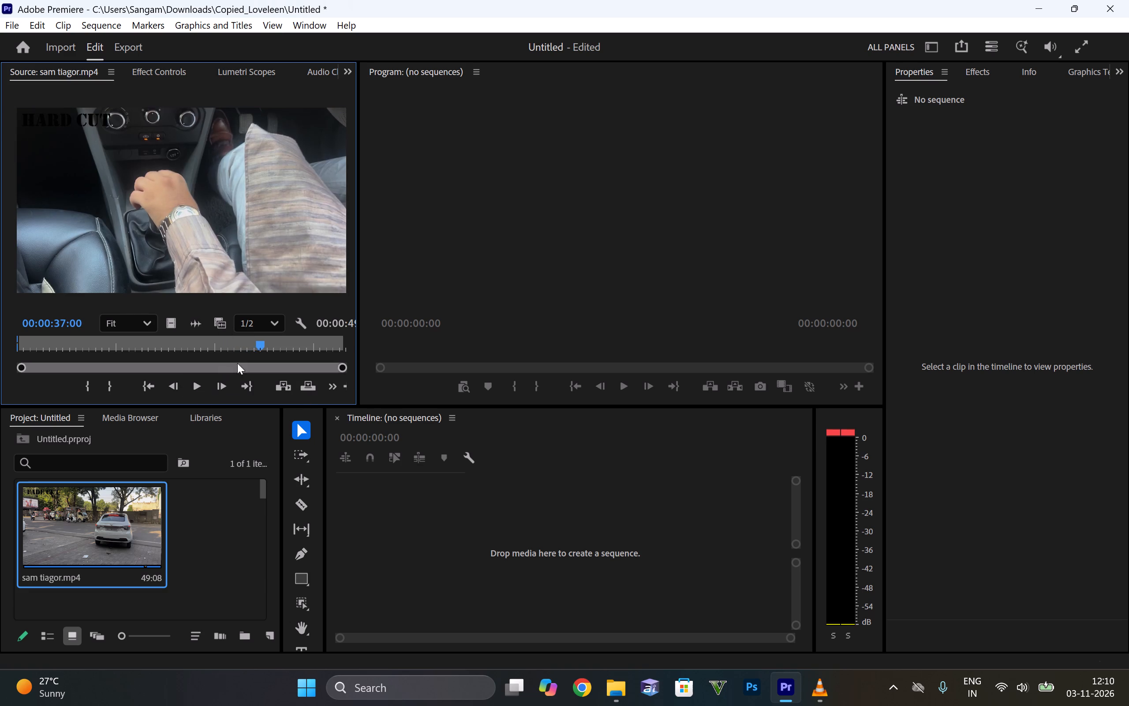
Scrub the source clip back to 00:00:17:20, at the end of the CUT ON ACTION shot, and mark the Out point there.
left_click_drag(255, 342, 148, 364)
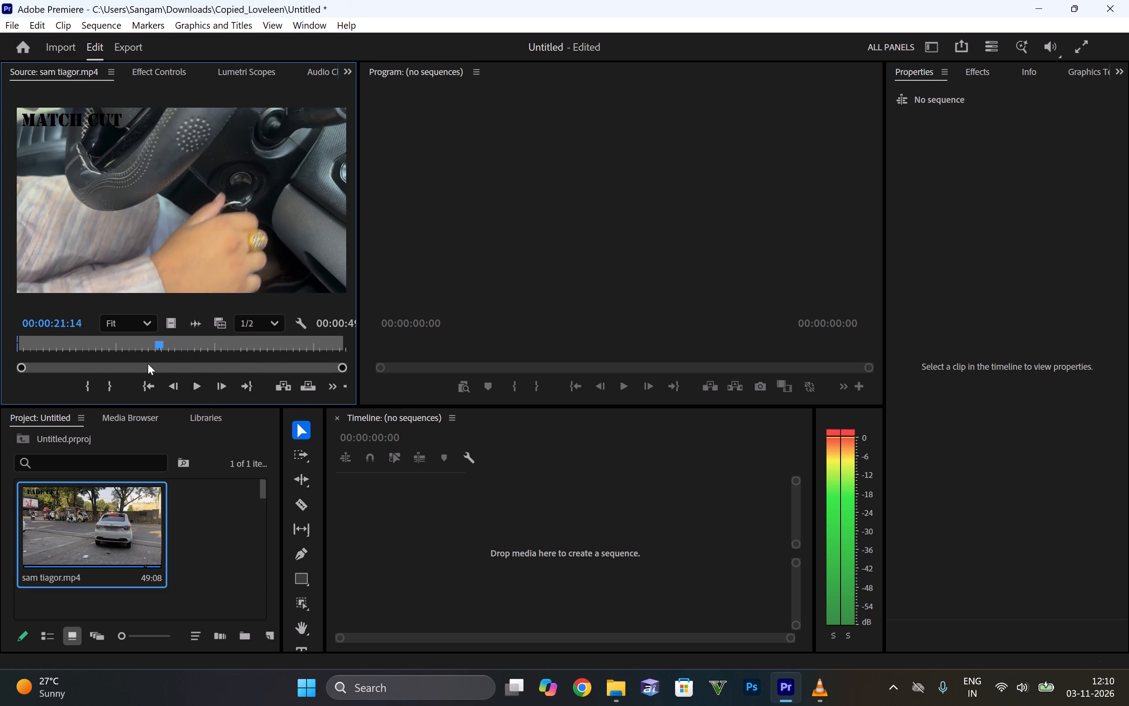
left_click_drag(148, 364, 127, 372)
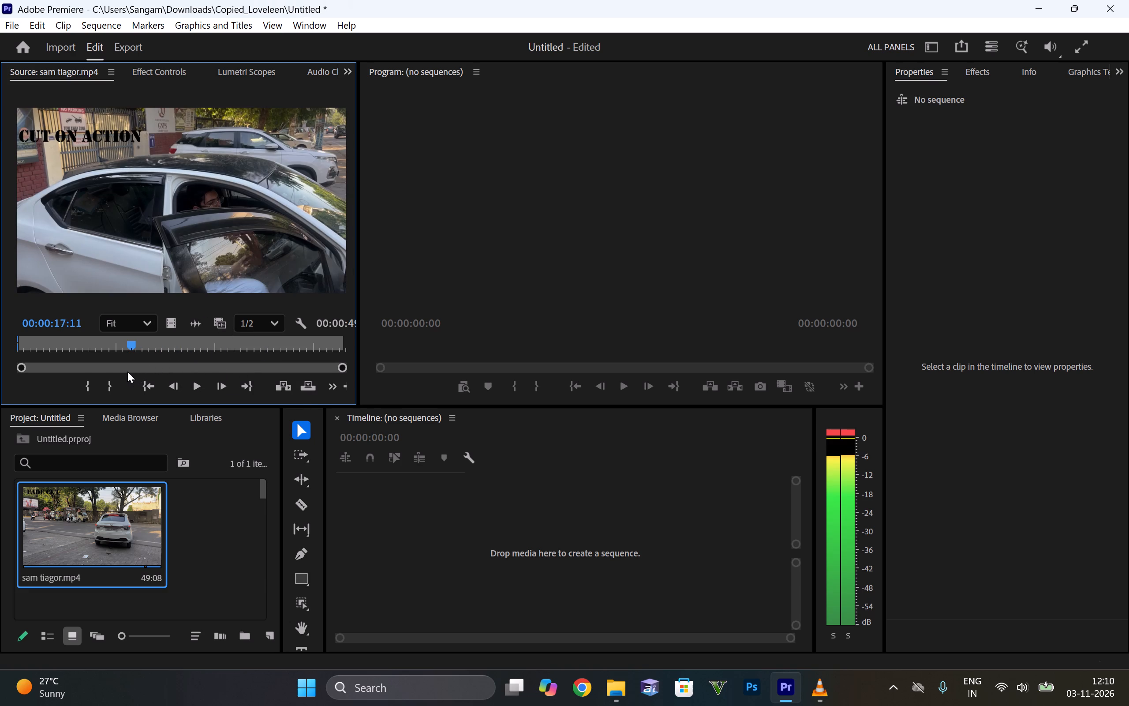
left_click_drag(127, 372, 116, 366)
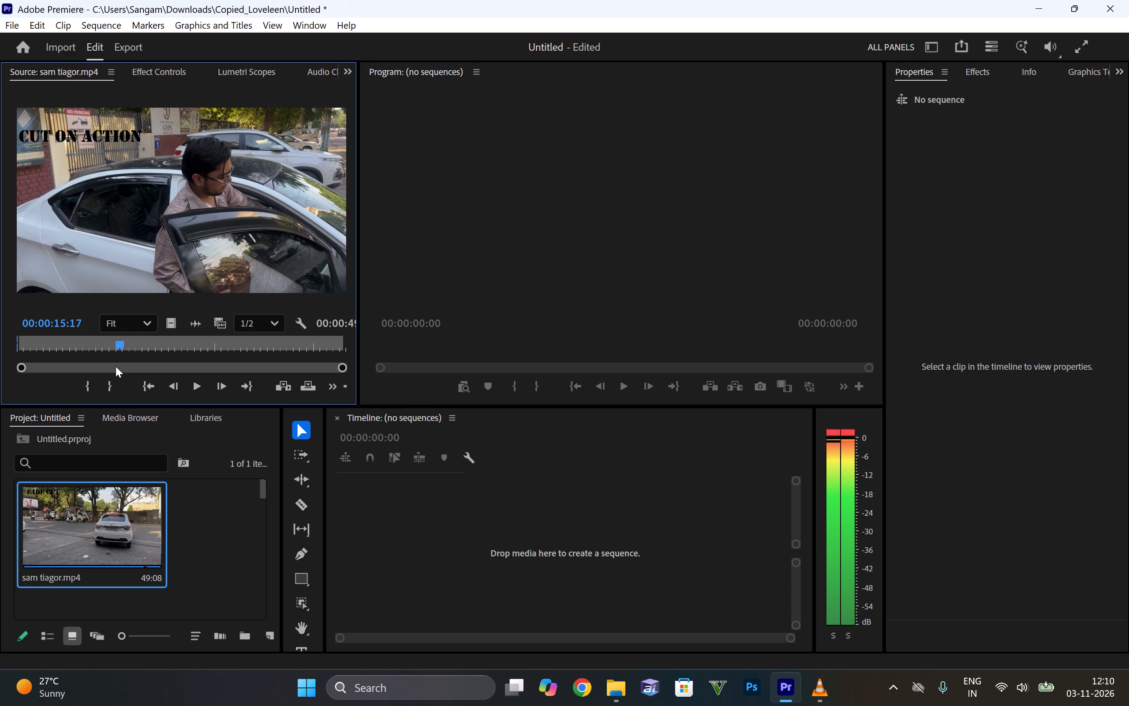
left_click_drag(116, 366, 130, 370)
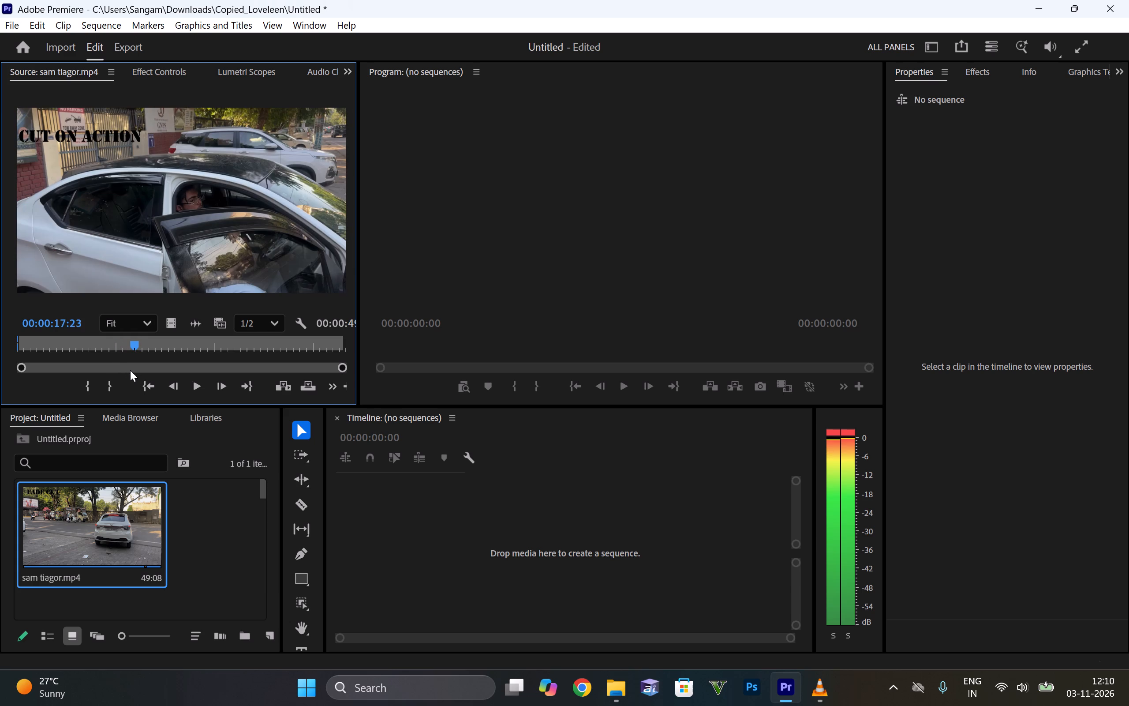
left_click_drag(130, 370, 129, 370)
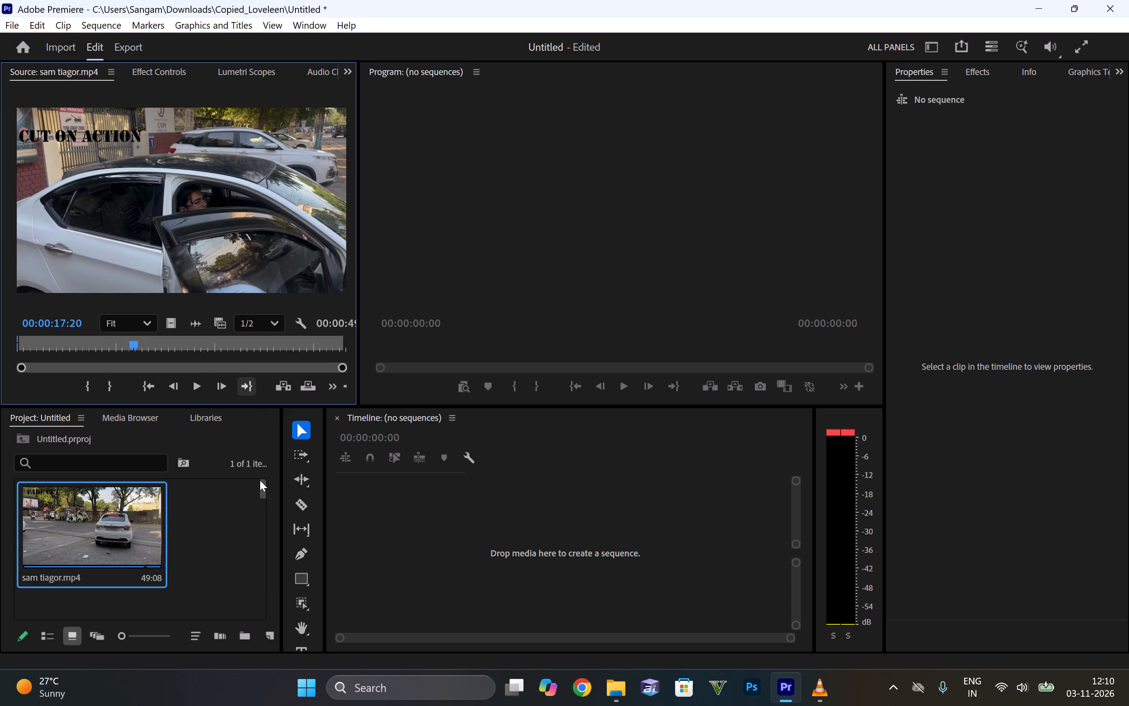
key("0")
key("o")
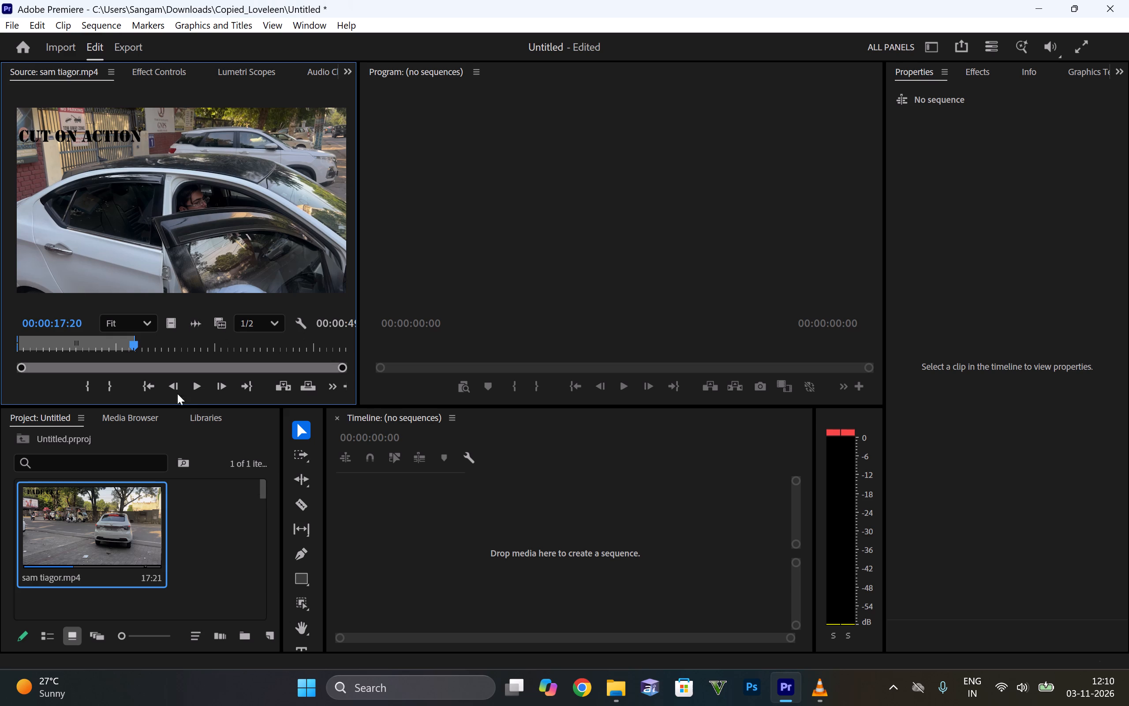
Review the marked section of the source clip from its start, and park the playhead back at 00:00:17:20.
left_click(200, 383)
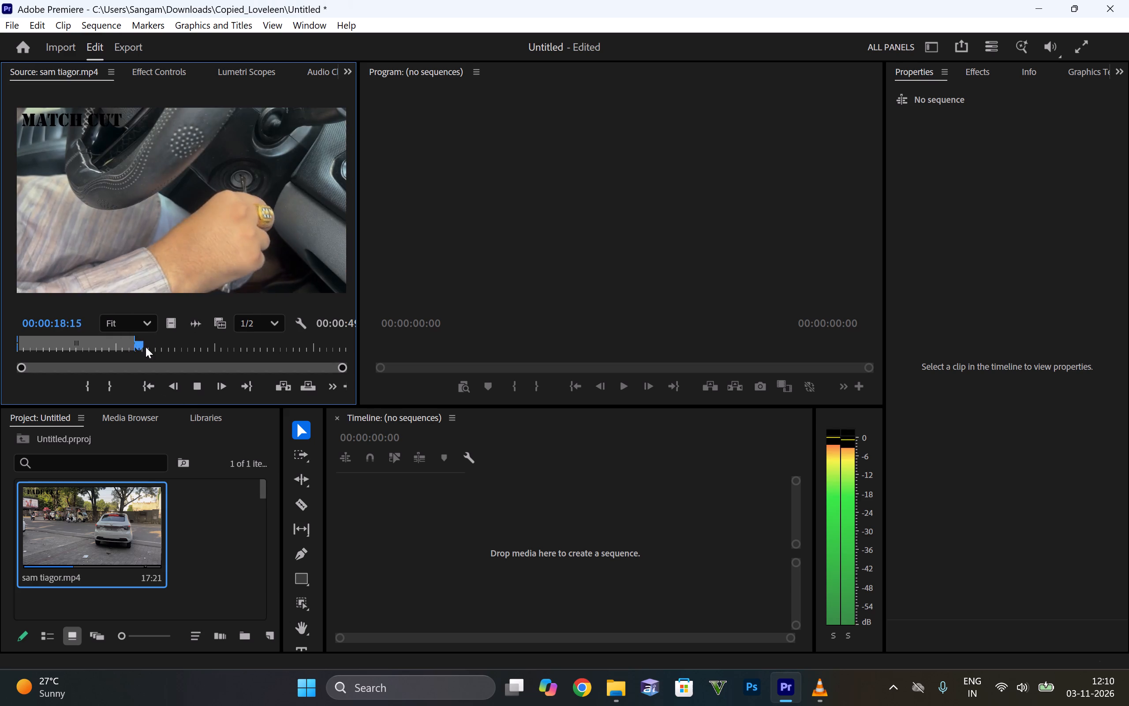
left_click_drag(145, 343, 41, 363)
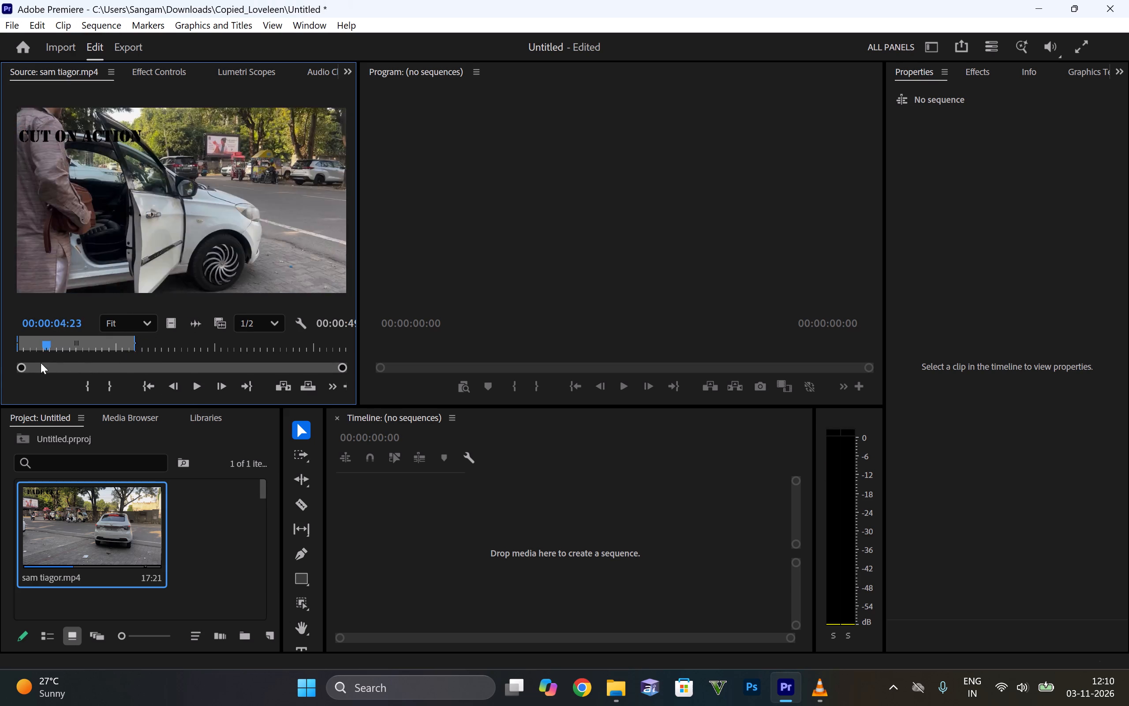
left_click_drag(41, 363, 0, 371)
left_click(203, 383)
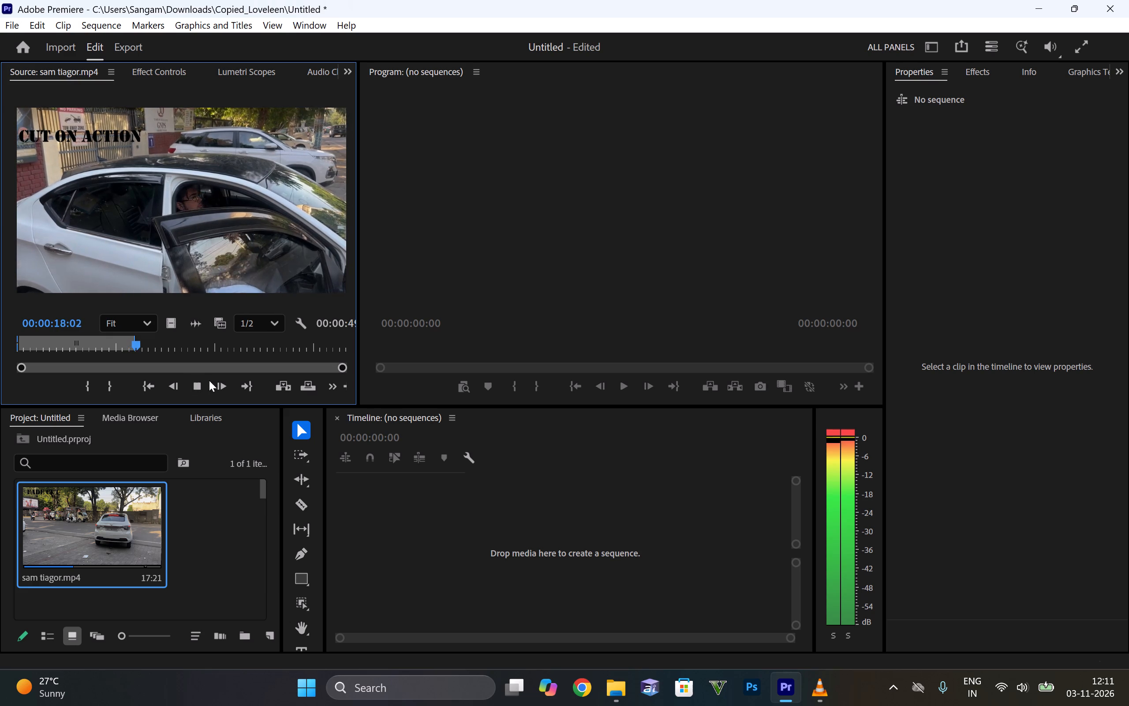
left_click(189, 387)
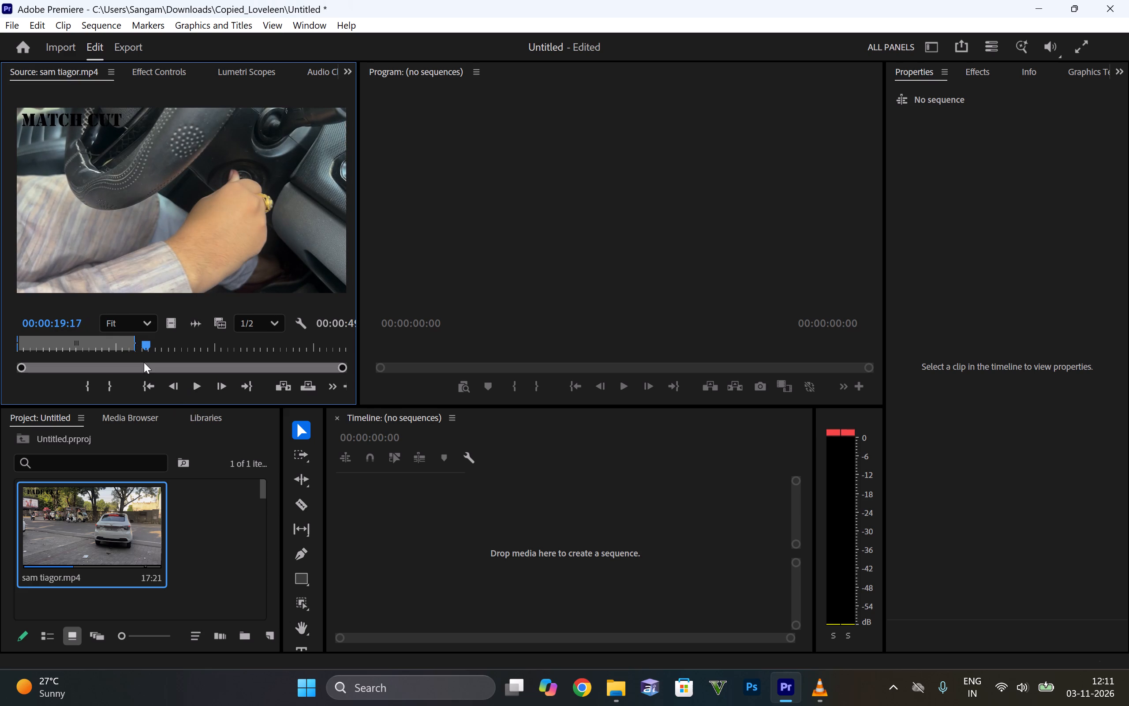
left_click_drag(143, 350, 126, 355)
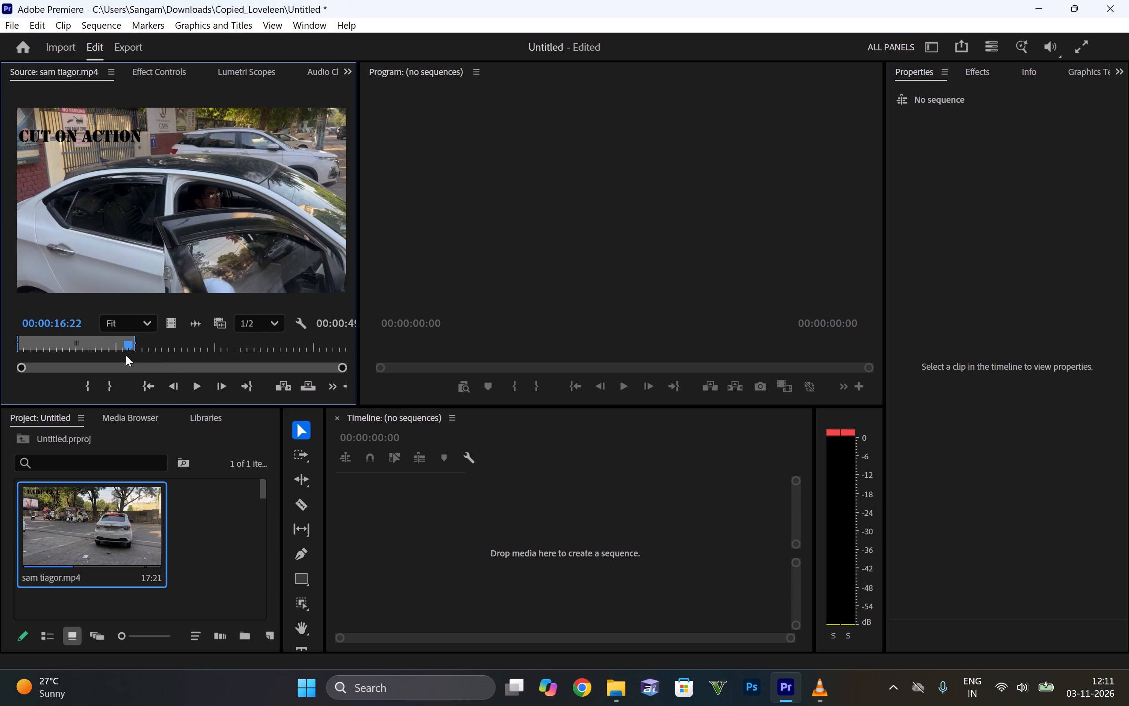
left_click_drag(126, 355, 131, 359)
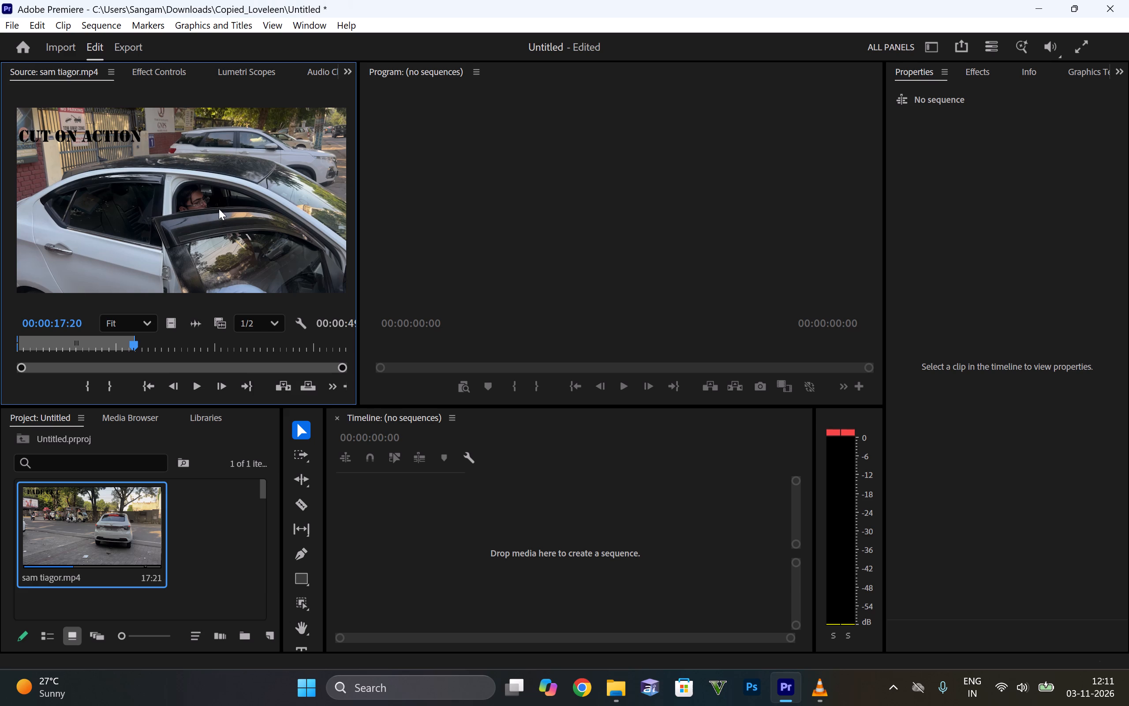
left_click_drag(227, 209, 349, 500)
left_click_drag(349, 500, 347, 500)
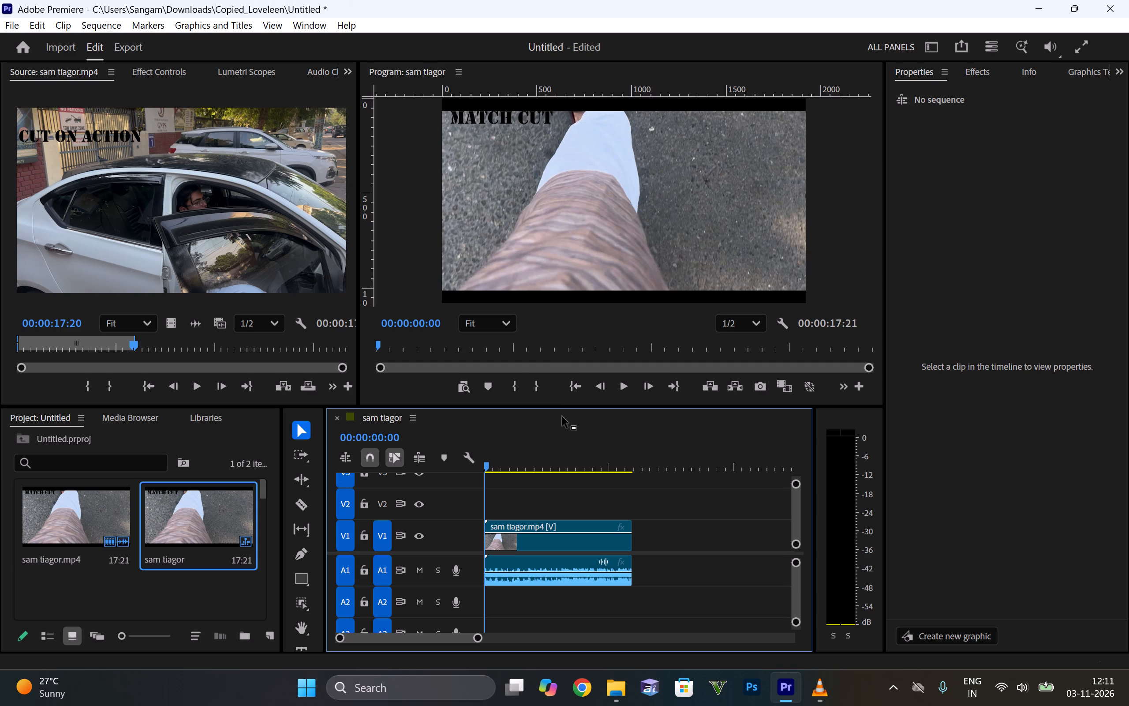
scroll(553, 432, "down", 3)
scroll(549, 449, "up", 4)
scroll(568, 476, "down", 1)
scroll(568, 484, "up", 3)
left_click(621, 389)
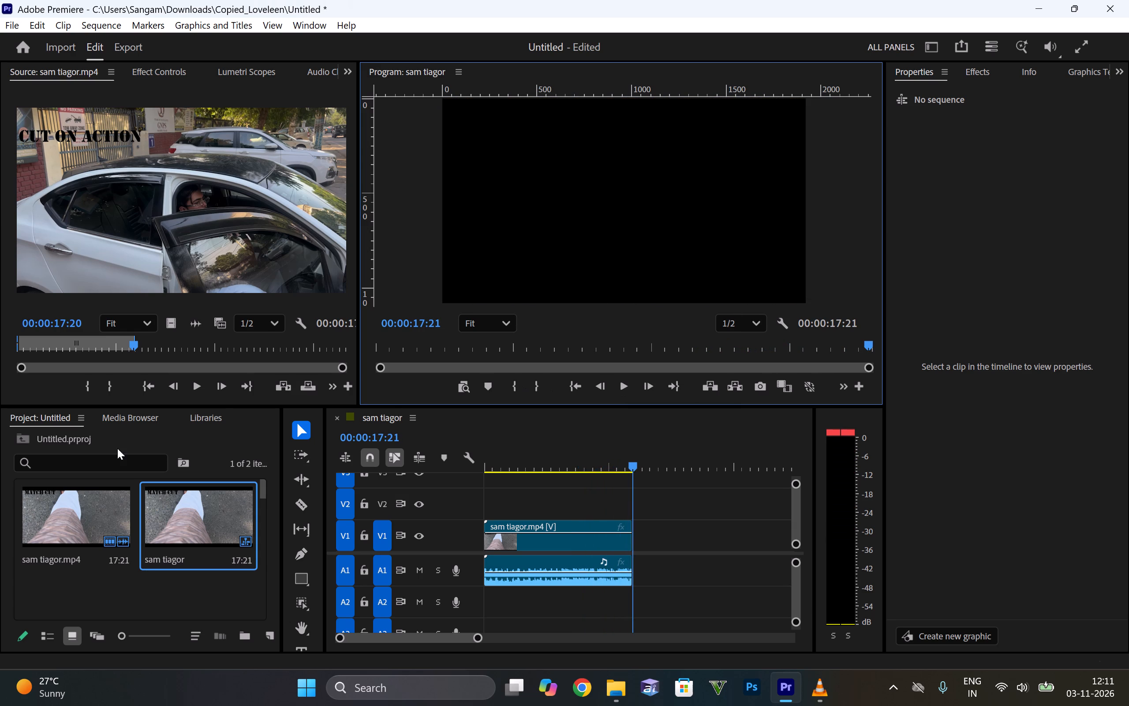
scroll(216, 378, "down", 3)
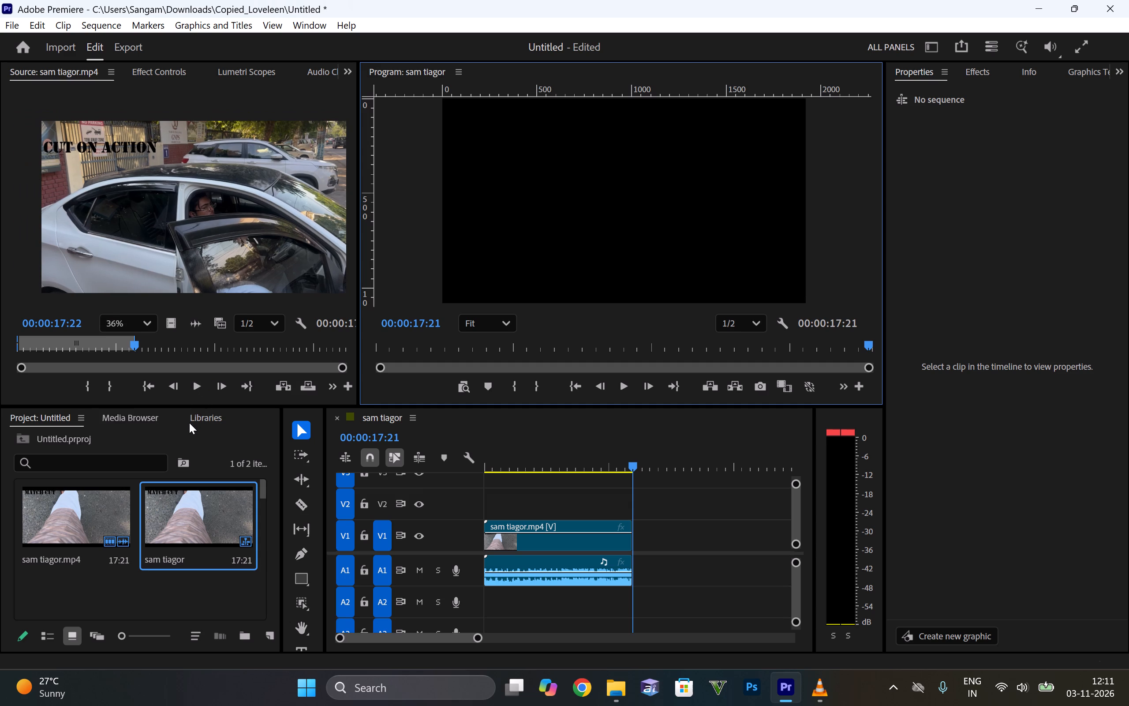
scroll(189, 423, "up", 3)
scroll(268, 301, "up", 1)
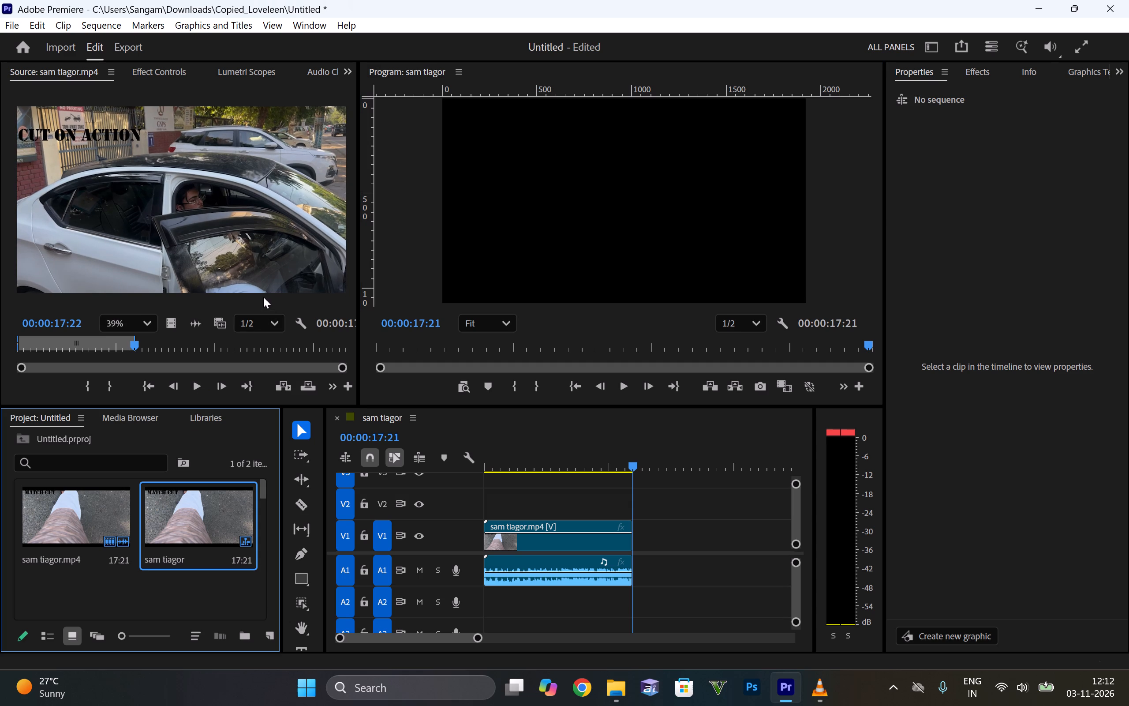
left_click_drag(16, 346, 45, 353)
Park the source clip near 00:00:18:01, just past the marked section, and play it on to about 00:00:26:07.
left_click(139, 349)
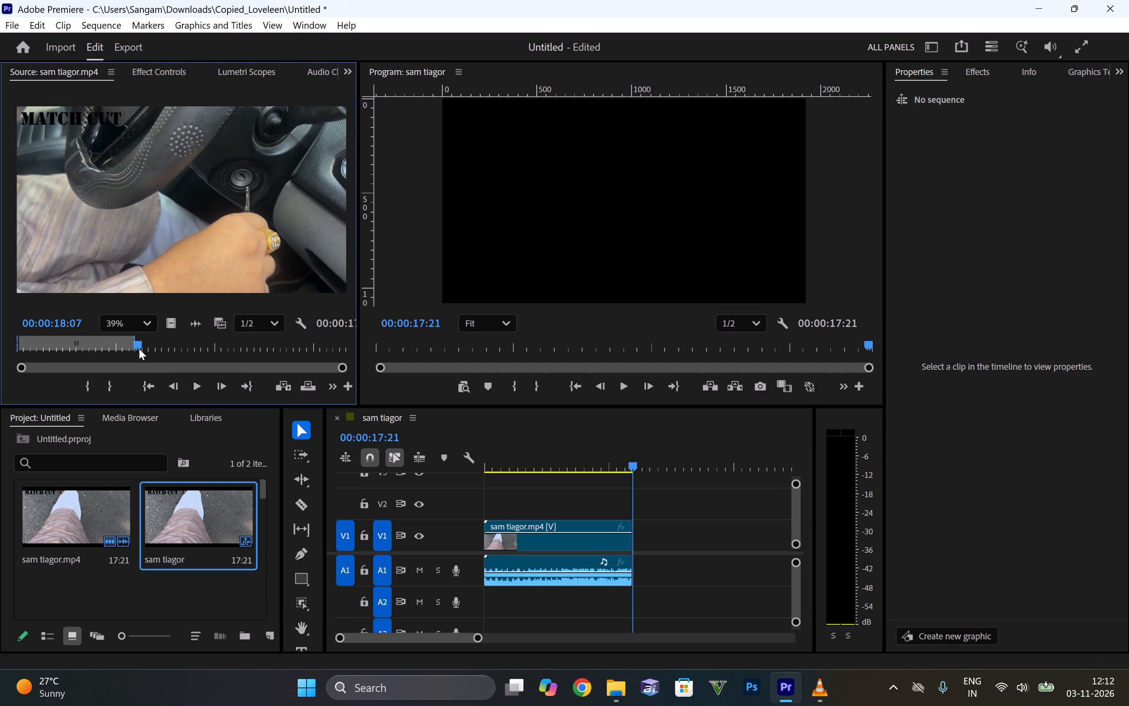
key("BackSpace")
key("BackSpace")
left_click_drag(120, 337, 143, 327)
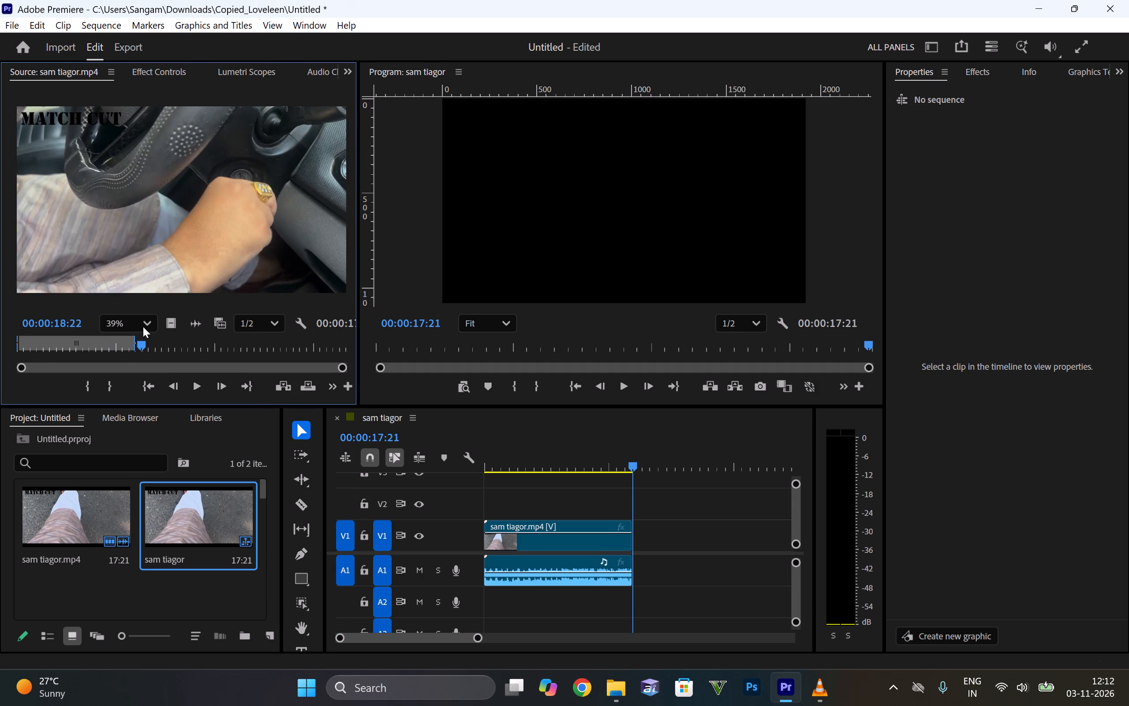
left_click_drag(143, 327, 137, 349)
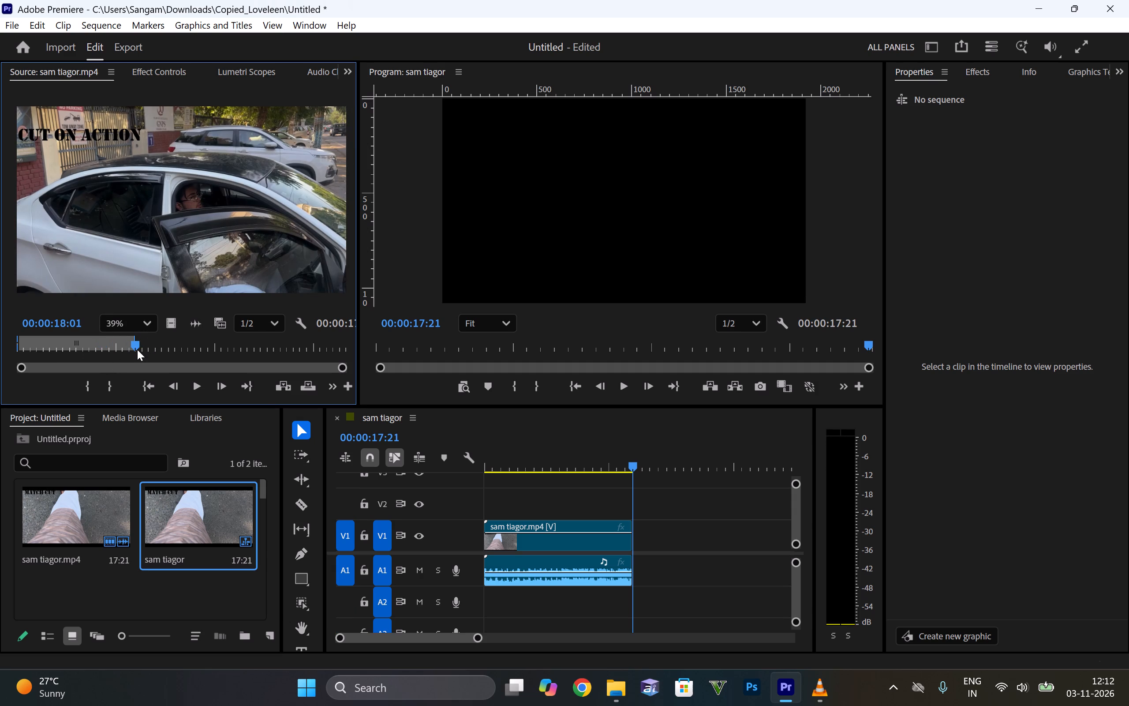
key("space")
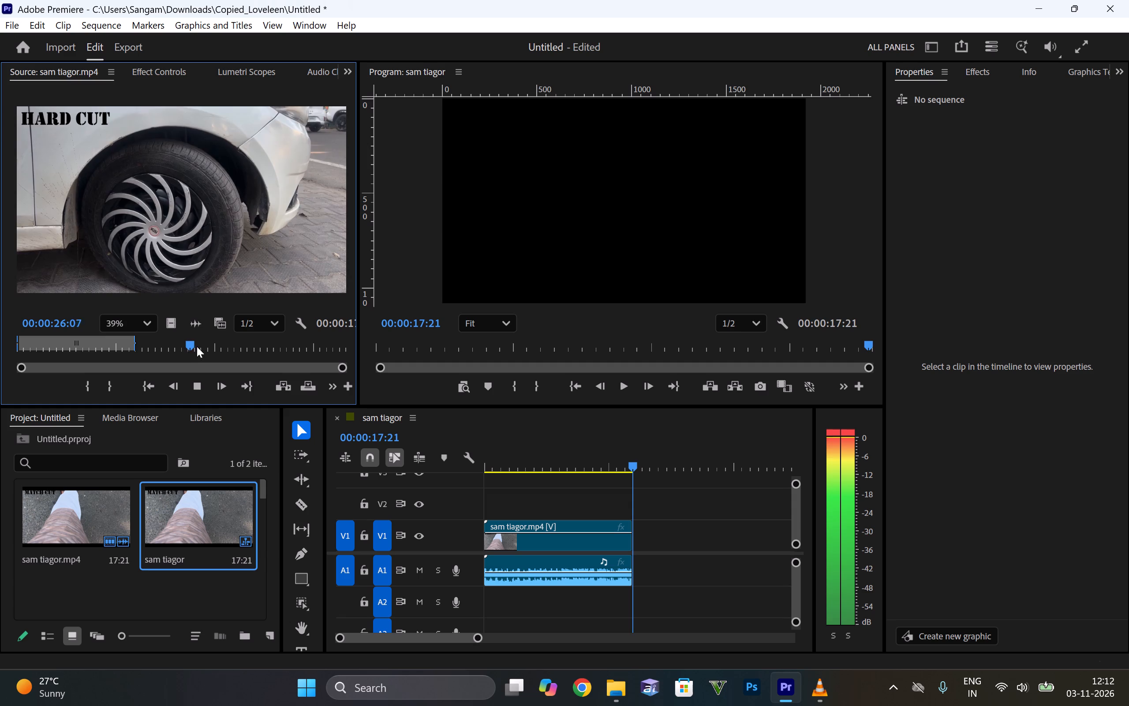
Examine the MATCH CUT frames between 00:00:21:20 and 00:00:23:14 to locate the change from the ignition close-up to the driver shot.
left_click_drag(194, 346, 167, 348)
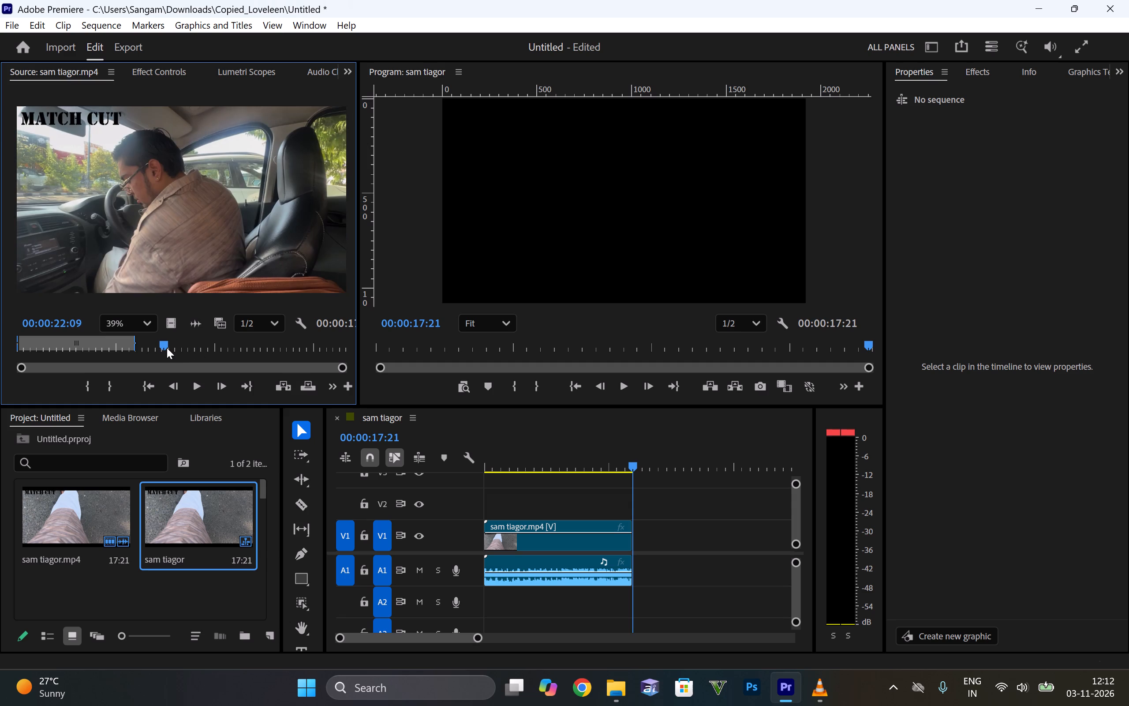
left_click_drag(167, 348, 168, 347)
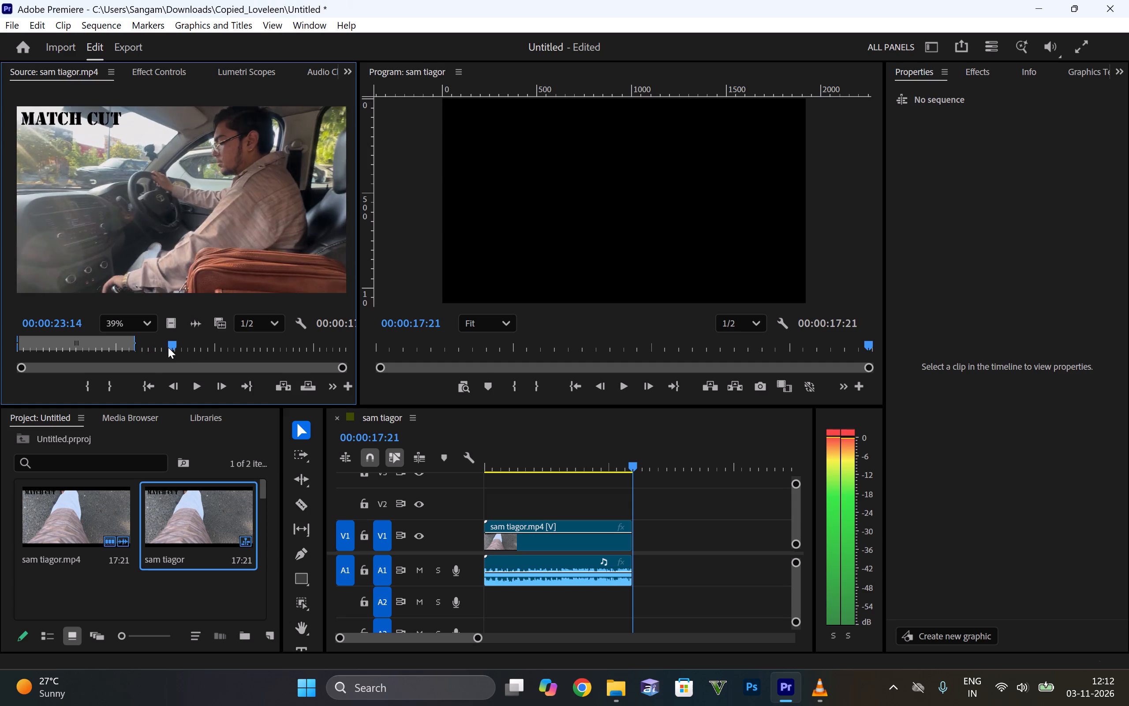
left_click_drag(168, 347, 162, 344)
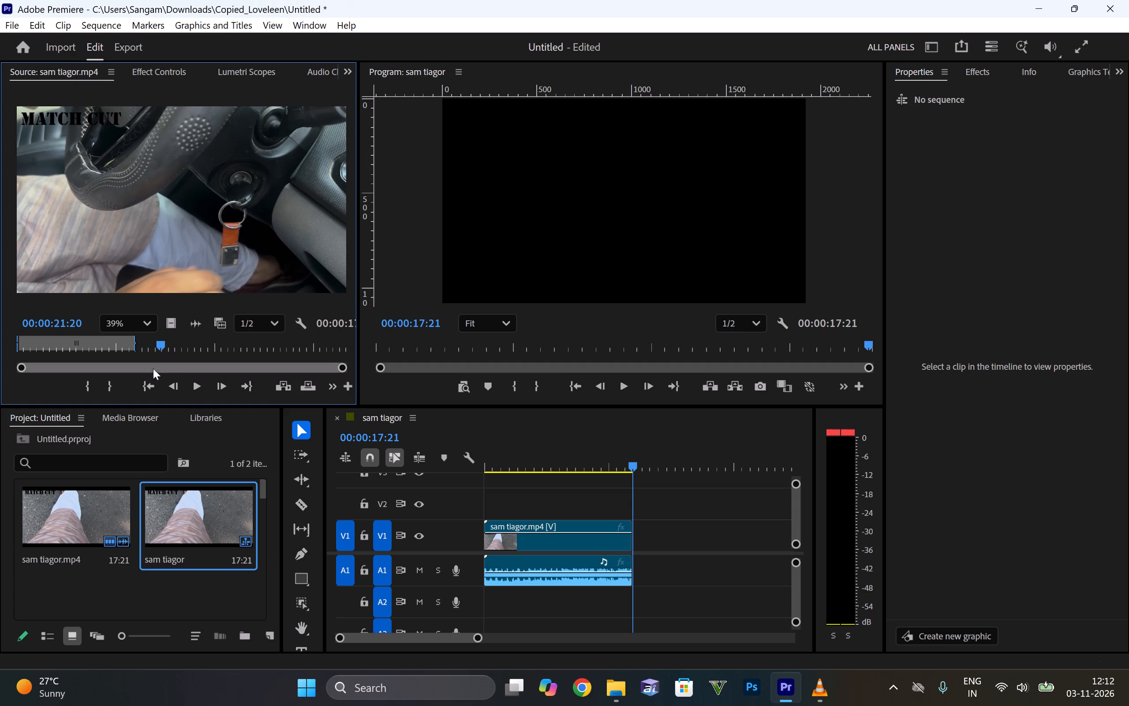
left_click(190, 389)
left_click(190, 389)
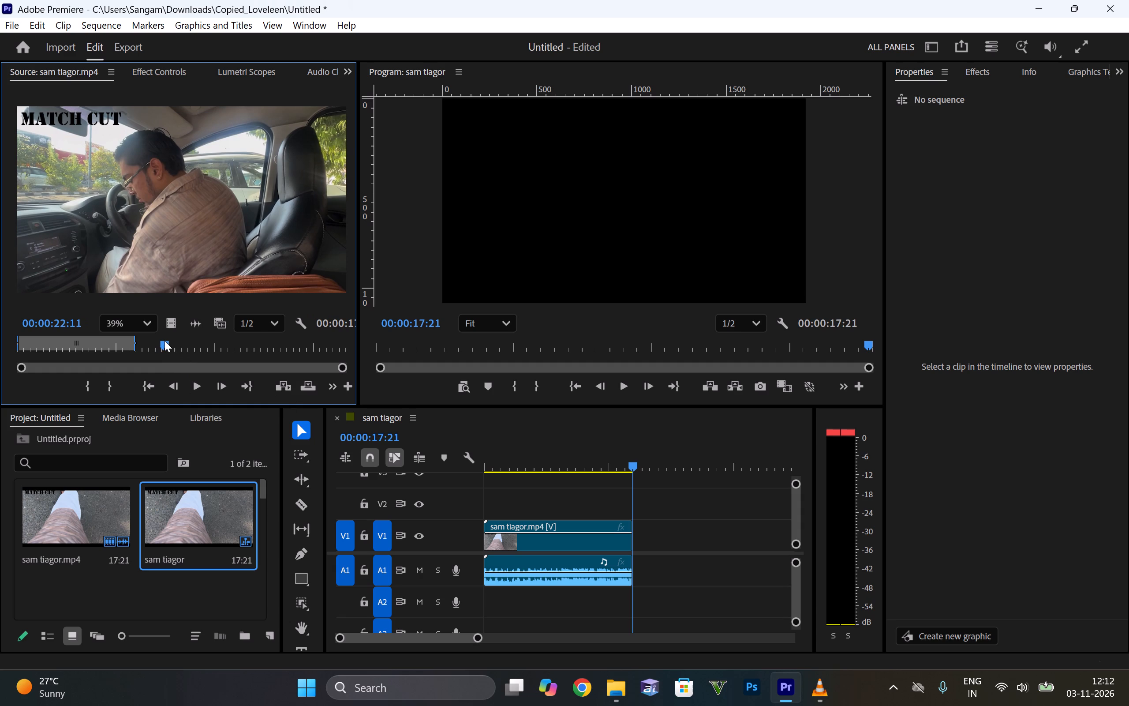
key("Left")
key("Left")
key("Left")
key("Left")
key("Left")
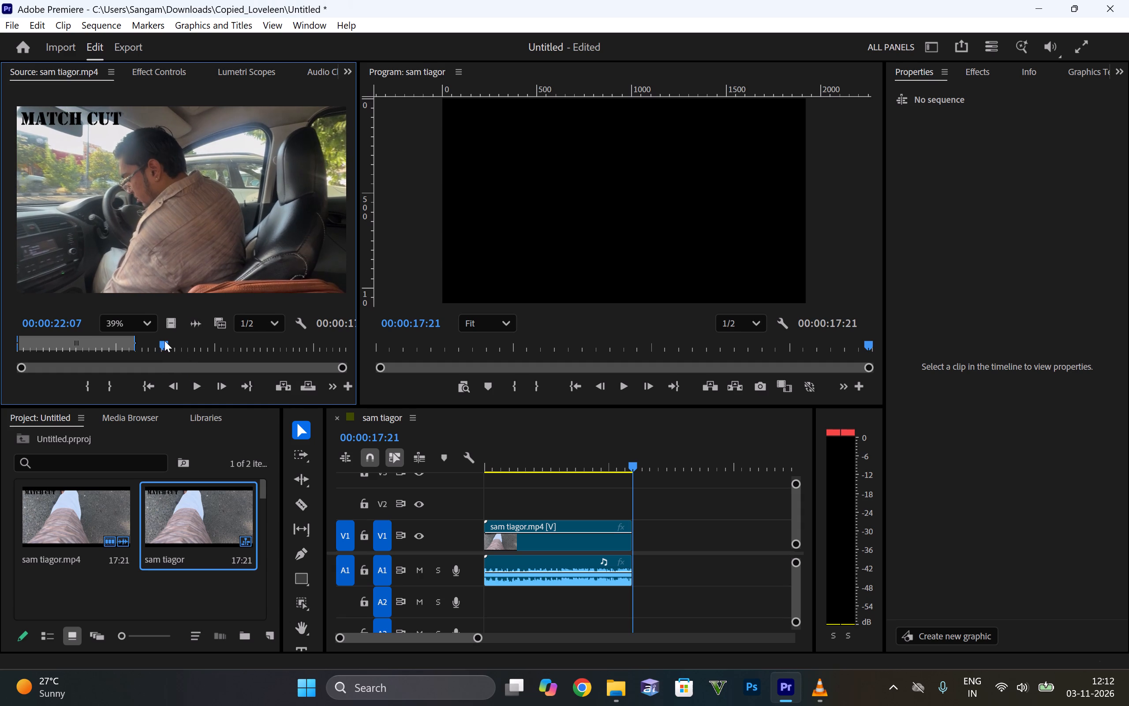
key("Left")
key("Left")
key("Left")
key("Left")
key("Left")
key("Left")
key("Left")
key("Left")
key("Left")
key("Left")
key("Left")
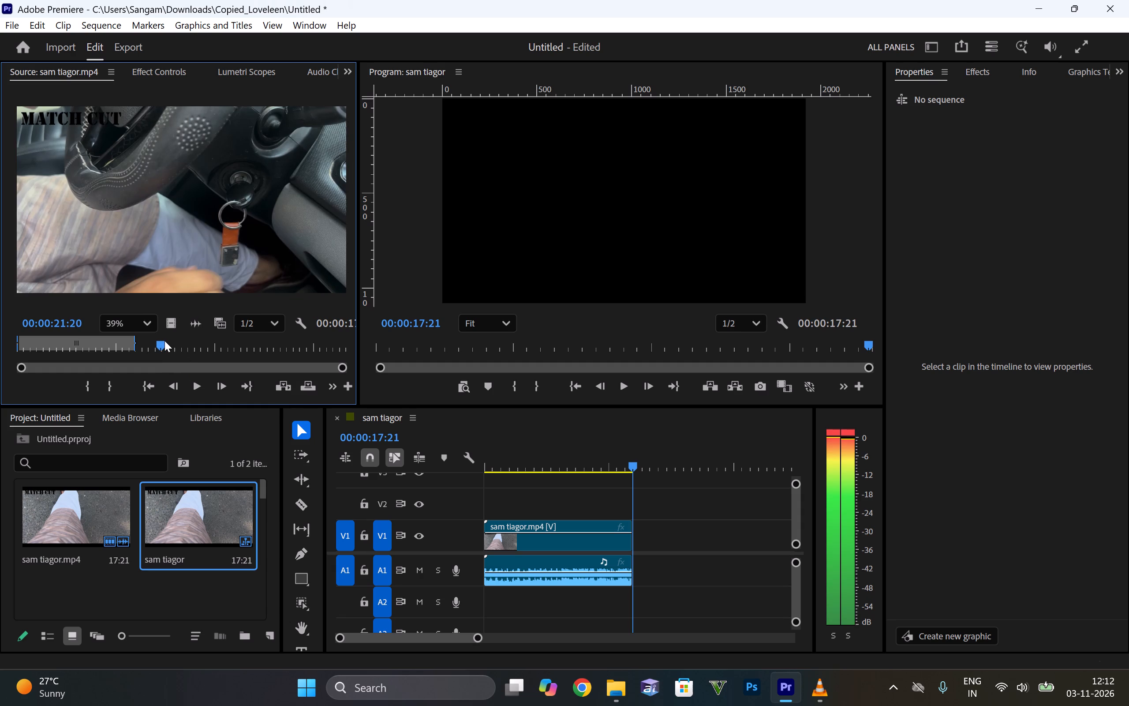
key("space")
key("space")
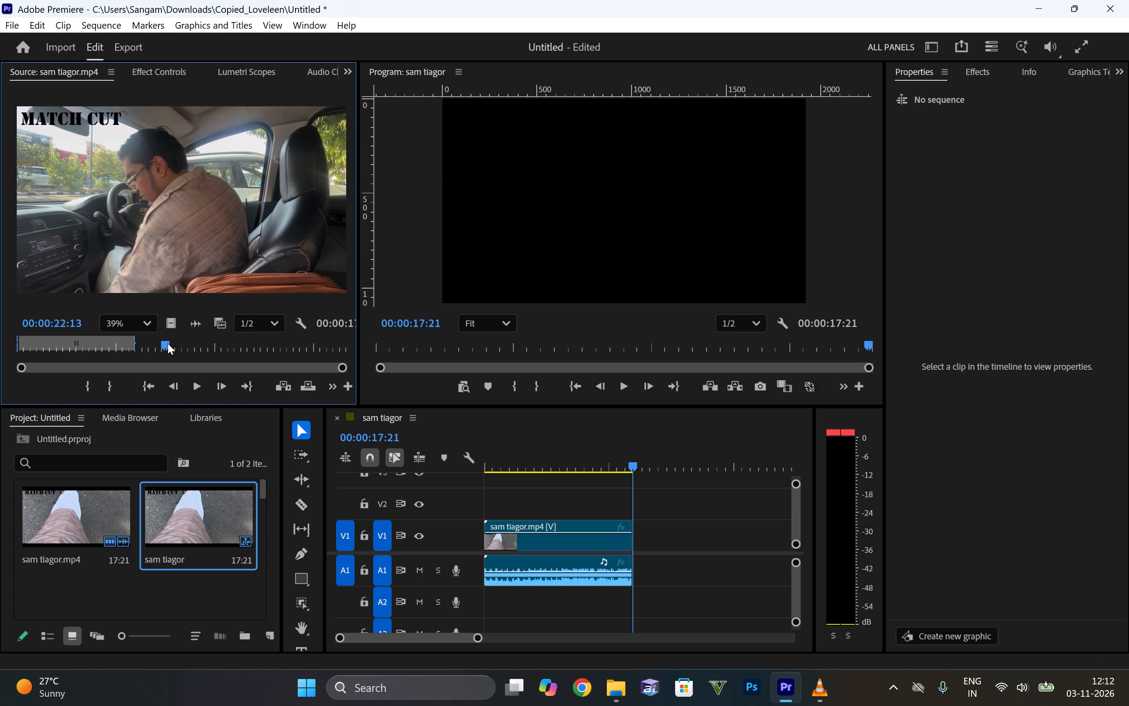
left_click_drag(168, 343, 165, 345)
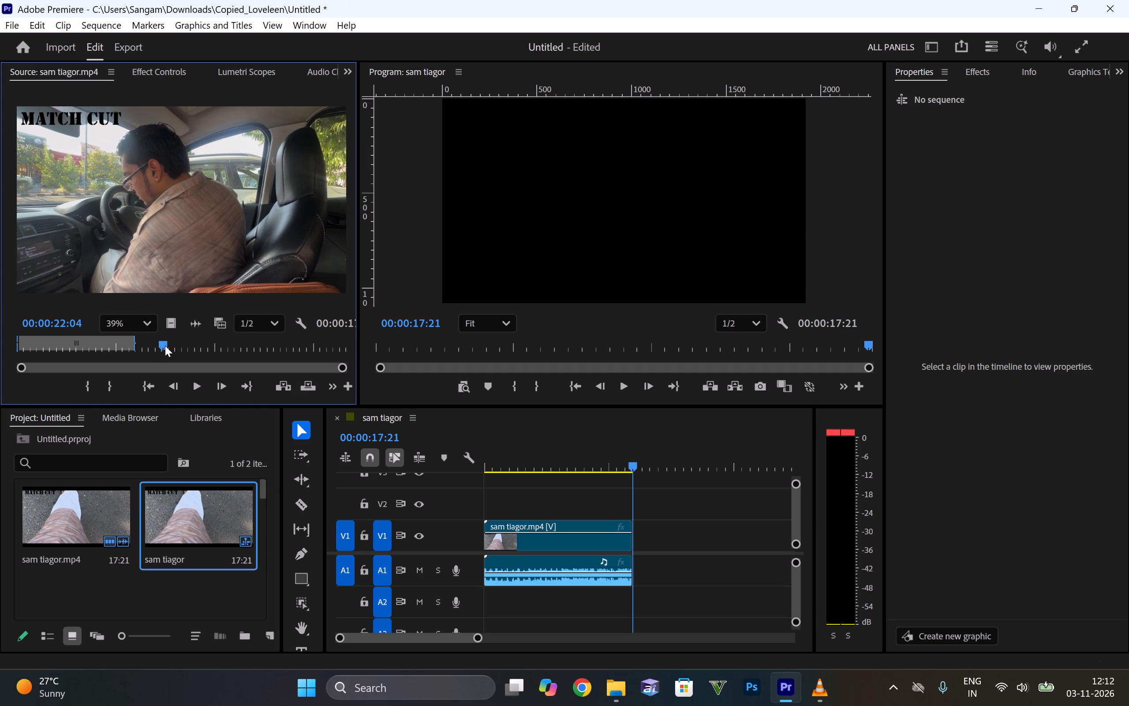
Advance the source clip frame by frame to 00:00:21:23, the first frame of the MATCH CUT driver shot, and mark the In point there.
left_click_drag(165, 345, 155, 354)
key("Right")
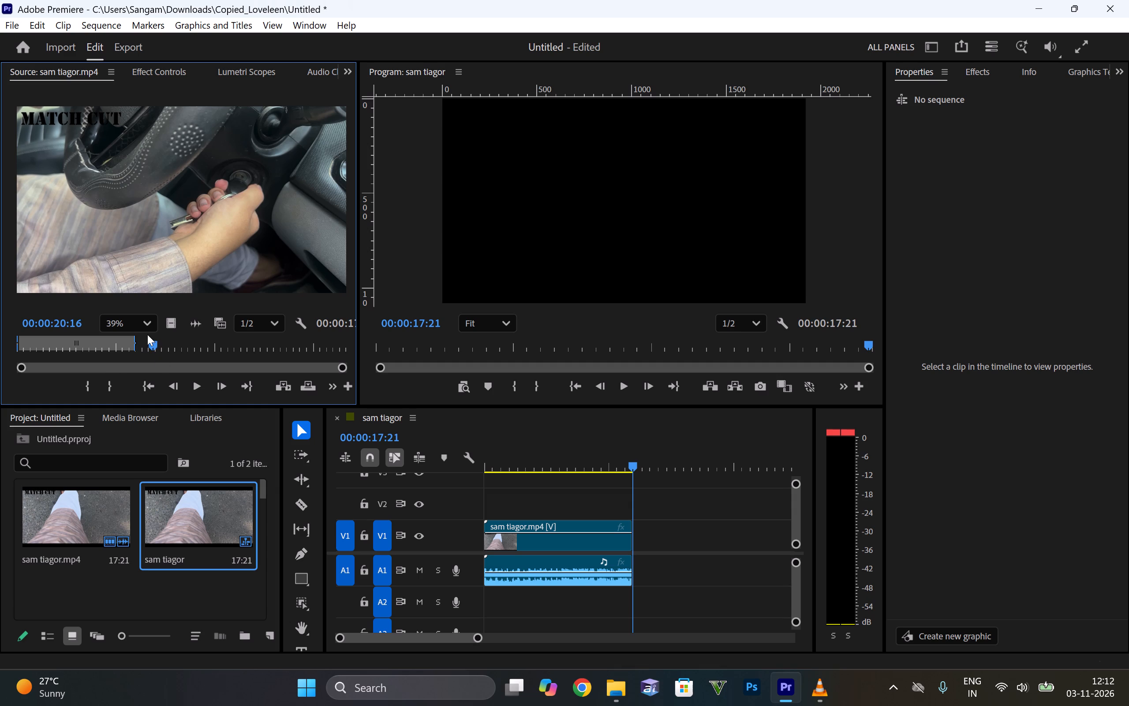
key("Right")
key("Right")
key("Right")
key("Right")
key("Right")
key("Right")
key("Right")
key("Right")
key("Right")
key("Right")
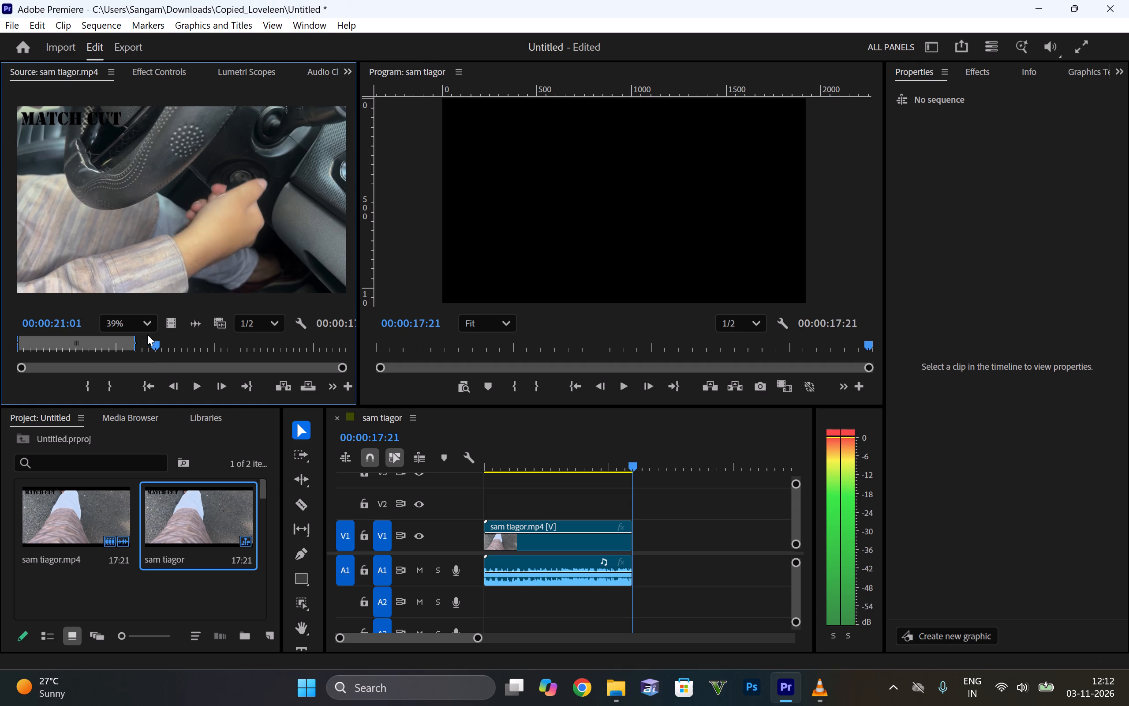
key("Right")
key("Right")
key("Right")
key("Right")
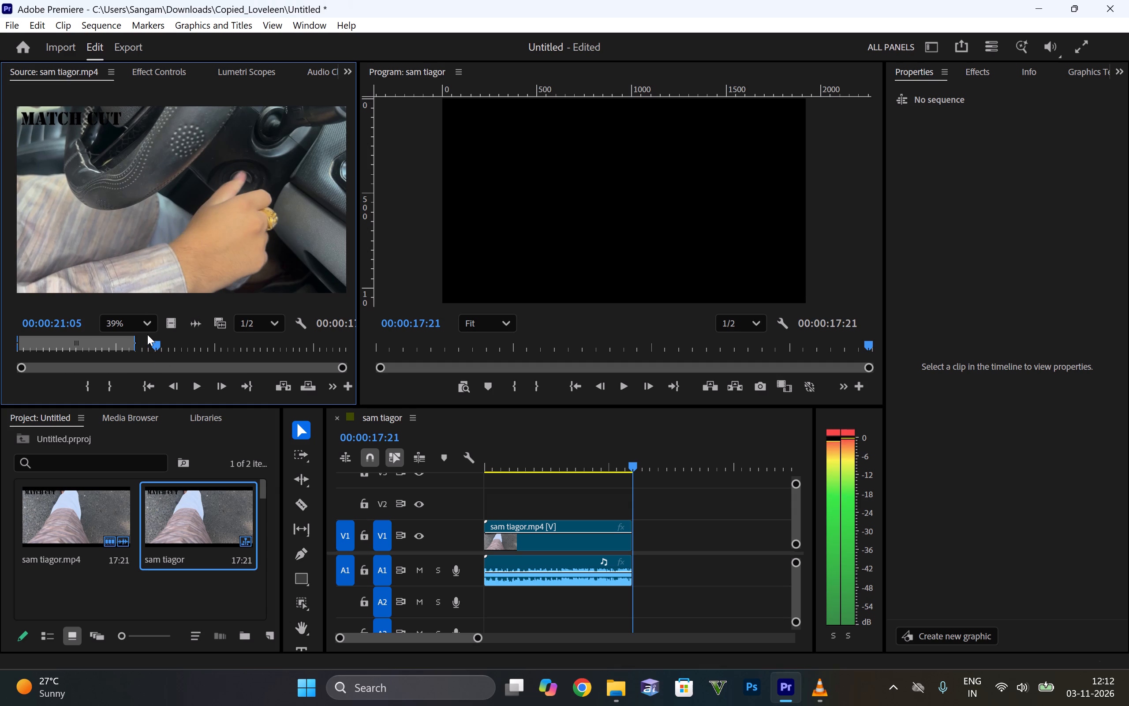
key("Right")
key("Right")
key("Right")
key("Right")
key("Right")
key("Right")
key("Right")
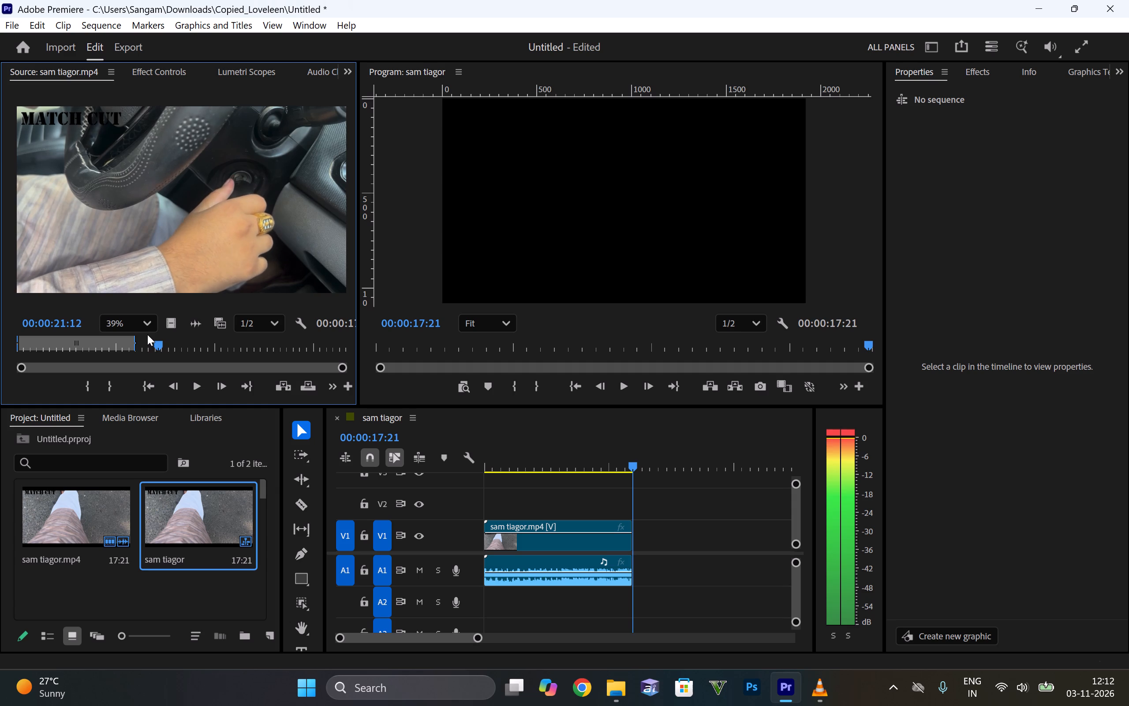
key("Right")
key("Right")
key("Right")
key("Right")
key("Right")
key("Right")
key("Right")
key("Right")
key("Right")
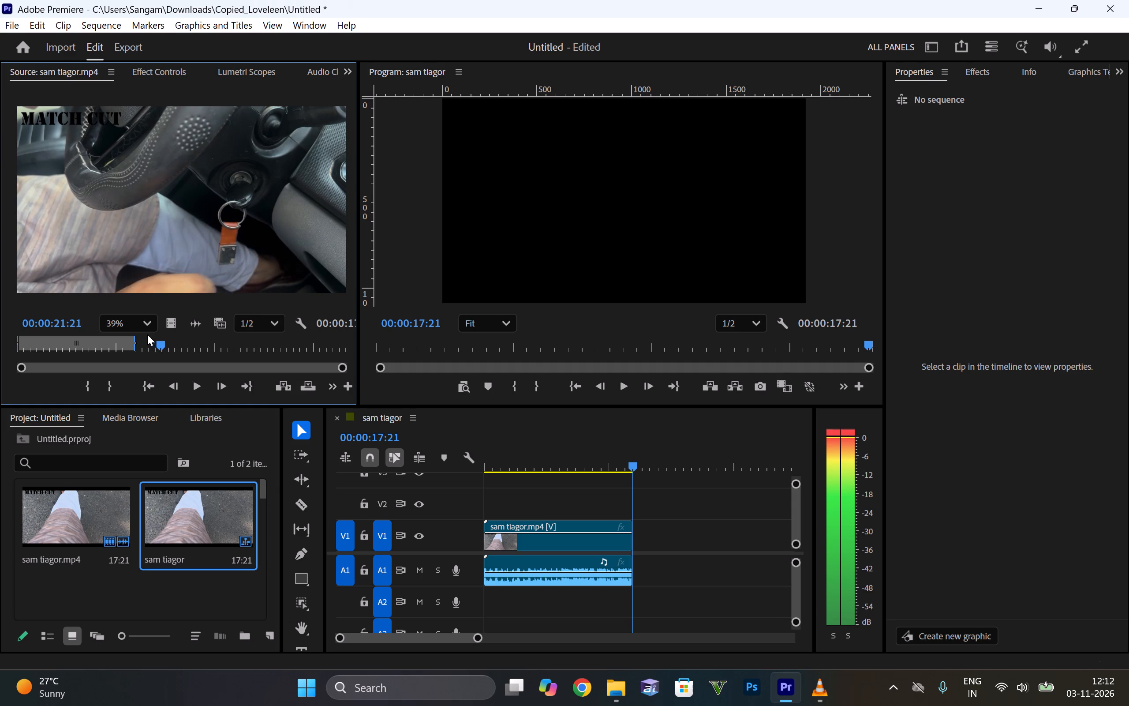
key("Right")
key("Right")
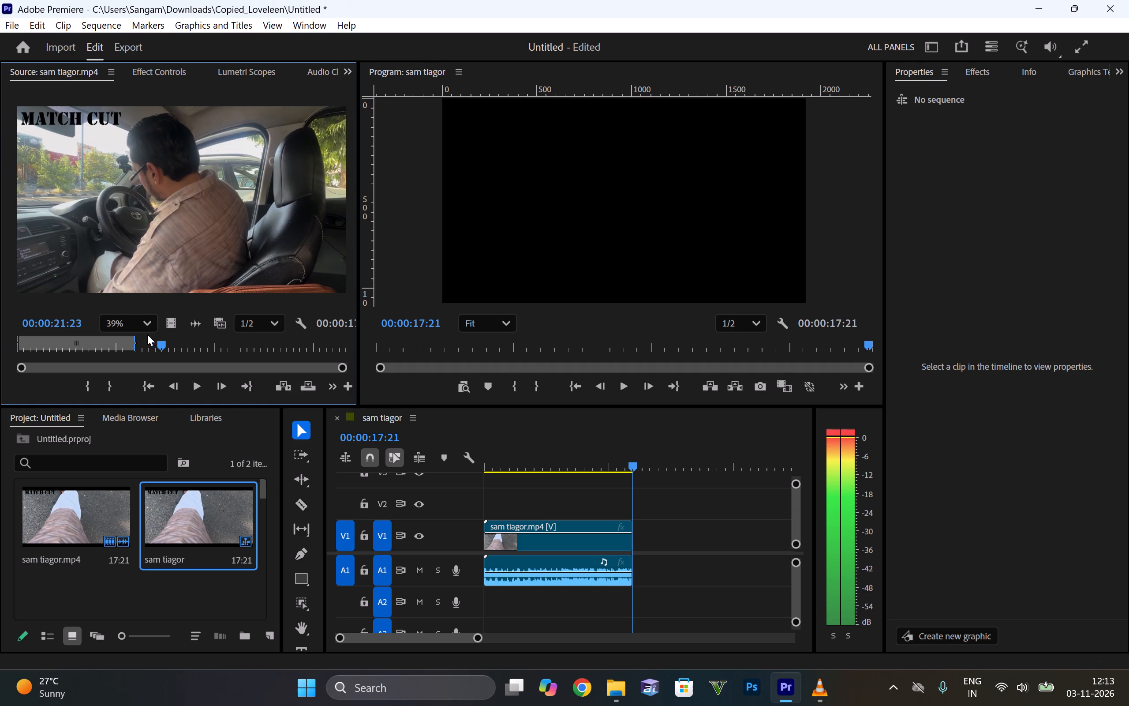
key("Left")
key("Right")
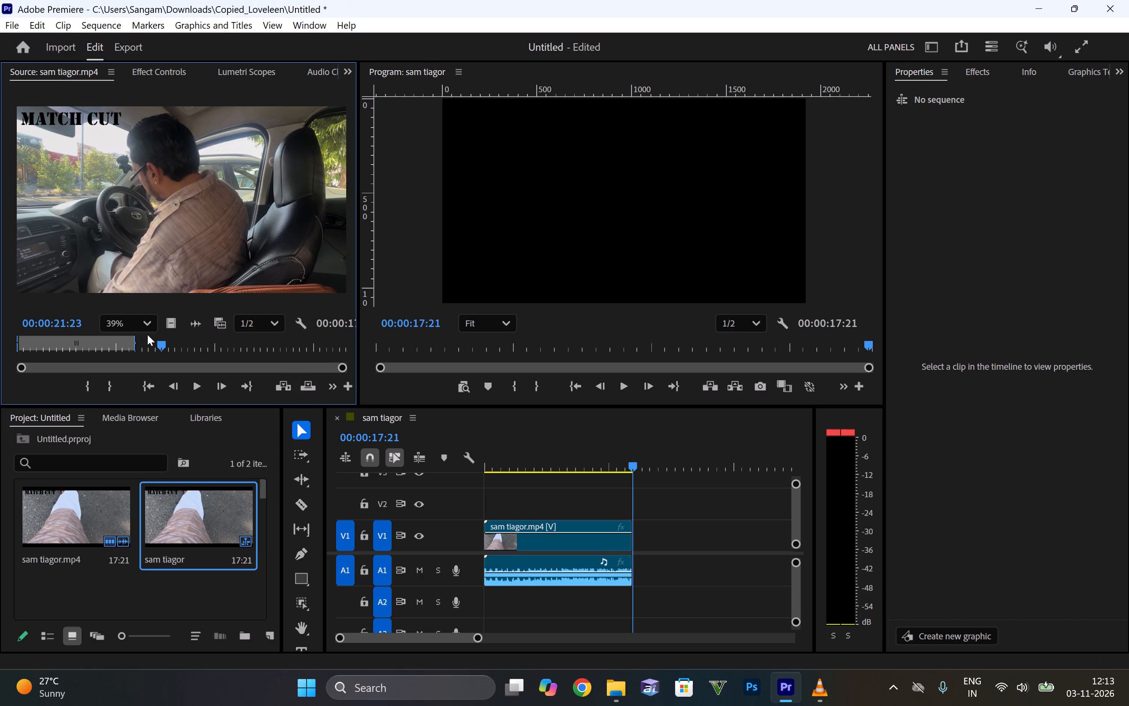
key("Left")
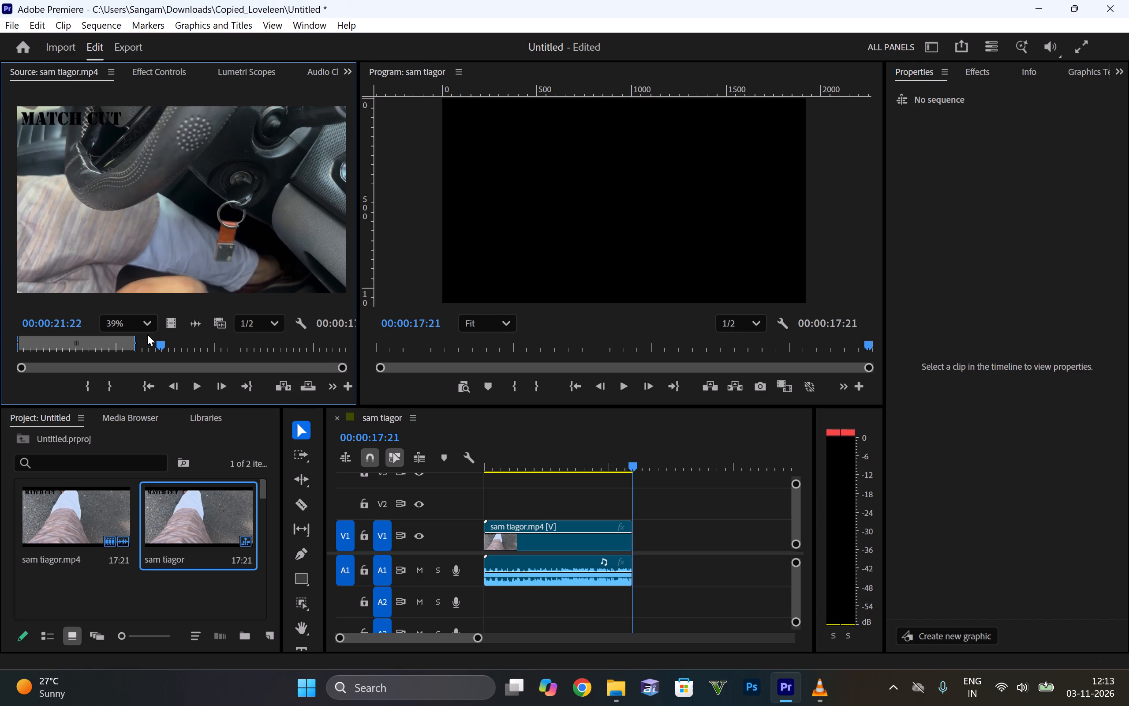
key("Right")
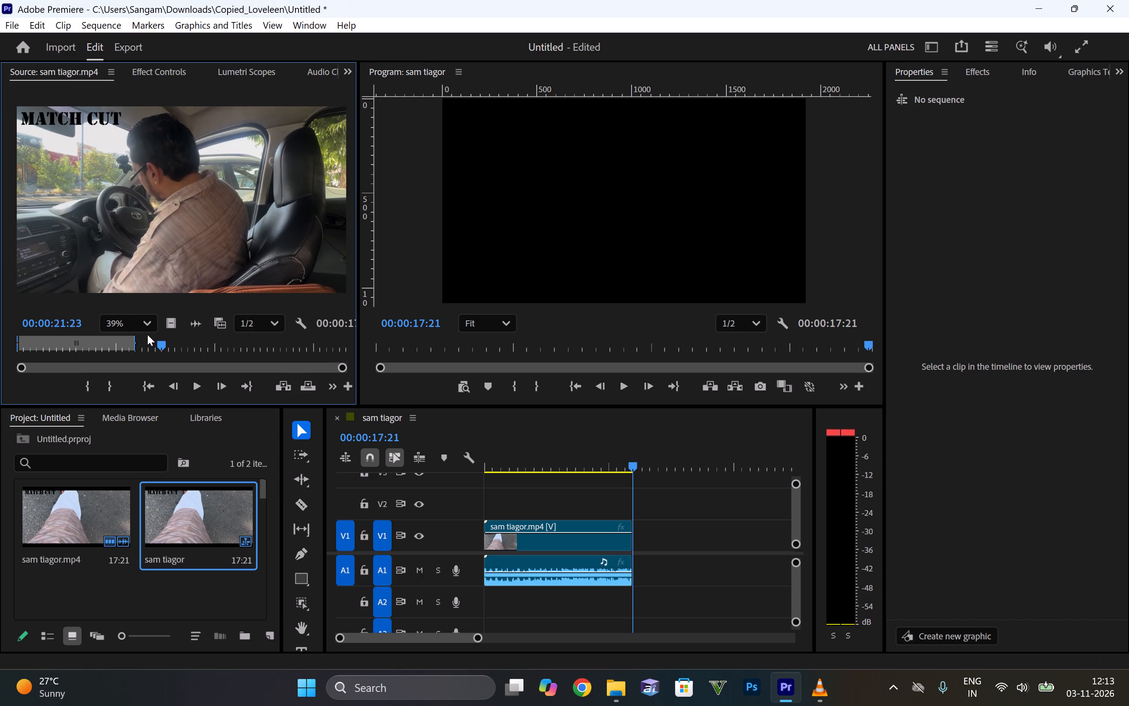
key("i")
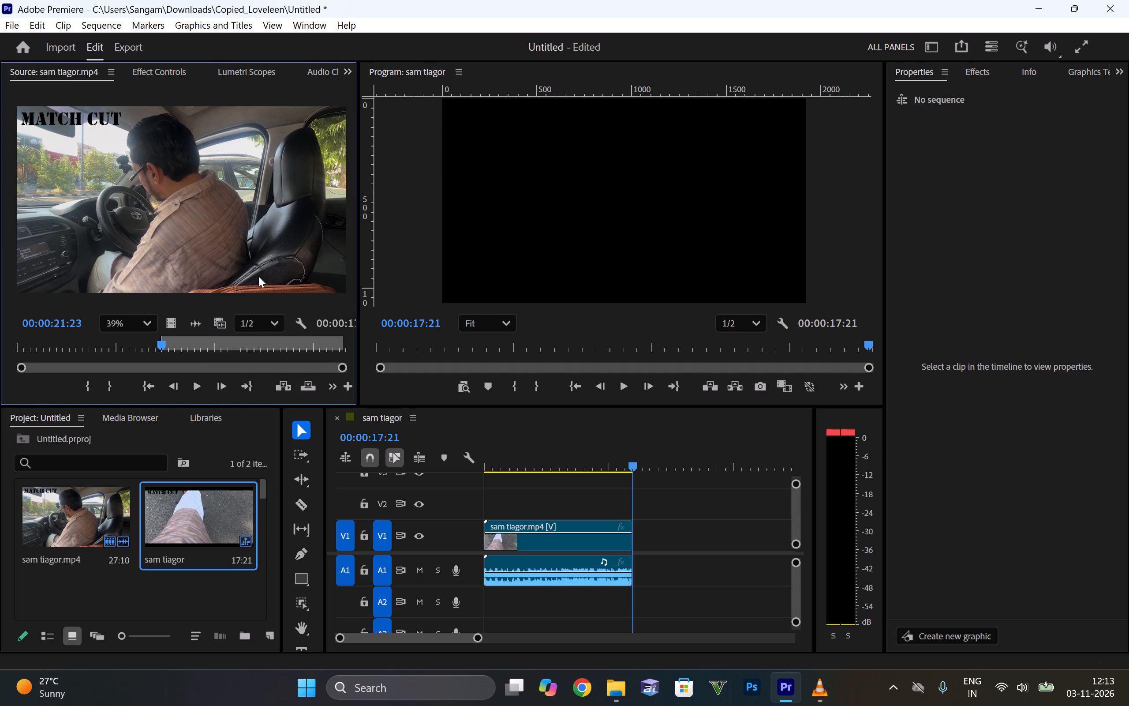
Play the source clip from the In point at 00:00:21:23.
key("space")
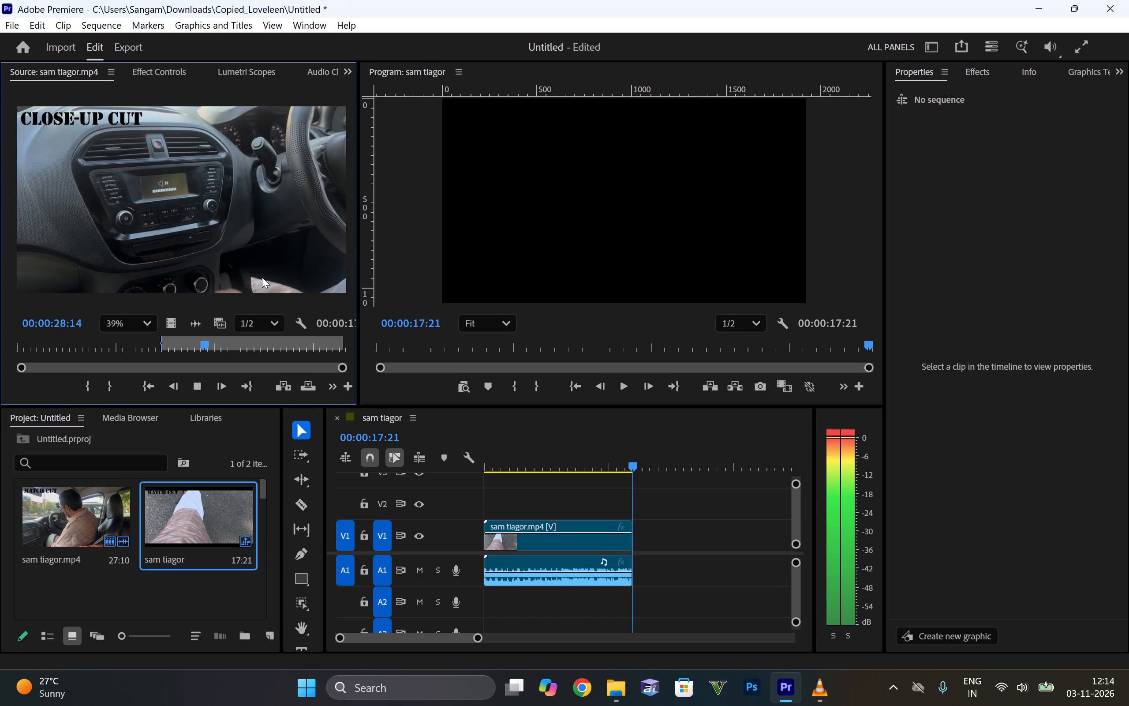
Turn the computer's sound volume all the way down while the source clip plays.
scroll(1025, 686, "down", 7)
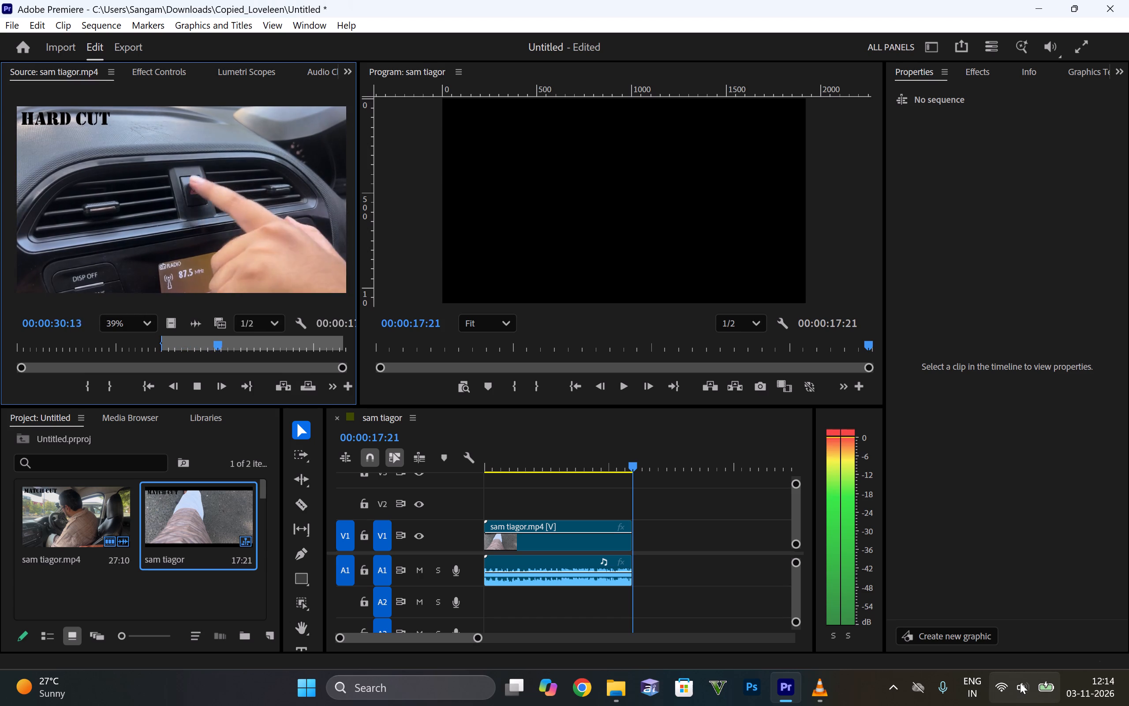
scroll(1020, 683, "down", 14)
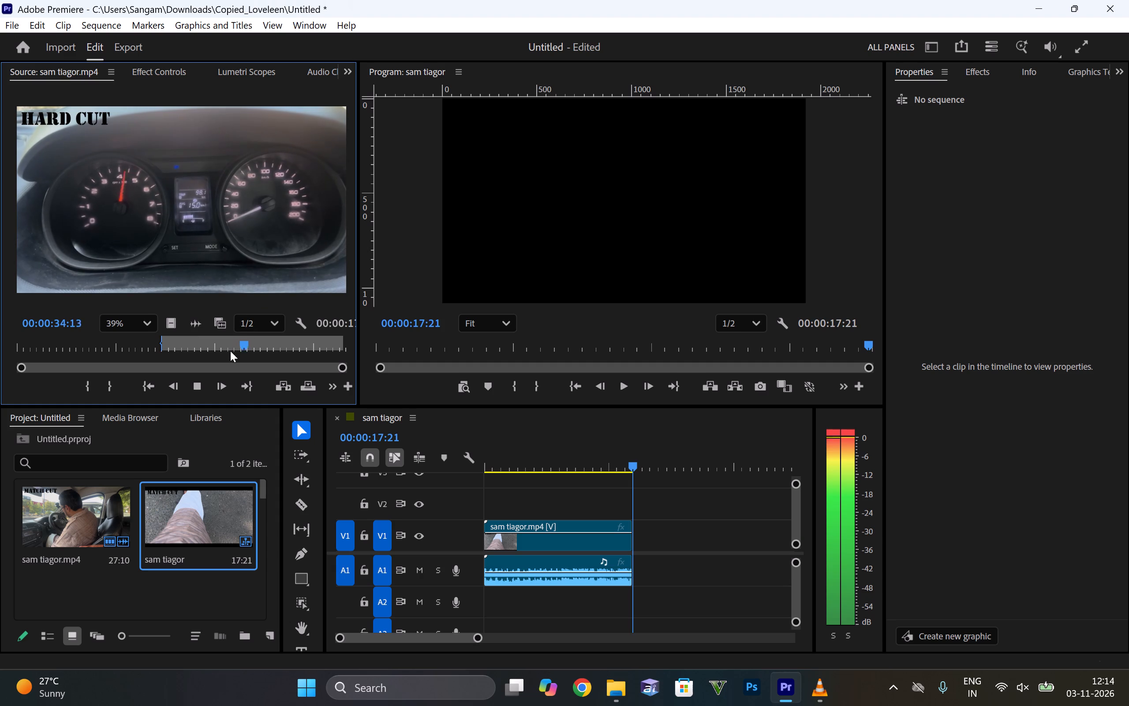
Examine the source clip's MATCH CUT driver shot around 00:00:22 to 00:00:24, comparing it with the preceding ignition close-up and the following CLOSE-UP CUT section.
left_click_drag(246, 344, 158, 333)
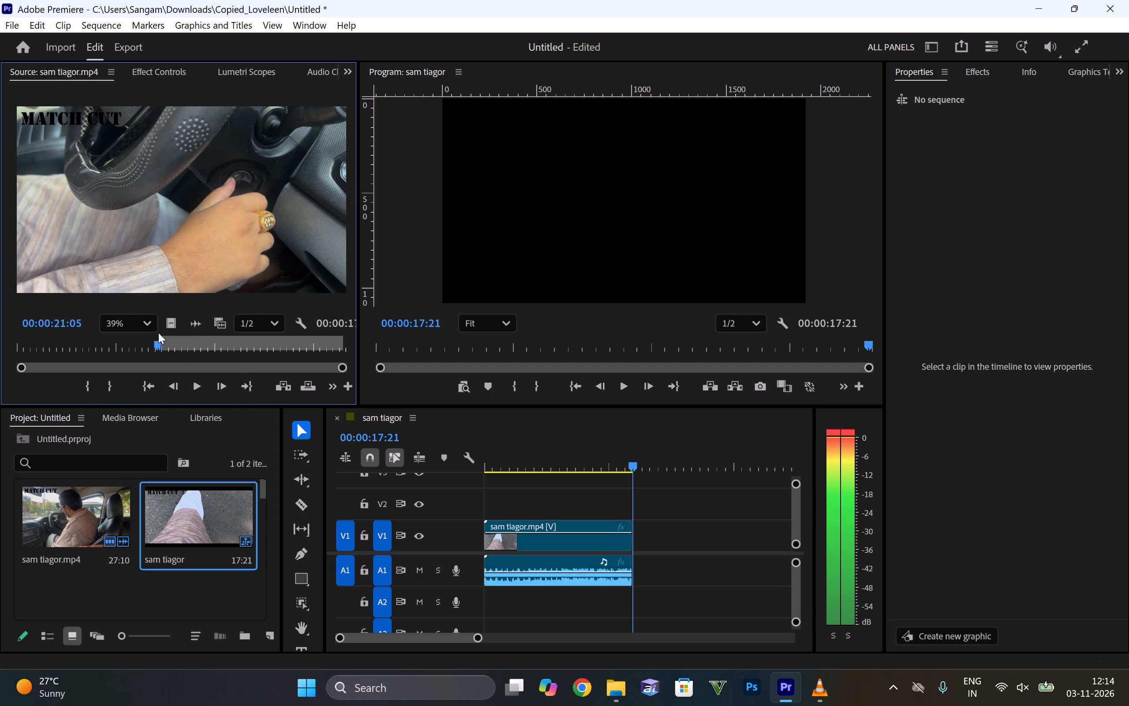
left_click_drag(158, 333, 167, 342)
key("space")
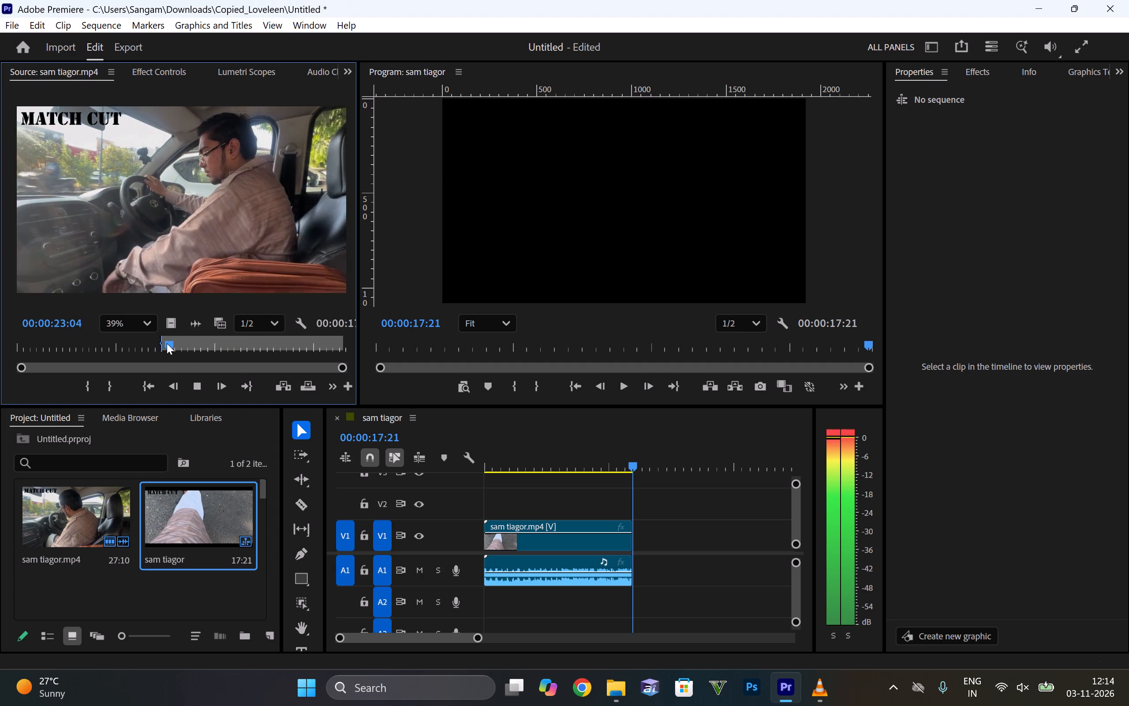
key("space")
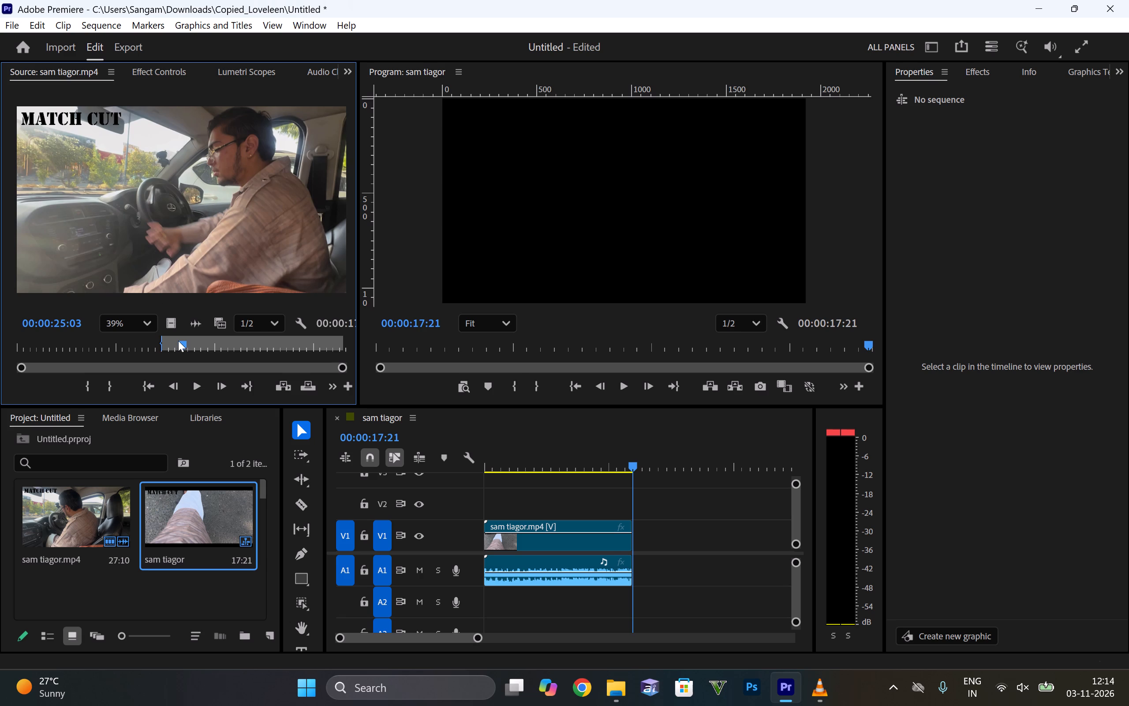
left_click_drag(178, 341, 156, 345)
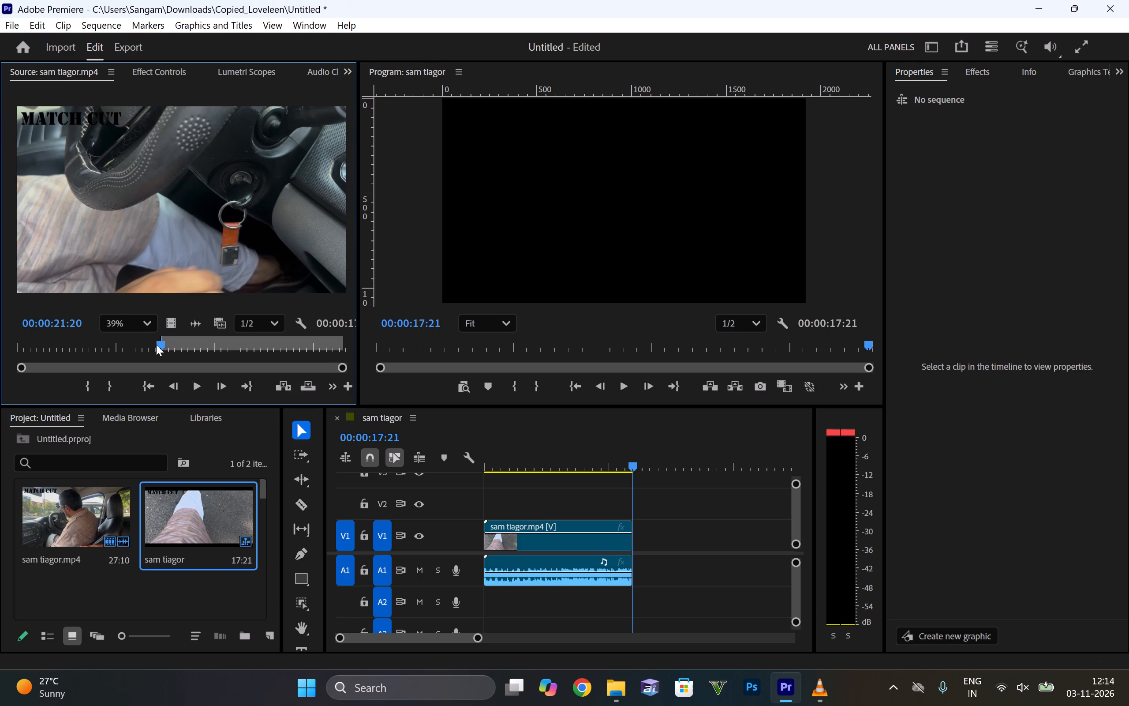
left_click_drag(156, 345, 165, 345)
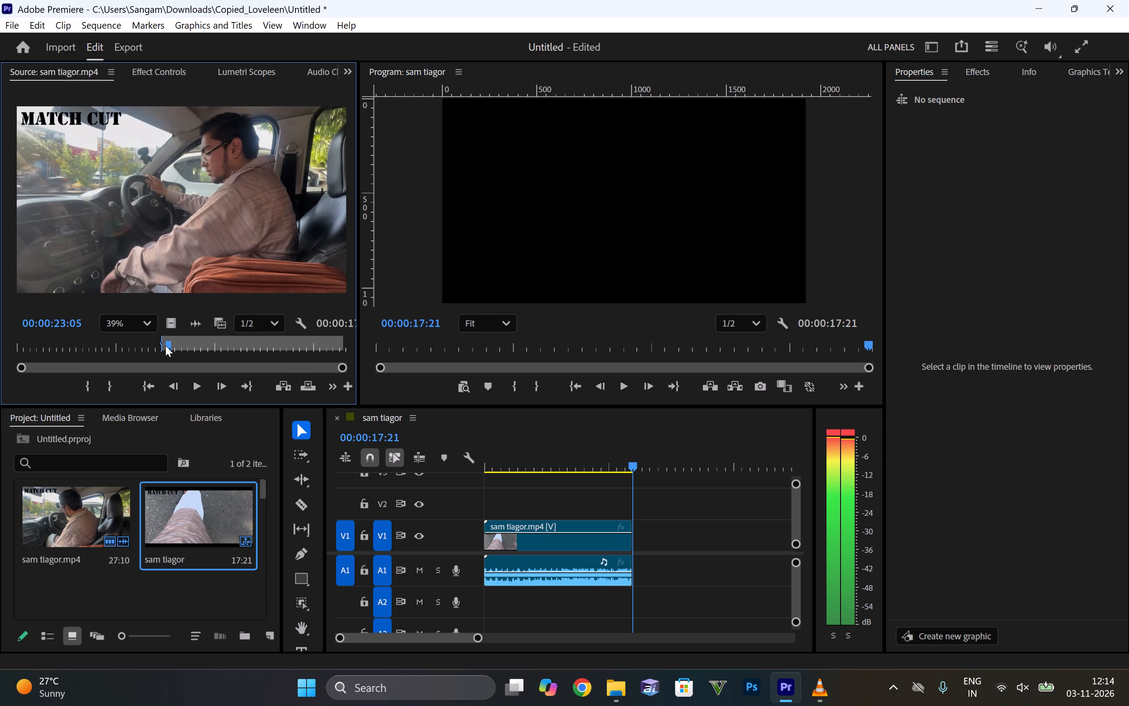
left_click_drag(165, 345, 137, 345)
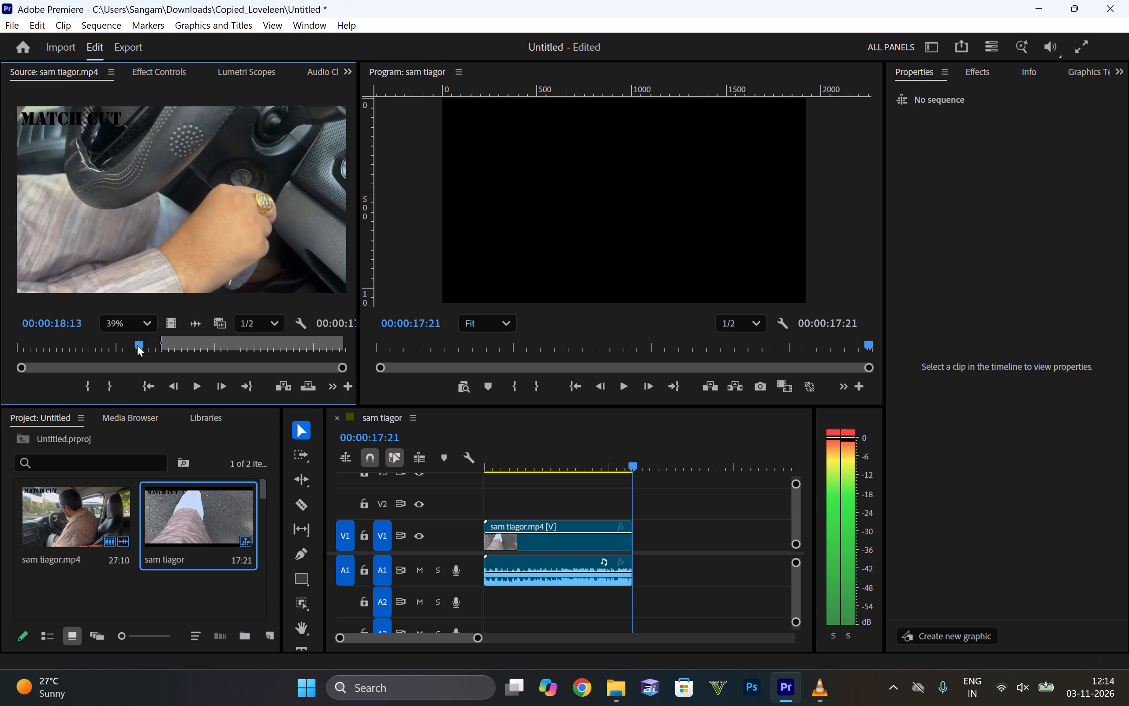
left_click_drag(137, 345, 160, 338)
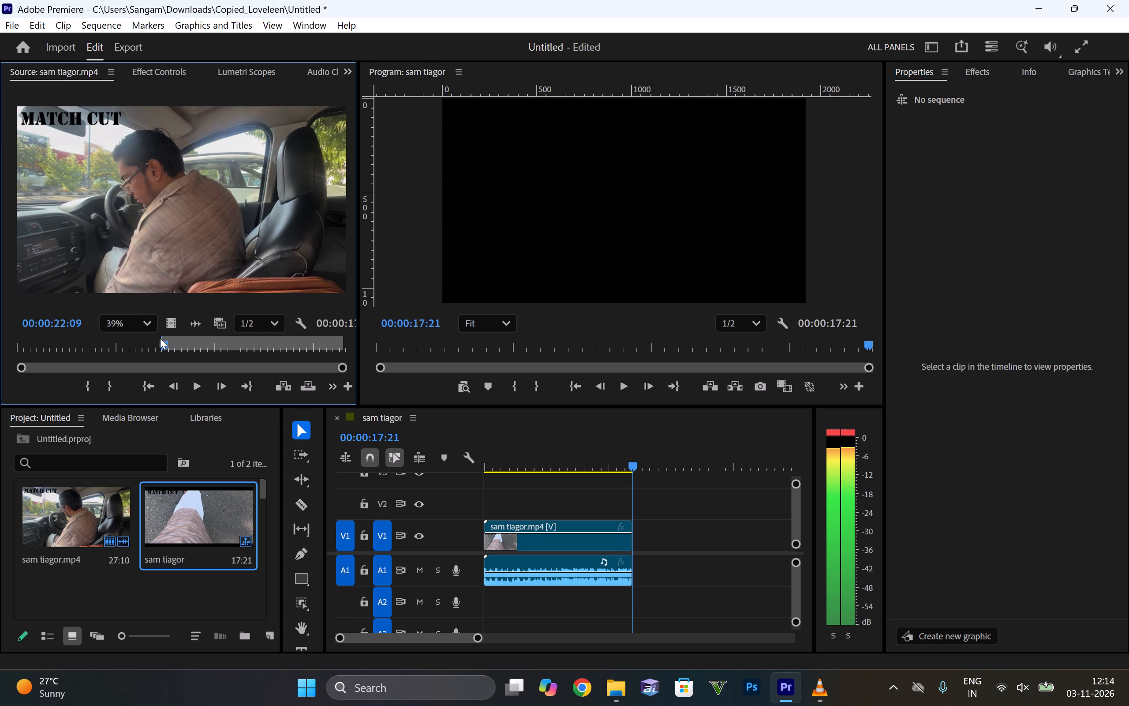
left_click_drag(160, 338, 170, 335)
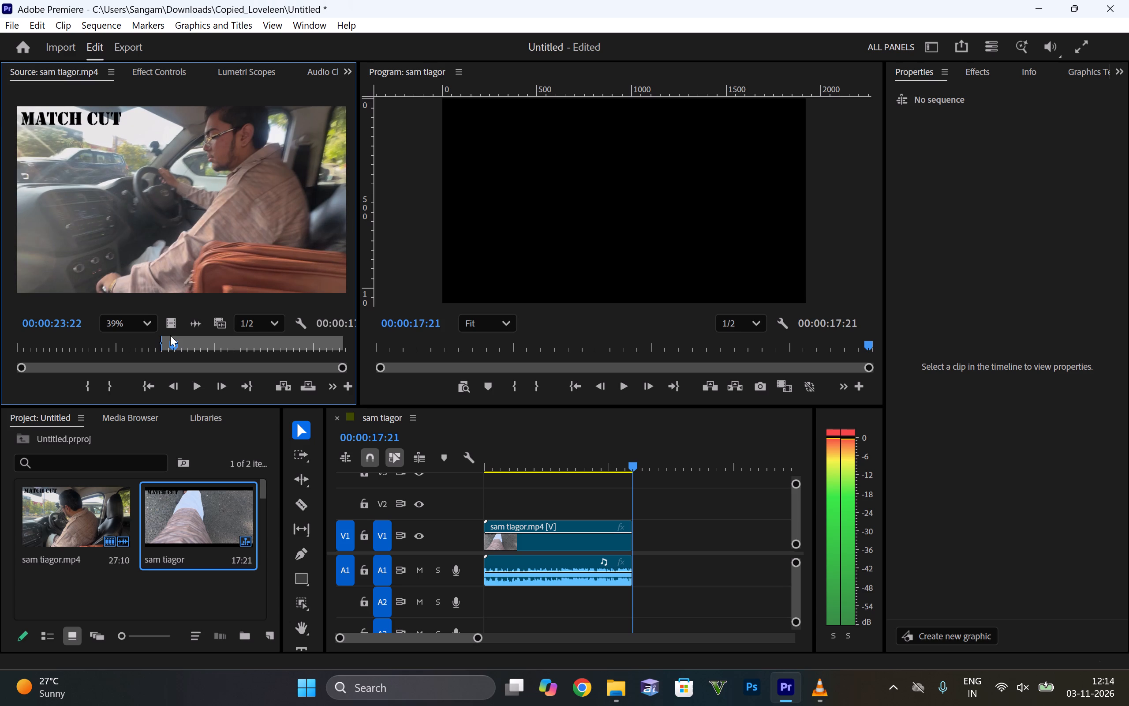
left_click_drag(170, 335, 198, 342)
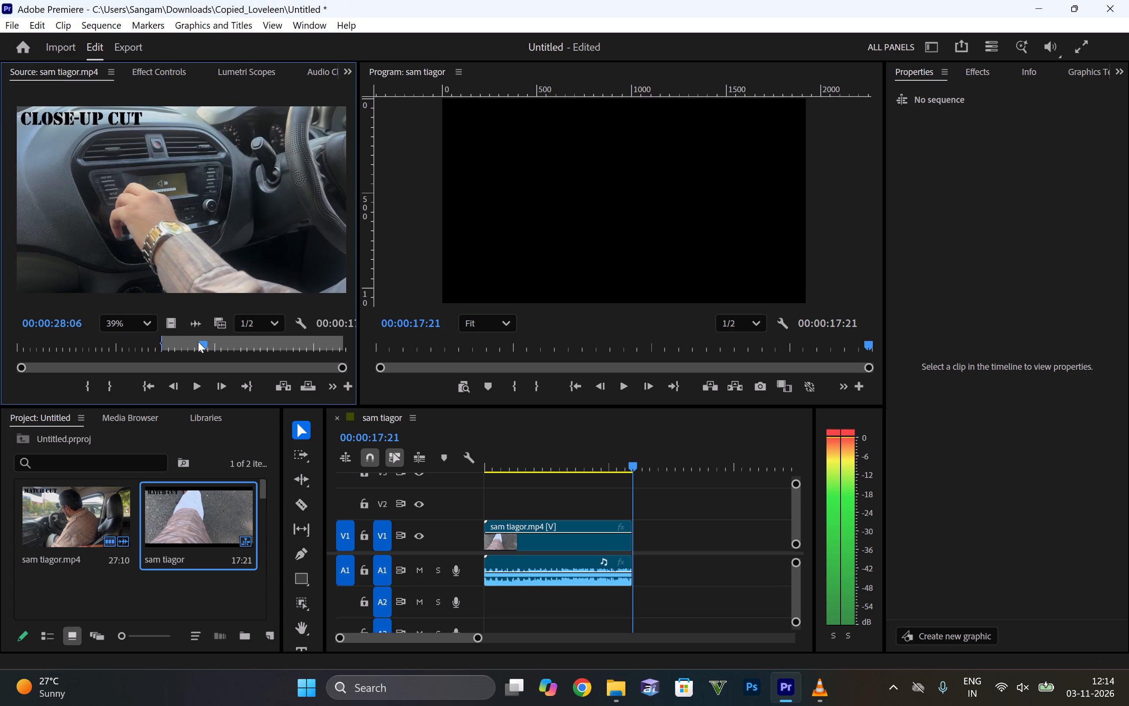
left_click_drag(198, 342, 166, 351)
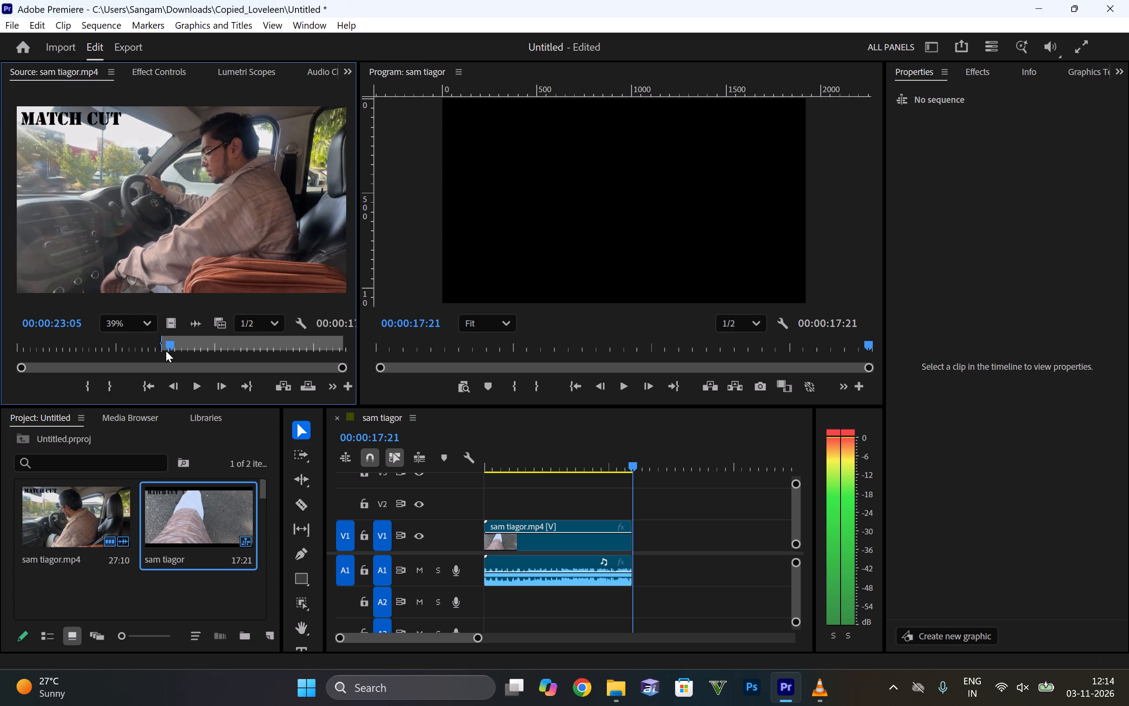
left_click_drag(166, 351, 169, 351)
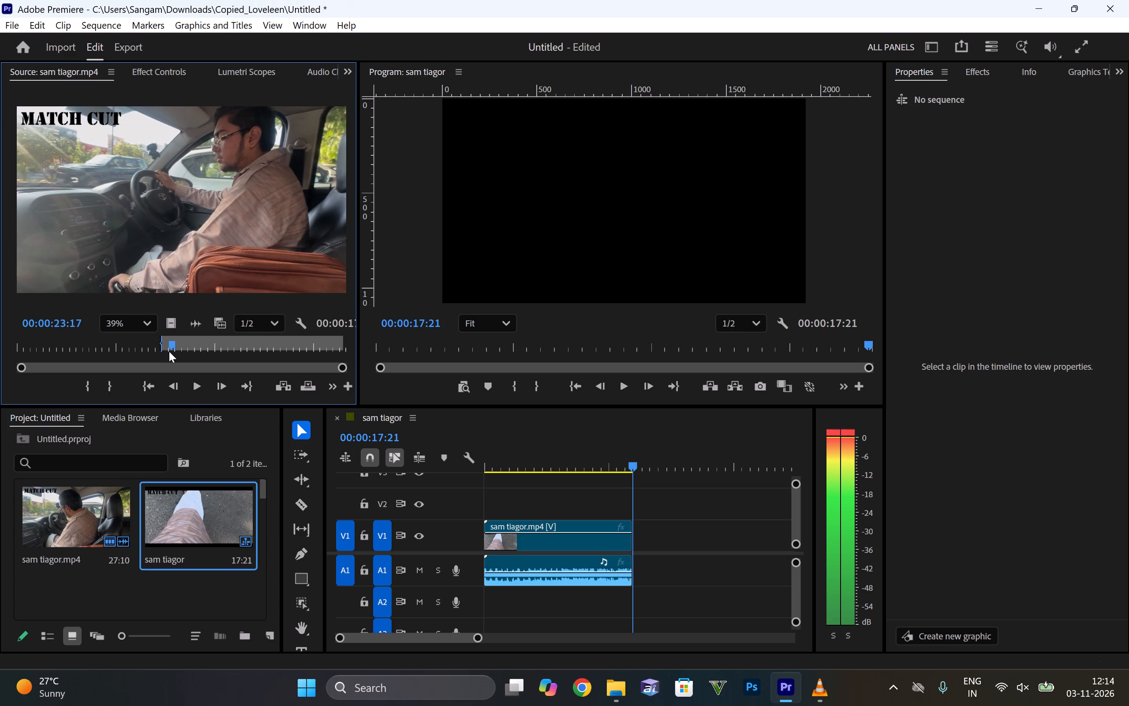
left_click_drag(169, 351, 175, 350)
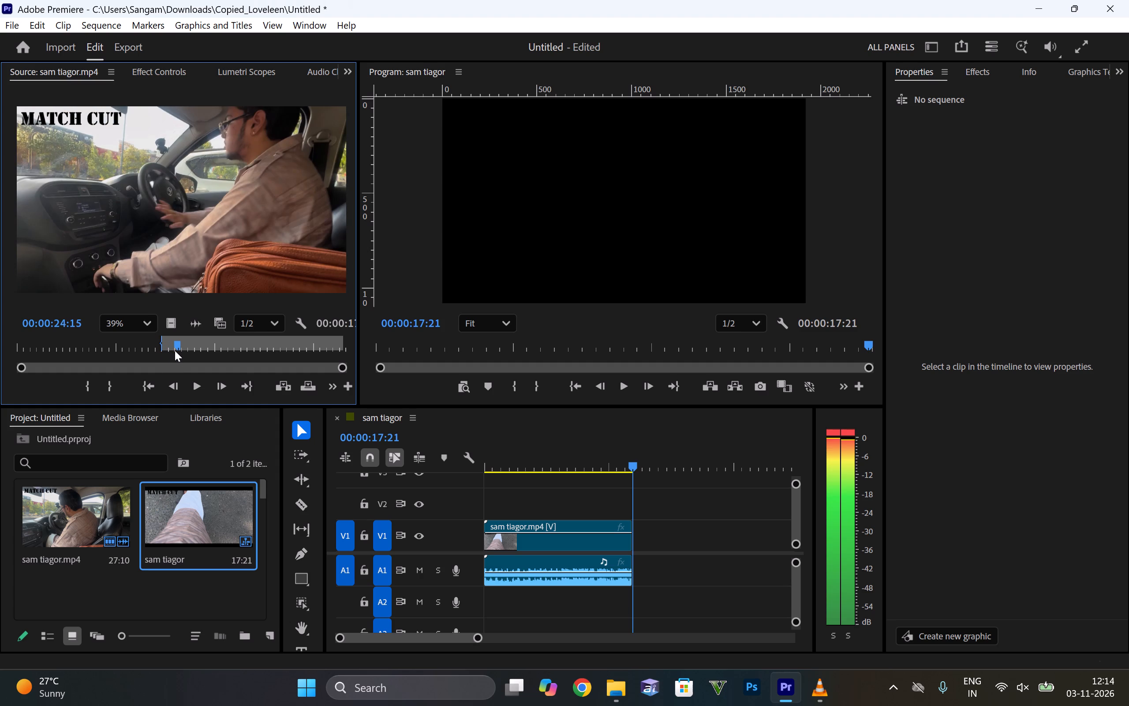
left_click_drag(175, 350, 167, 347)
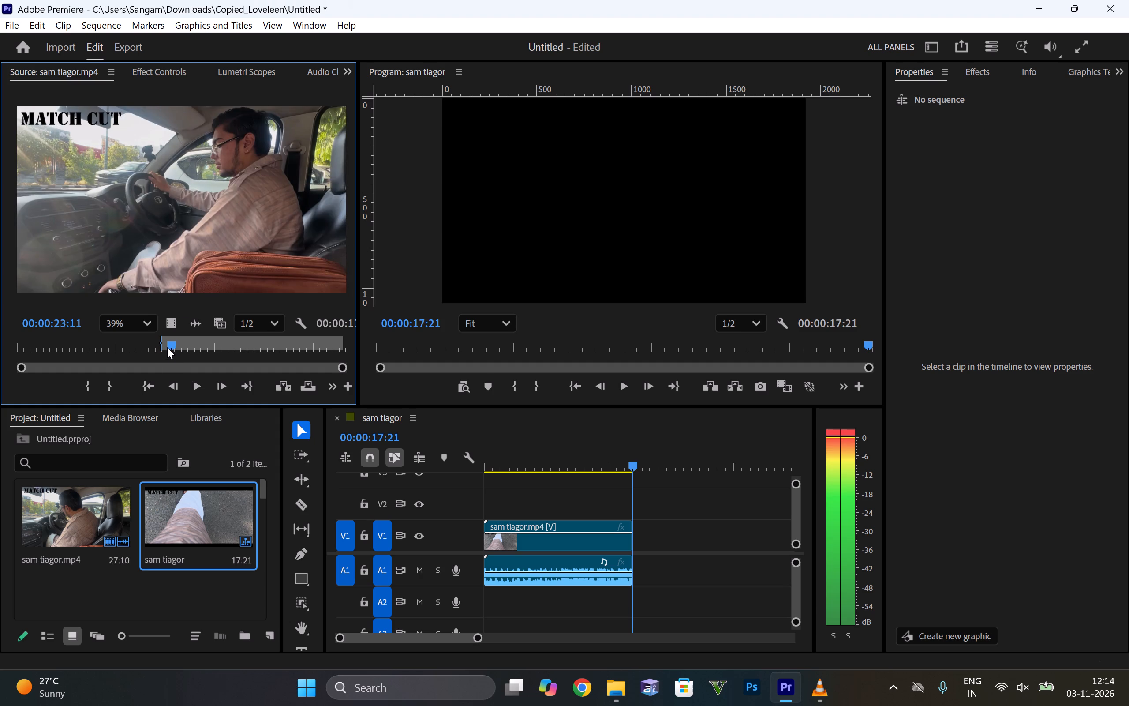
left_click_drag(167, 347, 161, 342)
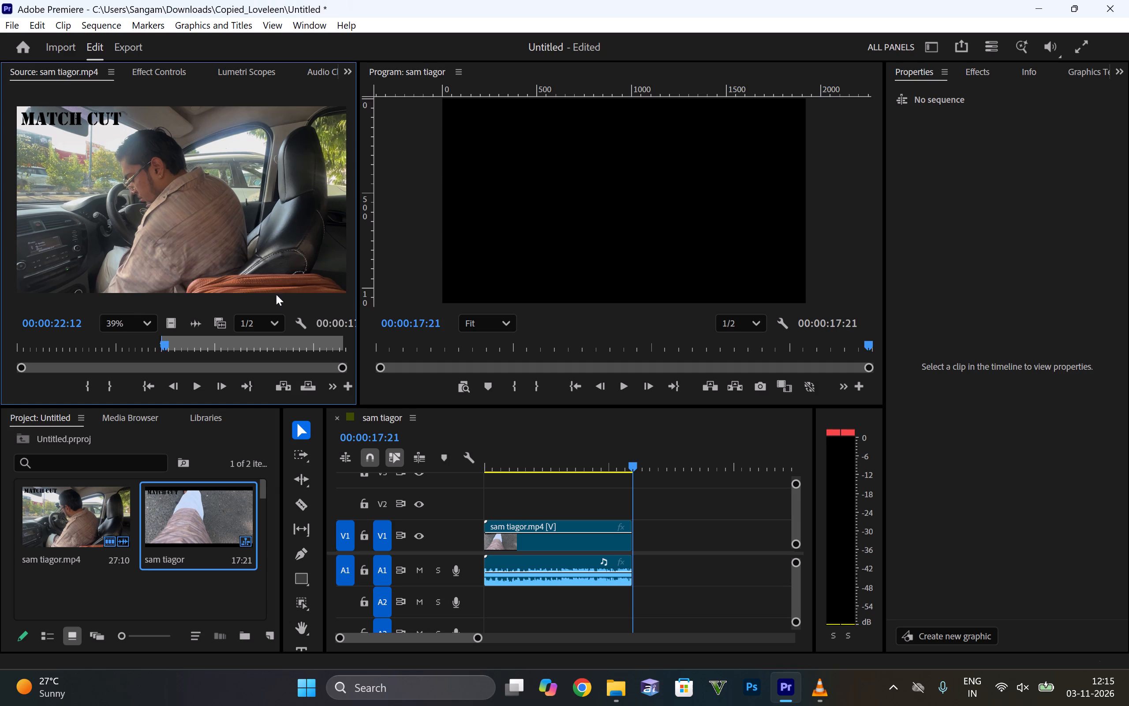
left_click(164, 348)
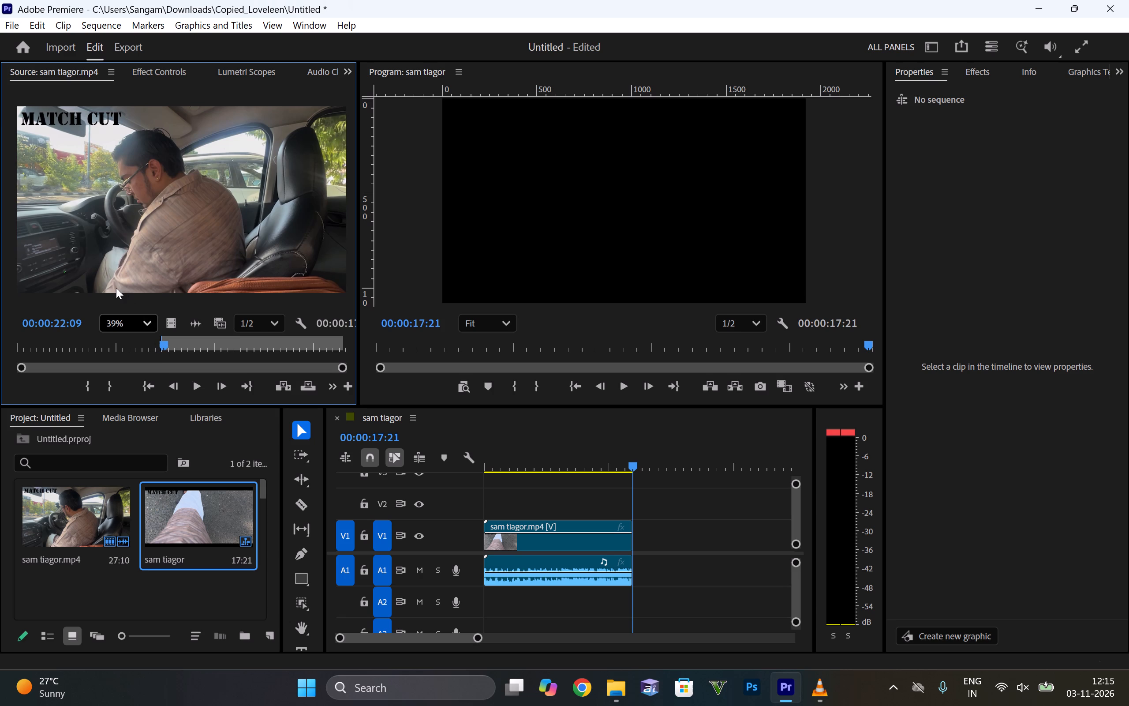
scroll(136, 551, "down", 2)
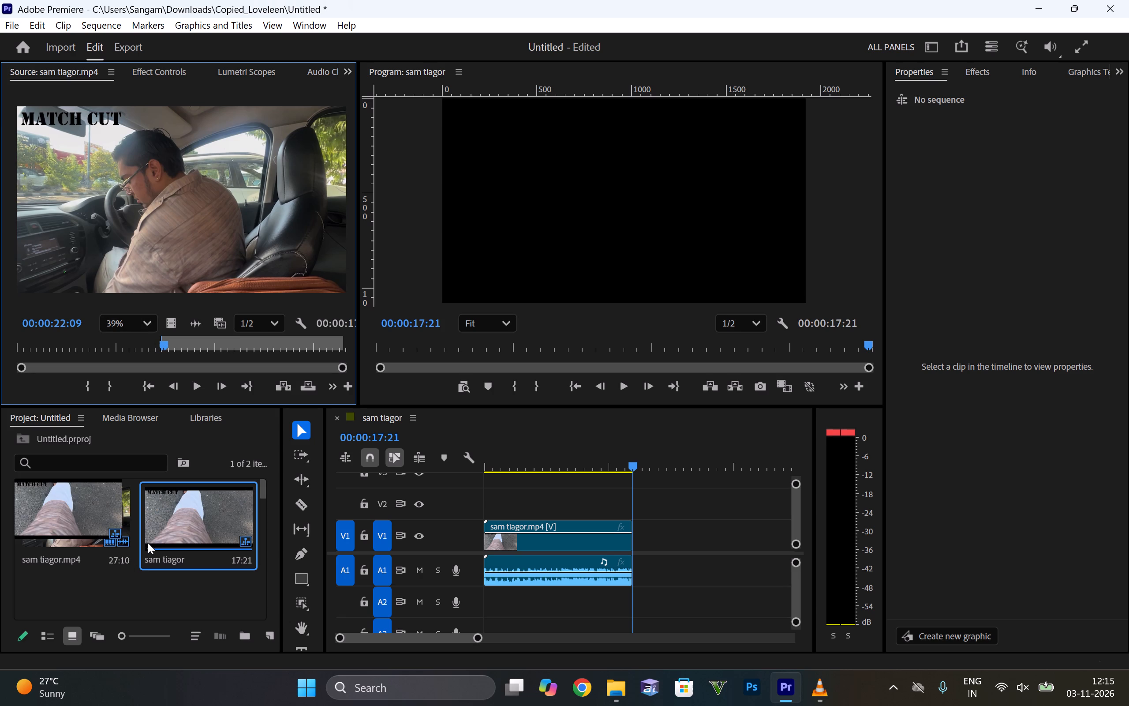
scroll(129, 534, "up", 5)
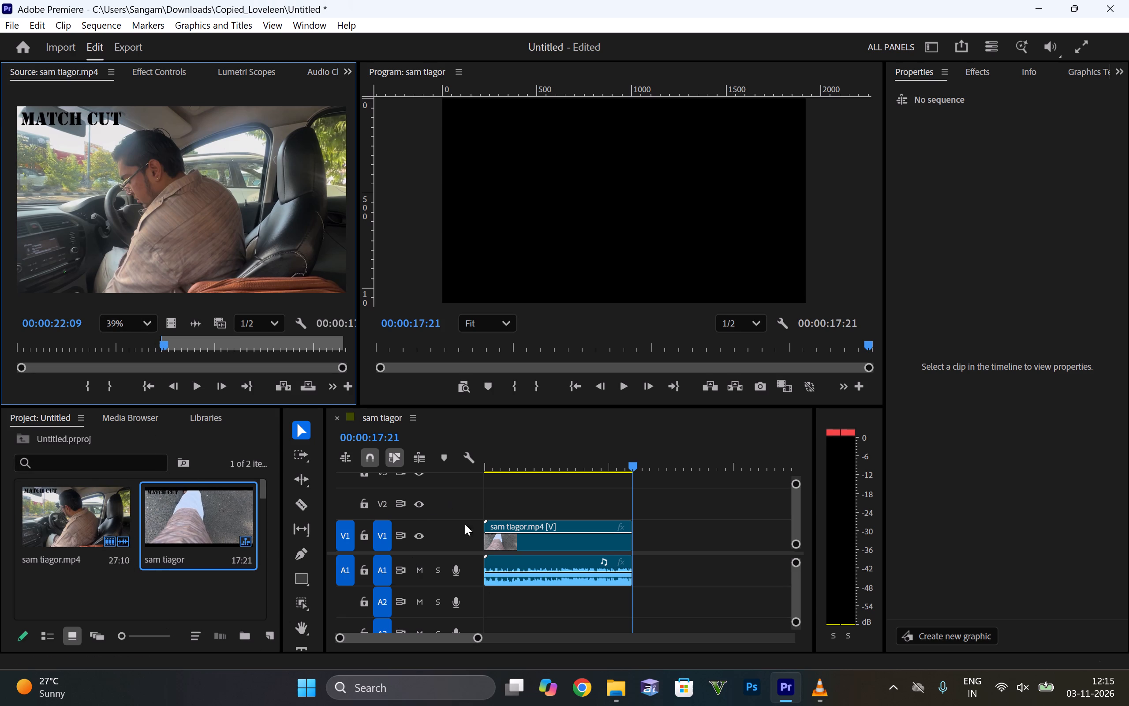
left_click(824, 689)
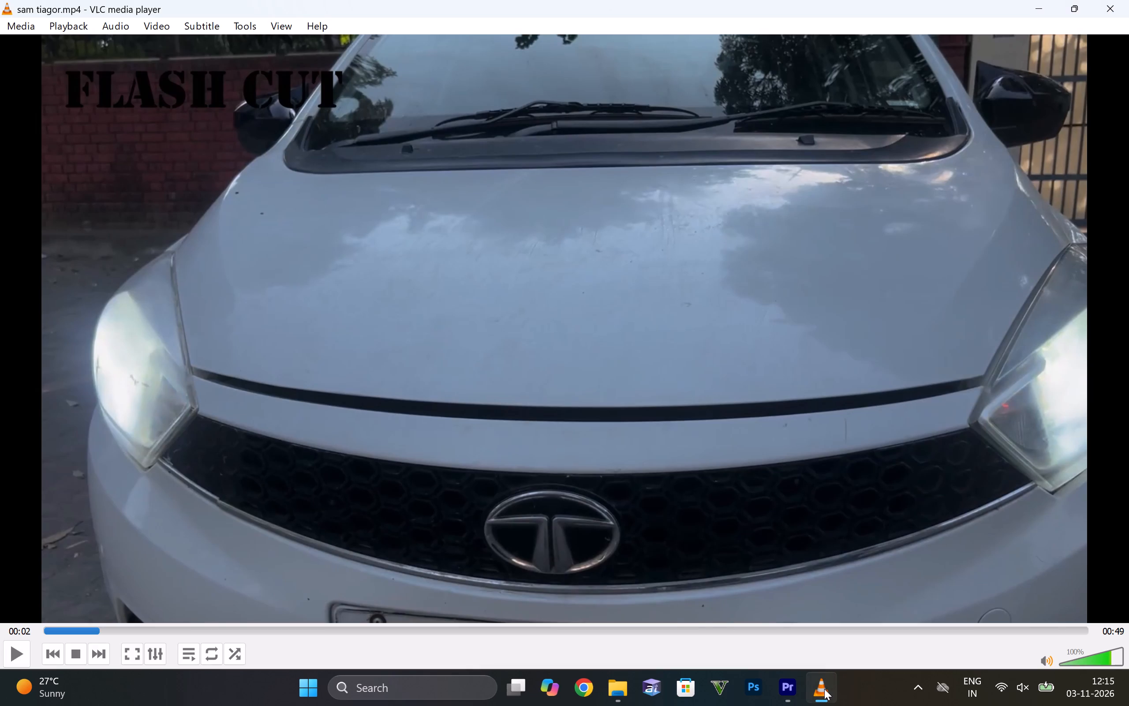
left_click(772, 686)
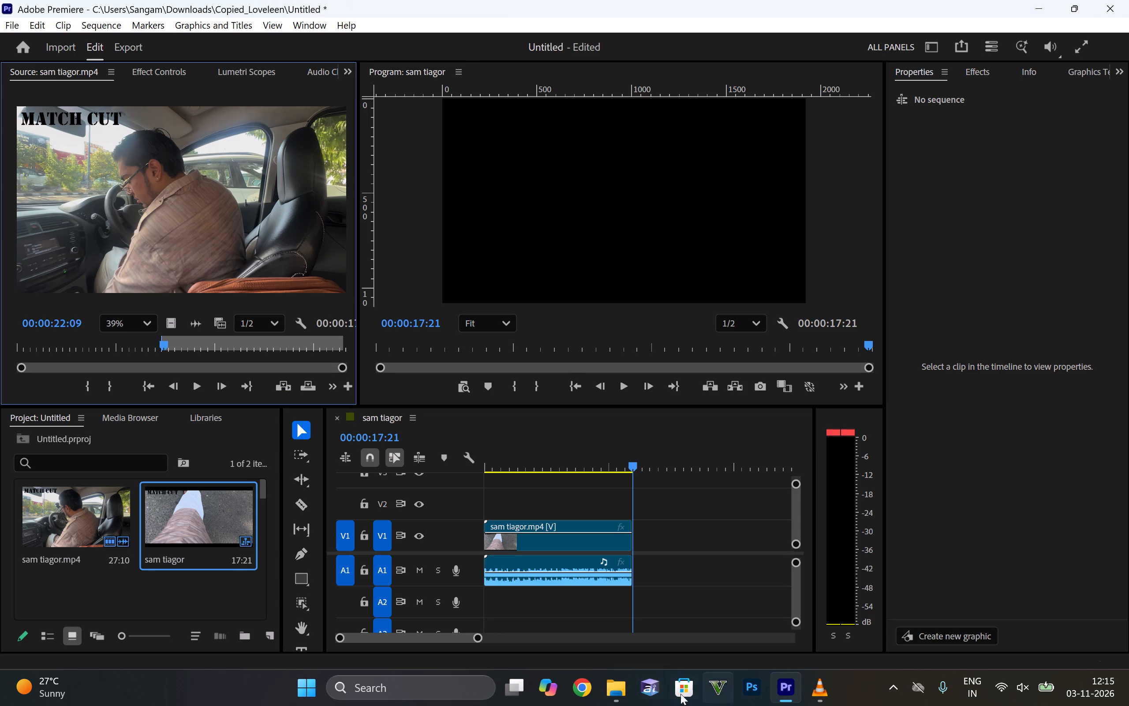
Switch to the Downloads folder in File Explorer and open the clips IMG_1450 and IMG_1452 for viewing.
left_click(613, 691)
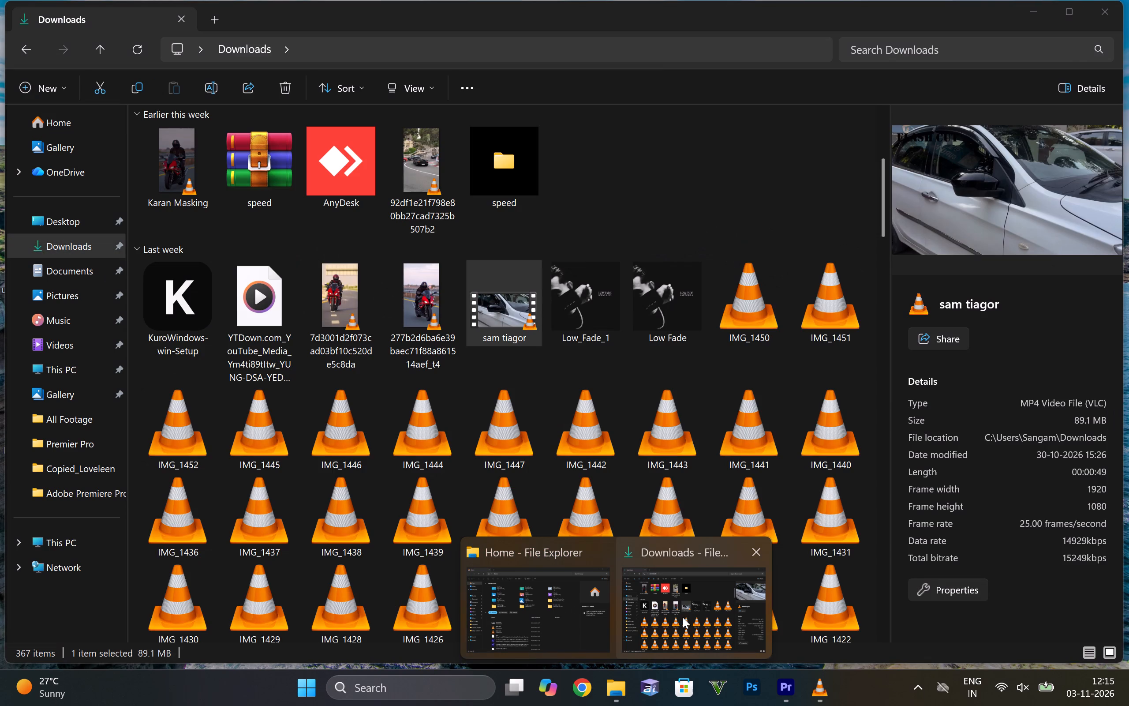
left_click(677, 619)
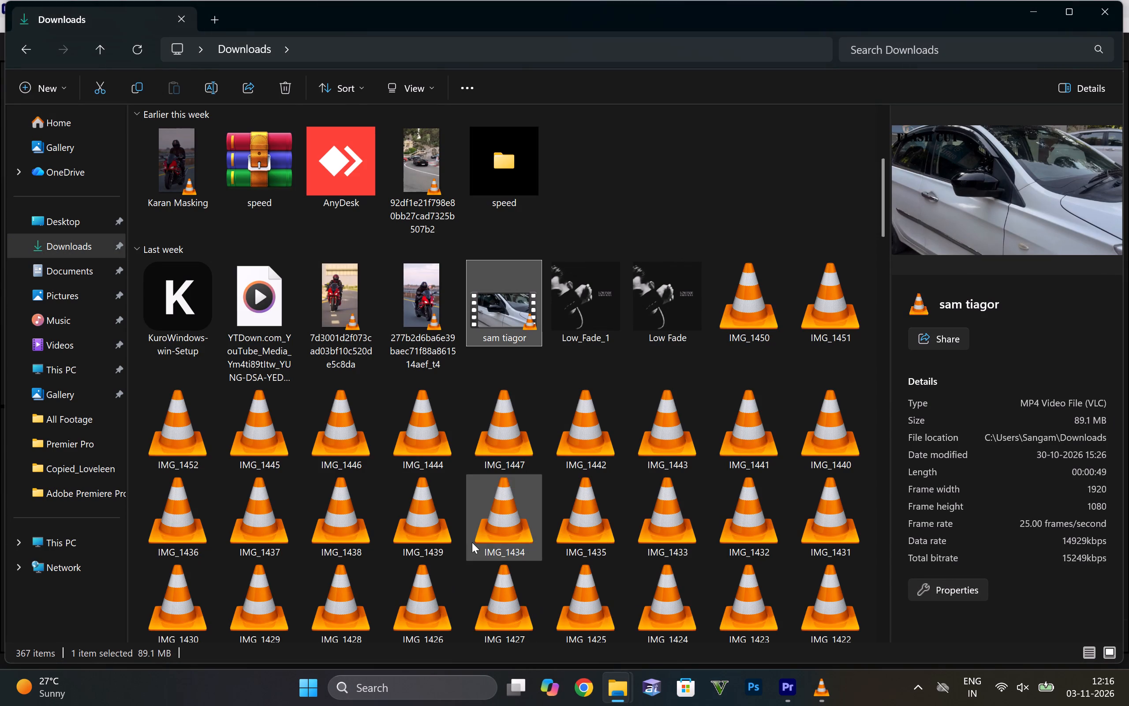
double_click(746, 291)
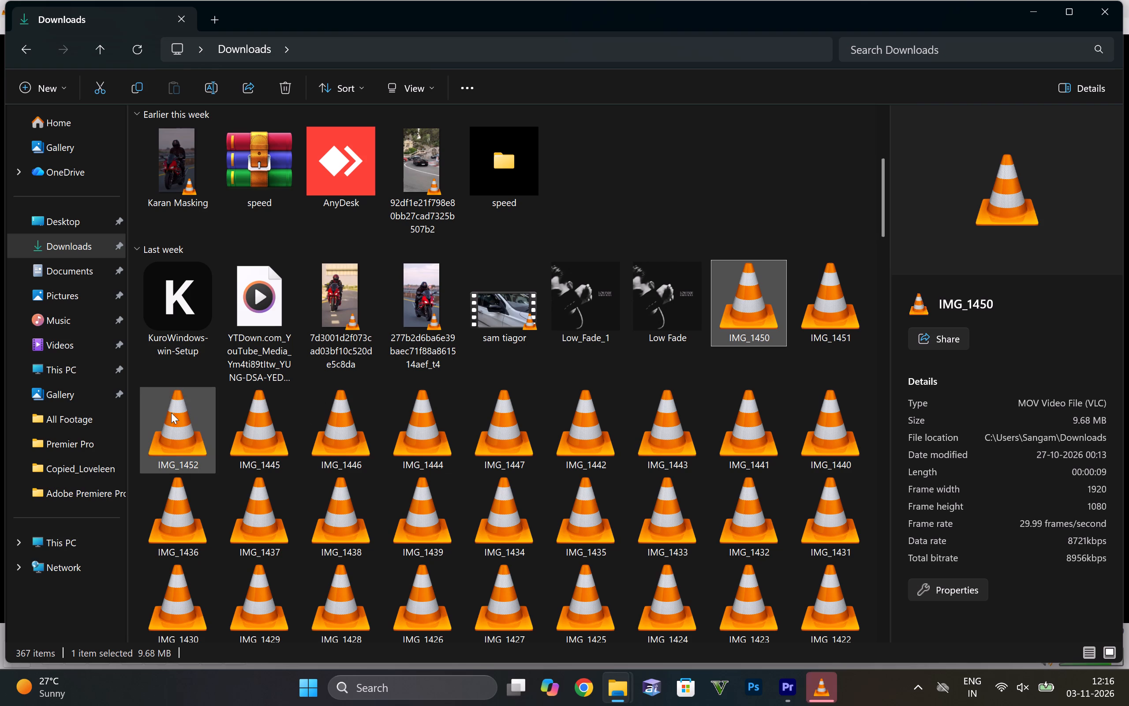
triple_click(202, 407)
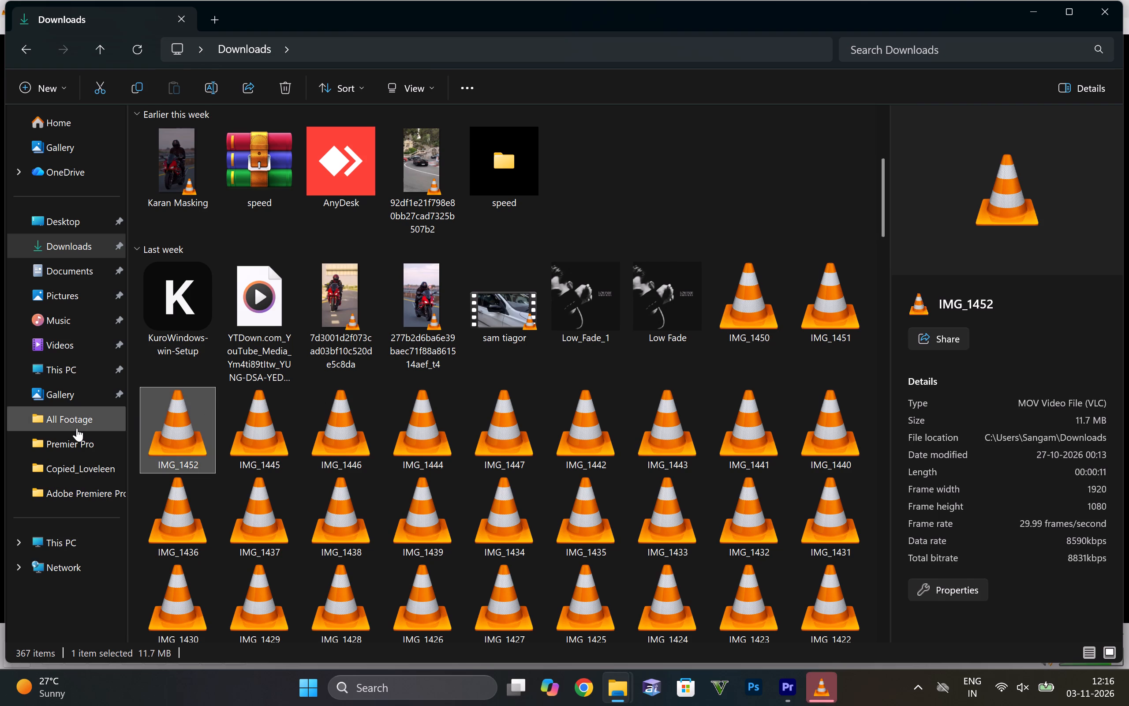
Look through the All Footage folder, return to Downloads, and browse its video files for the raw car footage.
double_click(115, 419)
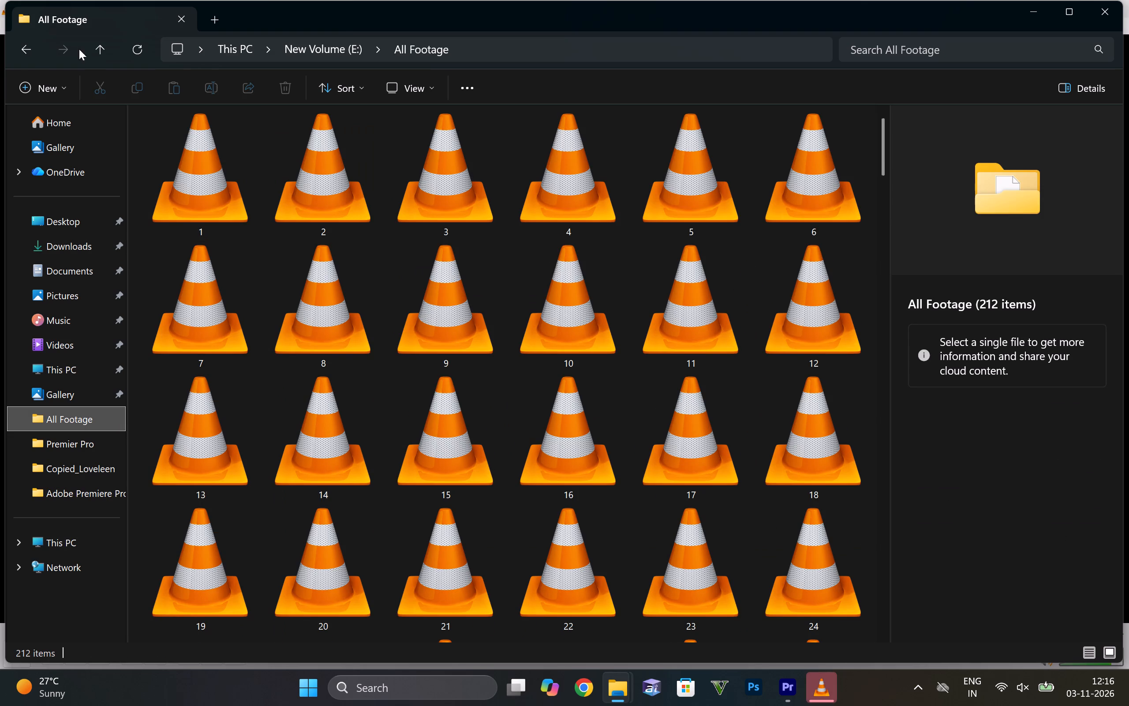
left_click(27, 53)
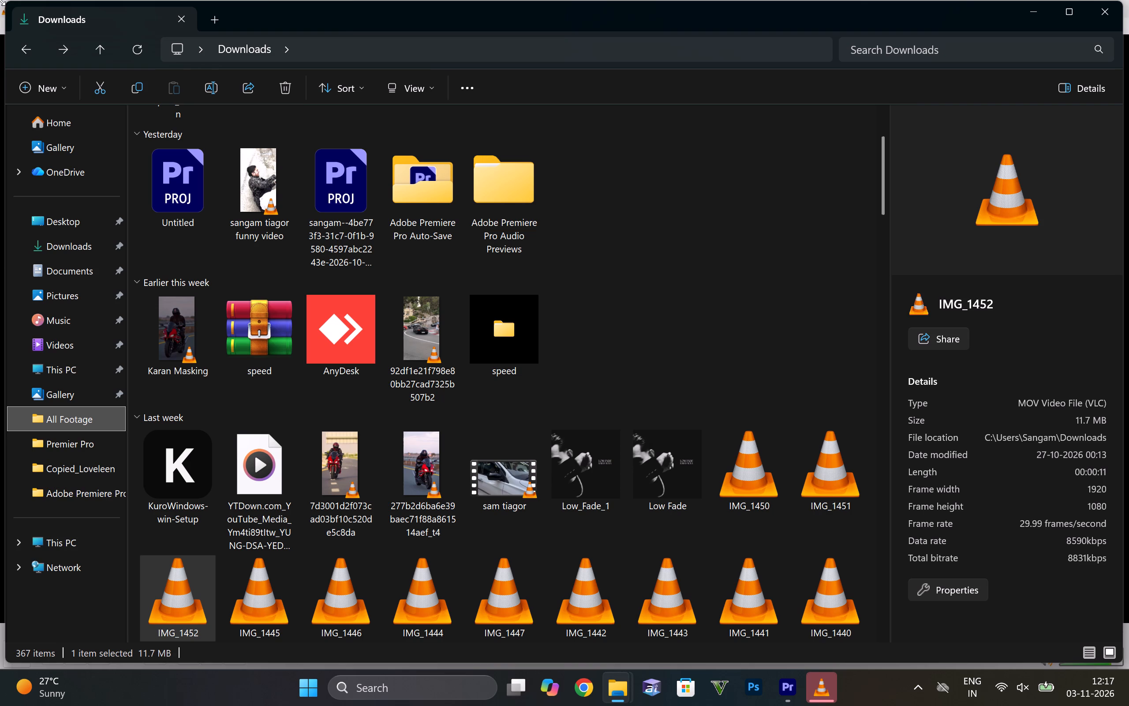
scroll(0, 410, "down", 1)
scroll(474, 509, "down", 2)
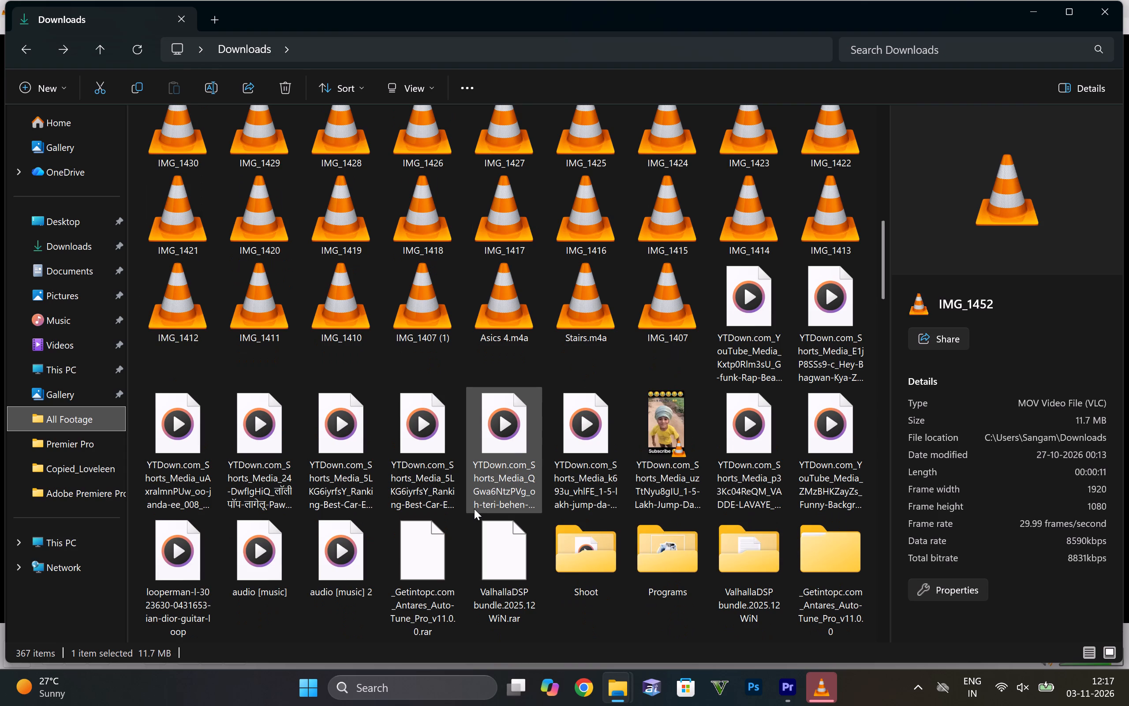
scroll(474, 509, "up", 2)
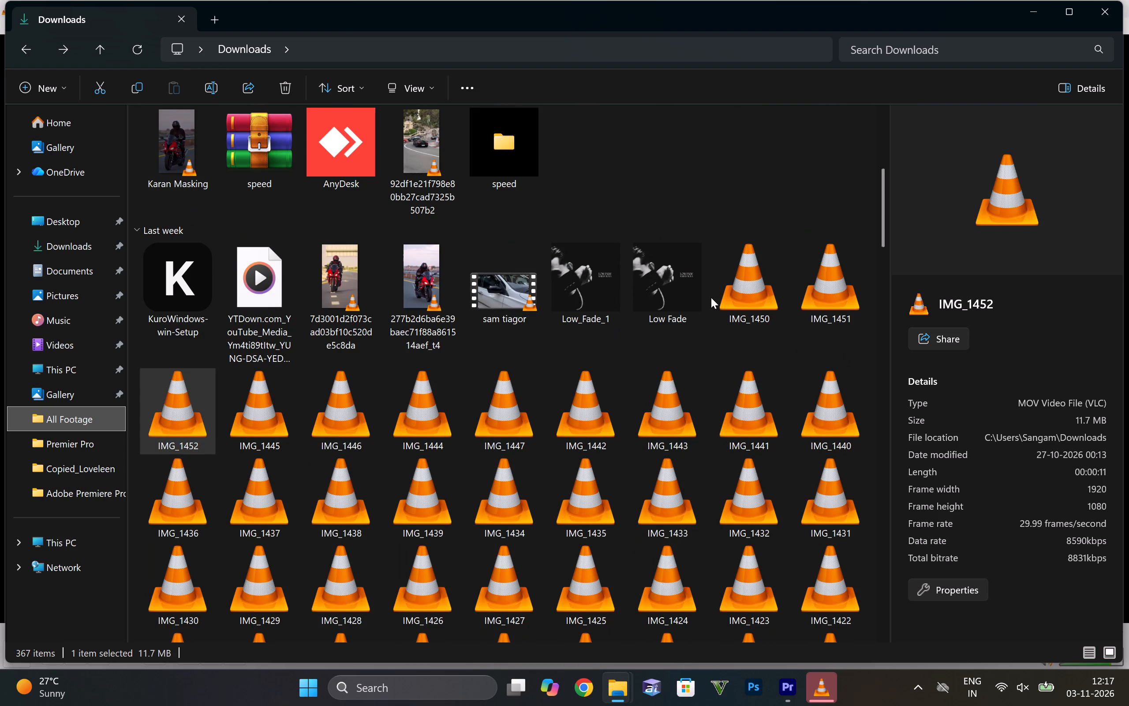
Play IMG_1450 from Downloads in VLC media player and pause it at 00:06, with the driver seated in the car.
double_click(711, 297)
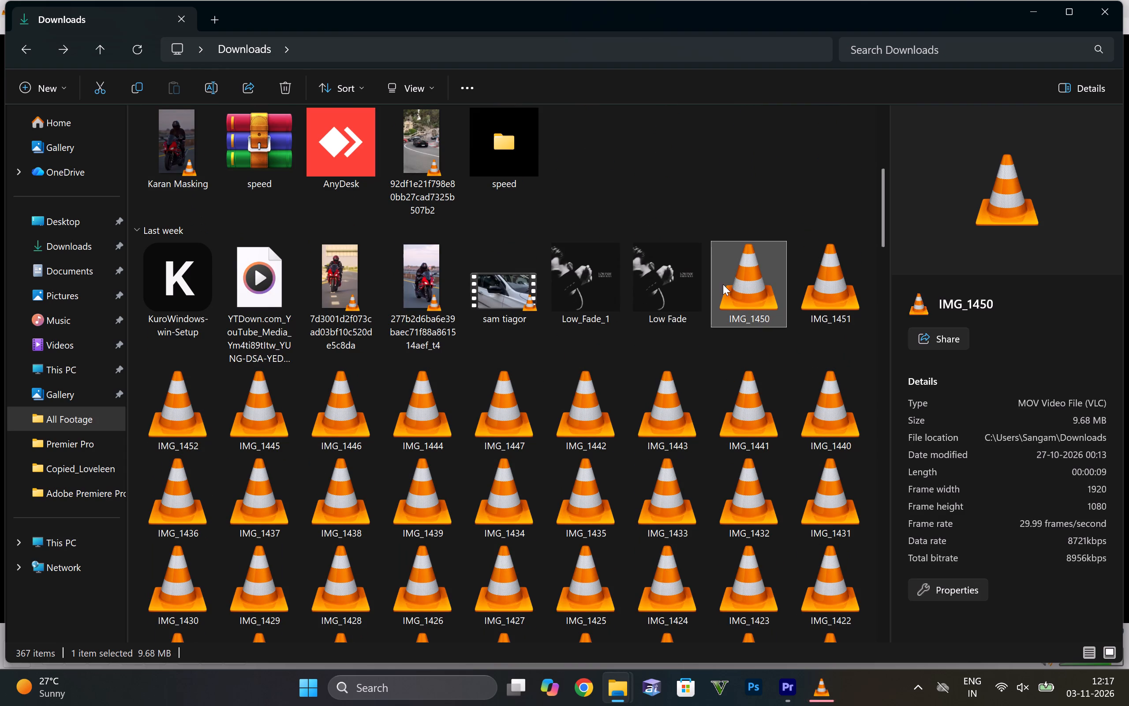
double_click(746, 280)
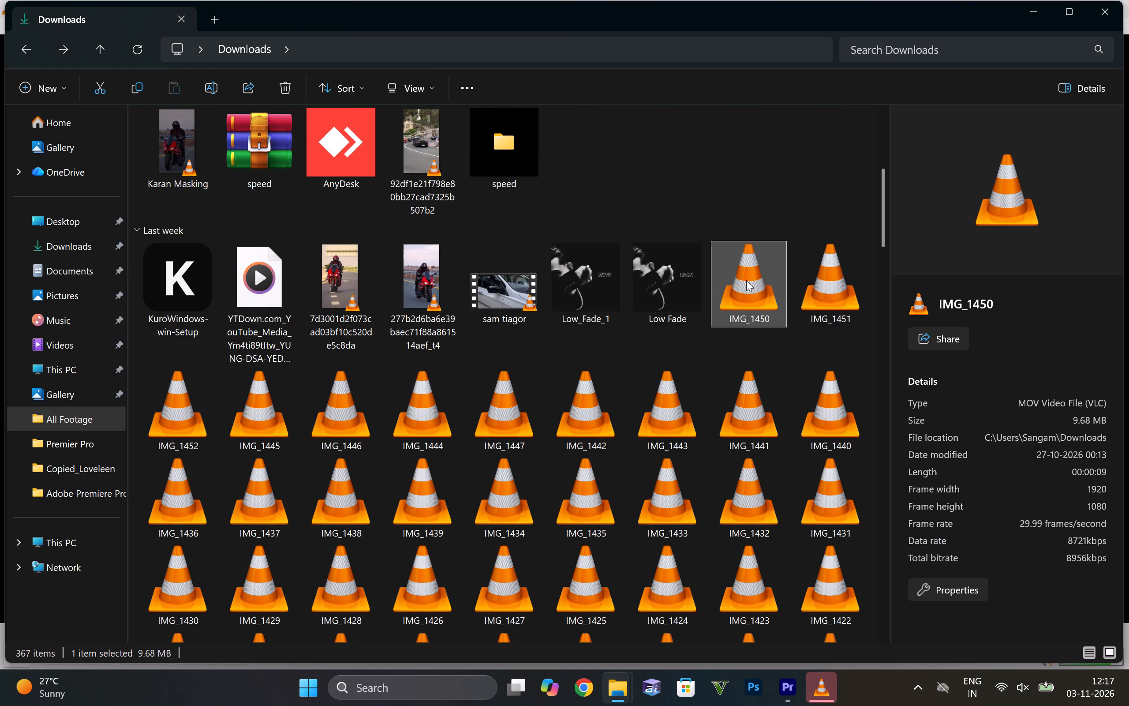
double_click(736, 306)
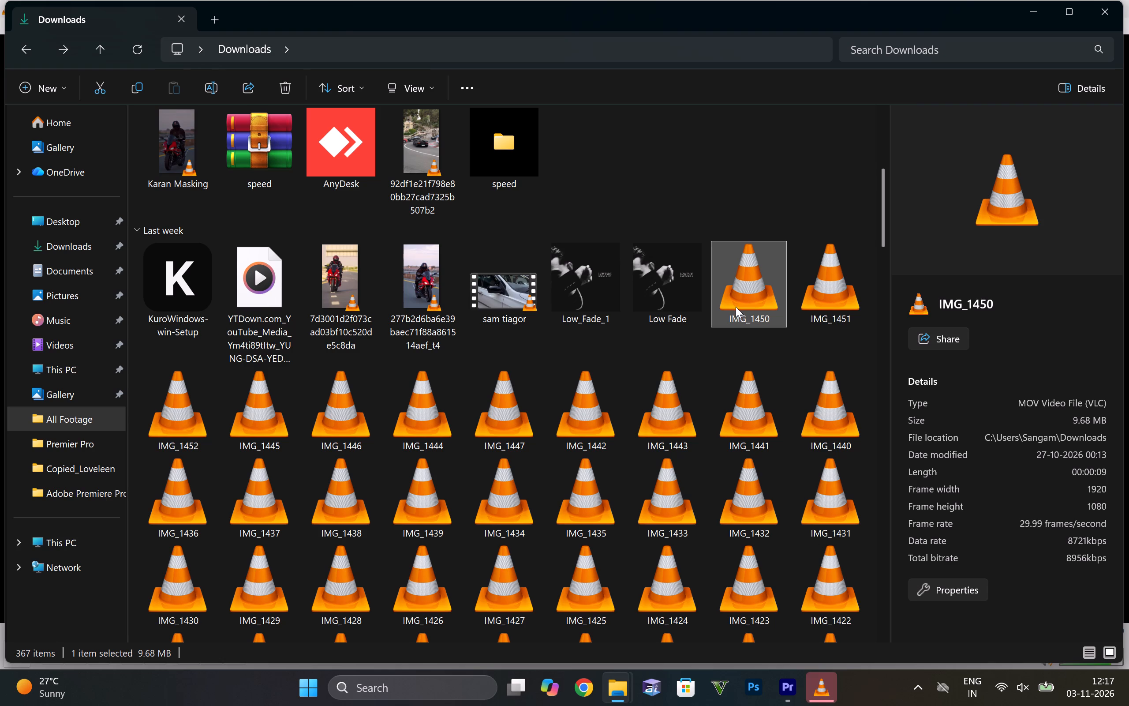
double_click(736, 307)
left_click(819, 682)
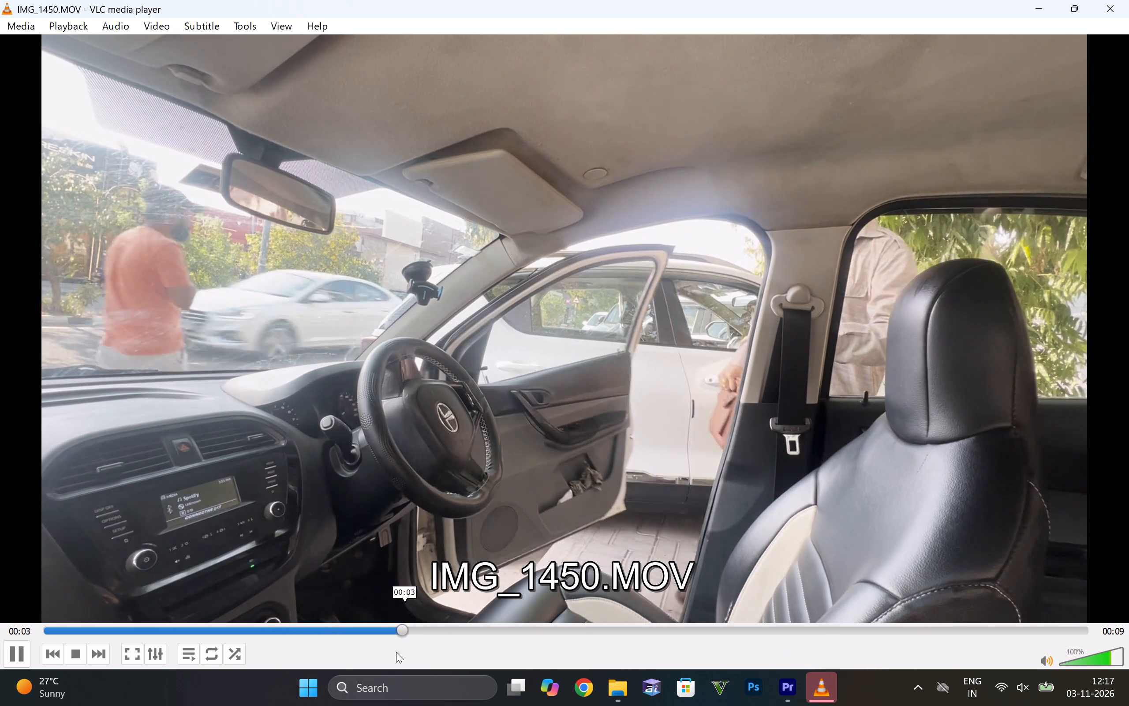
left_click(455, 620)
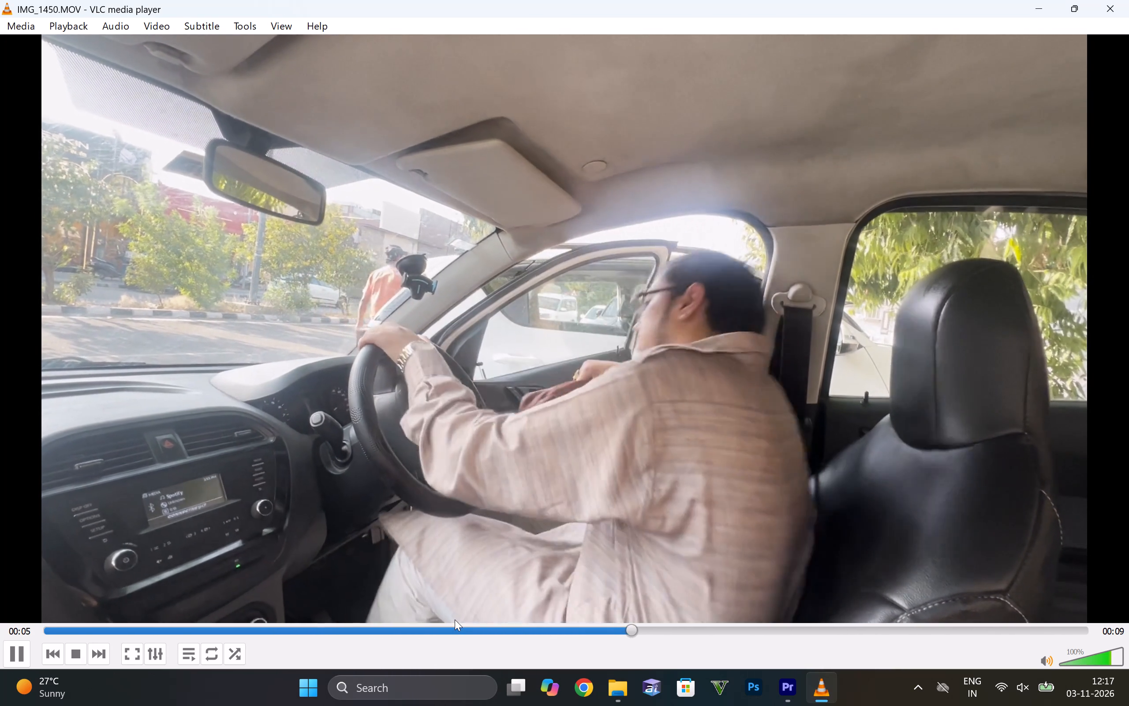
left_click(21, 649)
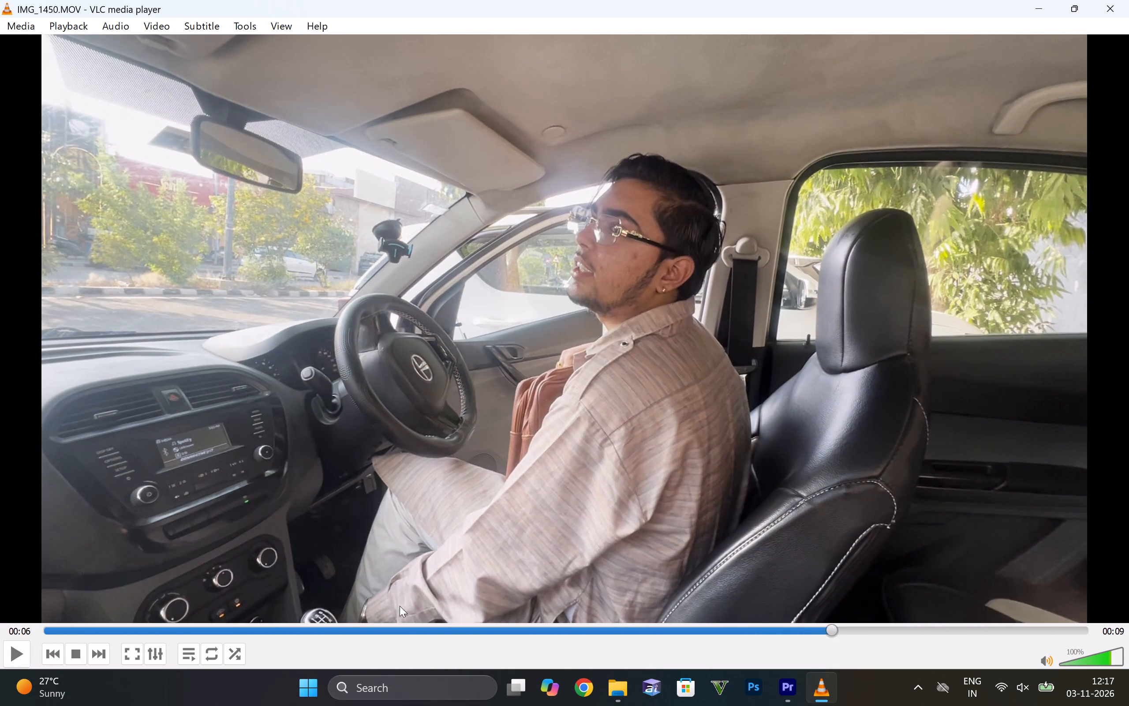
Scrub through IMG_1450 to check the driver getting into the car, return to its start and close the player.
left_click_drag(833, 631, 482, 666)
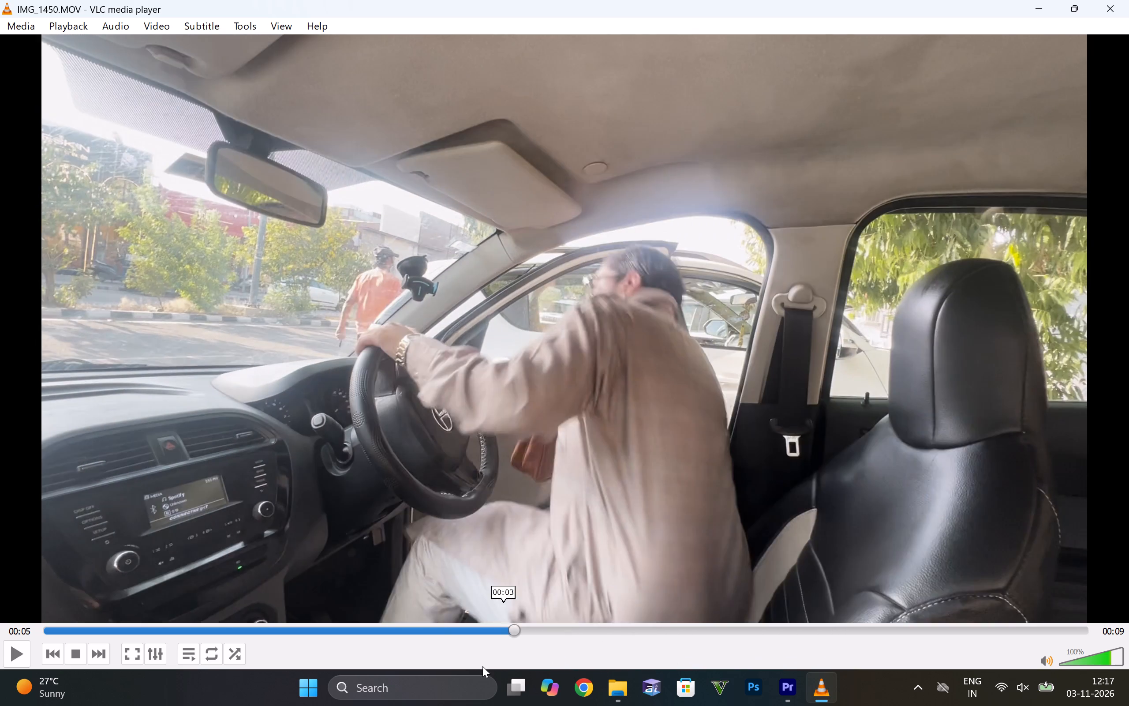
left_click_drag(482, 666, 734, 662)
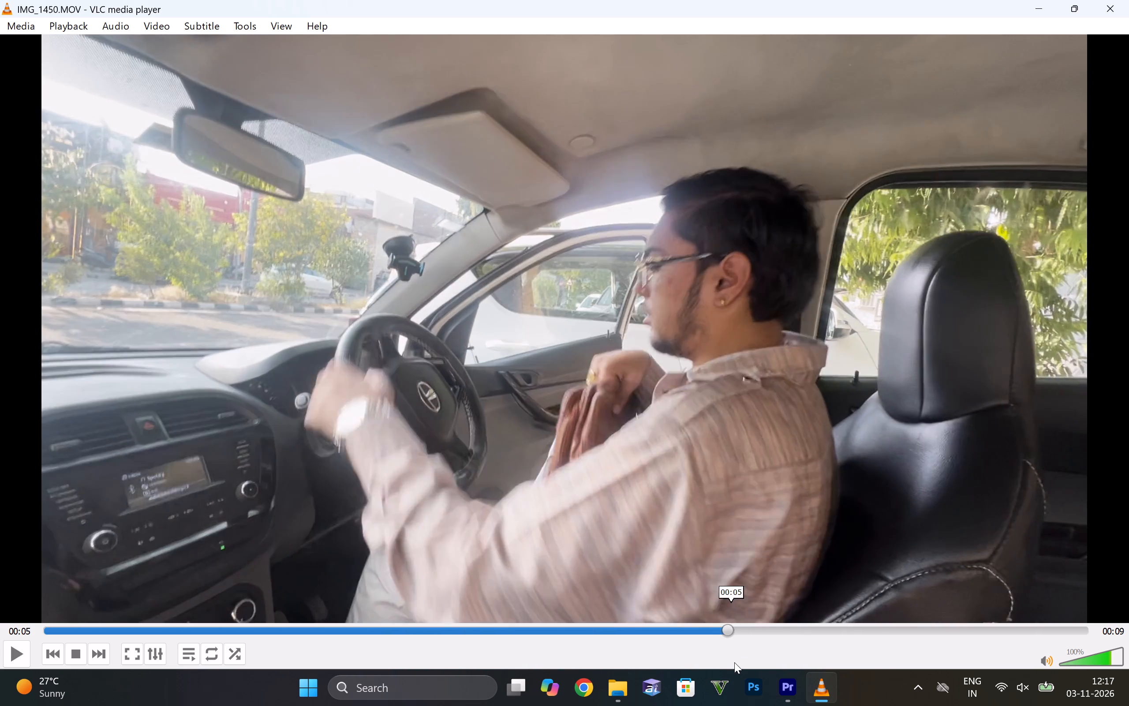
left_click_drag(734, 662, 0, 705)
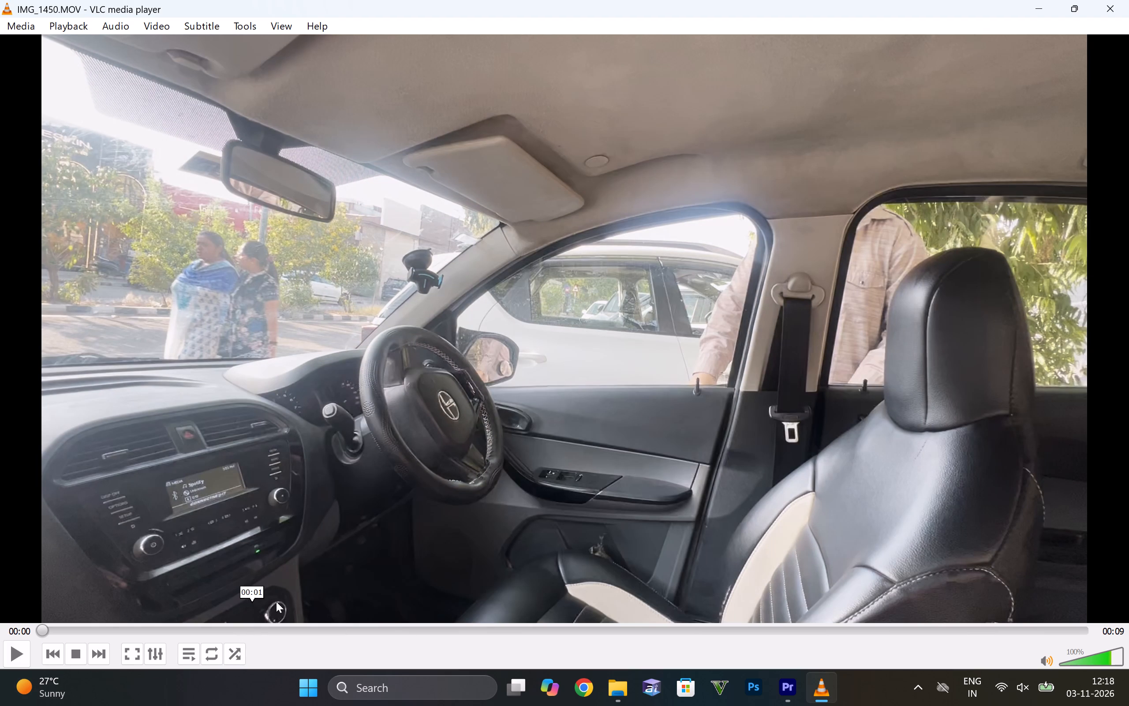
left_click_drag(1128, 0, 1124, 4)
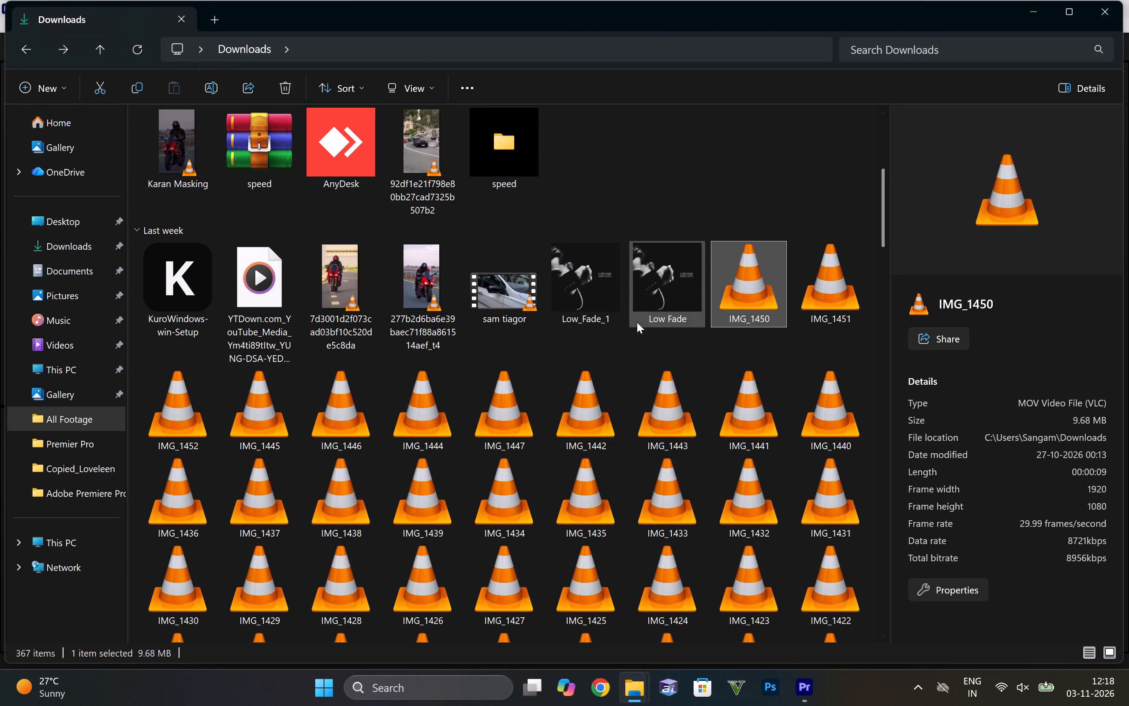
Play IMG_1451 from Downloads in VLC, review the driver with the brown bag in the car, and close it.
left_click(837, 299)
double_click(837, 301)
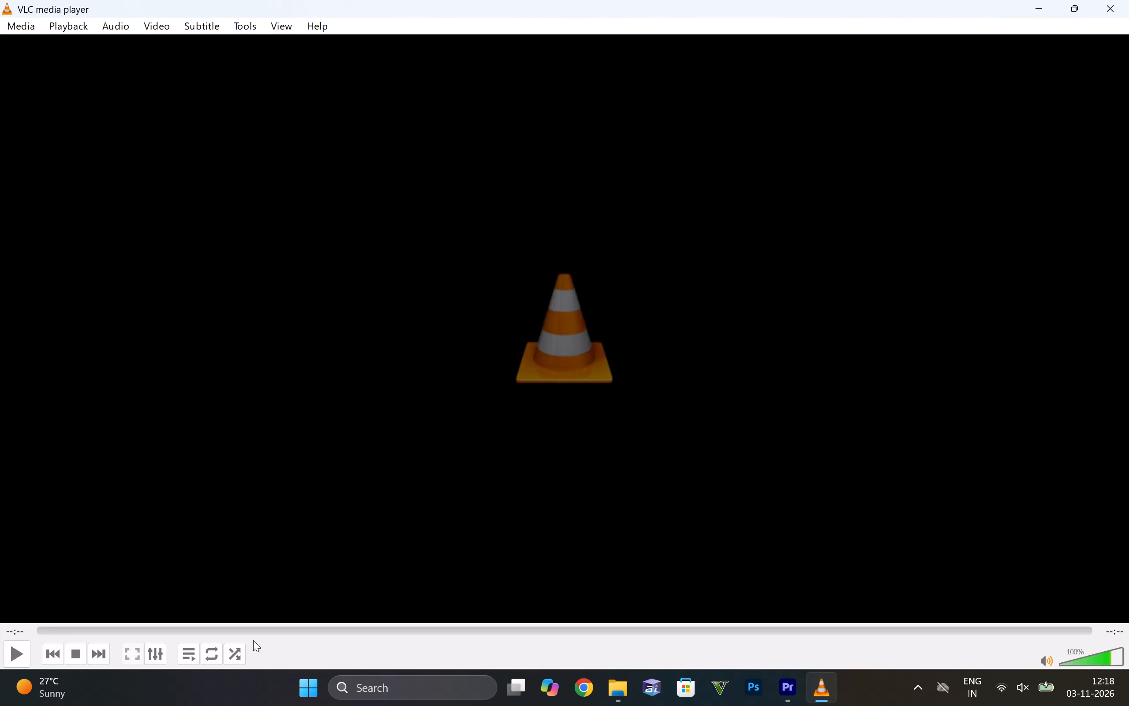
key("space")
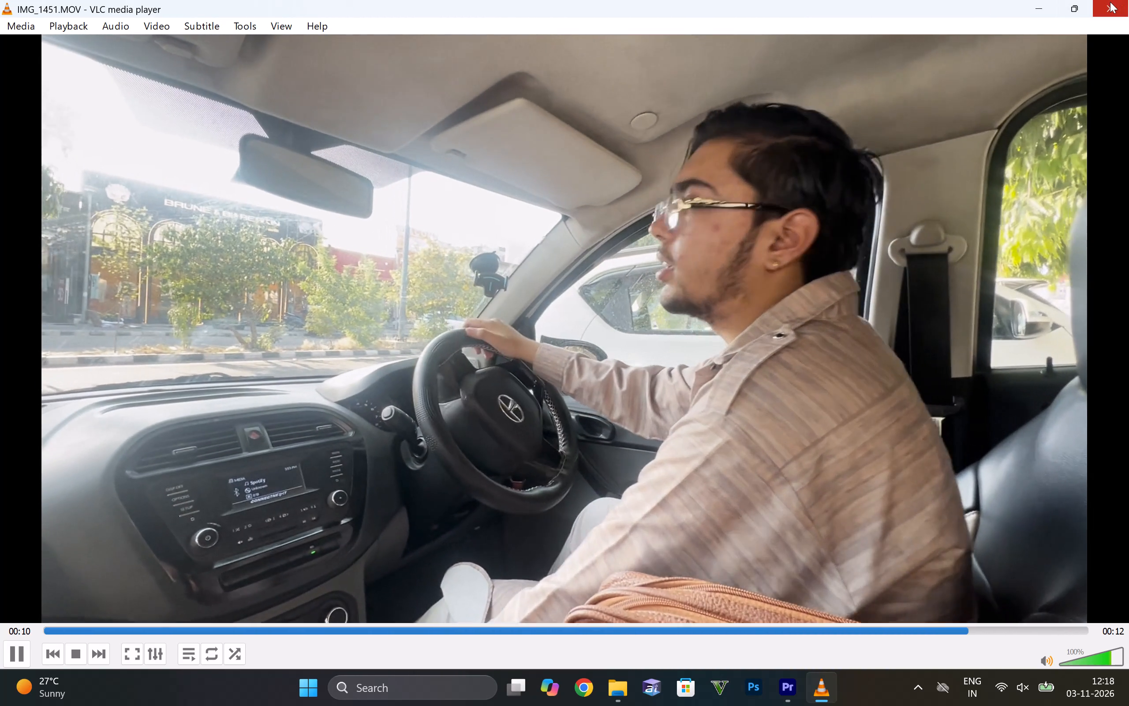
left_click(1110, 2)
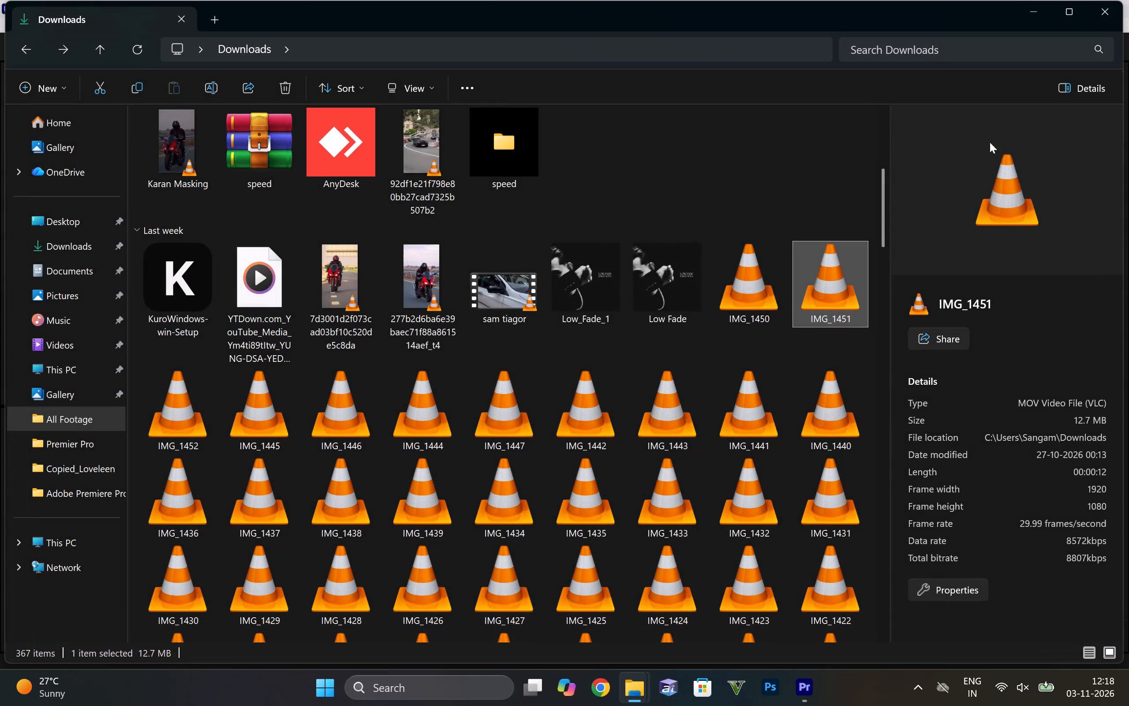
double_click(842, 310)
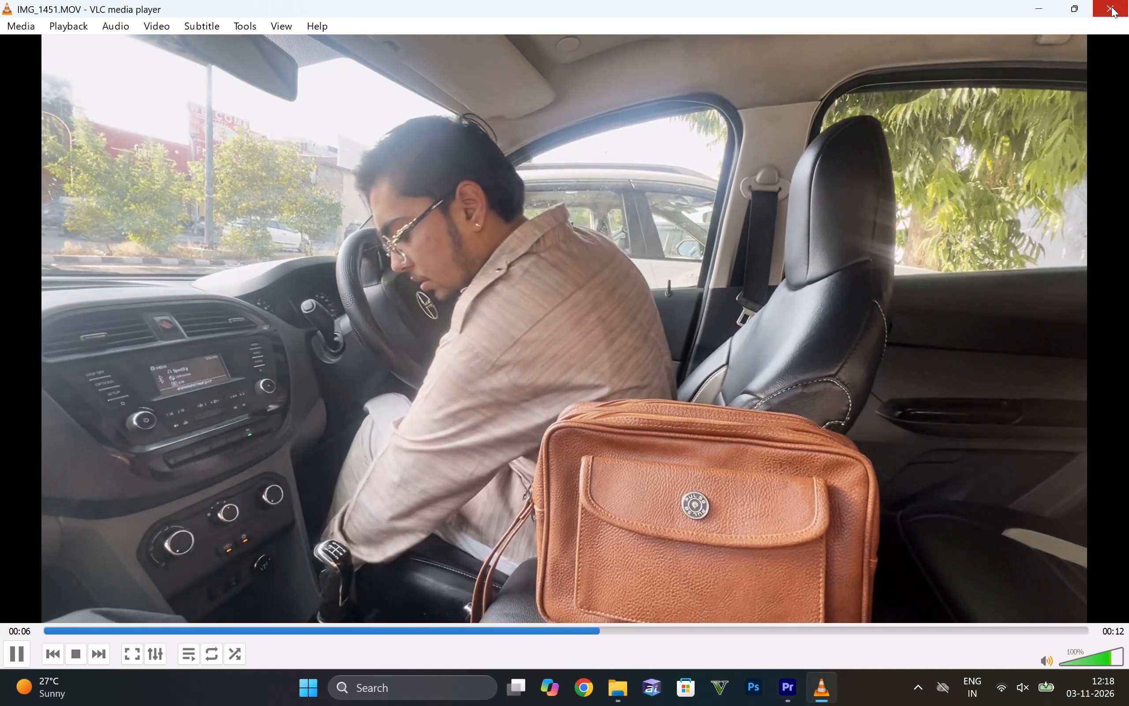
left_click(1111, 7)
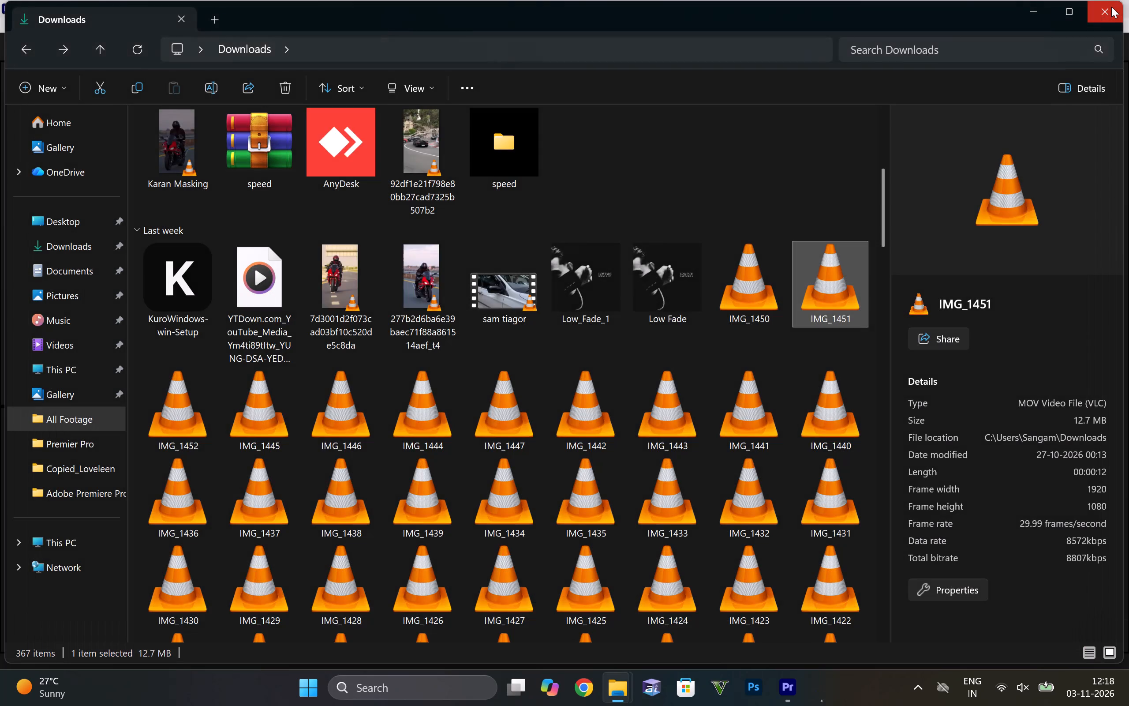
left_click_drag(856, 261, 753, 646)
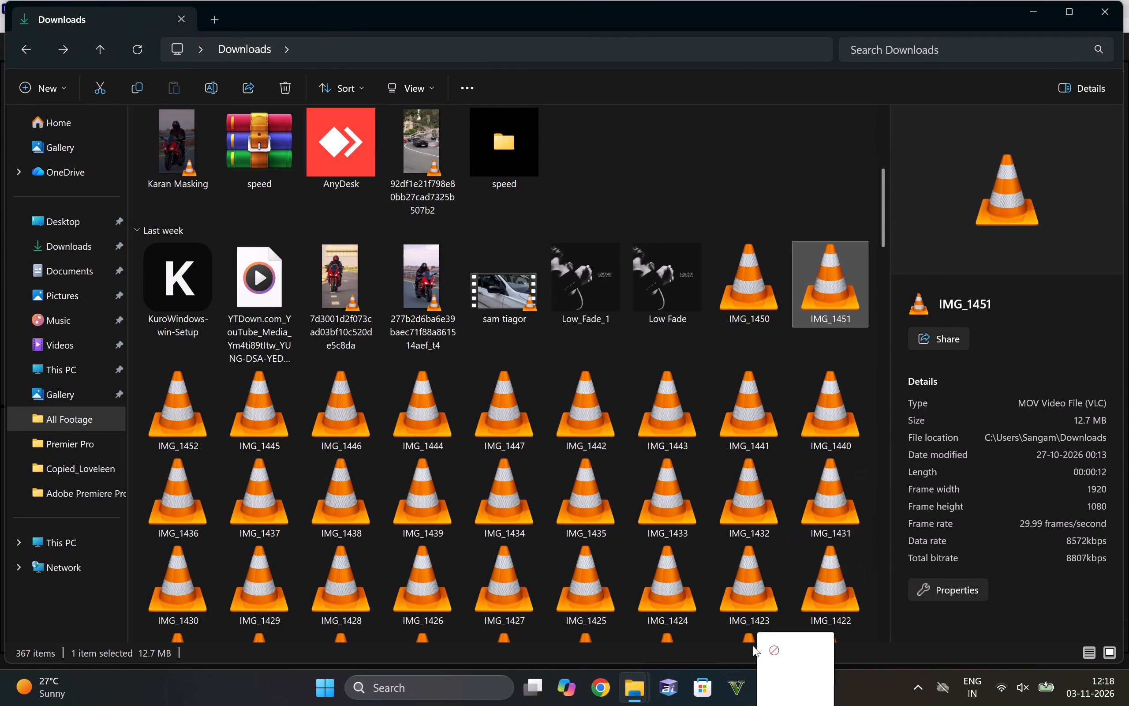
left_click_drag(753, 646, 803, 163)
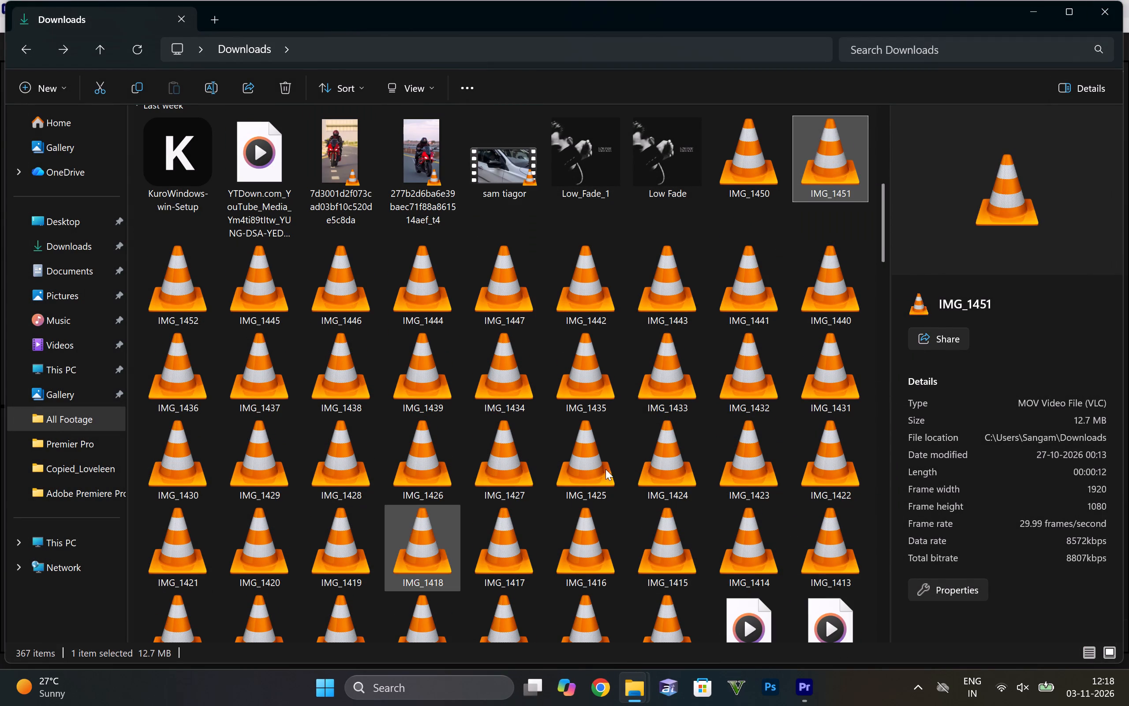
scroll(576, 499, "up", 3)
scroll(603, 489, "down", 3)
scroll(612, 490, "up", 3)
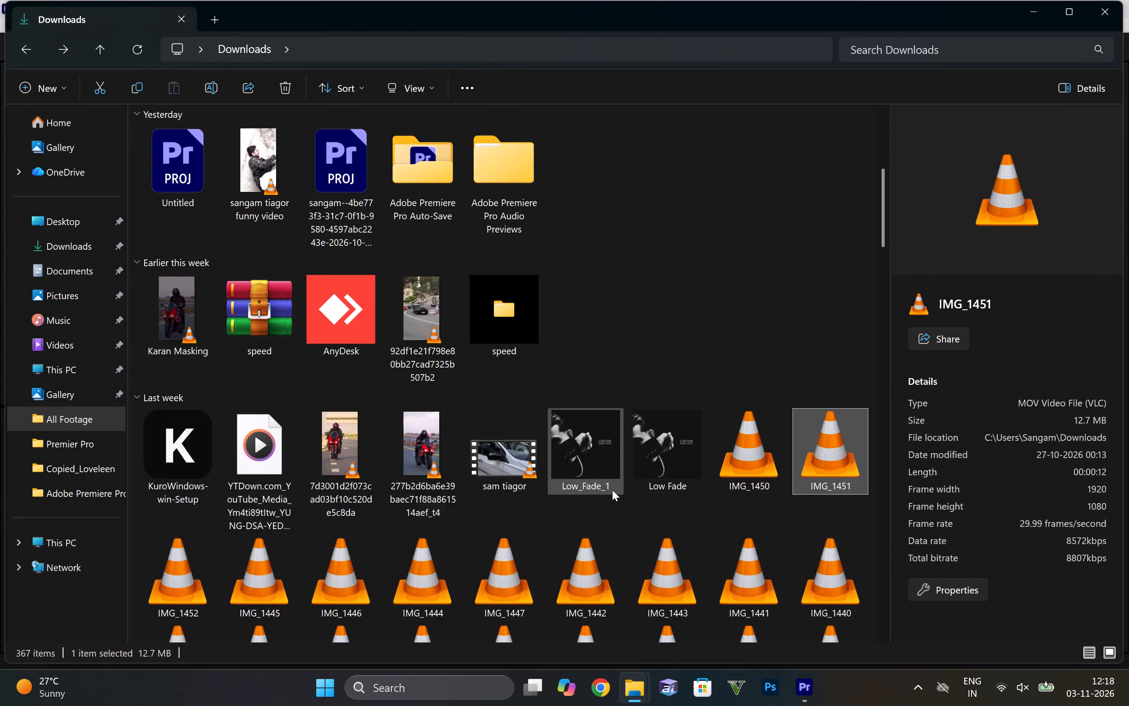
scroll(612, 490, "up", 2)
scroll(612, 490, "down", 3)
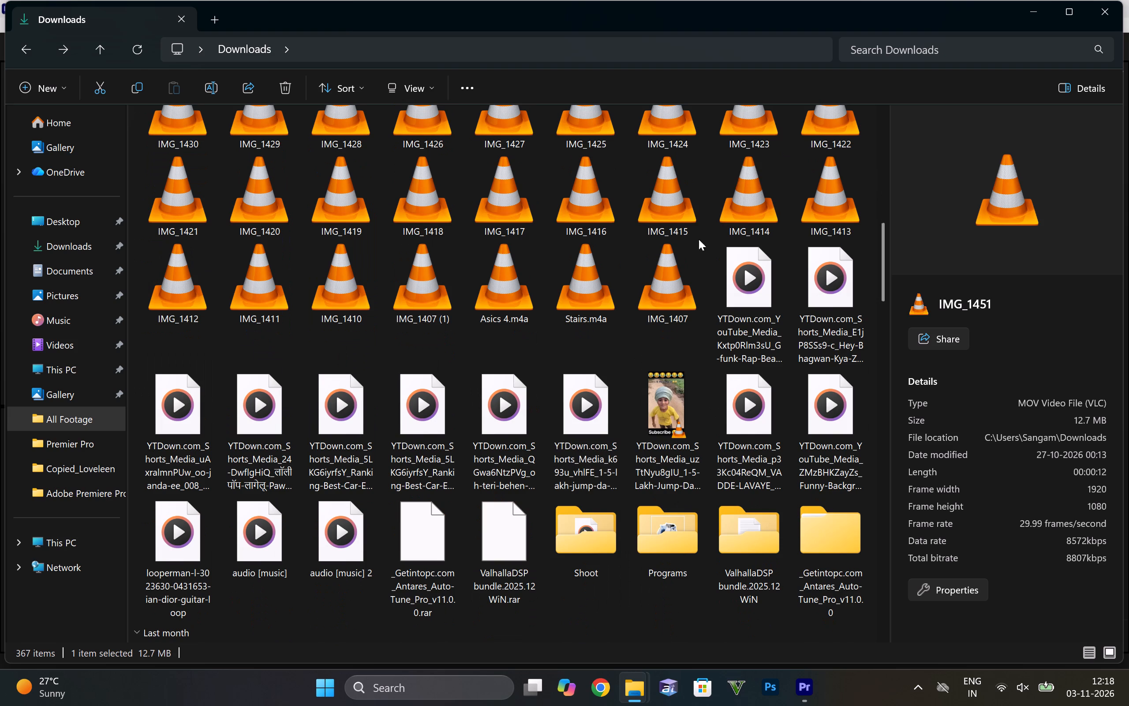
scroll(533, 525, "up", 1)
scroll(673, 362, "up", 1)
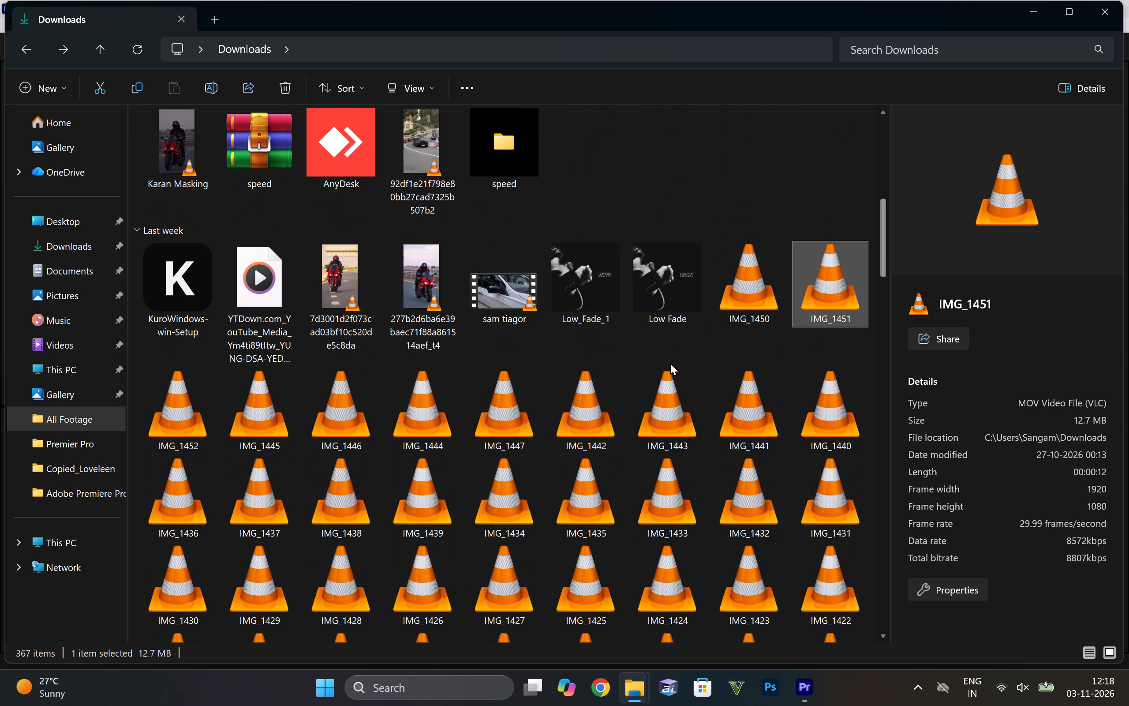
left_click_drag(850, 282, 789, 683)
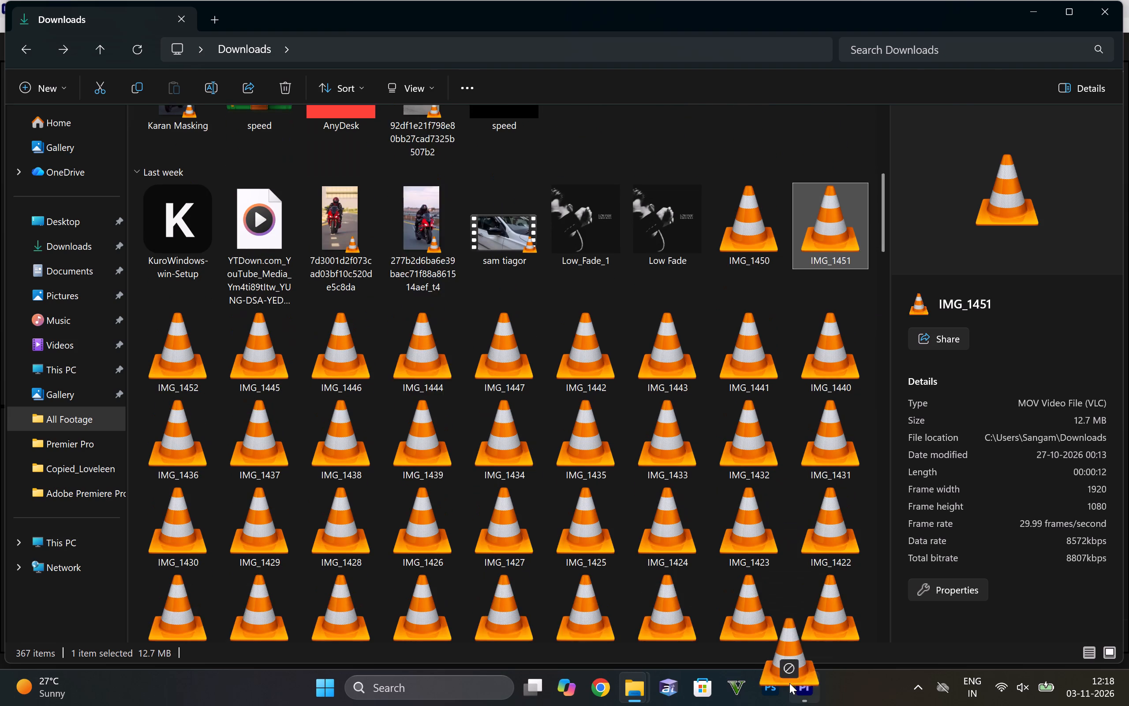
left_click_drag(789, 683, 112, 605)
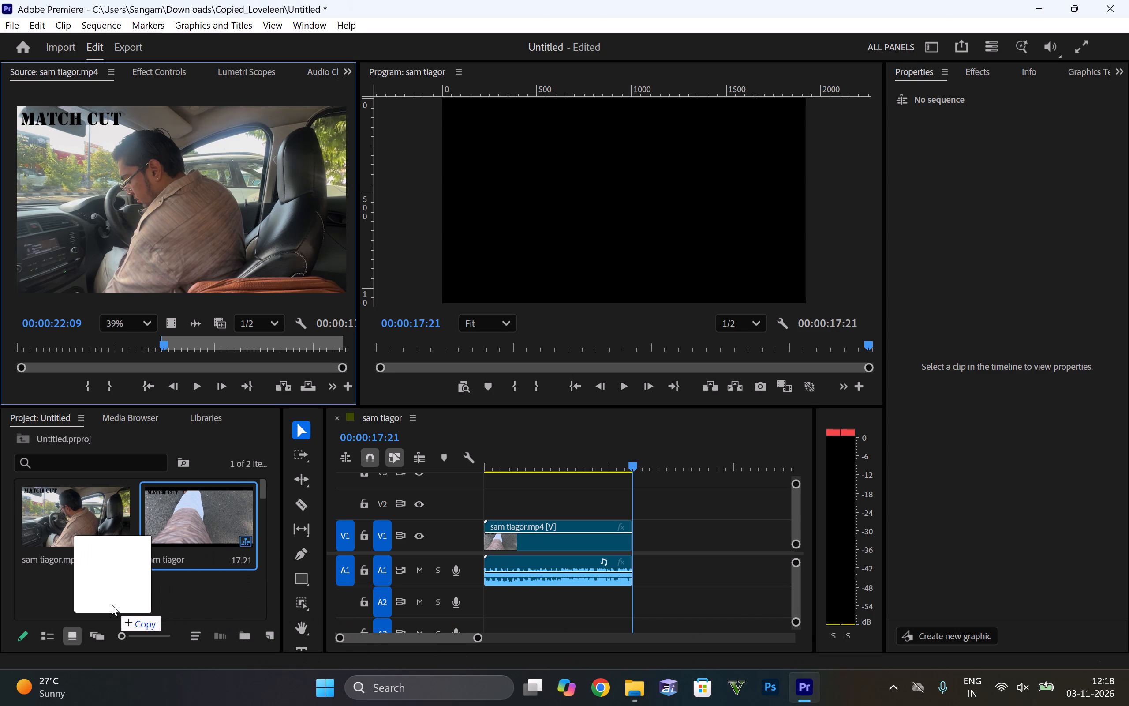
left_click_drag(112, 605, 112, 605)
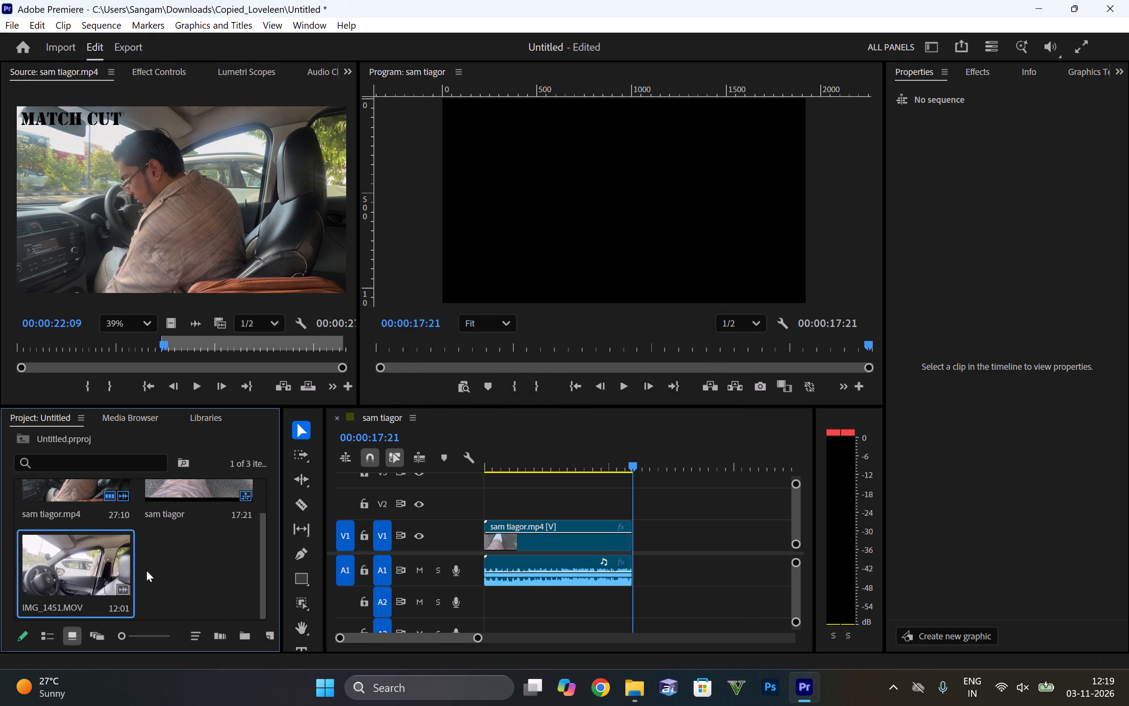
Open IMG_1451.MOV in the Source monitor and play it to 00:00:08:01.
double_click(80, 558)
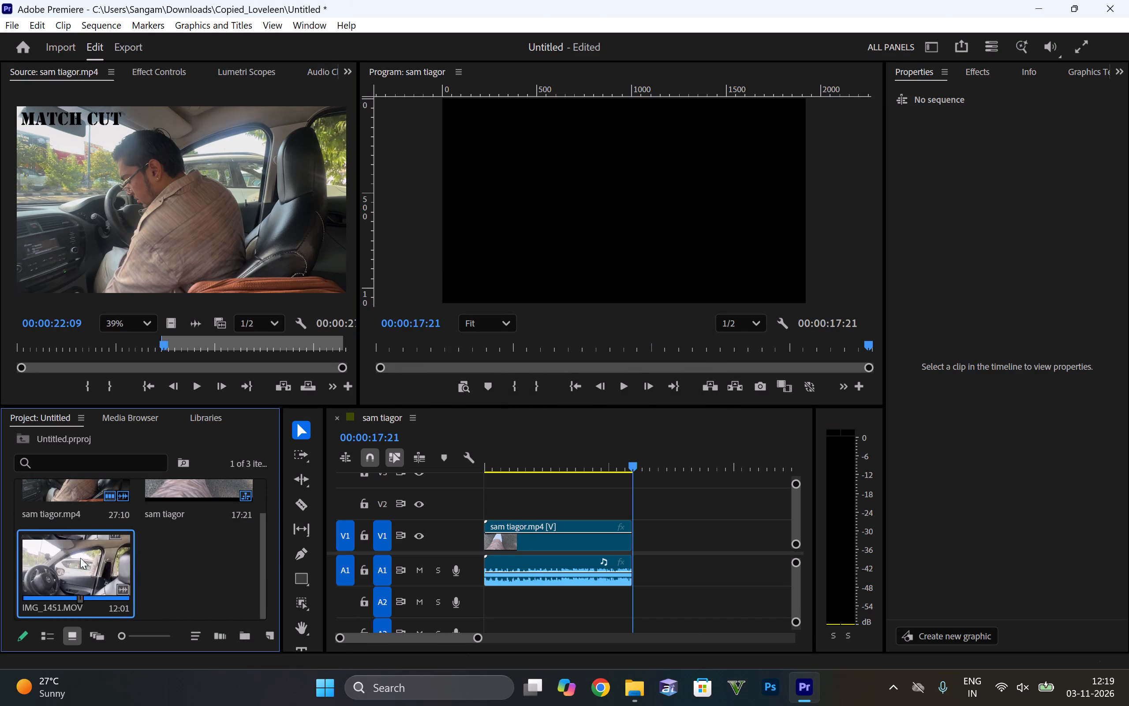
left_click(184, 382)
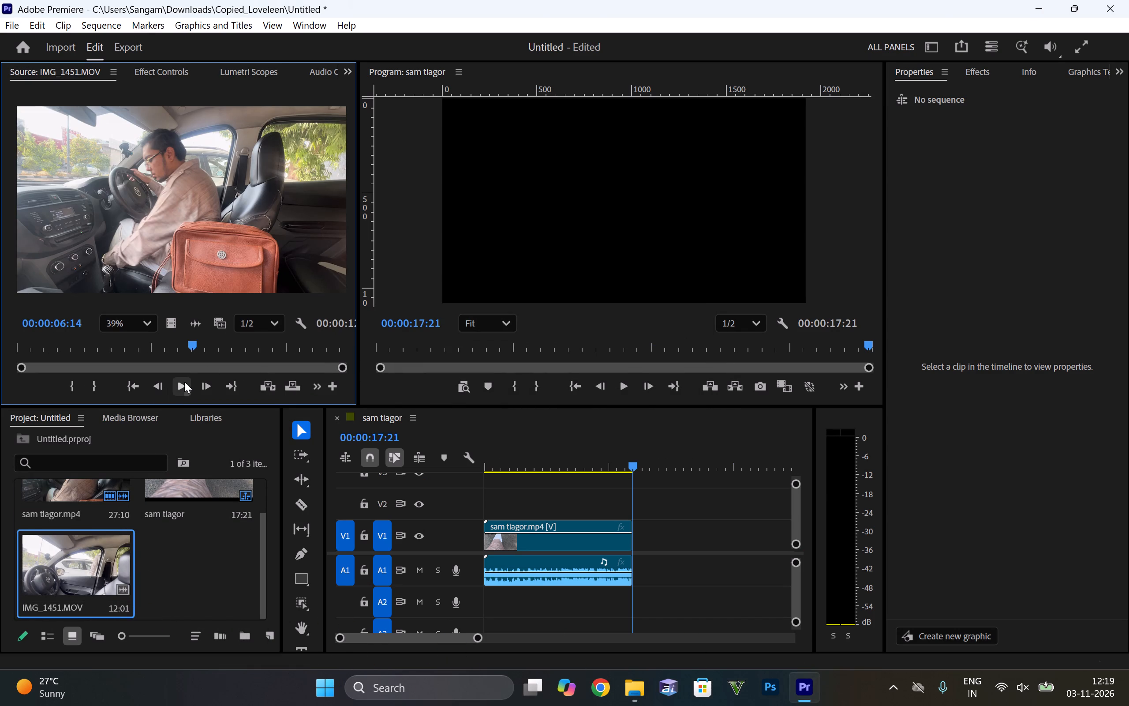
left_click(182, 382)
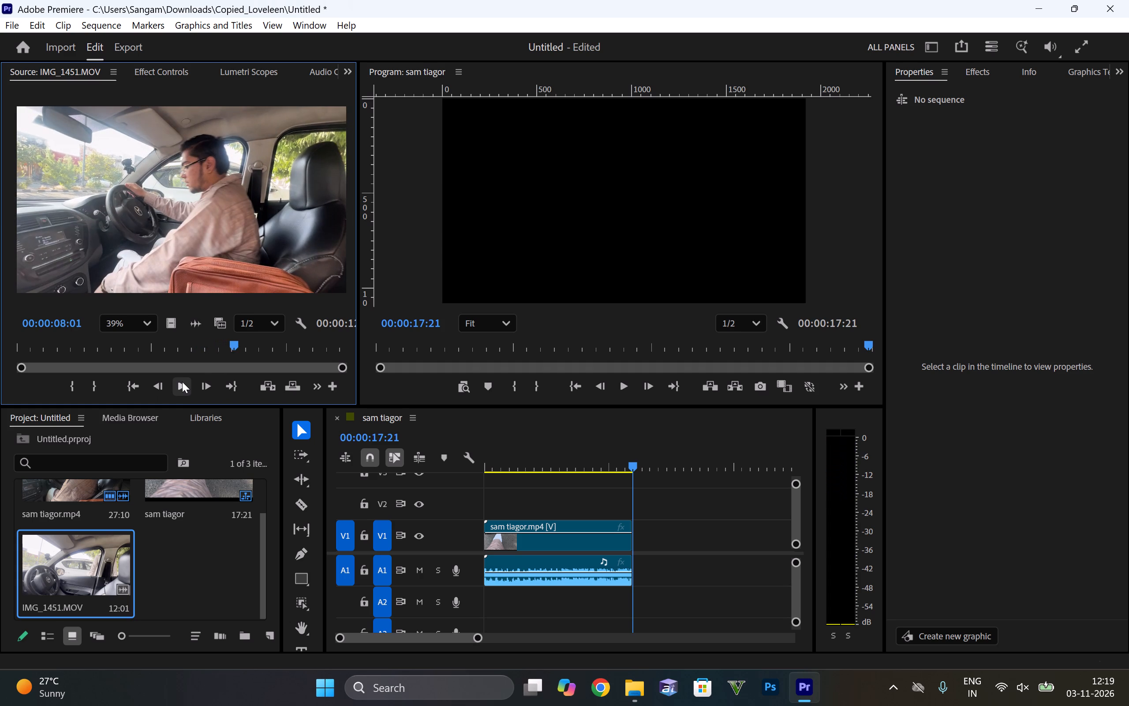
Examine the opening three seconds of IMG_1451.MOV, where the driver opens the door with the bag, stopping at 00:00:02:23.
left_click_drag(232, 343, 0, 403)
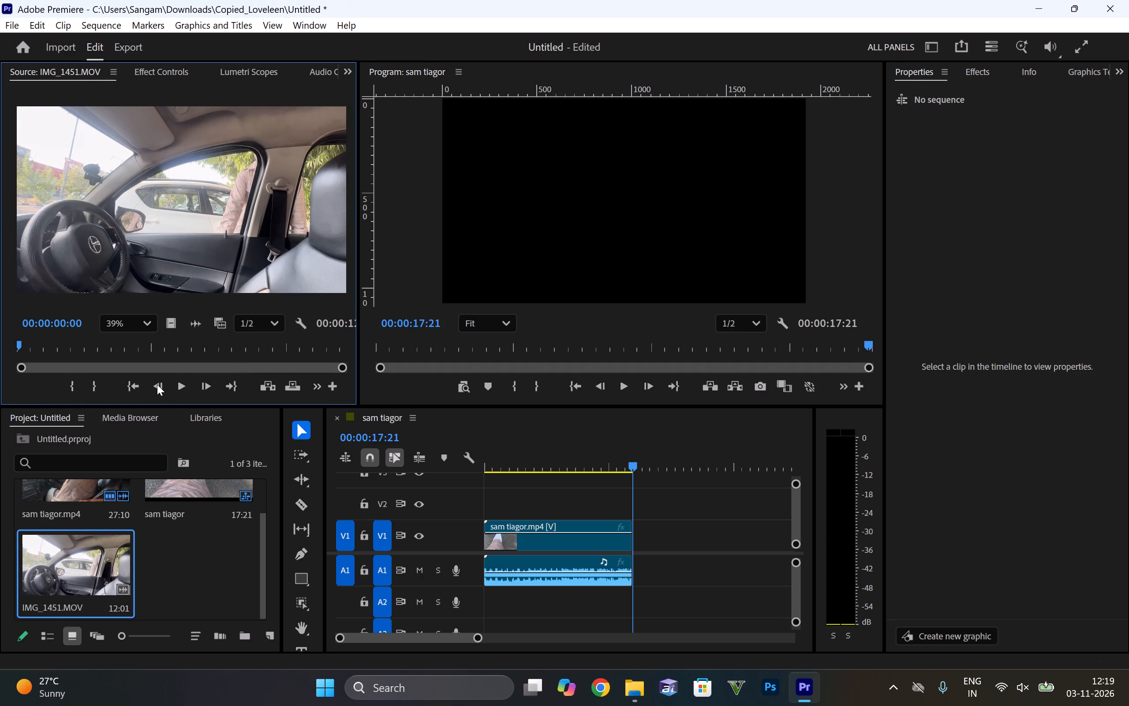
left_click(179, 390)
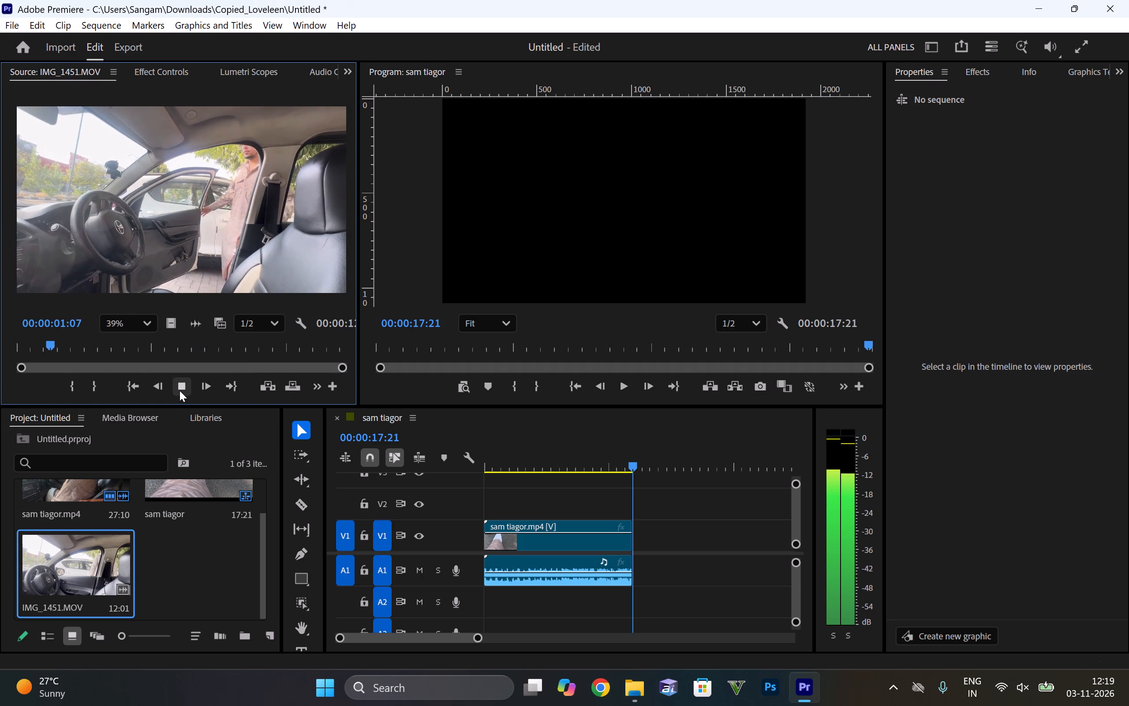
left_click(179, 391)
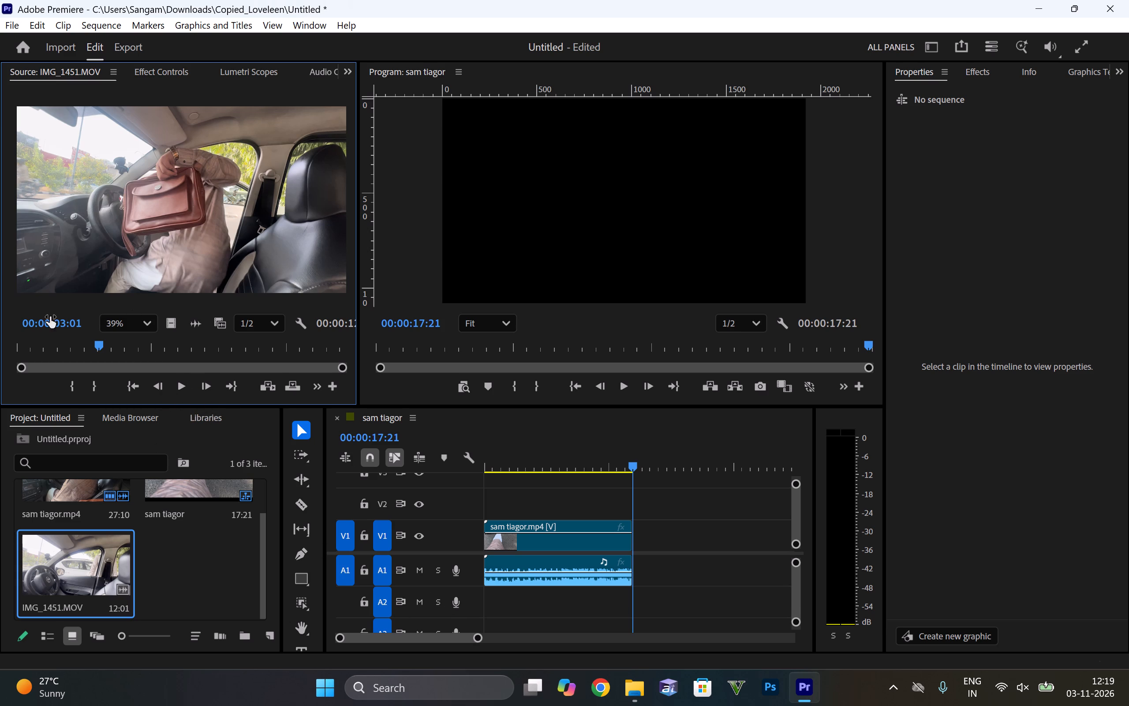
left_click_drag(104, 343, 11, 365)
left_click(184, 392)
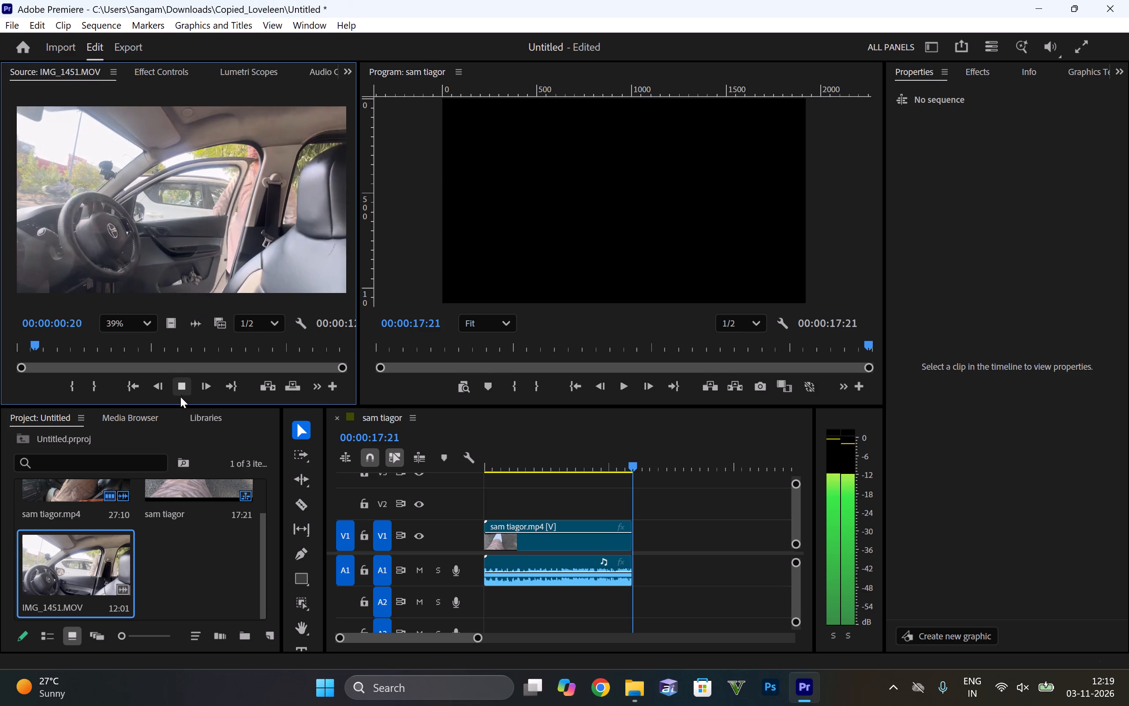
left_click(180, 397)
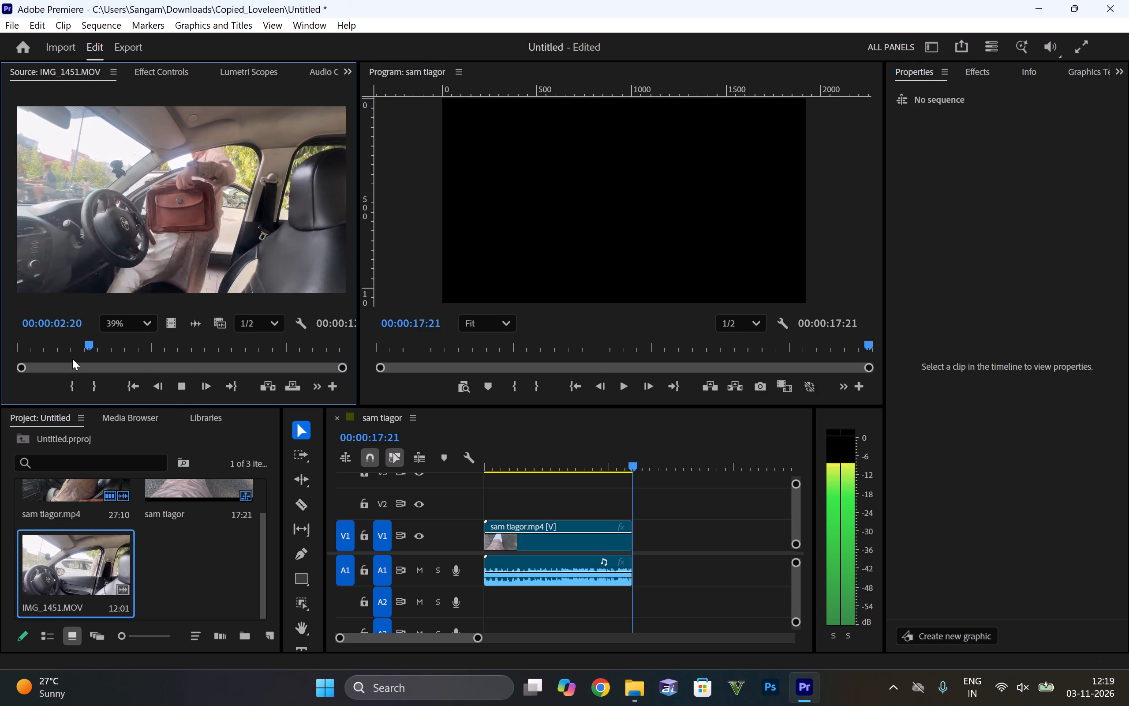
left_click_drag(99, 344, 18, 349)
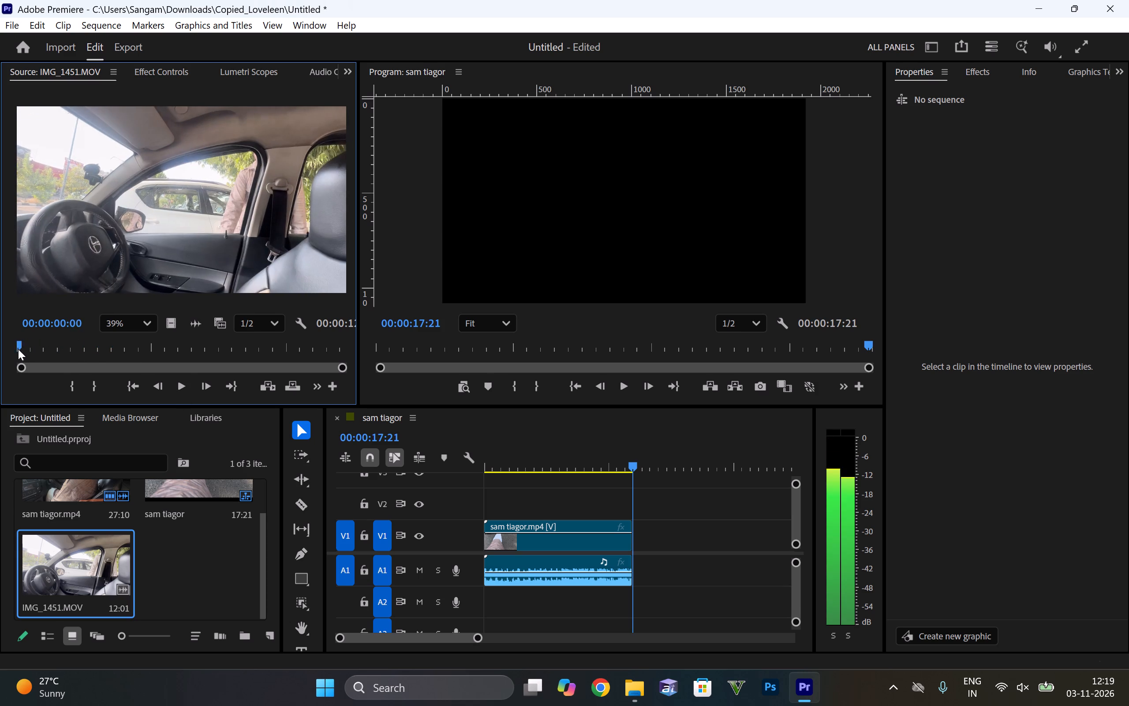
left_click_drag(18, 349, 49, 339)
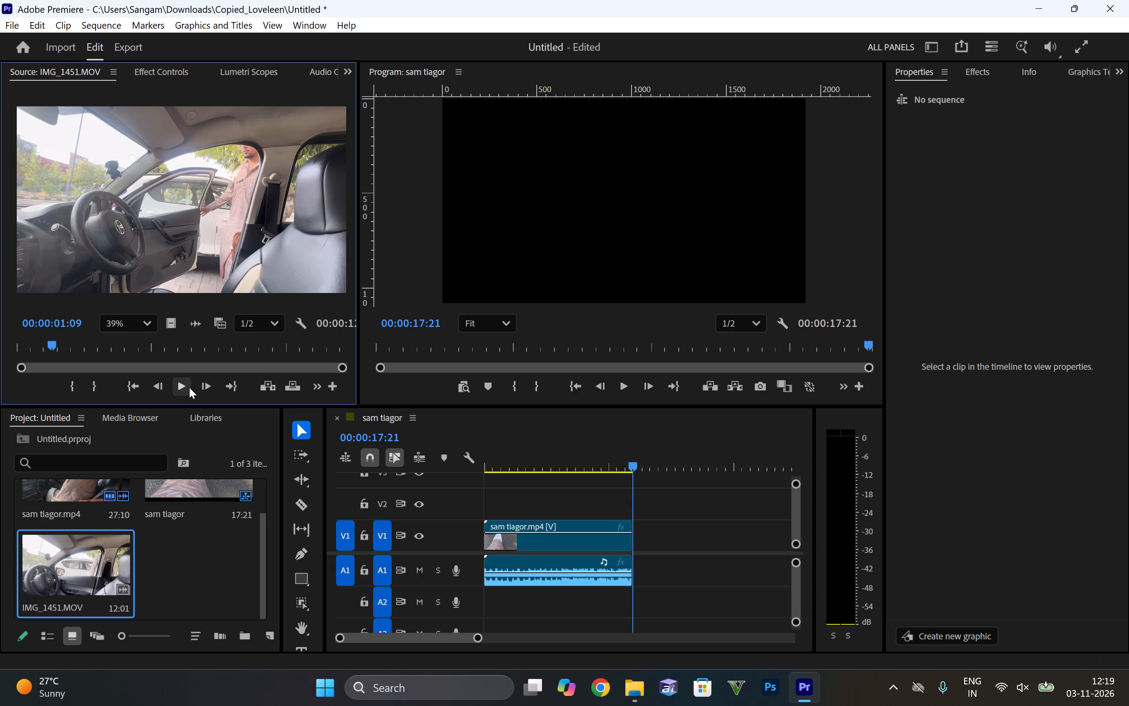
left_click(183, 389)
left_click(183, 389)
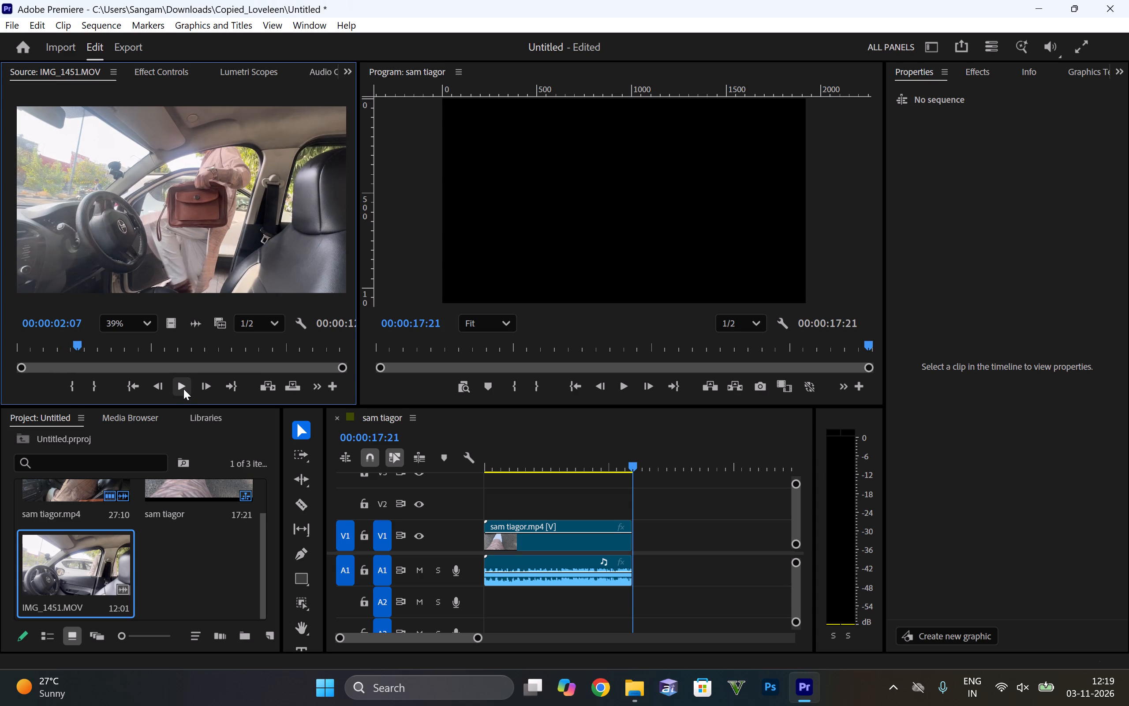
left_click(183, 389)
left_click(183, 389)
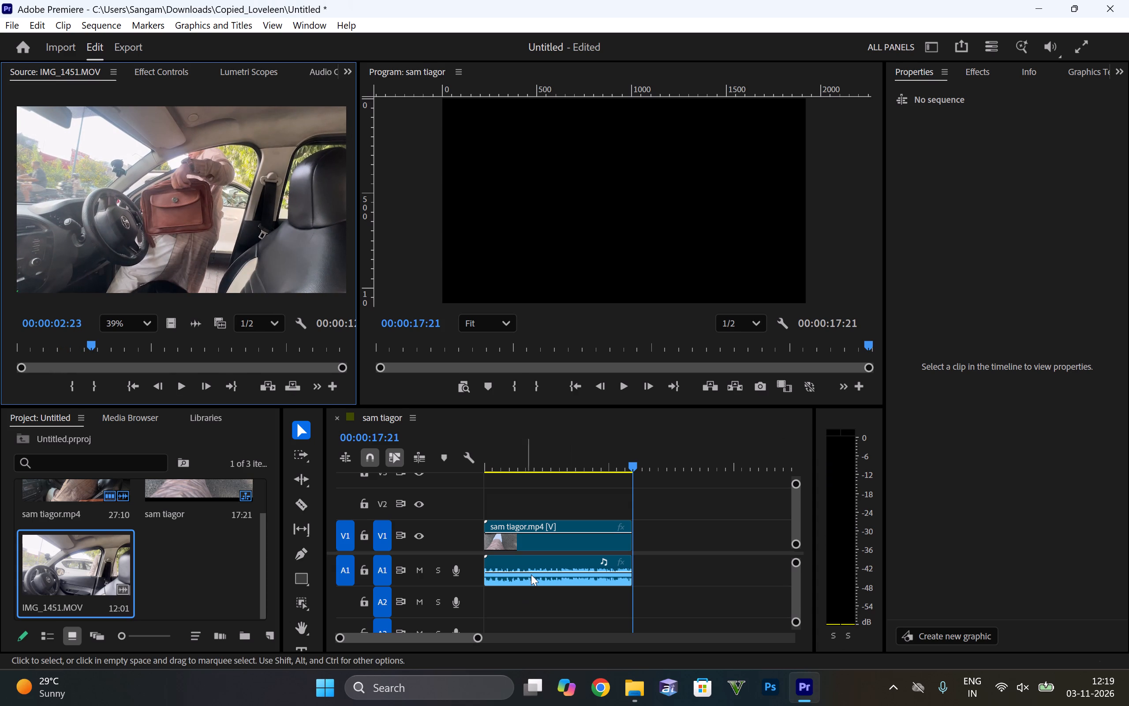
left_click(618, 533)
left_click(618, 533)
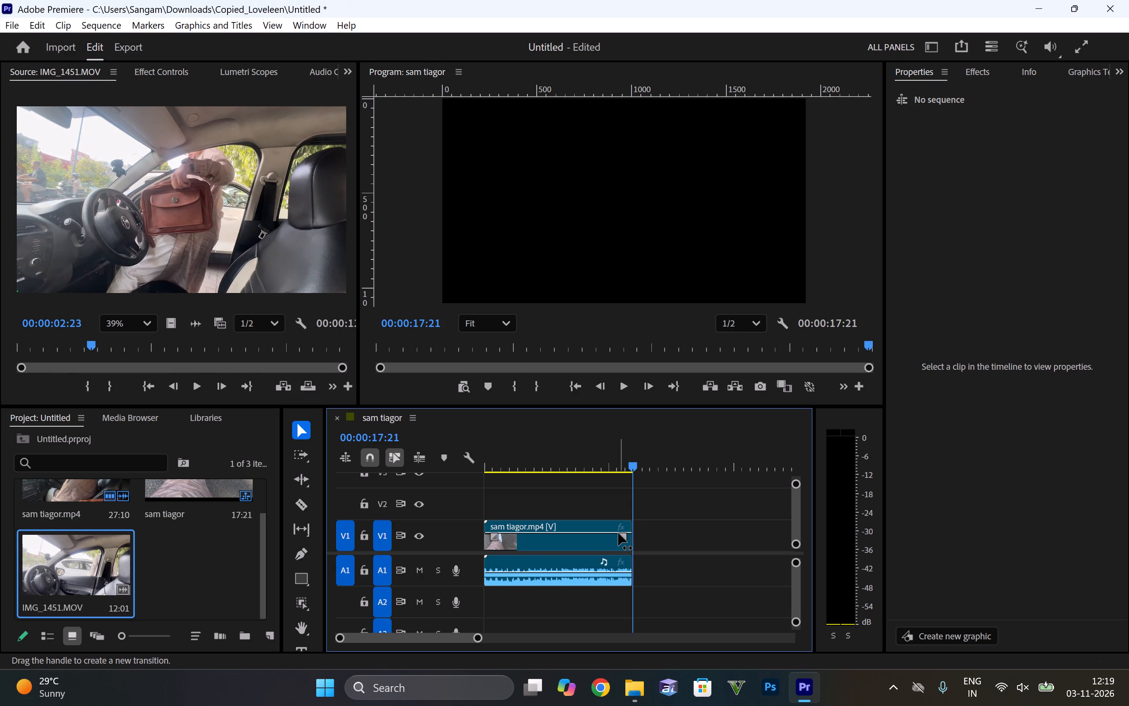
left_click(566, 535)
left_click(568, 536)
double_click(568, 535)
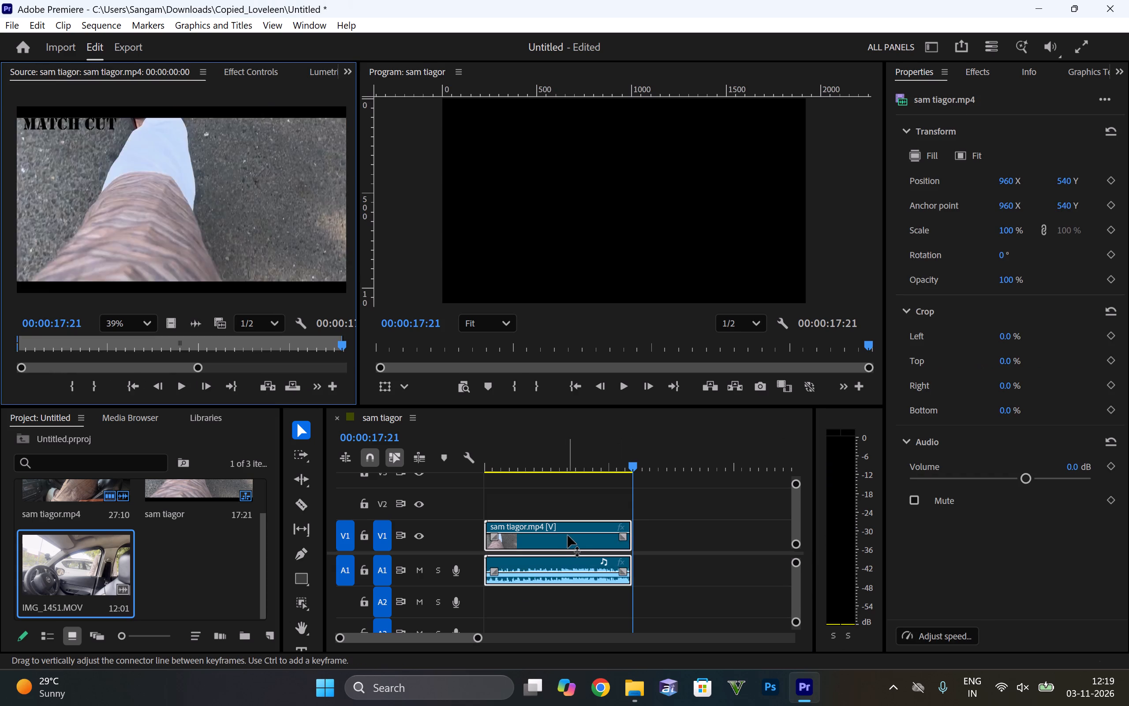
left_click(568, 535)
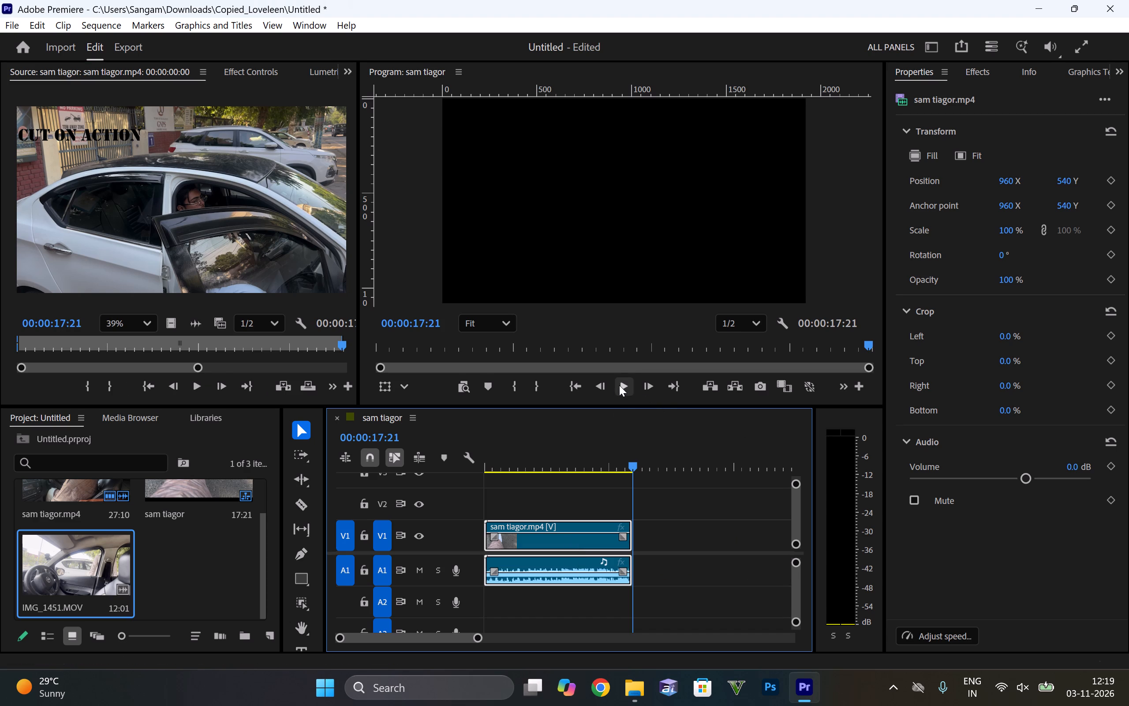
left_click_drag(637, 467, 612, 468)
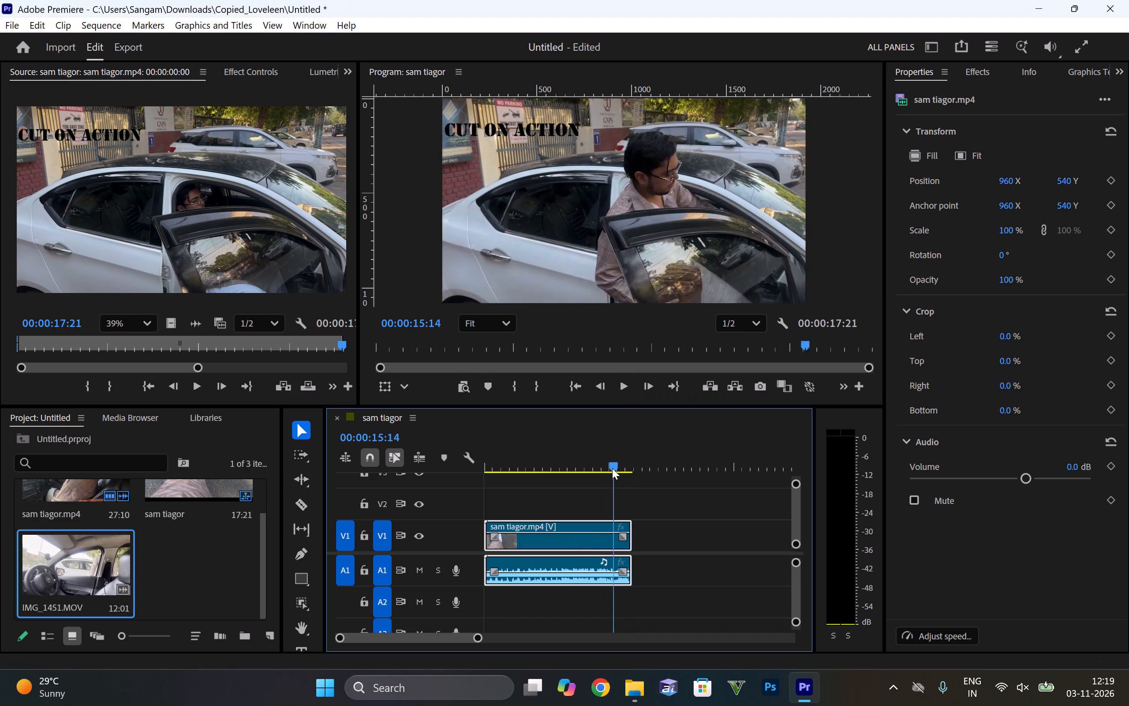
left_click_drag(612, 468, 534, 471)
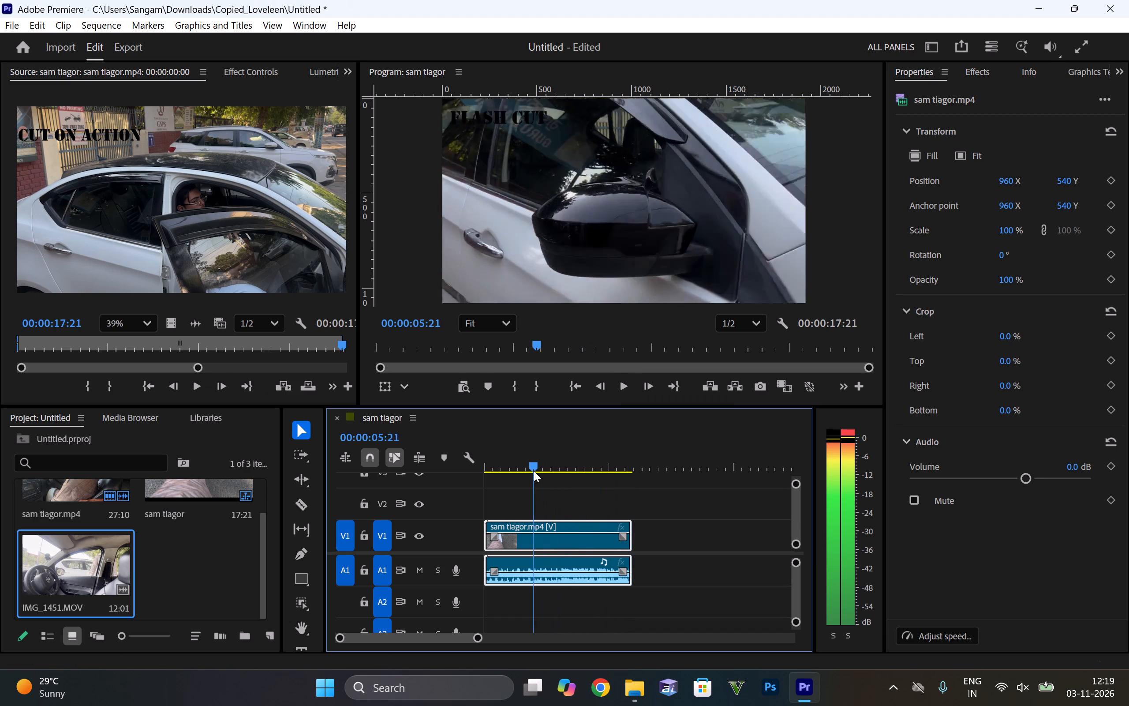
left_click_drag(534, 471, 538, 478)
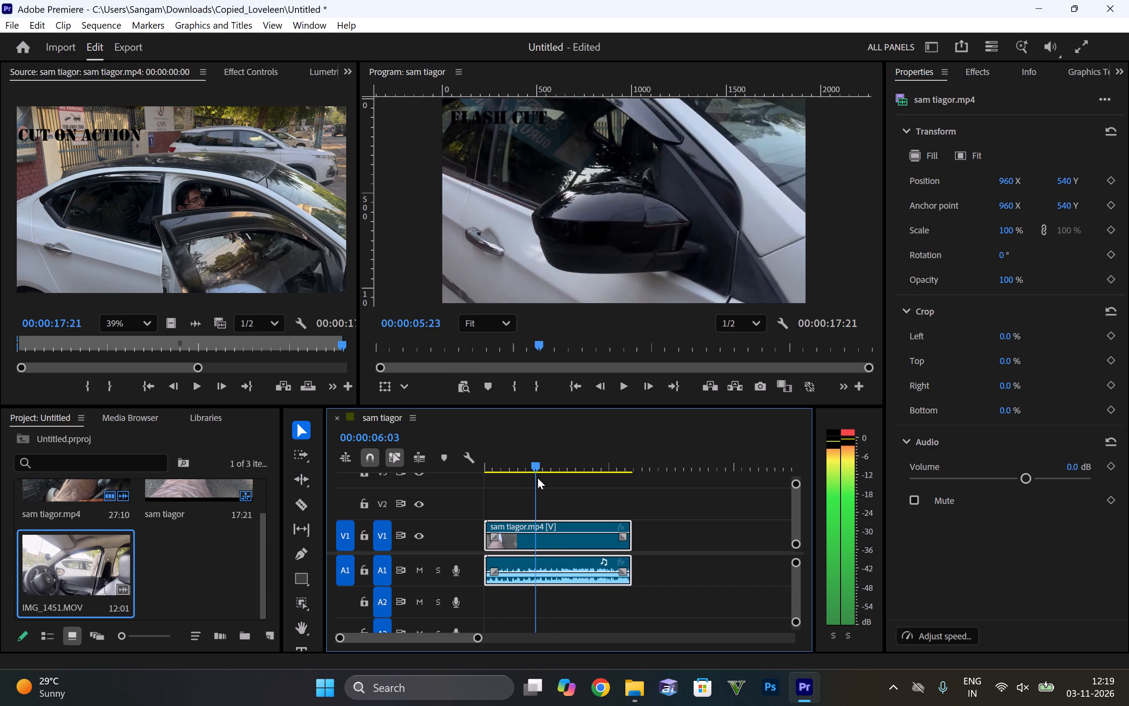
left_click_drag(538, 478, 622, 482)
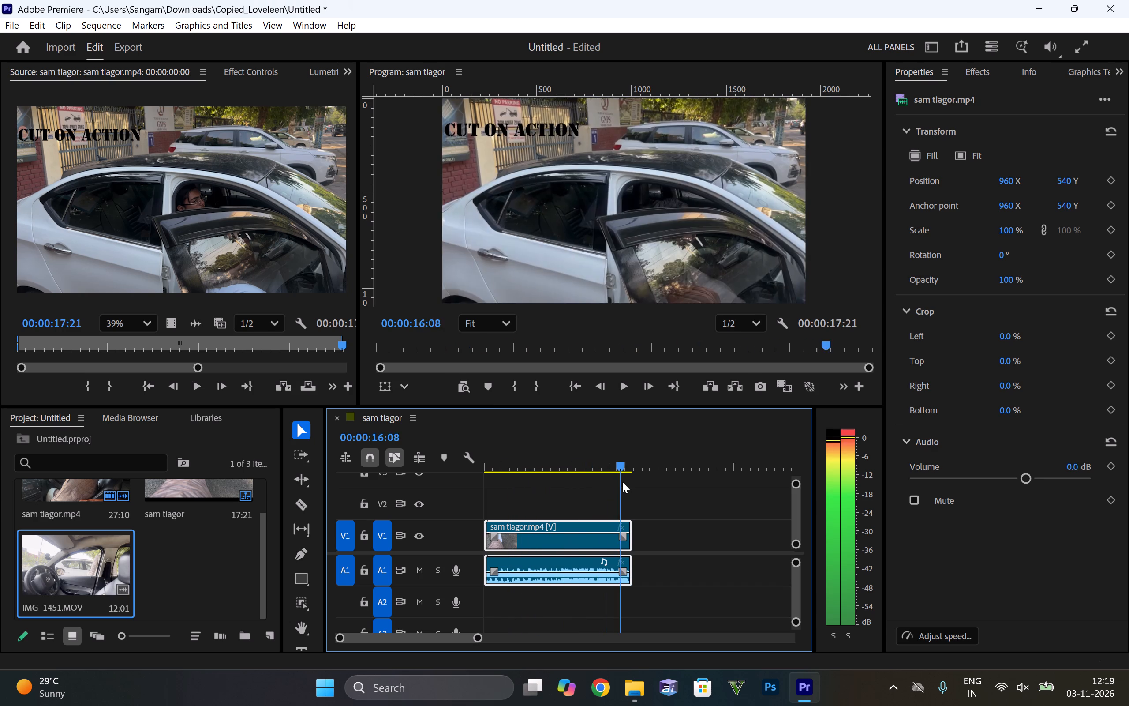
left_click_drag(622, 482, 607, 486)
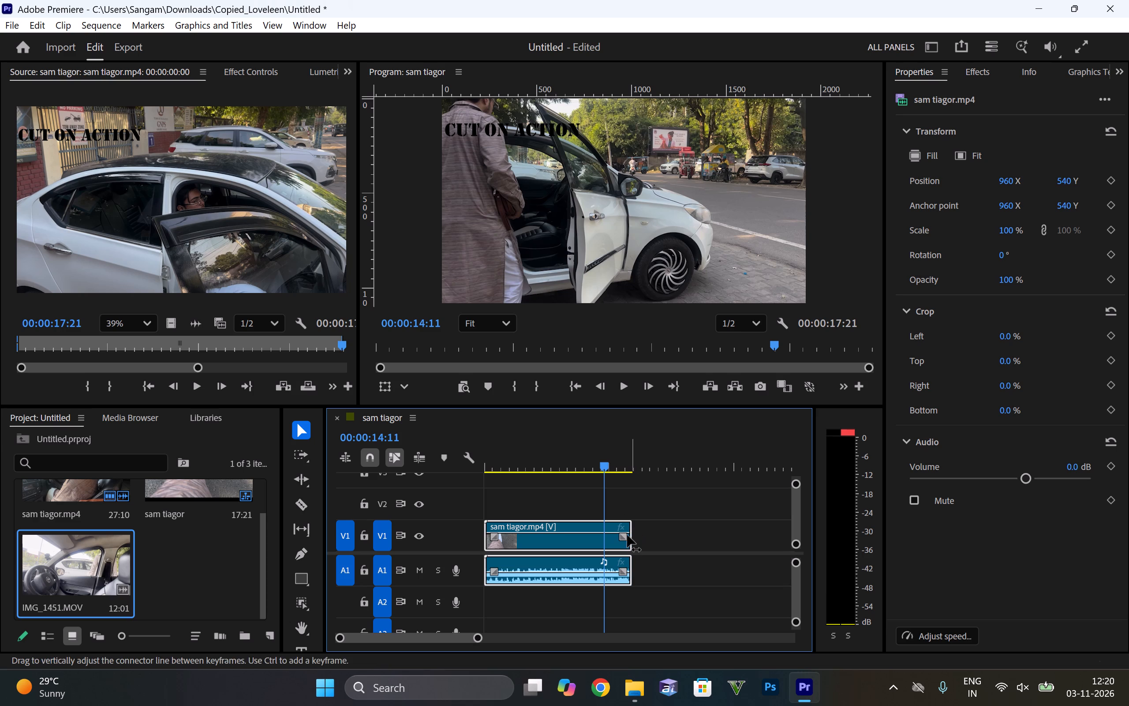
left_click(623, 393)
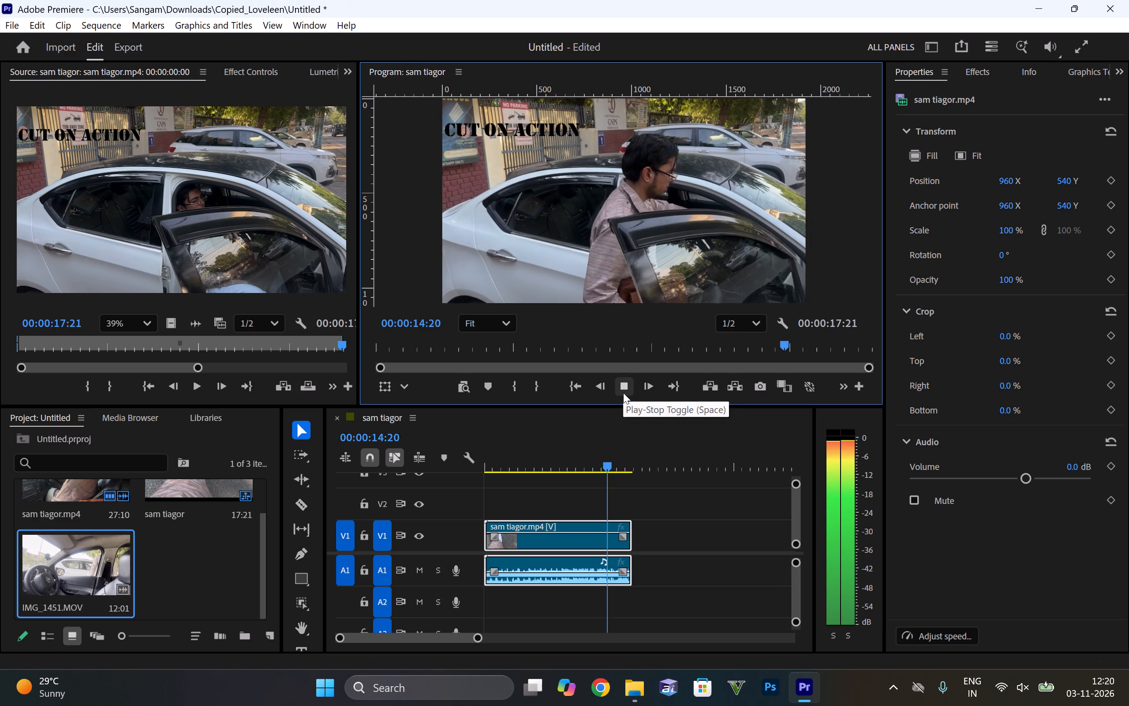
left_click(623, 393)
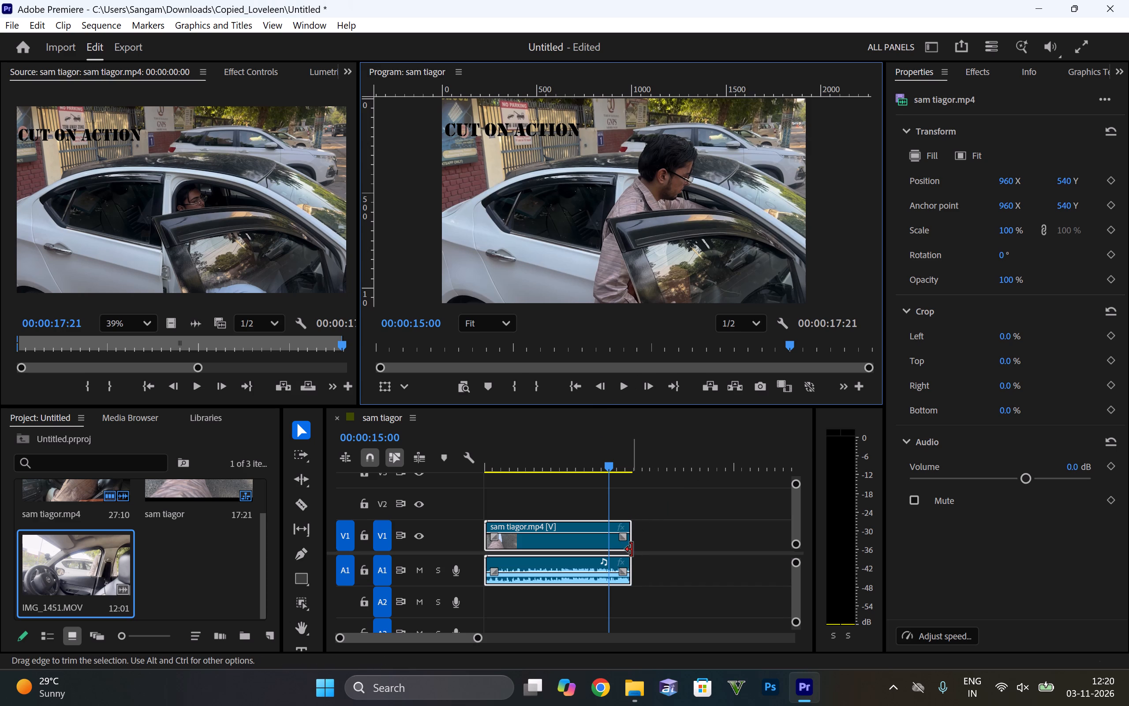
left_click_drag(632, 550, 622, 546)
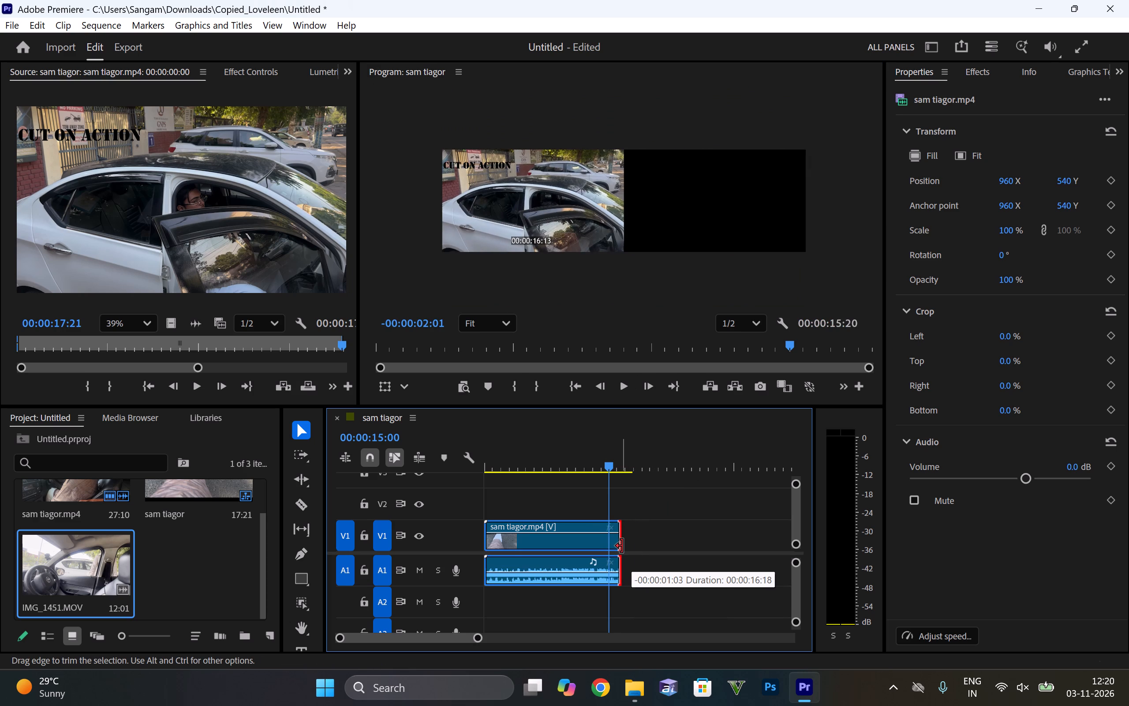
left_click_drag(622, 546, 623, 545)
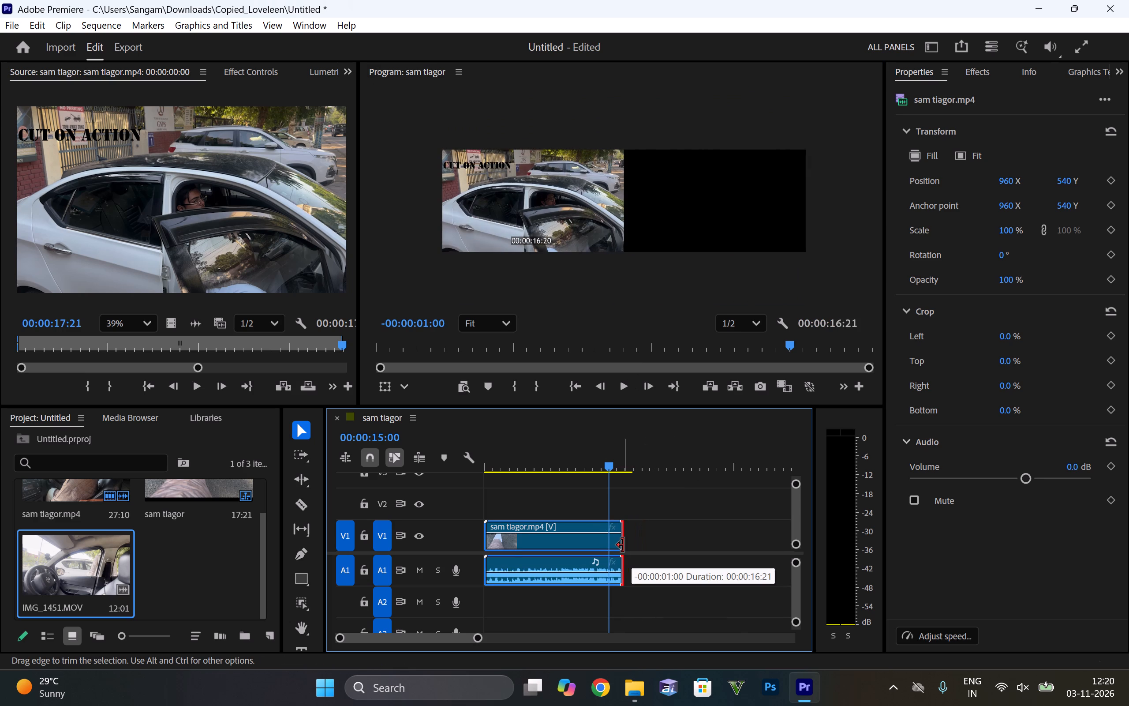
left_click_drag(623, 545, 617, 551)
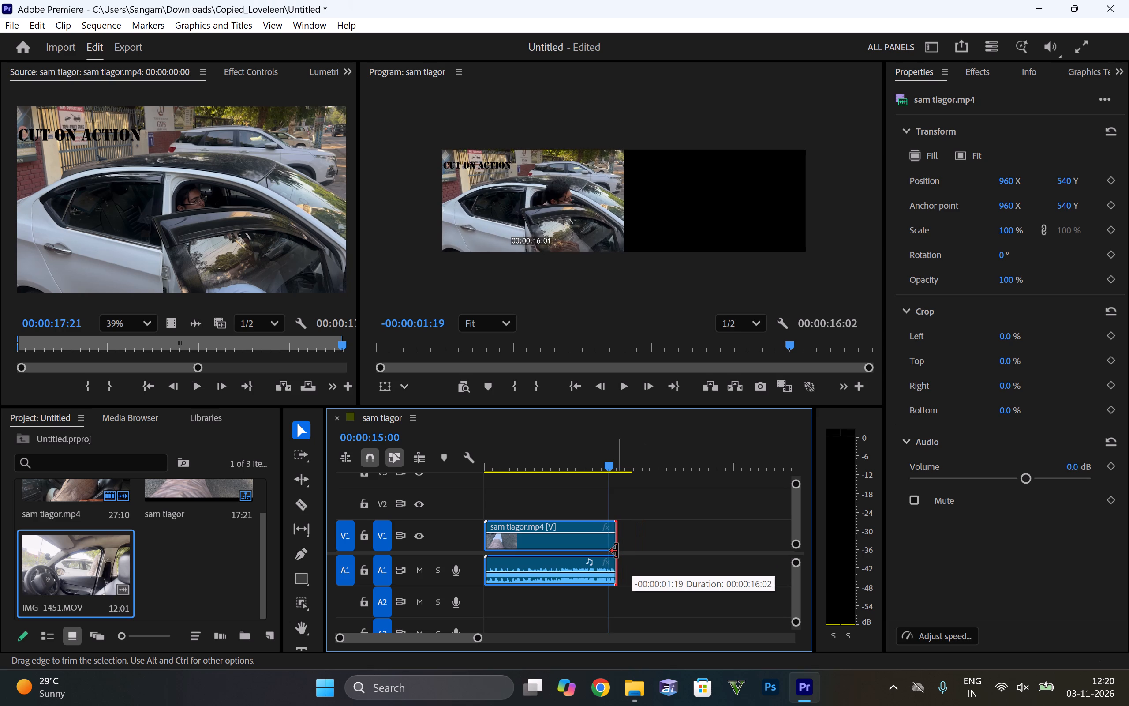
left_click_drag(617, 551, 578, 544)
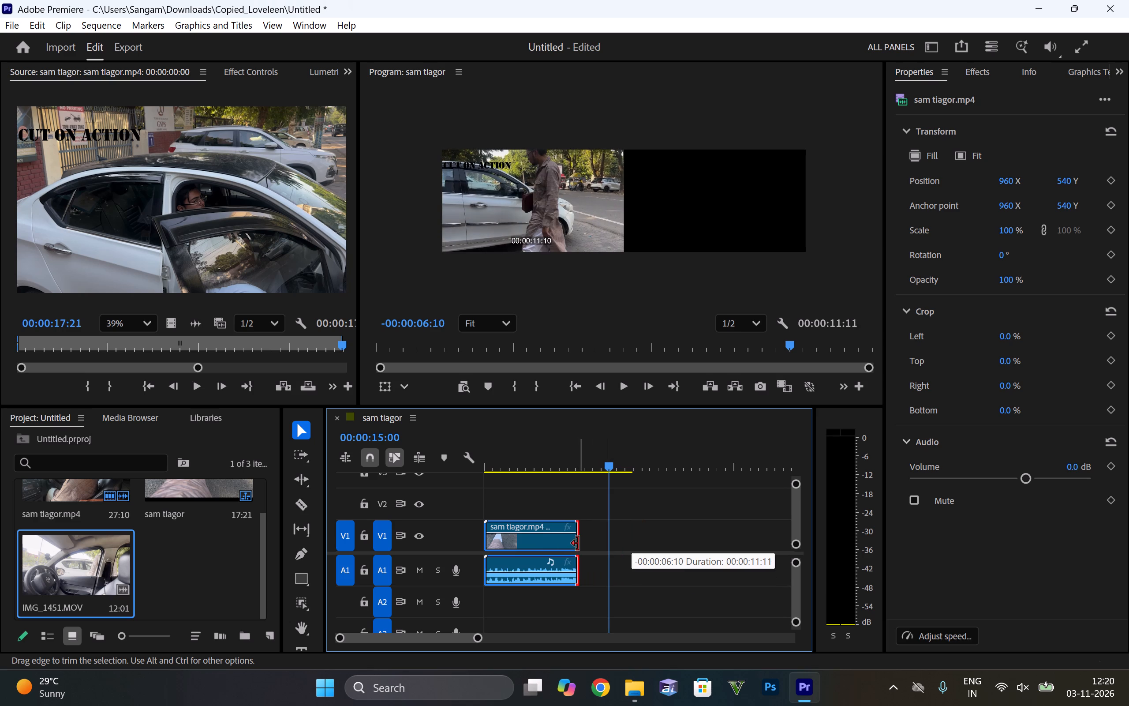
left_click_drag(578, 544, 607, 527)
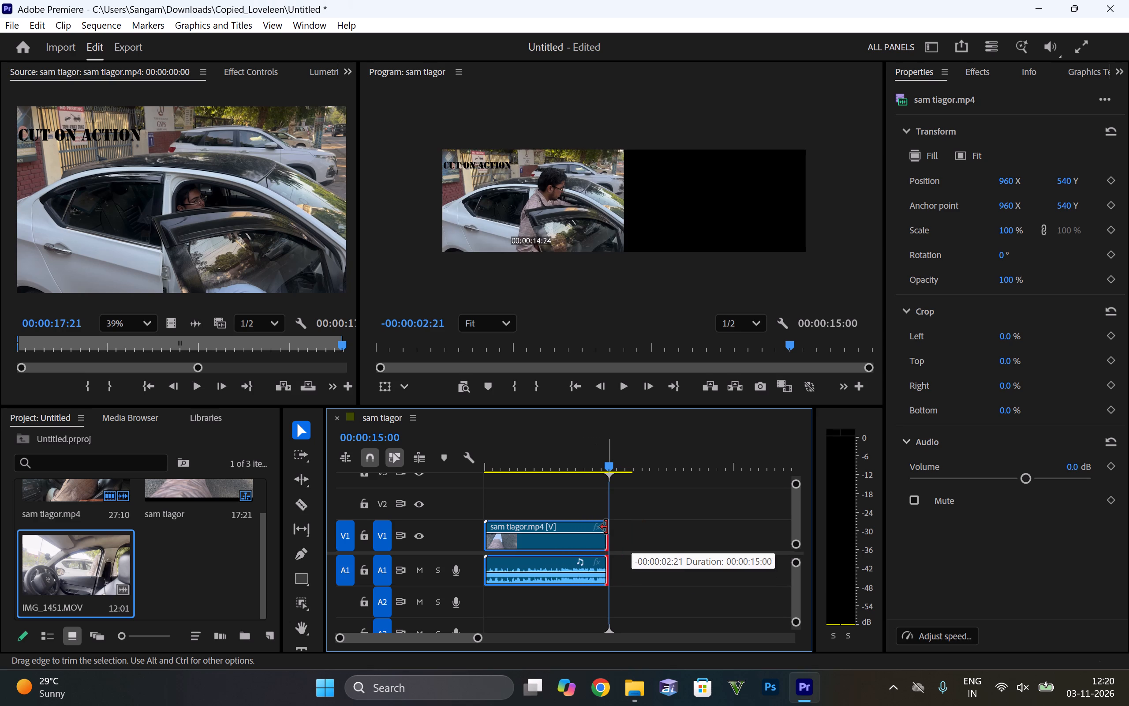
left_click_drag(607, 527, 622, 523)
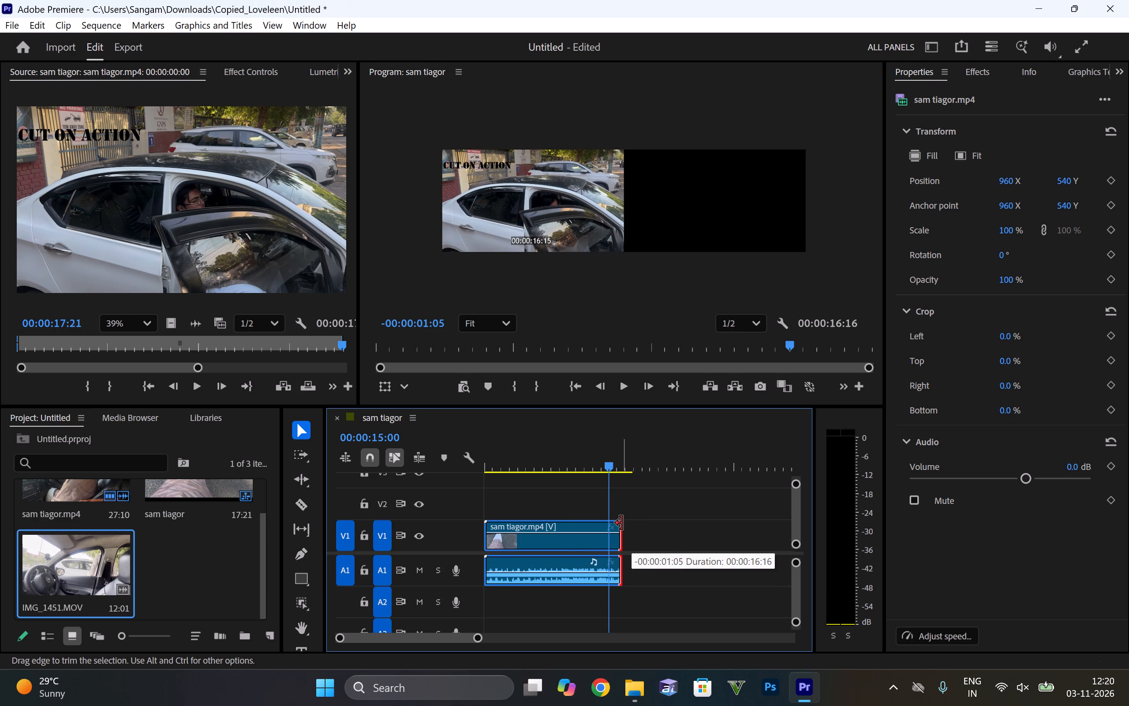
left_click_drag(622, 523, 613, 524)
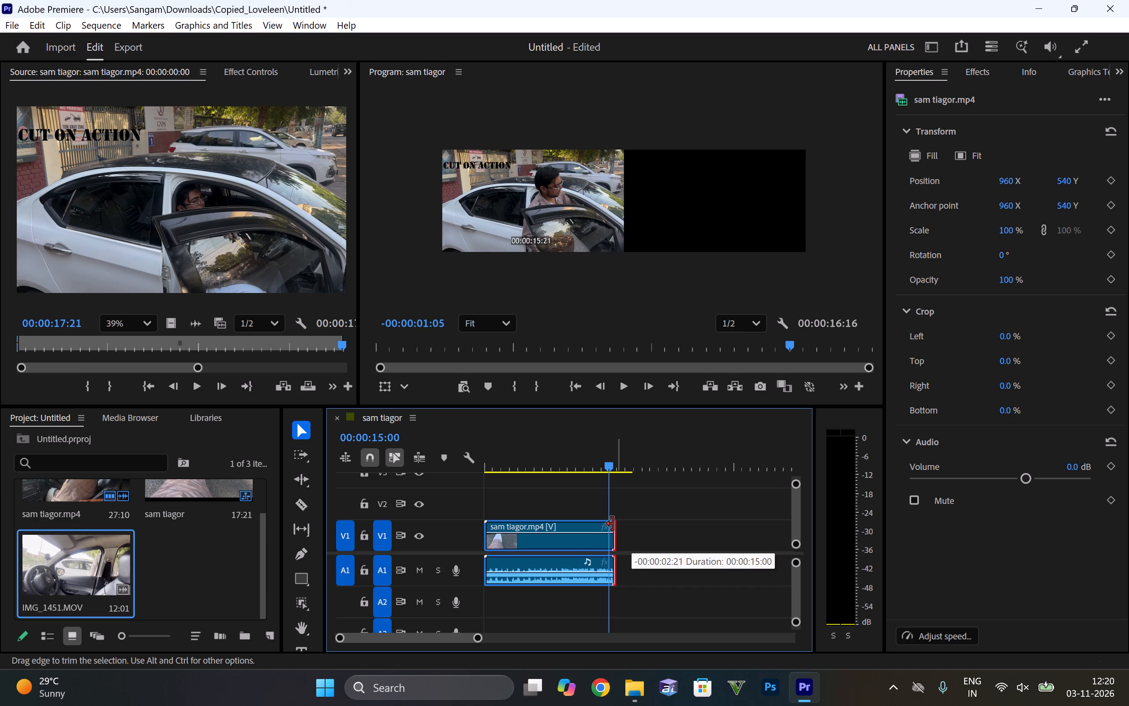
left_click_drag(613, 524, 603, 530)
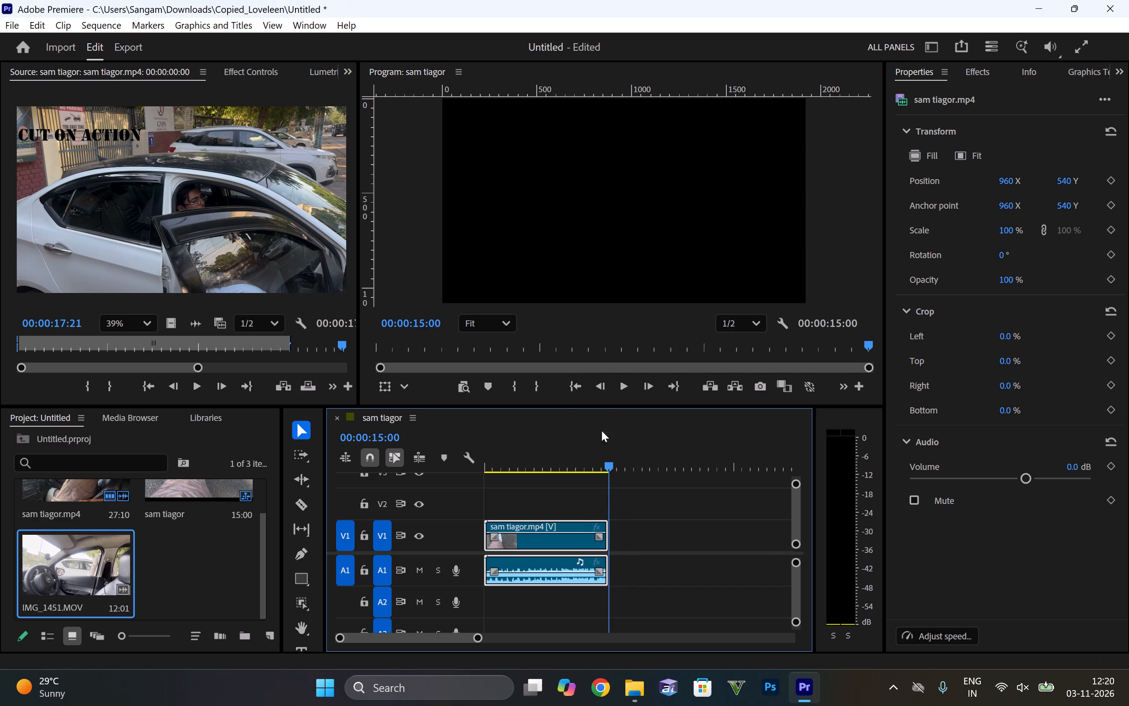
Play the CUT ON ACTION section from 00:00:10:23 to the clip's end to examine where the door-opening action should cut.
left_click_drag(604, 460, 577, 466)
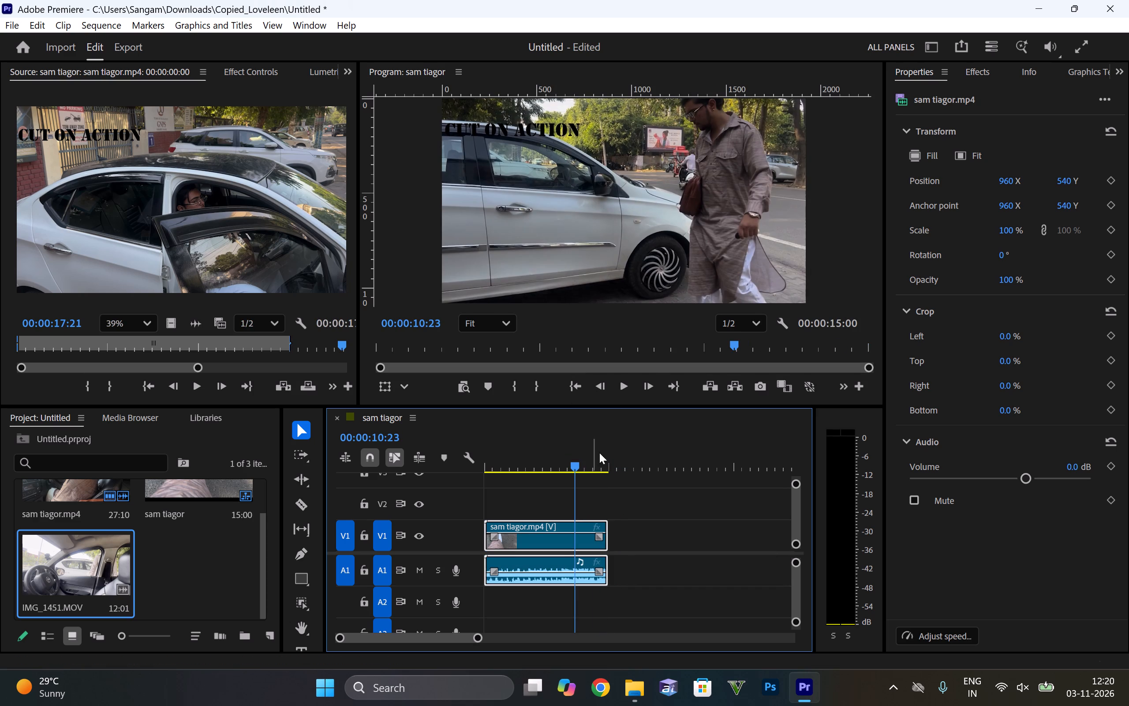
left_click(627, 383)
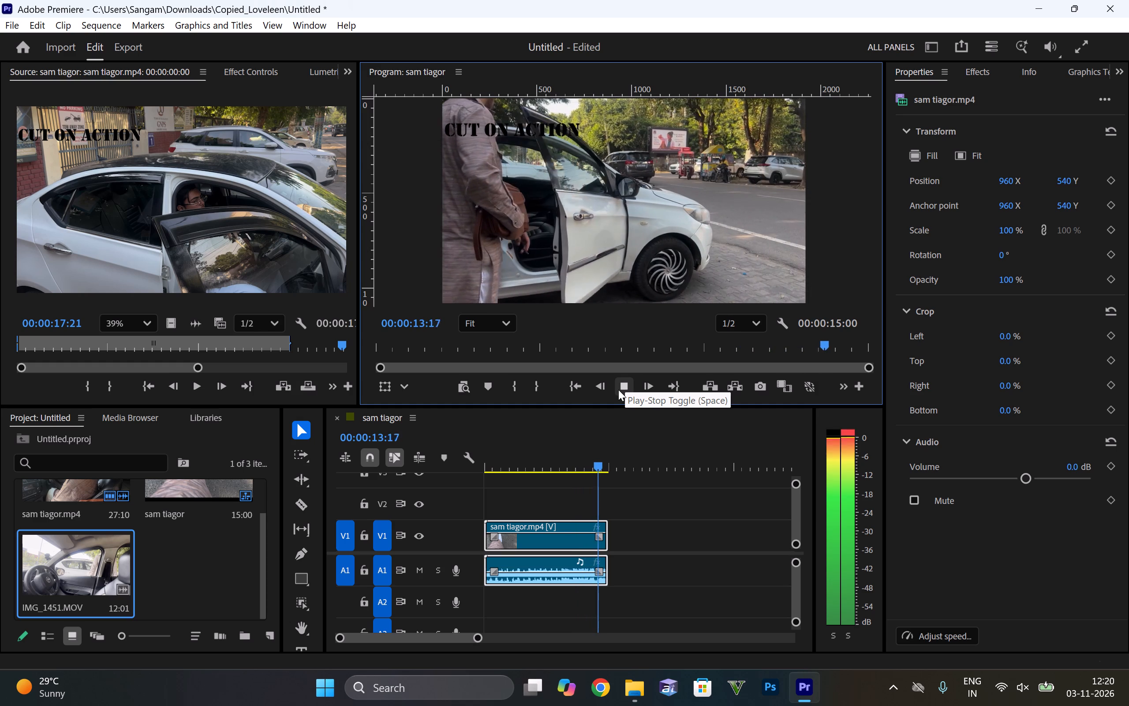
left_click(618, 390)
left_click(618, 390)
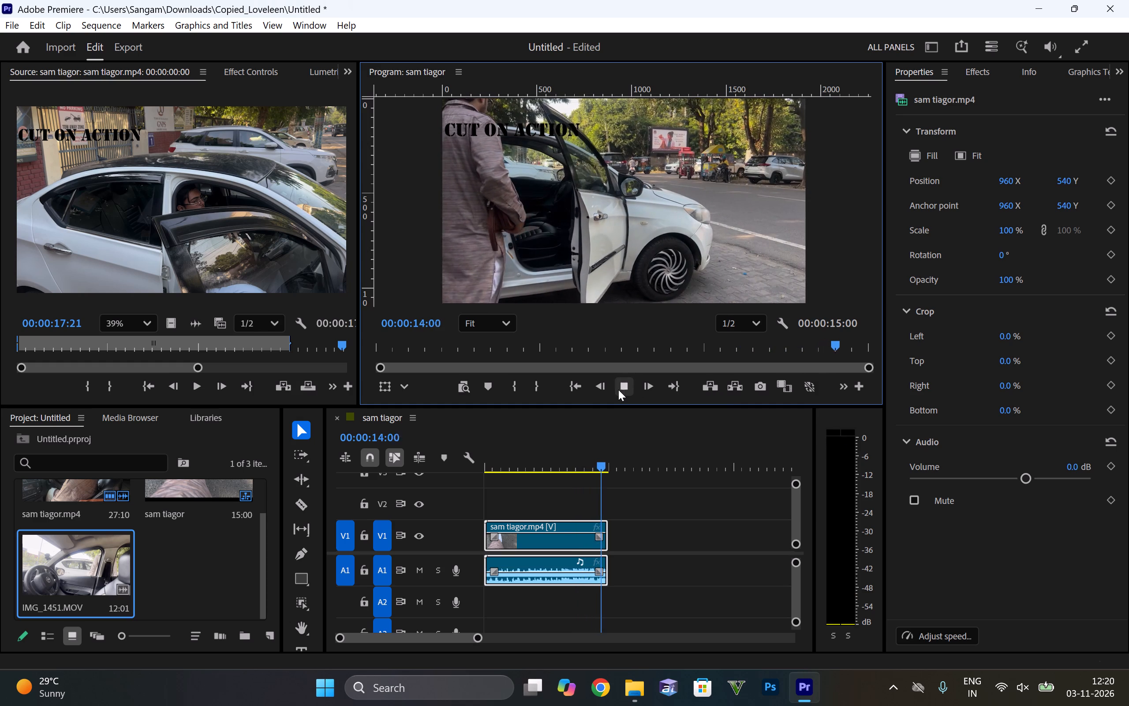
left_click(618, 390)
left_click(618, 390)
left_click(618, 390)
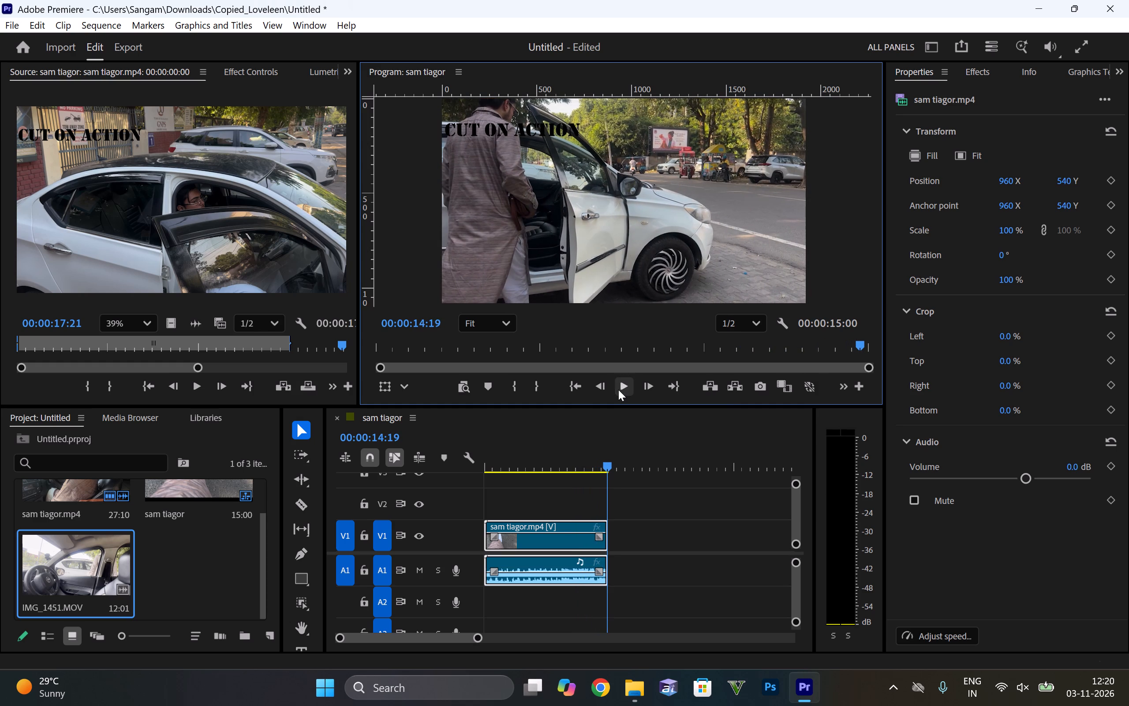
left_click(618, 390)
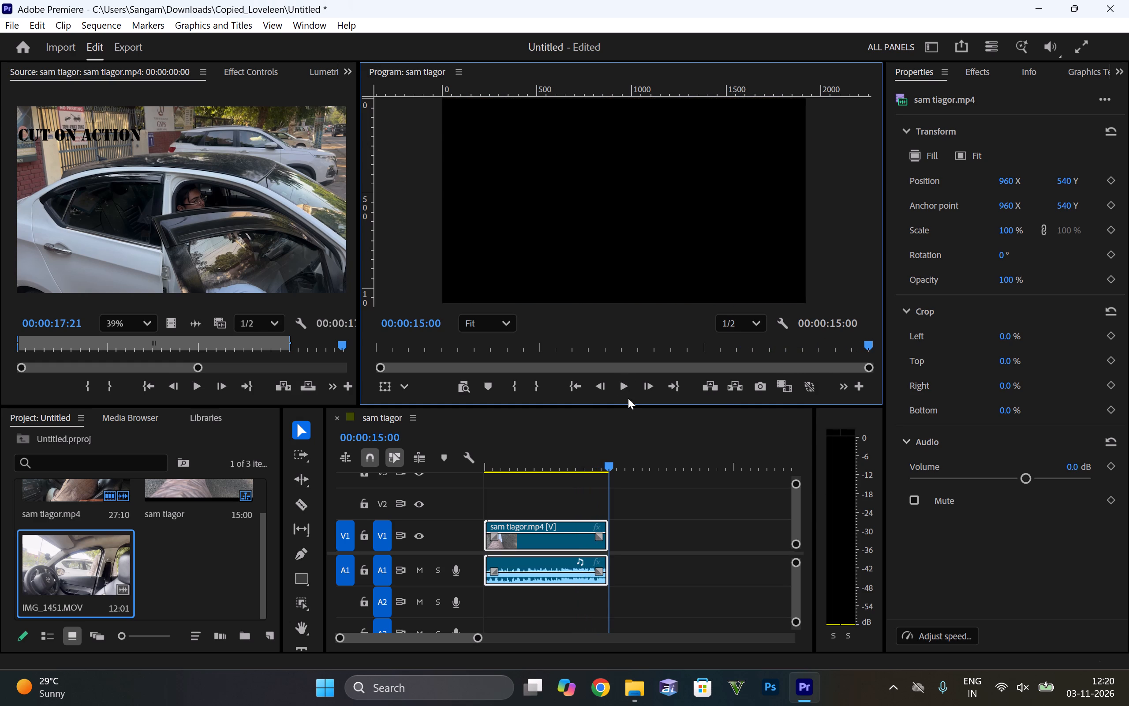
left_click(627, 374)
left_click(620, 380)
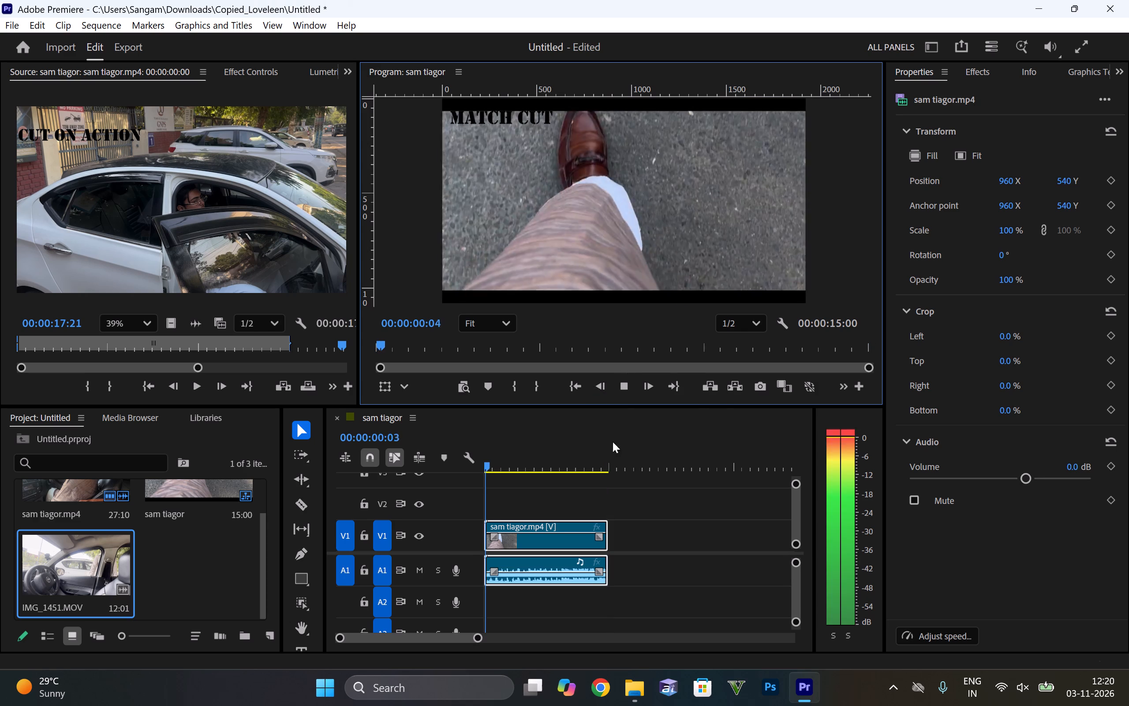
left_click(586, 535)
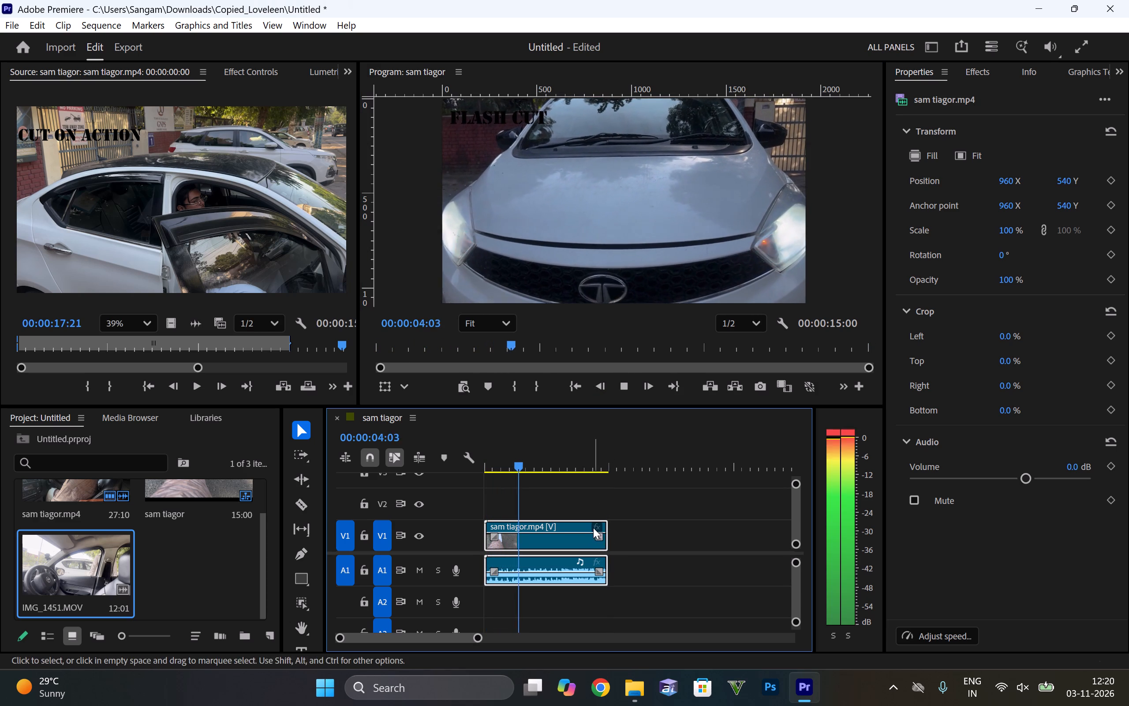
left_click(604, 541)
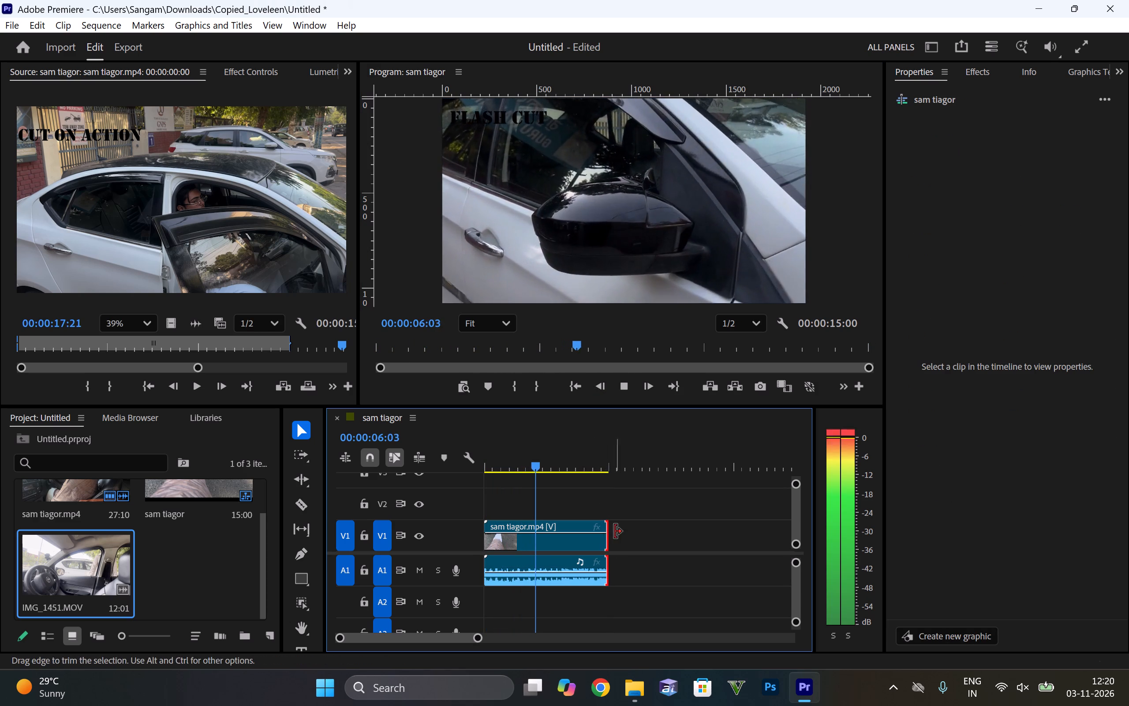
left_click_drag(607, 532, 590, 534)
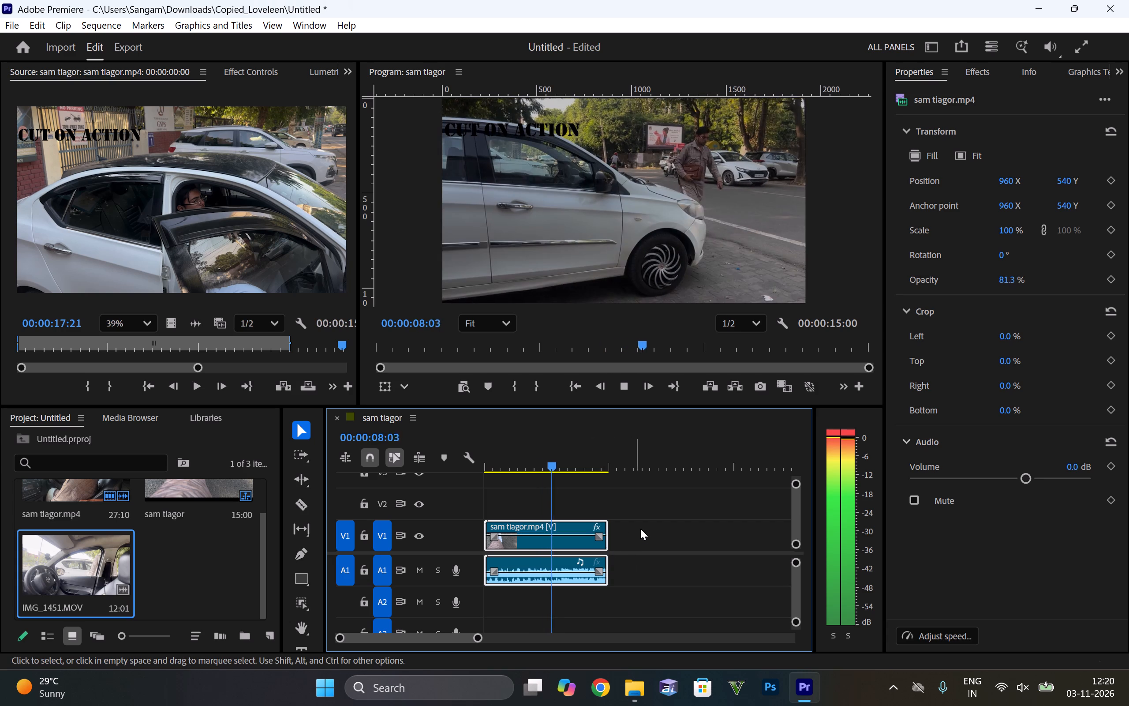
left_click(645, 531)
left_click(575, 537)
left_click_drag(580, 532, 575, 529)
left_click(581, 527)
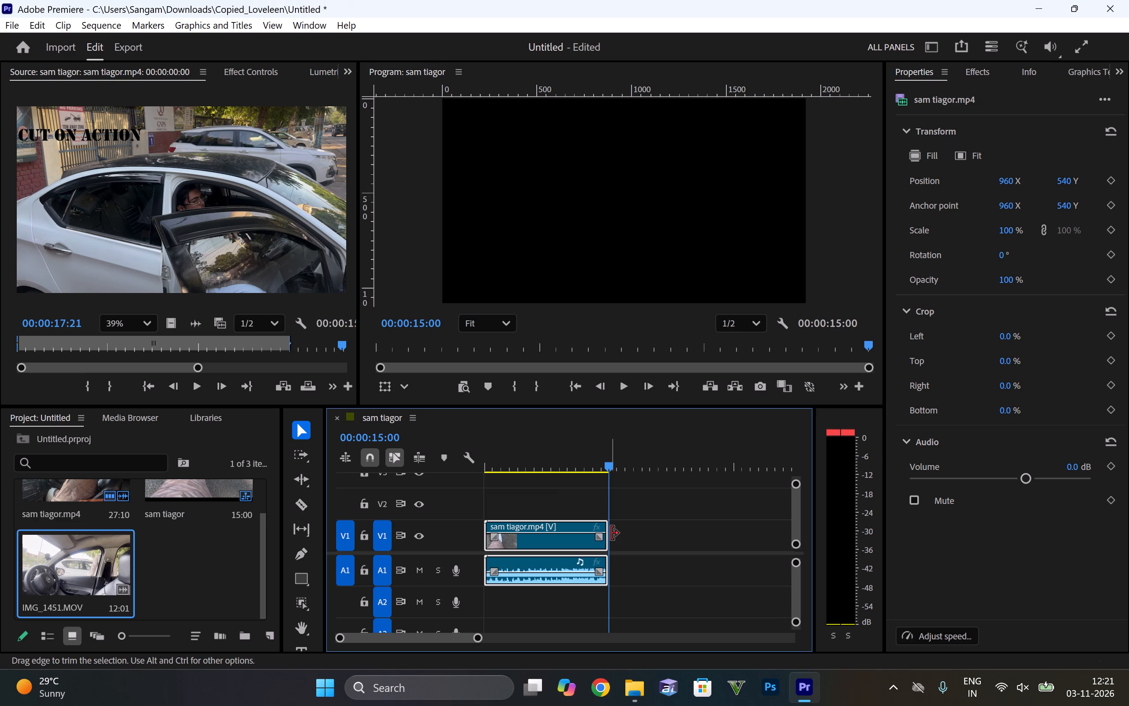
left_click_drag(604, 537, 593, 538)
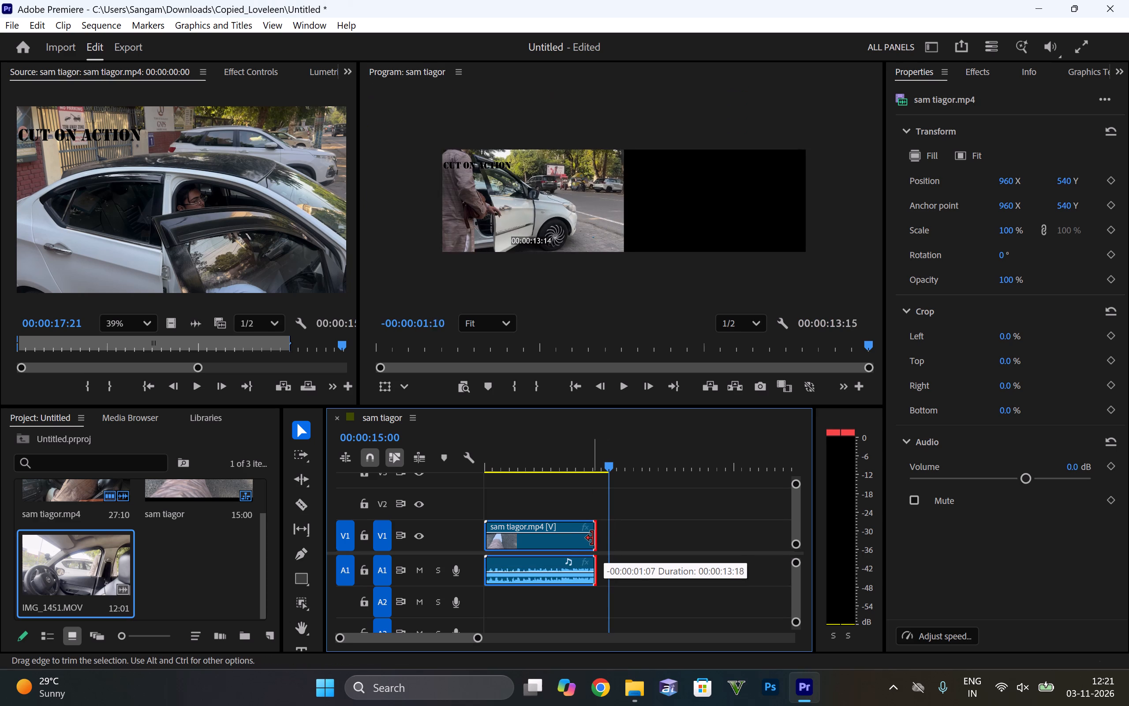
left_click_drag(593, 538, 595, 538)
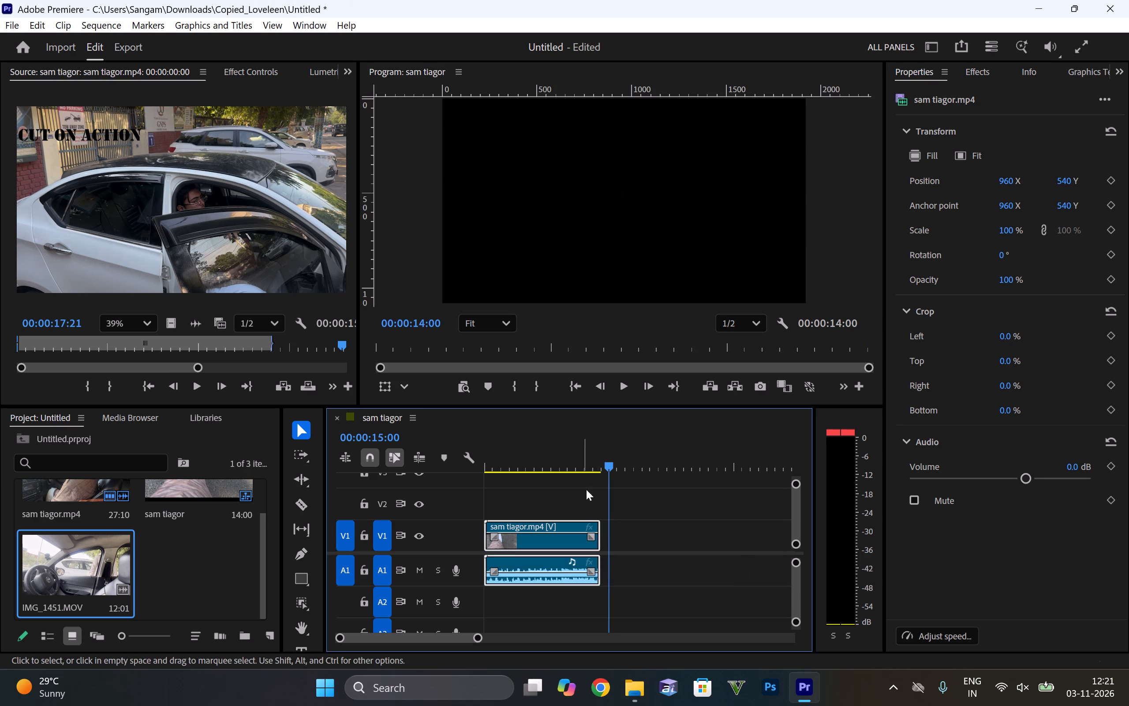
Play the shortened sequence through to its end to check the new cut point.
left_click(625, 386)
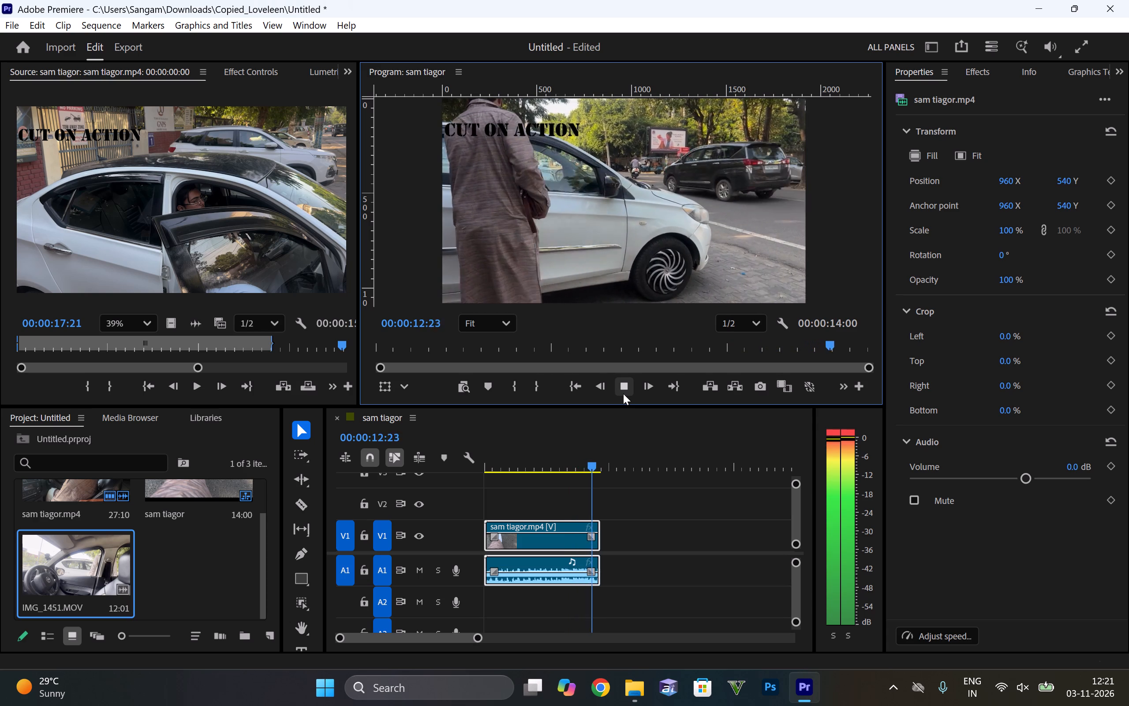
left_click(623, 394)
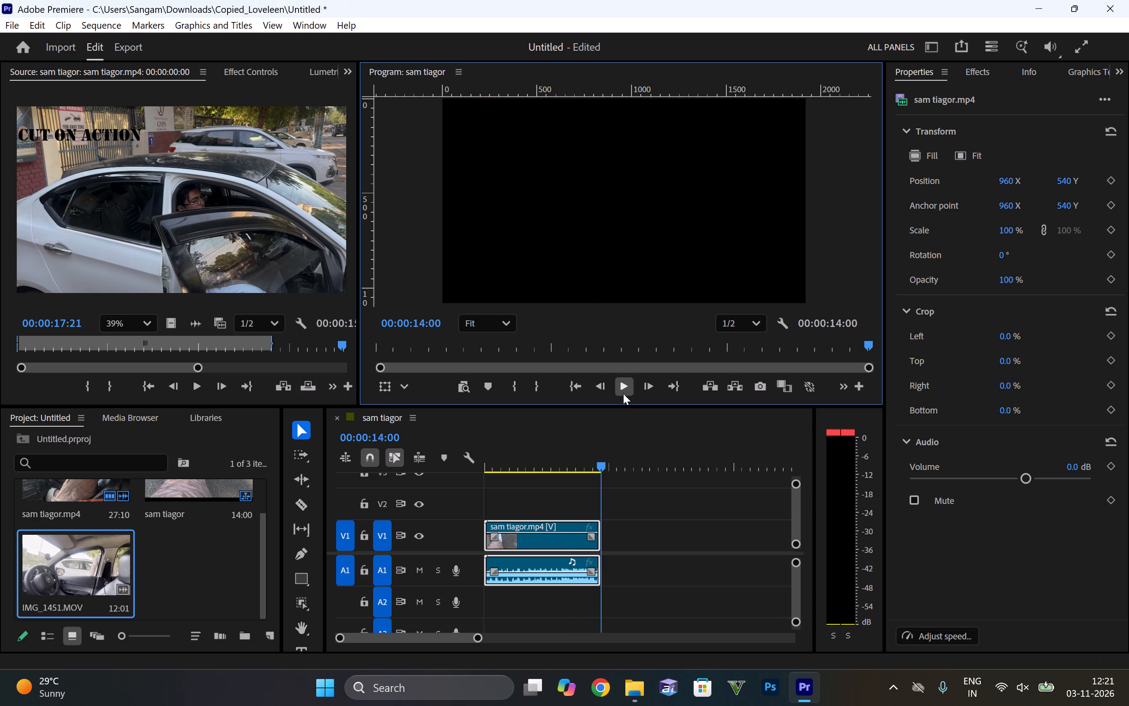
left_click(623, 394)
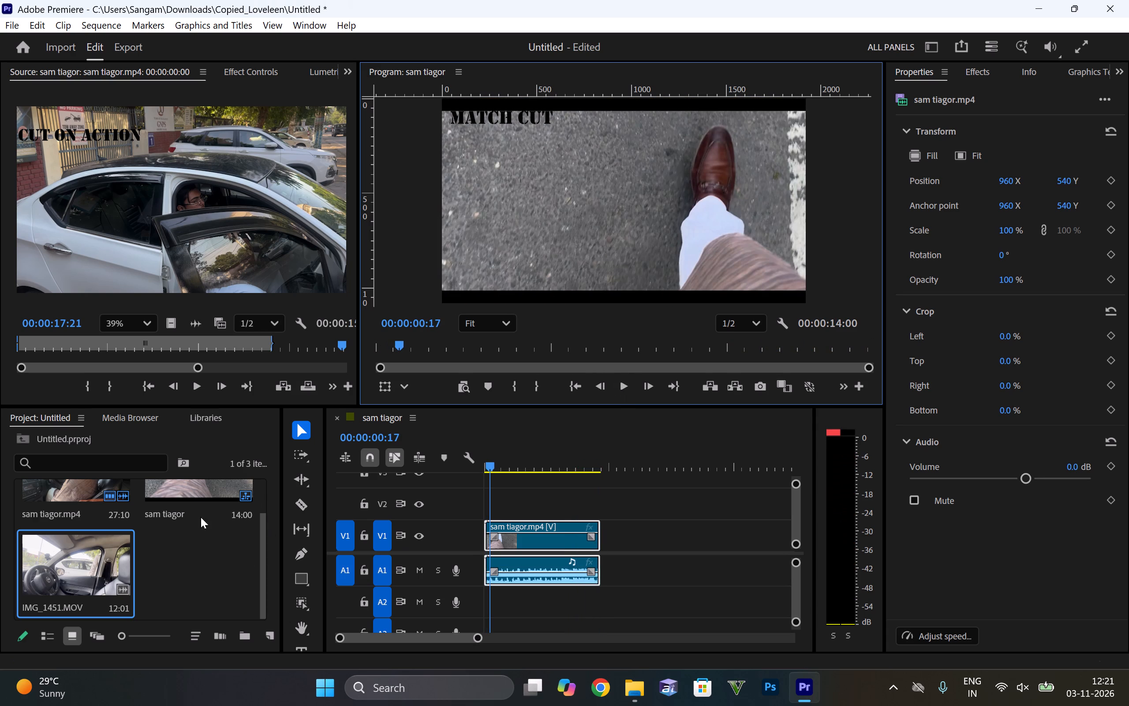
Open IMG_1451.MOV in the Source monitor and play it from the start to the bag entering the car, stopping at 00:00:02:16.
left_click_drag(93, 563, 108, 579)
double_click(108, 579)
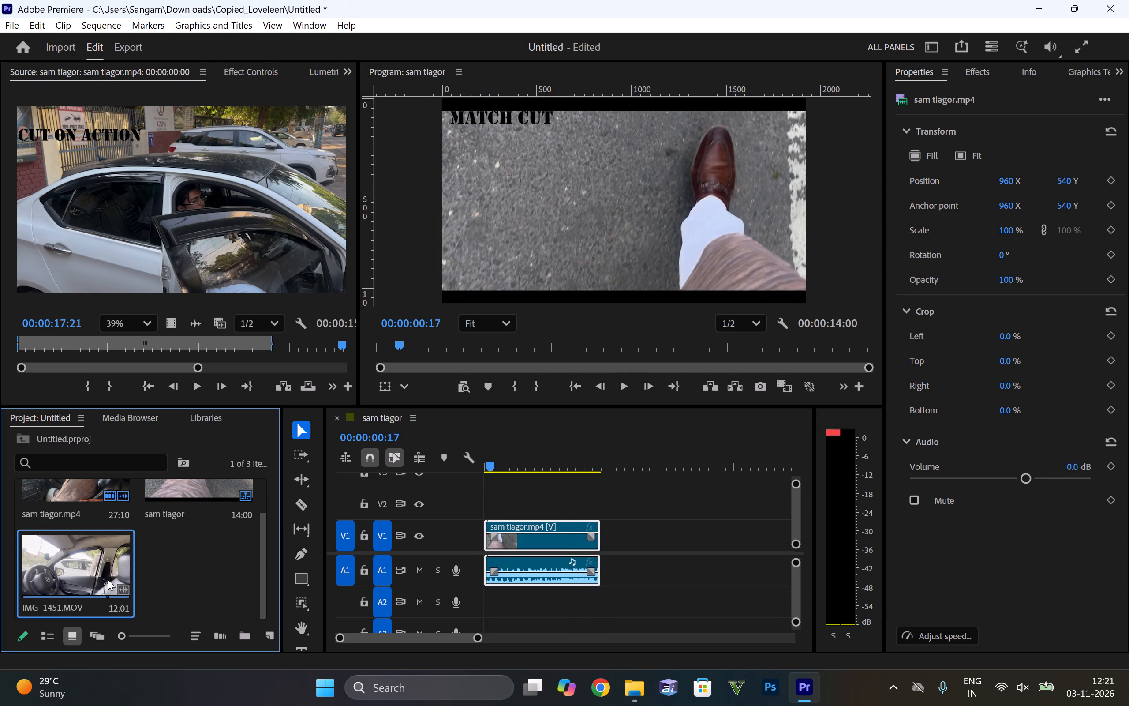
left_click(186, 386)
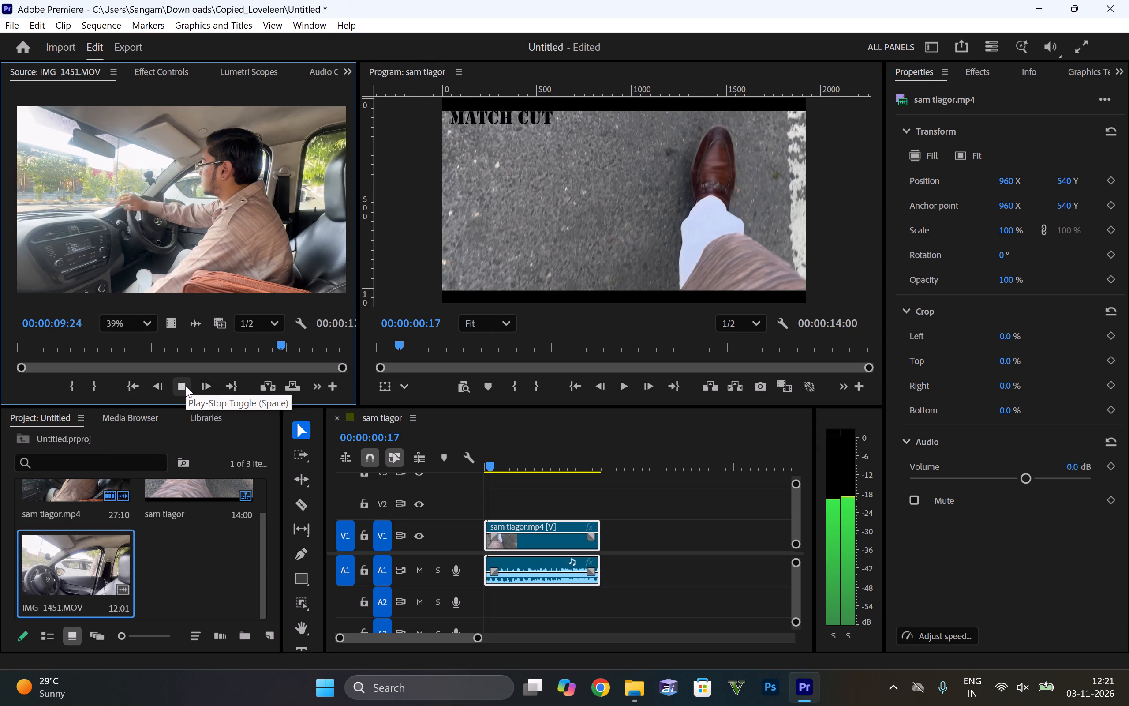
left_click_drag(305, 350, 0, 417)
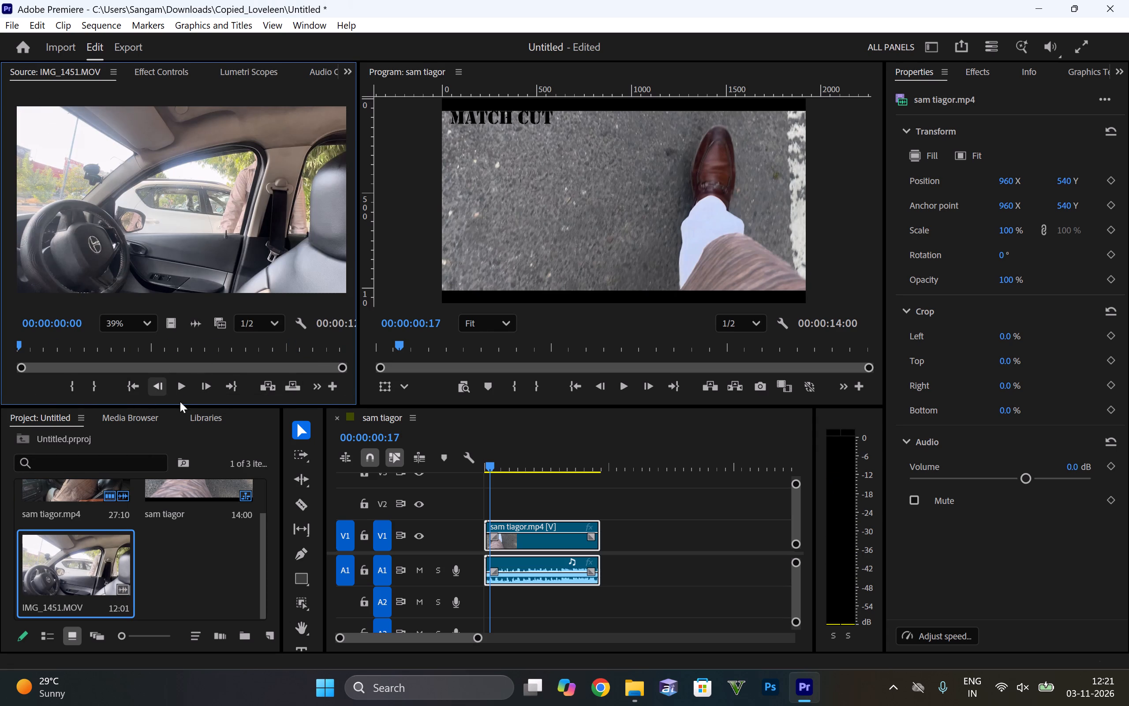
left_click(187, 393)
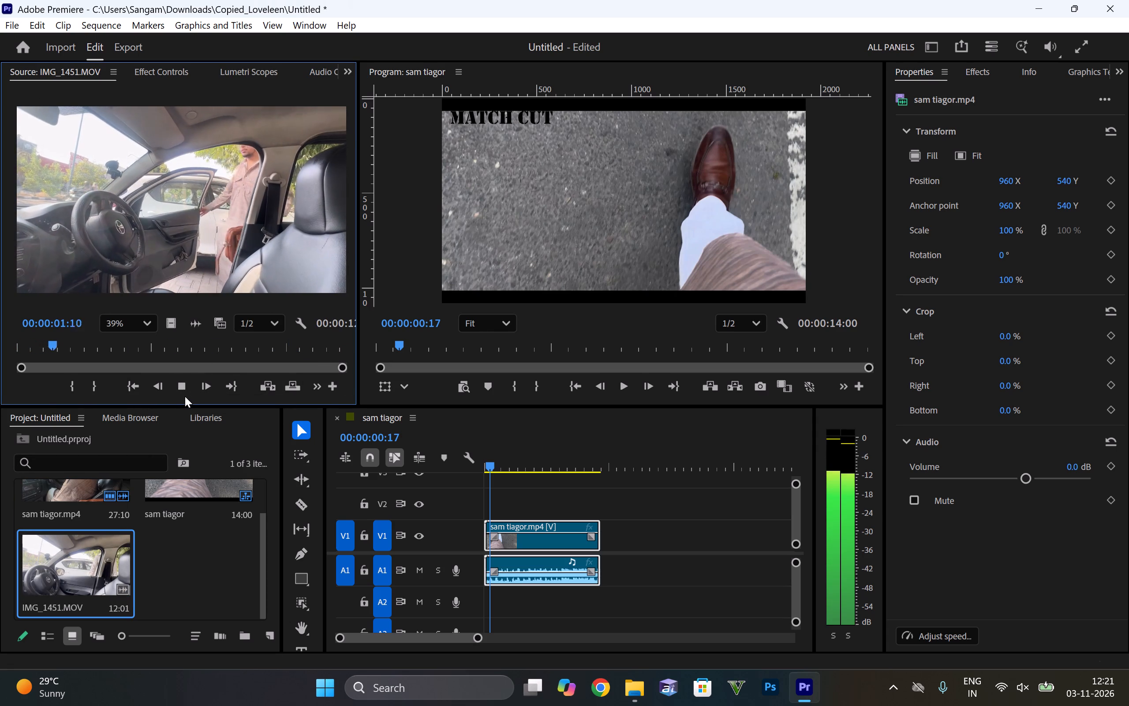
left_click(185, 396)
left_click(183, 390)
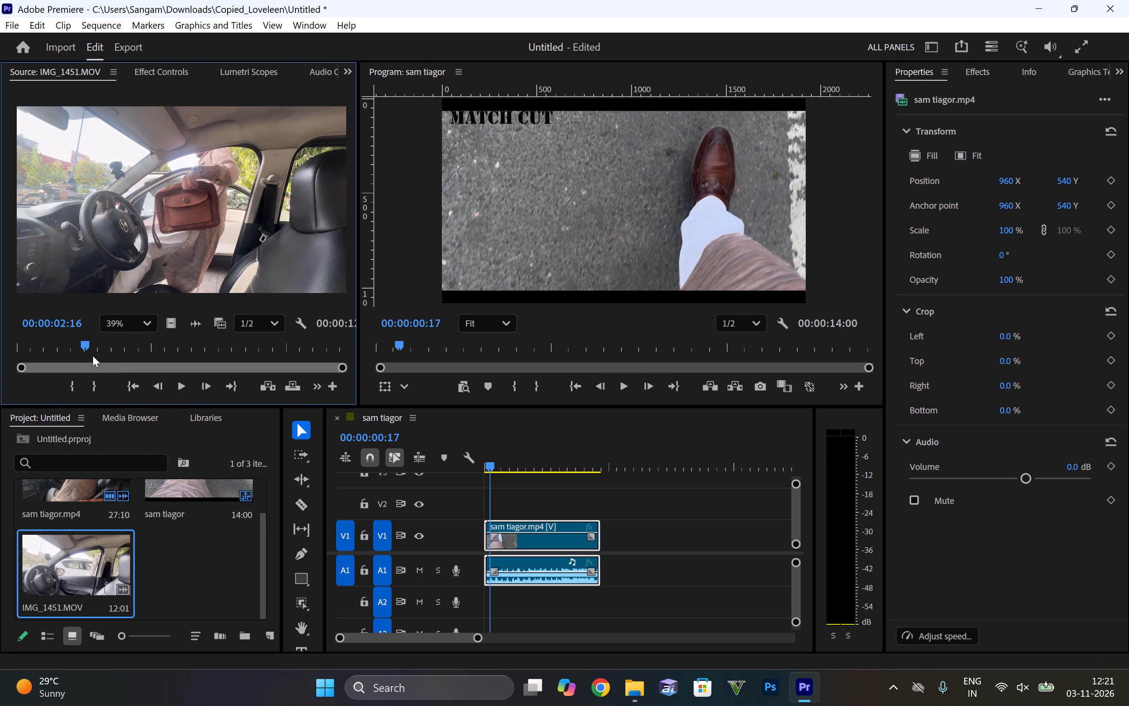
Replay the opening of IMG_1451.MOV from its first frame to examine the door before it opens, and return to the start.
left_click_drag(84, 347, 0, 365)
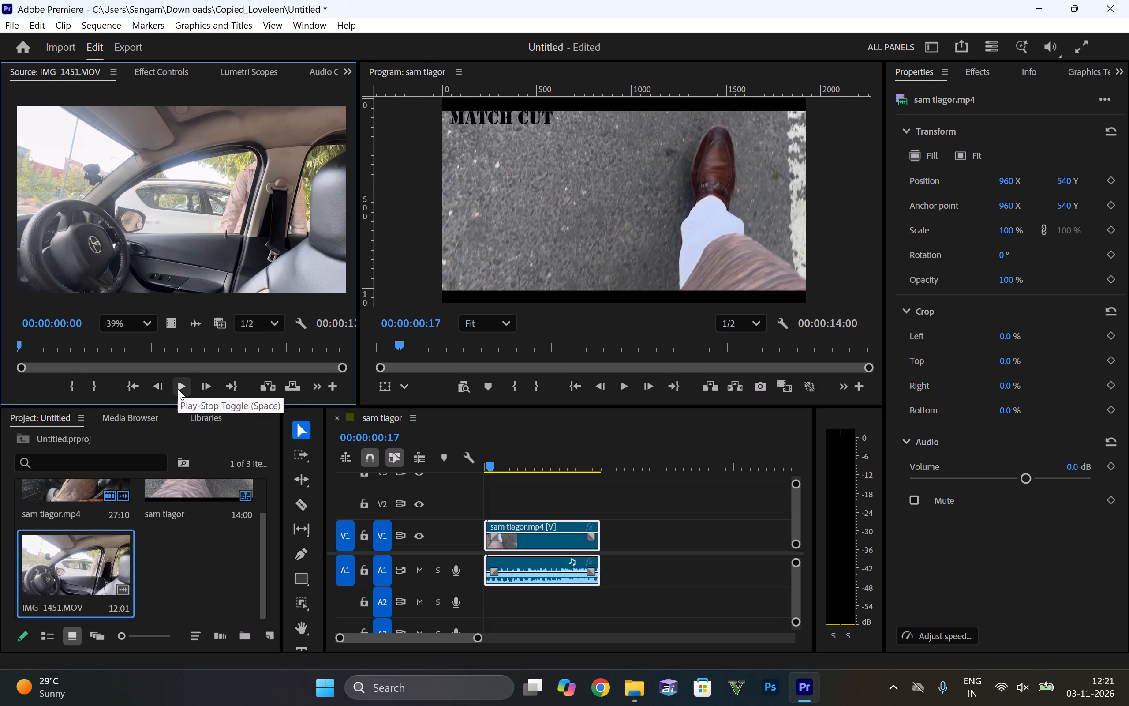
left_click(178, 389)
left_click(178, 389)
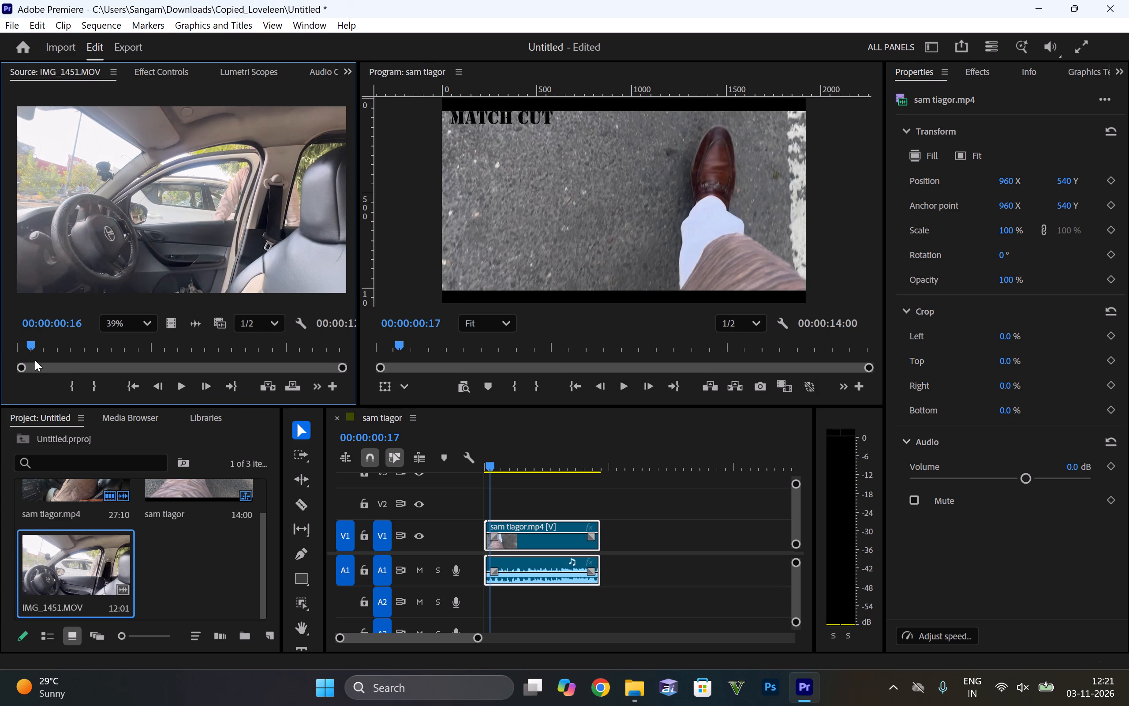
left_click_drag(32, 345, 9, 351)
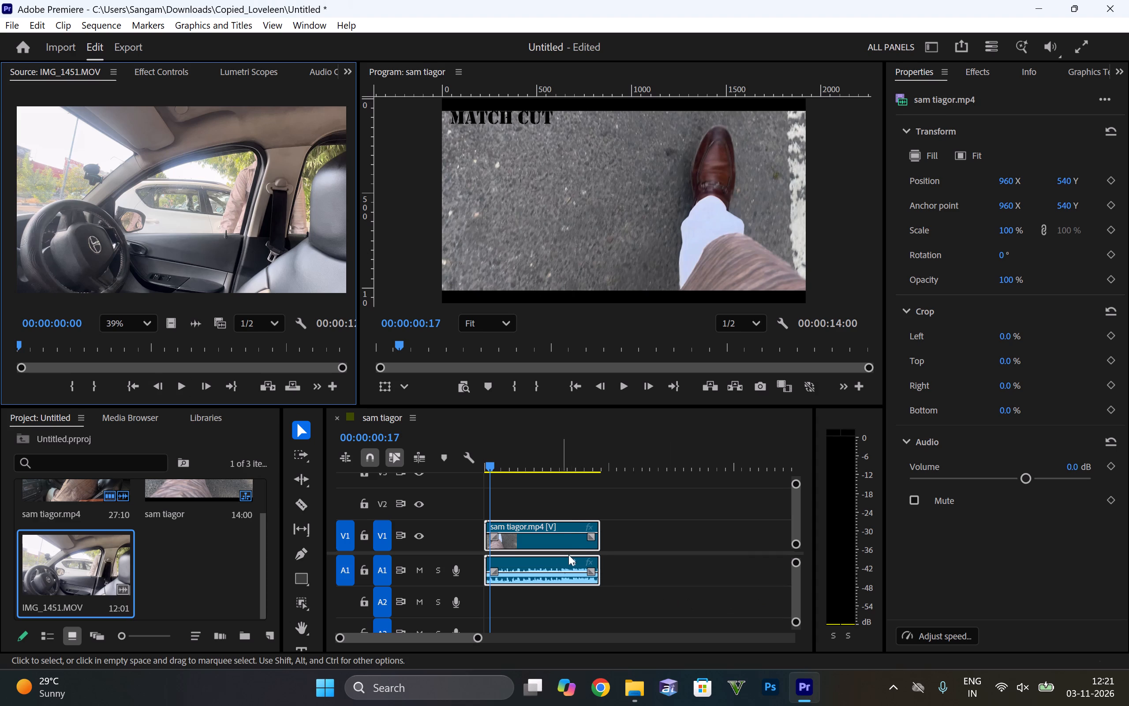
left_click(573, 532)
double_click(573, 532)
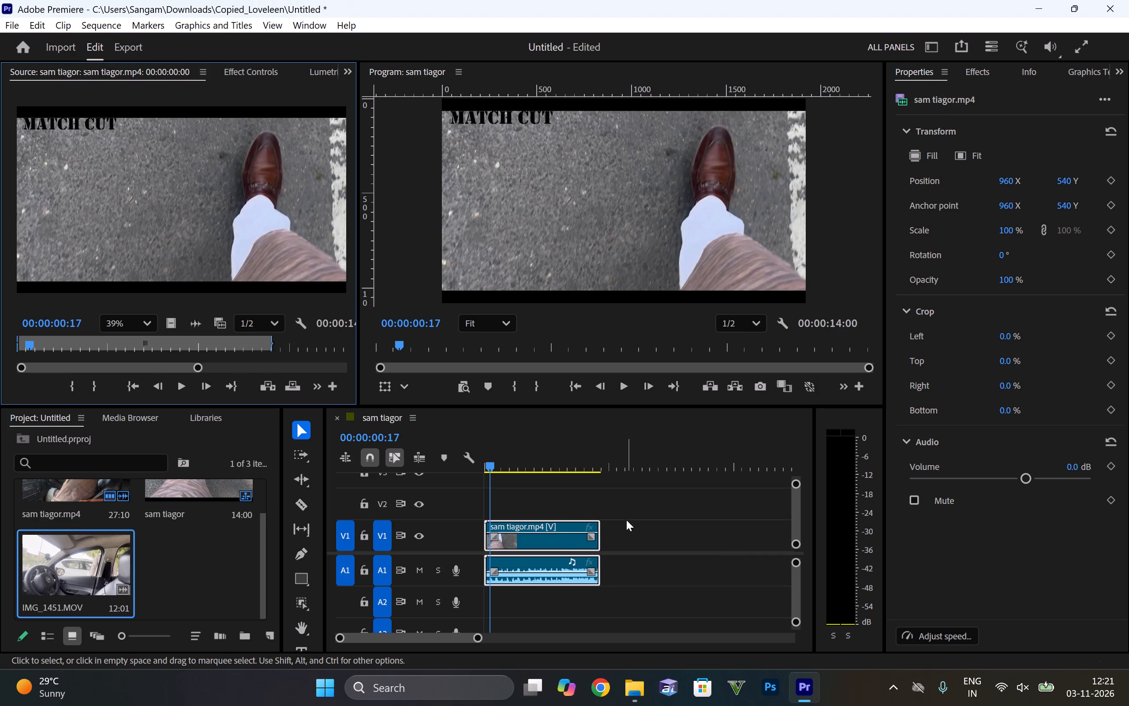
left_click_drag(601, 537, 582, 541)
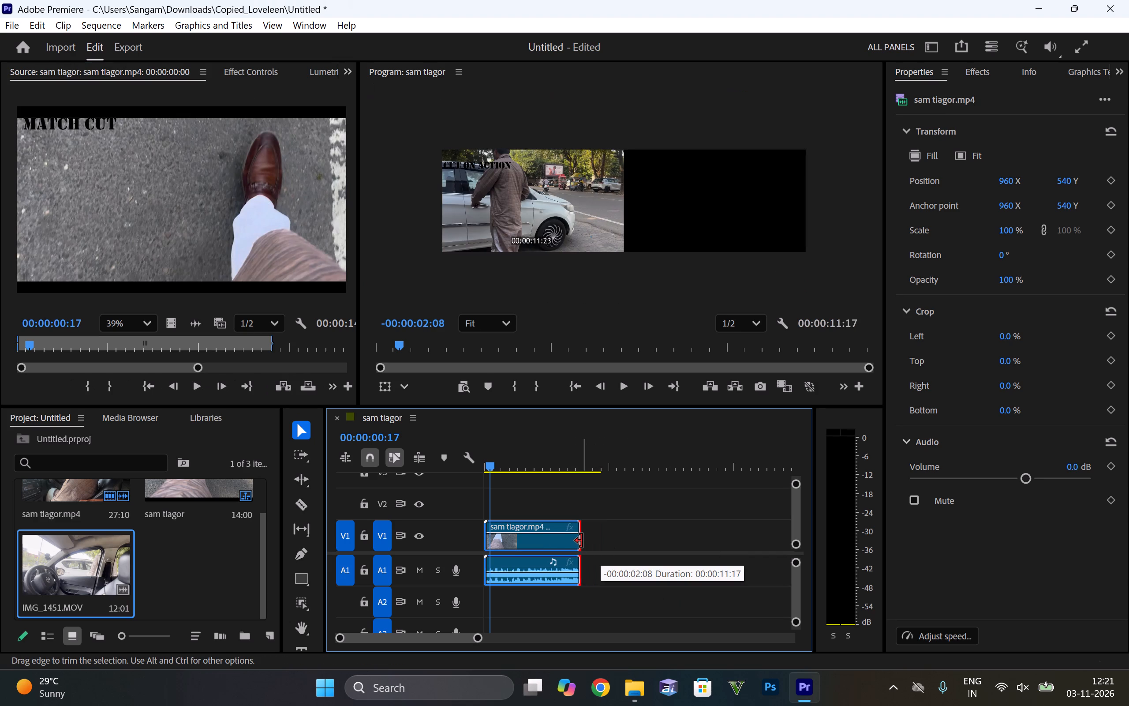
left_click_drag(582, 541, 582, 543)
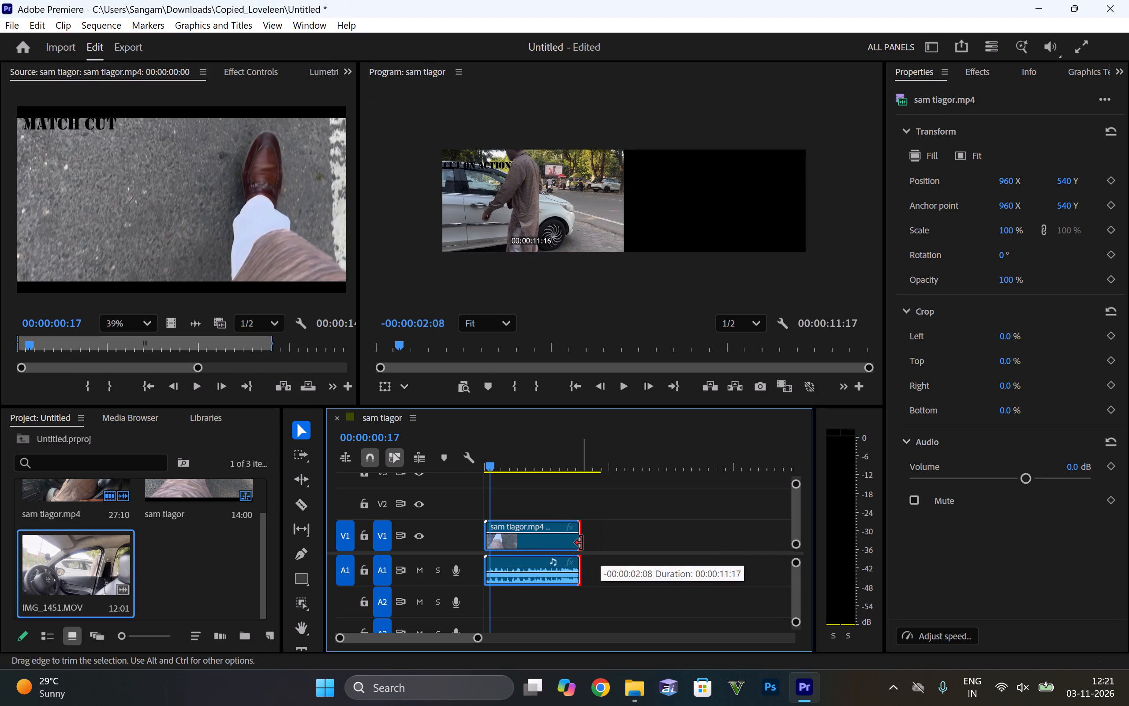
left_click_drag(582, 543, 580, 538)
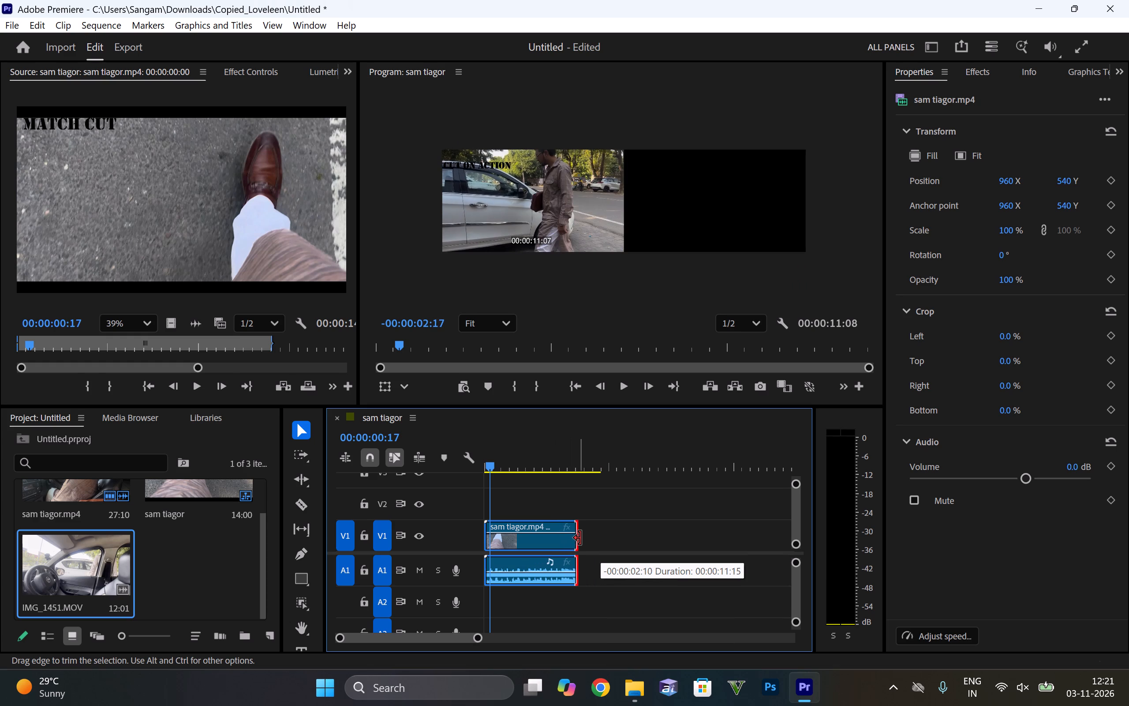
left_click_drag(580, 538, 591, 535)
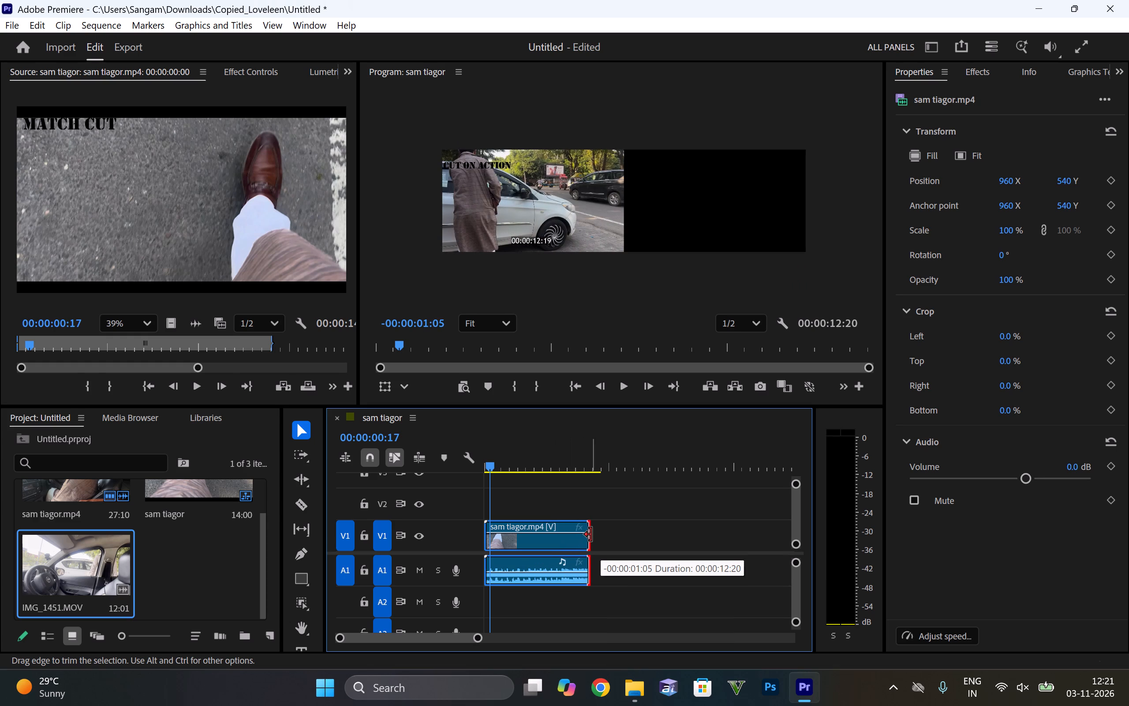
left_click_drag(591, 535, 590, 519)
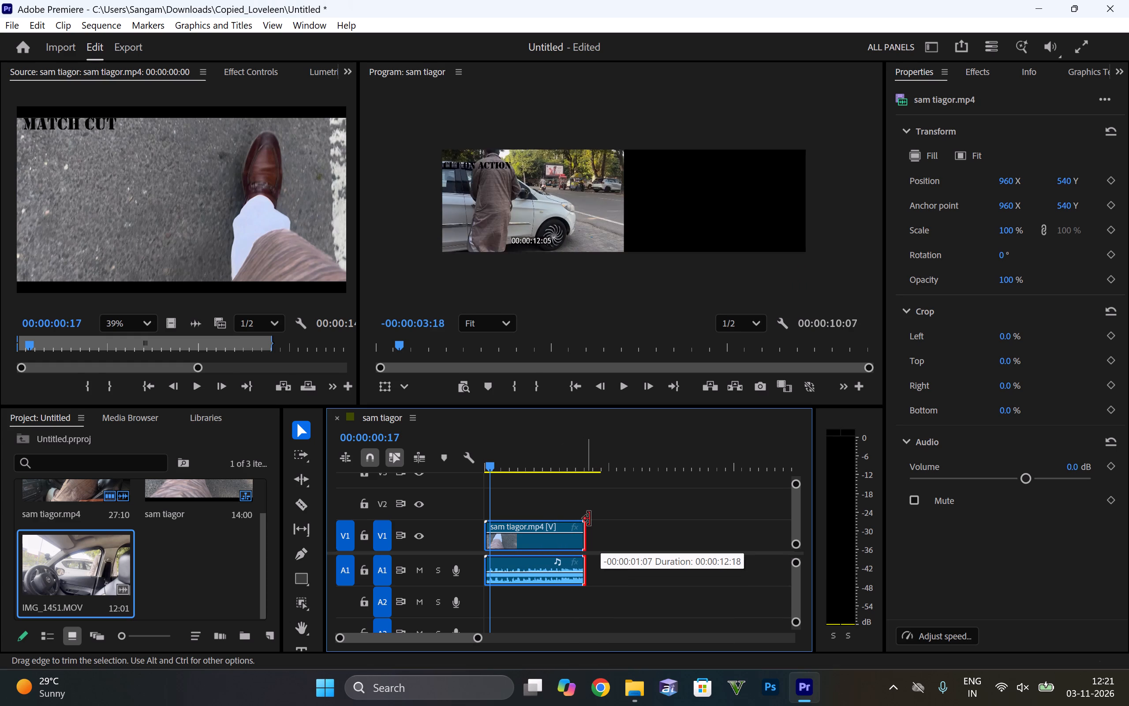
left_click_drag(590, 519, 587, 519)
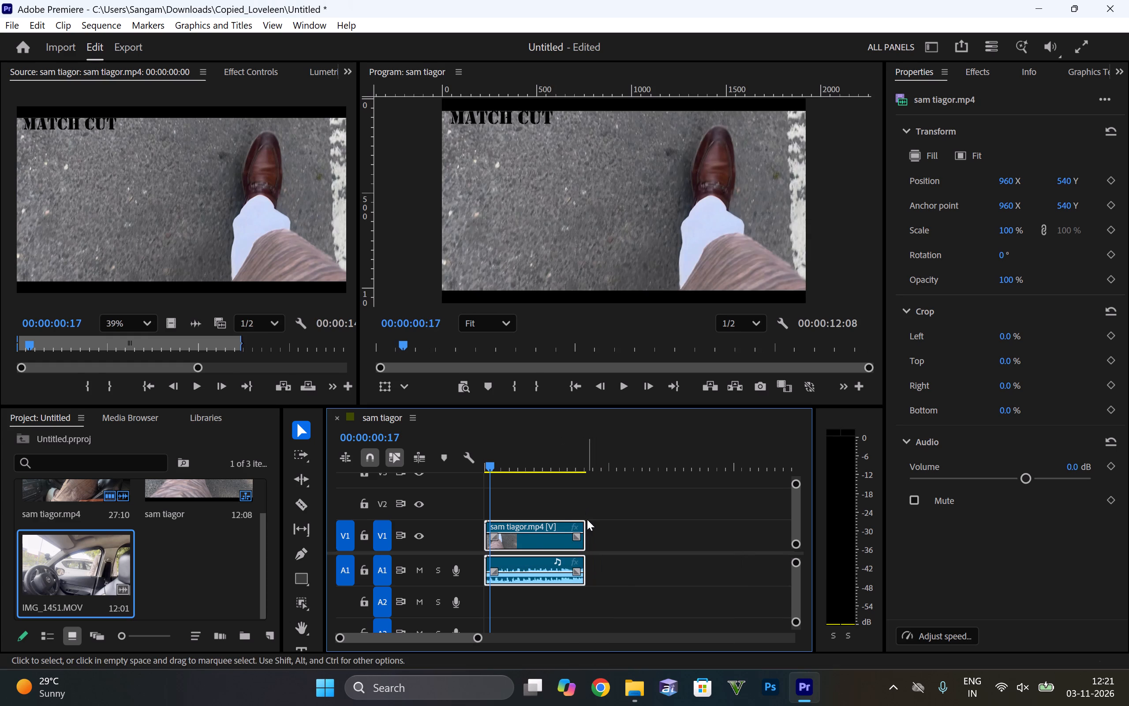
Play the trimmed sequence from 00:00:00:17 through the CUT ON ACTION section to check the new end point.
left_click(627, 383)
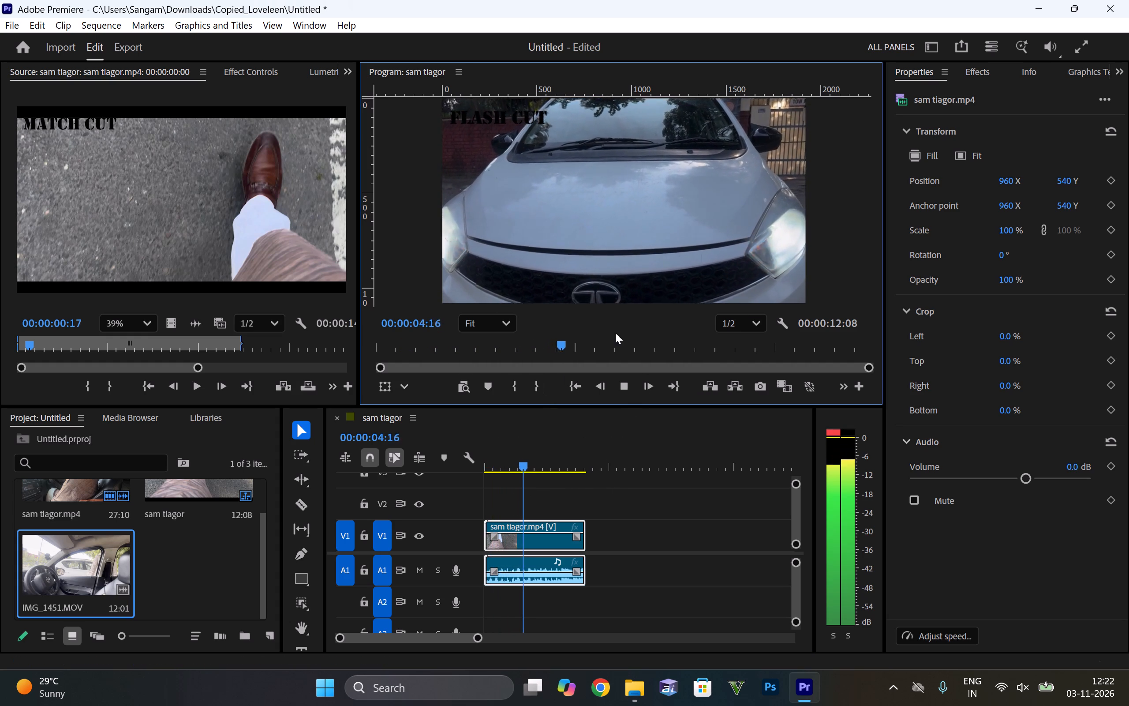
left_click(625, 390)
left_click(630, 391)
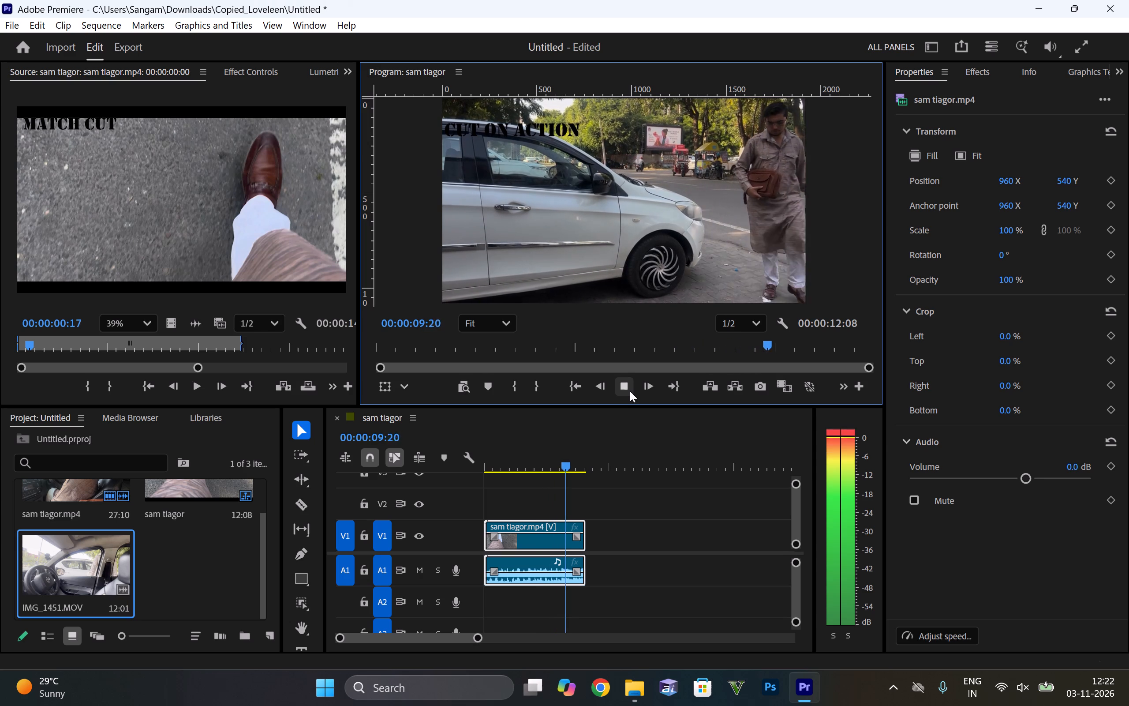
left_click(630, 391)
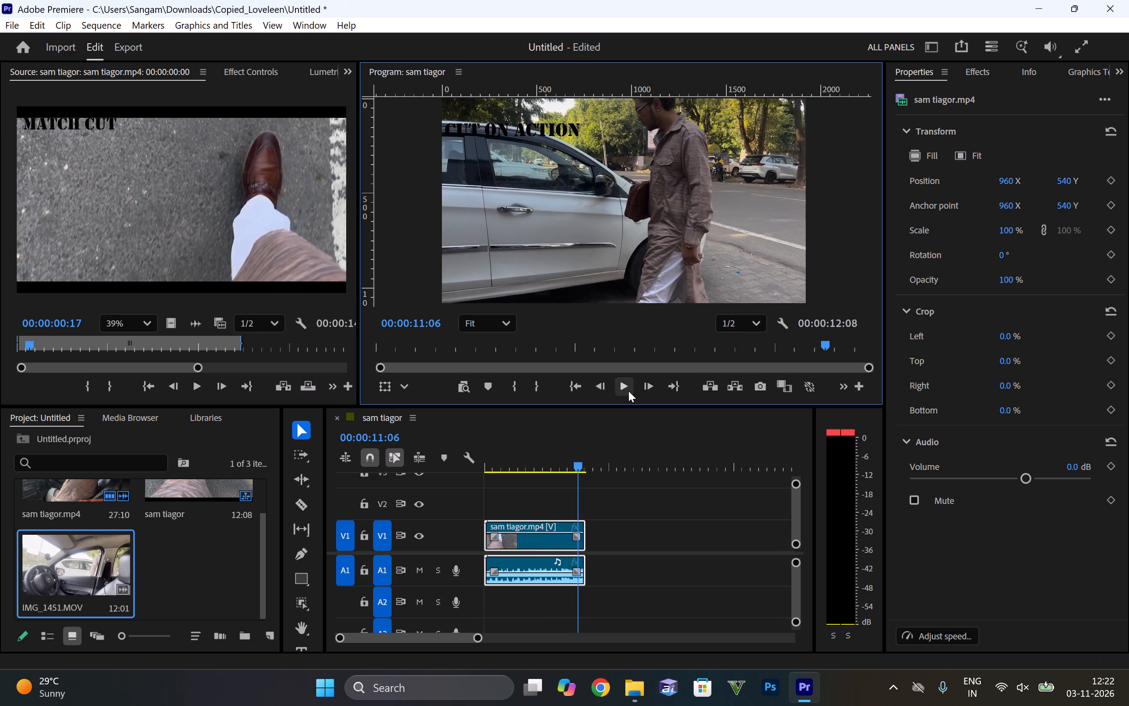
left_click(628, 391)
left_click(628, 391)
left_click_drag(628, 391, 621, 394)
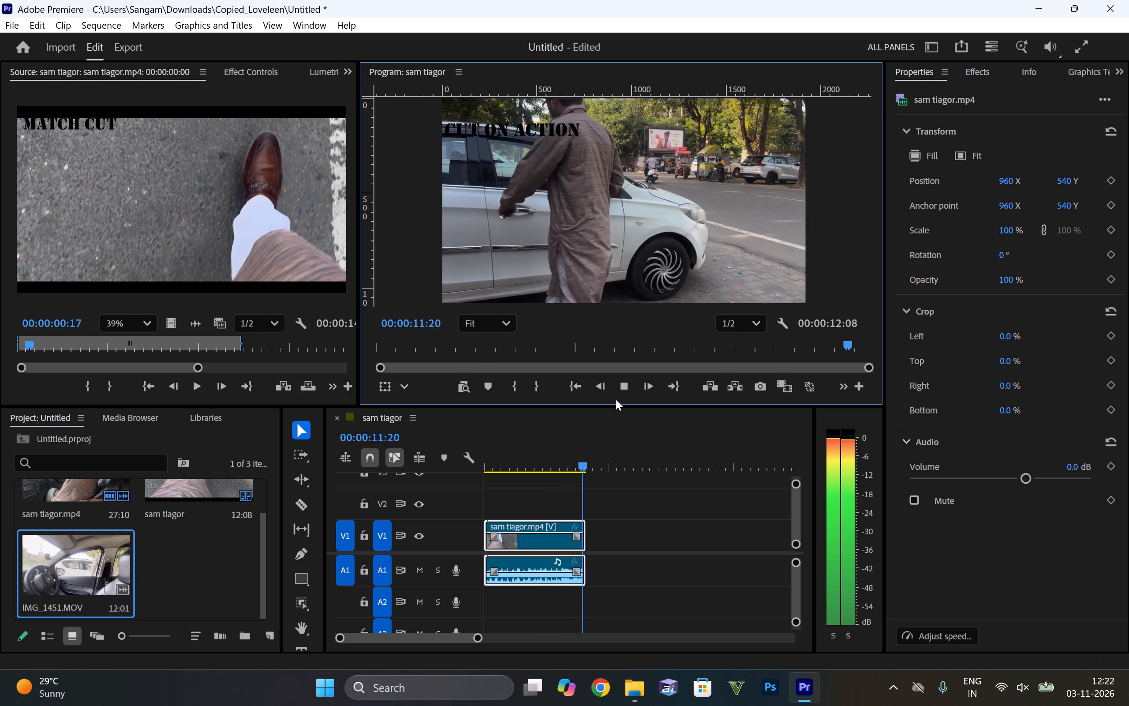
Replay the sequence from its start, pausing repeatedly from 00:00:10:23 onward to examine the hand reaching for the door handle.
left_click(620, 381)
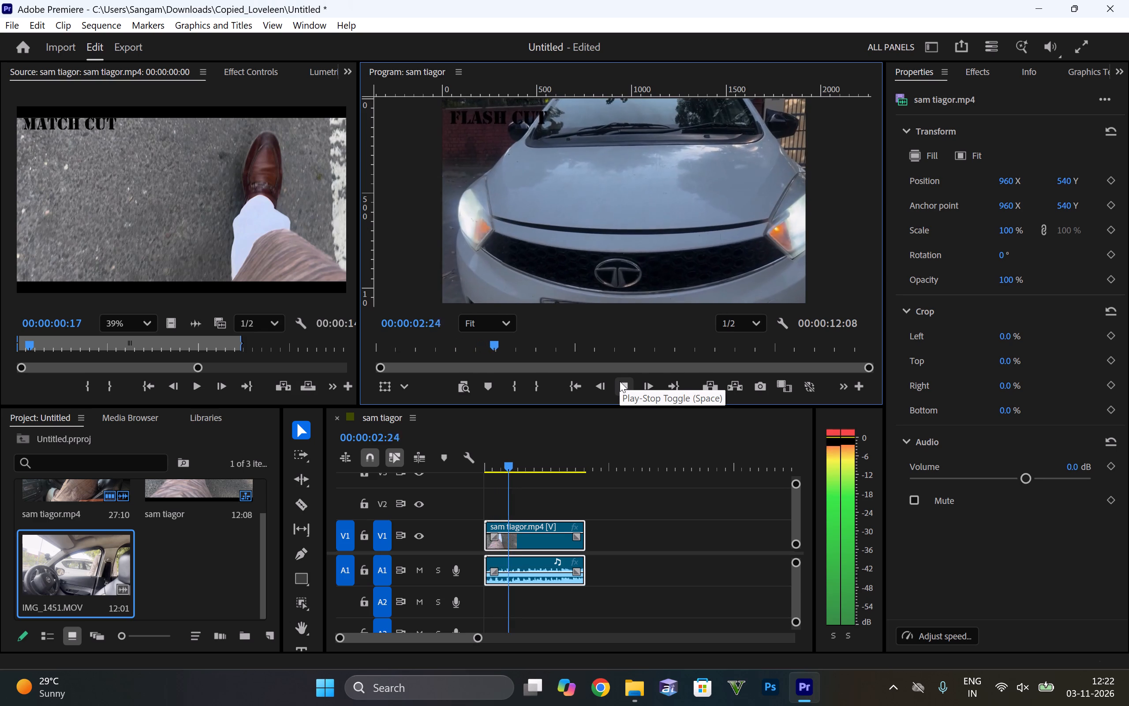
left_click(620, 381)
right_click(620, 381)
left_click(620, 381)
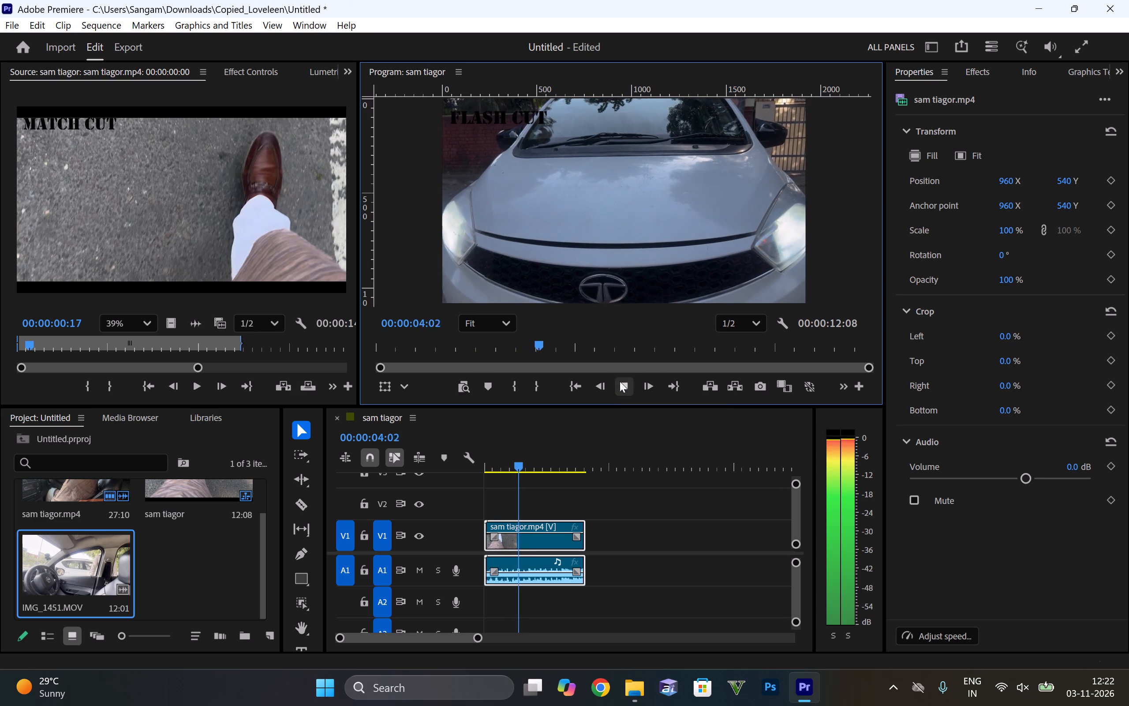
left_click(620, 381)
left_click(620, 381)
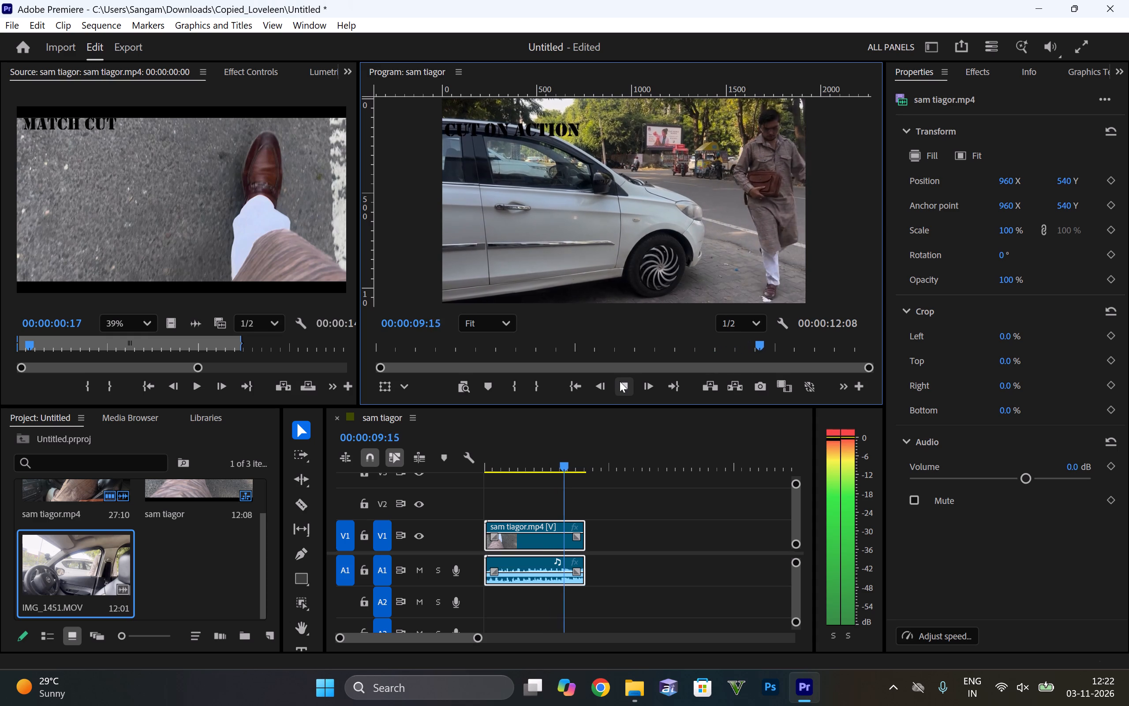
left_click(620, 381)
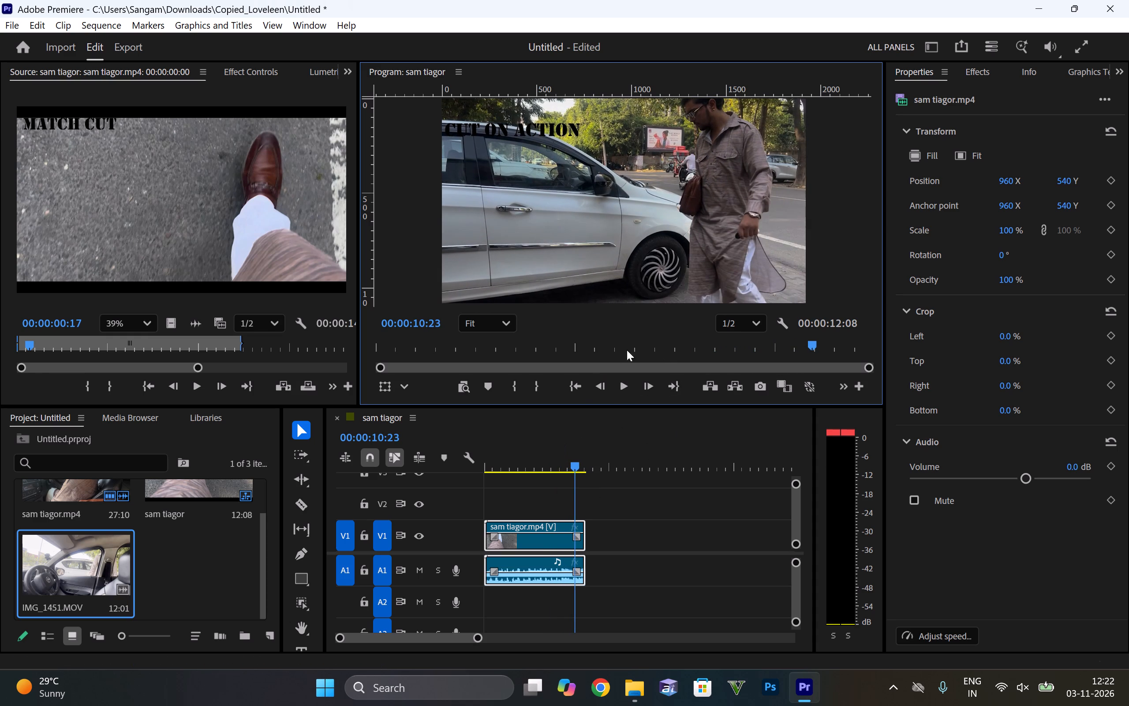
left_click(609, 370)
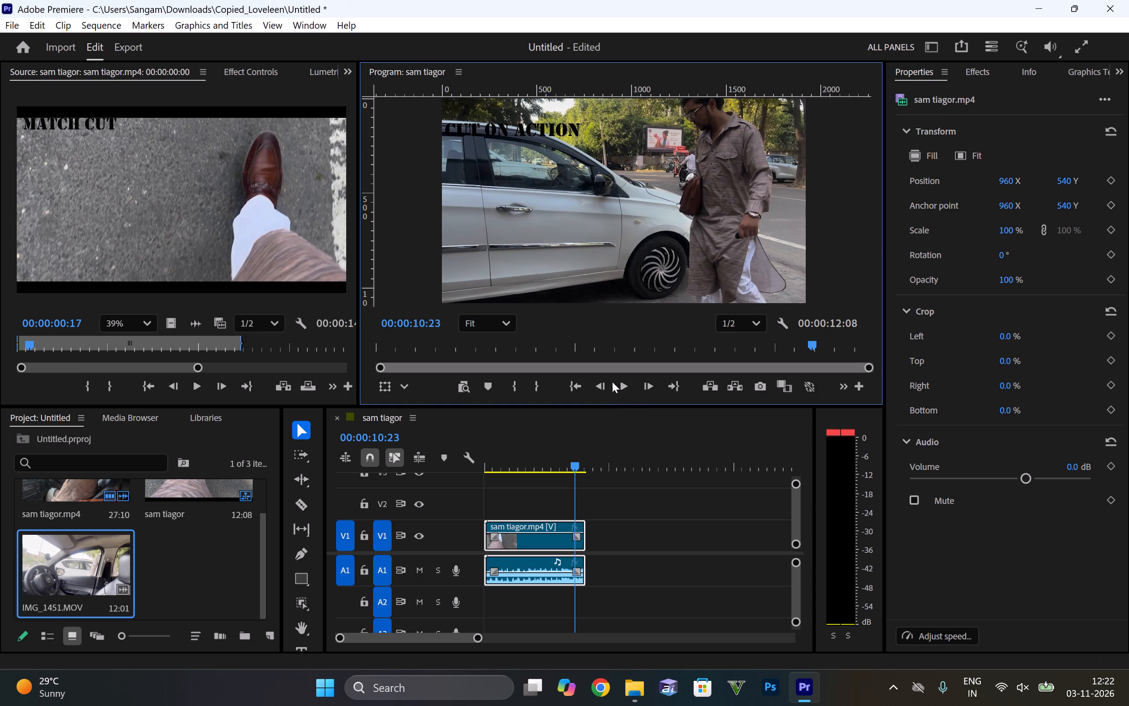
left_click(624, 383)
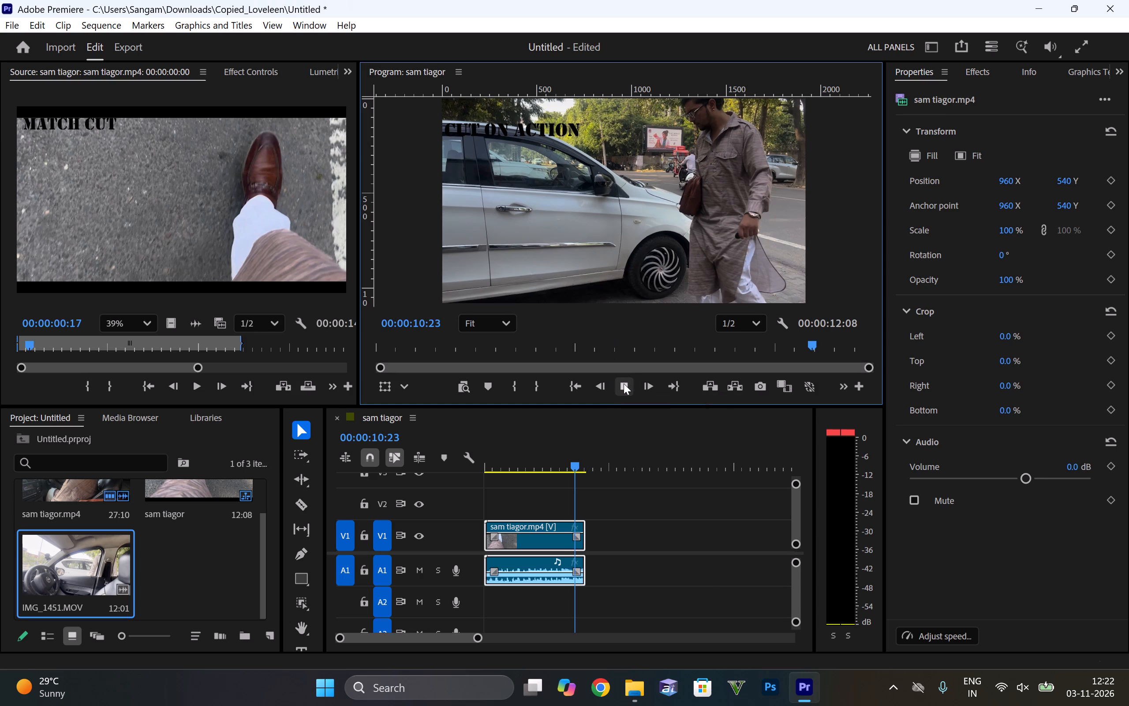
left_click(624, 383)
left_click(624, 383)
left_click(624, 383)
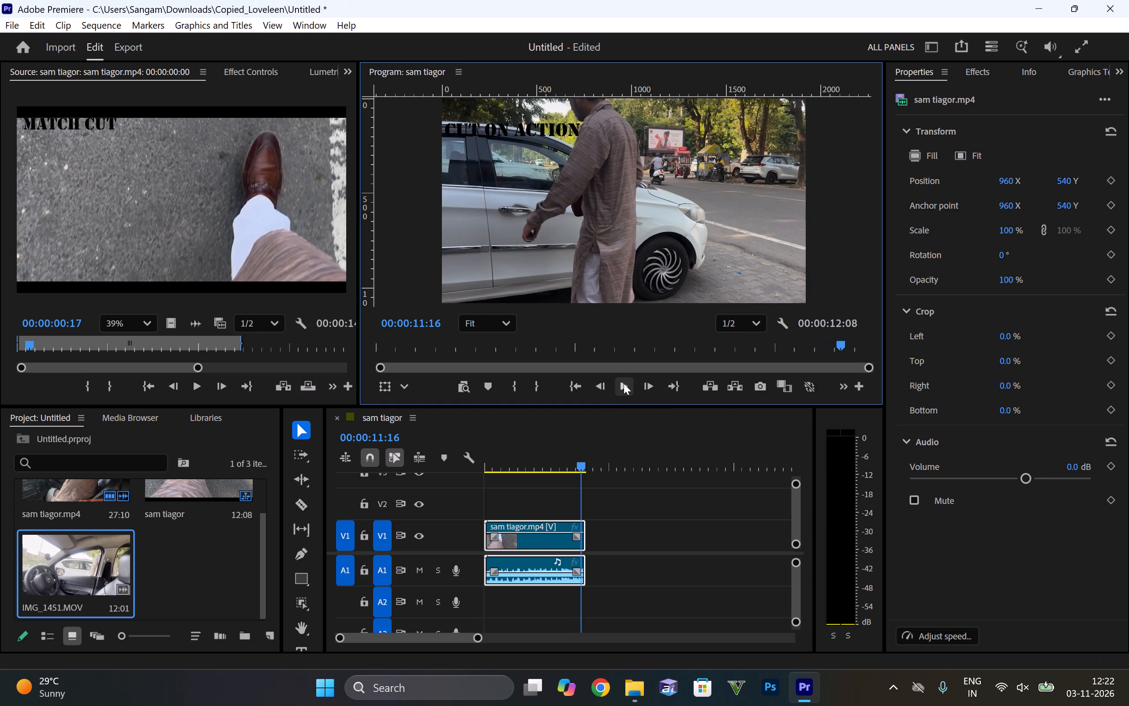
double_click(624, 383)
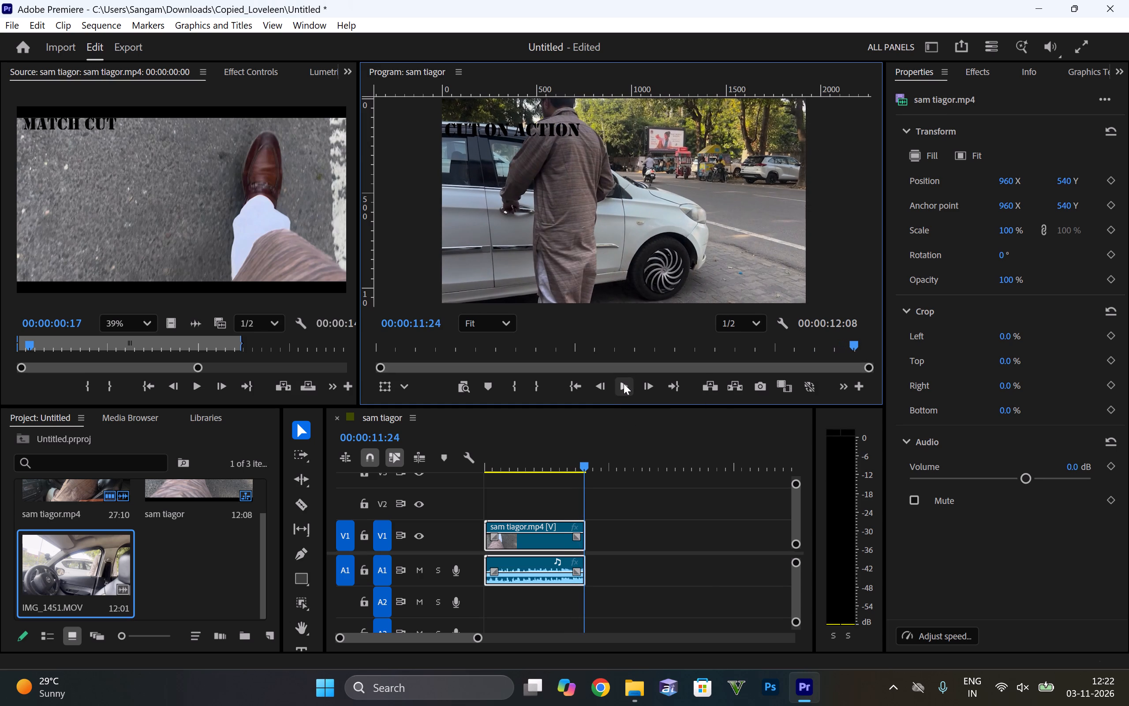
double_click(624, 383)
double_click(624, 383)
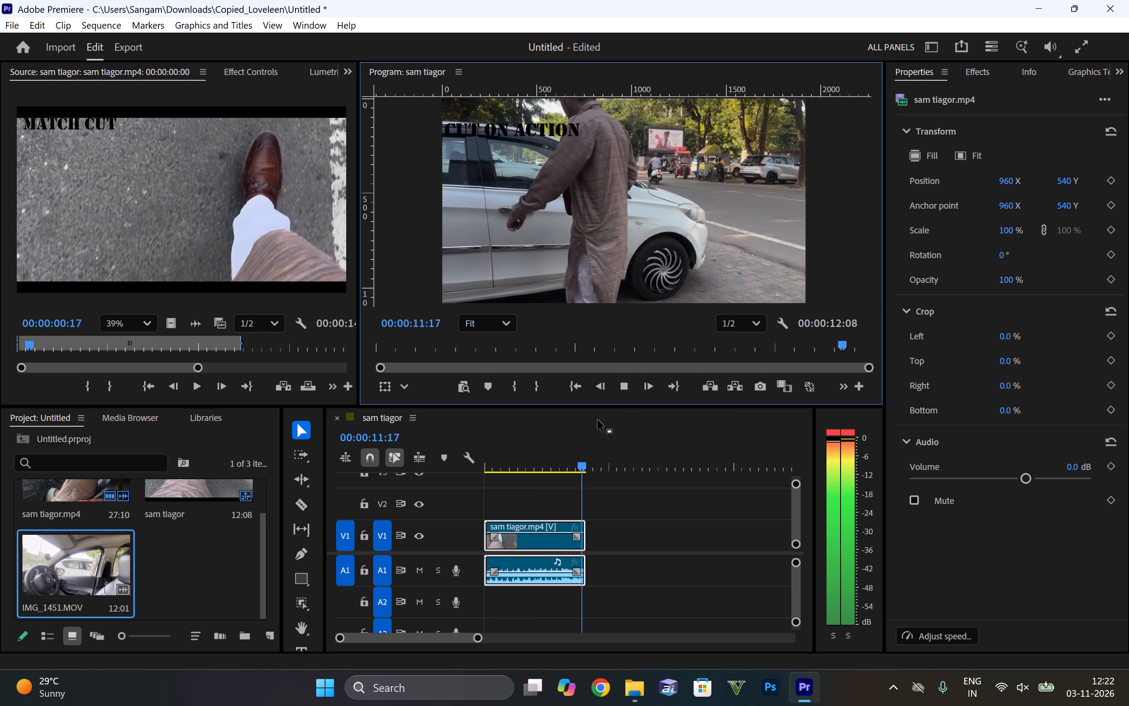
right_click(606, 459)
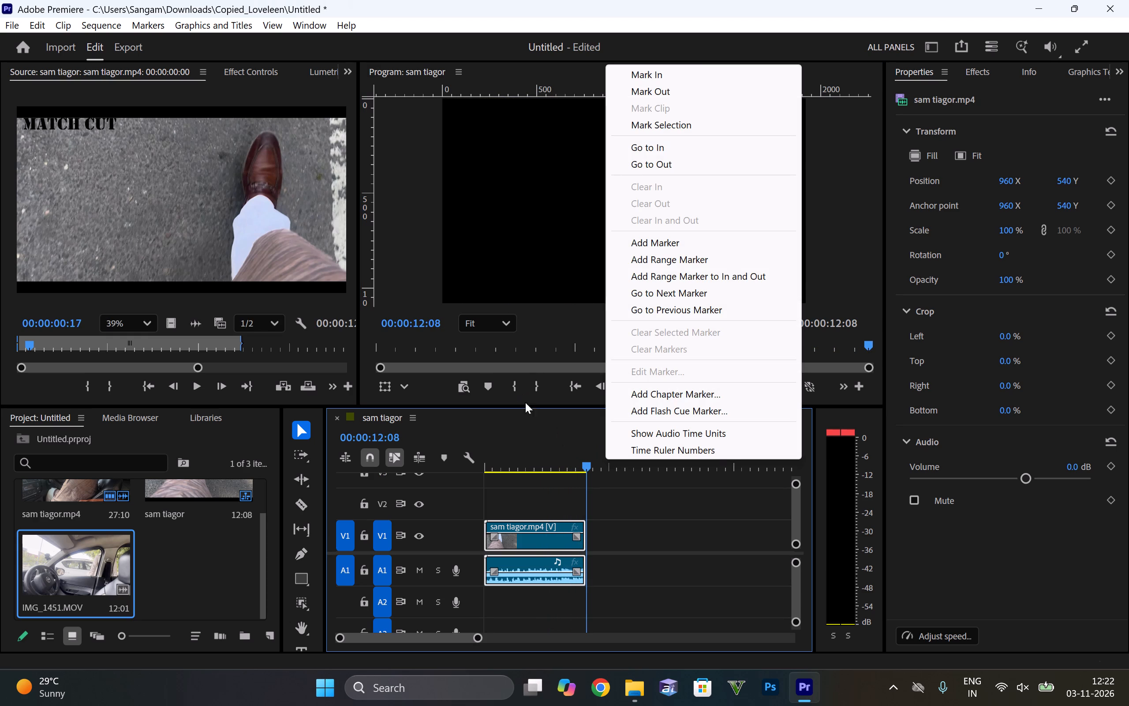
left_click(584, 396)
Play the sequence once more in short bursts through the CUT ON ACTION approach to the end to recheck the cut moment.
left_click(628, 384)
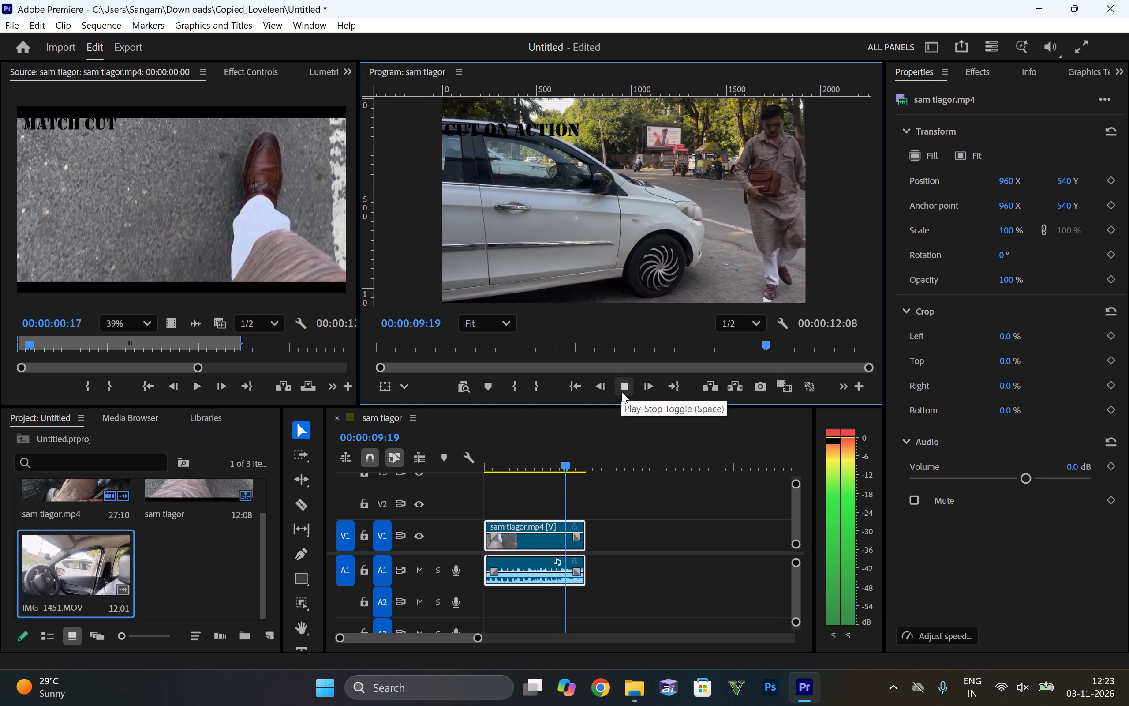
key("space")
key("space")
key("space")
key("space")
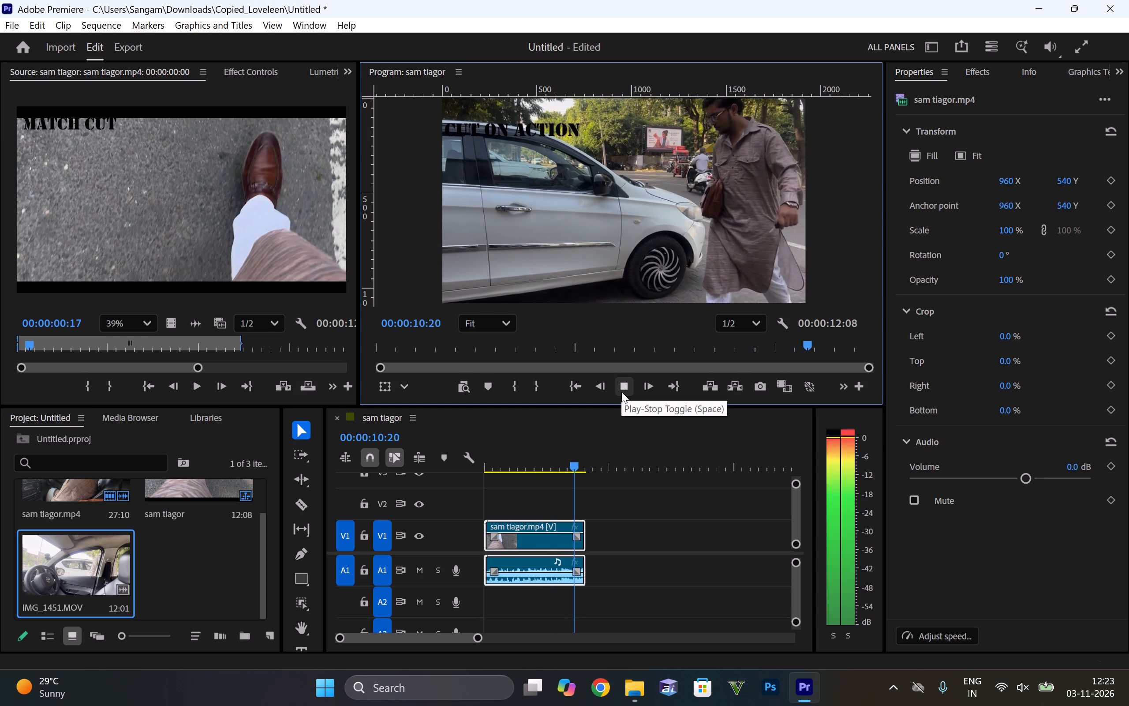
key("space")
key("space")
key("space")
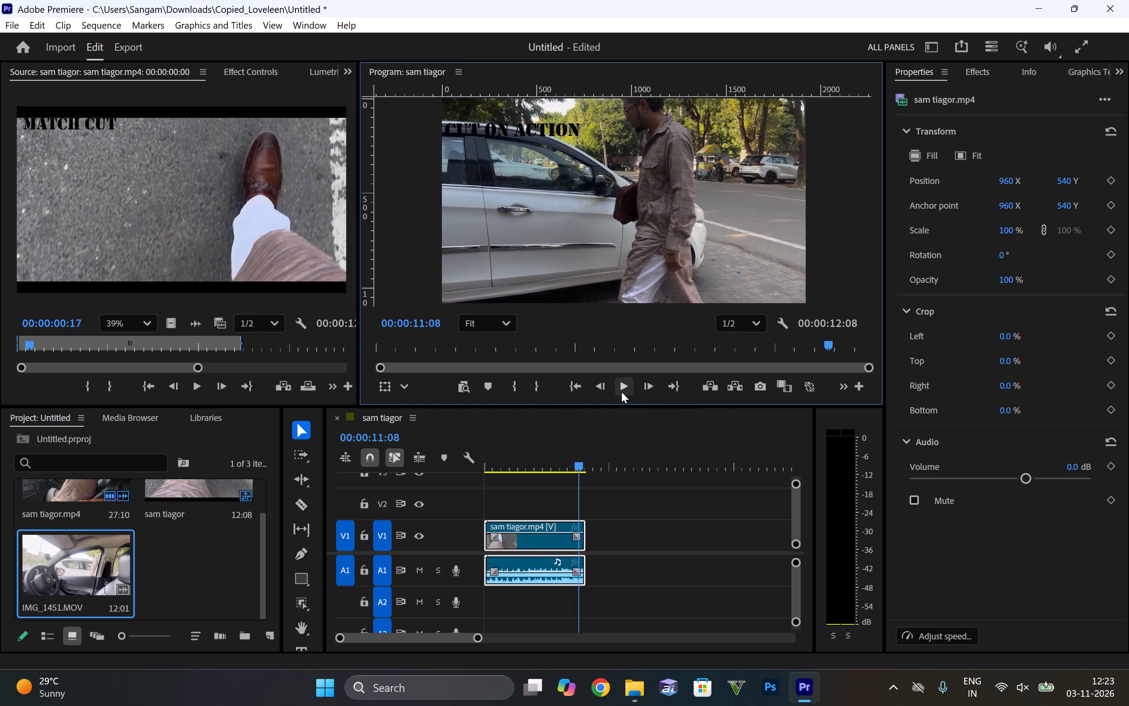
key("space")
key("space")
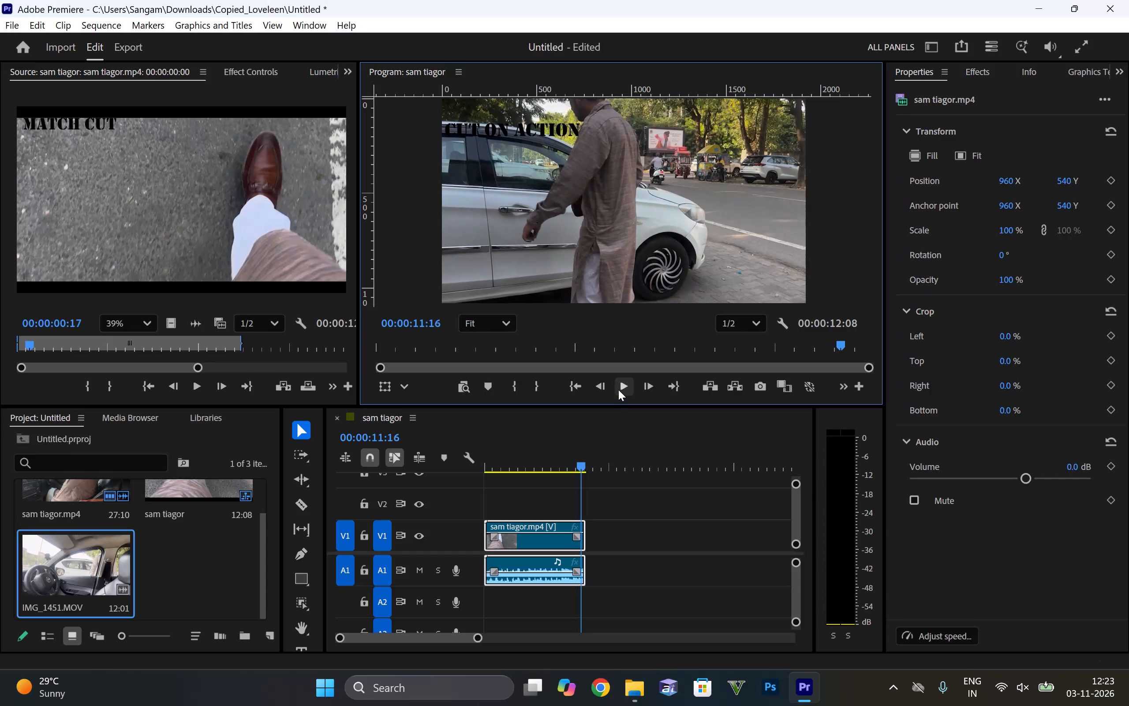
key("space")
key("space")
key("space")
key("space")
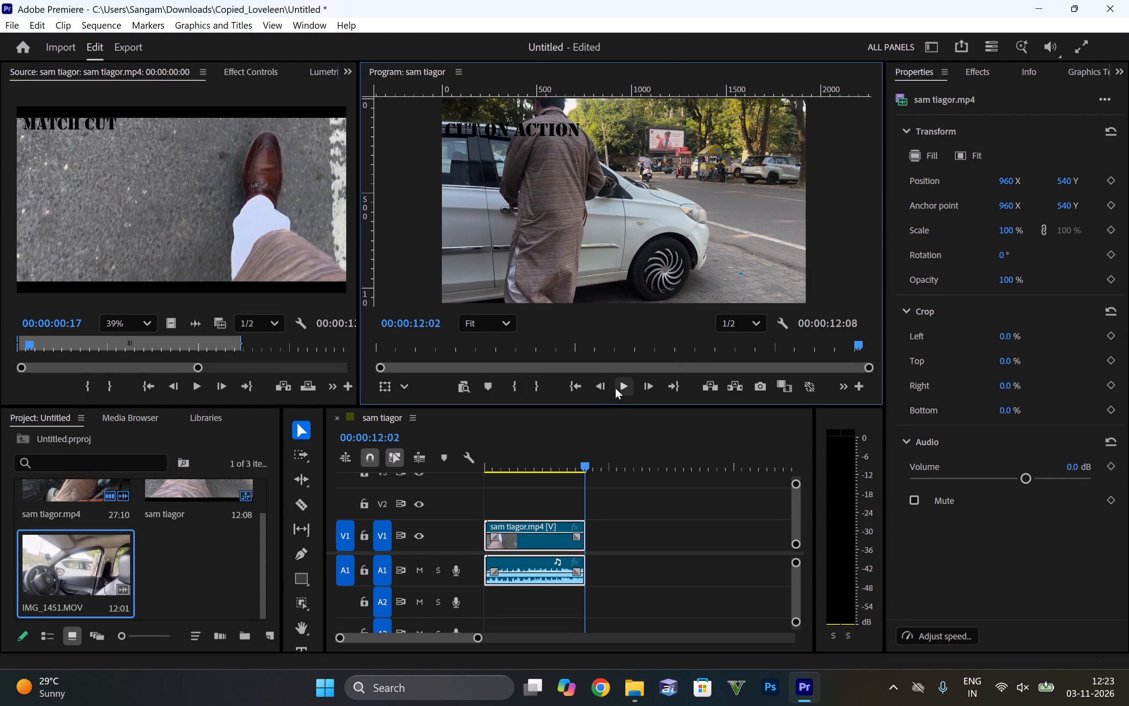
key("space")
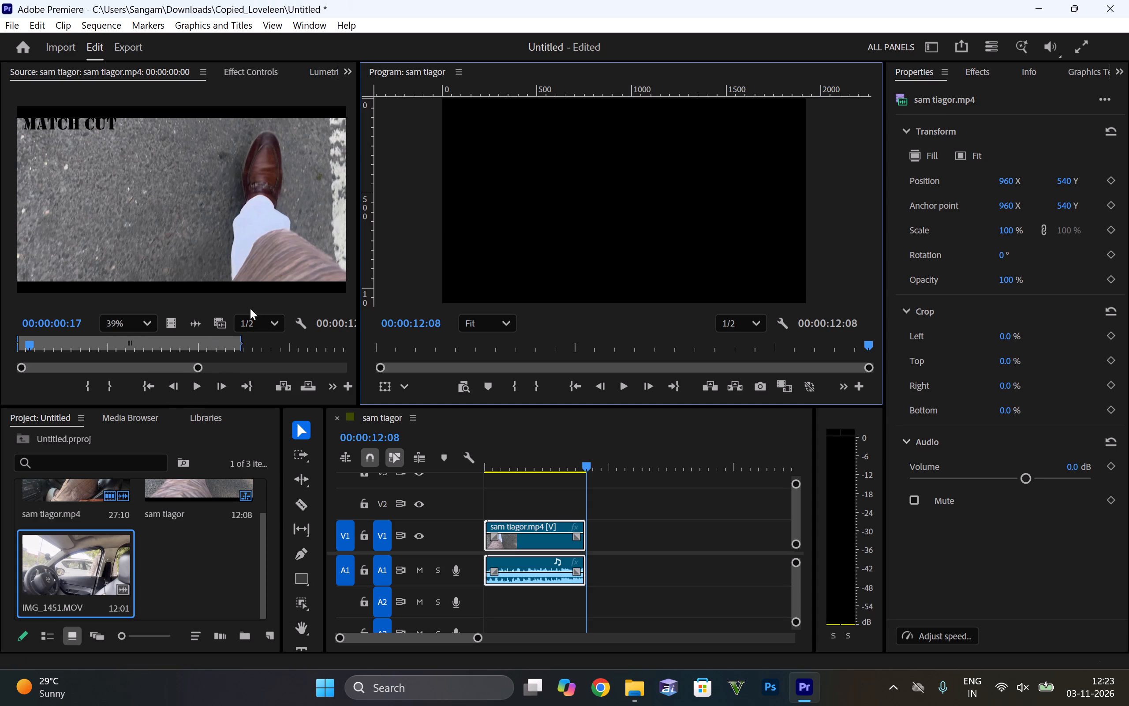
Reopen IMG_1451.MOV in the Source monitor and play it from the start to the door opening, stopping at 00:00:01:03.
left_click(193, 387)
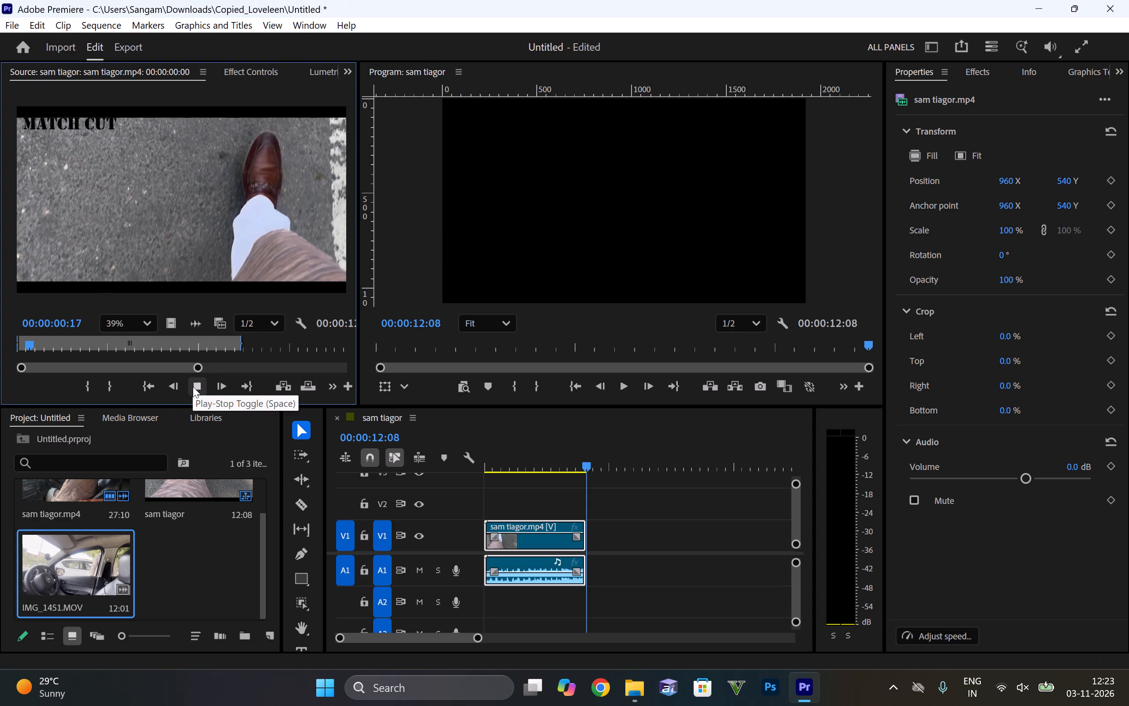
left_click_drag(193, 394, 137, 547)
double_click(87, 575)
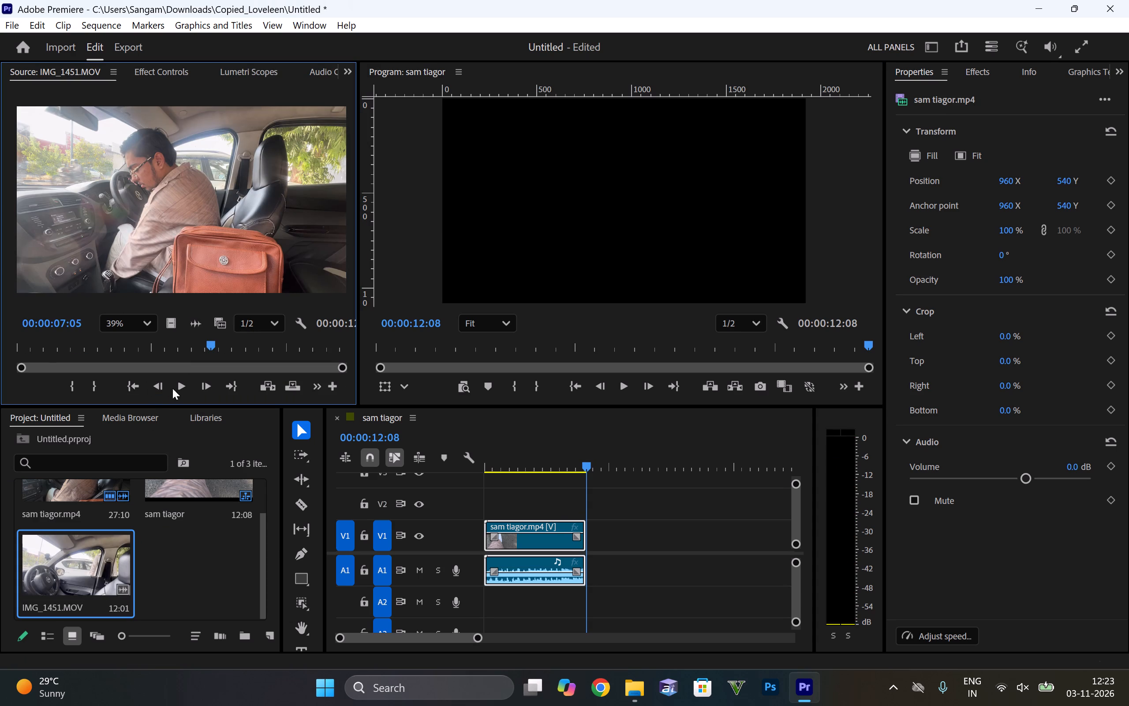
left_click_drag(202, 338, 9, 361)
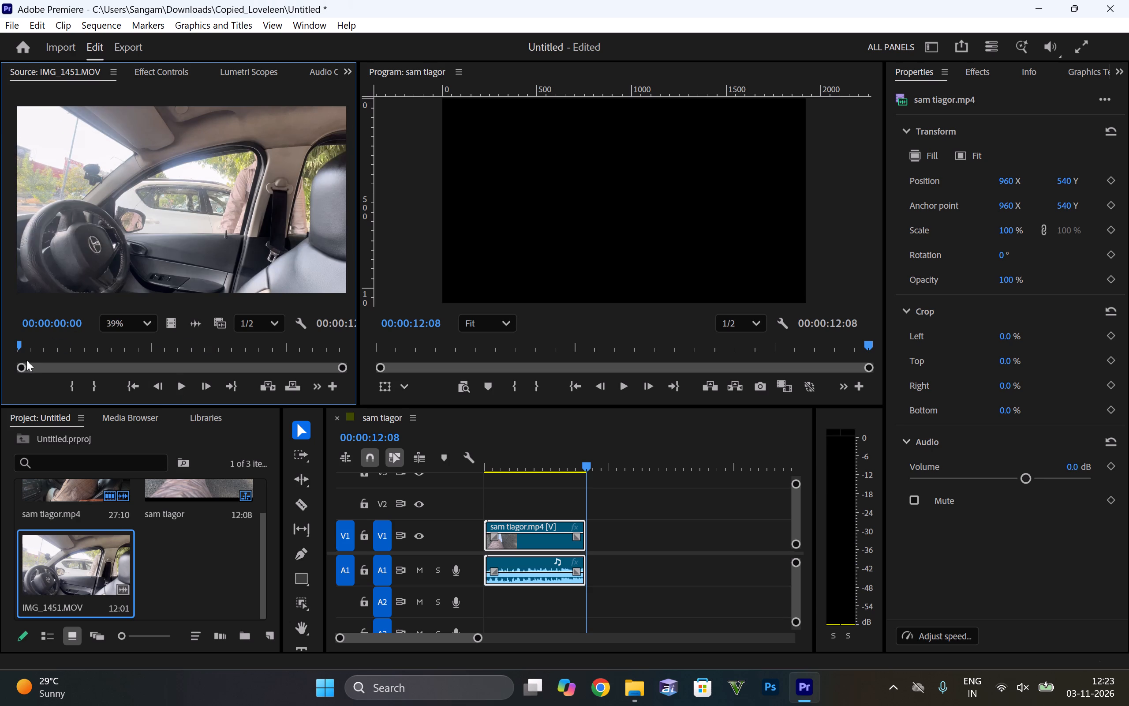
left_click(173, 382)
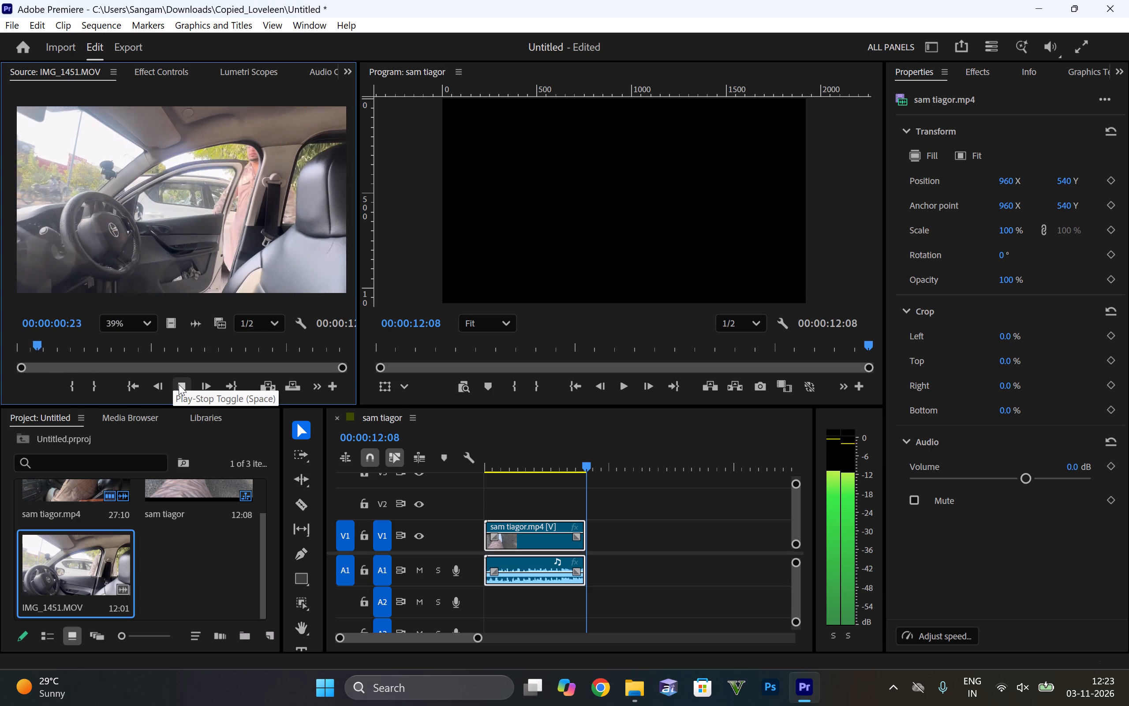
left_click(179, 384)
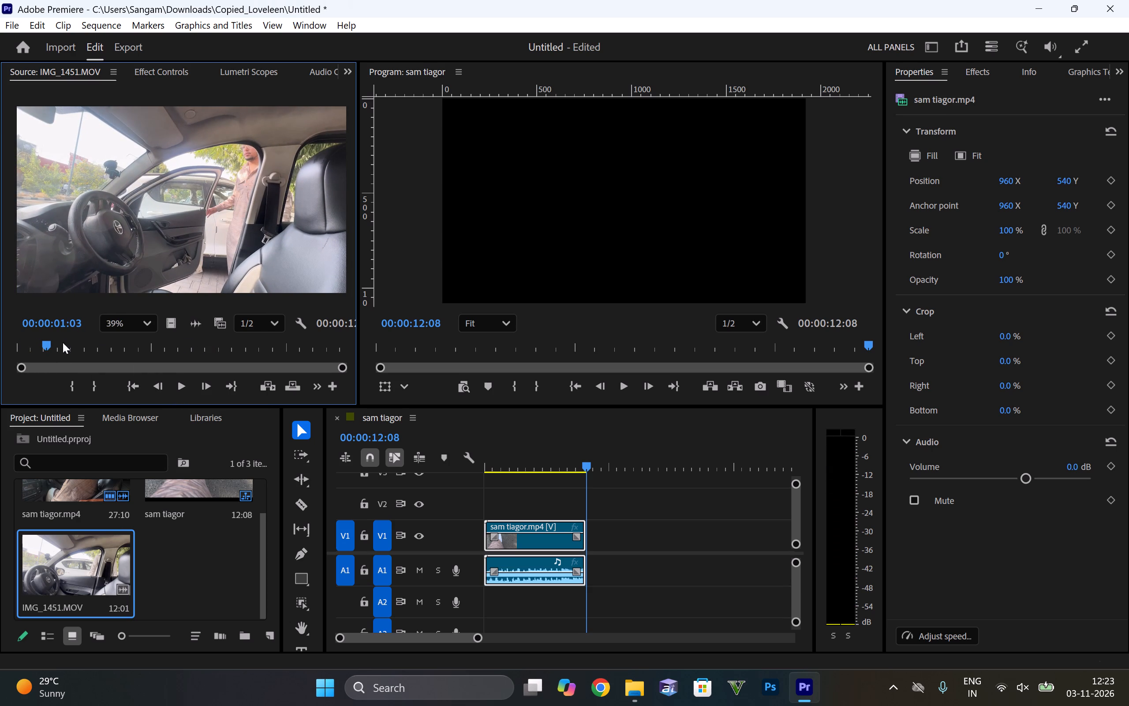
Mark the In point of IMG_1451.MOV at 00:00:00:00 in the Source monitor.
left_click_drag(47, 348, 2, 356)
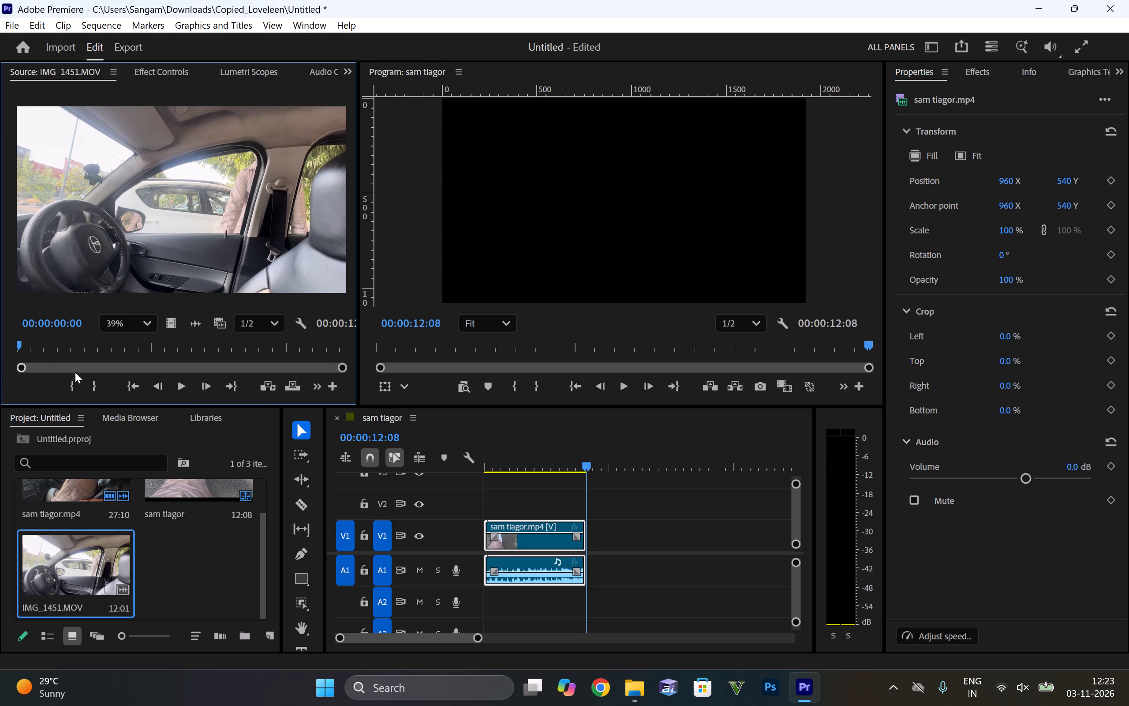
key("i")
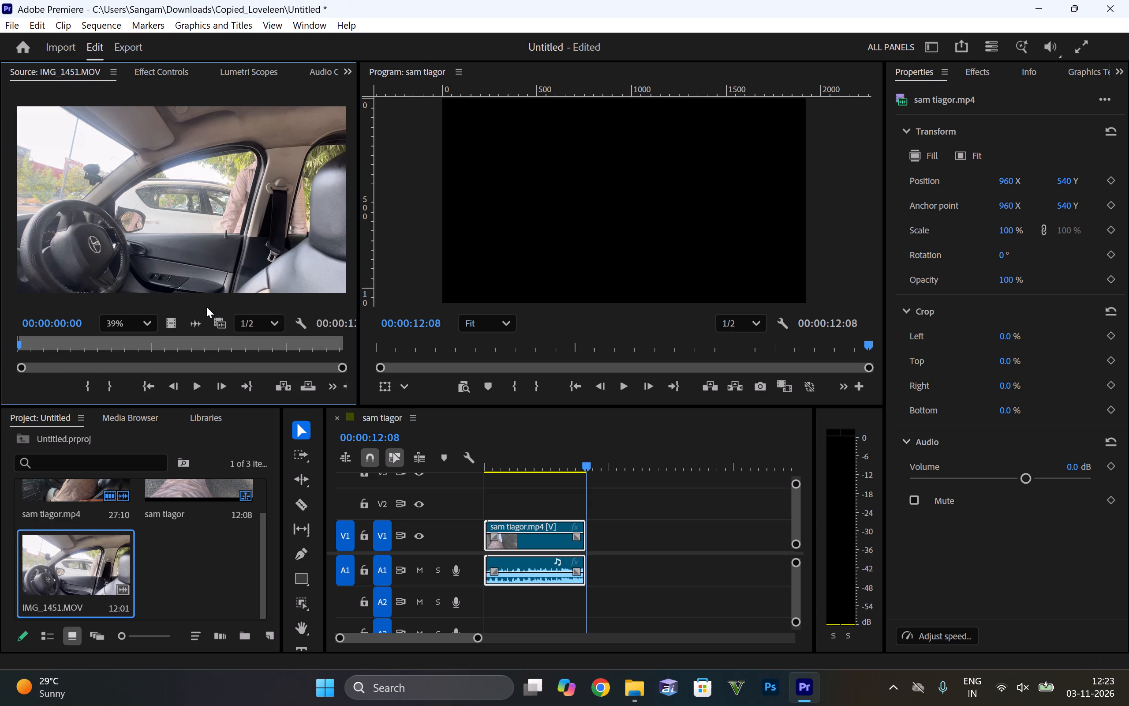
Play IMG_1451.MOV from its start in short bursts through the man getting in and sitting at the wheel to look for an end point.
left_click(202, 391)
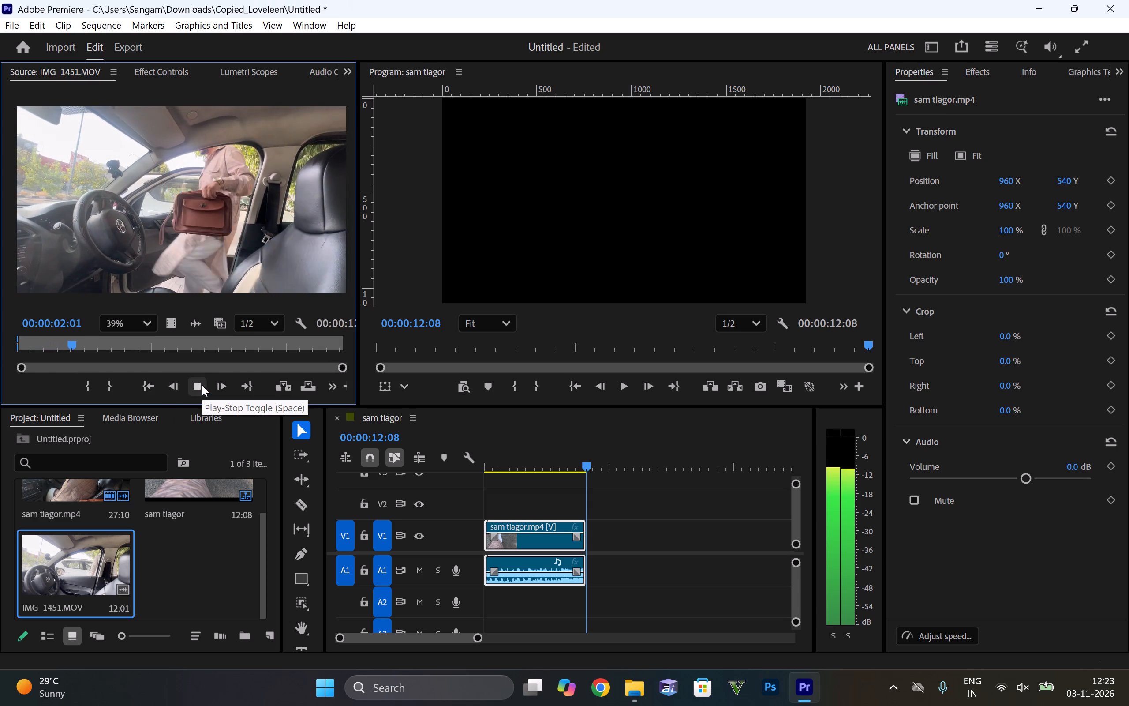
left_click(202, 385)
left_click(205, 385)
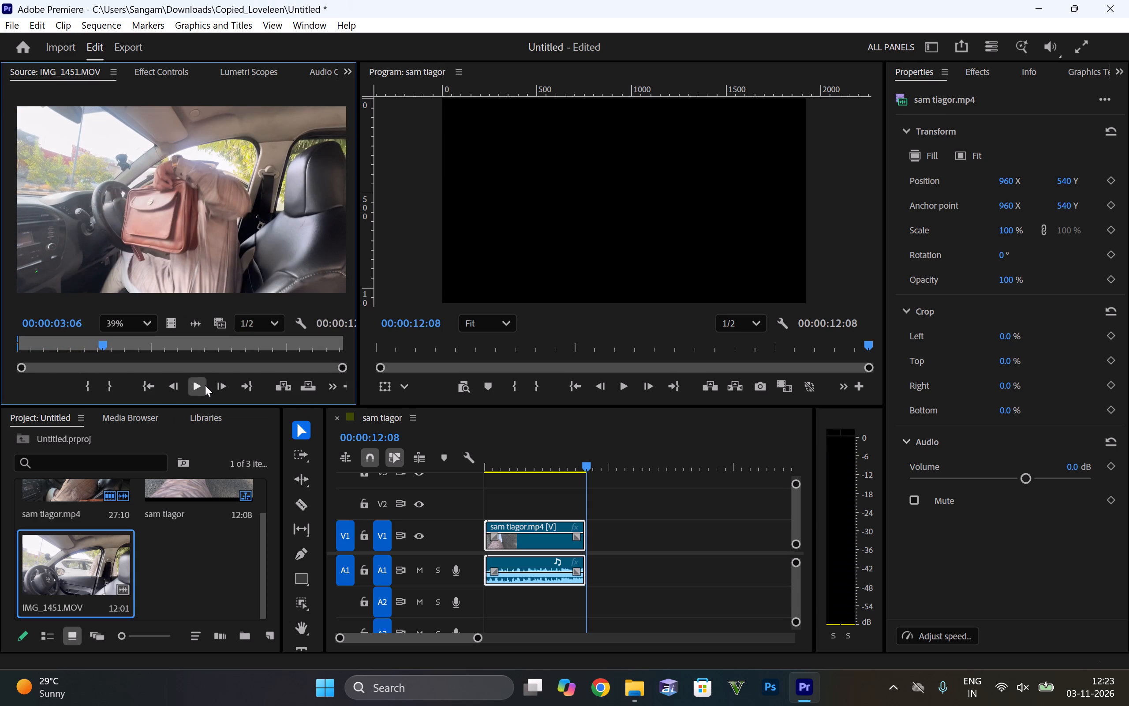
left_click(205, 385)
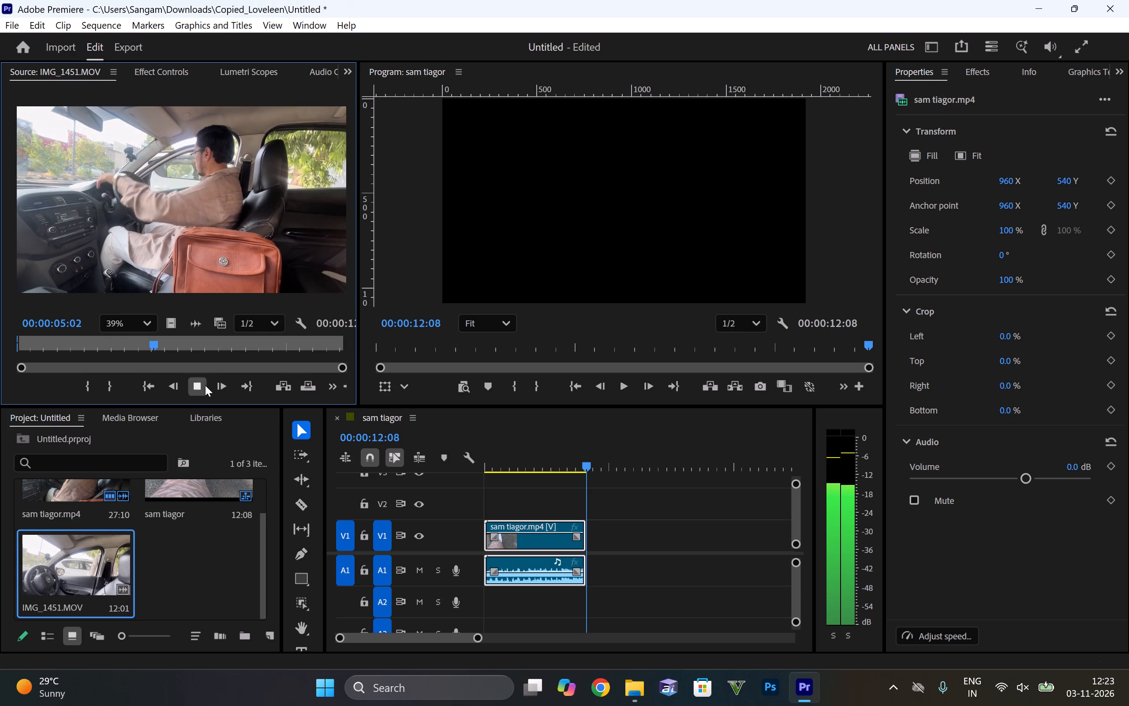
left_click(205, 385)
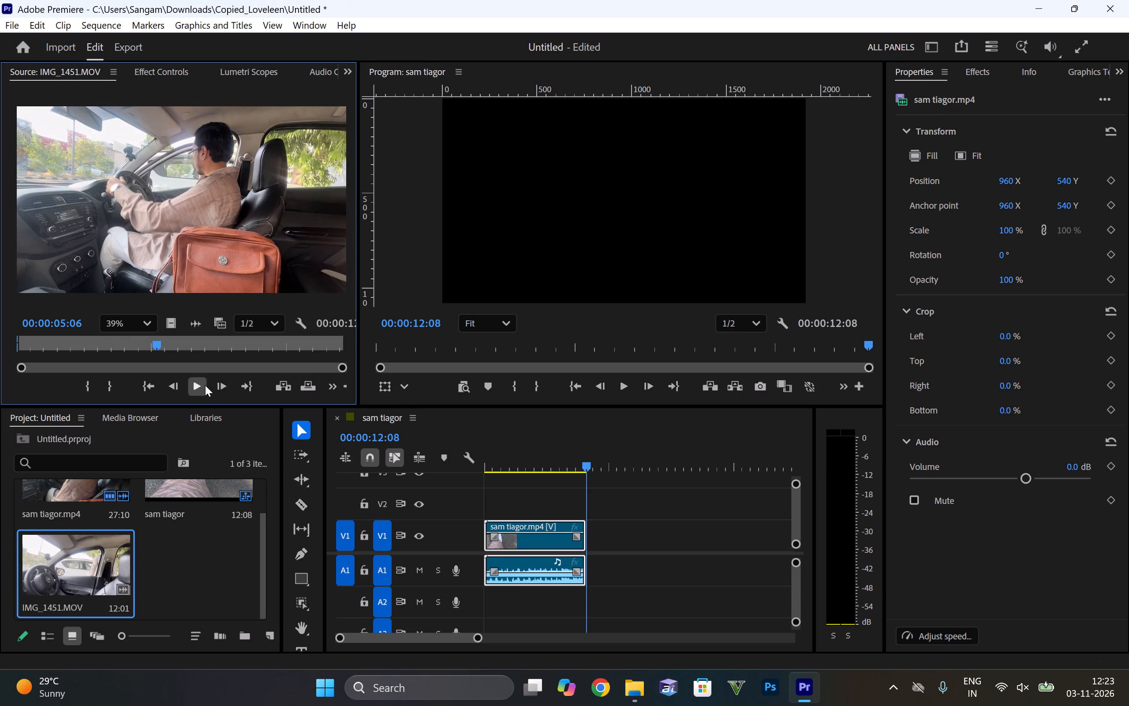
left_click(205, 385)
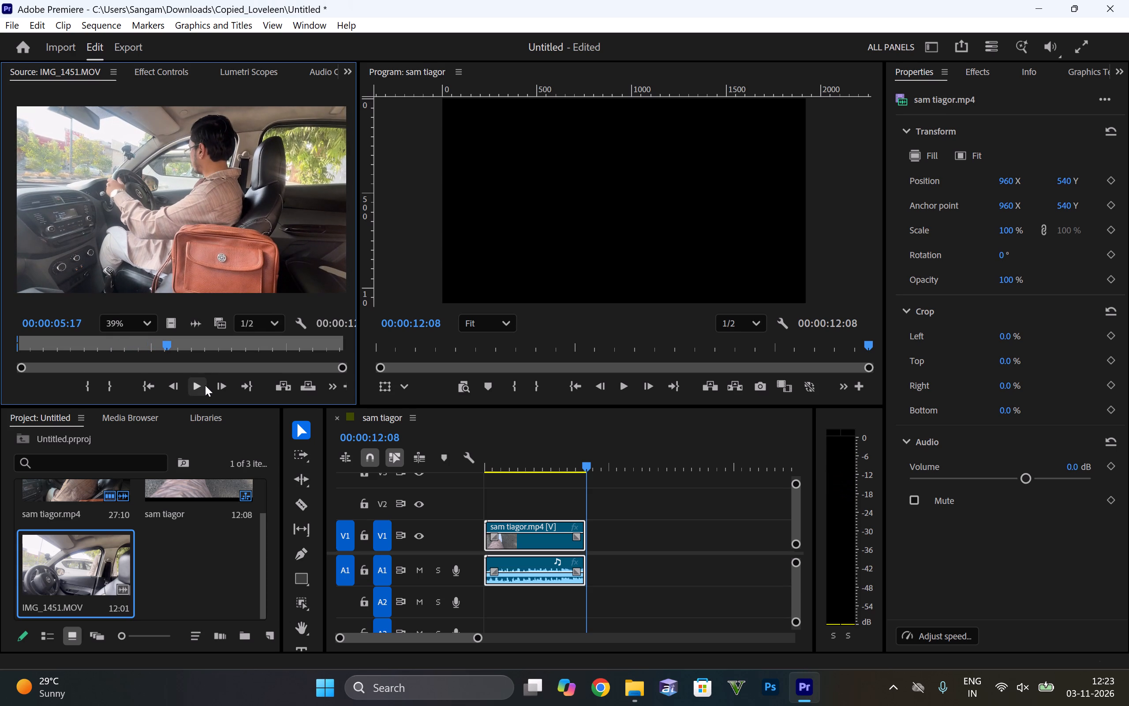
left_click(205, 385)
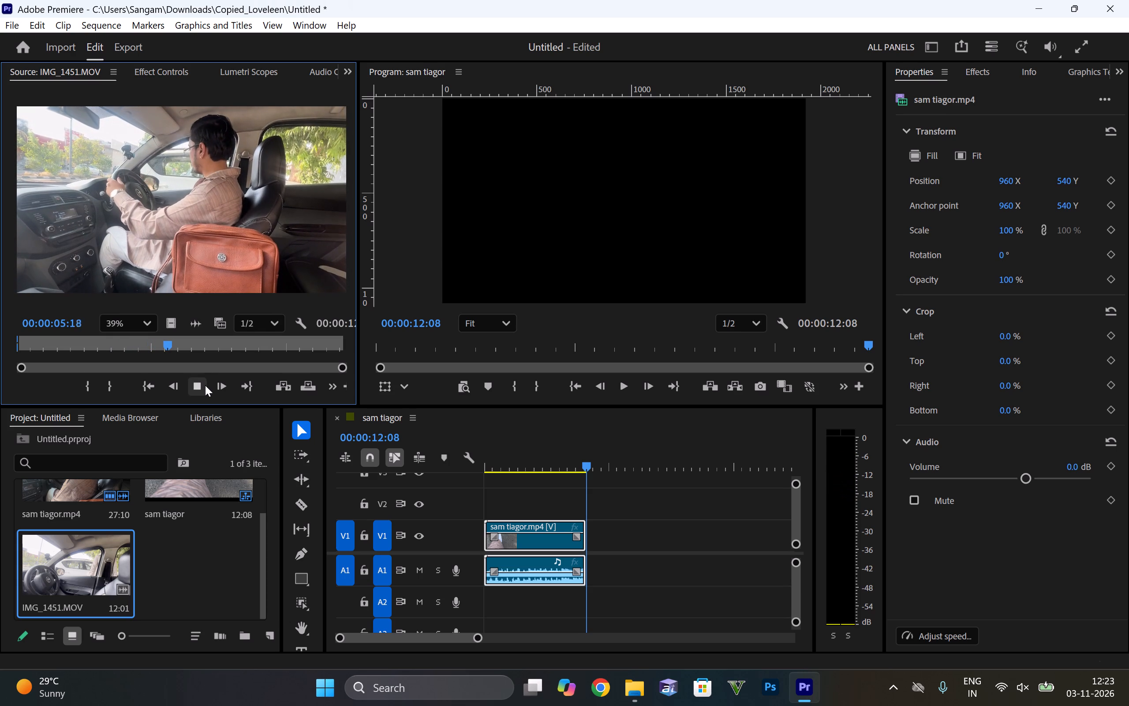
left_click(205, 385)
left_click(205, 385)
left_click(205, 385)
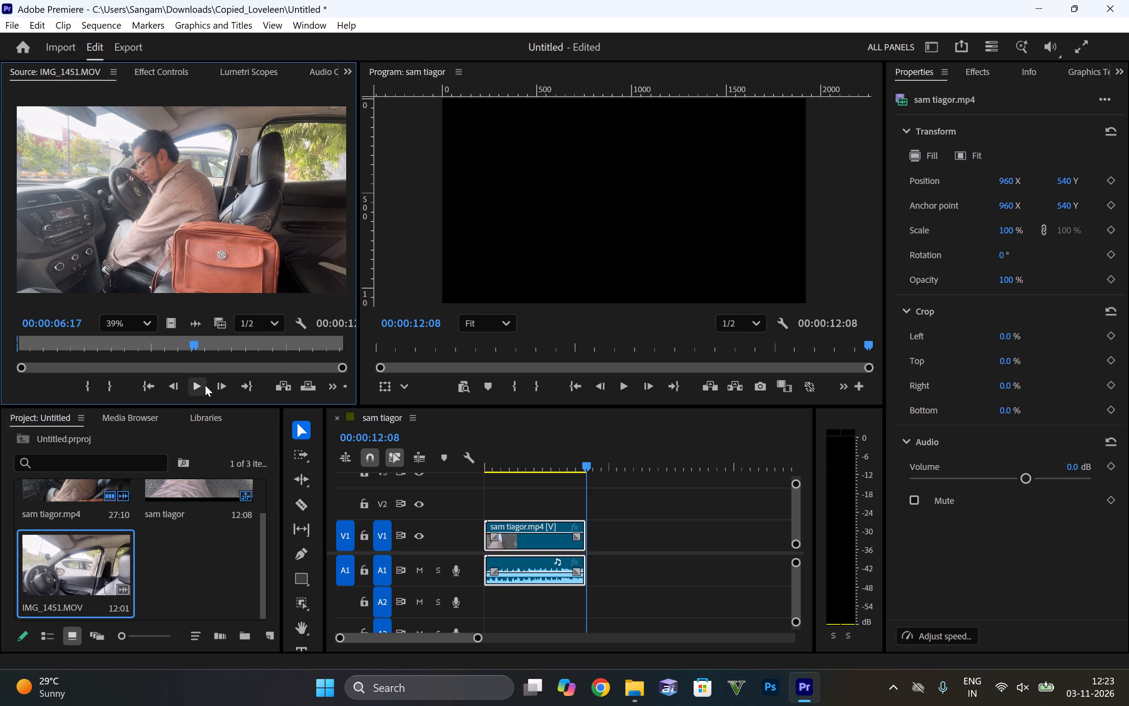
left_click(205, 385)
left_click(205, 385)
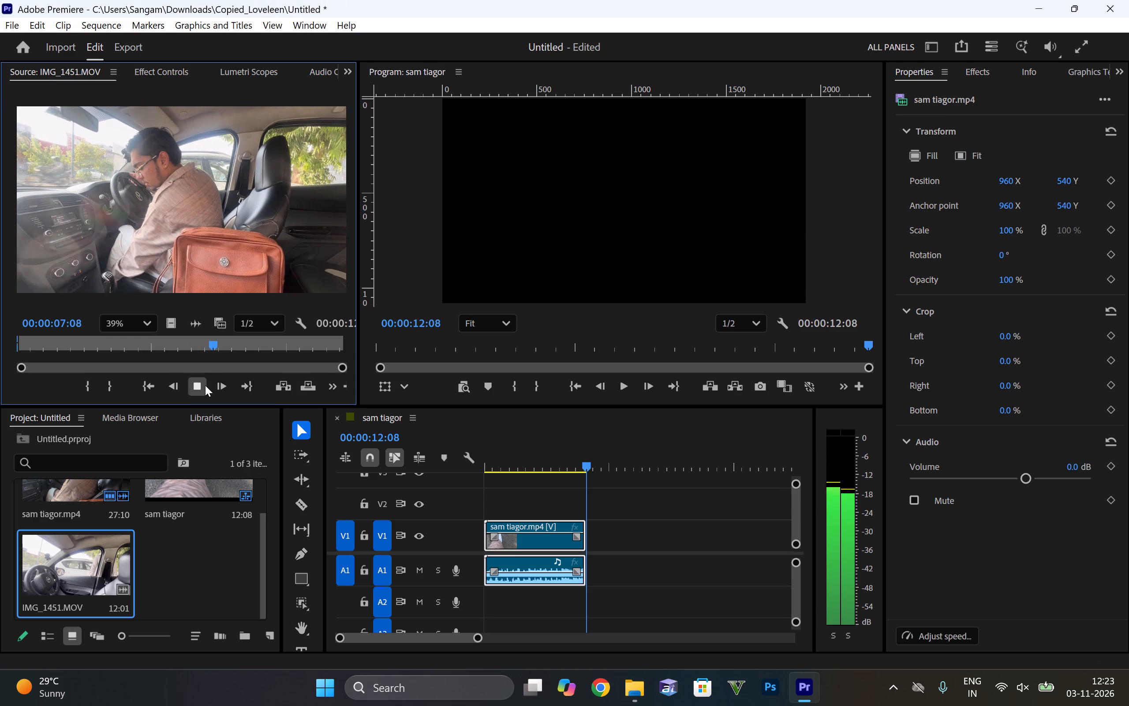
left_click(205, 385)
left_click(205, 385)
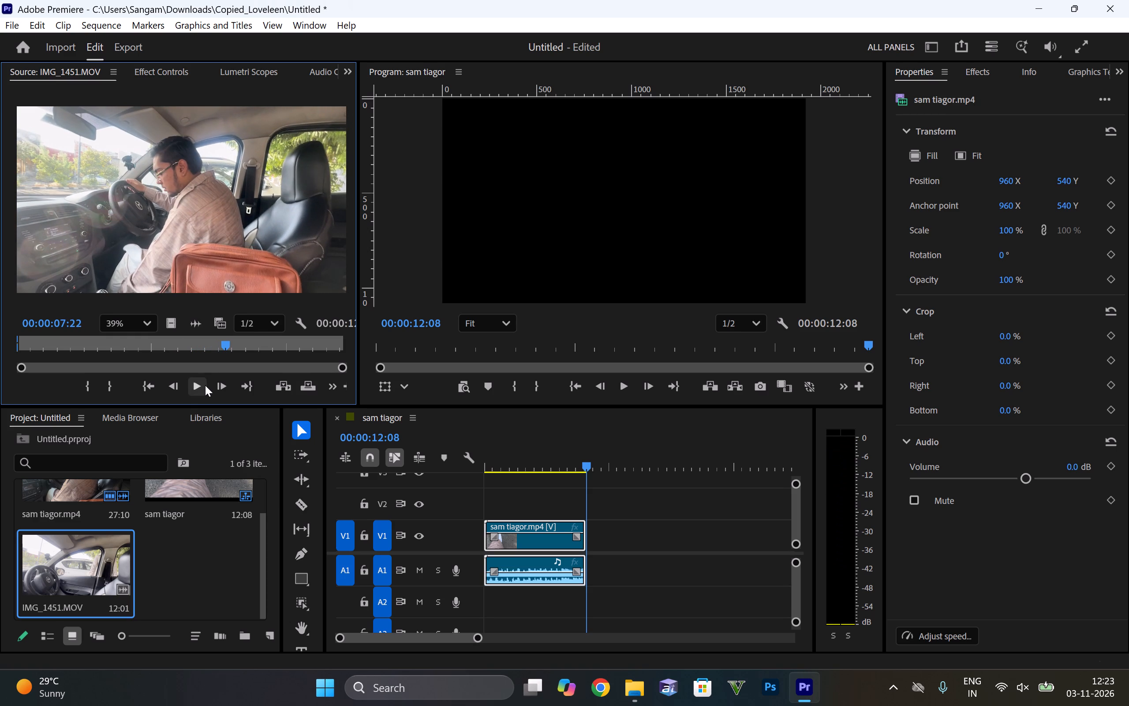
double_click(205, 385)
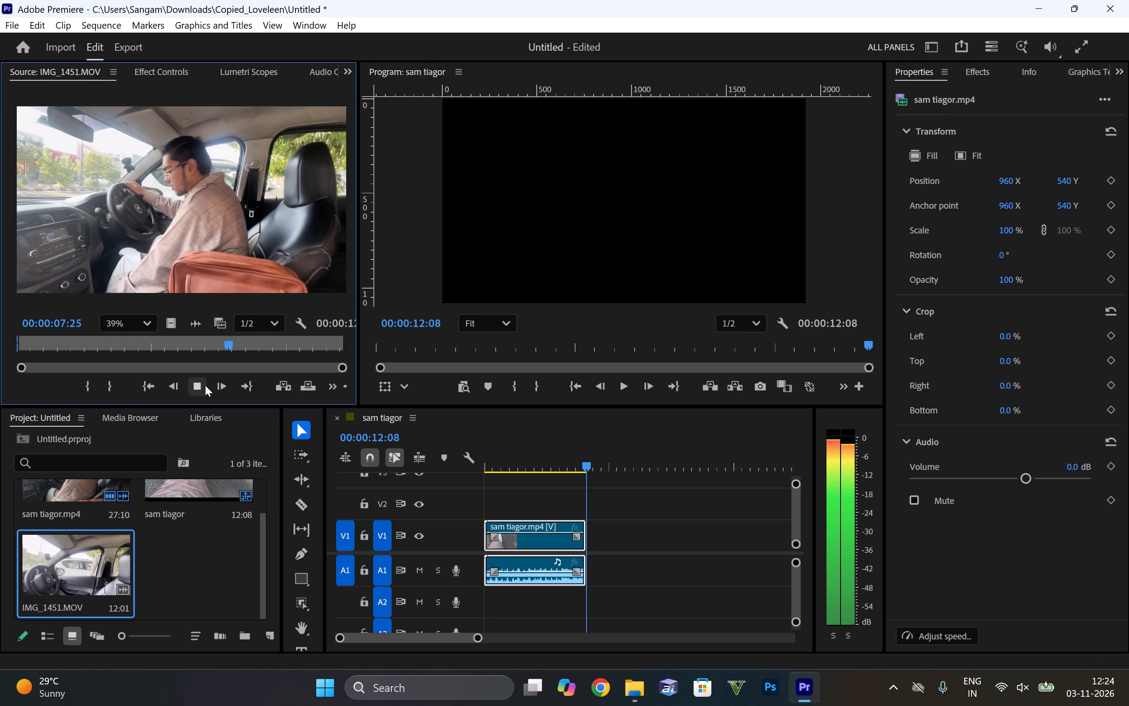
left_click(205, 385)
left_click(205, 385)
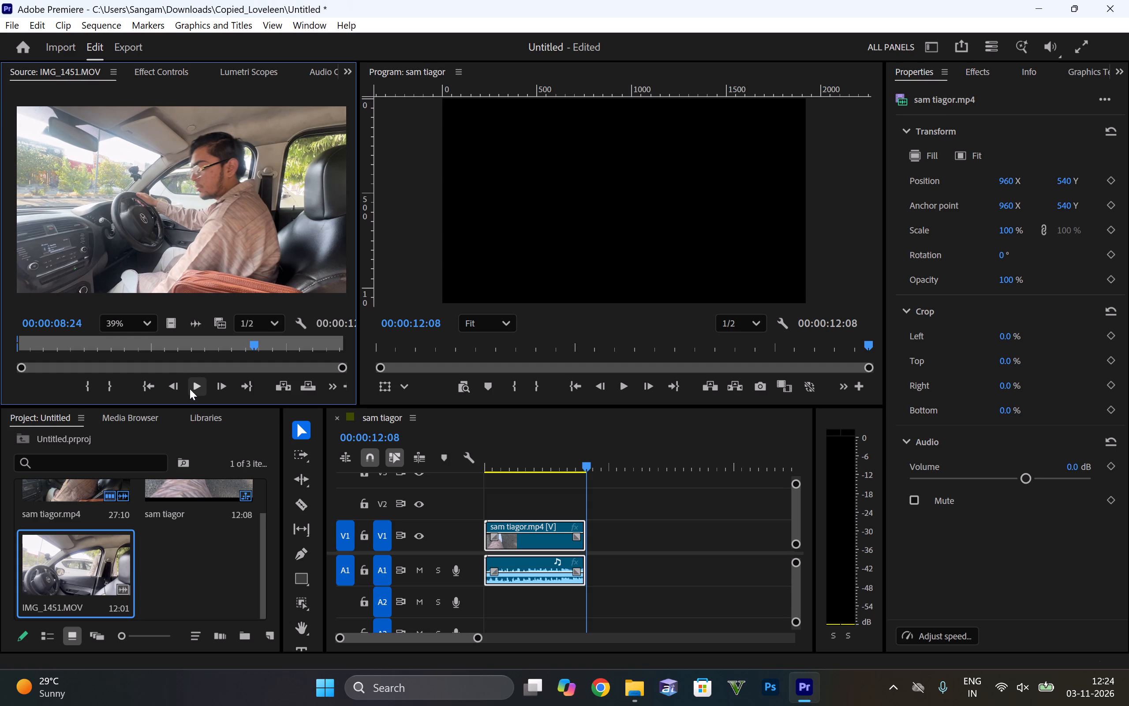
left_click(191, 385)
left_click(191, 385)
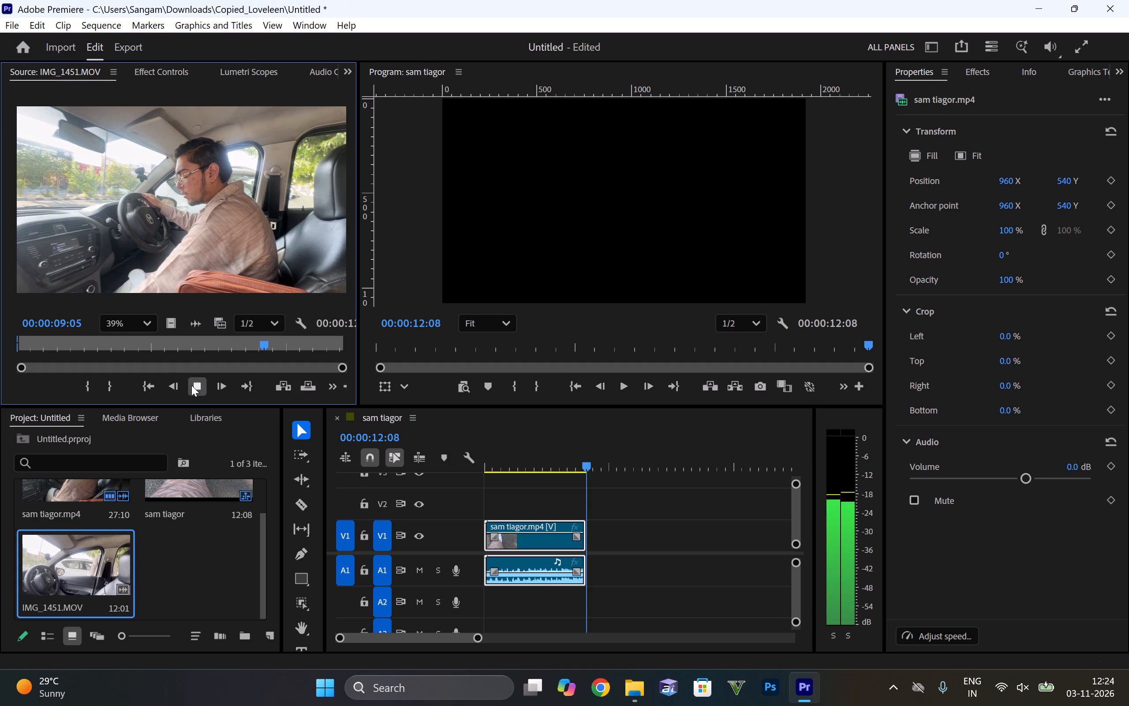
Mark the Out point of IMG_1451.MOV at 00:00:08:07, where the man sits holding the steering wheel.
left_click_drag(265, 342, 236, 349)
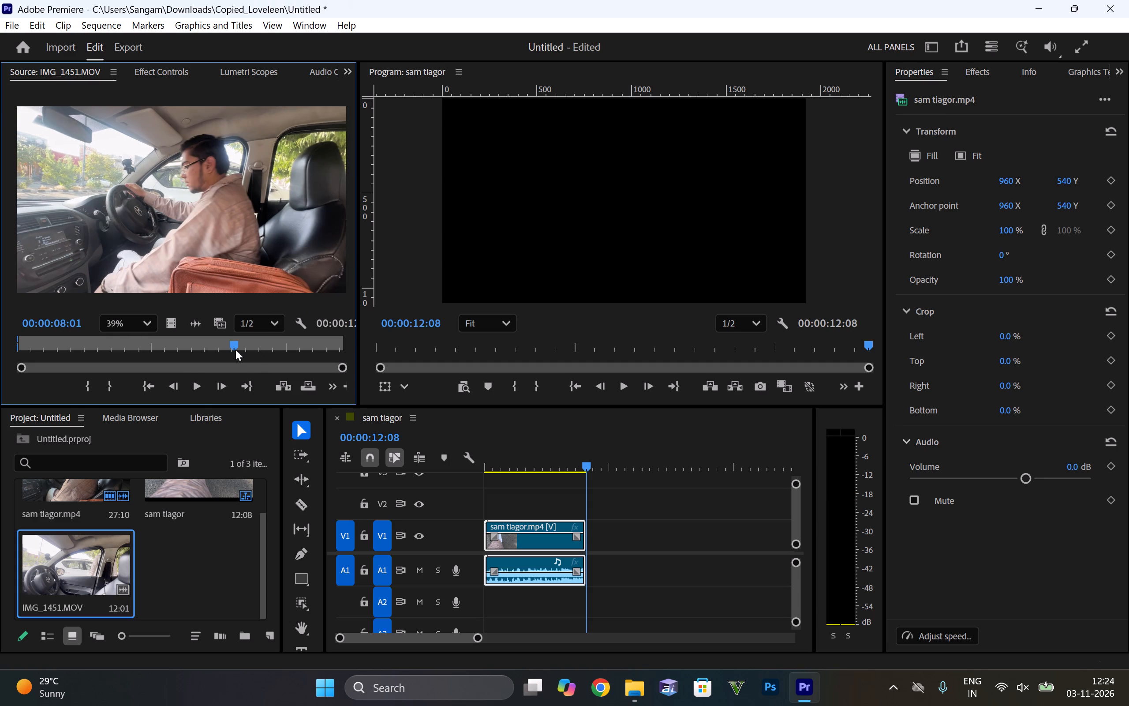
left_click_drag(236, 349, 244, 349)
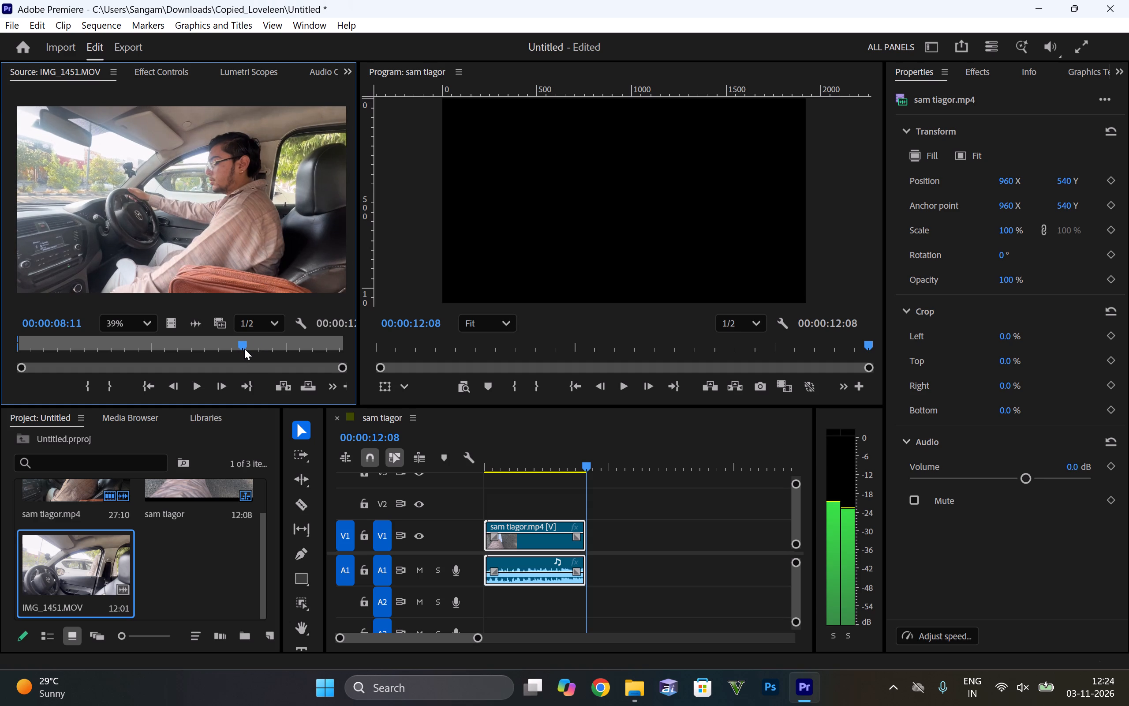
left_click_drag(244, 349, 229, 347)
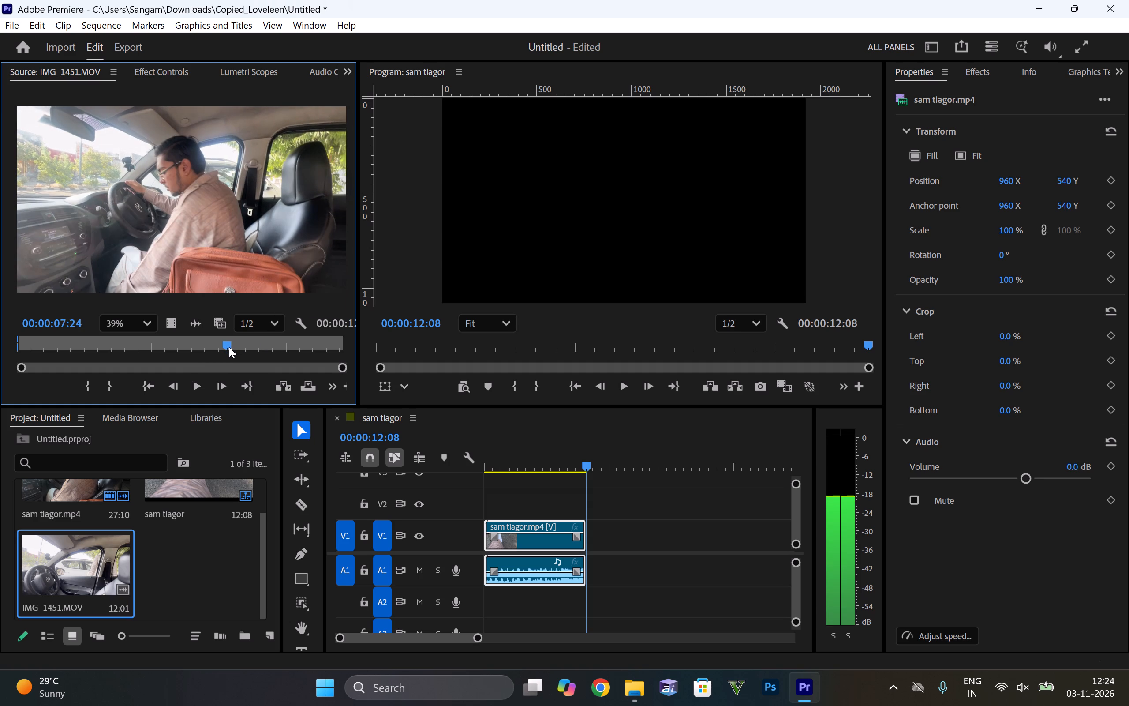
left_click_drag(229, 347, 240, 344)
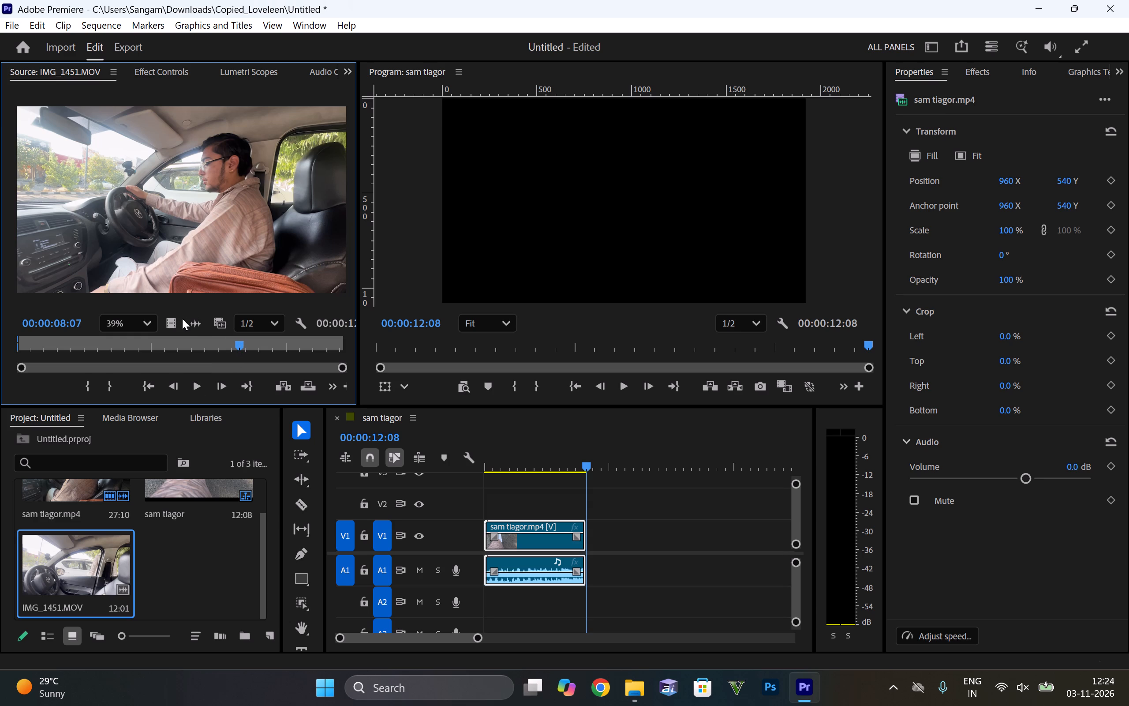
key("o")
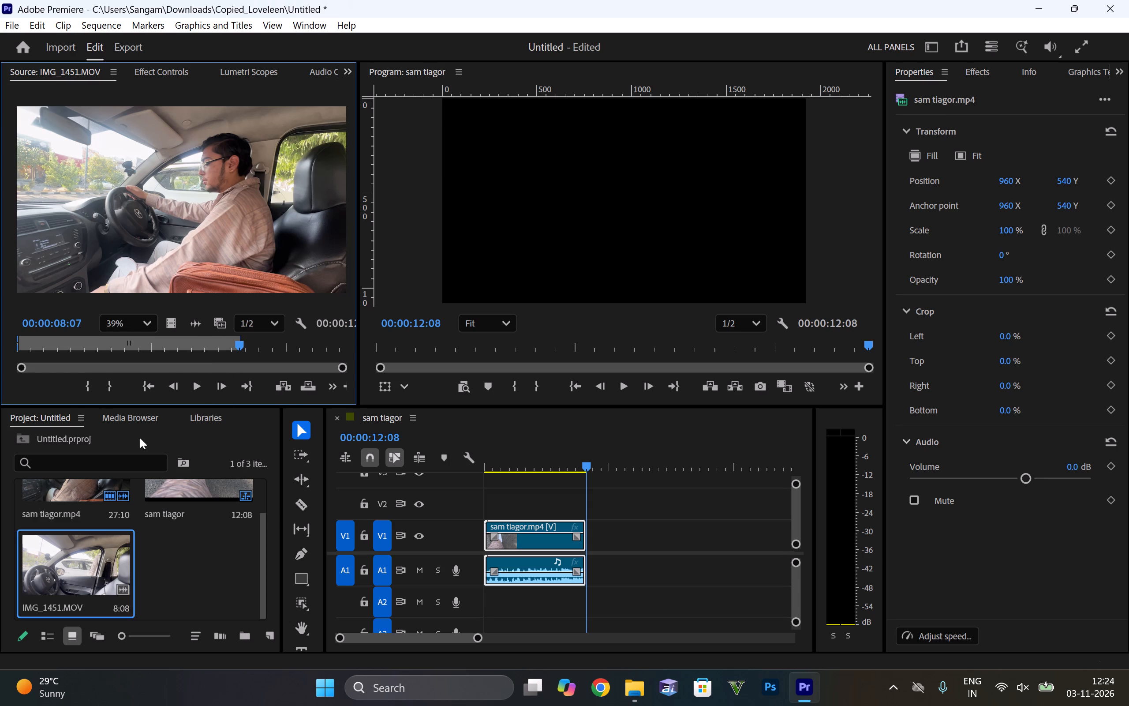
Play IMG_1451.MOV to its end, then replay it from the start in short bursts past the Out point to check the marked range.
left_click(195, 383)
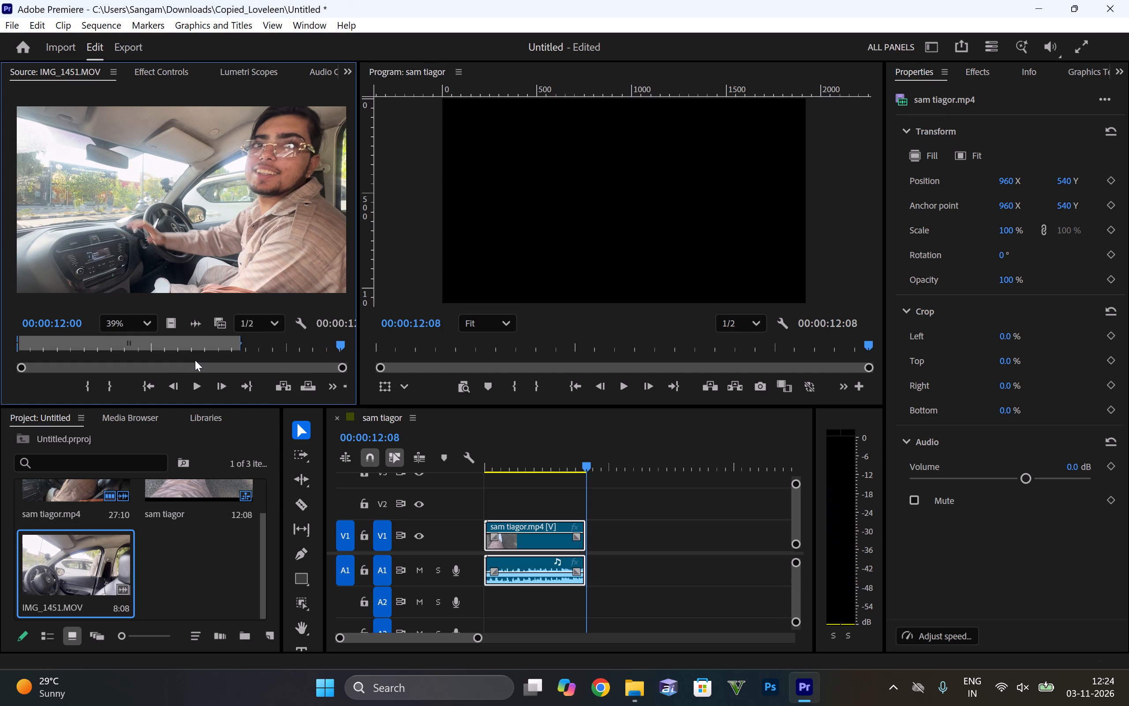
left_click(190, 382)
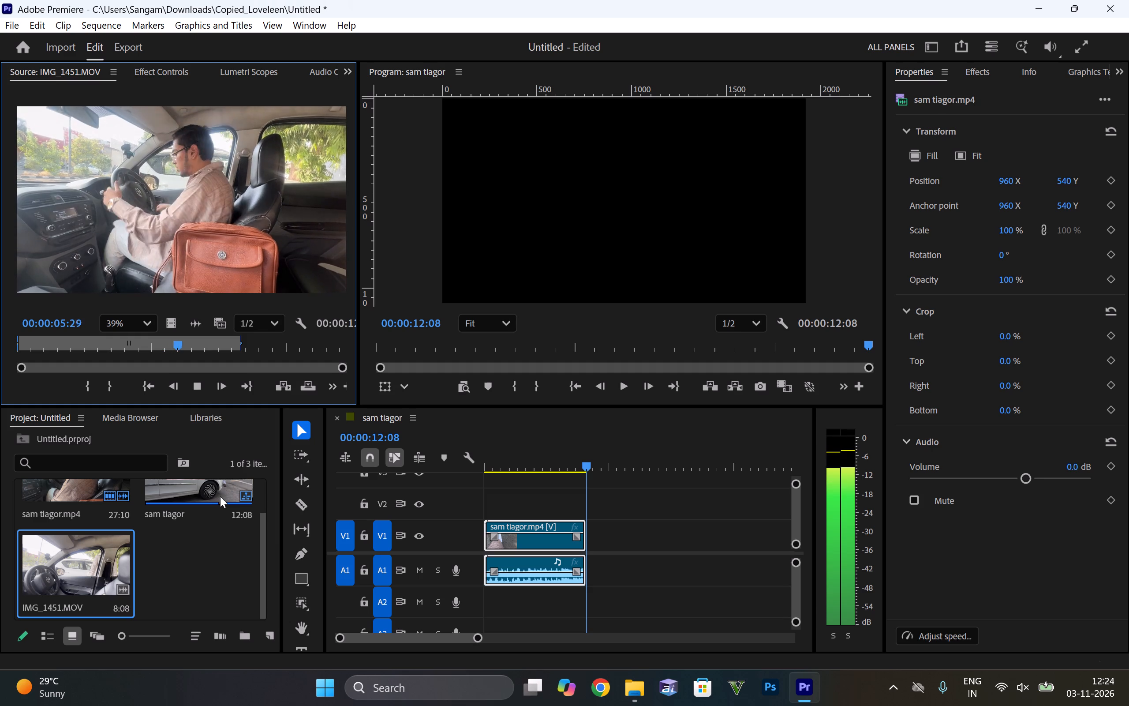
key("space")
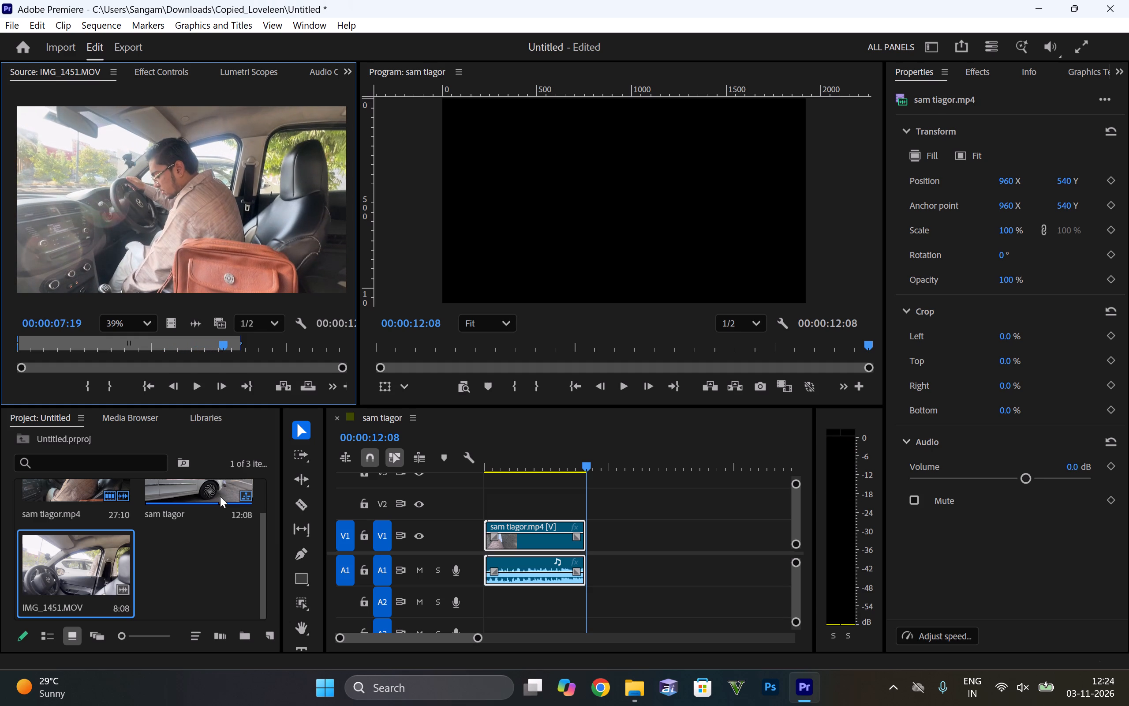
key("space")
key("space")
key("space")
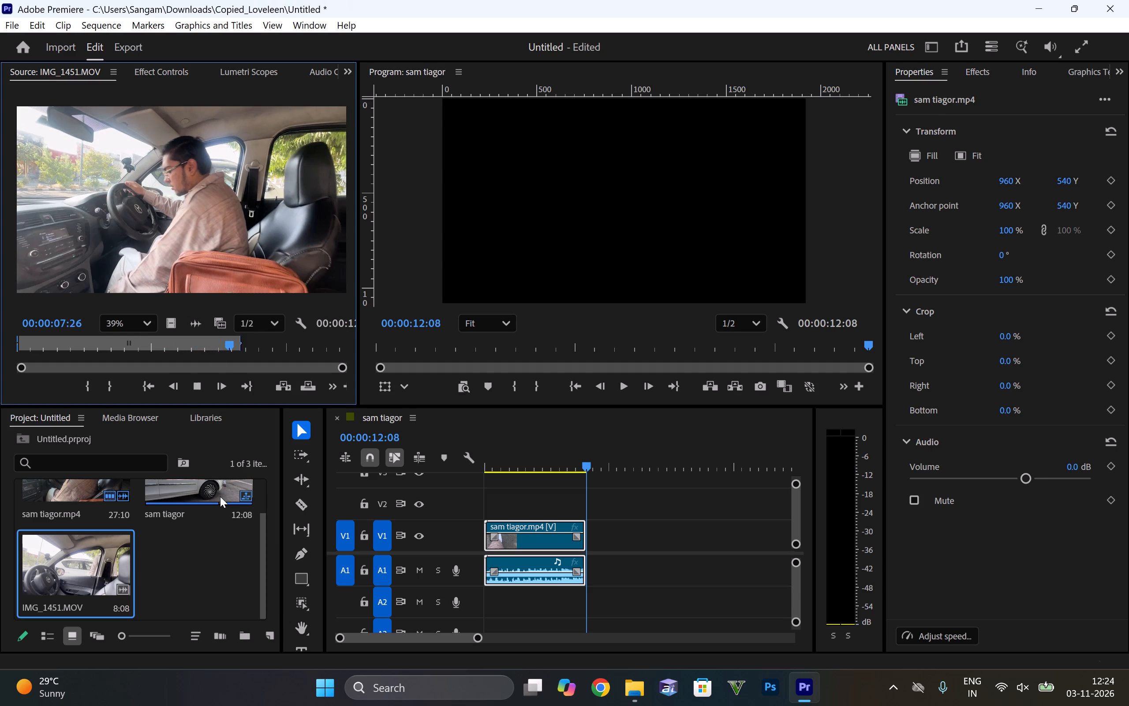
key("space")
key("space")
key("space")
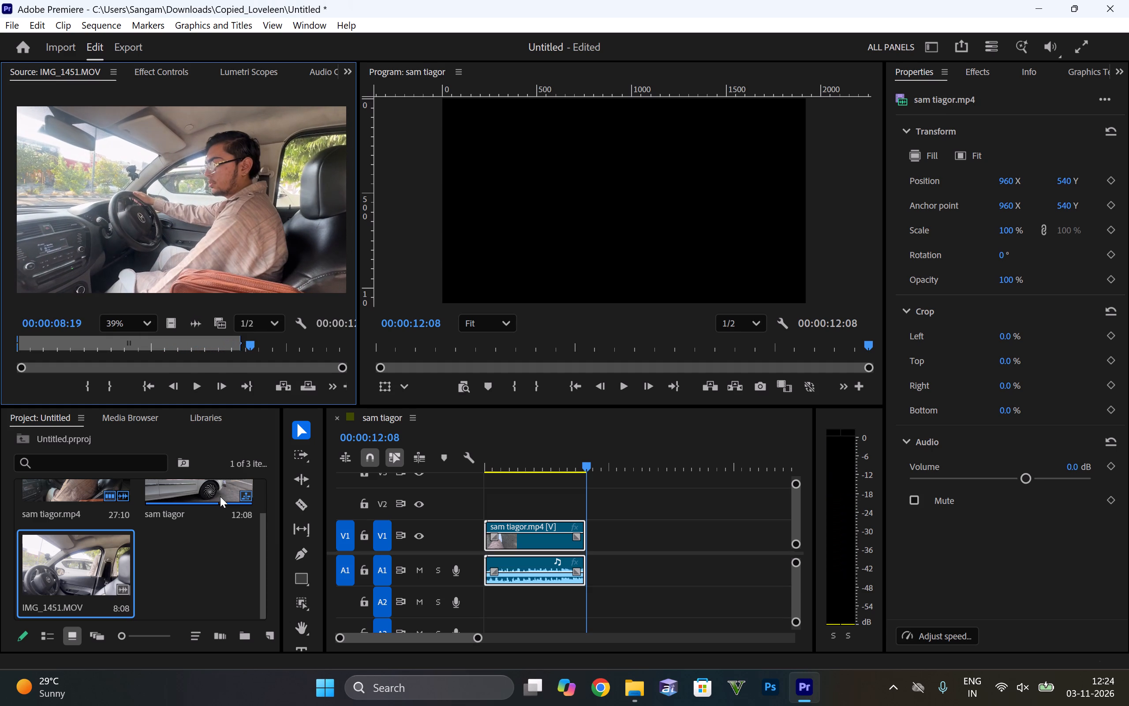
key("space")
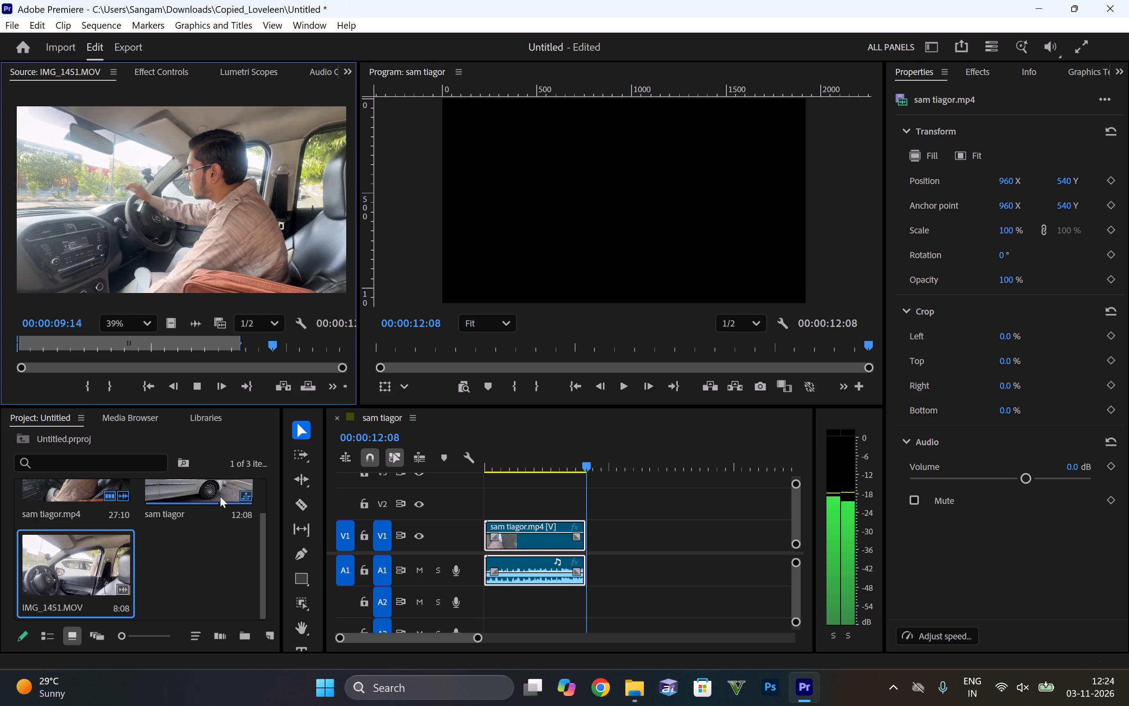
key("space")
scroll(220, 496, "up", 2)
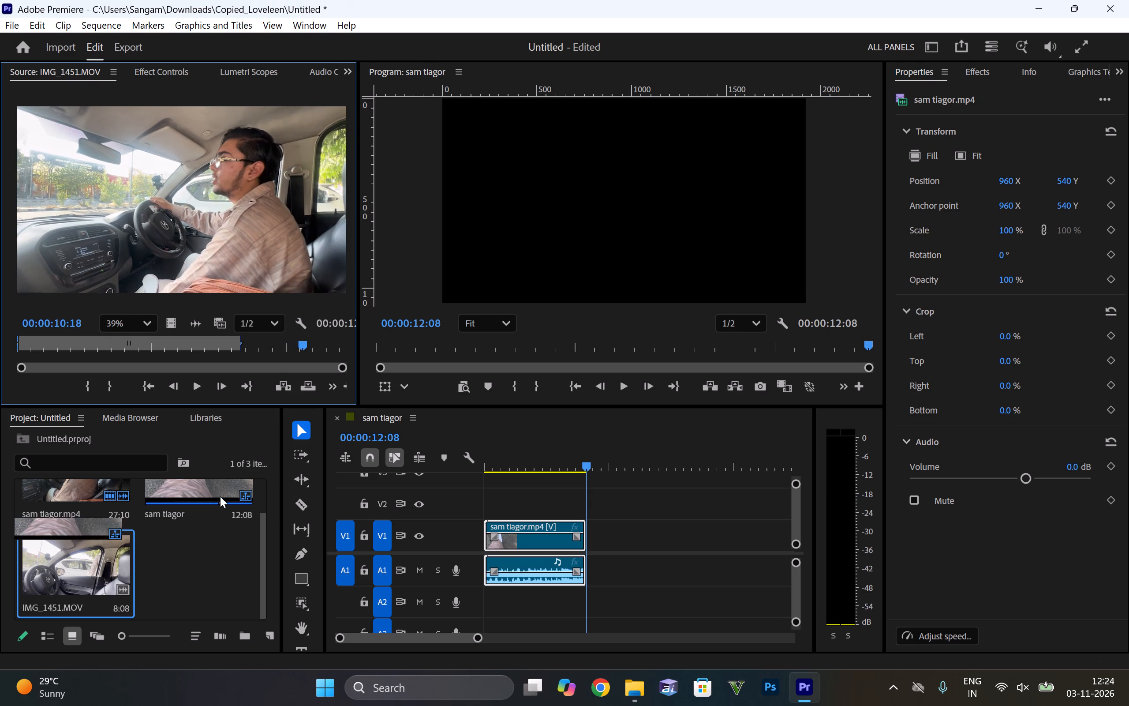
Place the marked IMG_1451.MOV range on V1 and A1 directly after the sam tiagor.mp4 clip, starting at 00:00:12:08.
left_click_drag(220, 227, 611, 532)
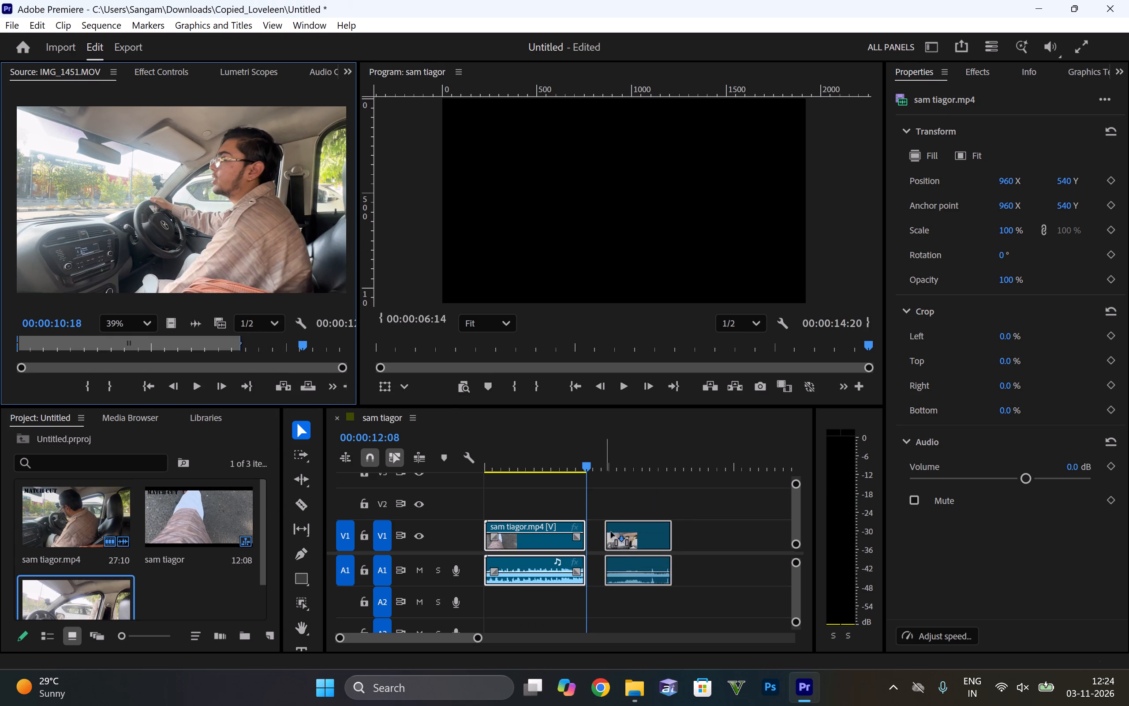
left_click_drag(611, 532, 585, 541)
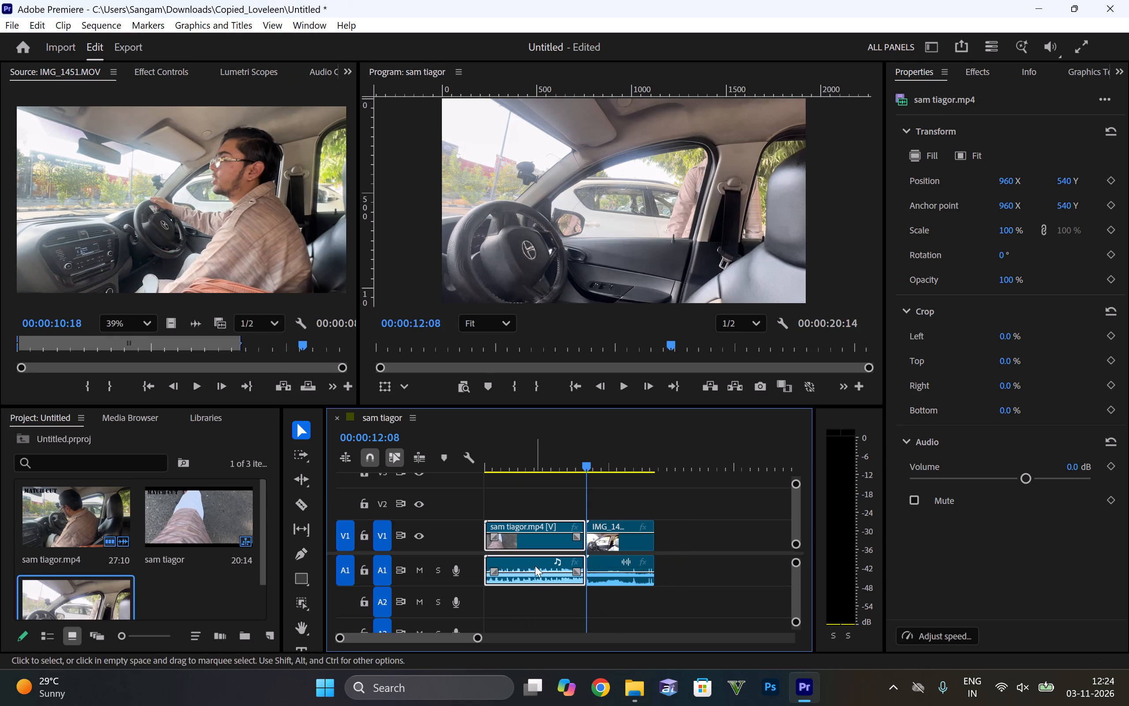
Lower the audio volume of the IMG_1451.MOV clip in the timeline to -23.8 dB.
left_click(542, 563)
left_click(544, 563)
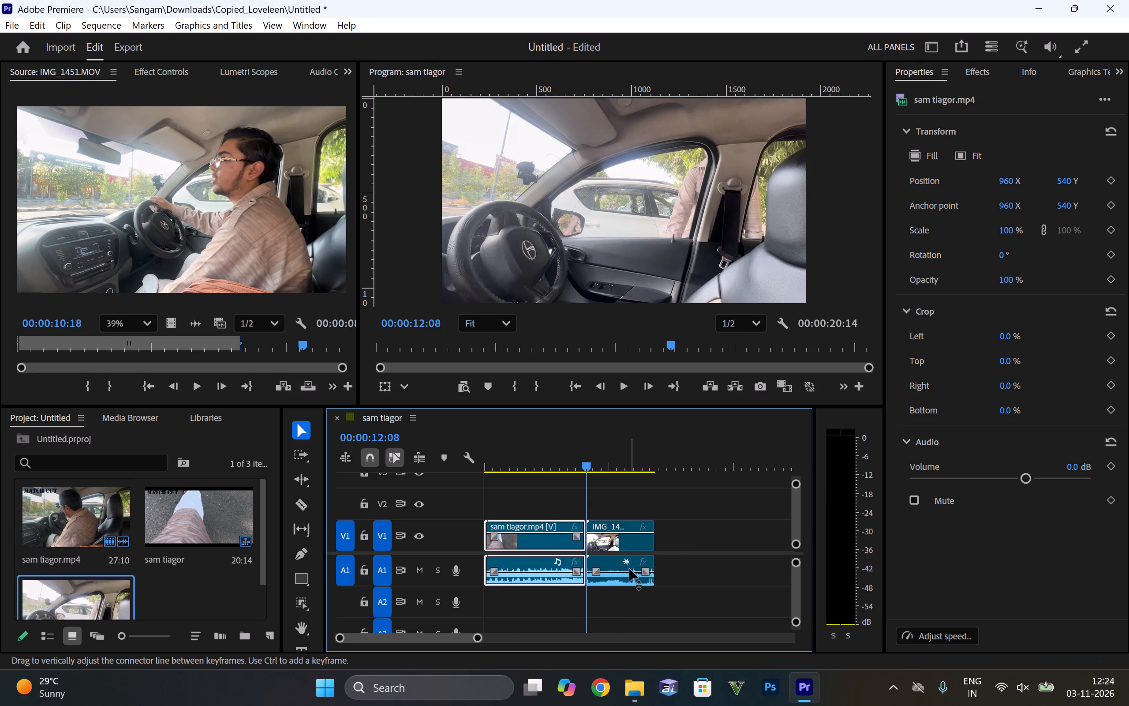
left_click(629, 574)
double_click(631, 574)
left_click_drag(632, 574, 639, 585)
left_click_drag(620, 559, 653, 605)
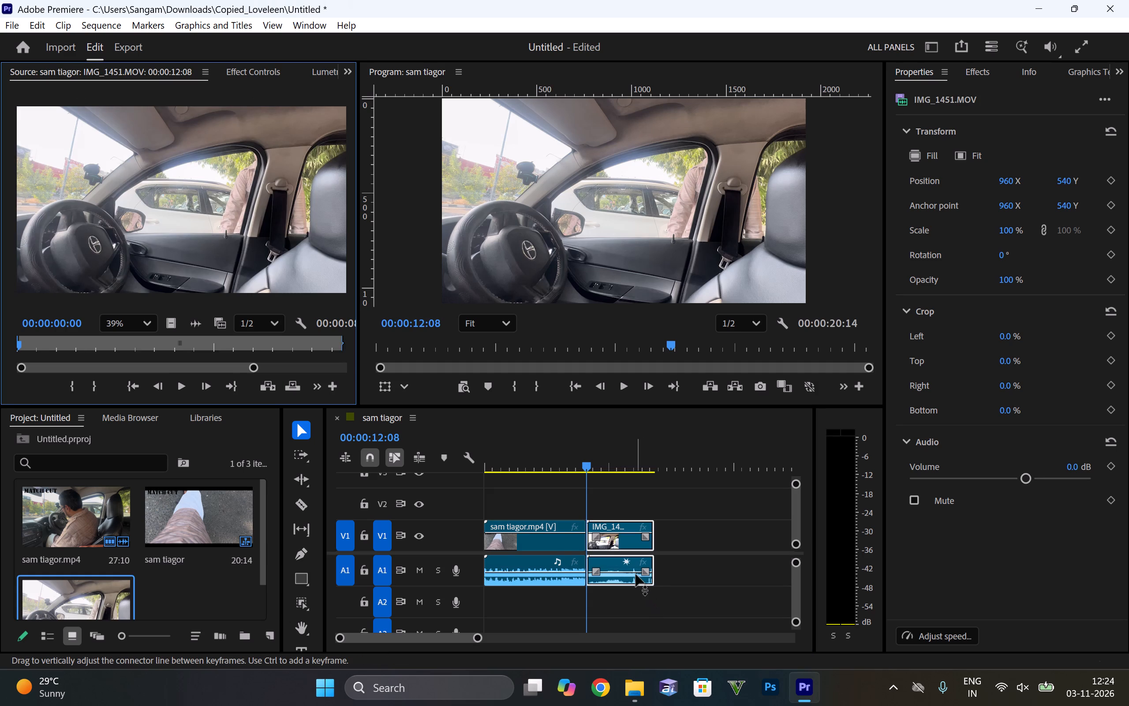
left_click_drag(636, 574, 659, 575)
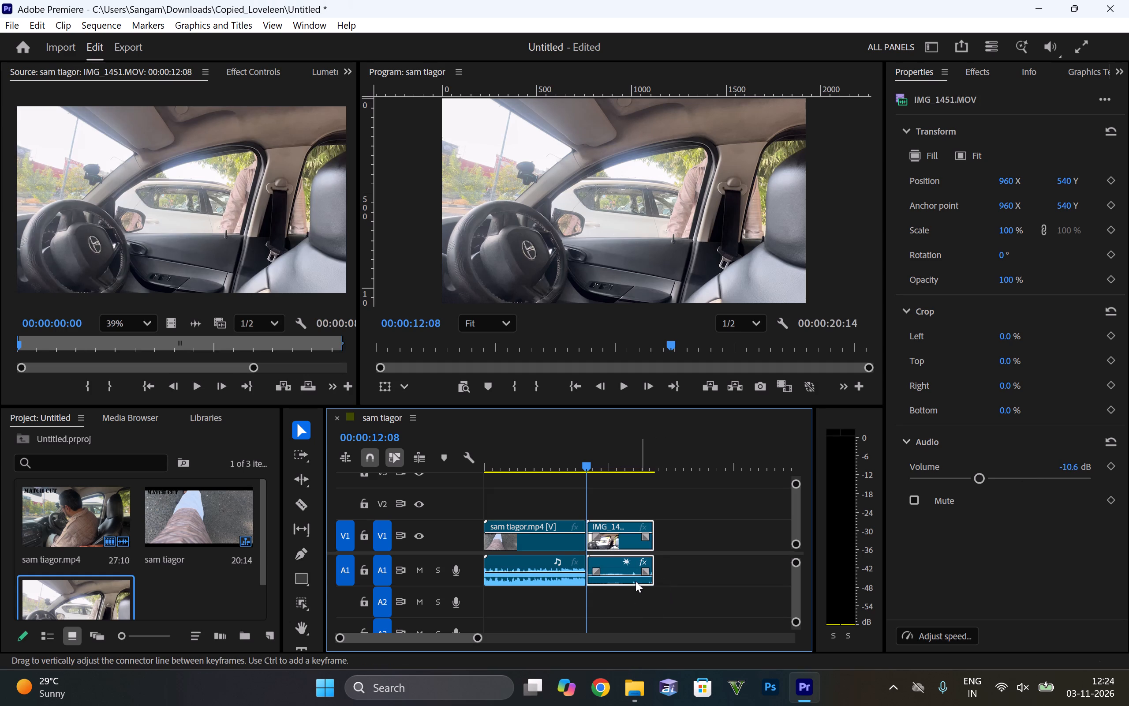
double_click(634, 573)
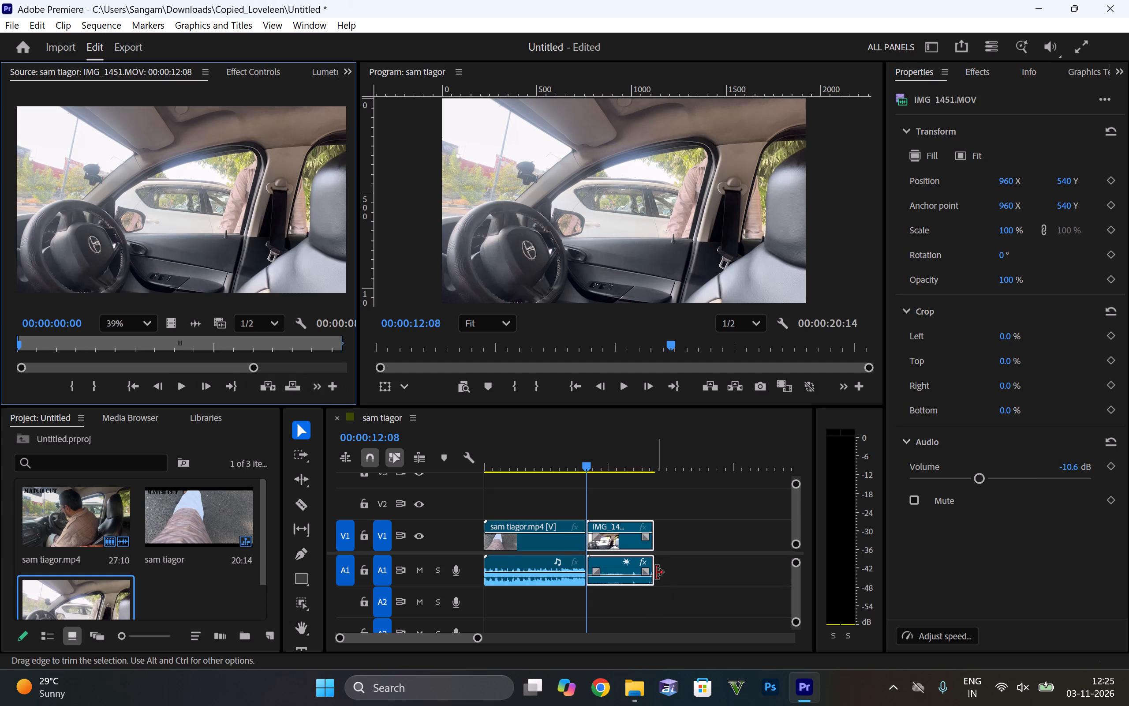
left_click_drag(654, 573, 620, 577)
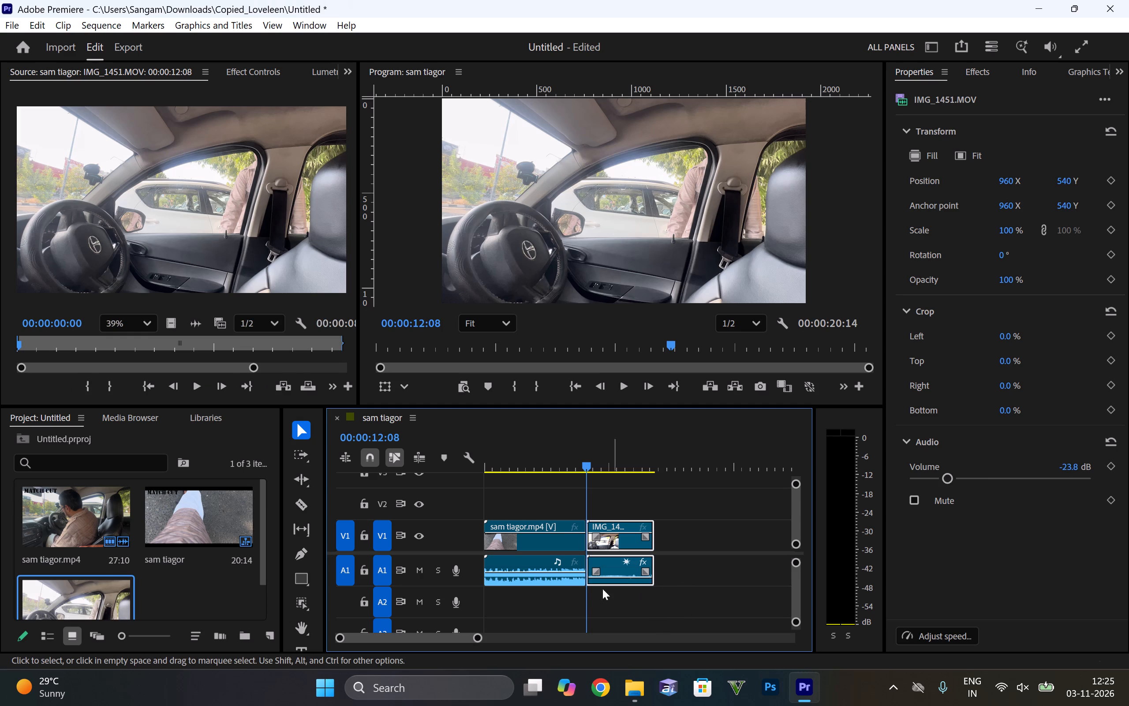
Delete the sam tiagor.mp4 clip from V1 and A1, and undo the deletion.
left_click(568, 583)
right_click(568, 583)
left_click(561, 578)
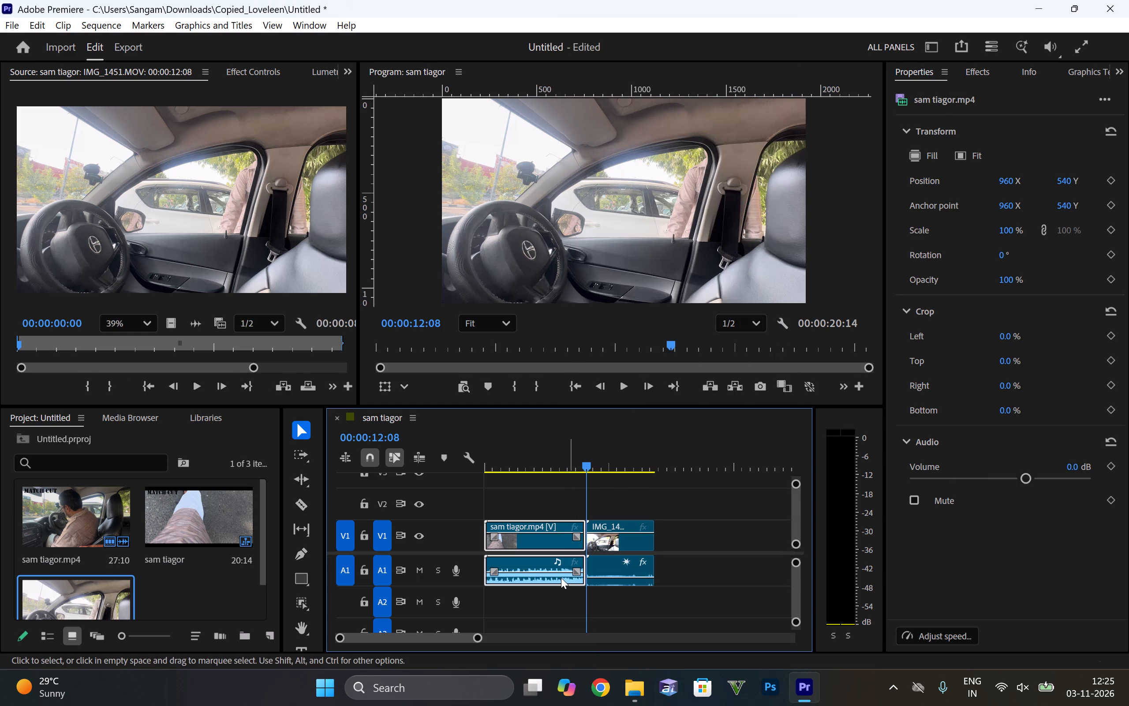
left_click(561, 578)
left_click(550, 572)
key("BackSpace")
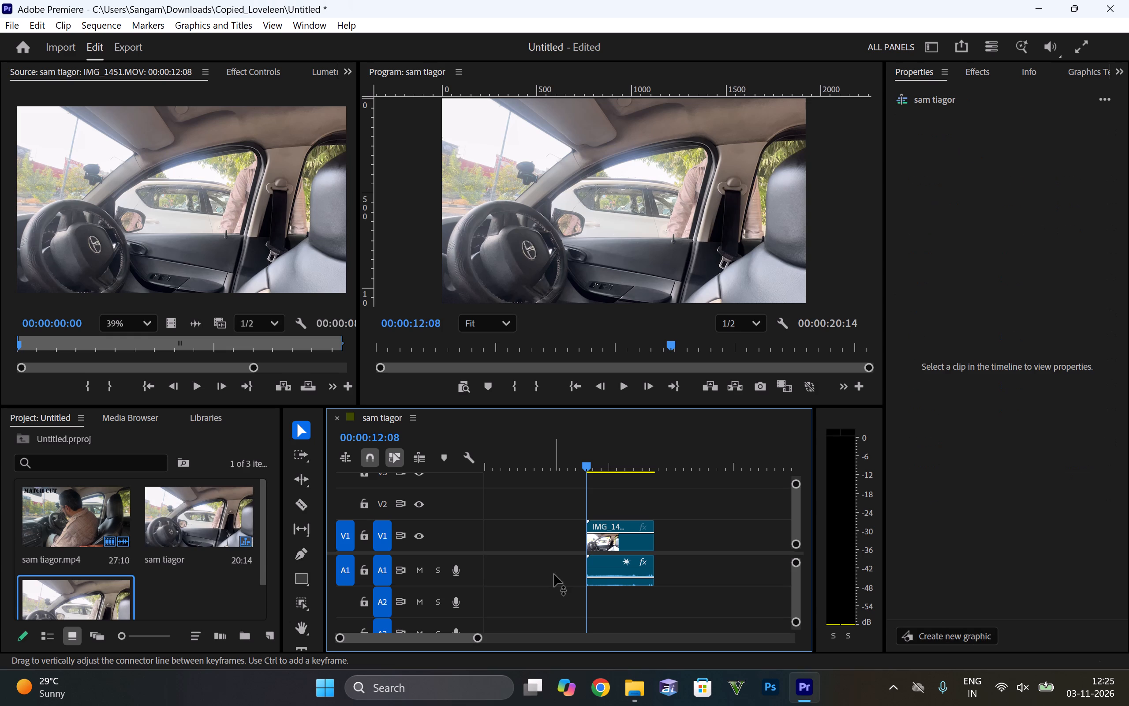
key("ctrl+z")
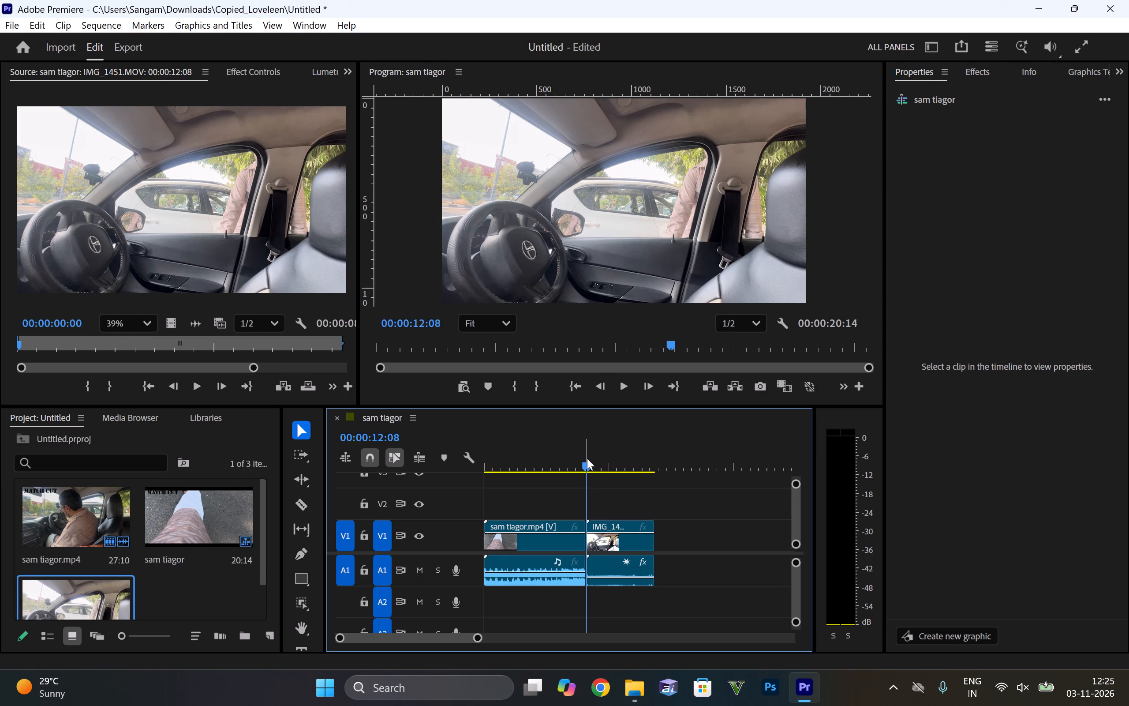
left_click_drag(587, 458, 480, 441)
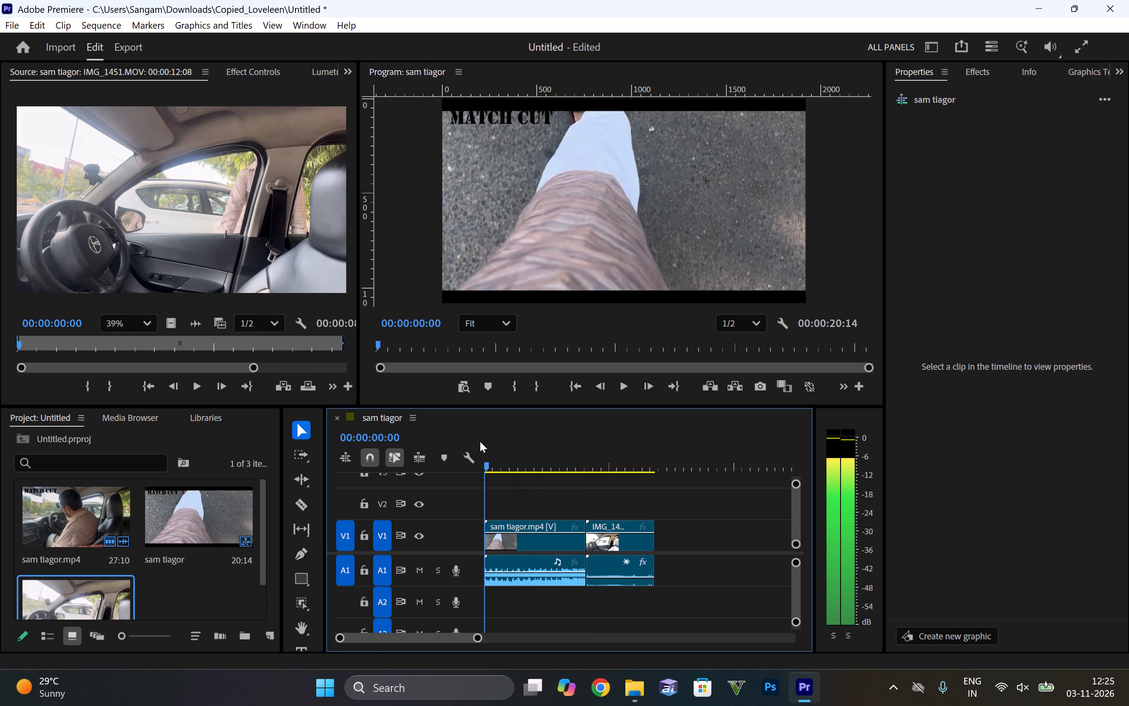
left_click_drag(480, 441, 520, 435)
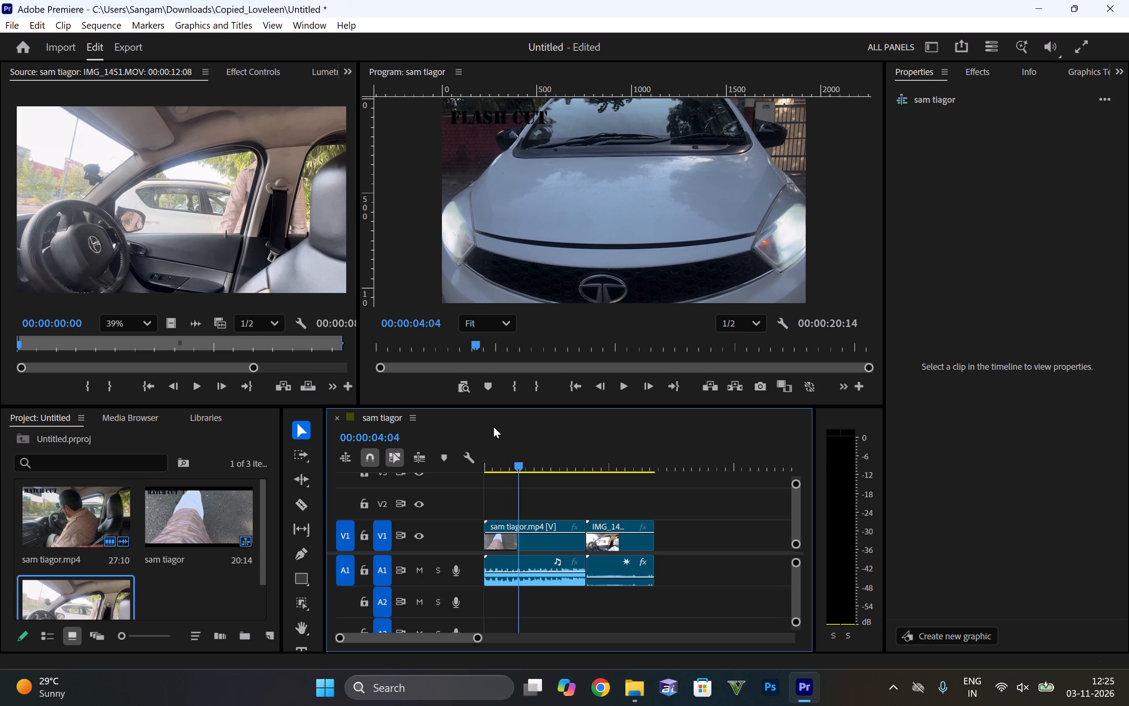
left_click_drag(520, 464, 546, 461)
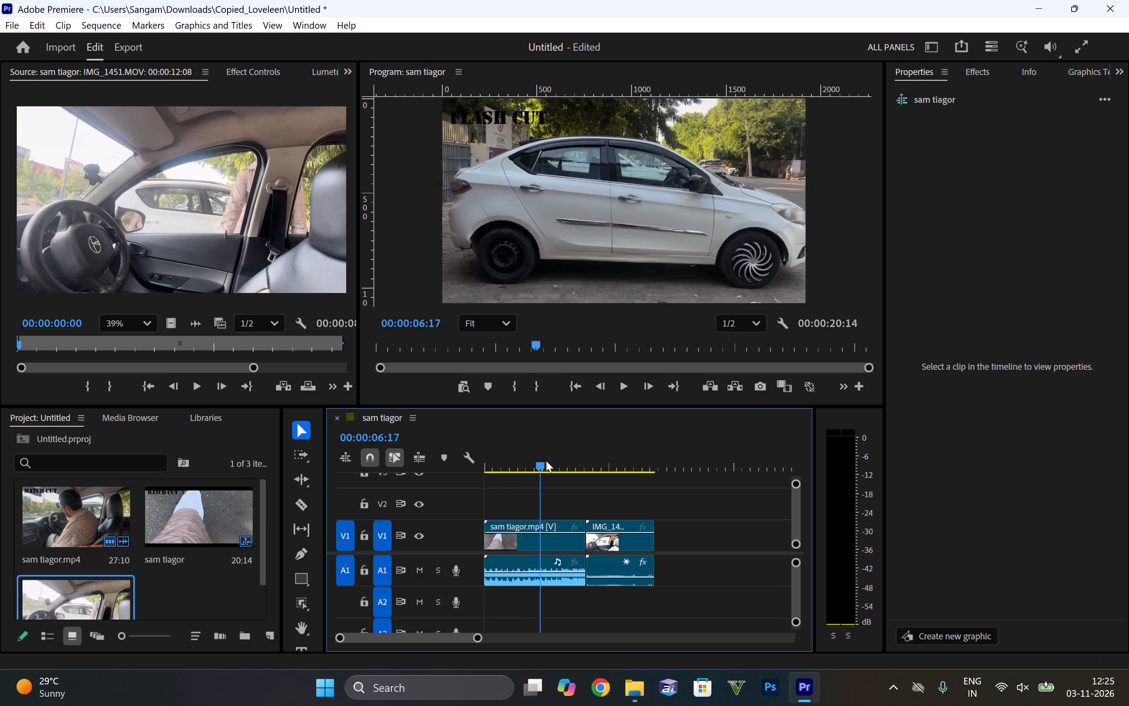
left_click_drag(546, 461, 603, 465)
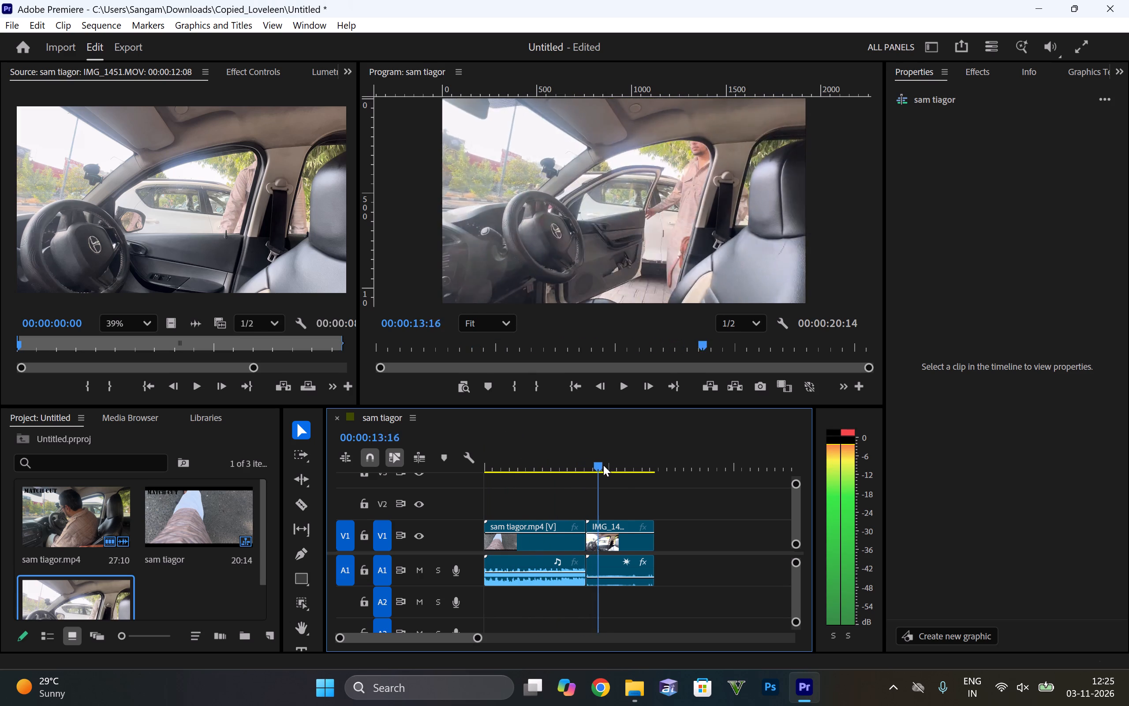
left_click_drag(603, 465, 624, 468)
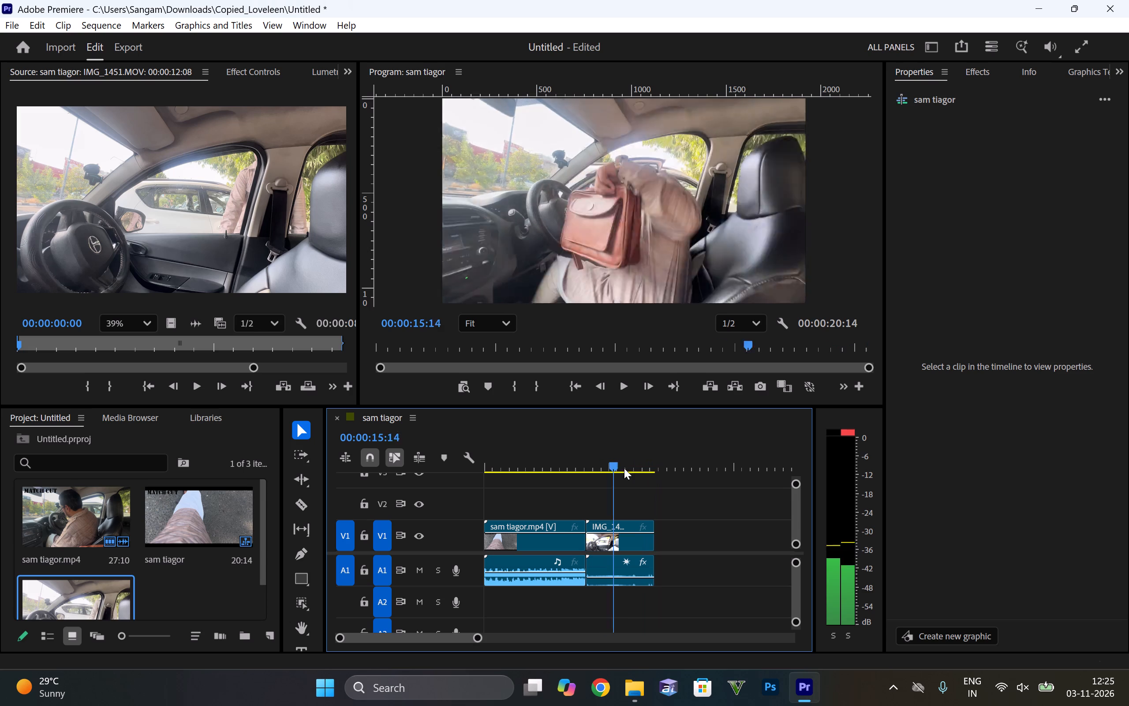
left_click_drag(624, 468, 645, 469)
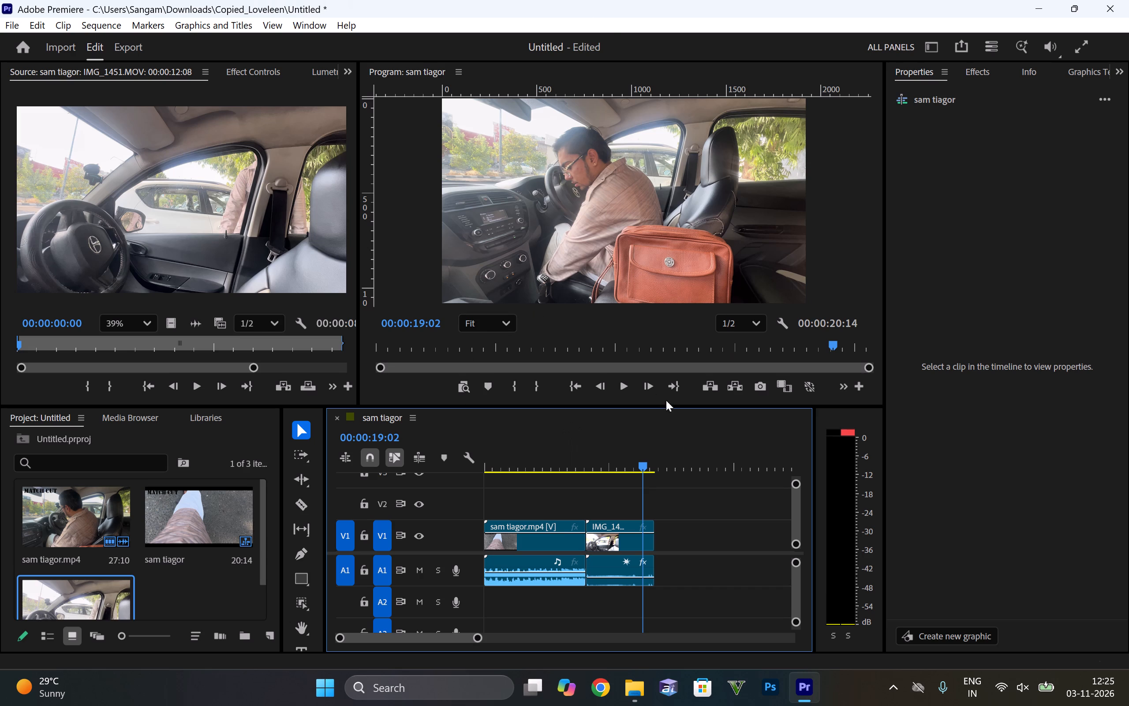
Play the sequence from 00:00:11:24, just before the cut on action, to near the end of IMG_1451.MOV to check the transition.
left_click_drag(644, 462, 619, 464)
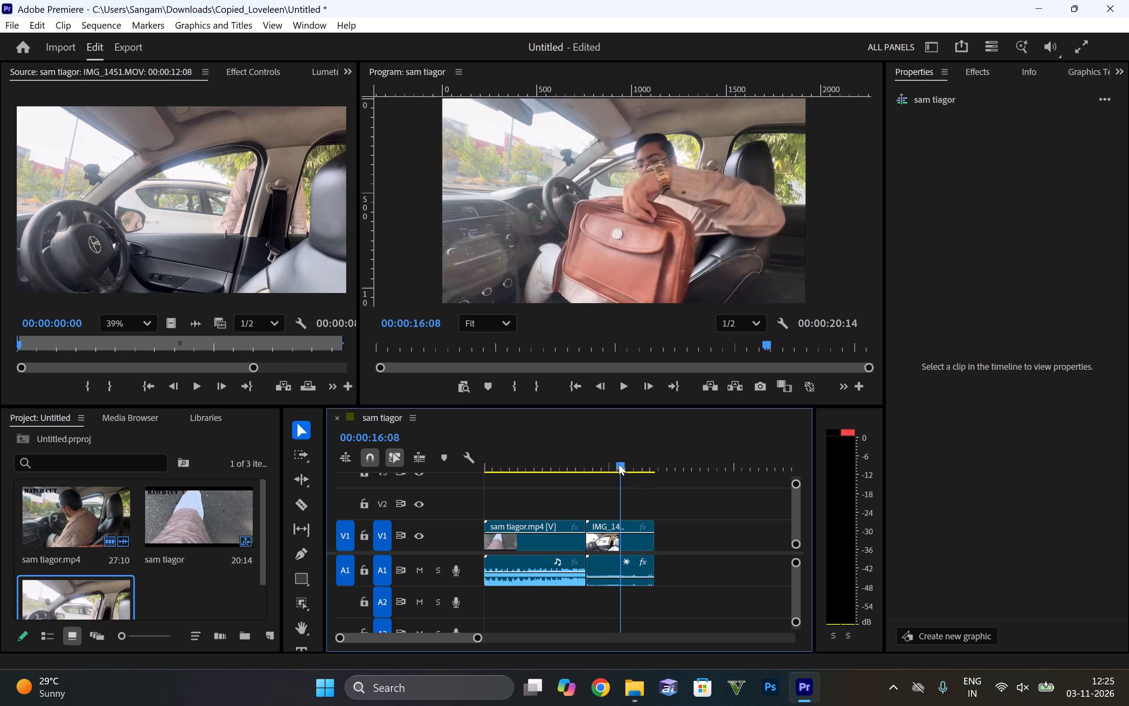
left_click_drag(619, 464, 588, 458)
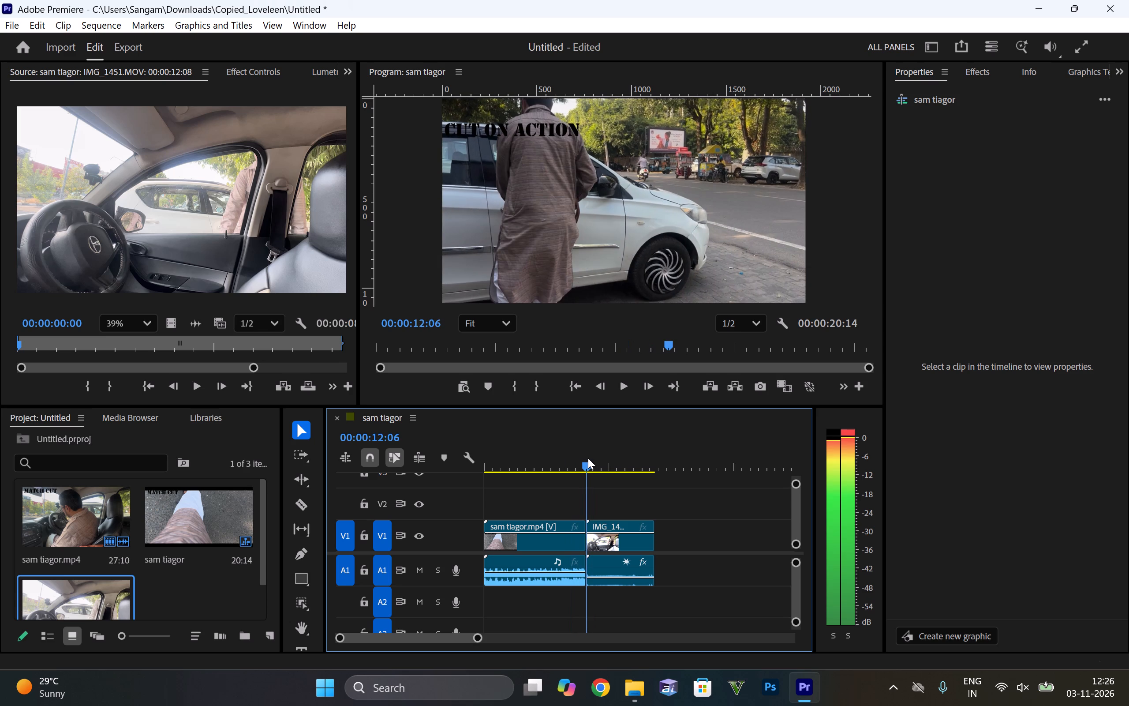
left_click_drag(588, 458, 586, 457)
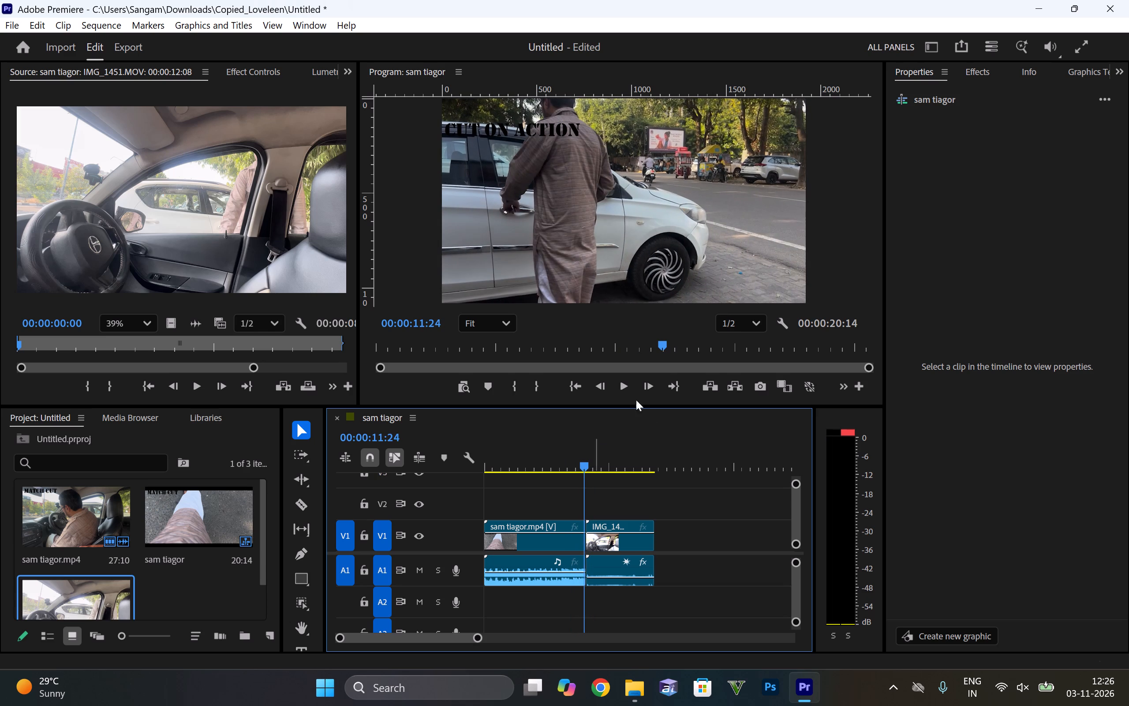
left_click(625, 386)
left_click(625, 386)
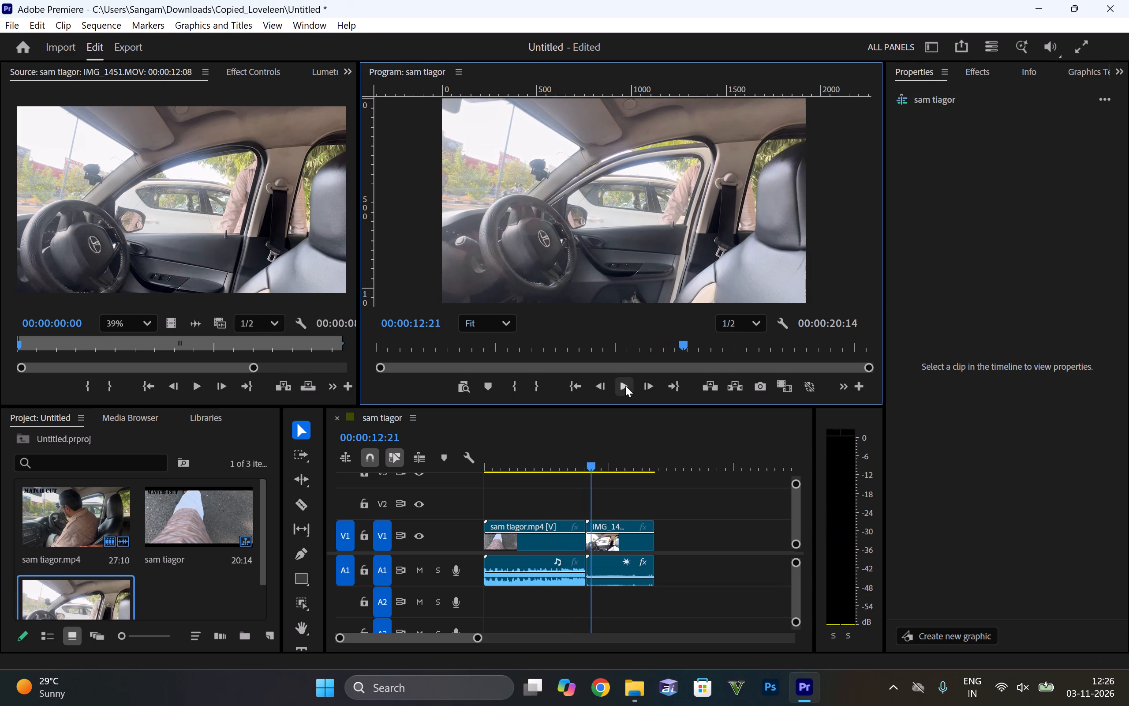
left_click(625, 386)
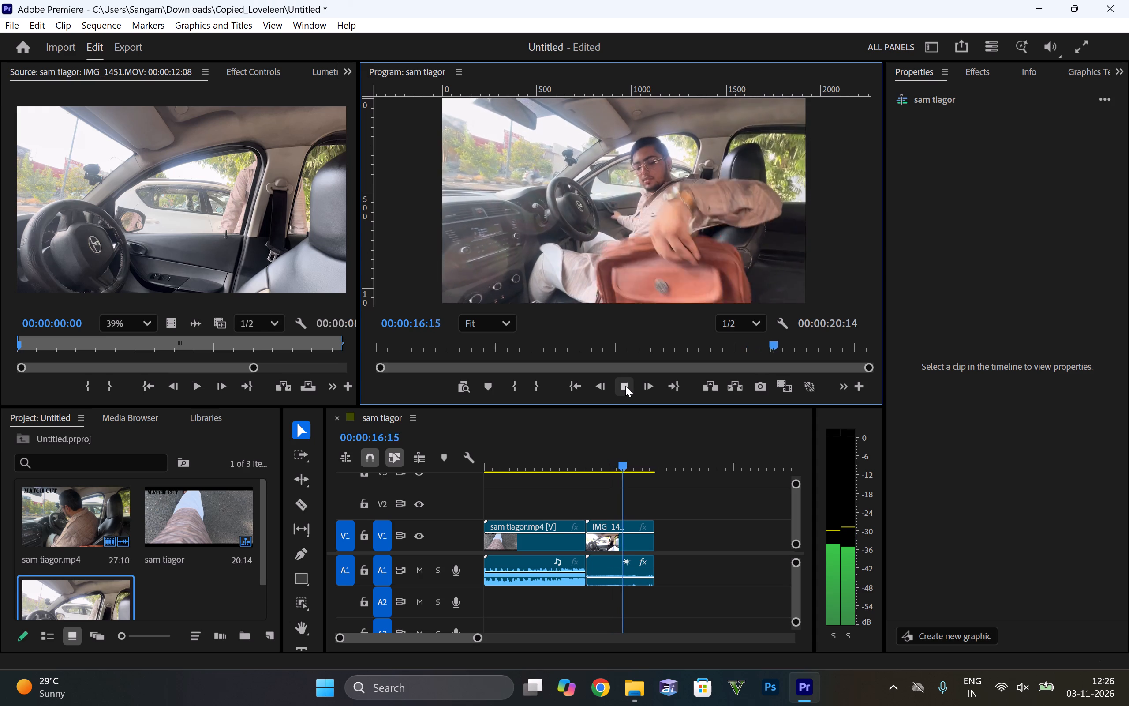
right_click(625, 386)
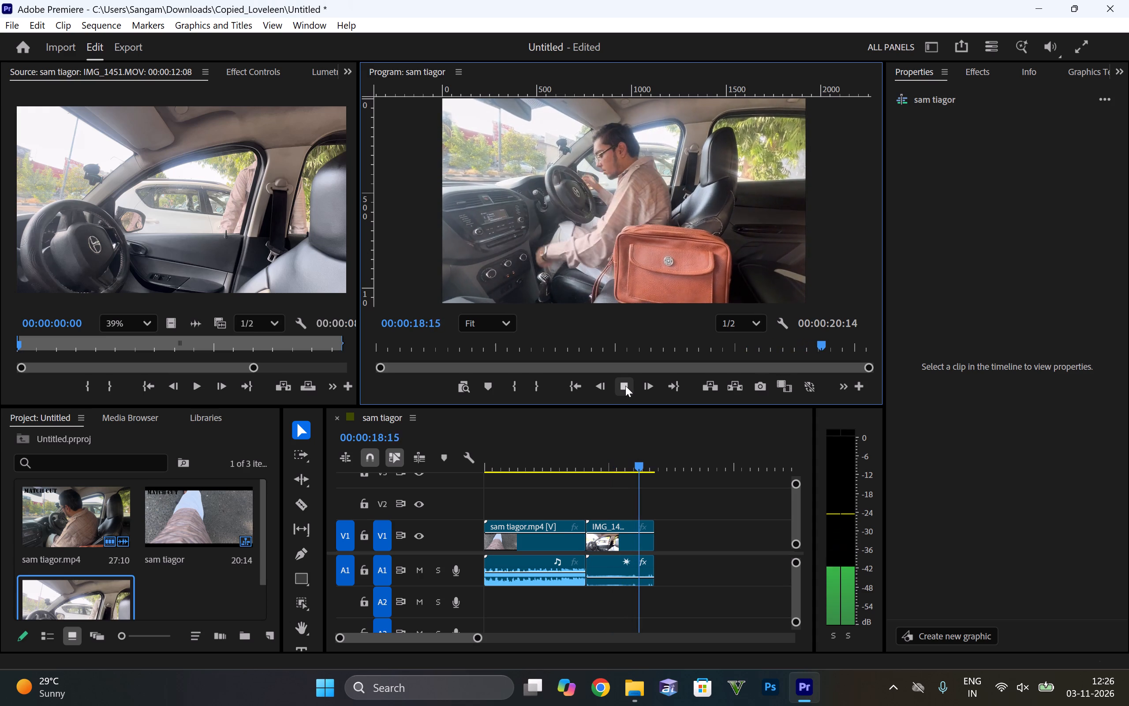
left_click(625, 386)
left_click(625, 386)
left_click(625, 386)
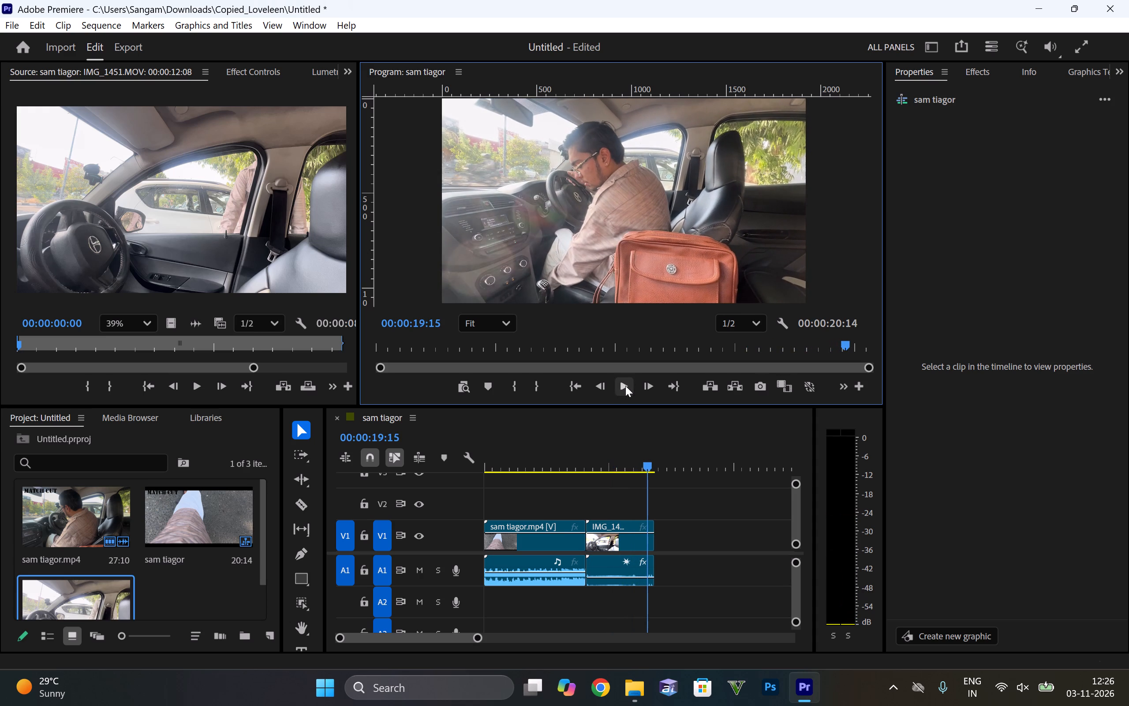
left_click(625, 386)
left_click(625, 386)
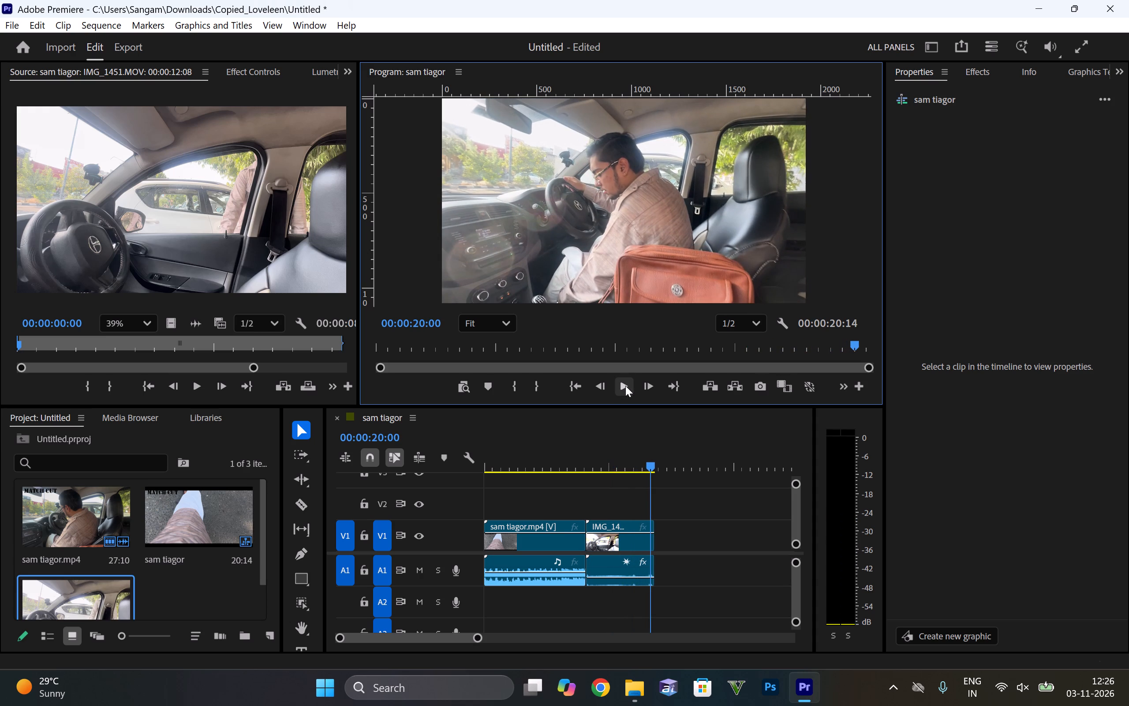
left_click(625, 386)
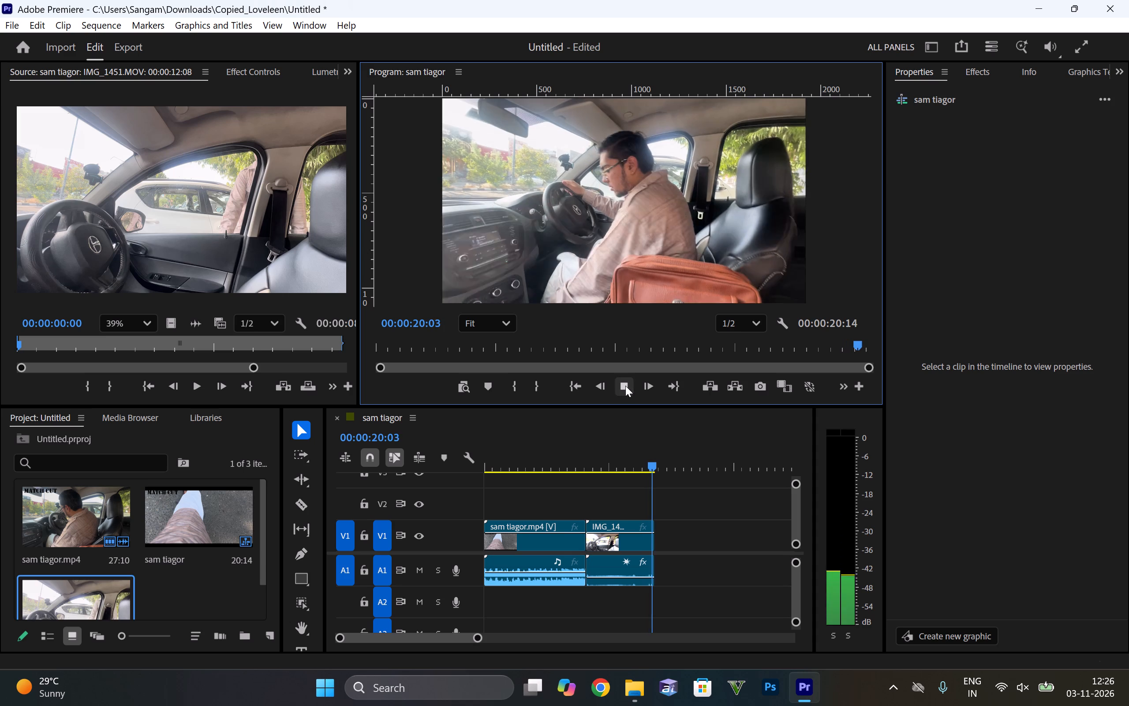
left_click(625, 386)
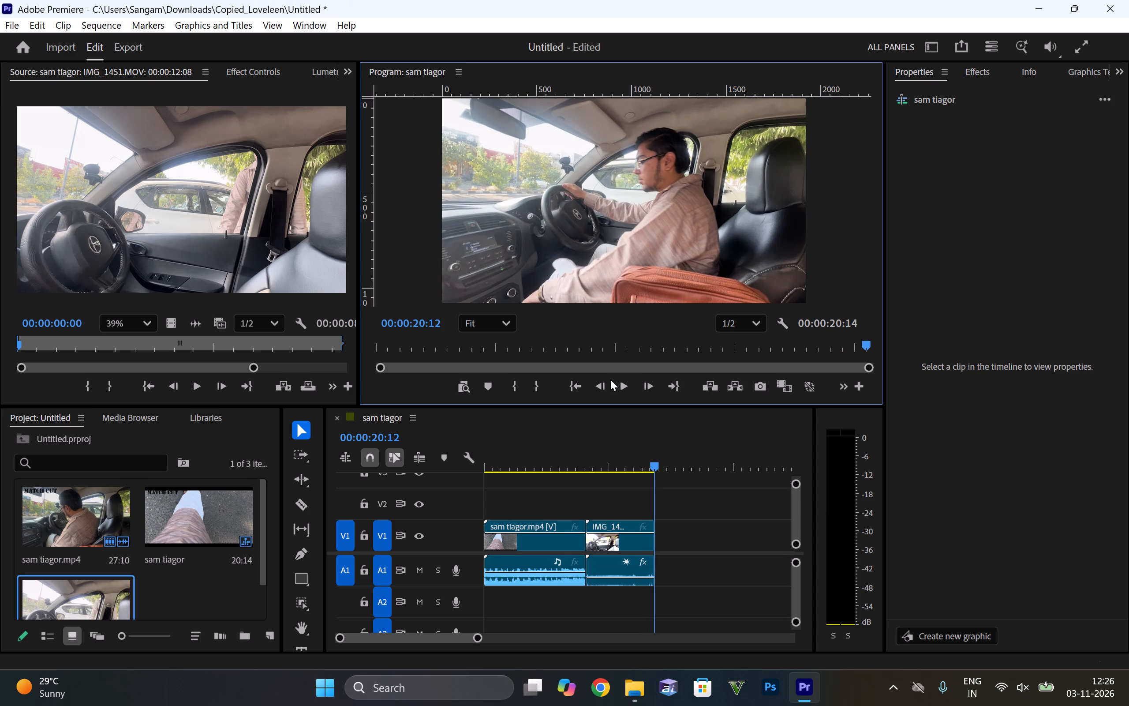
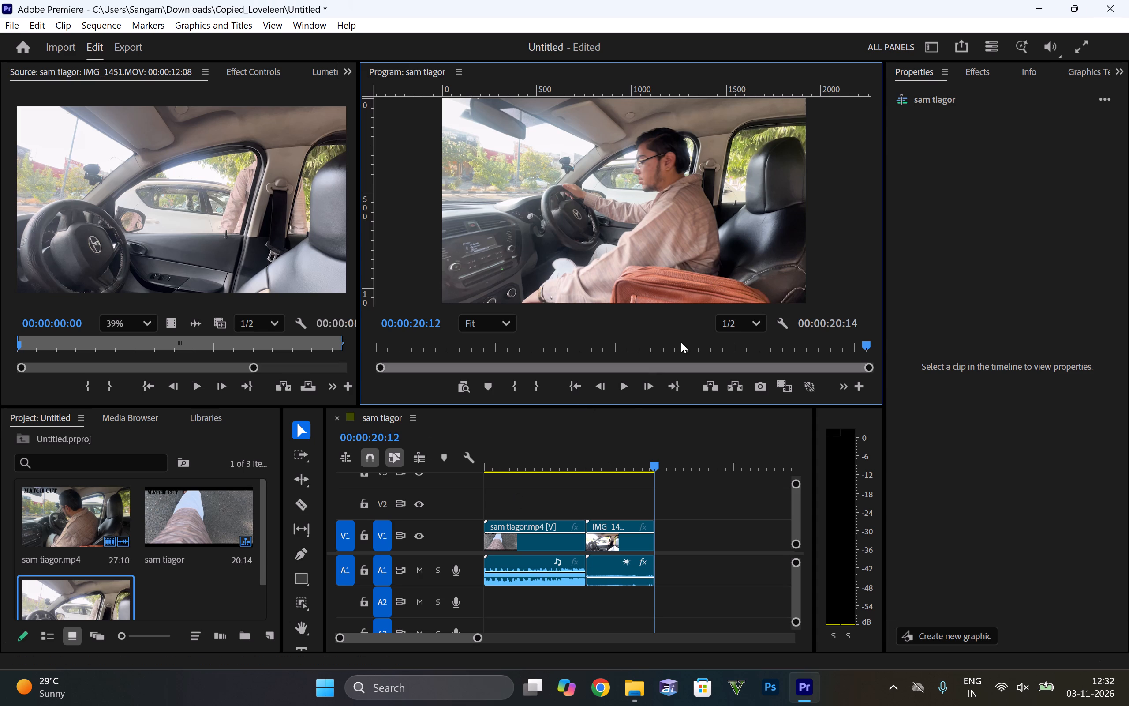
left_click(625, 393)
left_click(625, 392)
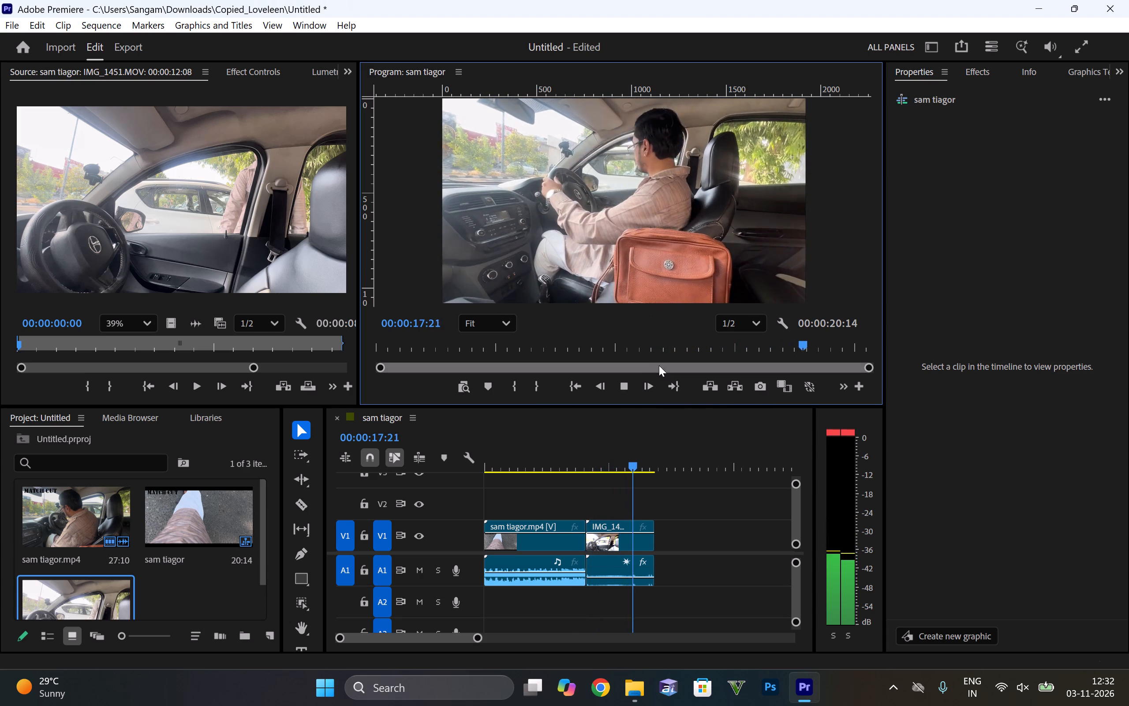
left_click(627, 383)
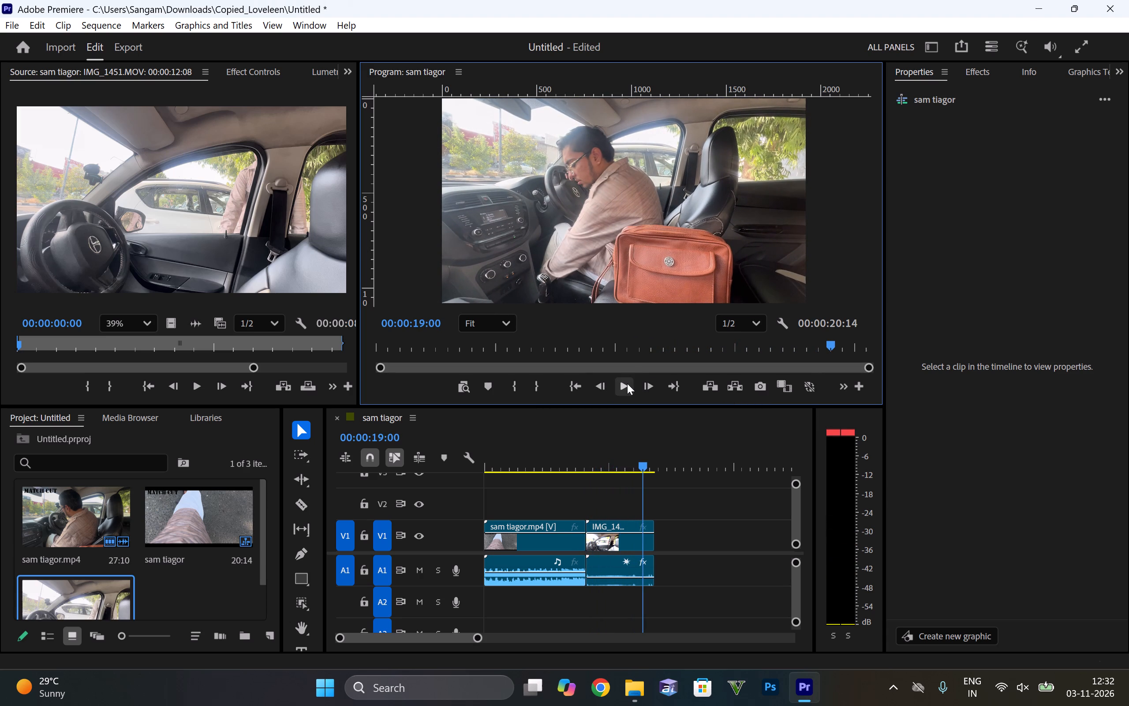
left_click(627, 383)
left_click(625, 383)
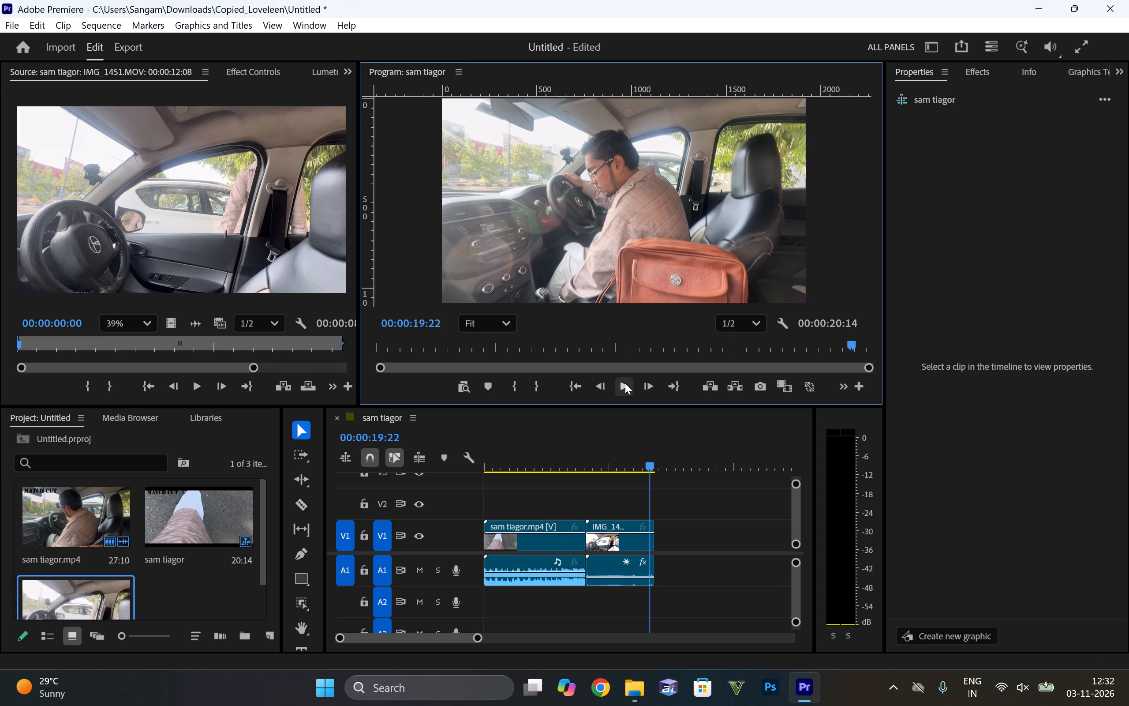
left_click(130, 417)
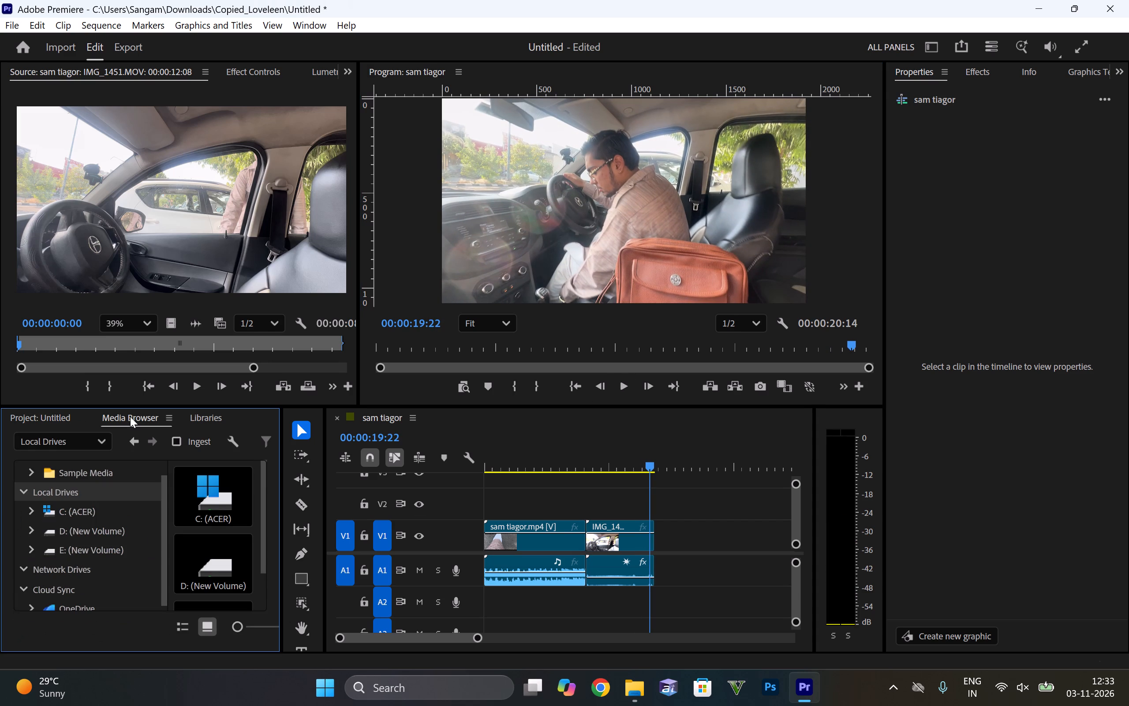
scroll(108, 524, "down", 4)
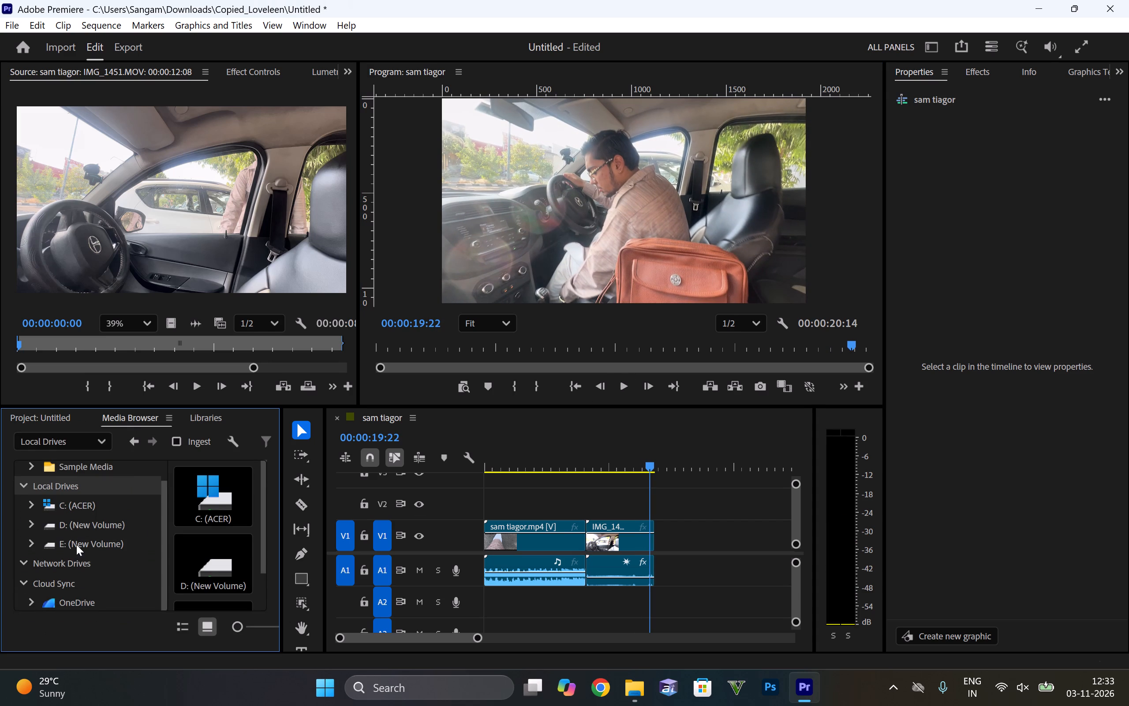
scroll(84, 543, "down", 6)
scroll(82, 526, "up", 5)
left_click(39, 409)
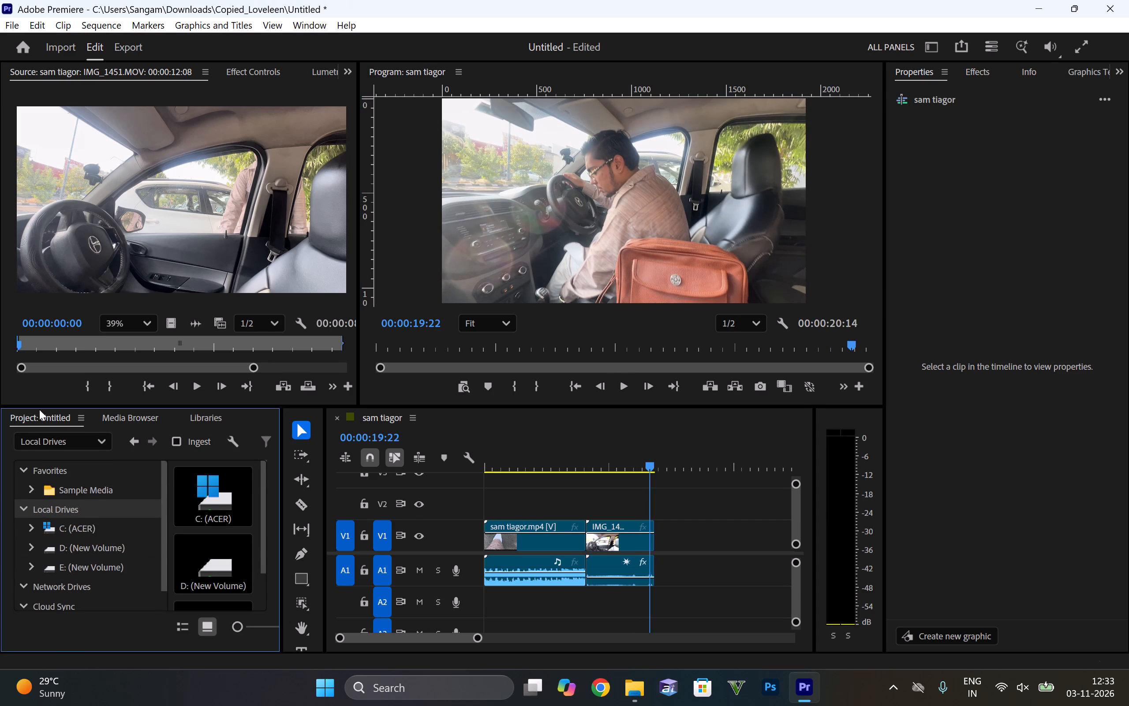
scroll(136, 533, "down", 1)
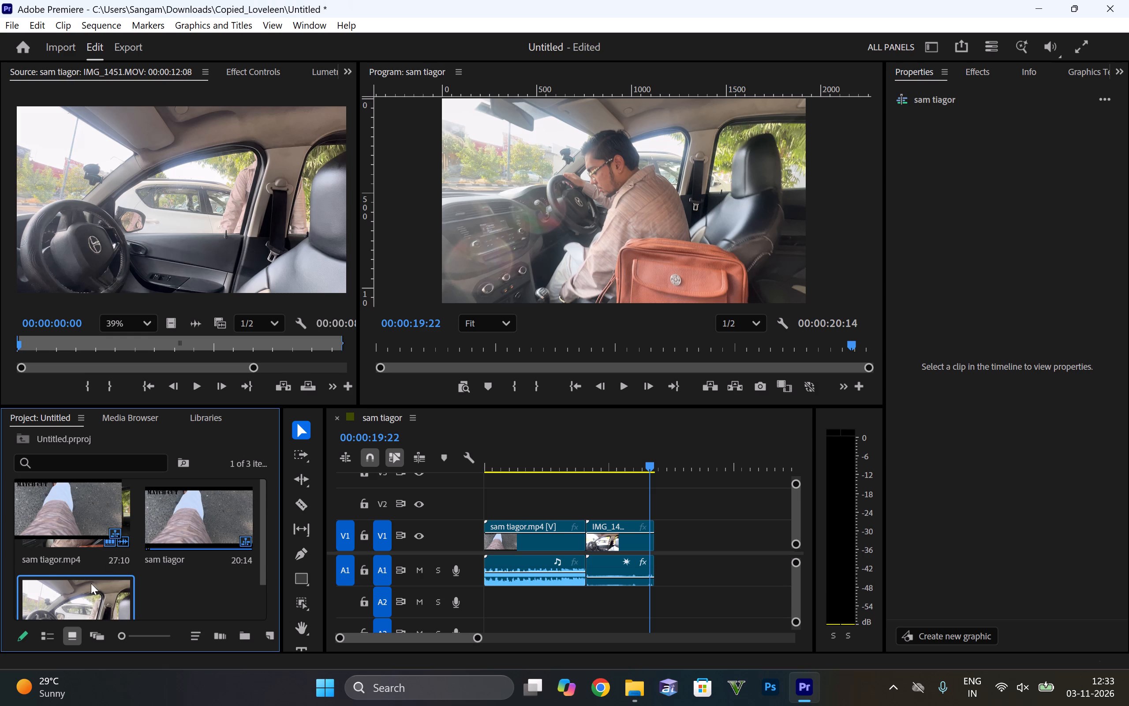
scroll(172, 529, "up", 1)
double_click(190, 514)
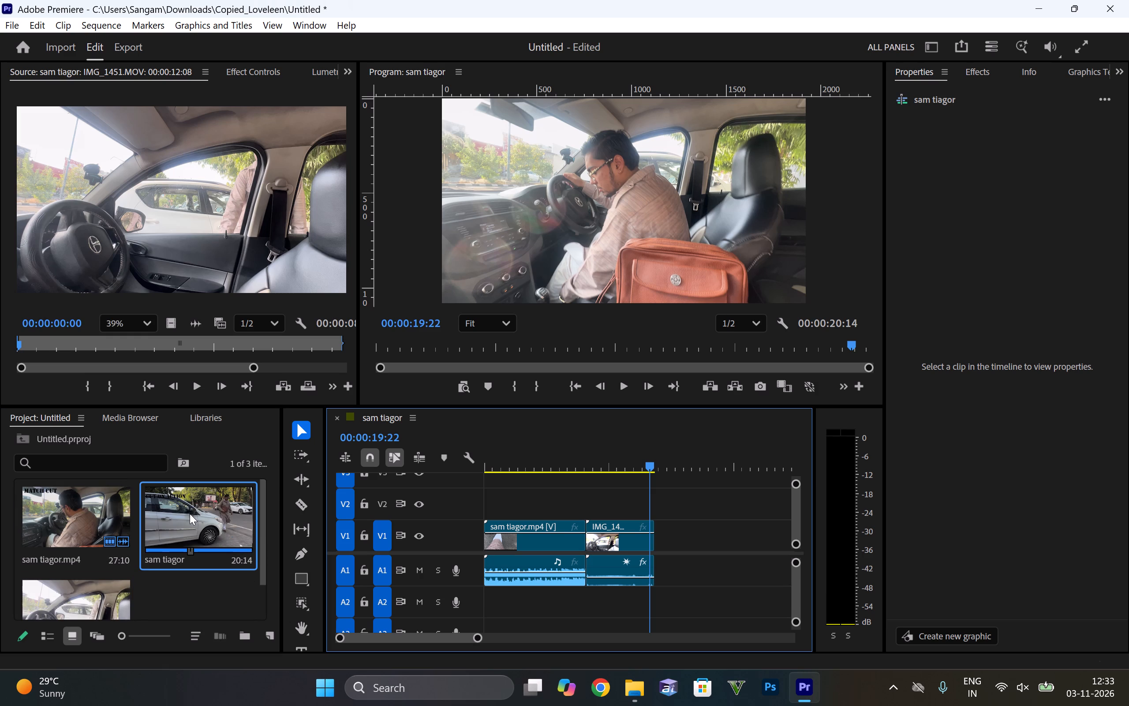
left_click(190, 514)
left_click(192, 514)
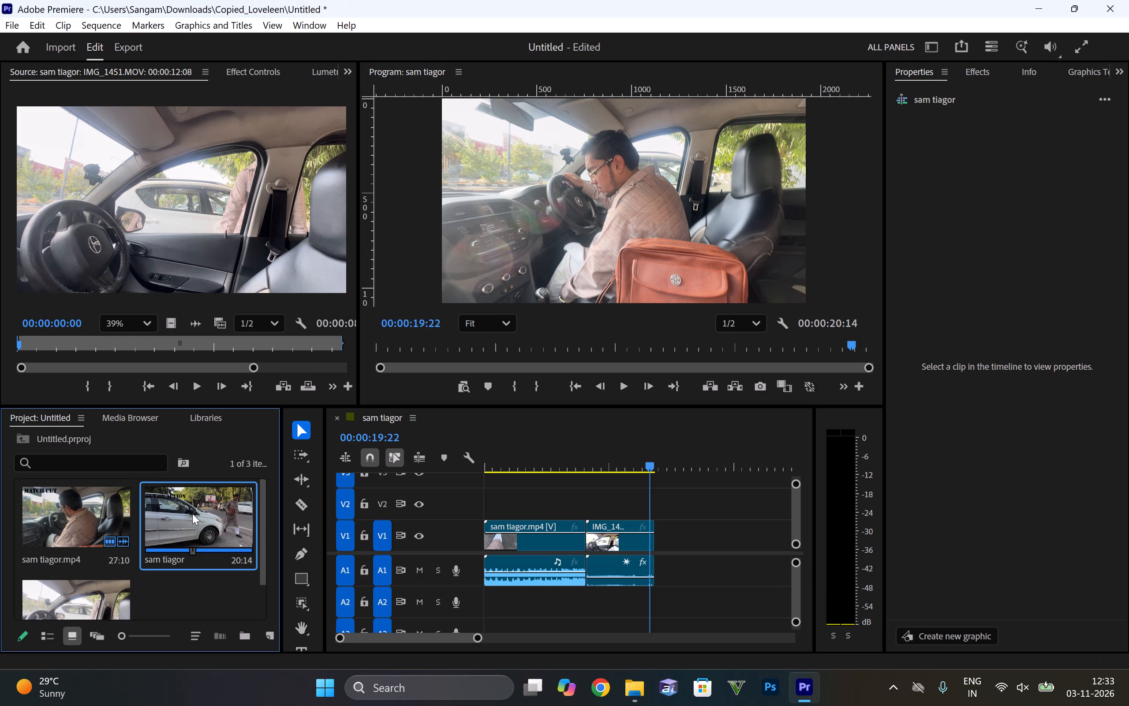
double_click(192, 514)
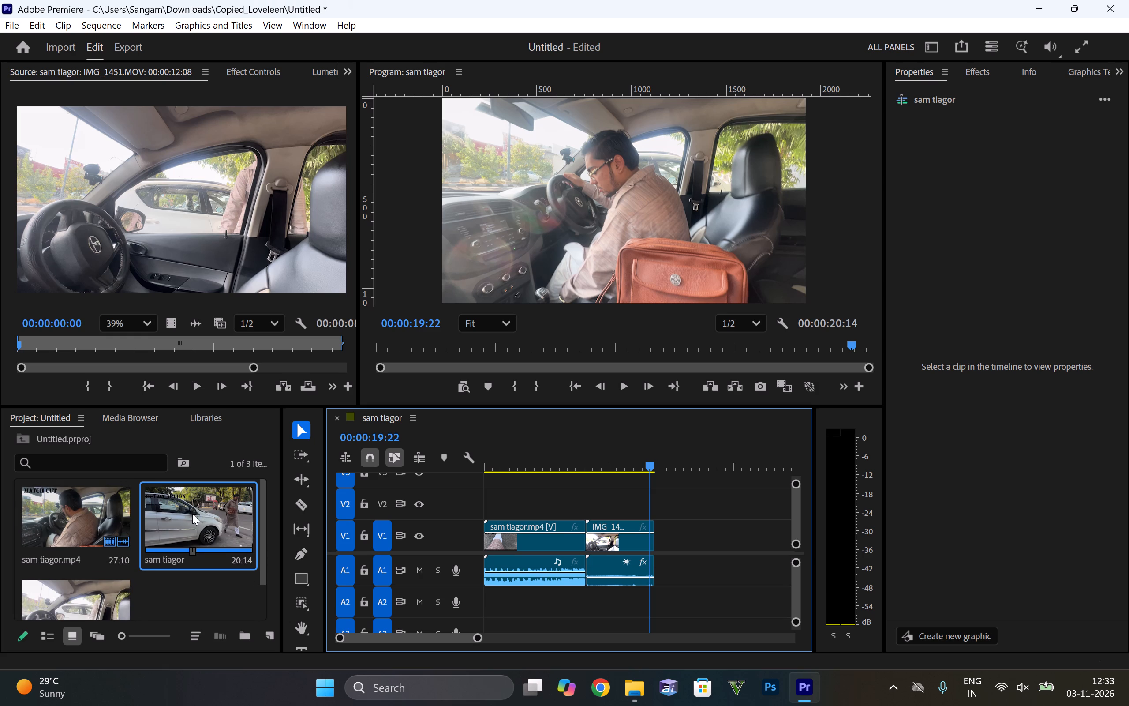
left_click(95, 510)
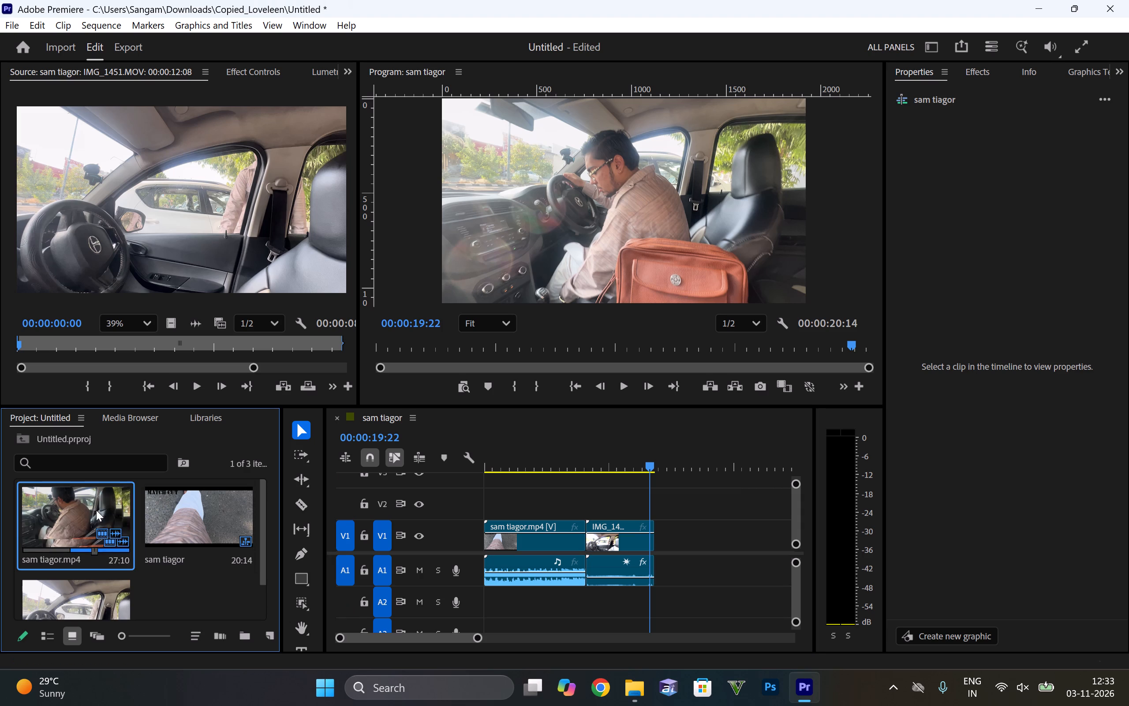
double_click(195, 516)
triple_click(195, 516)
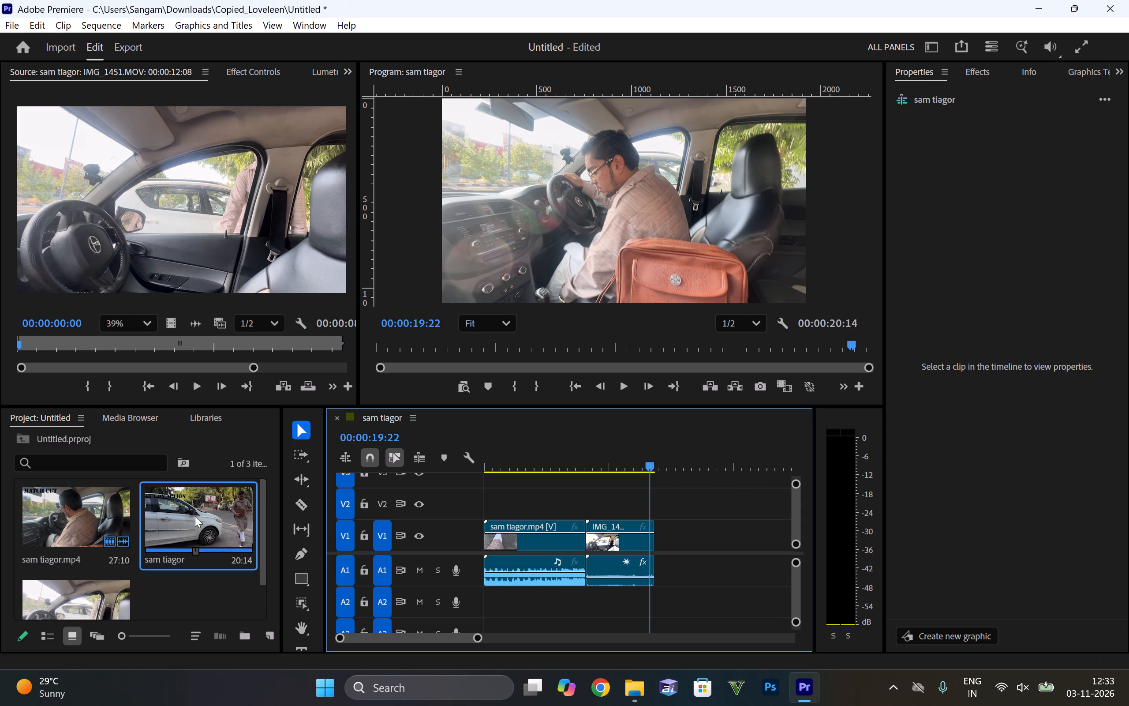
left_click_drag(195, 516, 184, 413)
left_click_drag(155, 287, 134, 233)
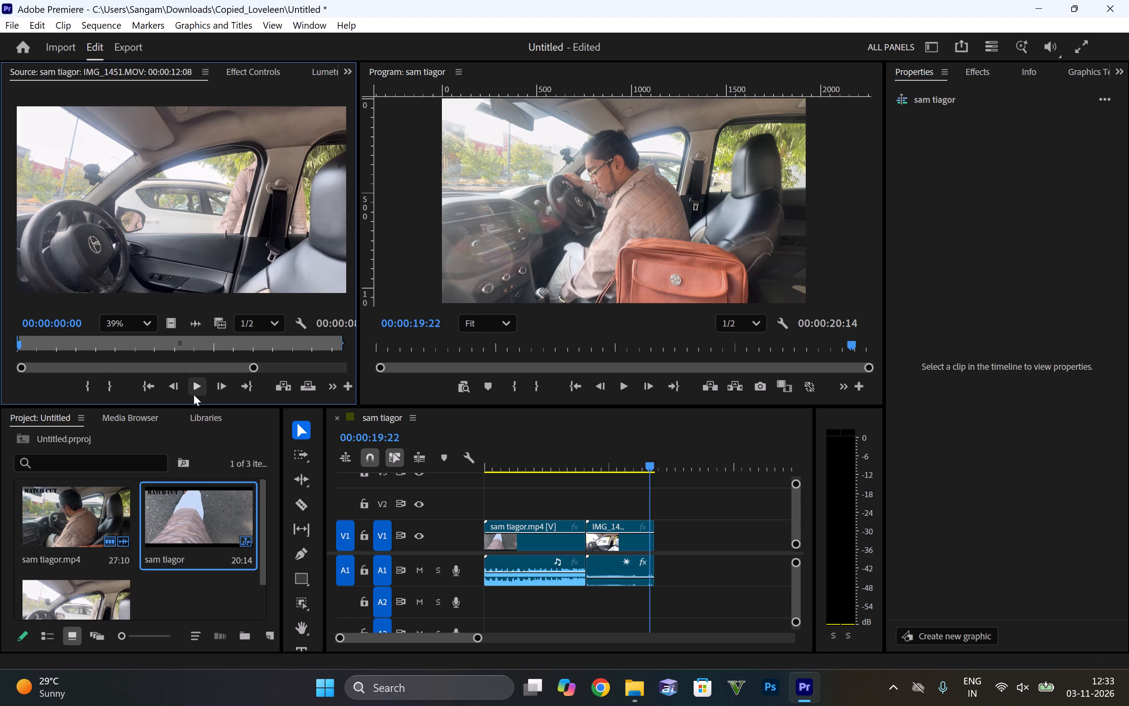
Play and scrub through the IMG_1451.MOV footage in the Source Monitor, ending back at its first frame.
left_click(194, 392)
left_click(263, 367)
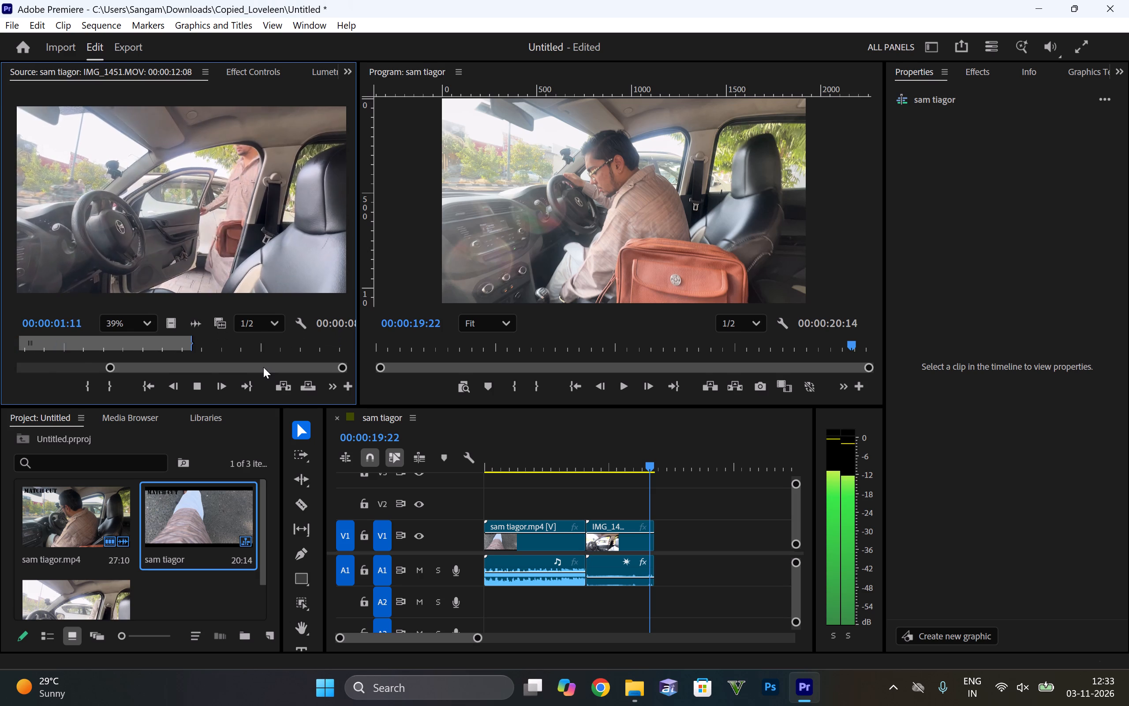
left_click_drag(109, 369, 105, 369)
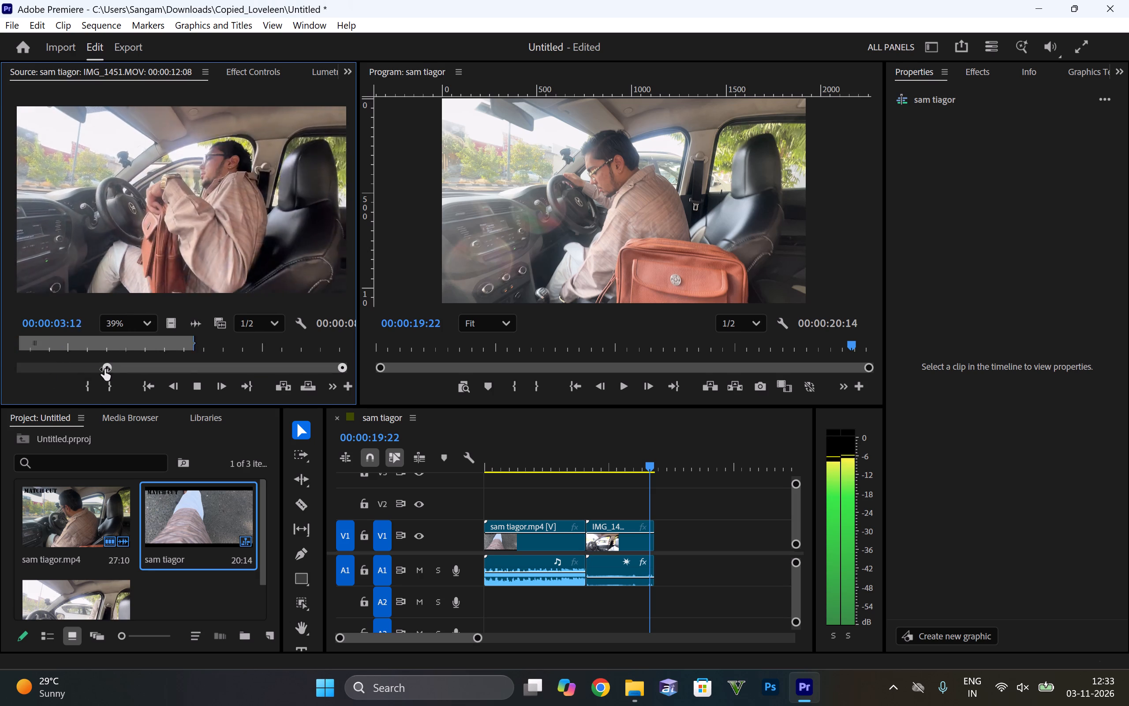
left_click_drag(105, 369, 0, 376)
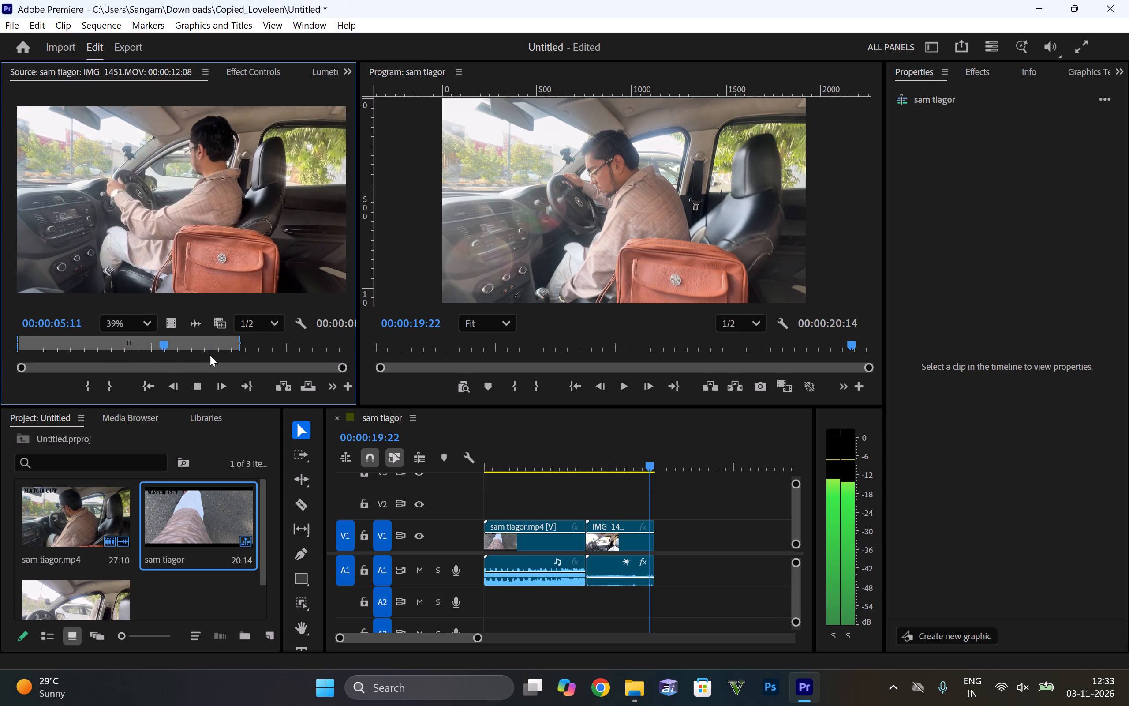
left_click_drag(198, 342, 267, 349)
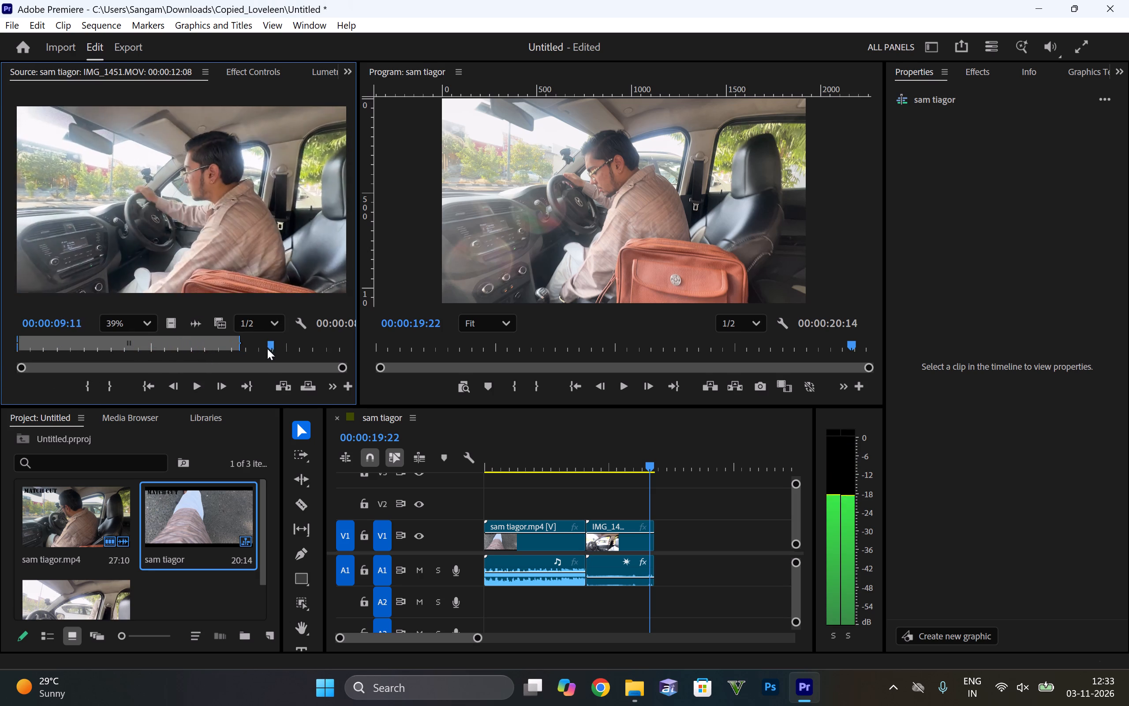
left_click_drag(267, 349, 0, 378)
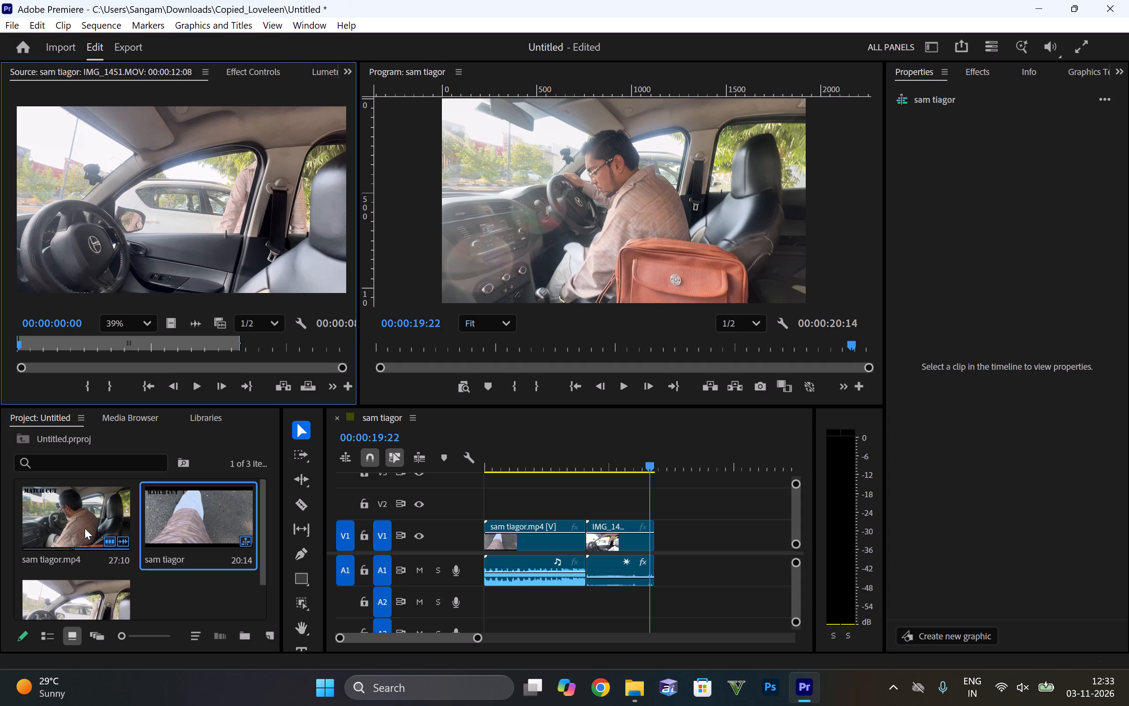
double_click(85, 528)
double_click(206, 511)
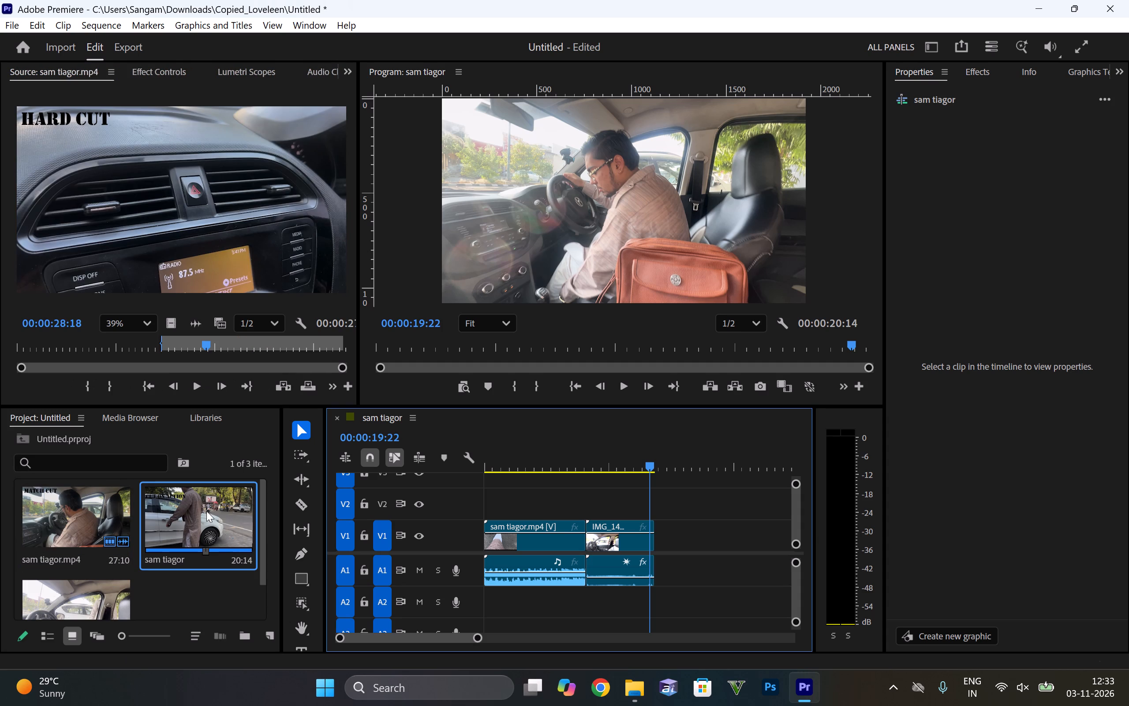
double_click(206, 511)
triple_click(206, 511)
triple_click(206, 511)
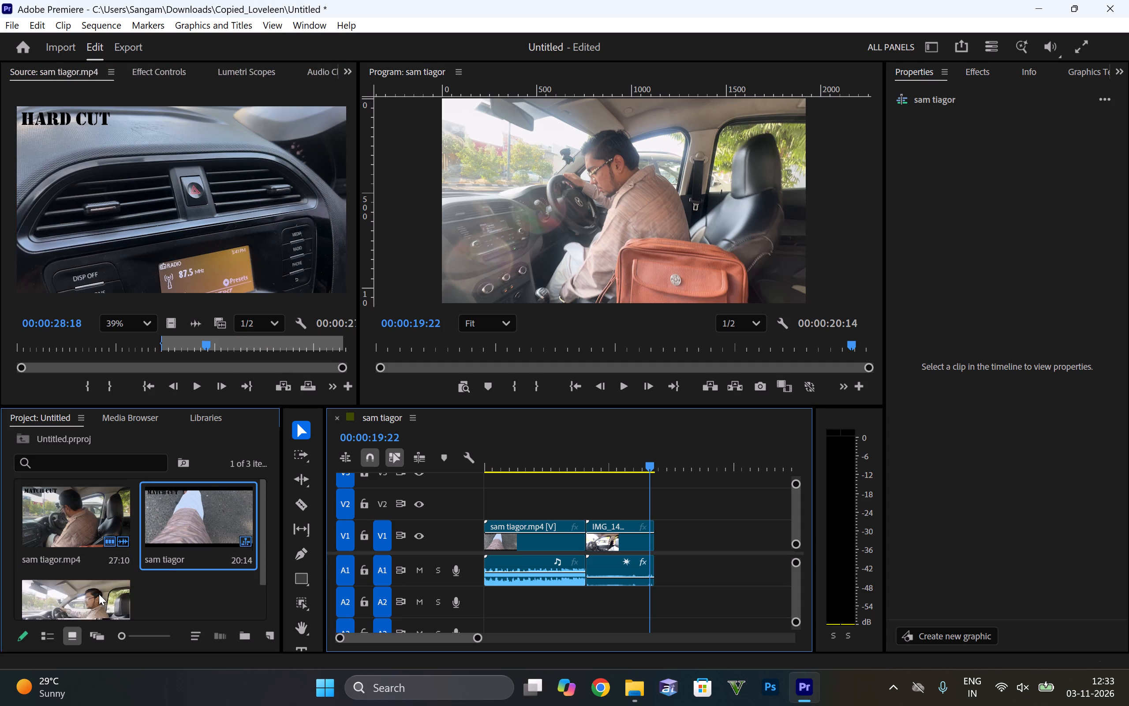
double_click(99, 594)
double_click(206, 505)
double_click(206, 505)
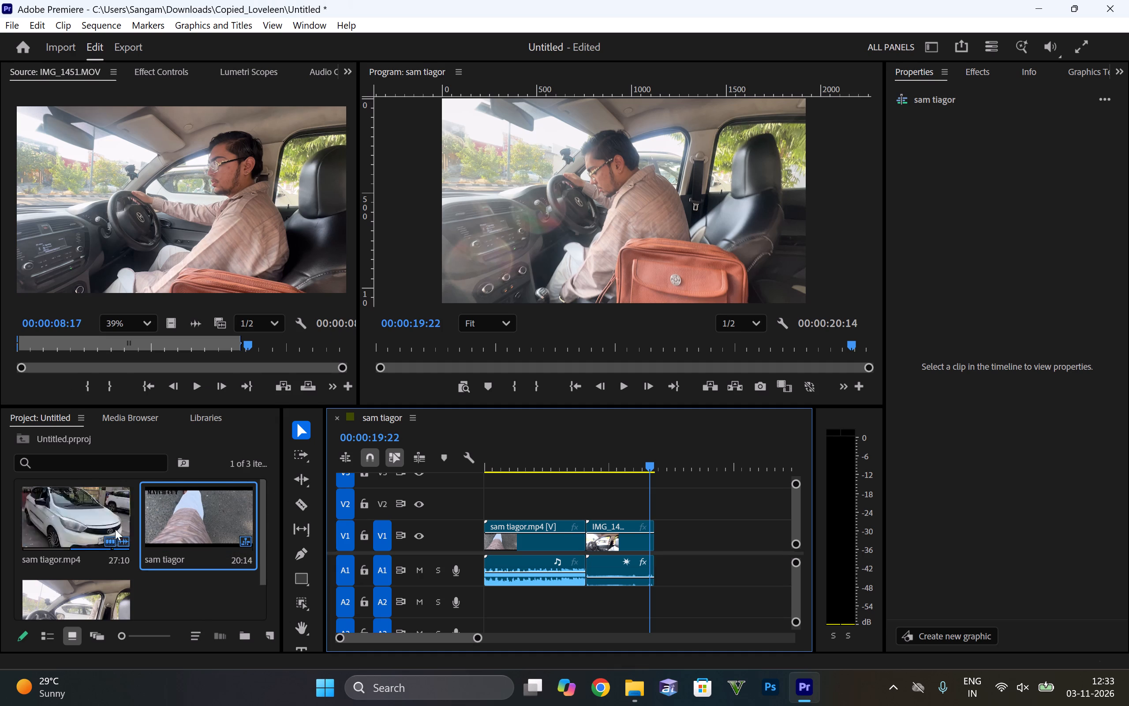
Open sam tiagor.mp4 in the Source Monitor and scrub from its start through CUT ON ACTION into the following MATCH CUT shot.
double_click(94, 510)
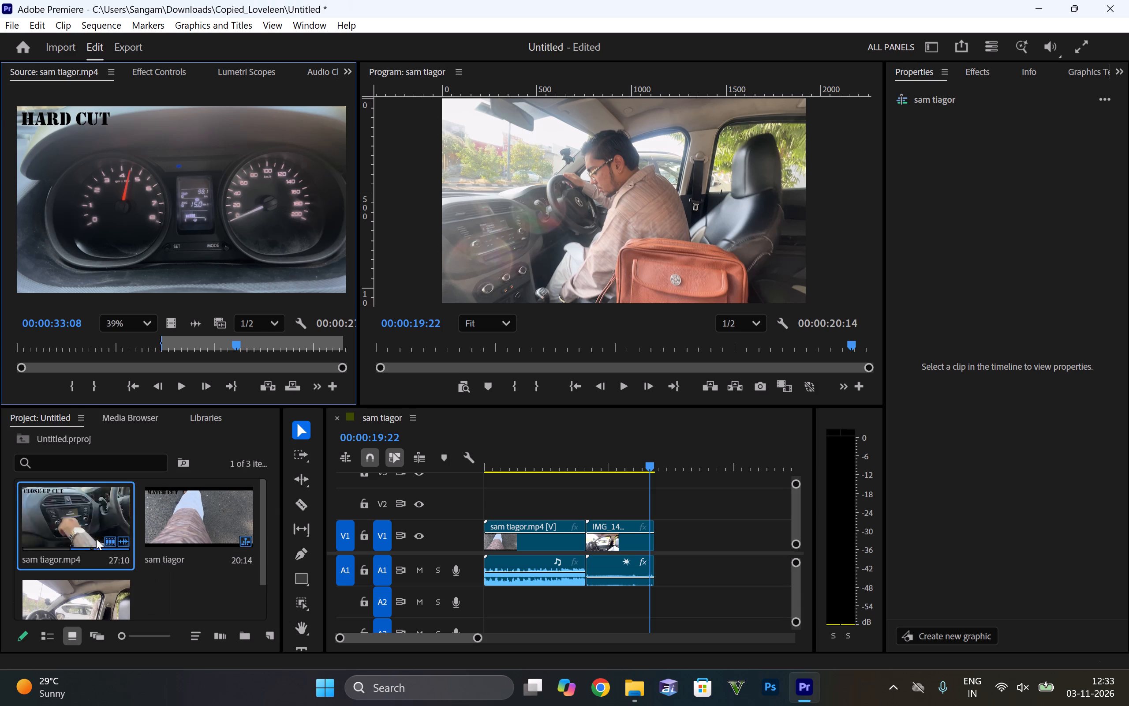
double_click(72, 524)
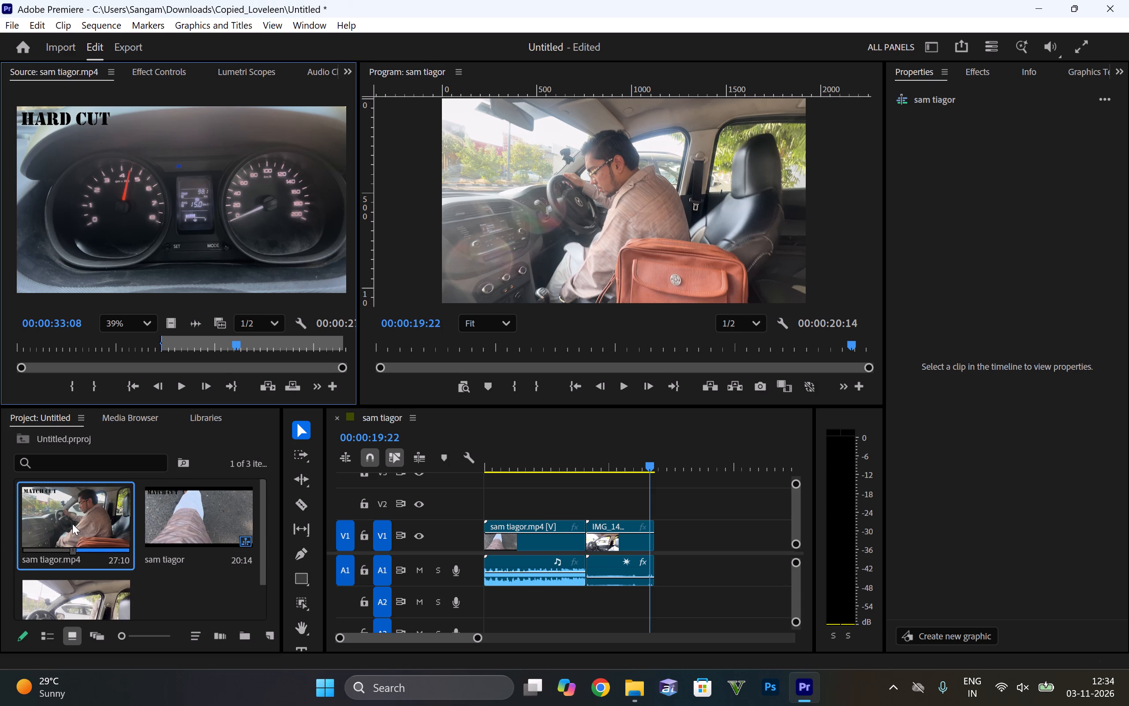
left_click_drag(235, 338, 123, 393)
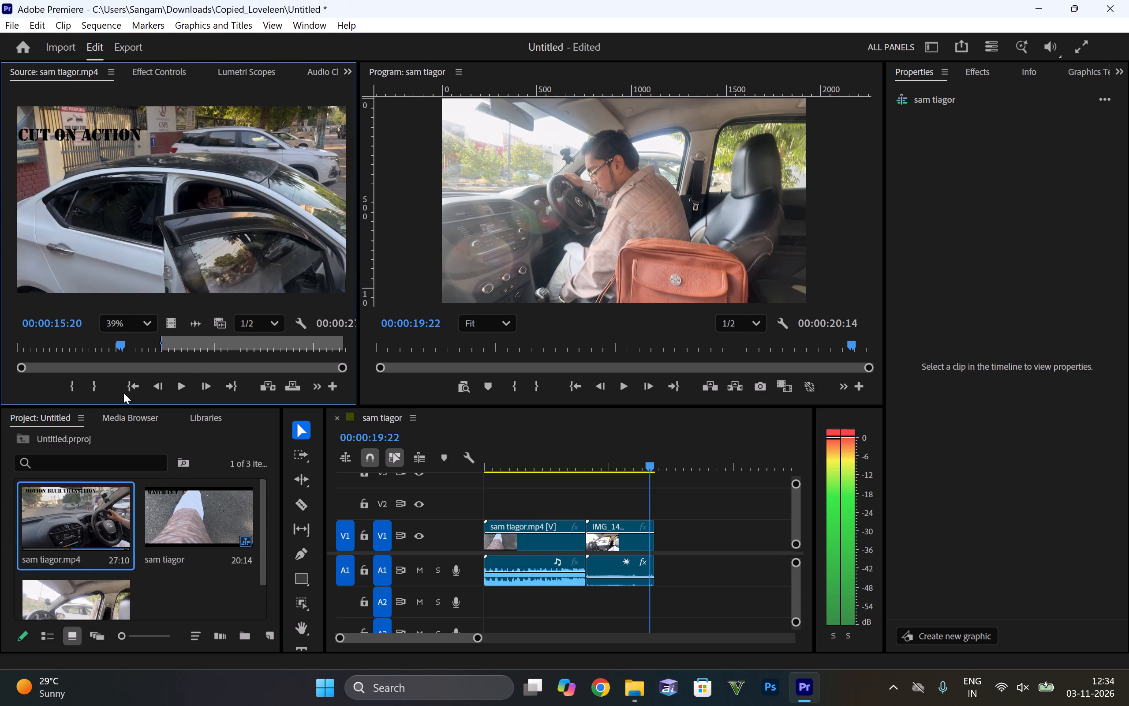
left_click_drag(123, 393, 24, 424)
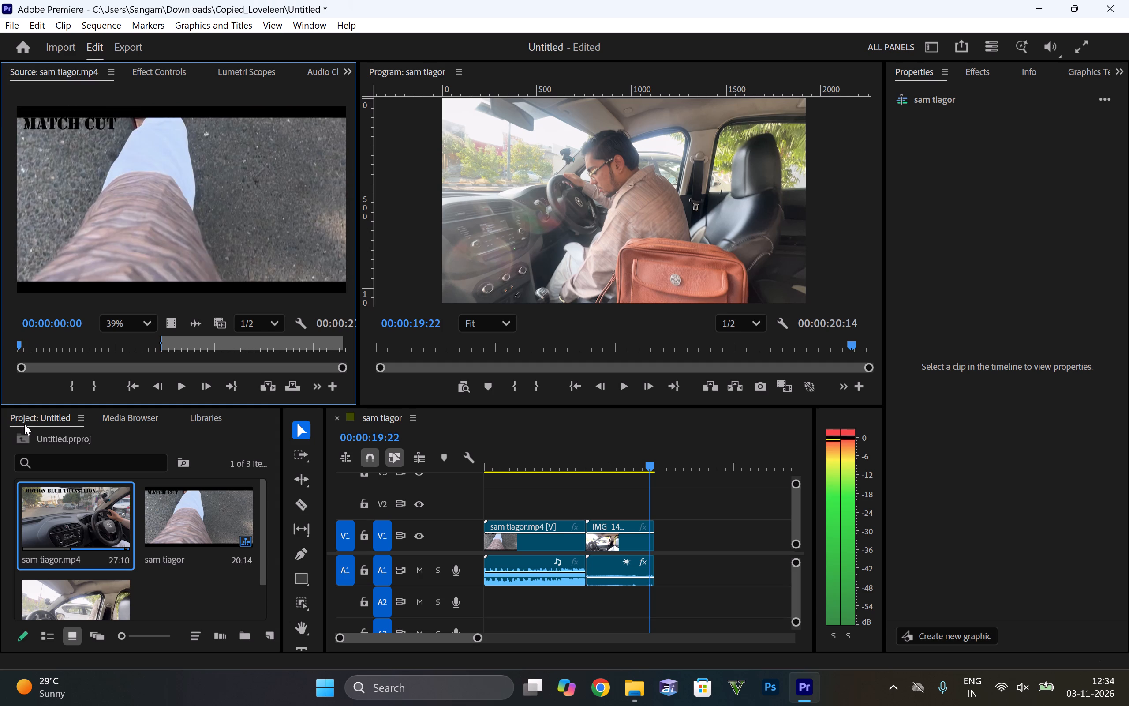
left_click_drag(24, 424, 102, 406)
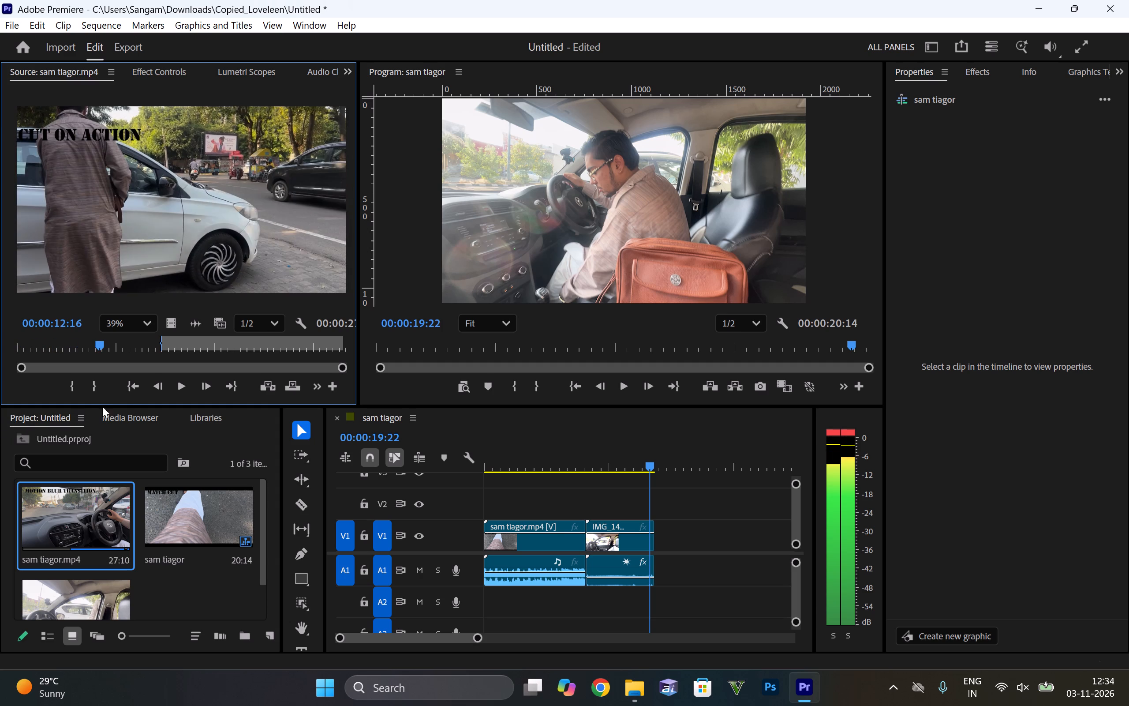
left_click_drag(102, 406, 157, 390)
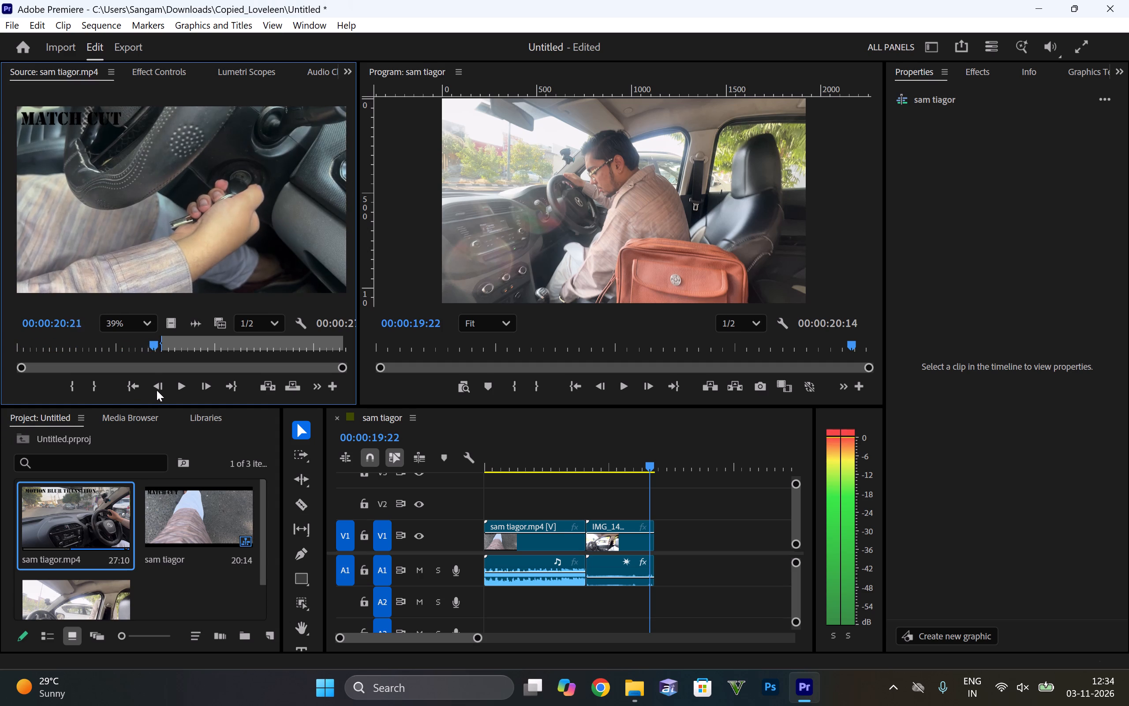
left_click_drag(157, 390, 138, 397)
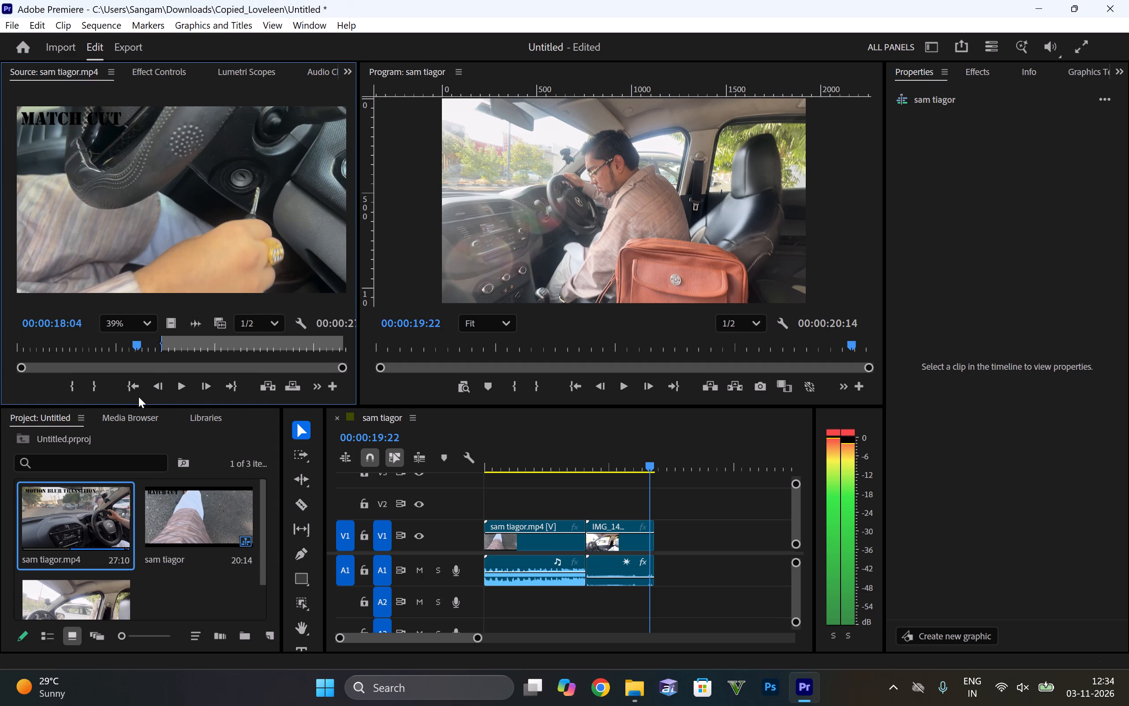
left_click_drag(138, 397, 130, 397)
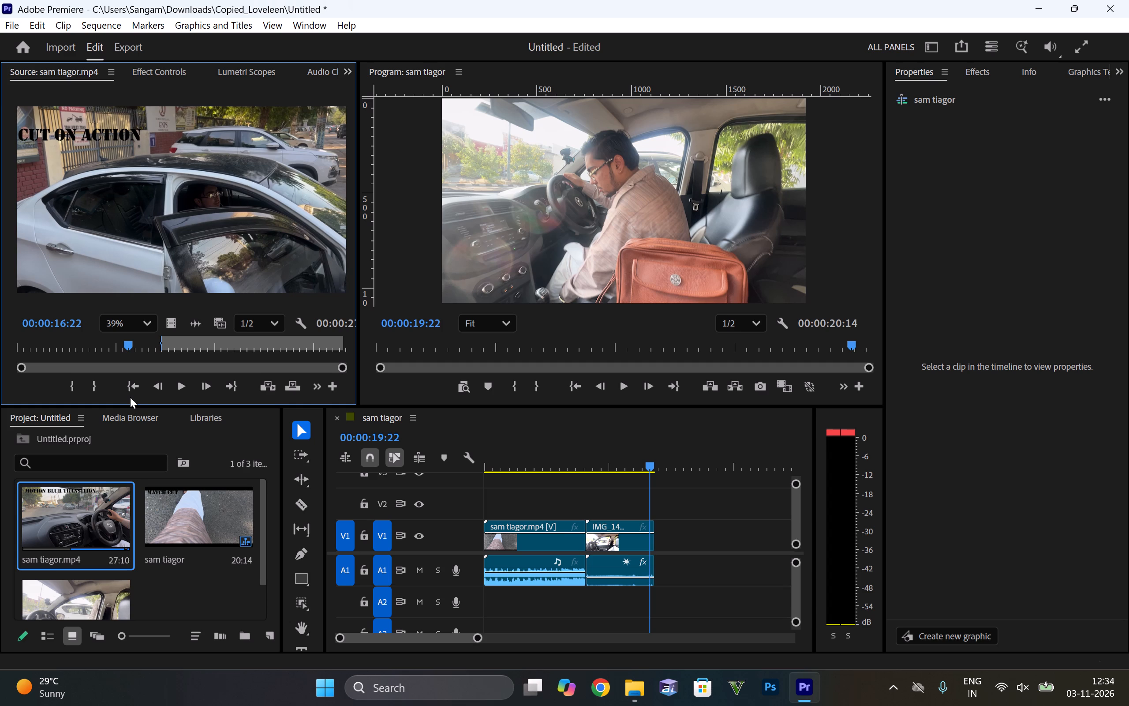
key("Right")
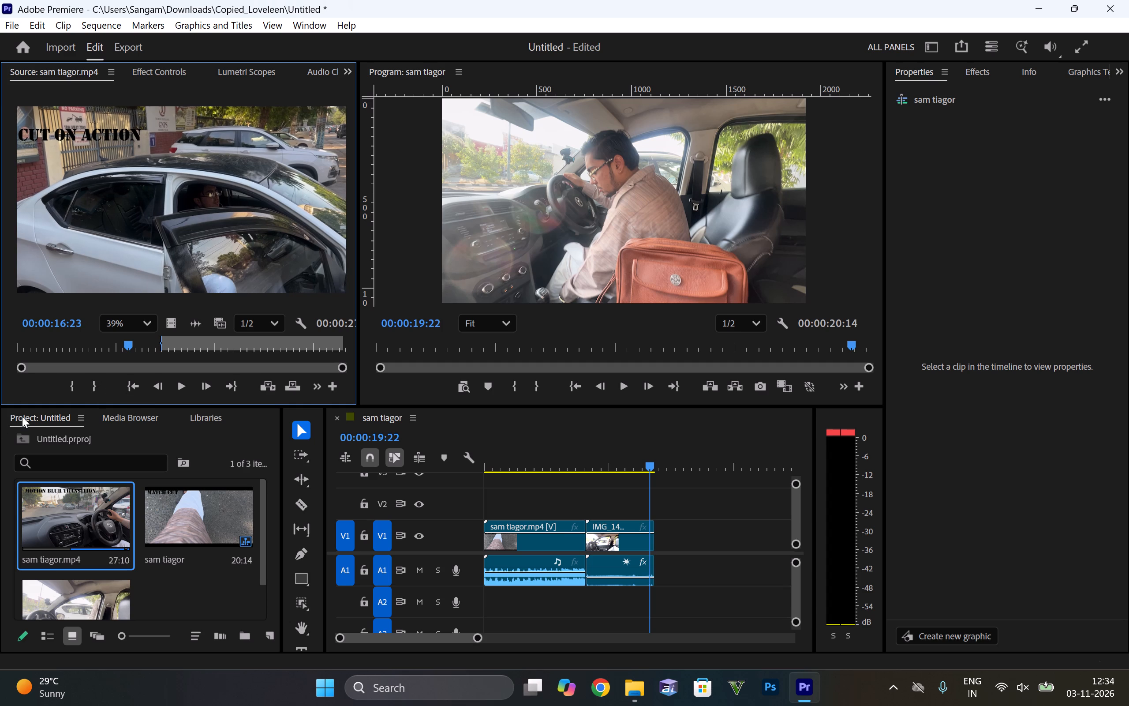
key("Right")
key("Right")
key("Right")
key("Right")
key("Right")
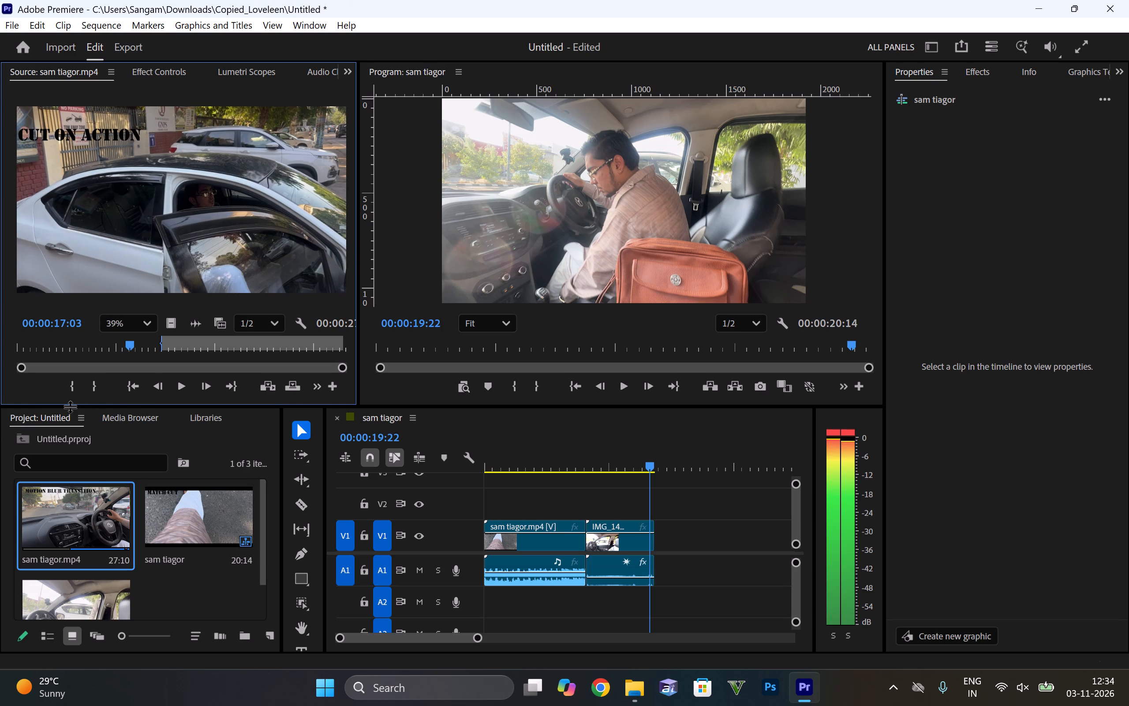
key("Right")
key("Right")
key("Right")
key("Right")
key("Right")
key("Right")
key("Right")
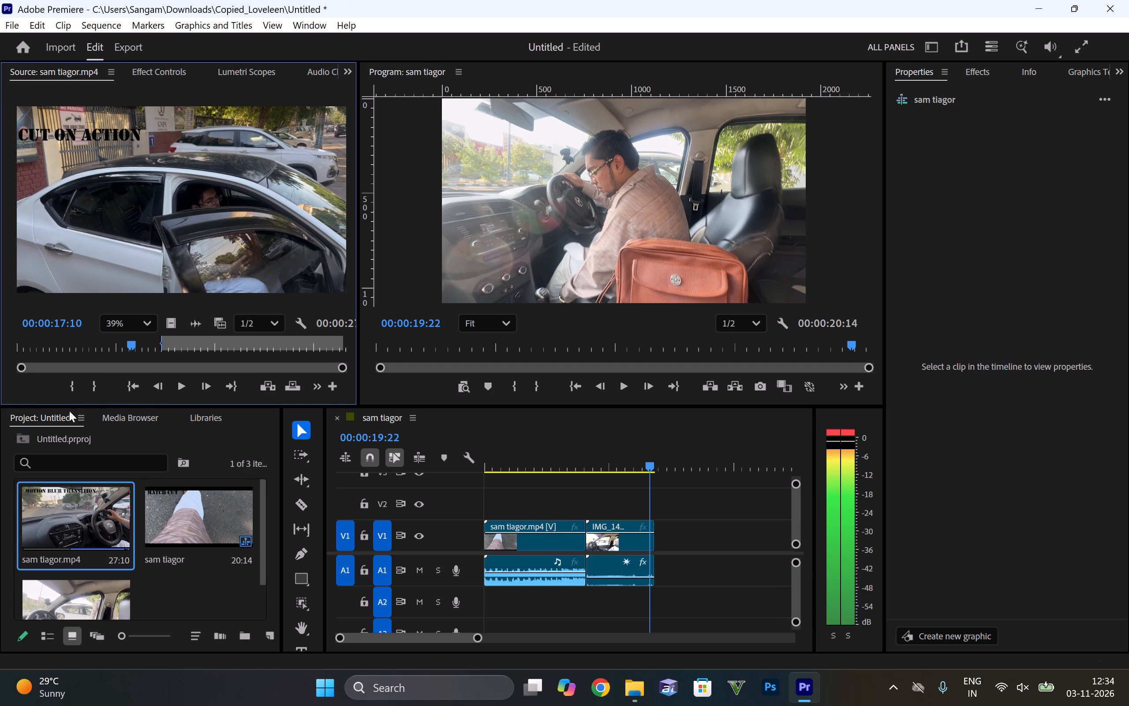
key("Right")
key("Right")
key("Right")
key("Right")
key("Right")
key("Right")
key("Right")
key("Right")
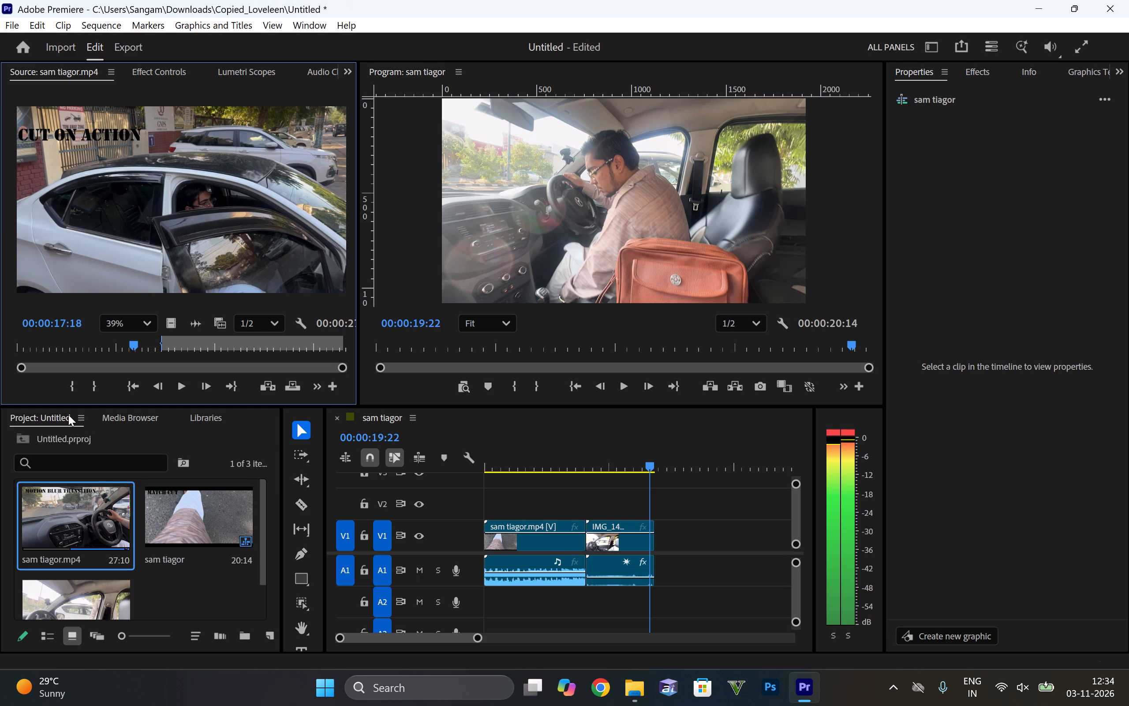
key("Right")
key("Right")
key("Right")
key("Right")
key("Right")
key("Right")
key("Right")
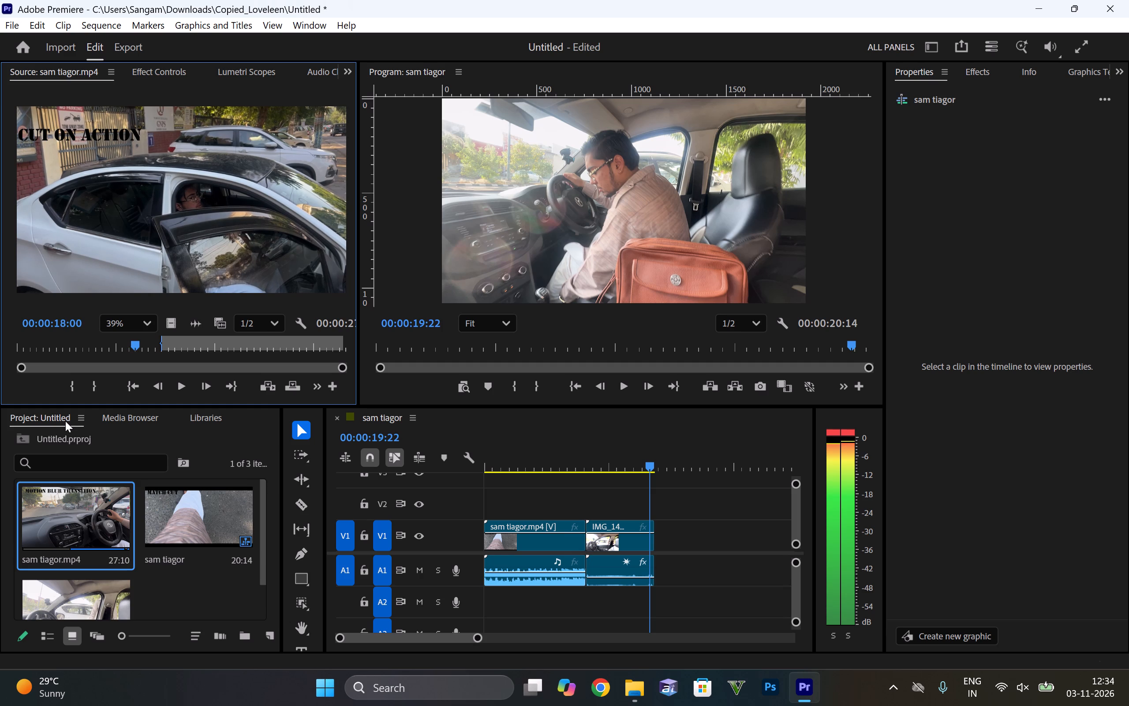
key("Right")
key("Right")
key("Right")
key("Right")
key("Right")
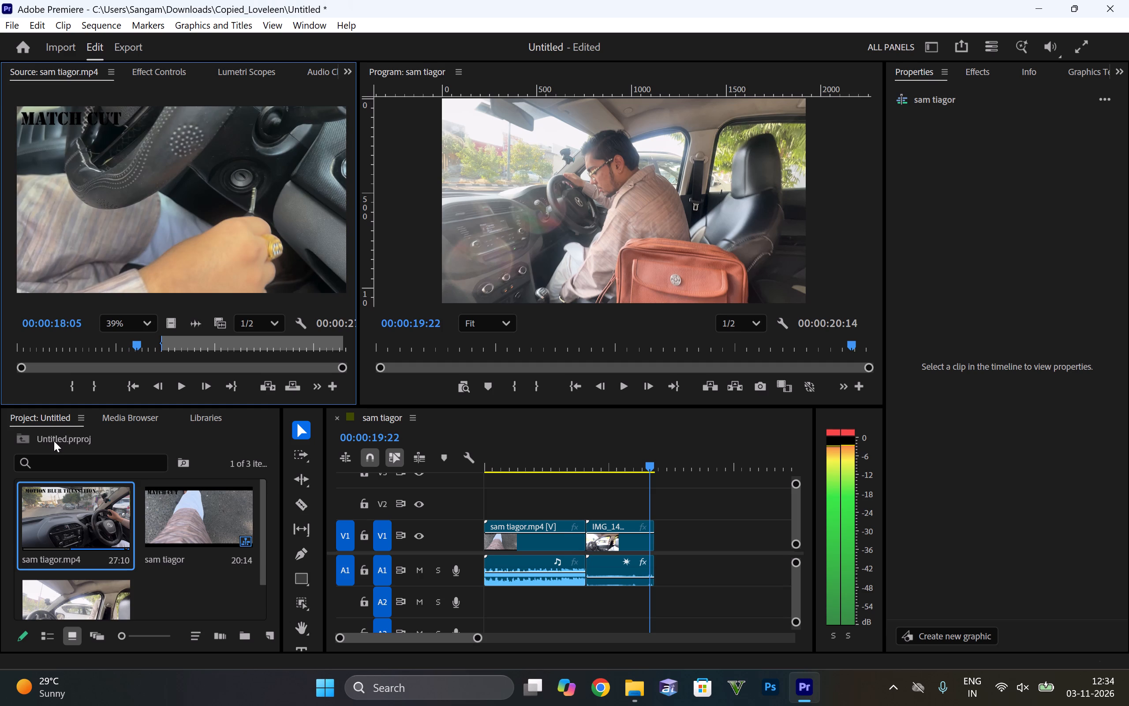
key("Left")
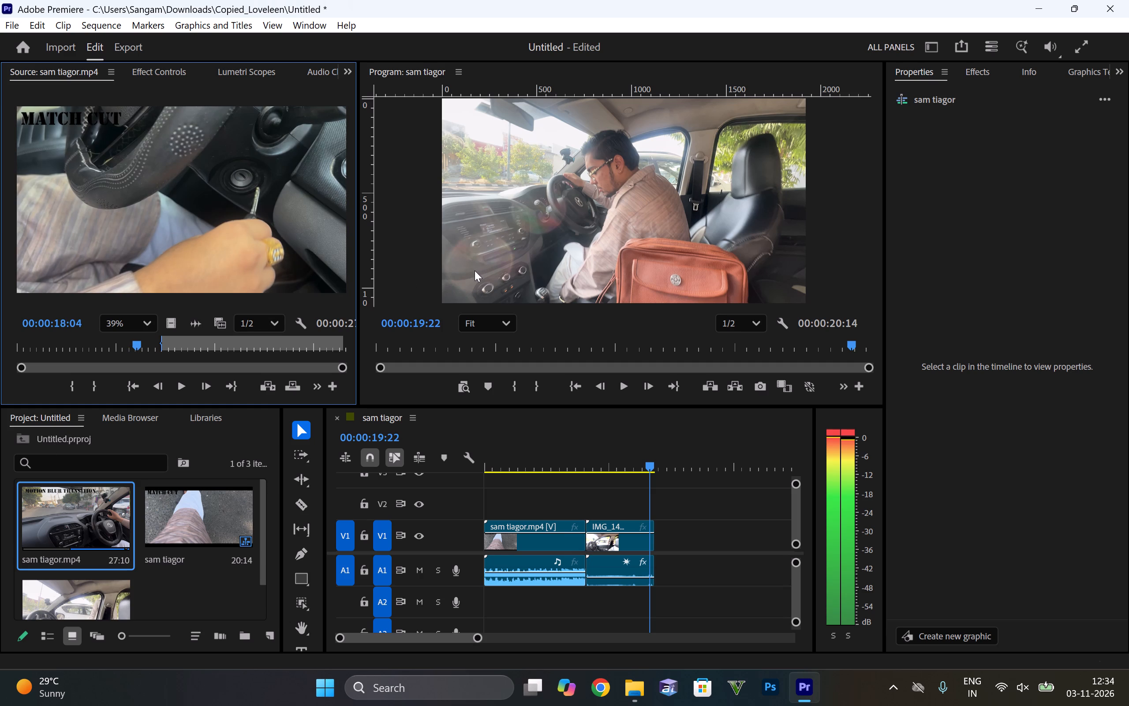
key("Left")
key("Right")
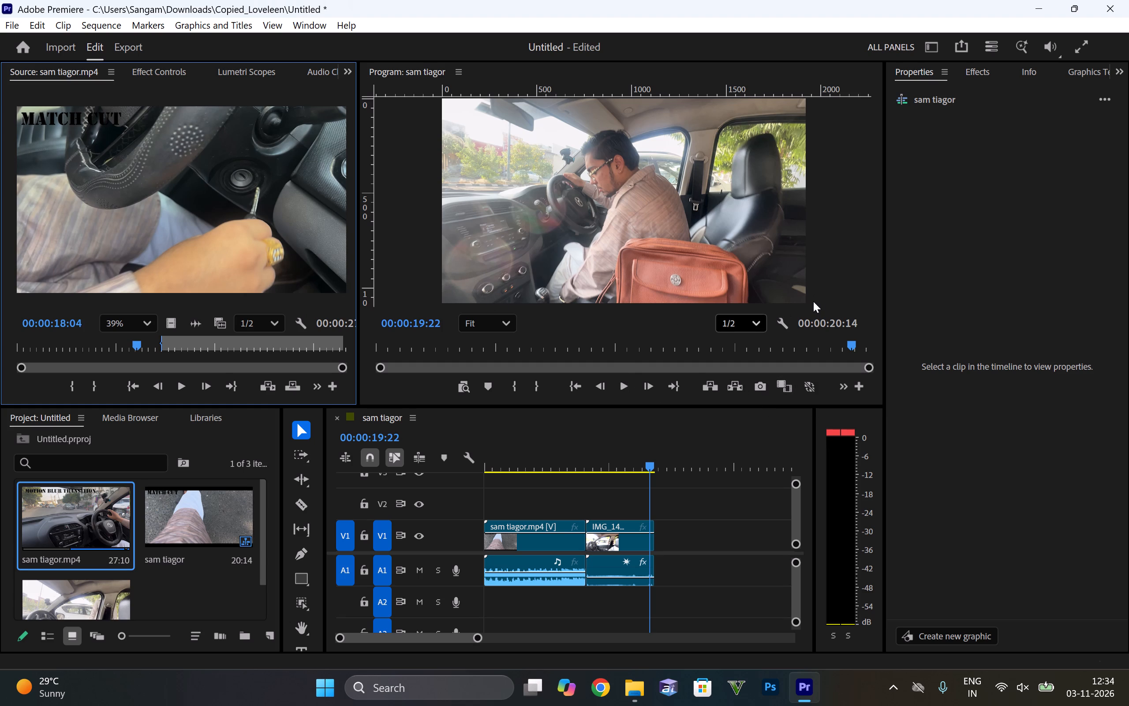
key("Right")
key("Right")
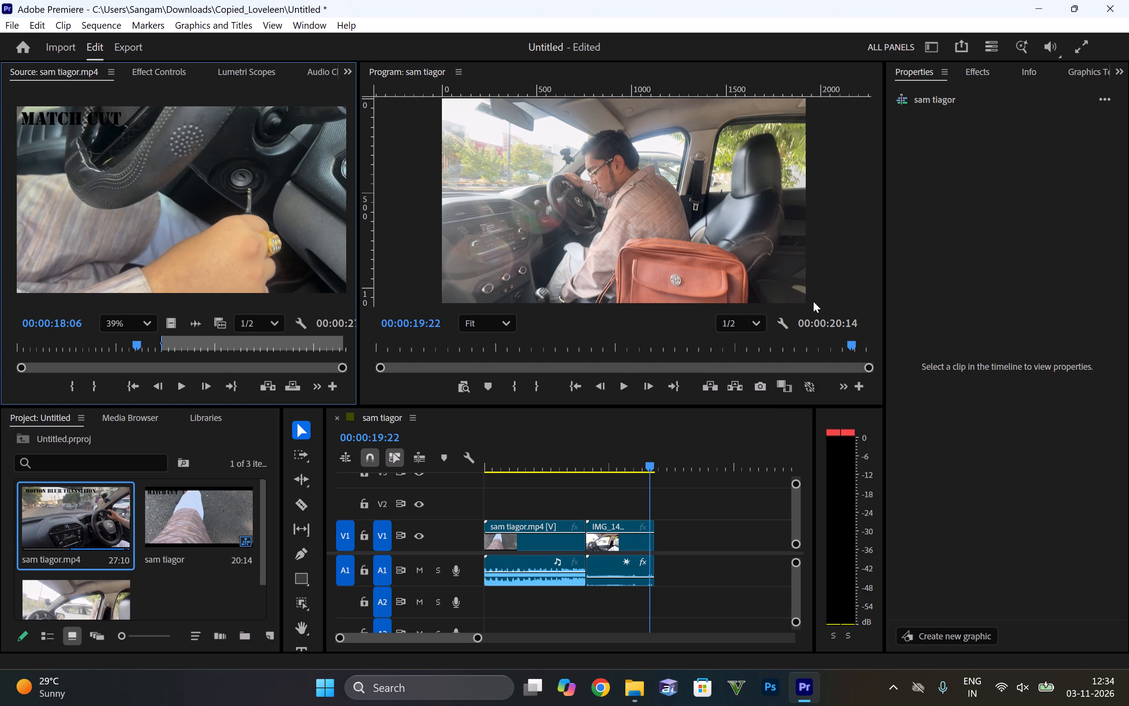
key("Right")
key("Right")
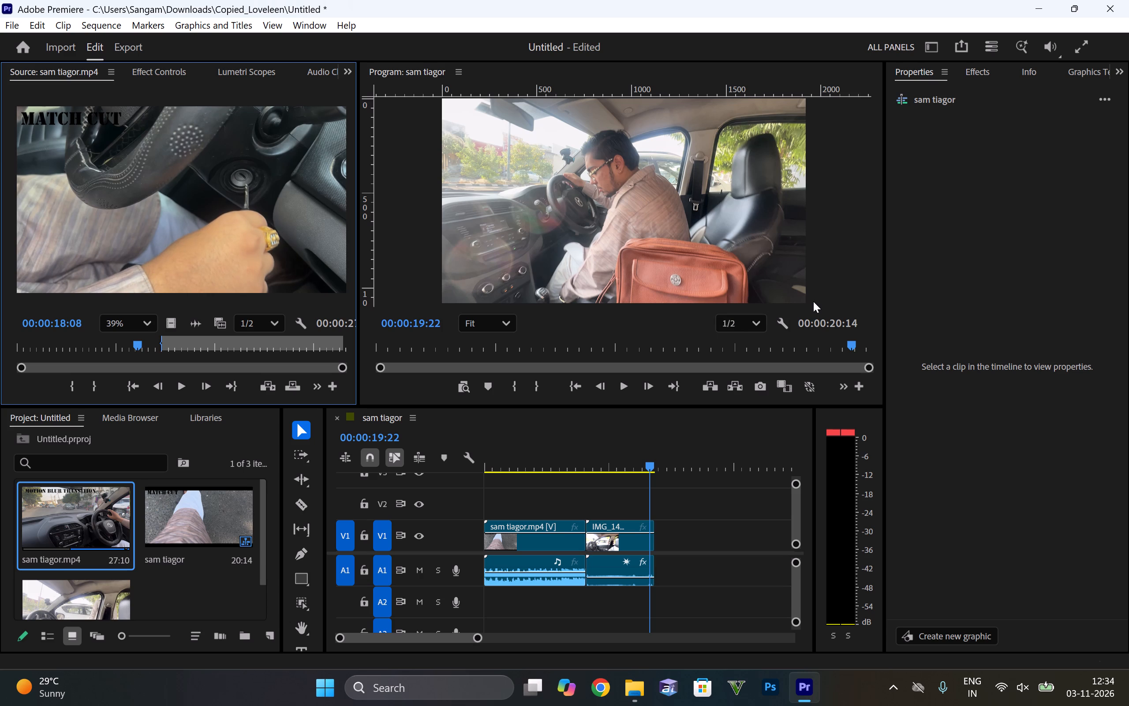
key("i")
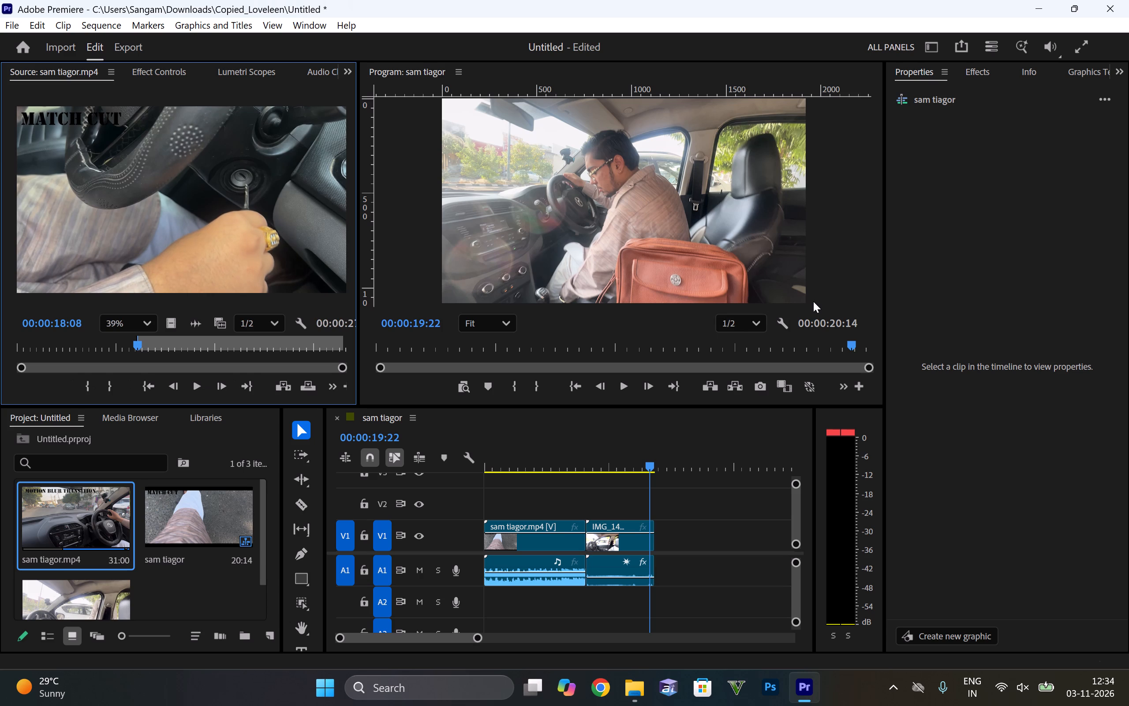
key("Left")
key("Left")
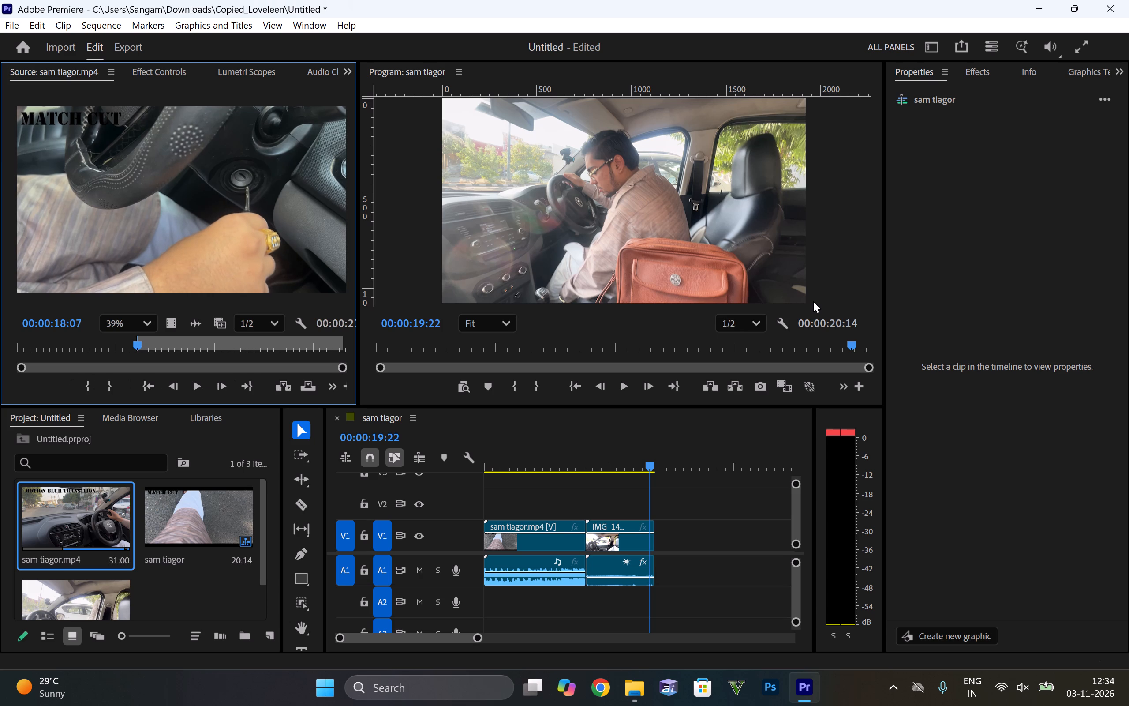
key("Left")
key("Left")
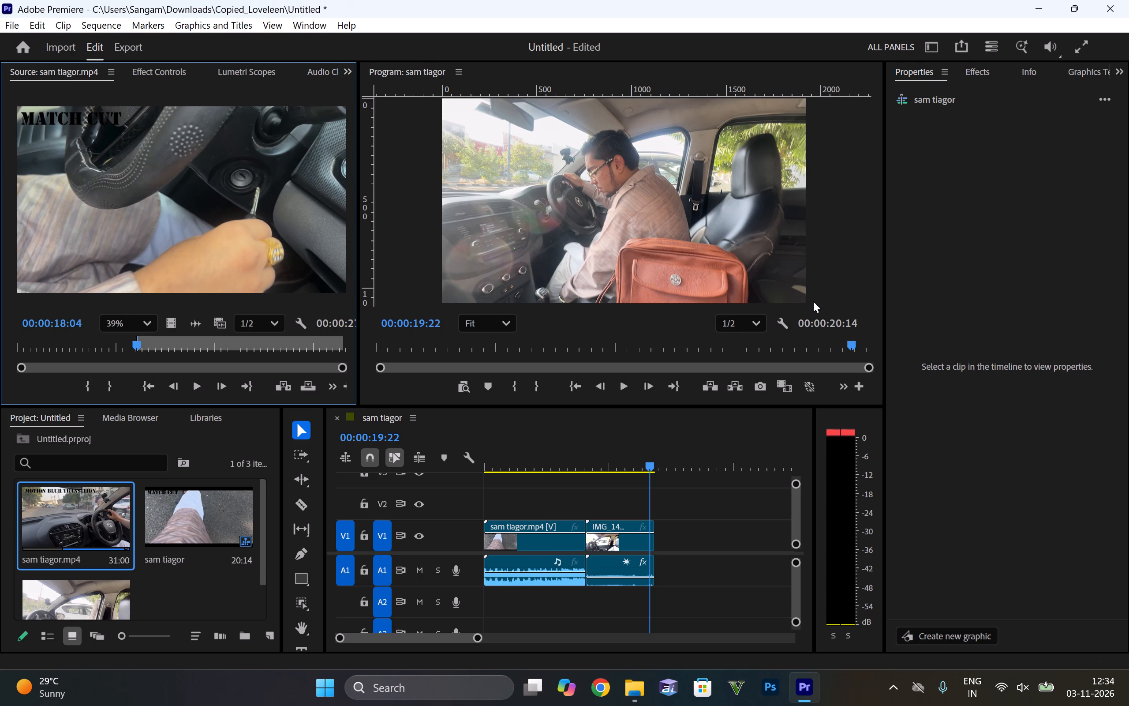
key("i")
Play the MATCH CUT key shot in short bursts from the In point to 00:00:21:17, examining the hand and key movements.
key("space")
key("space")
key("space")
key("space")
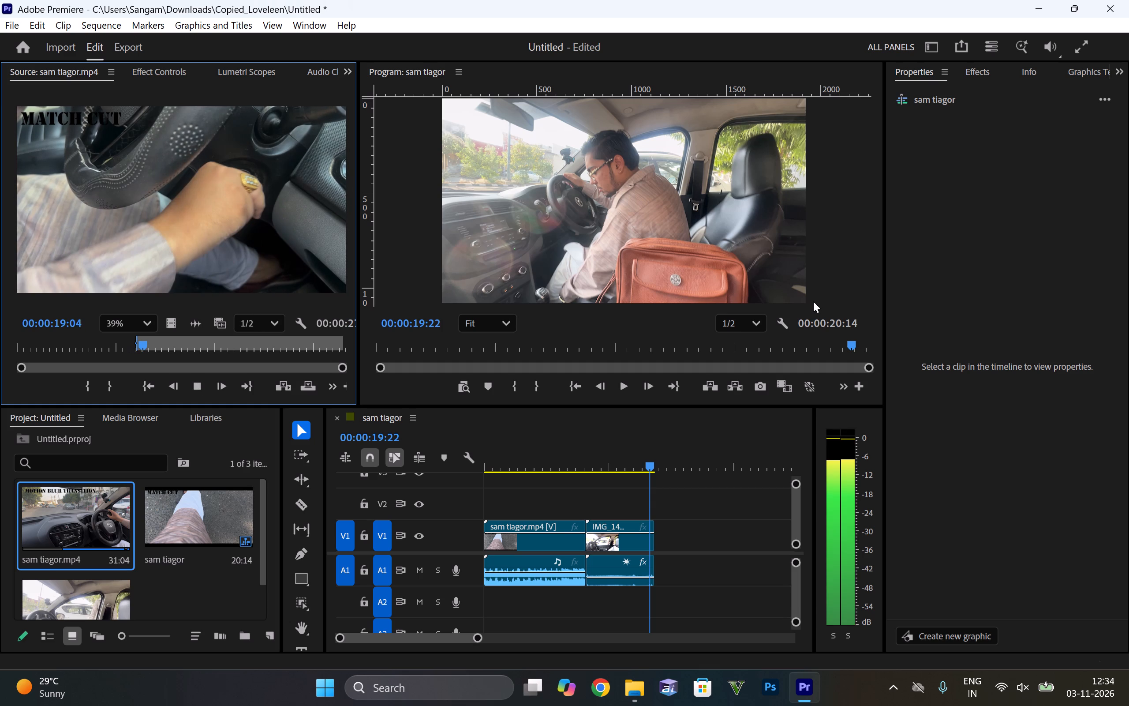
key("space")
key("space")
key("space")
key("space")
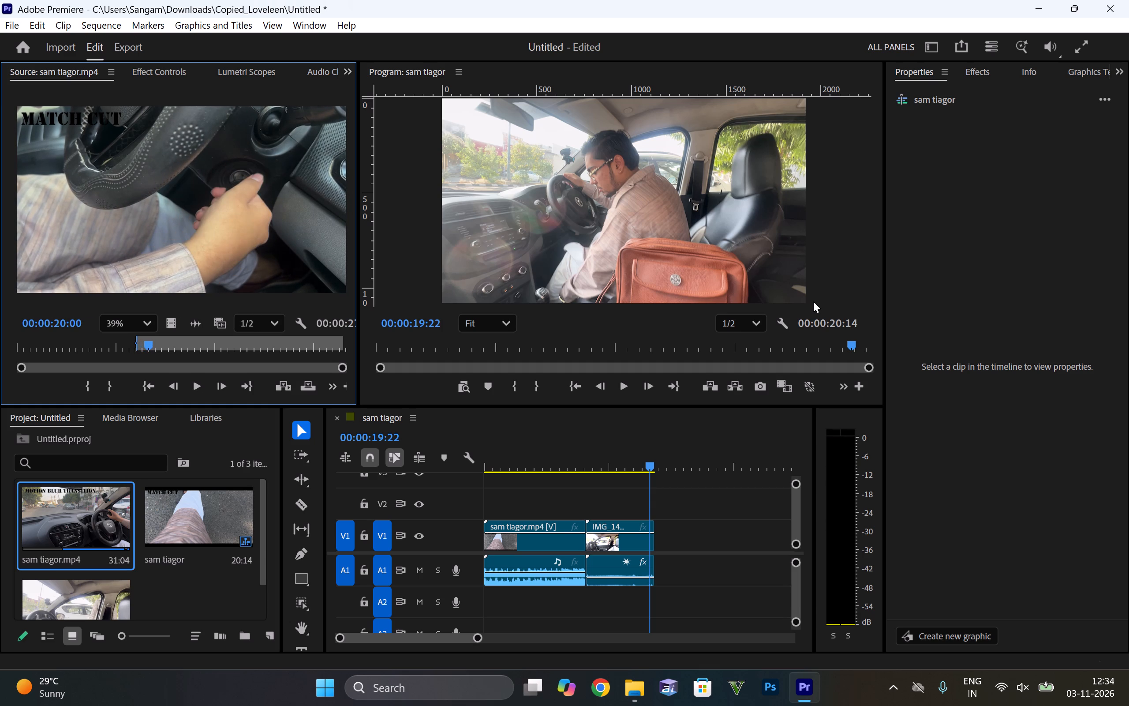
key("space")
key("space")
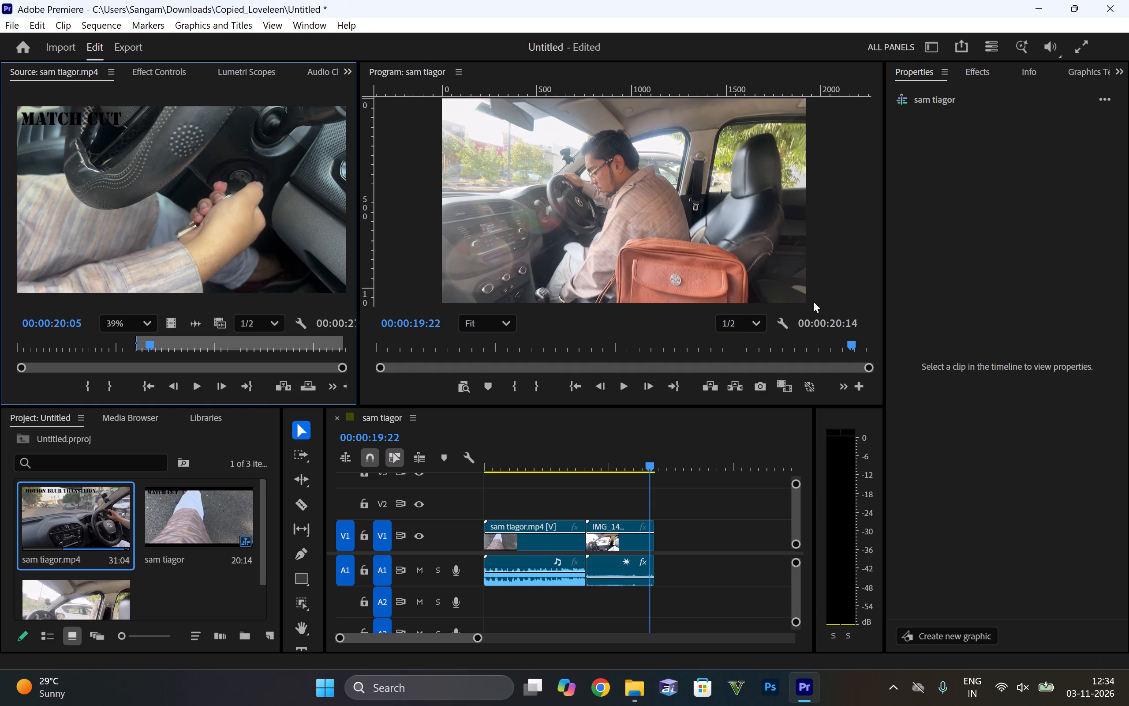
key("space")
key("space")
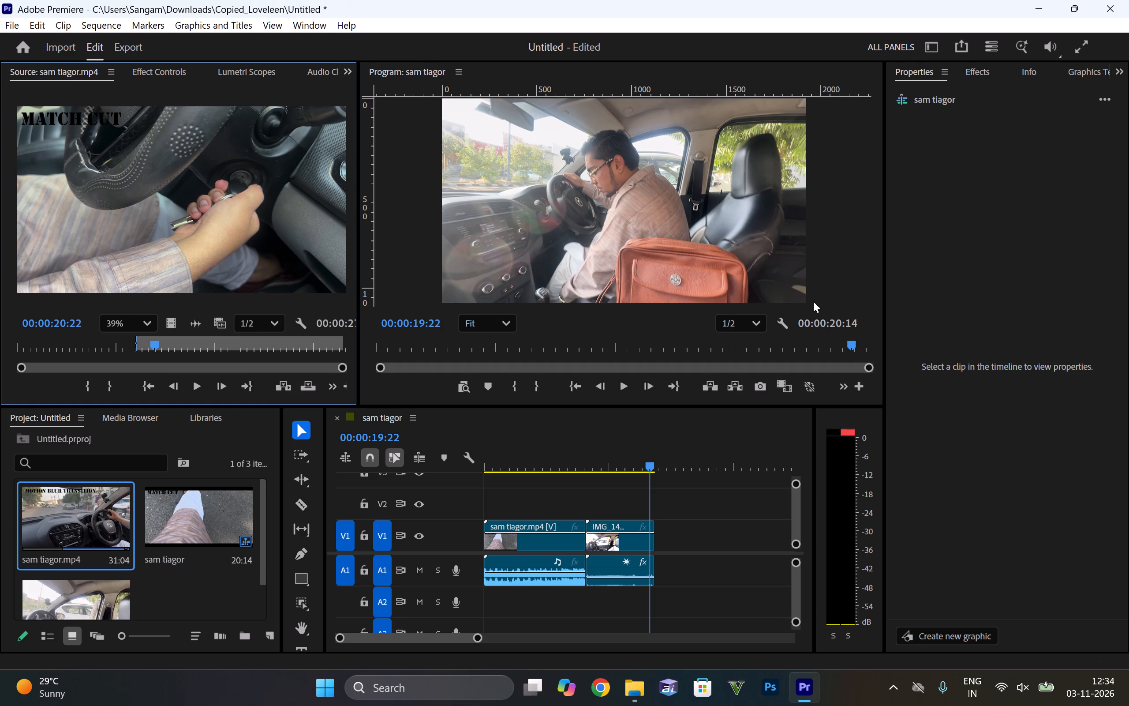
key("space")
key("space")
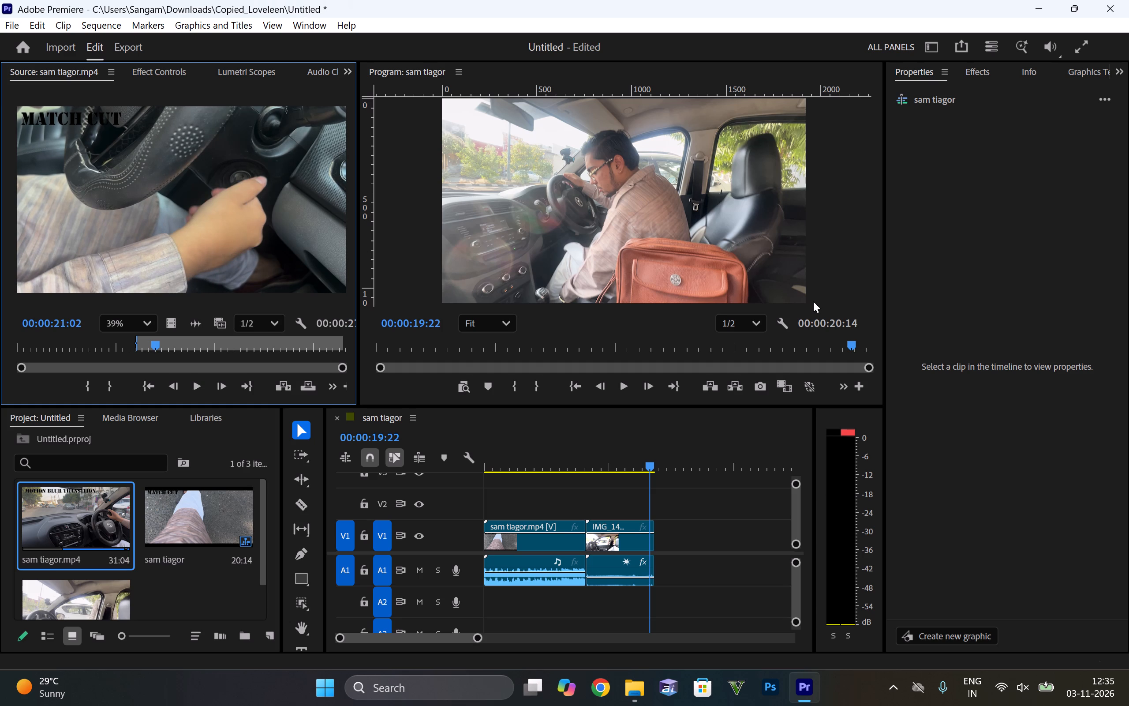
key("Left")
key("space")
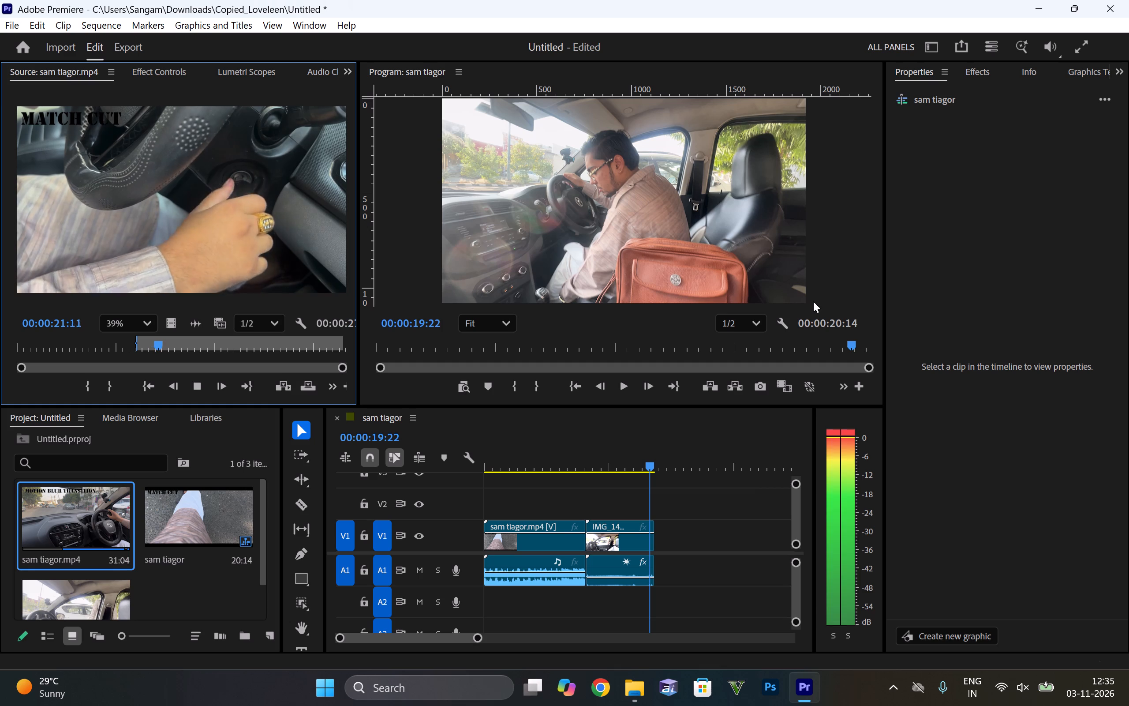
key("Left")
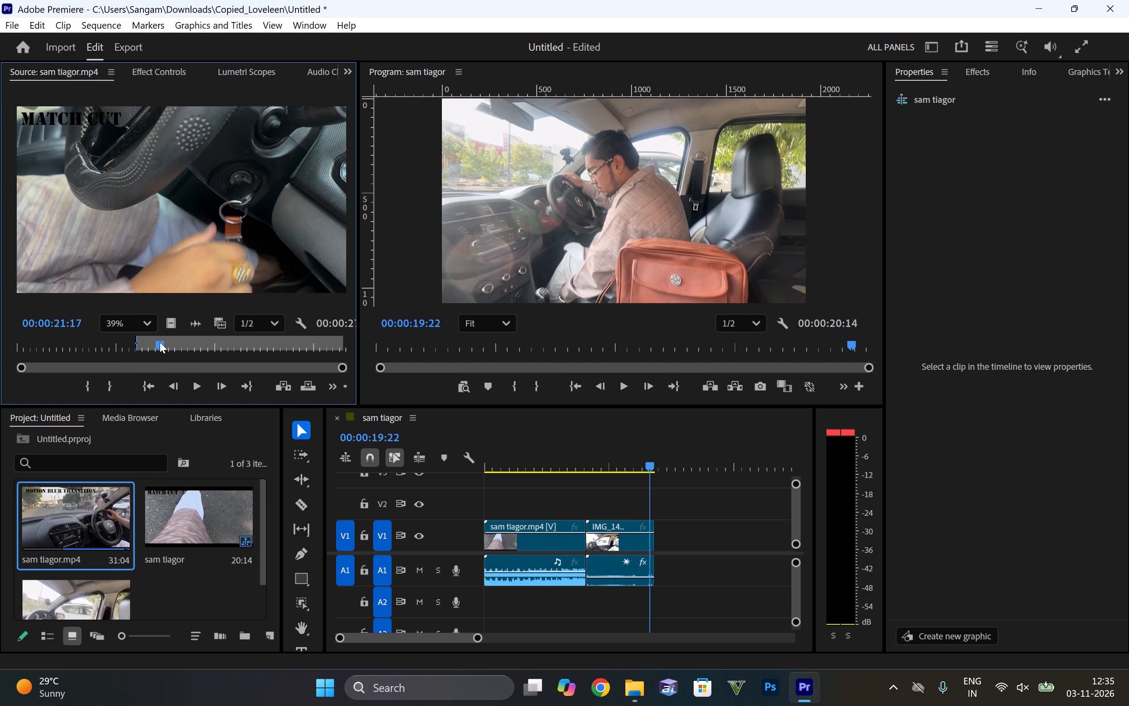
Scrub back and forth through the MATCH CUT section between the key shot and the driver shot, stopping at 00:00:20:07 with the key held.
left_click_drag(160, 342, 157, 344)
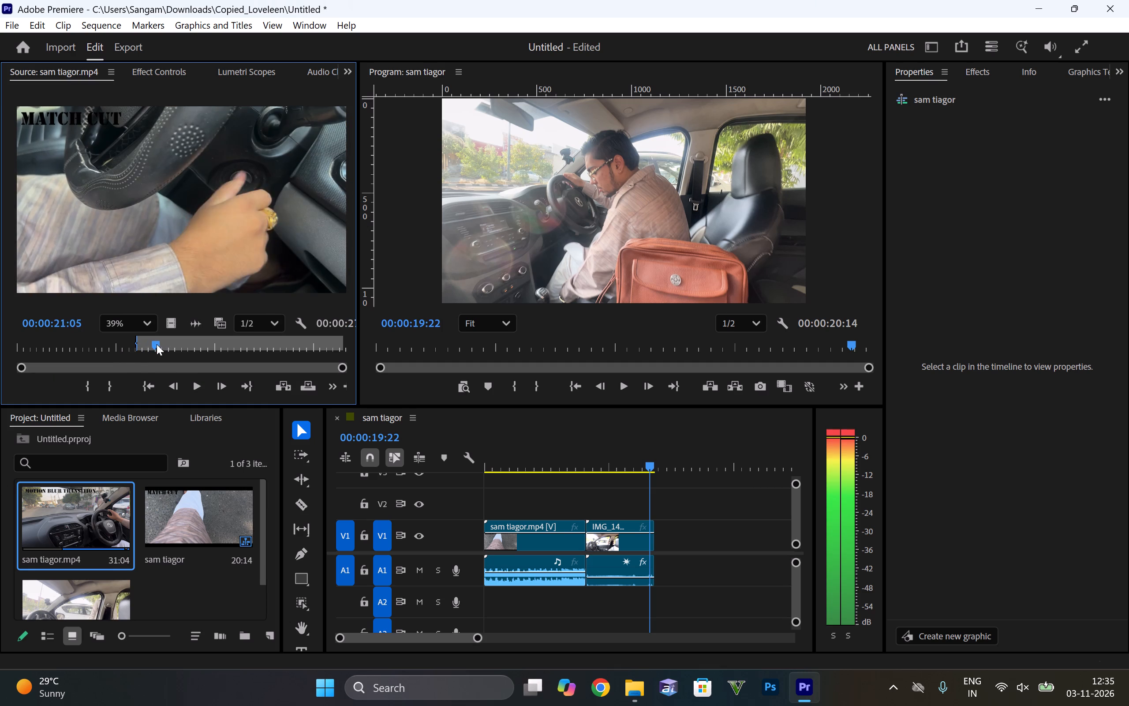
left_click_drag(157, 344, 156, 348)
left_click_drag(156, 348, 158, 348)
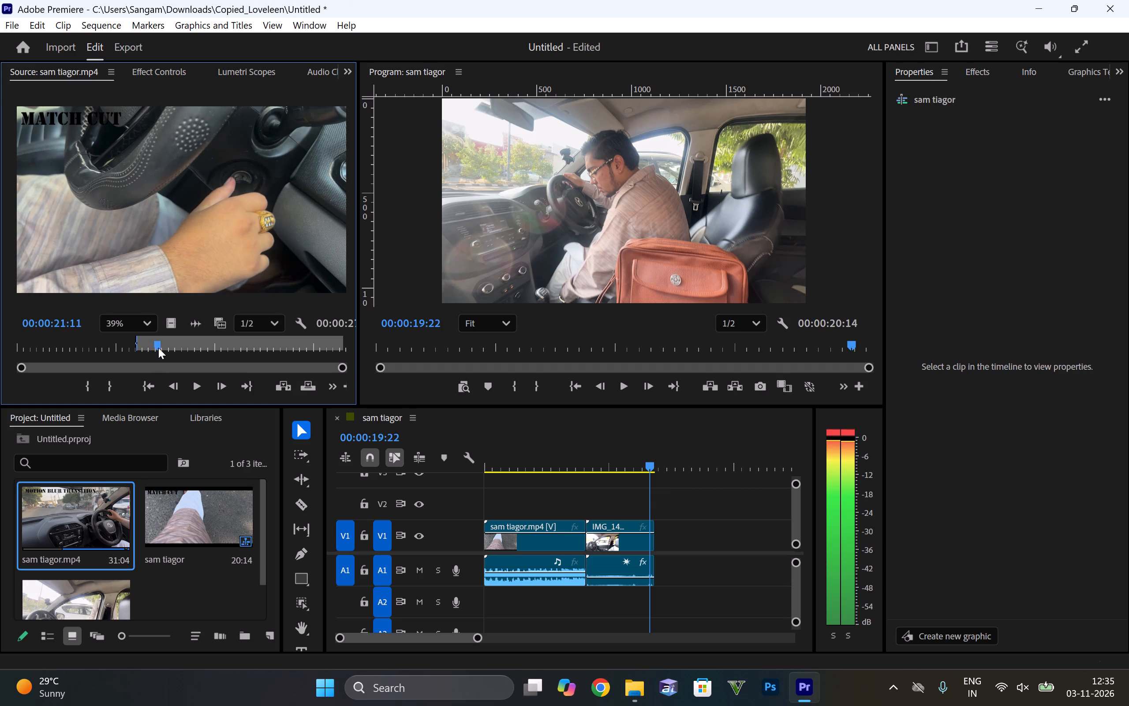
left_click_drag(158, 348, 176, 371)
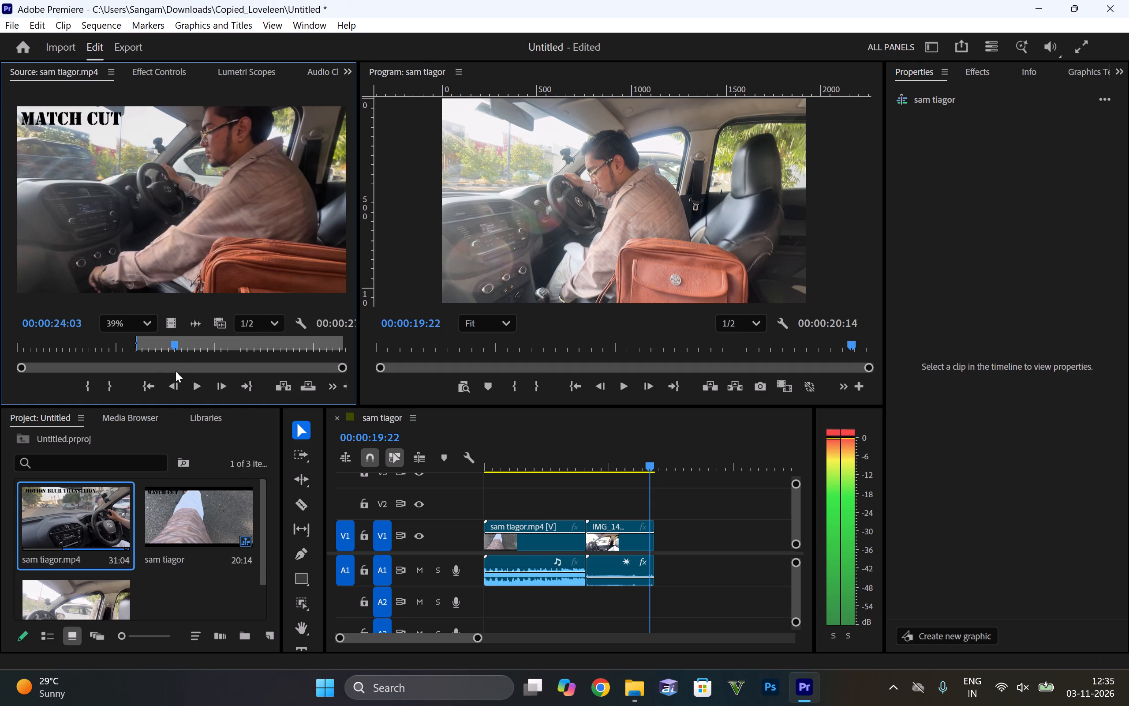
left_click_drag(176, 371, 140, 357)
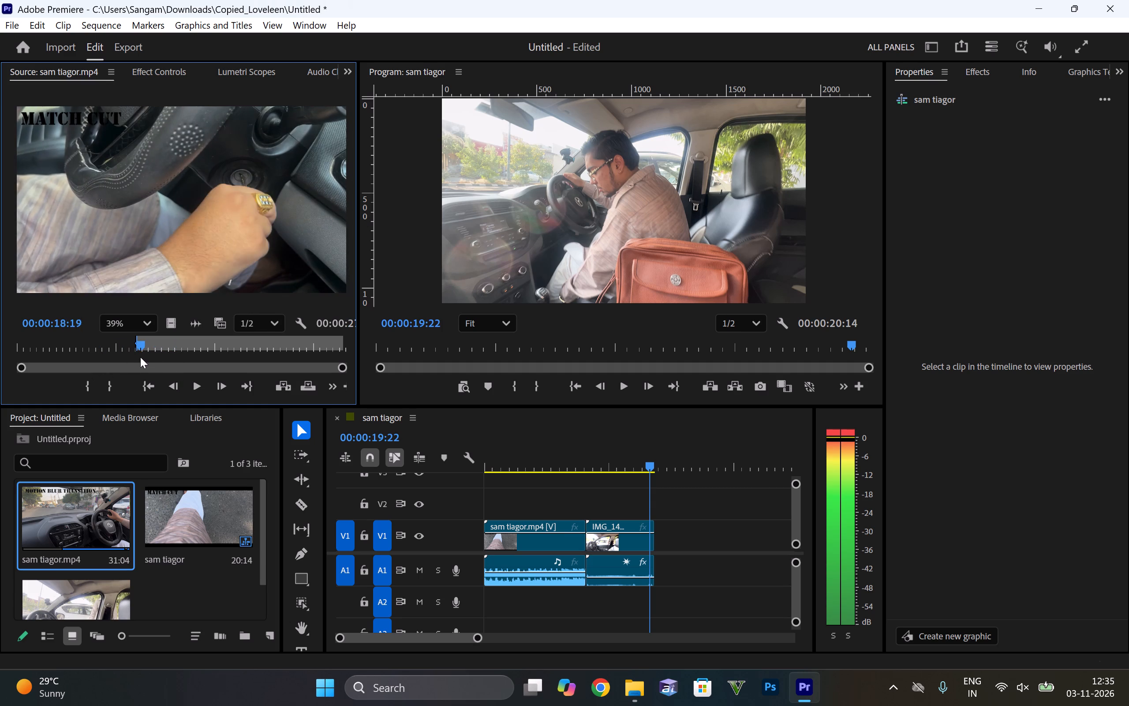
left_click_drag(140, 357, 138, 376)
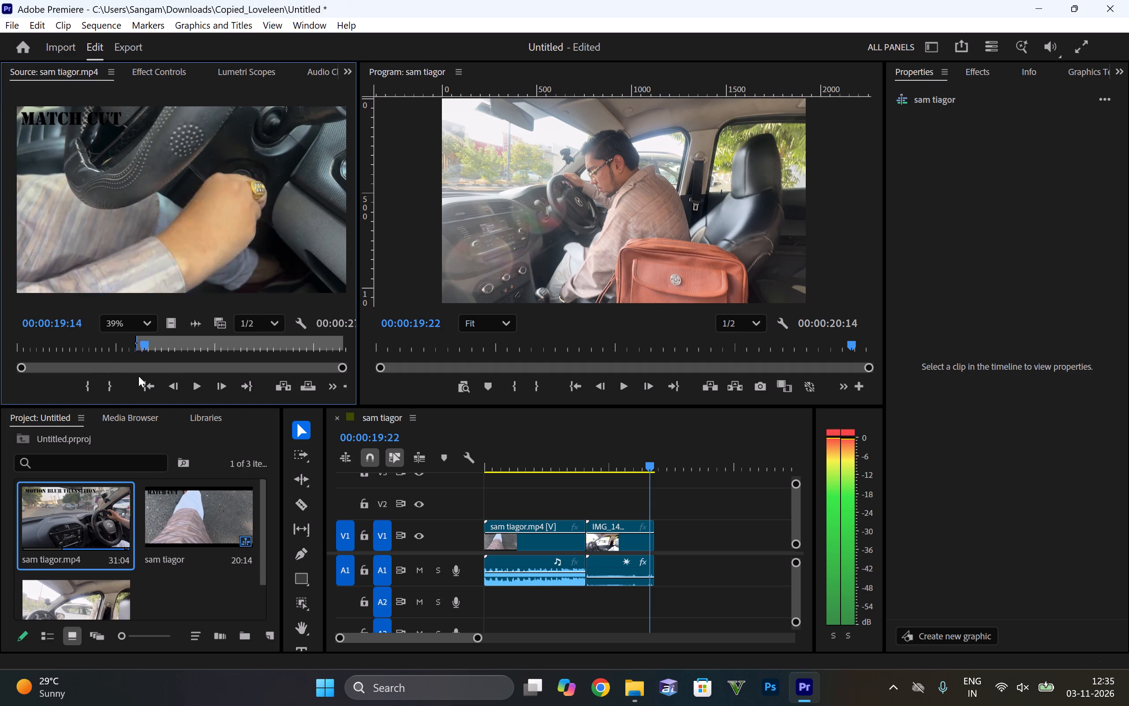
left_click_drag(138, 376, 154, 377)
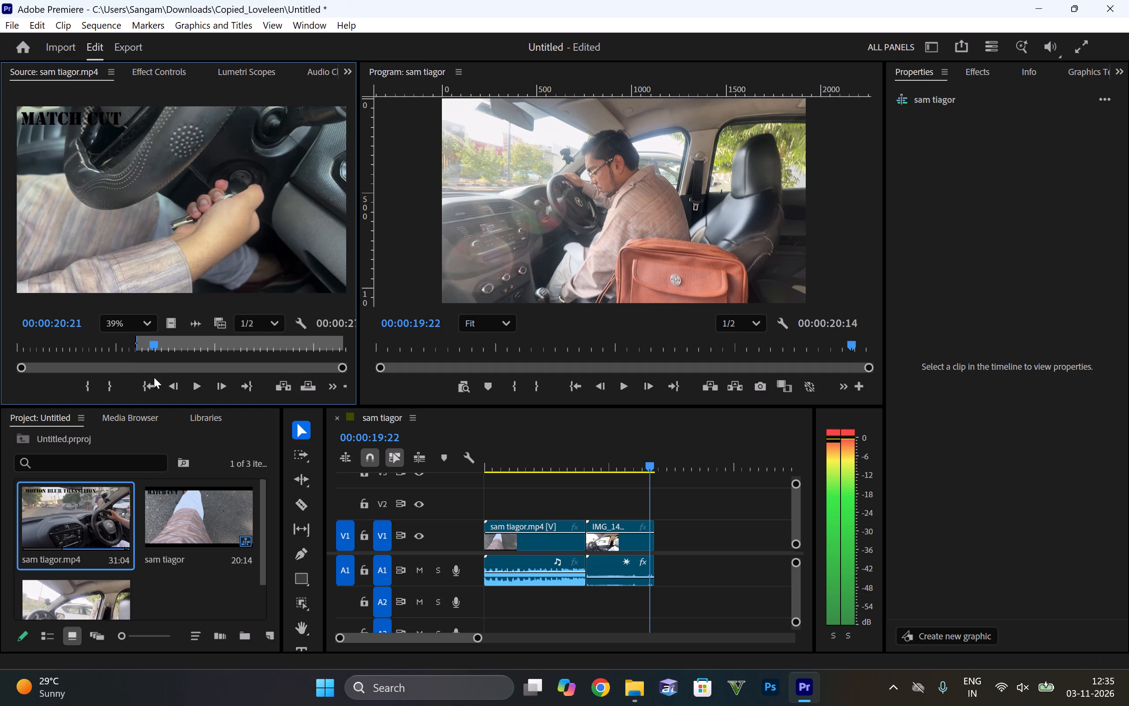
left_click_drag(154, 377, 150, 383)
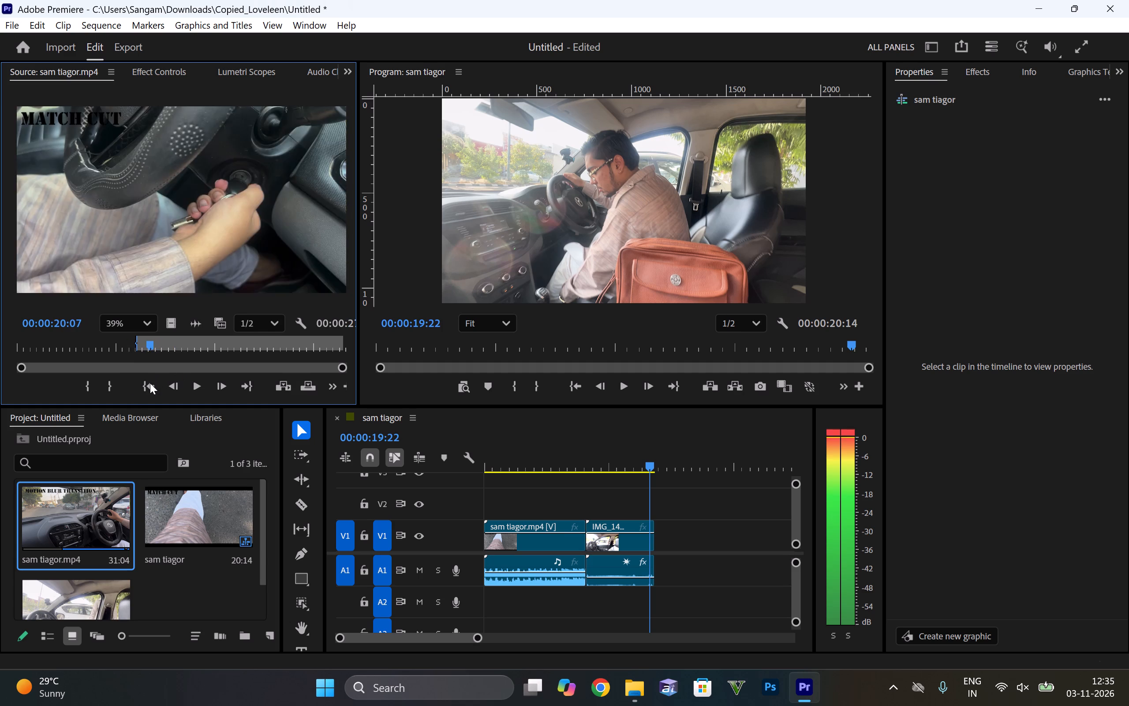
left_click_drag(150, 383, 154, 395)
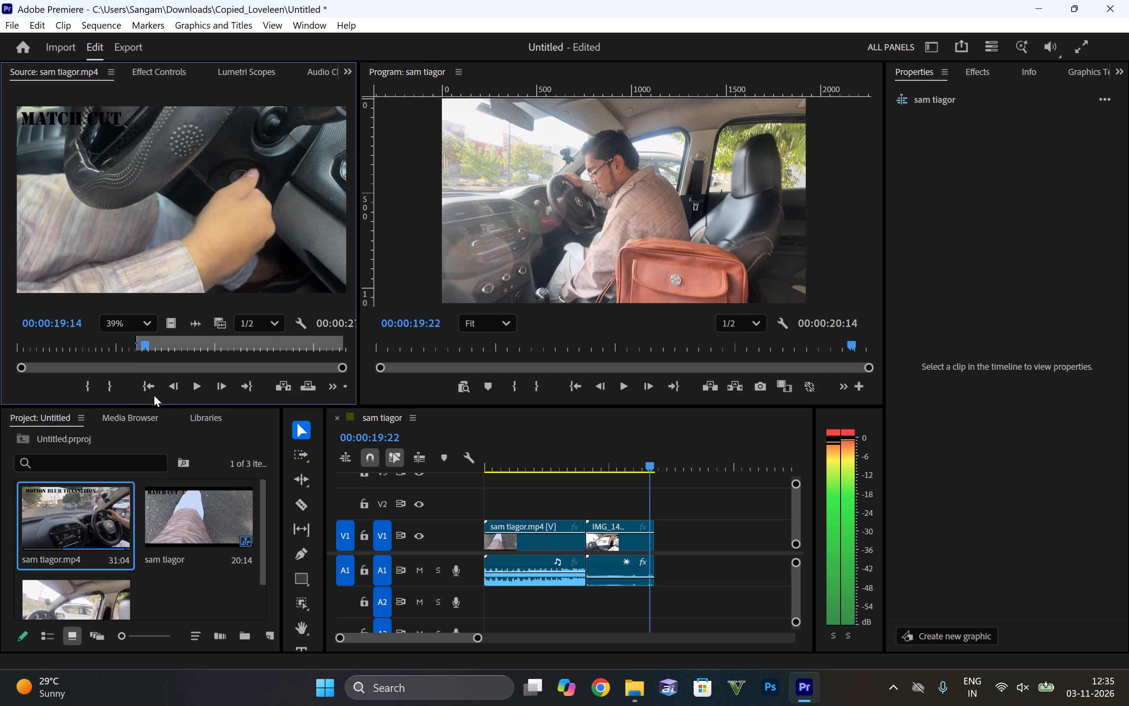
left_click_drag(154, 395, 169, 391)
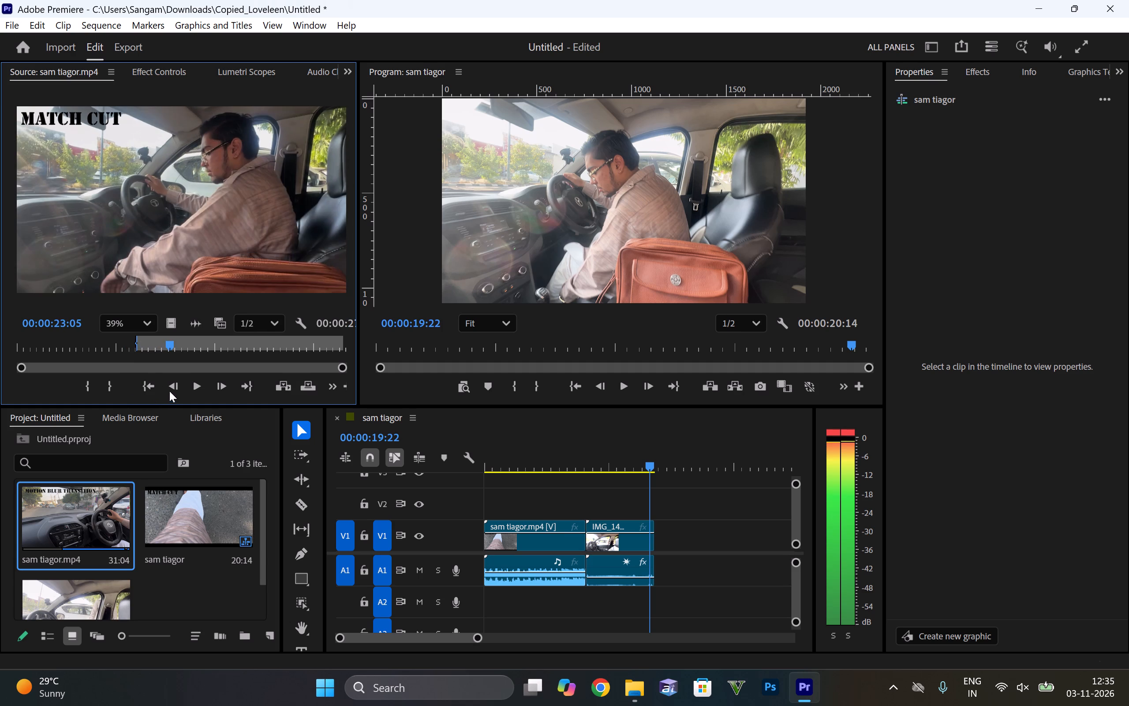
left_click_drag(169, 391, 152, 399)
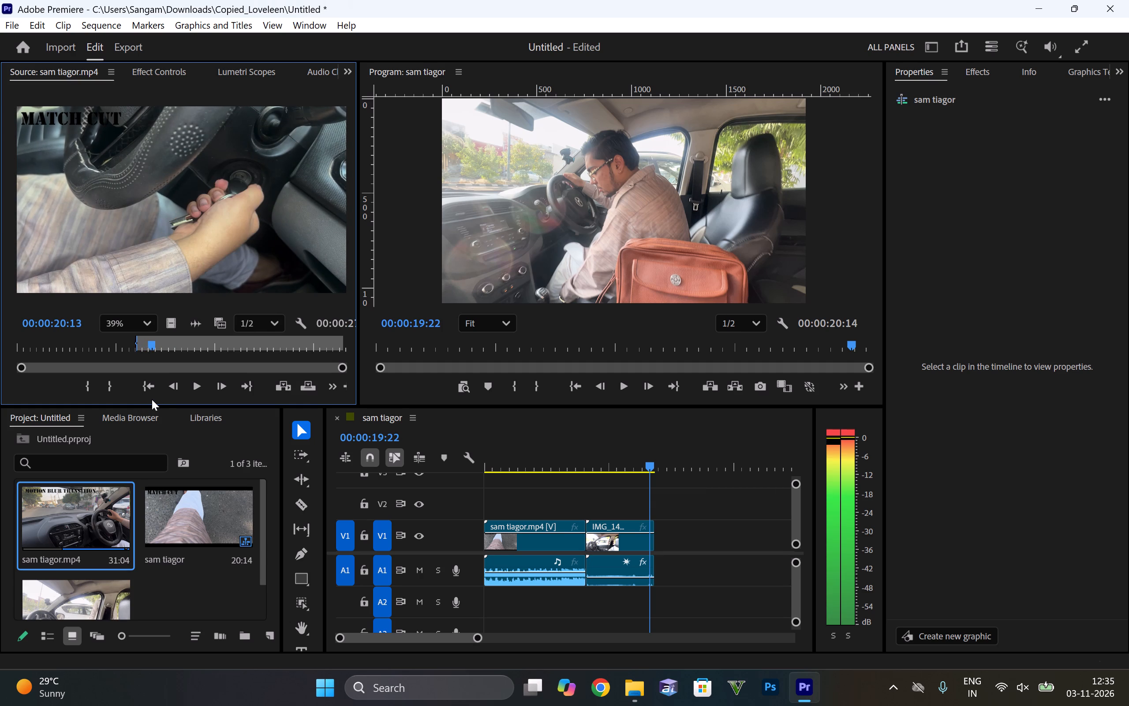
left_click_drag(152, 399, 161, 394)
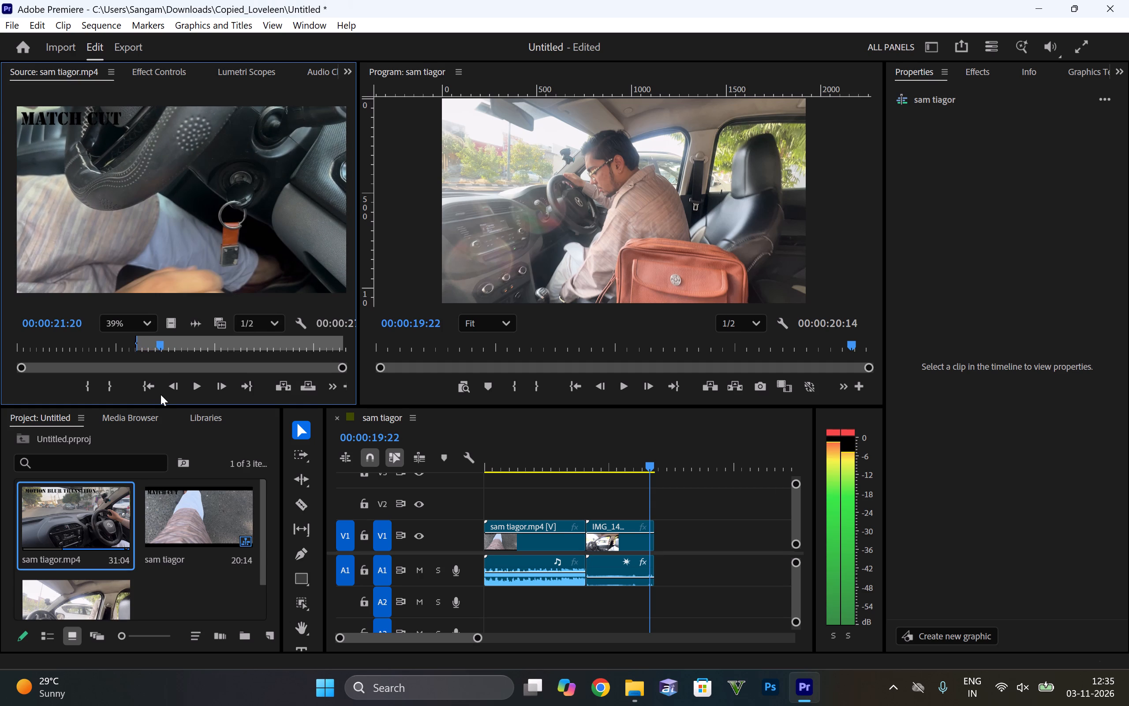
left_click_drag(161, 394, 154, 396)
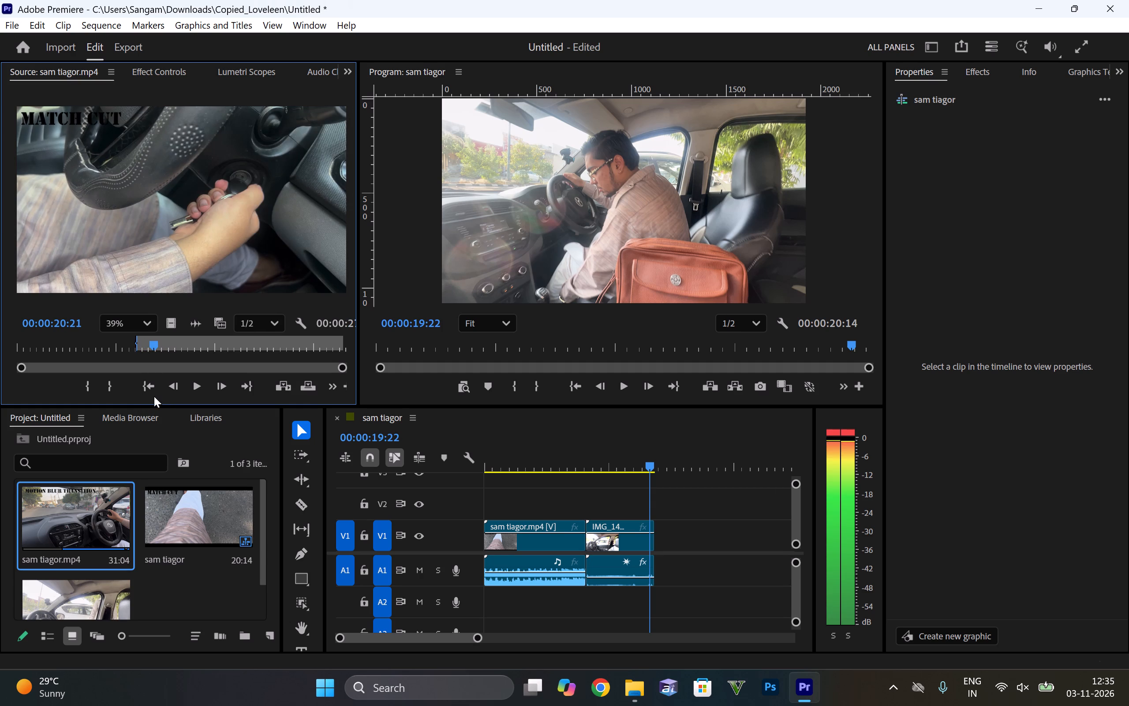
left_click_drag(154, 396, 150, 395)
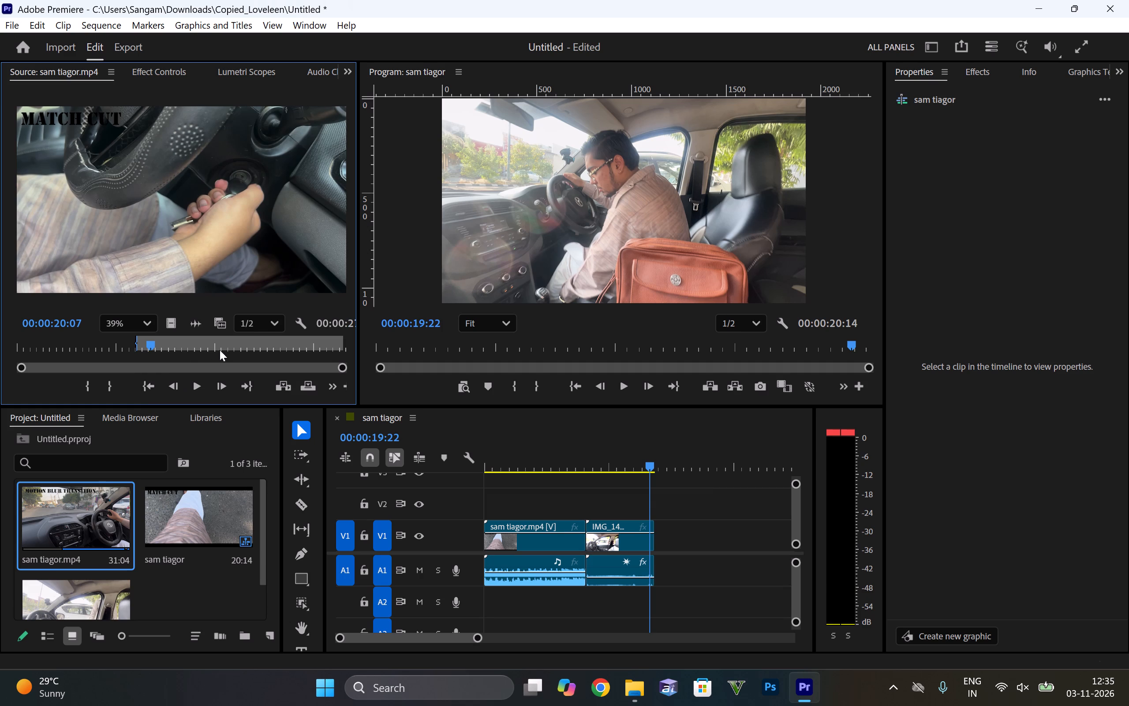
Examine the held-key moment of the MATCH CUT key shot frame by frame from 00:00:20:07 to 00:00:20:17.
left_click_drag(148, 334, 149, 345)
key("Right")
key("Right")
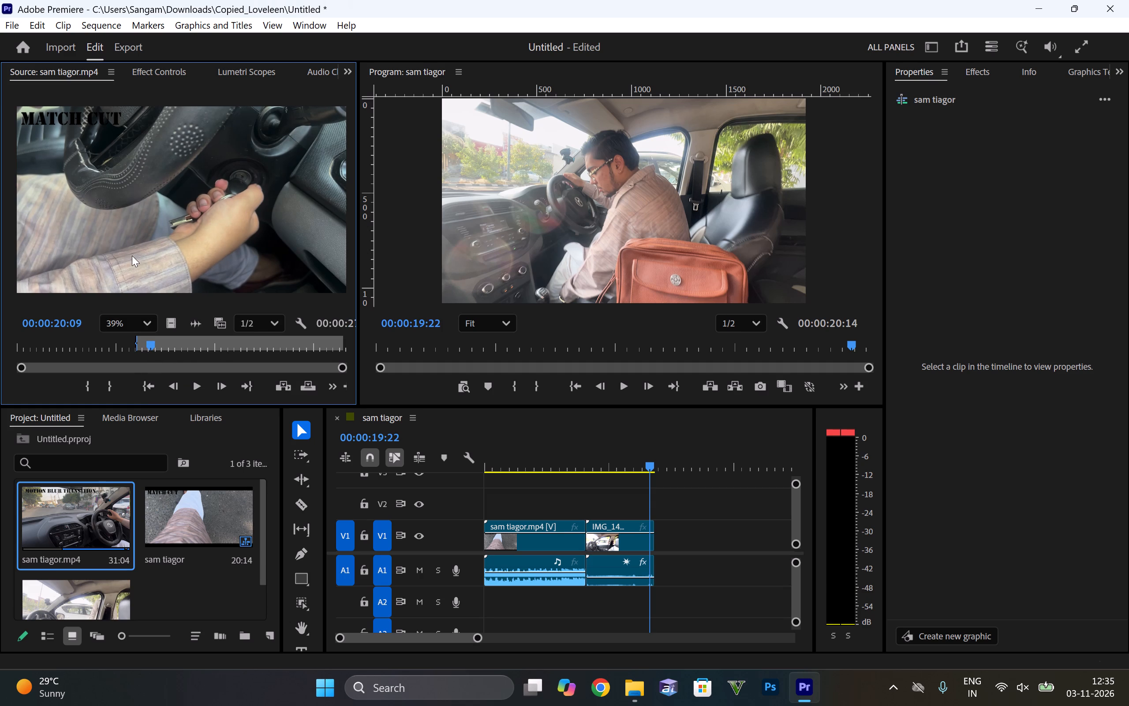
key("Right")
key("Right")
key("Right")
key("Right")
key("Right")
key("Right")
key("Right")
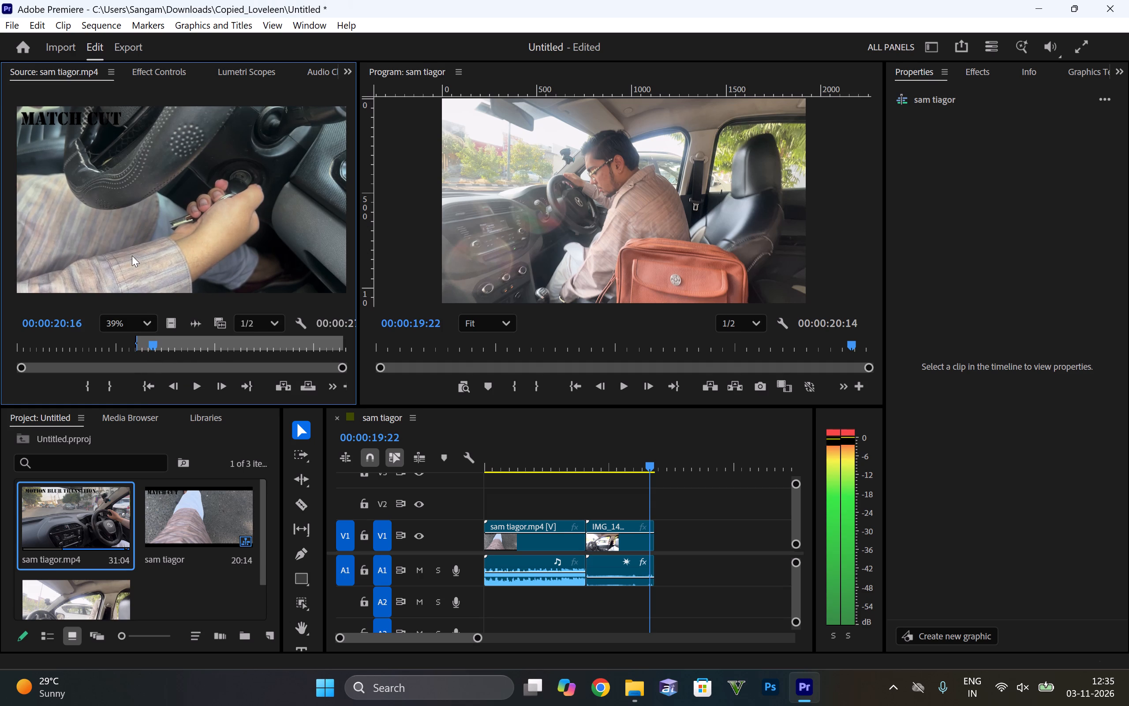
key("Right")
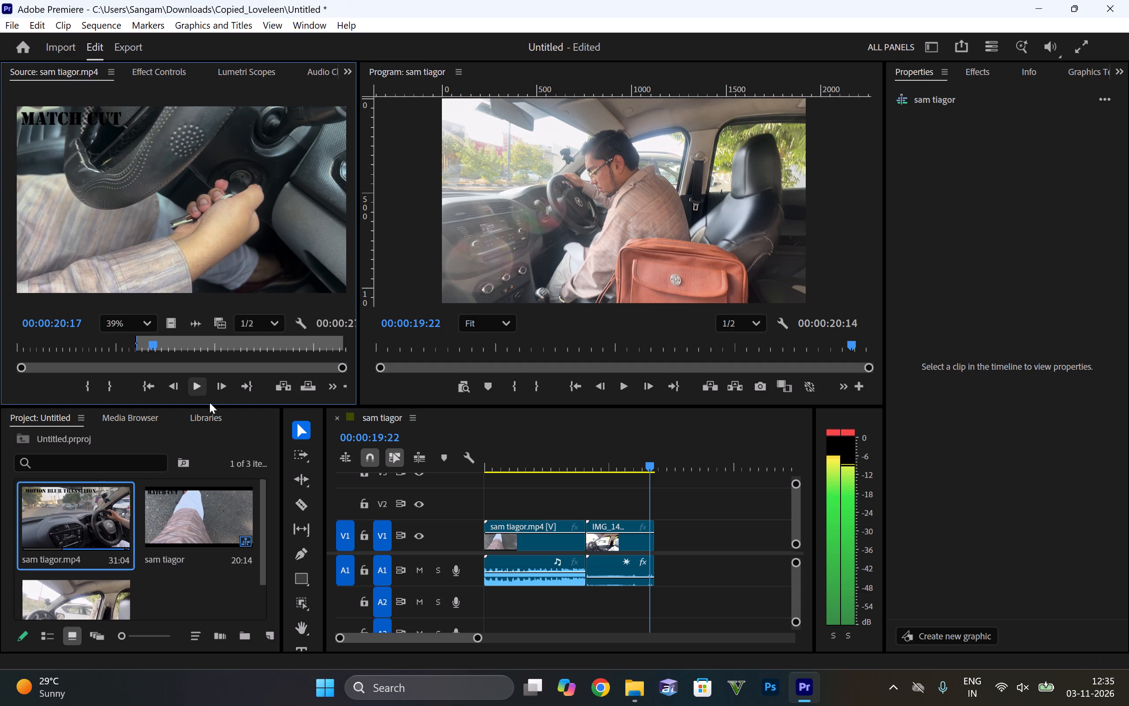
Skim the key shot through to the driver shot at 00:00:23:08, and examine the hand movement frame by frame back to about 00:00:18:11.
left_click_drag(147, 341, 146, 343)
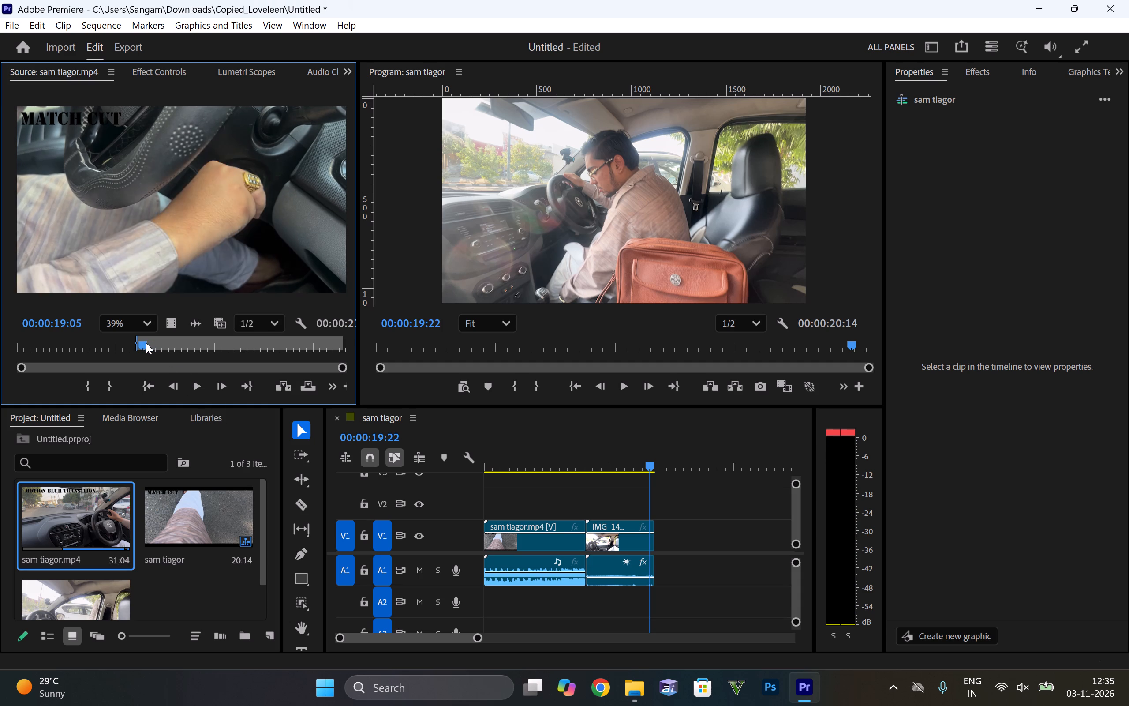
left_click_drag(146, 343, 144, 341)
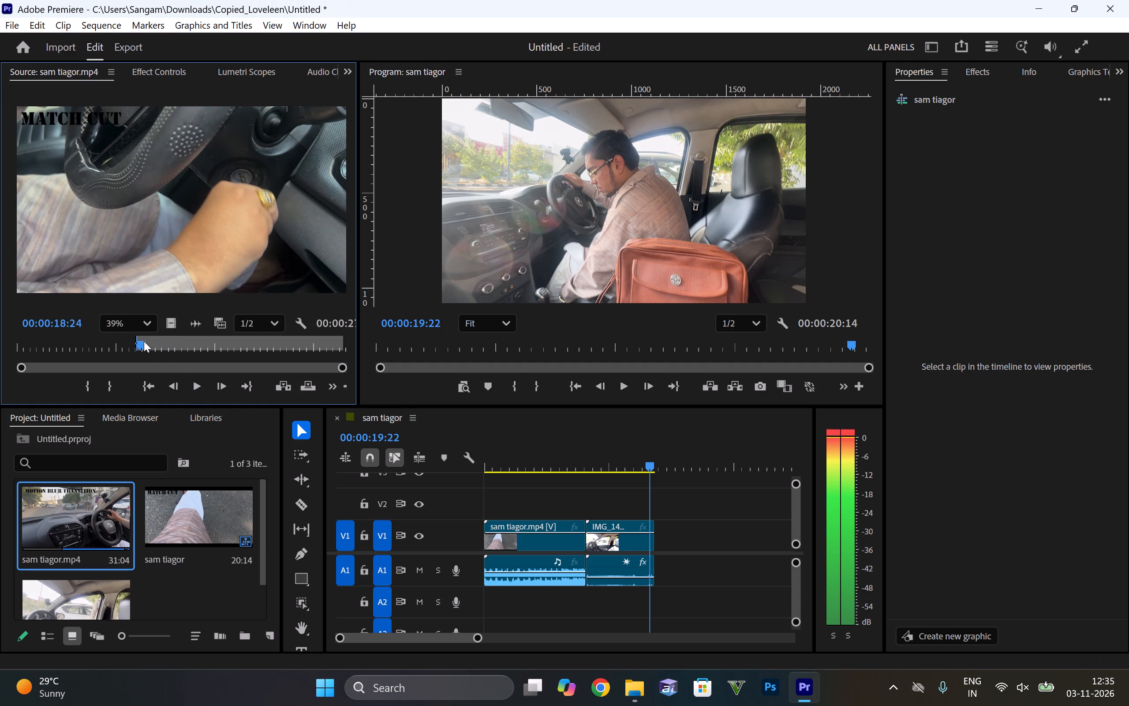
left_click_drag(144, 341, 162, 340)
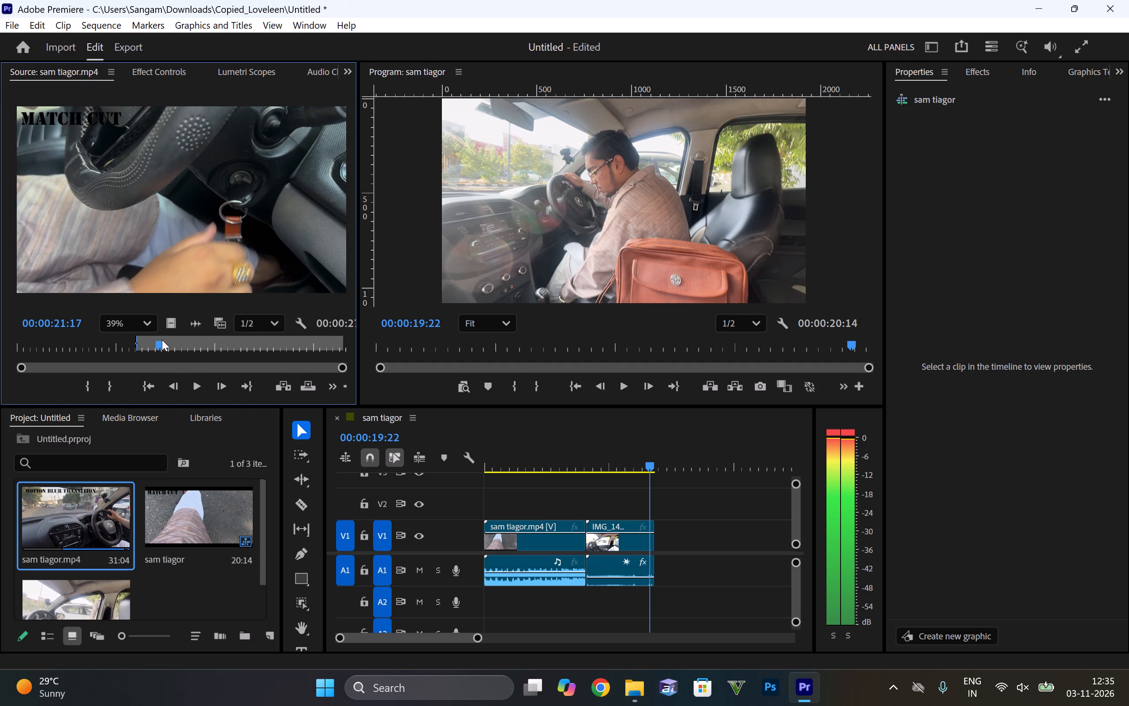
left_click_drag(162, 340, 172, 346)
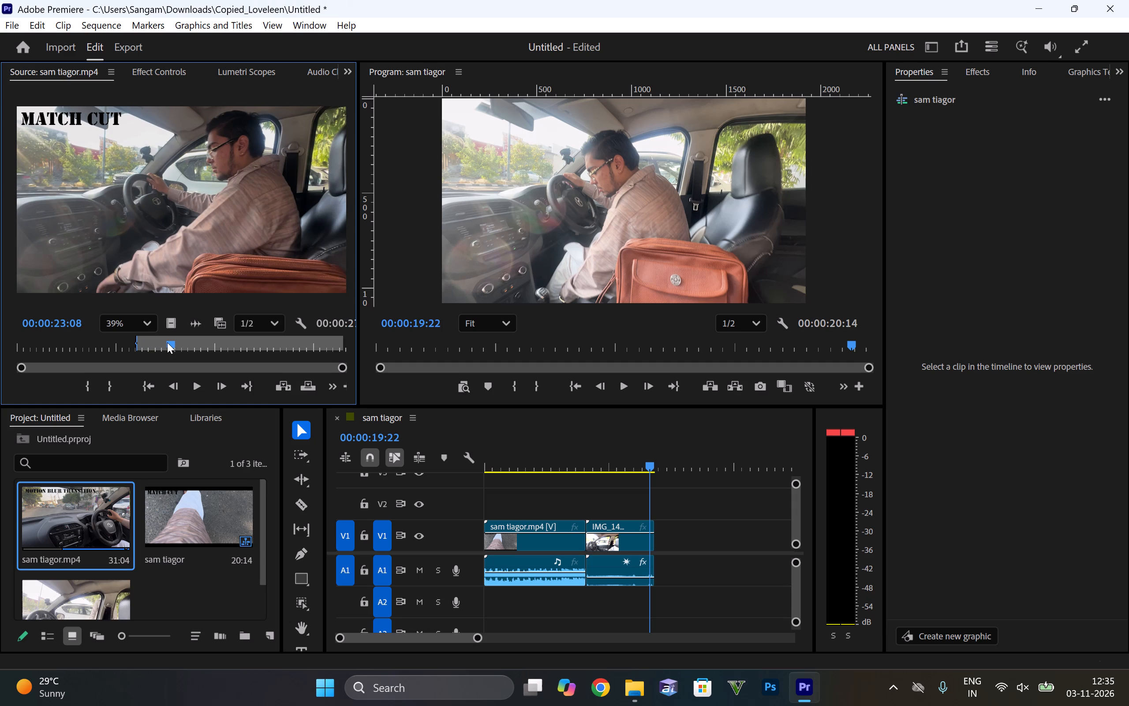
key("Left")
key("Left")
key("Left")
key("Left")
key("Left")
key("Left")
key("Left")
key("Left")
key("Left")
key("Left")
key("Left")
key("Left")
key("Left")
key("Left")
key("Left")
key("Left")
key("Left")
key("Left")
key("Left")
key("Left")
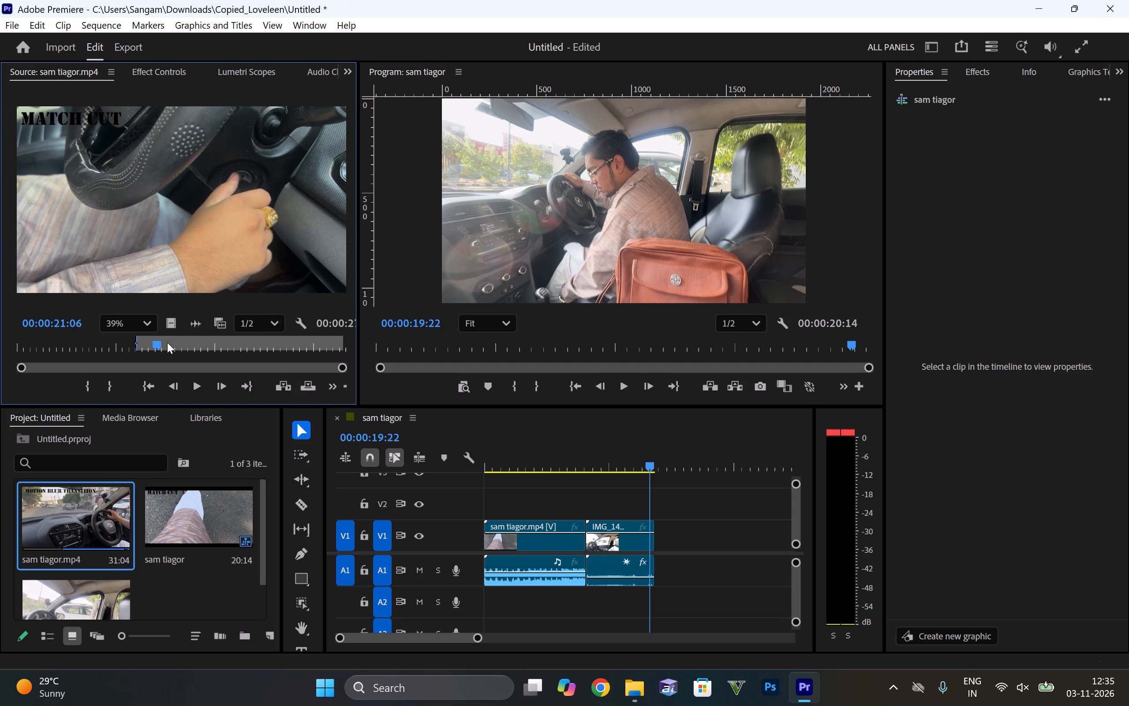
key("Left")
key("Left")
key("Left")
key("Left")
key("Left")
key("Left")
key("Left")
key("Left")
key("Left")
key("Left")
key("Left")
key("Left")
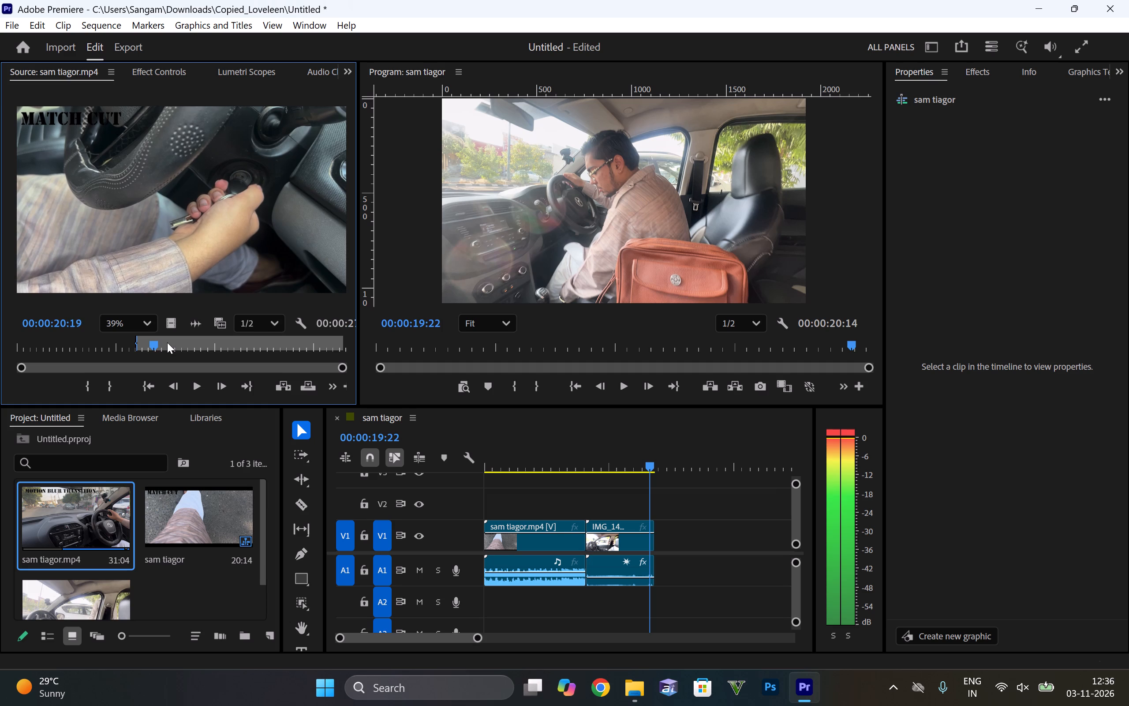
key("Left")
key("Left")
key("Left")
key("Left")
key("Left")
key("Left")
key("Left")
key("Left")
key("Left")
key("Left")
key("Left")
key("Left")
key("Left")
key("Left")
key("Left")
key("Left")
key("Left")
key("Left")
key("Left")
key("Left")
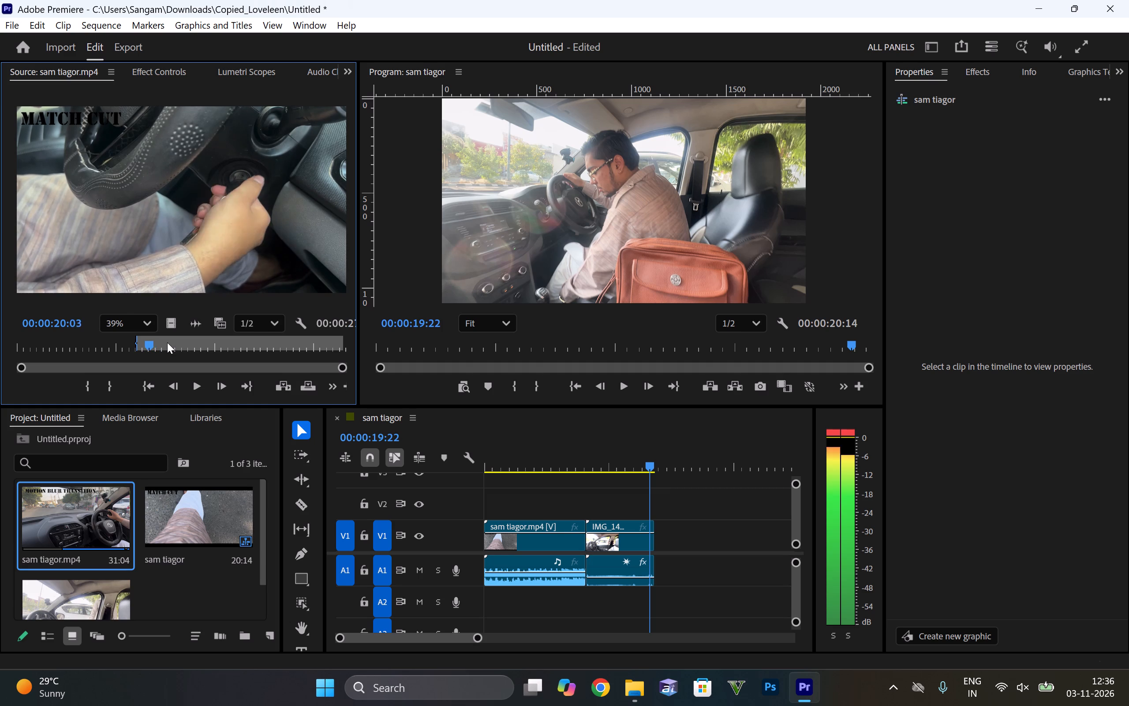
key("Left")
key("Left")
key("Left")
key("Left")
key("Left")
key("Left")
key("Left")
key("Left")
key("Left")
key("Left")
key("Left")
key("Left")
key("Left")
key("Left")
key("Left")
key("Left")
key("Left")
key("Left")
key("Left")
key("Left")
key("Left")
key("Left")
key("Left")
key("Left")
key("Left")
key("Left")
key("Left")
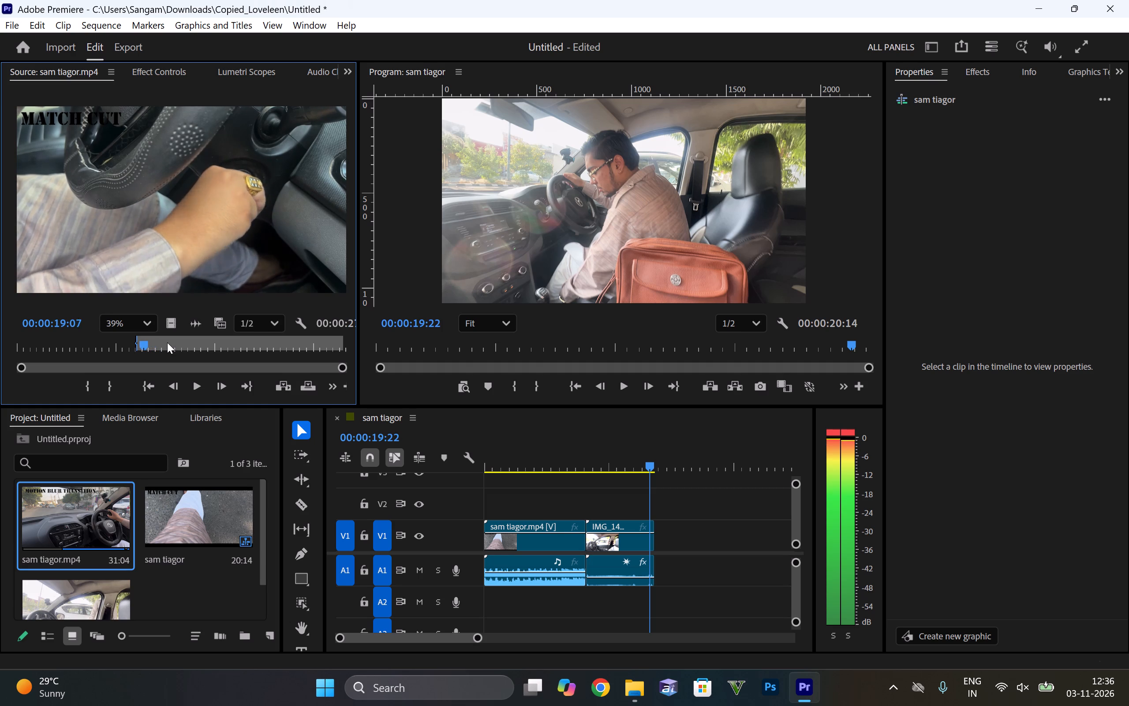
key("Left")
key("Left")
key("Left")
key("Left")
key("Left")
key("Left")
key("Left")
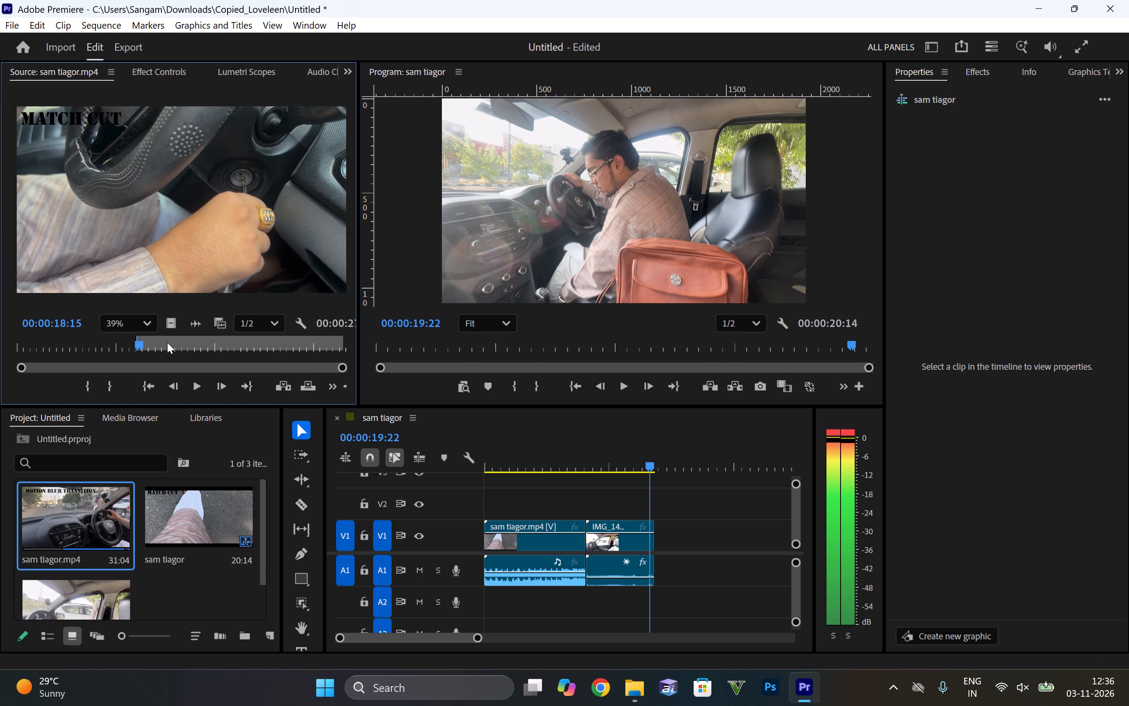
key("Left")
key("Left")
key("Left")
key("Left")
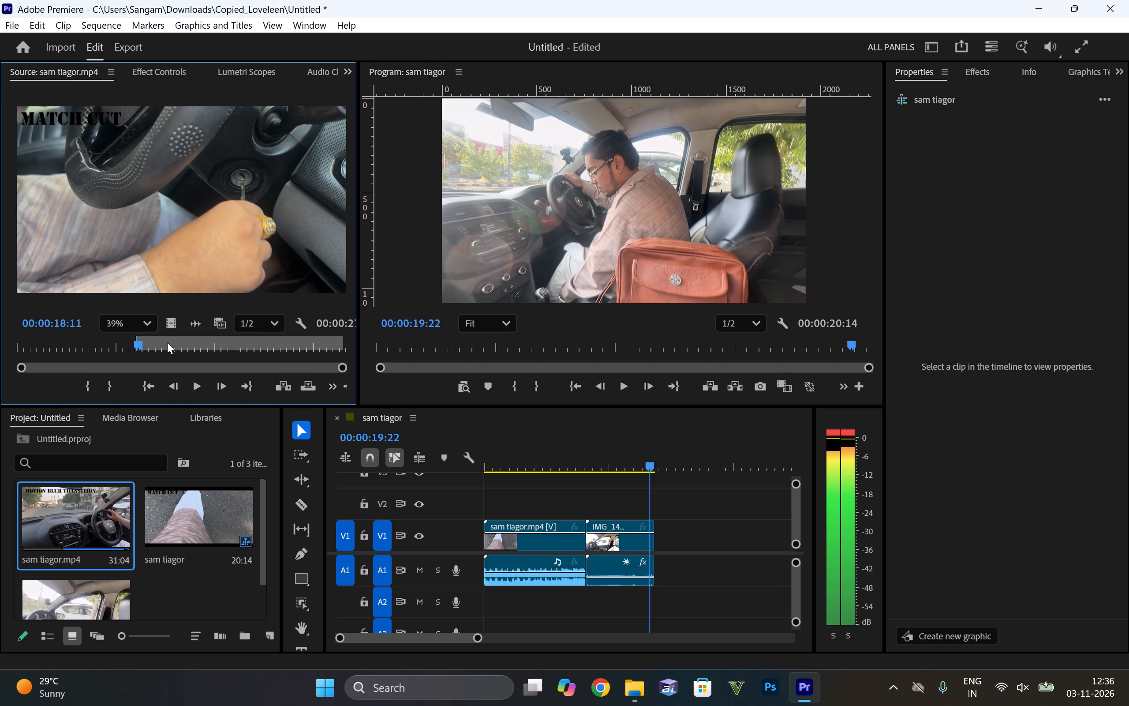
key("Left")
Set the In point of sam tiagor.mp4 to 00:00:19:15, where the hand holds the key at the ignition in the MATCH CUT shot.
key("Right")
key("Right")
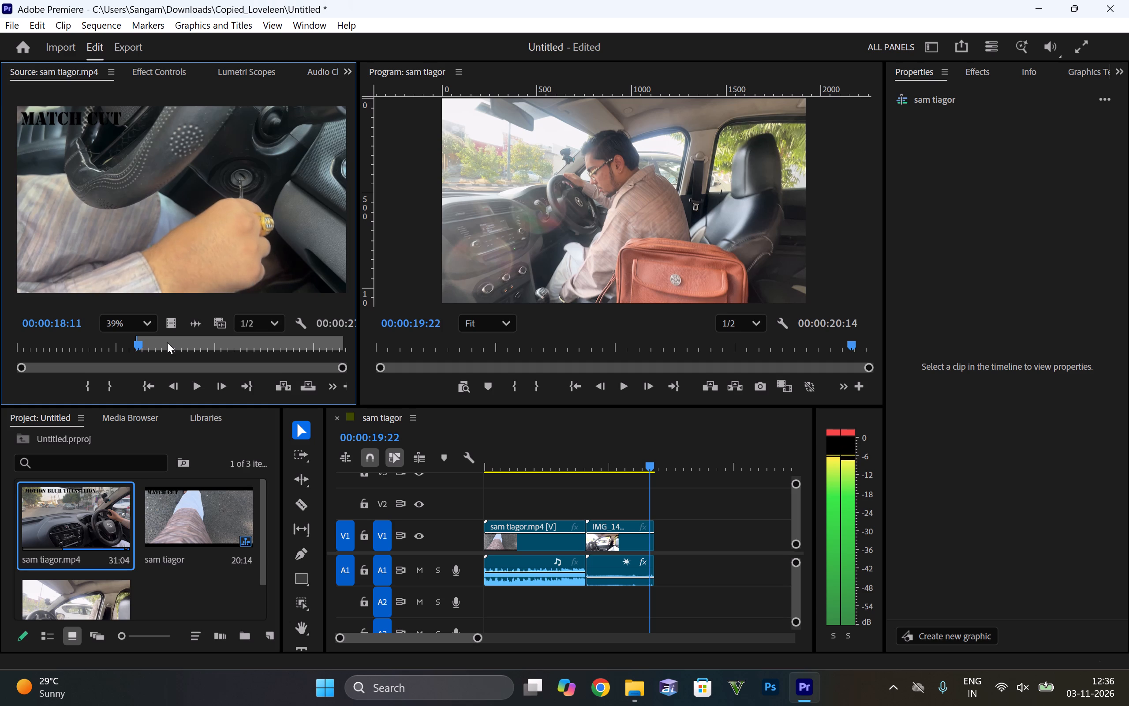
key("Right")
key("Right")
key("Right")
key("Right")
key("Right")
key("Right")
key("Right")
key("Right")
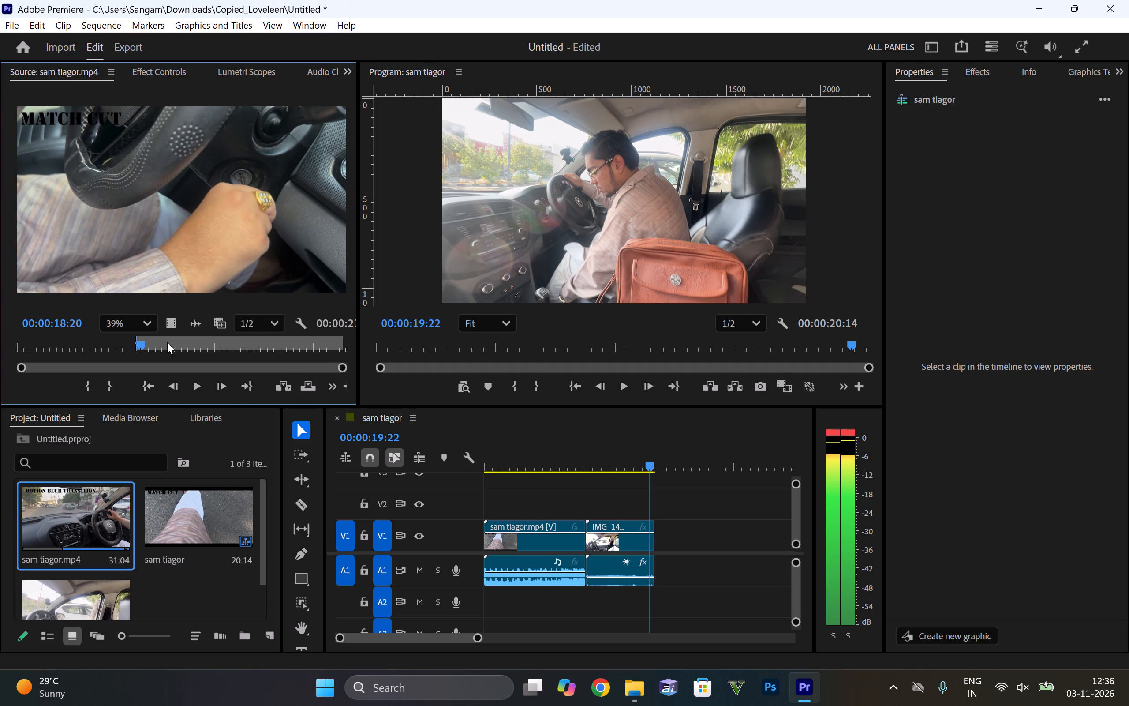
key("Right")
key("Right")
key("Right")
key("Right")
key("Right")
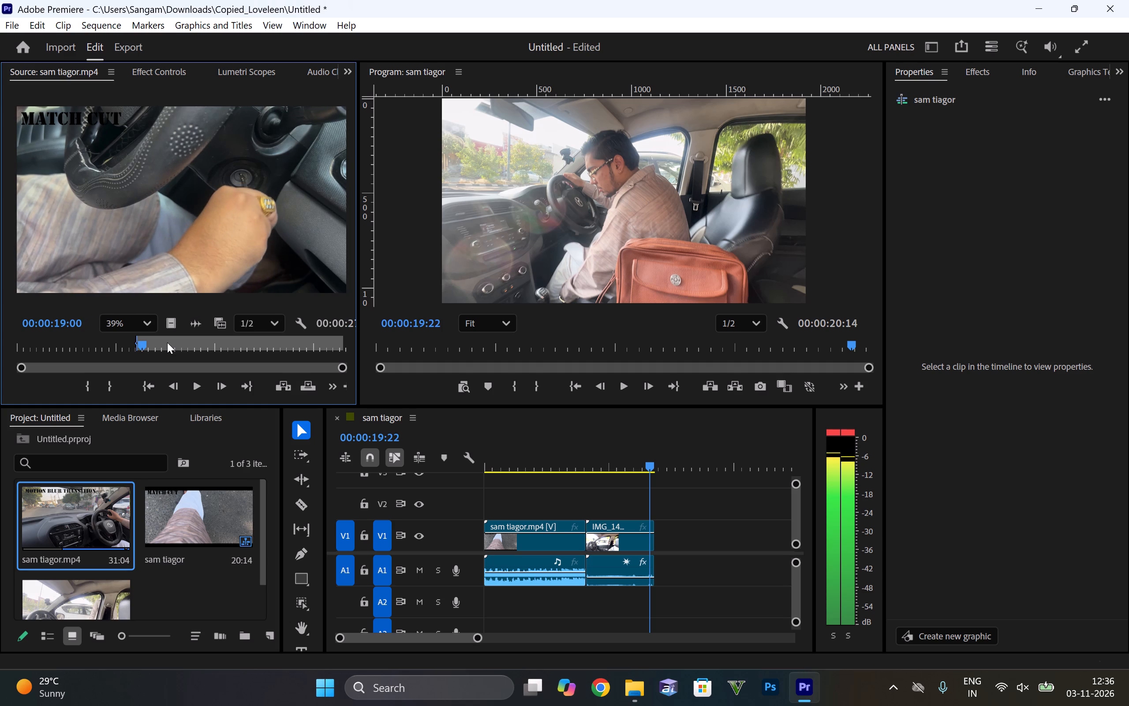
key("Right")
key("Right")
key("Right")
key("Right")
key("Right")
key("Right")
key("Right")
key("Right")
key("Right")
key("Right")
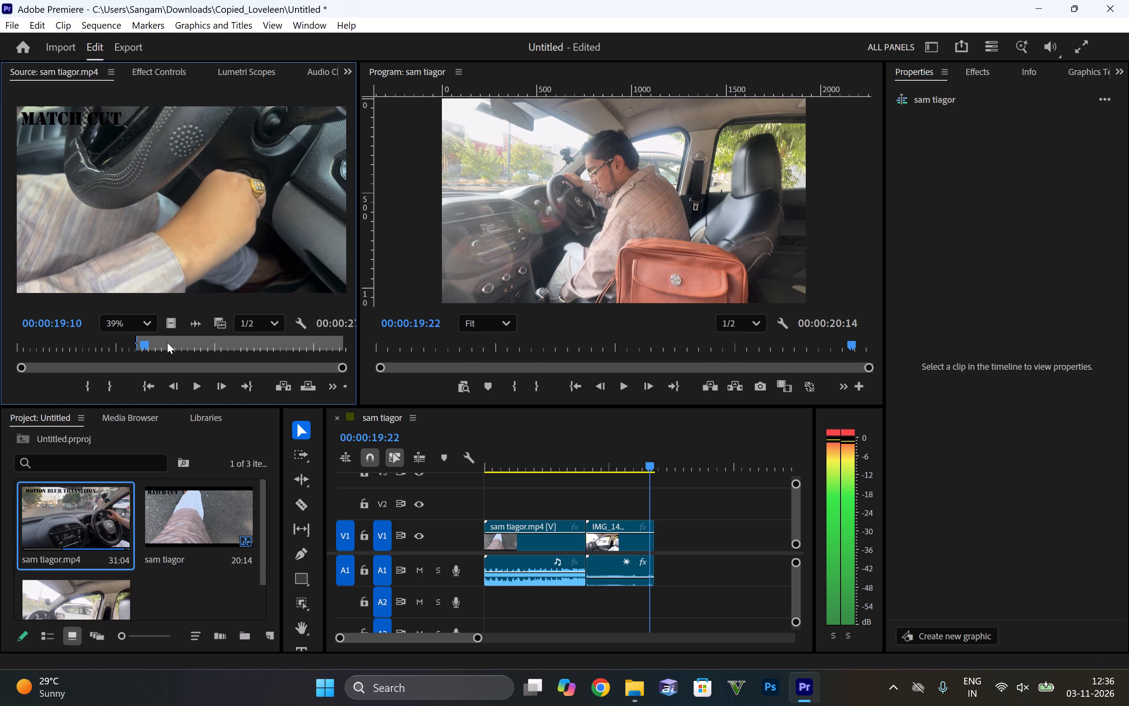
key("Right")
key("Right")
key("Right")
key("Right")
key("Right")
key("Right")
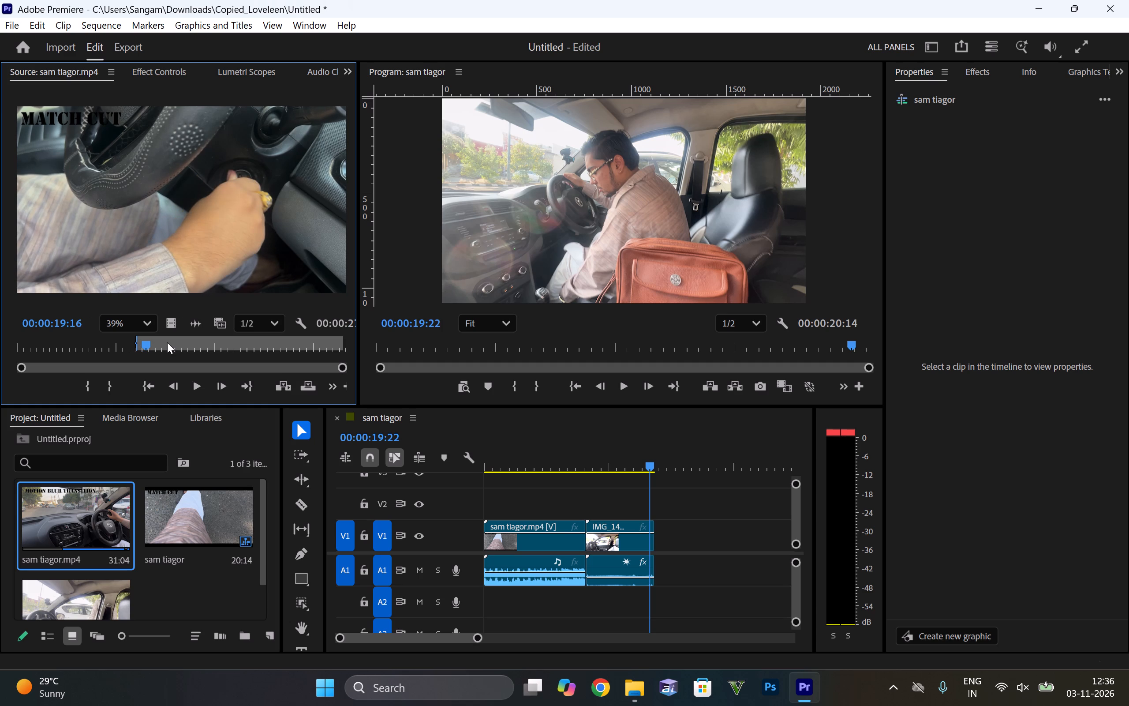
key("Right")
key("Right")
key("Right")
key("Right")
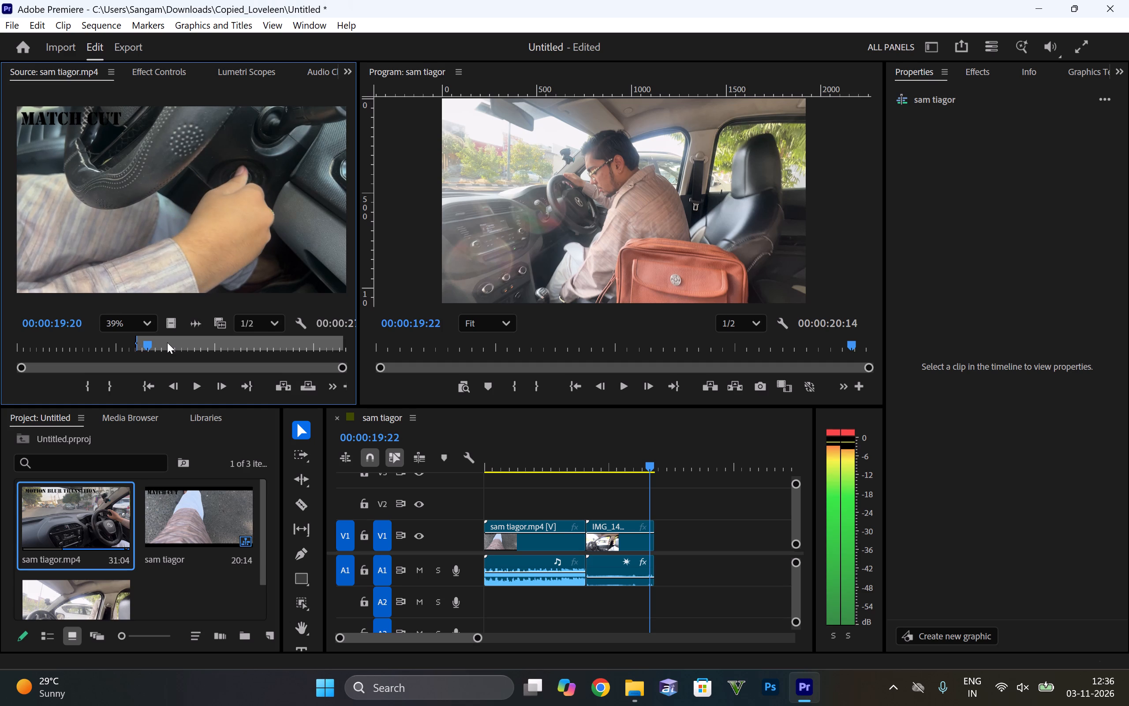
key("Left")
key("Left")
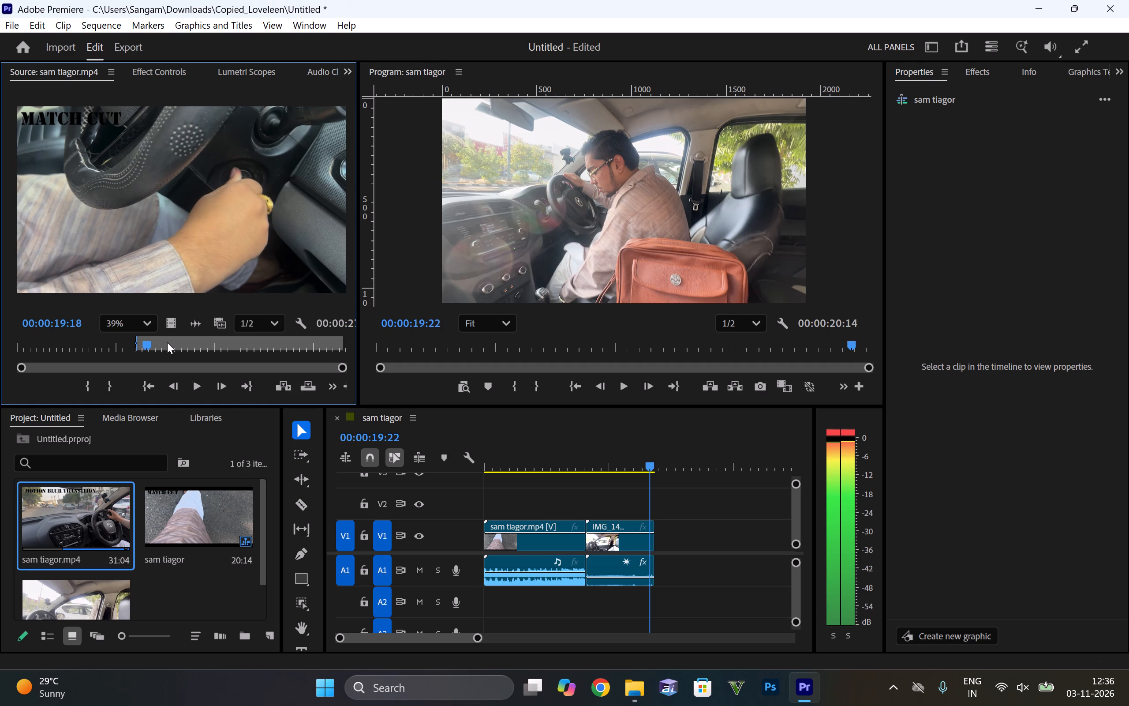
key("Left")
key("Left")
key("Left")
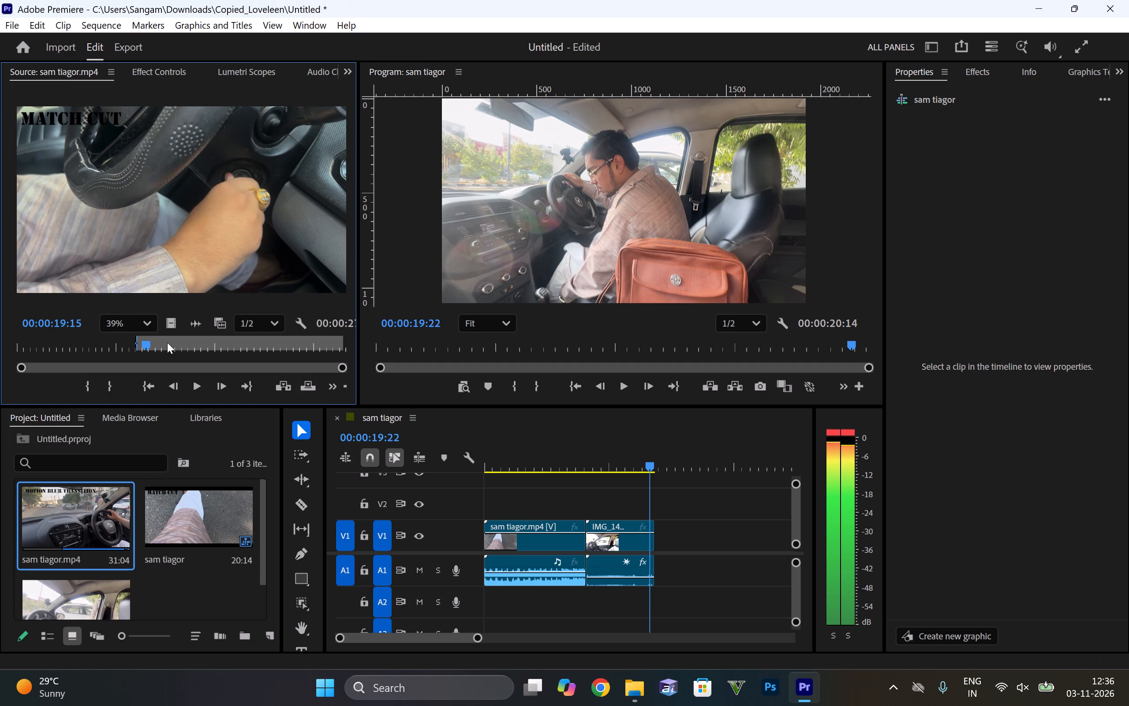
key("i")
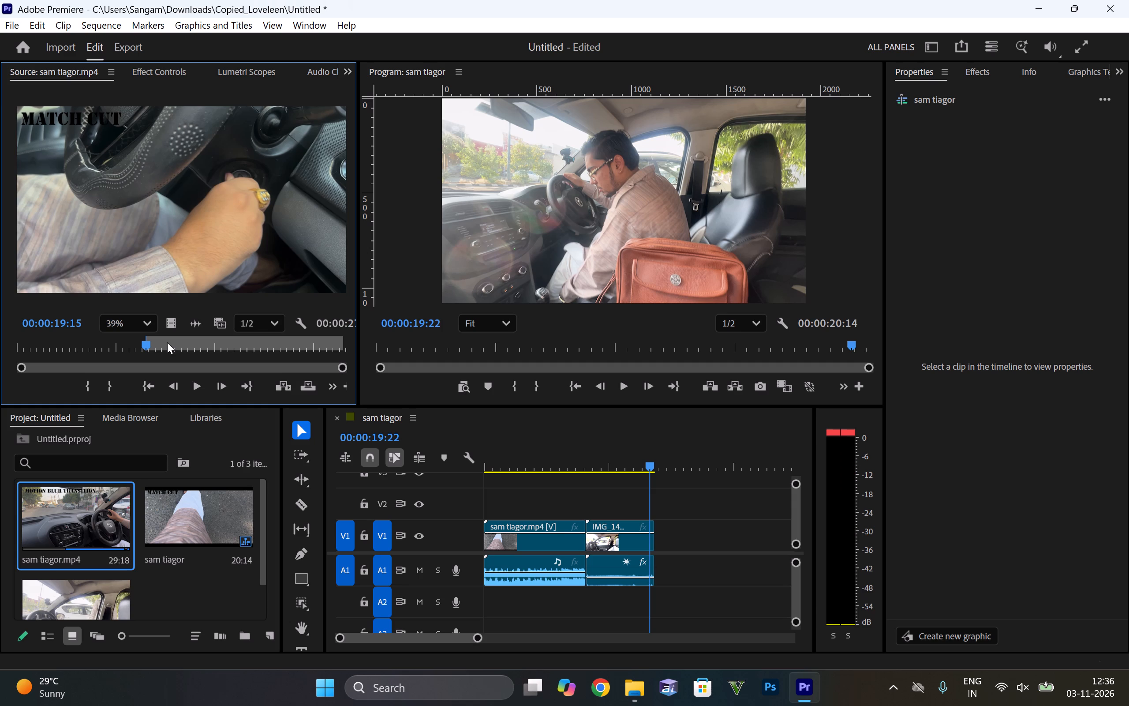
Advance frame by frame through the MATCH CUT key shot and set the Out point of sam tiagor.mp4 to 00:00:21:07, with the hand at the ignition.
key("Right")
key("Right")
key("Right")
key("Right")
key("Right")
key("Right")
key("Right")
key("Right")
key("Right")
key("Right")
key("Right")
key("Right")
key("Right")
key("Right")
key("Right")
key("Right")
key("Right")
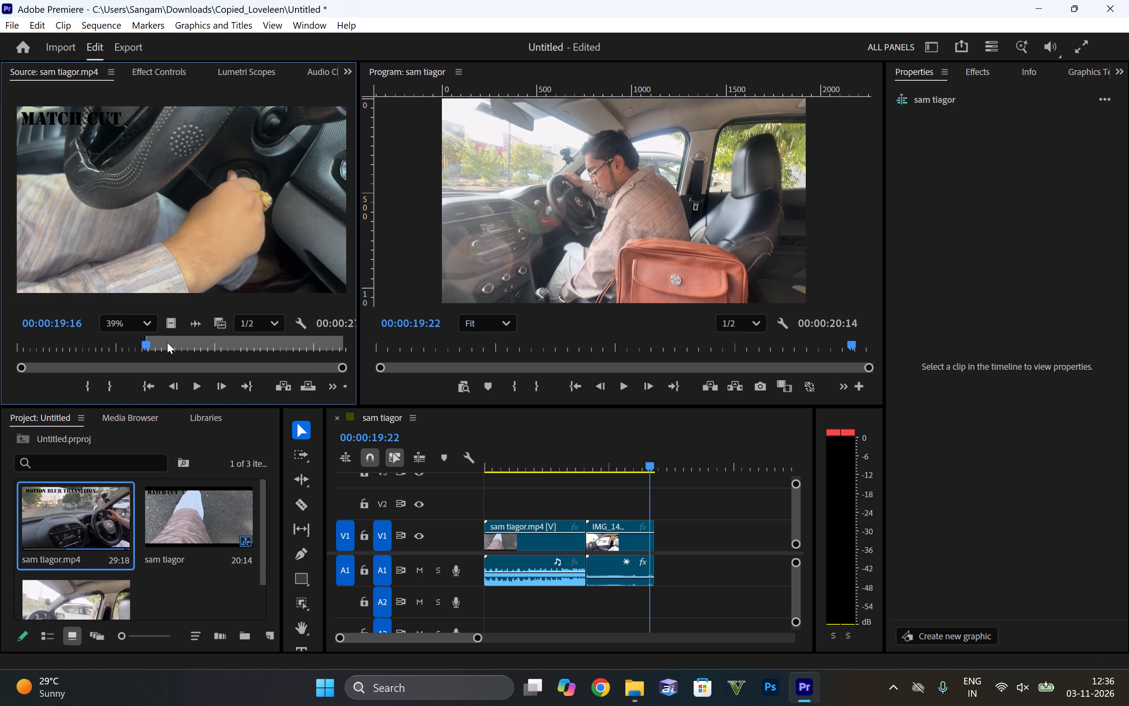
key("Right")
key("Right")
key("Right")
key("Right")
key("Right")
key("Right")
key("Right")
key("Right")
key("Right")
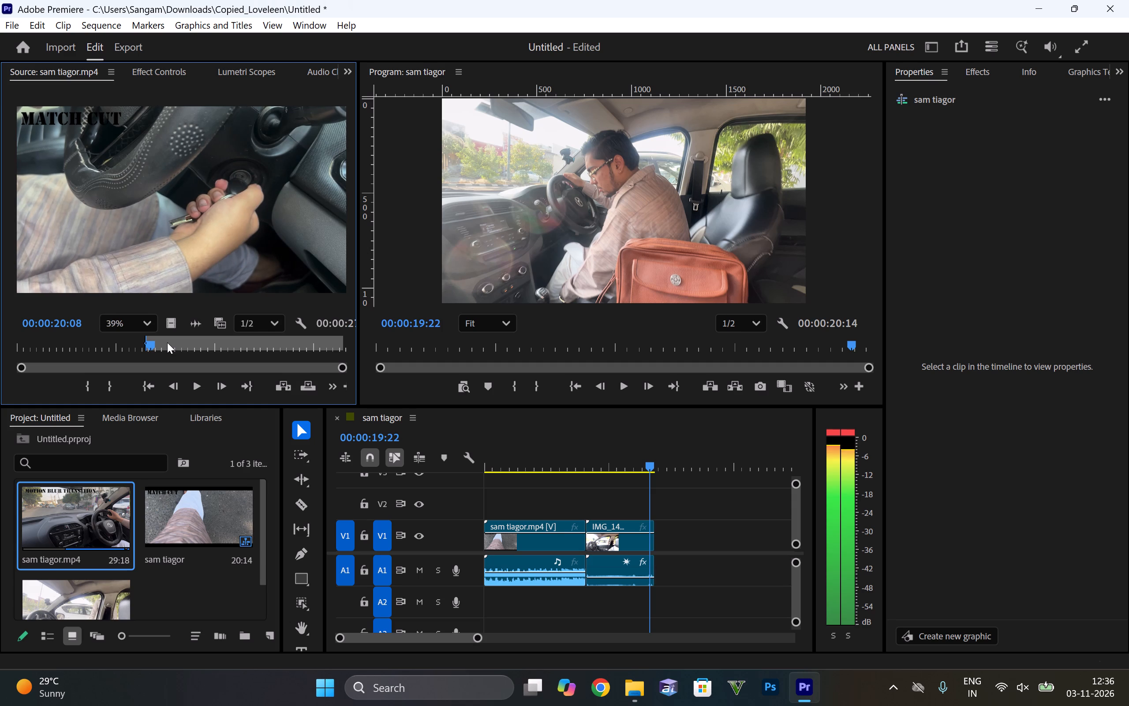
key("Right")
key("Right")
key("Right")
key("Right")
key("Right")
key("Right")
key("Right")
key("Right")
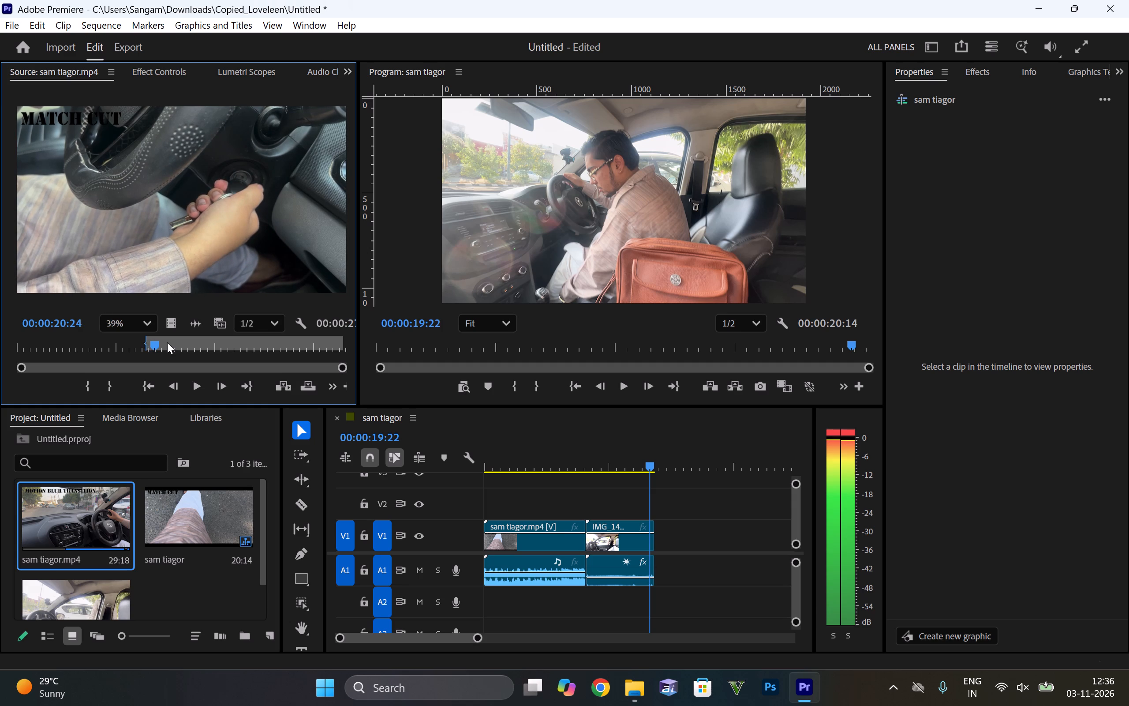
key("Right")
key("Right")
key("Right")
key("Right")
key("Right")
key("Right")
key("Right")
key("Right")
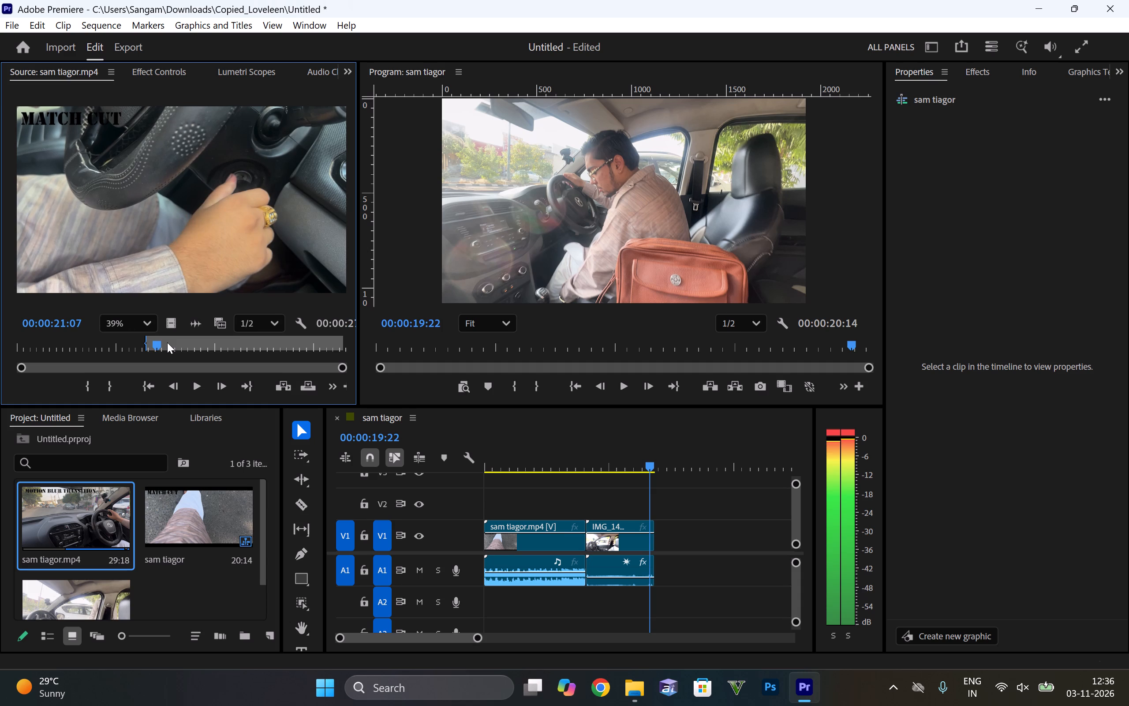
key("Right")
key("Right")
key("Right")
key("Right")
key("Right")
key("Right")
key("Right")
key("Right")
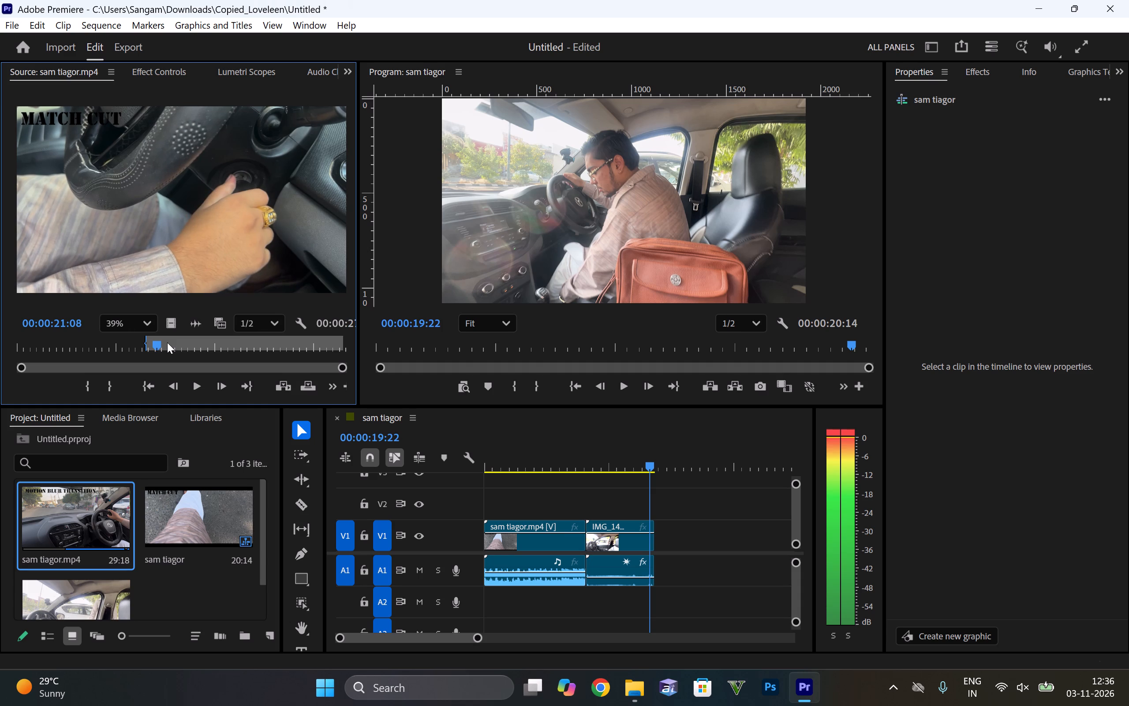
key("Left")
key("Left")
key("Left")
key("Left")
key("Left")
key("Left")
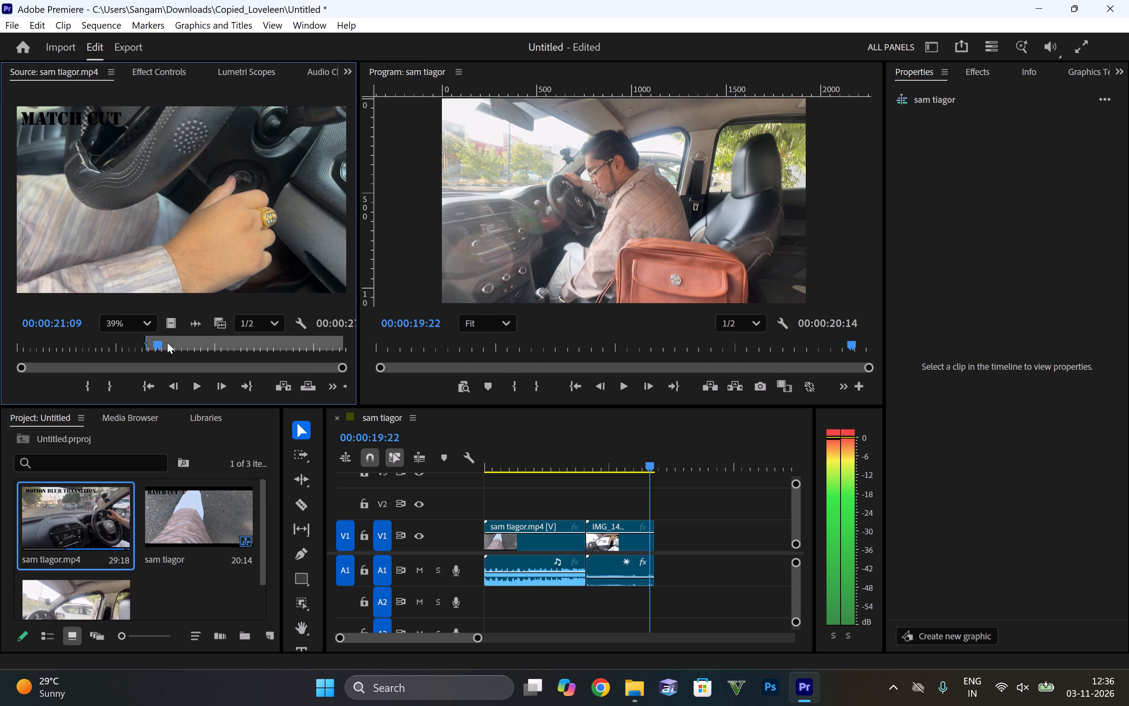
key("Left")
key("Left")
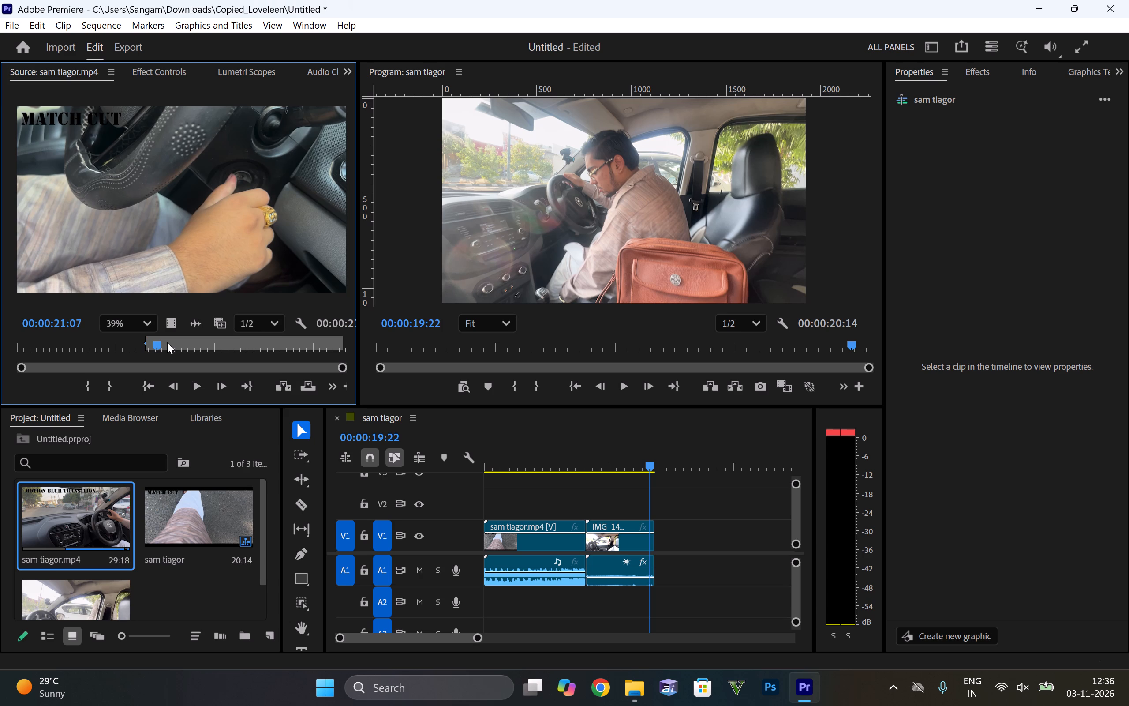
key("o")
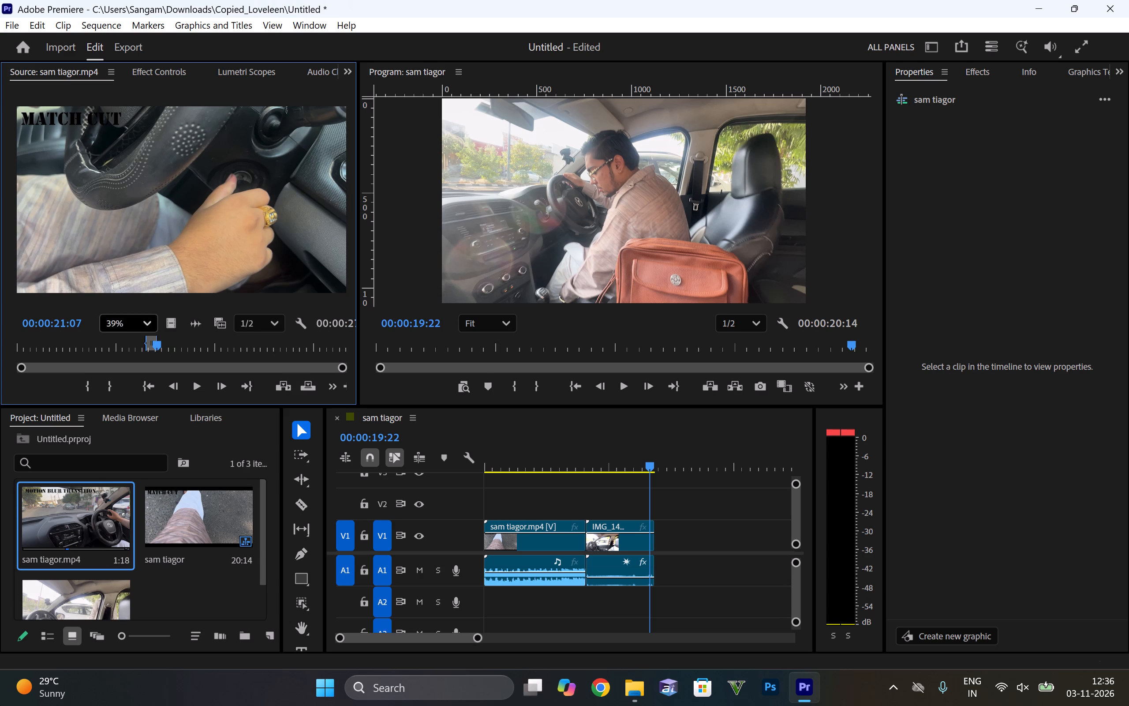
left_click_drag(139, 192, 565, 572)
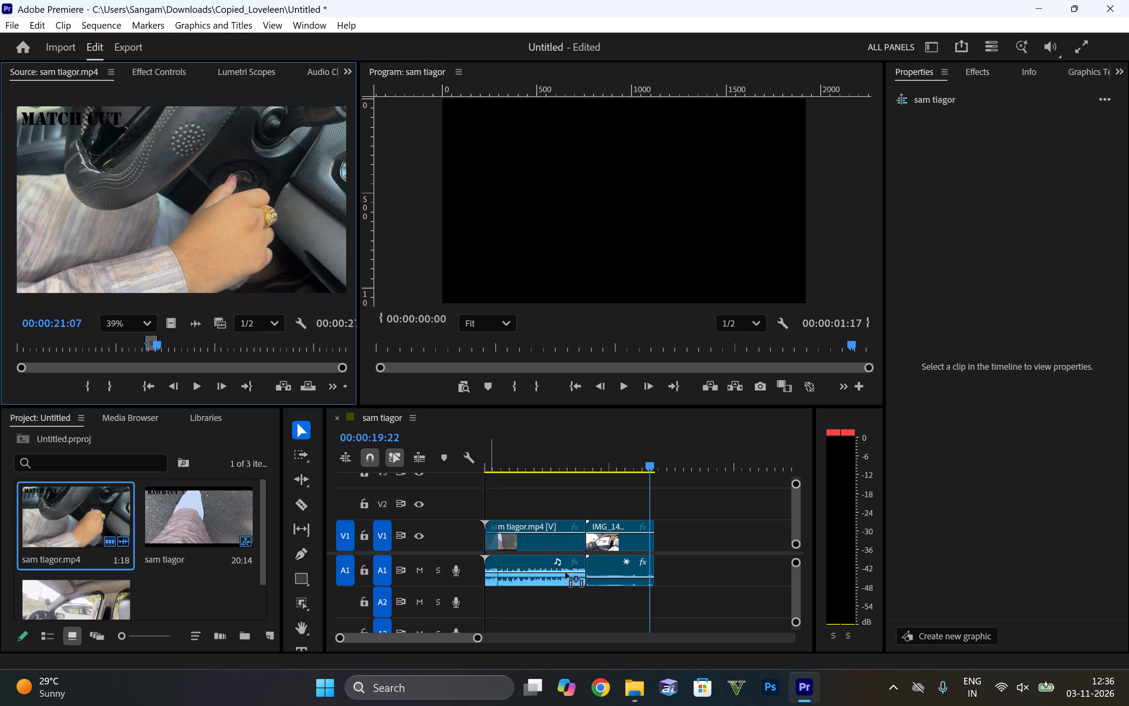
left_click_drag(565, 572, 659, 559)
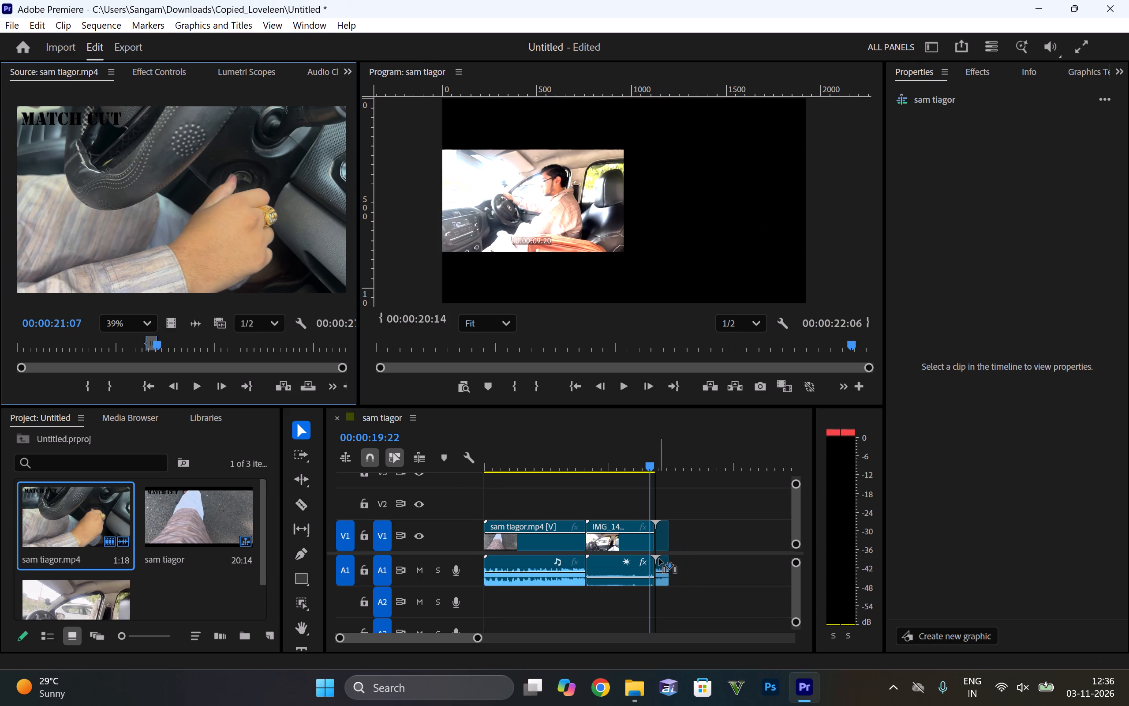
left_click_drag(659, 559, 652, 563)
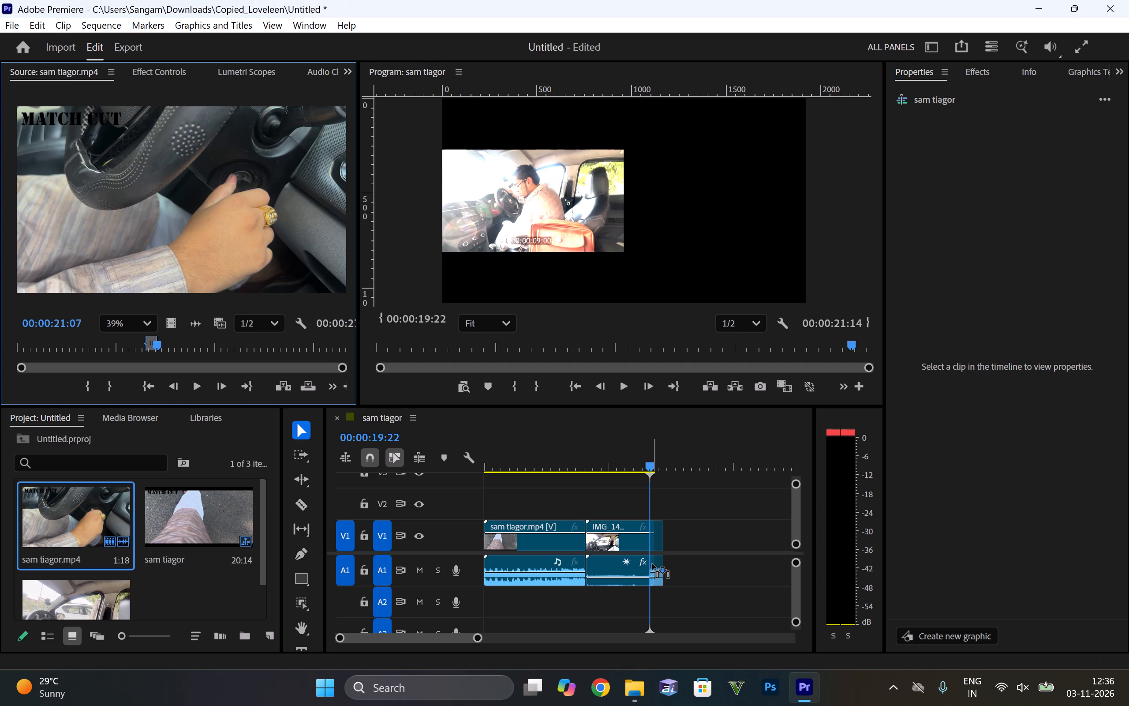
left_click_drag(652, 563, 655, 563)
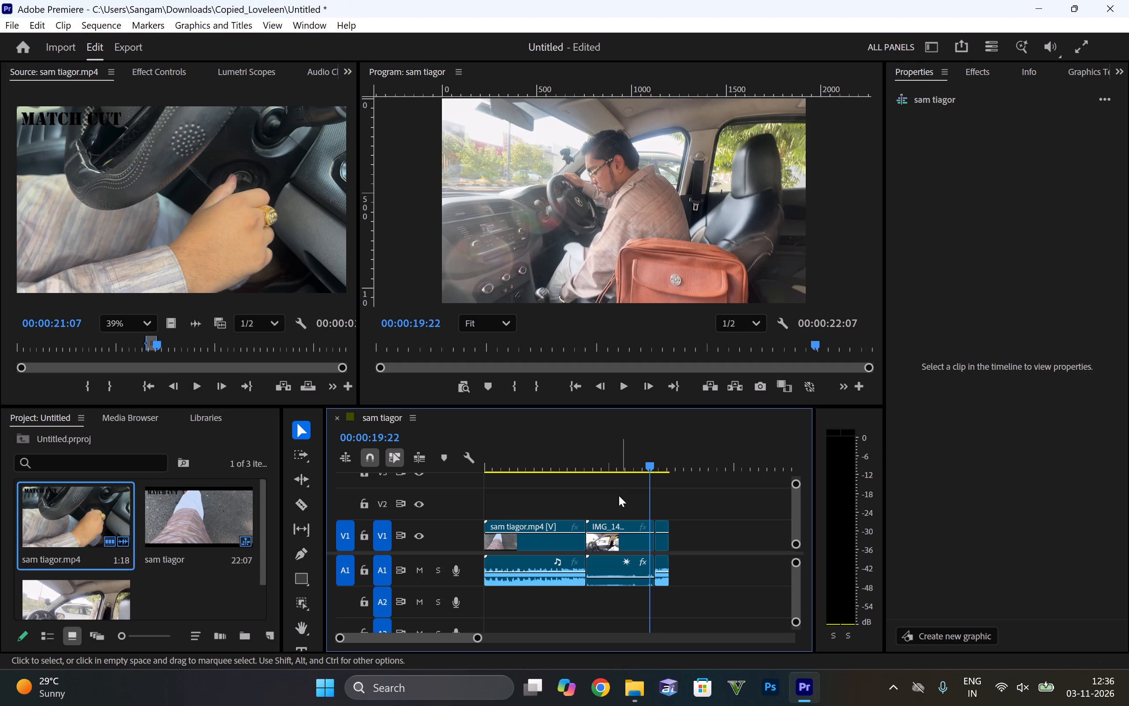
Play the sequence from 00:00:19:22 across the cut into the added key shot.
left_click(629, 383)
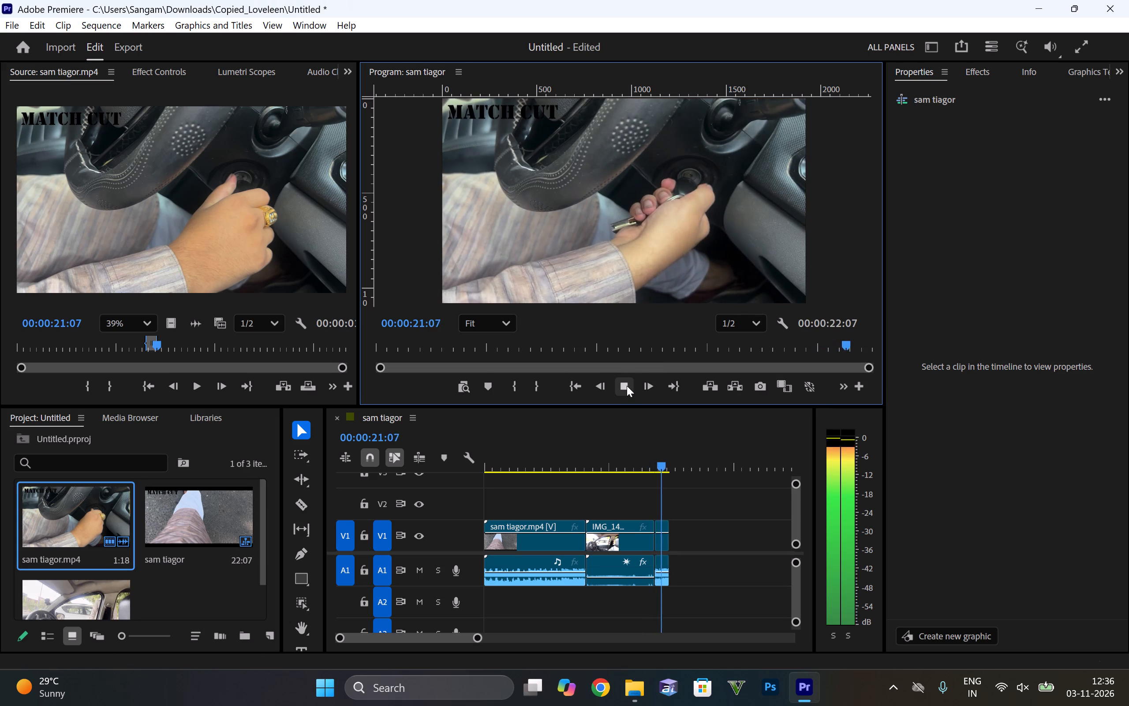
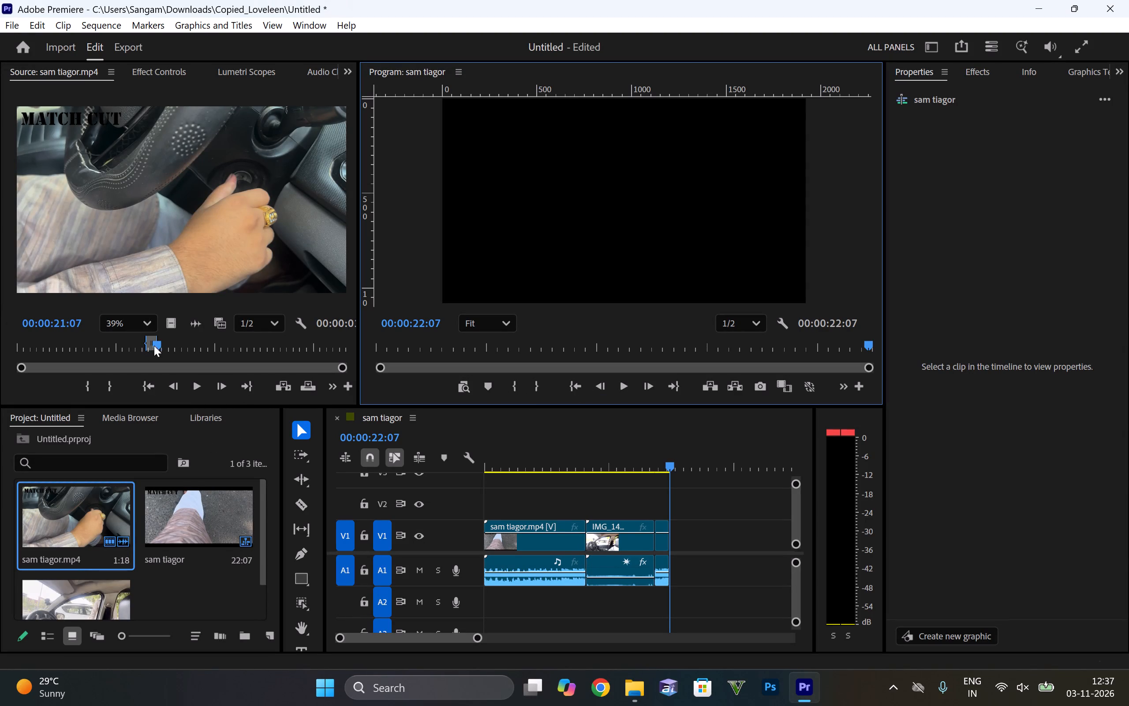
left_click_drag(157, 349, 142, 354)
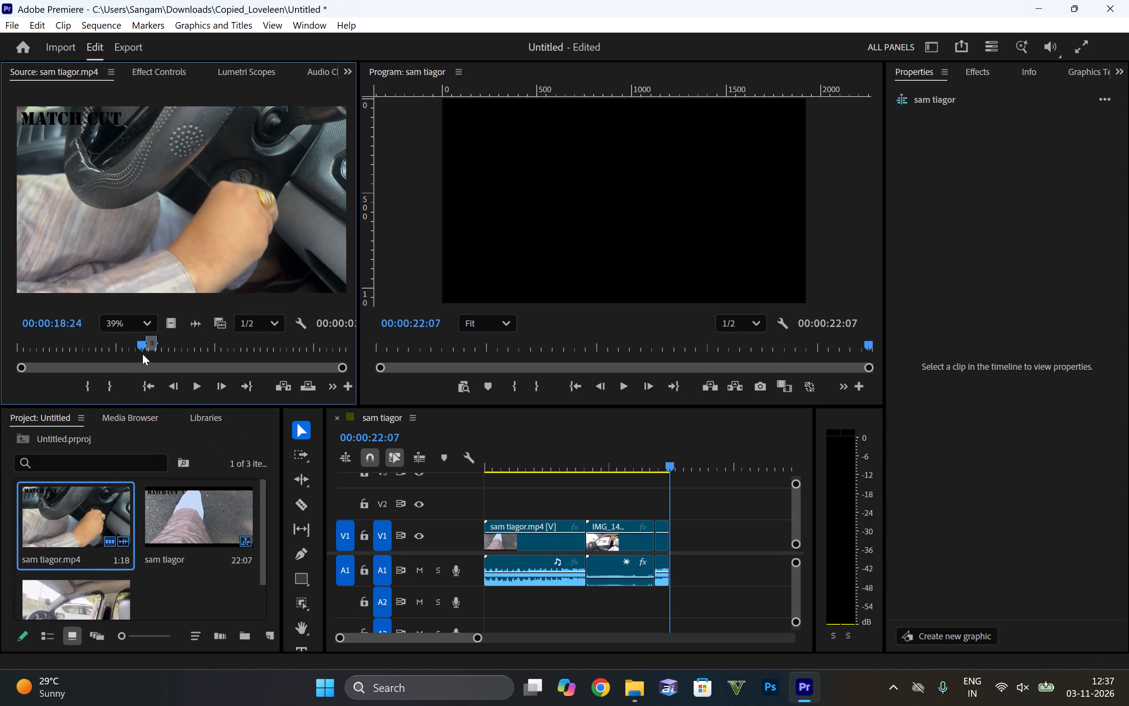
left_click_drag(142, 354, 164, 353)
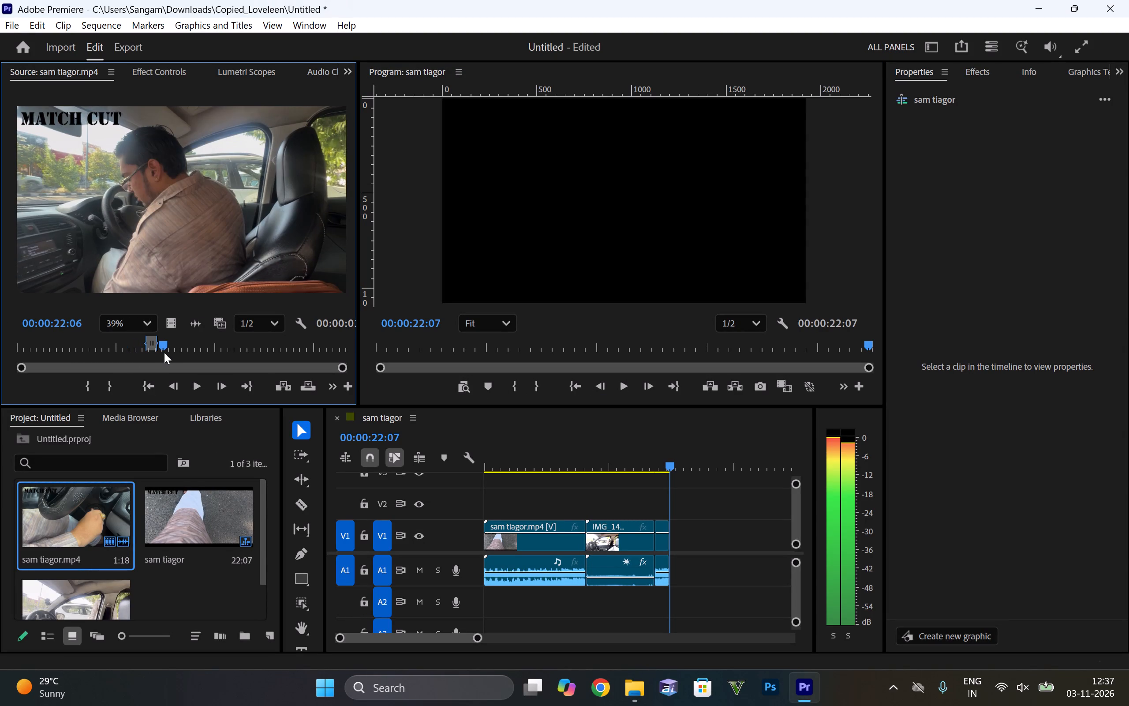
left_click_drag(164, 353, 188, 349)
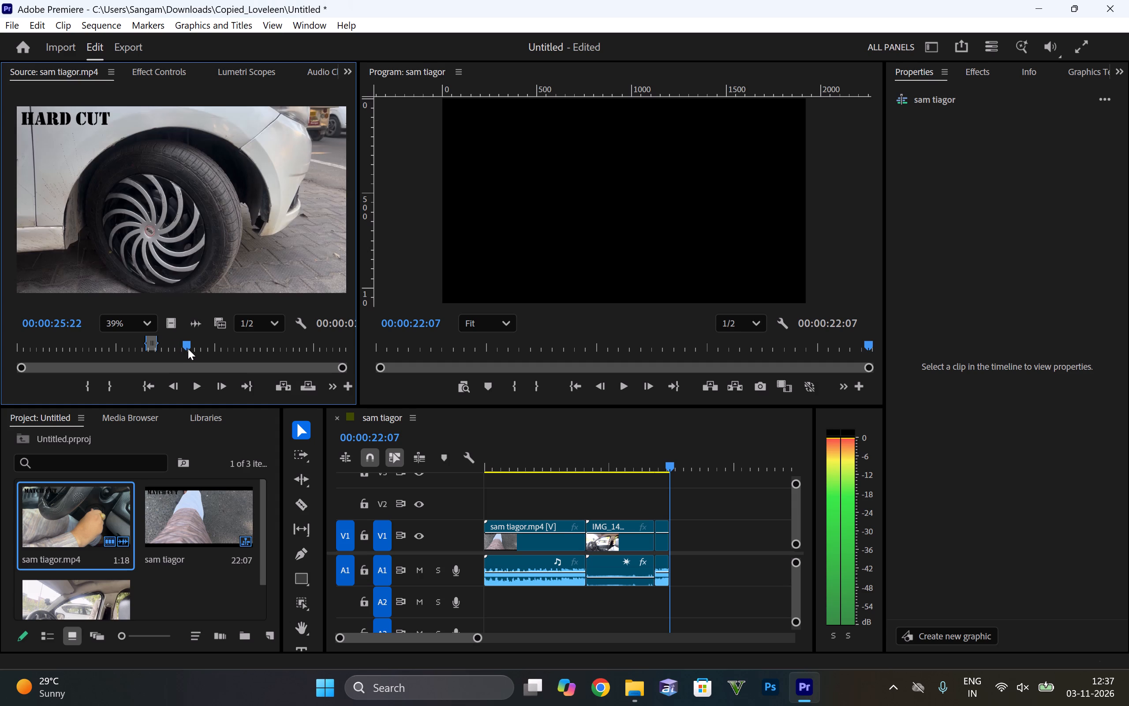
left_click_drag(188, 349, 168, 351)
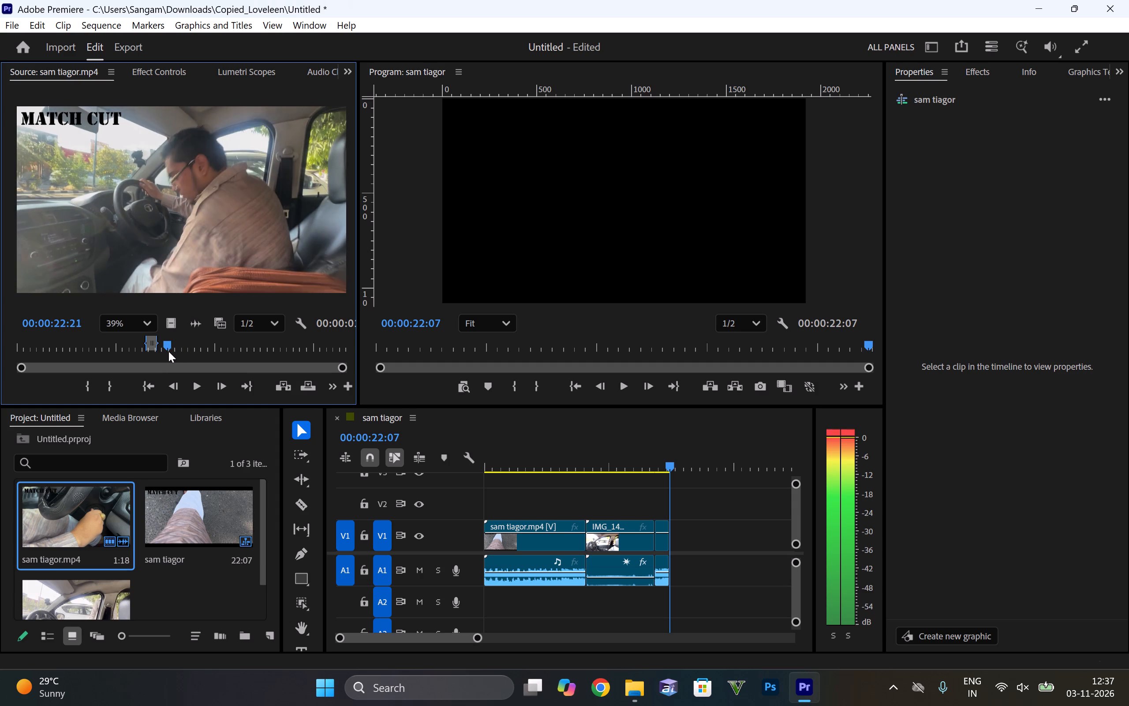
left_click_drag(168, 351, 192, 346)
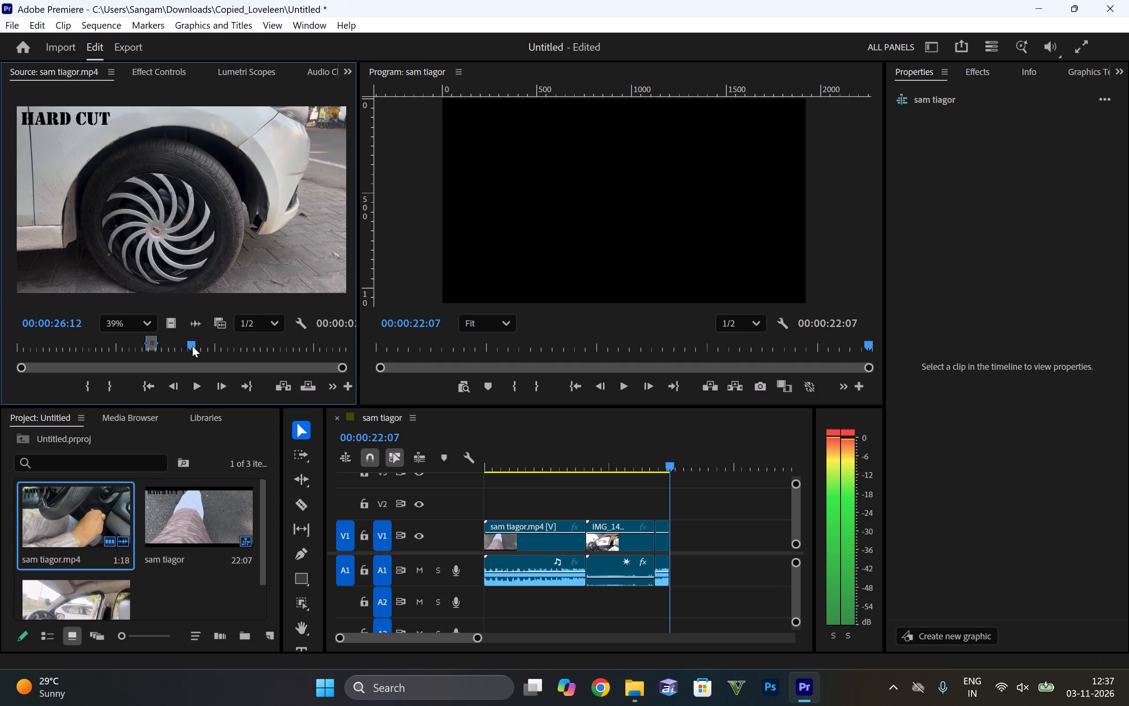
left_click_drag(192, 346, 182, 346)
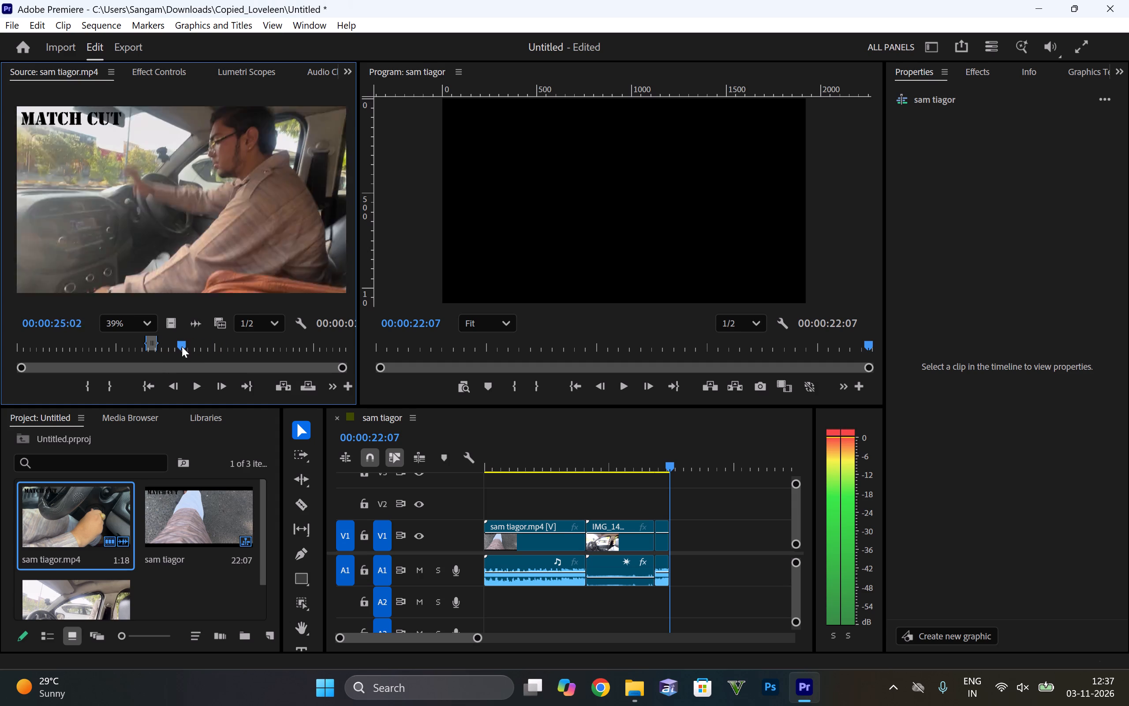
left_click_drag(182, 346, 188, 345)
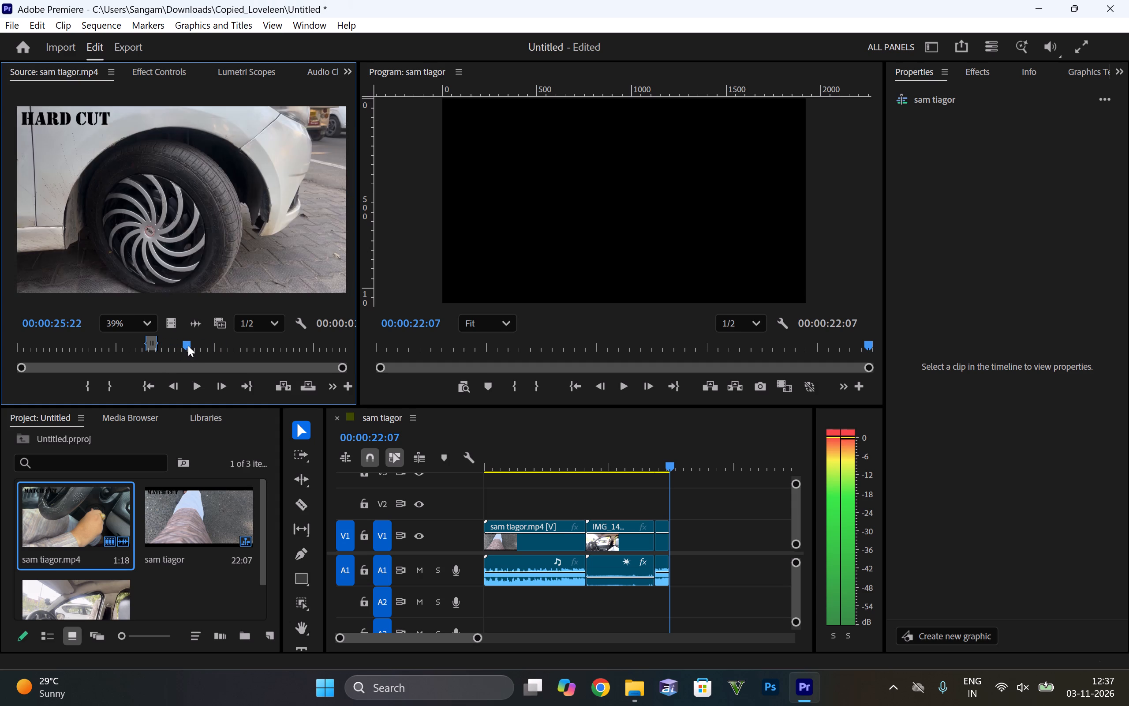
left_click_drag(188, 345, 201, 345)
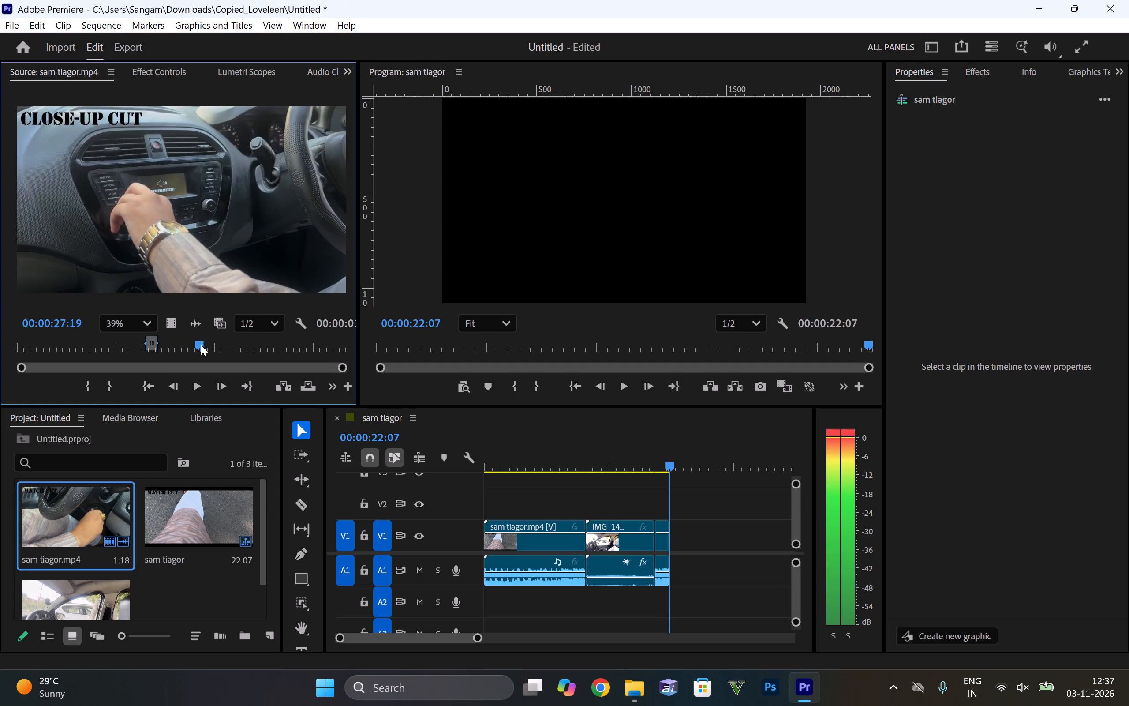
left_click_drag(201, 345, 200, 336)
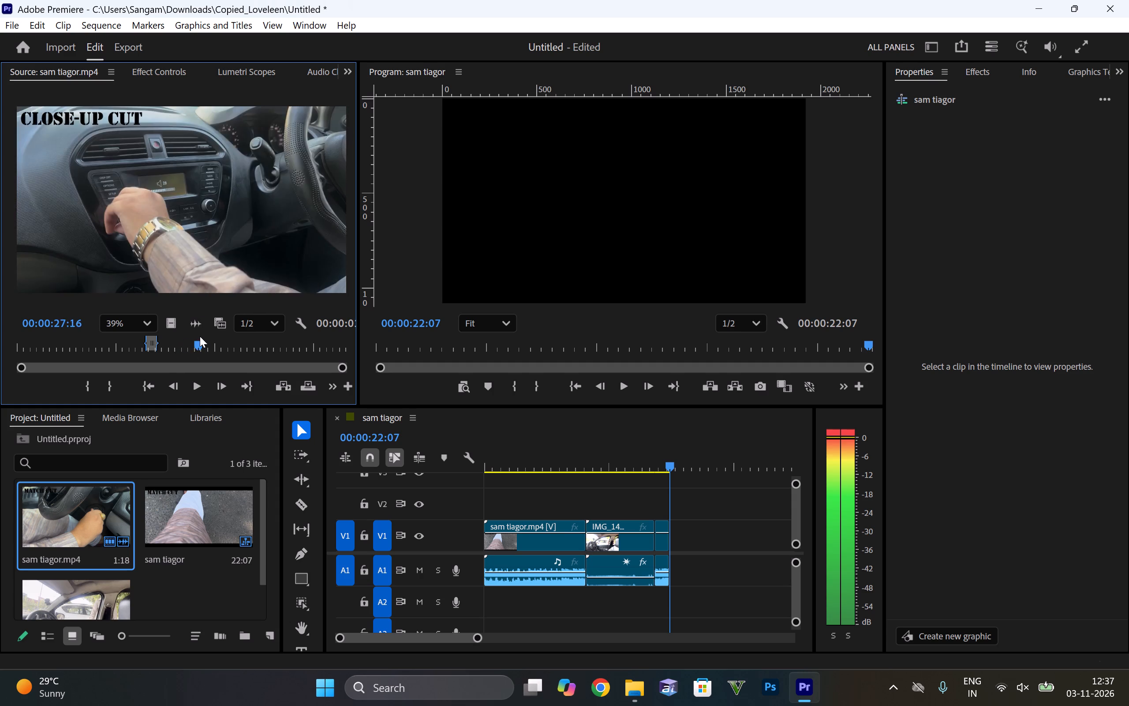
left_click_drag(200, 336, 201, 338)
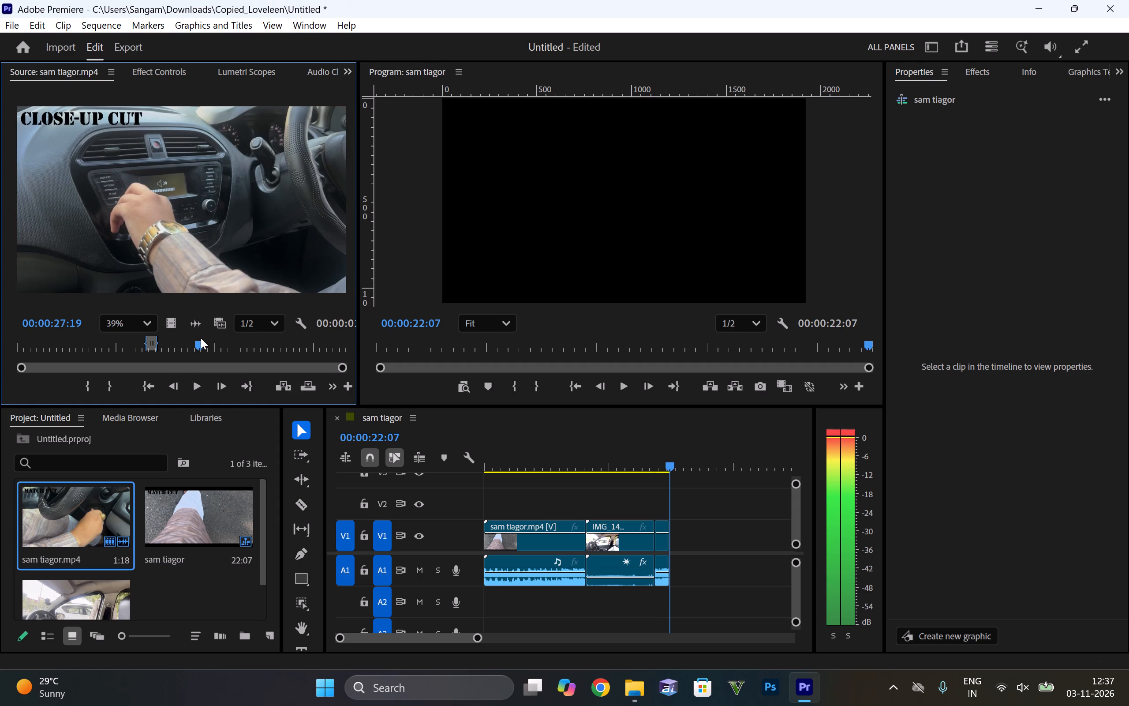
left_click_drag(201, 338, 191, 339)
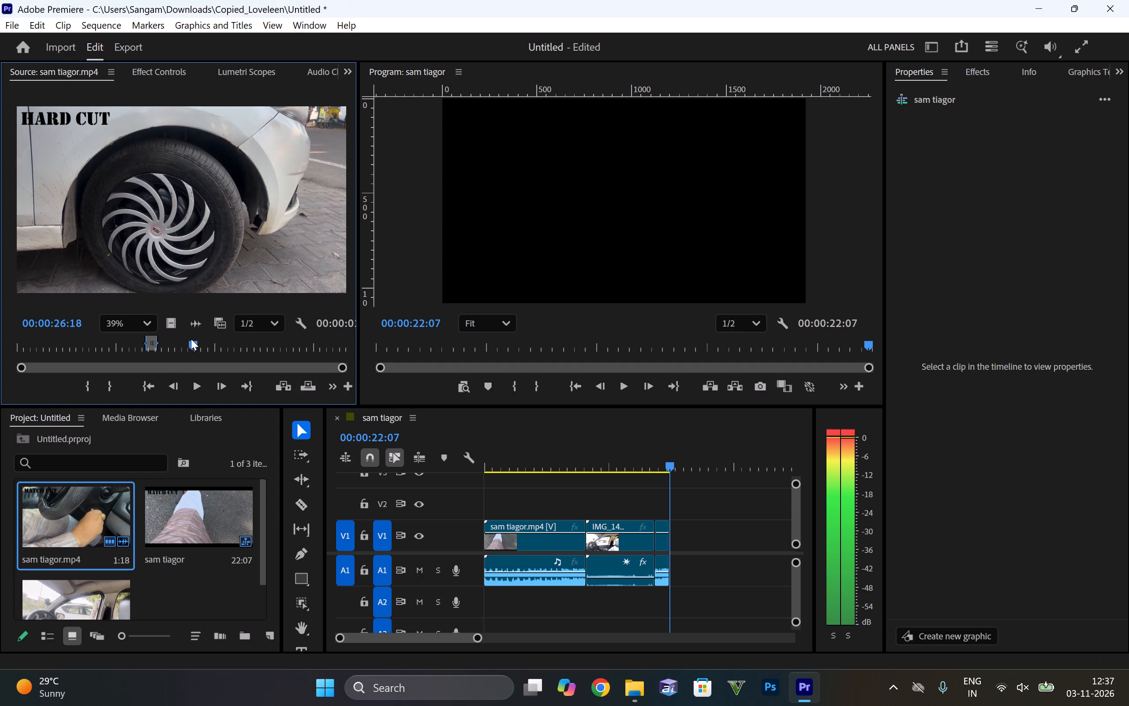
left_click_drag(191, 339, 194, 339)
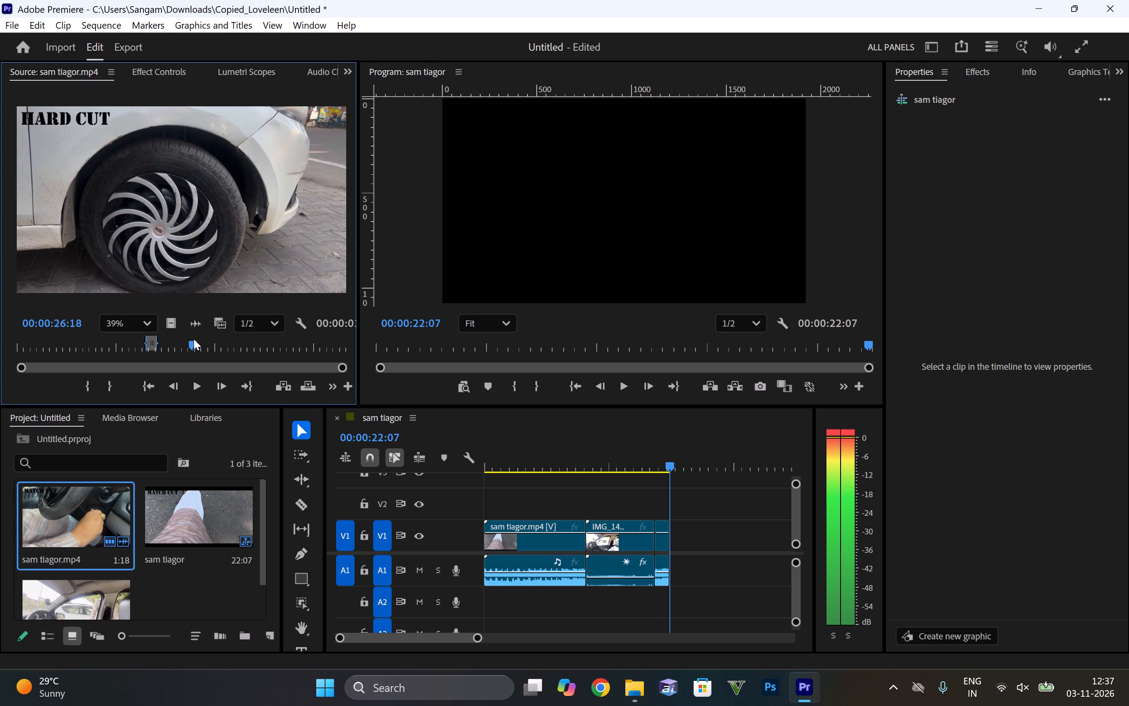
left_click_drag(194, 339, 197, 336)
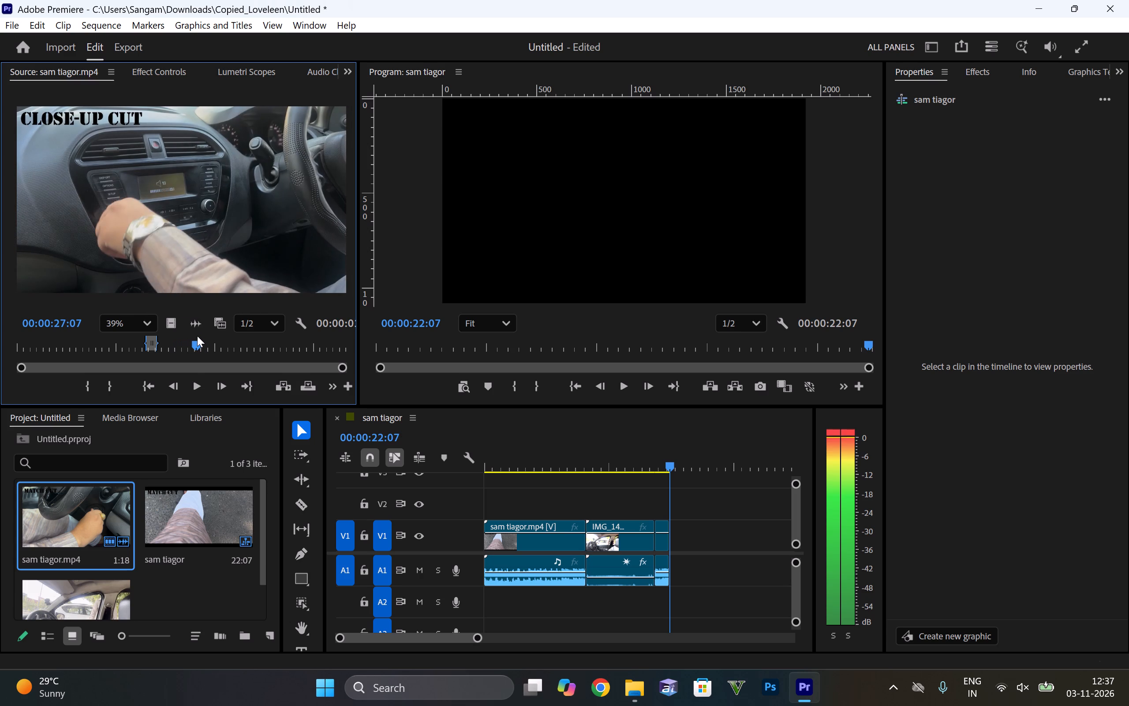
left_click_drag(197, 336, 192, 336)
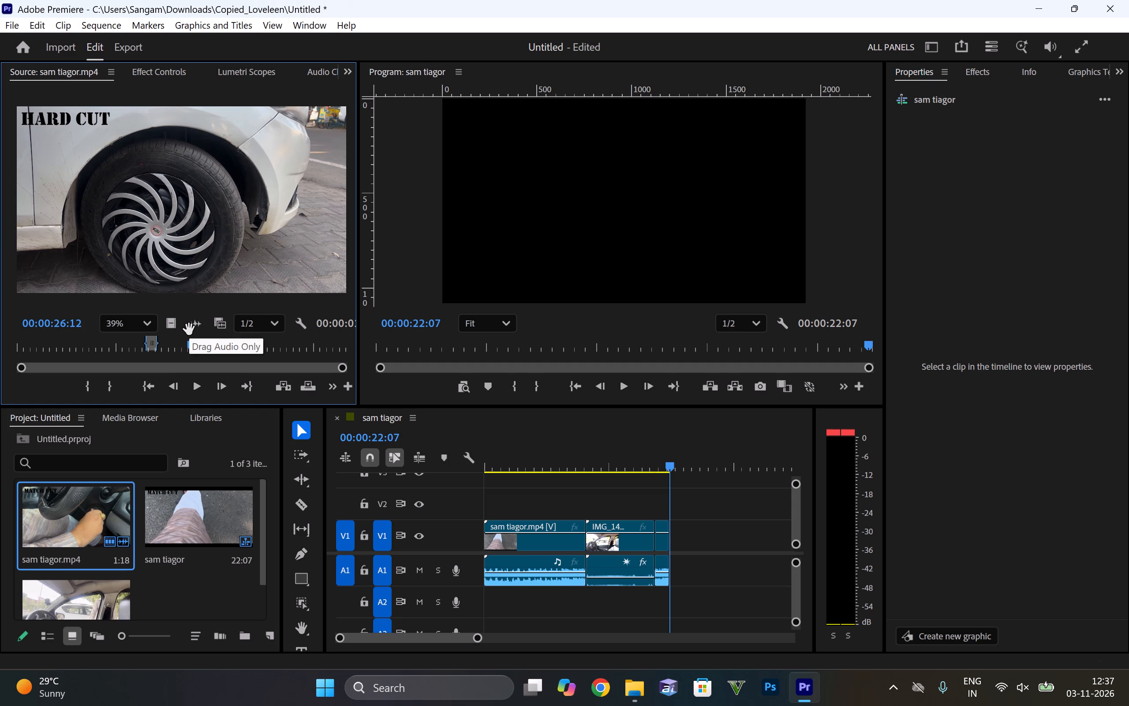
key("Right")
key("Right")
key("Right")
key("Right")
key("Right")
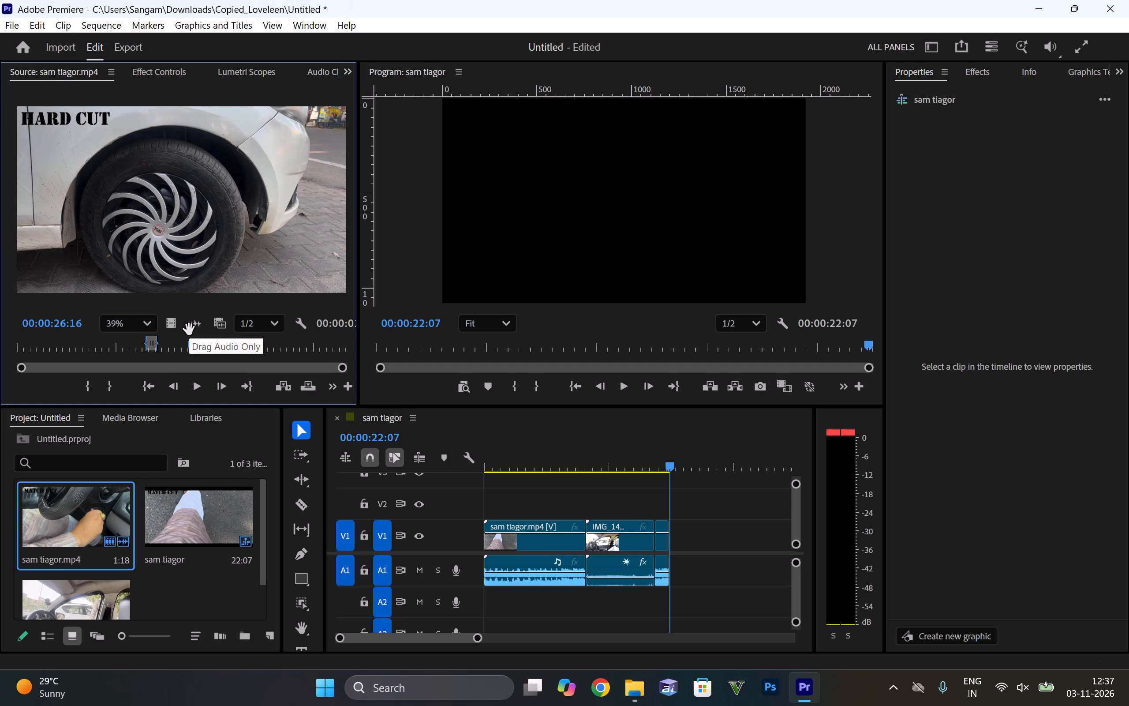
key("Right")
key("Right")
key("Right")
key("Right")
key("Right")
key("Right")
key("Right")
key("Right")
key("Right")
key("Right")
key("Right")
key("Right")
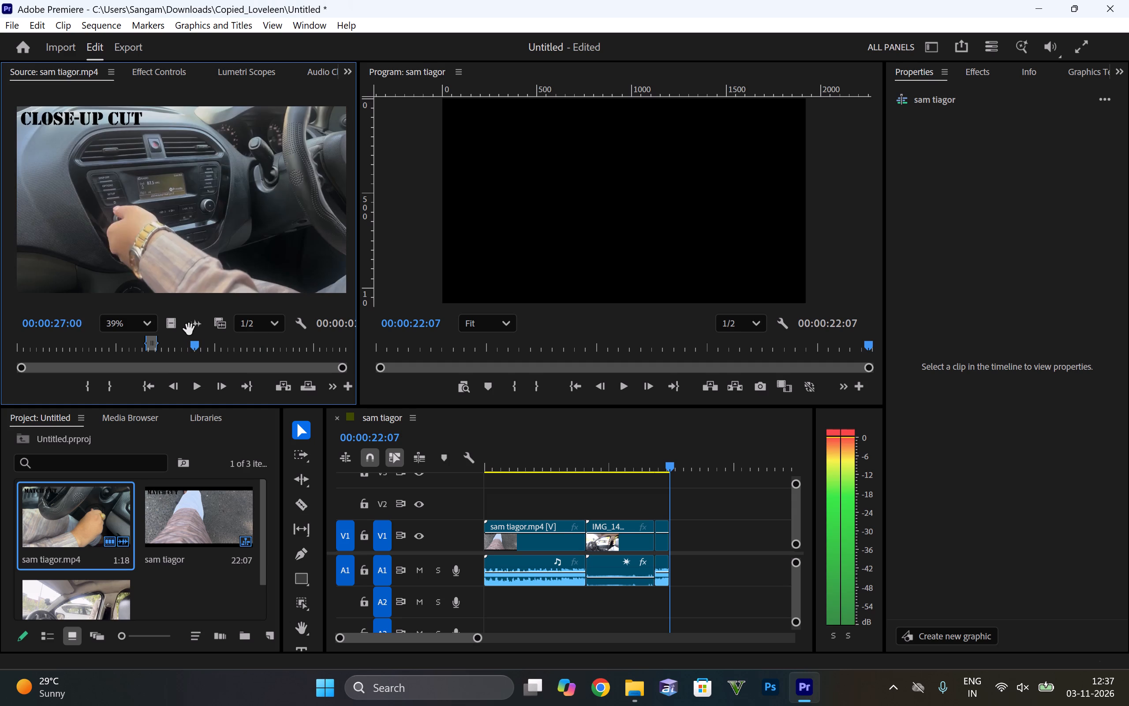
key("Left")
key("Left")
key("Left")
key("Left")
key("Left")
key("Left")
key("Left")
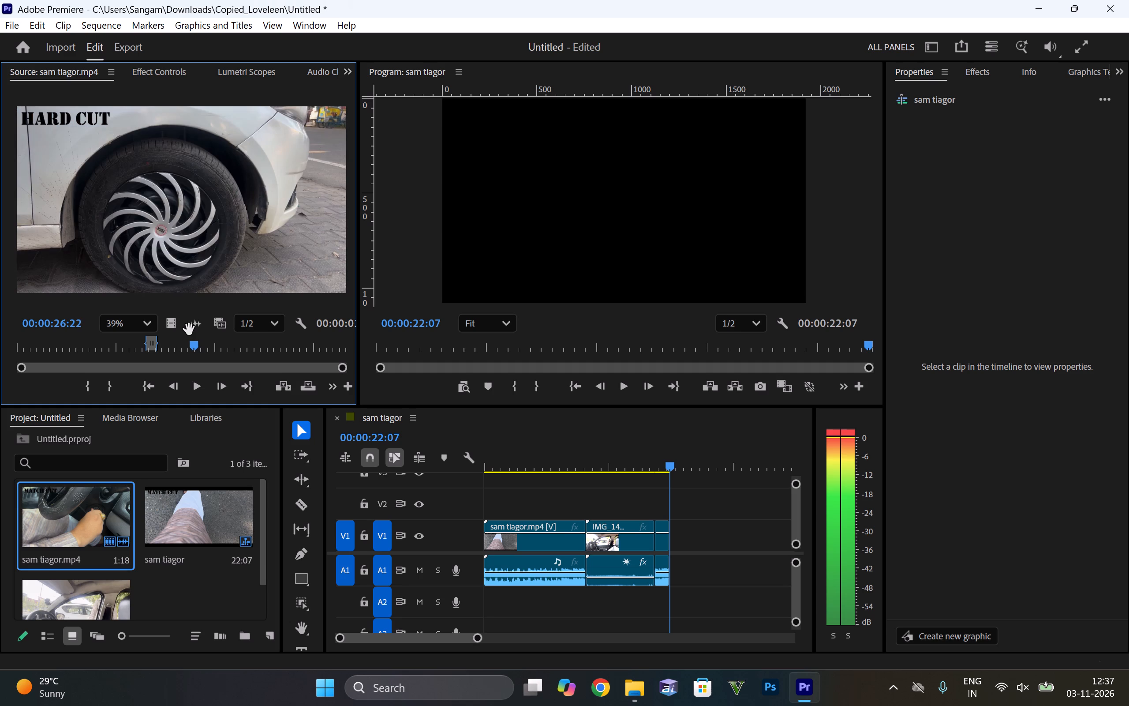
key("Right")
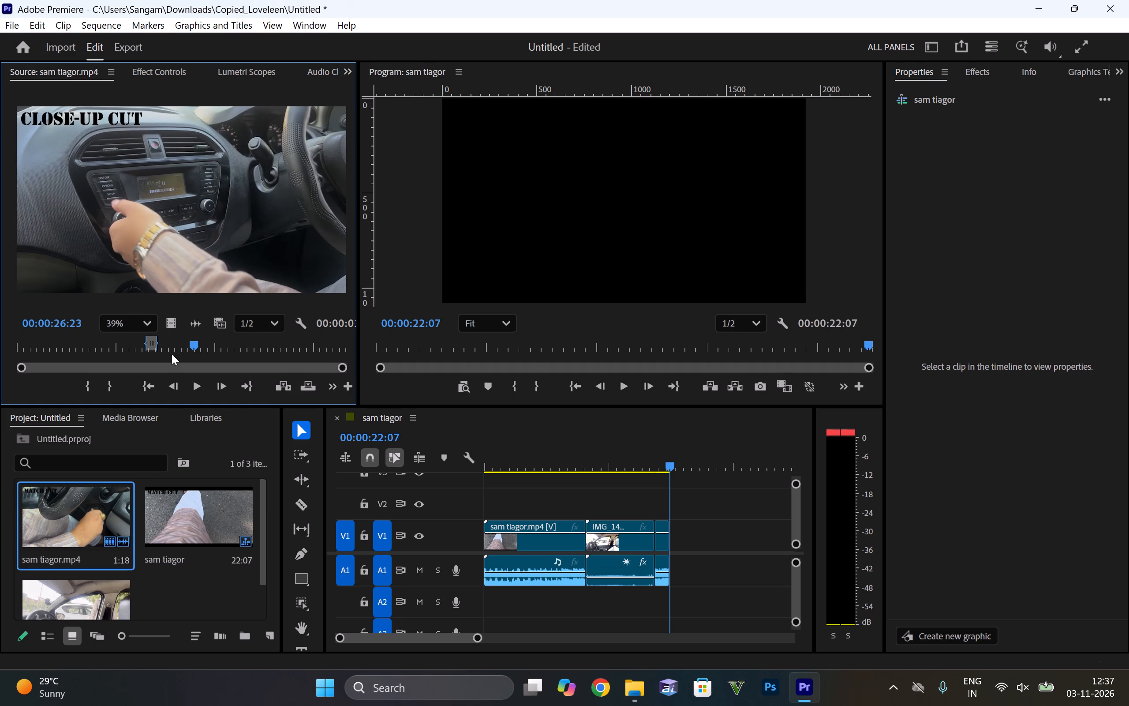
left_click(191, 342)
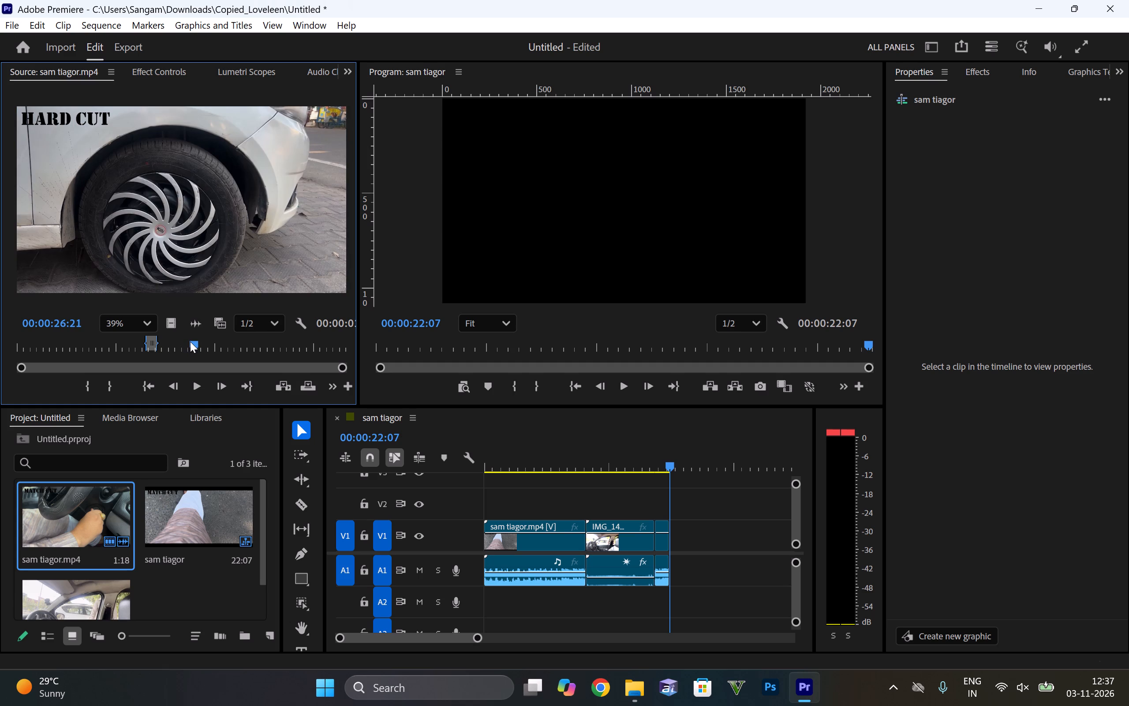
key("space")
type("i")
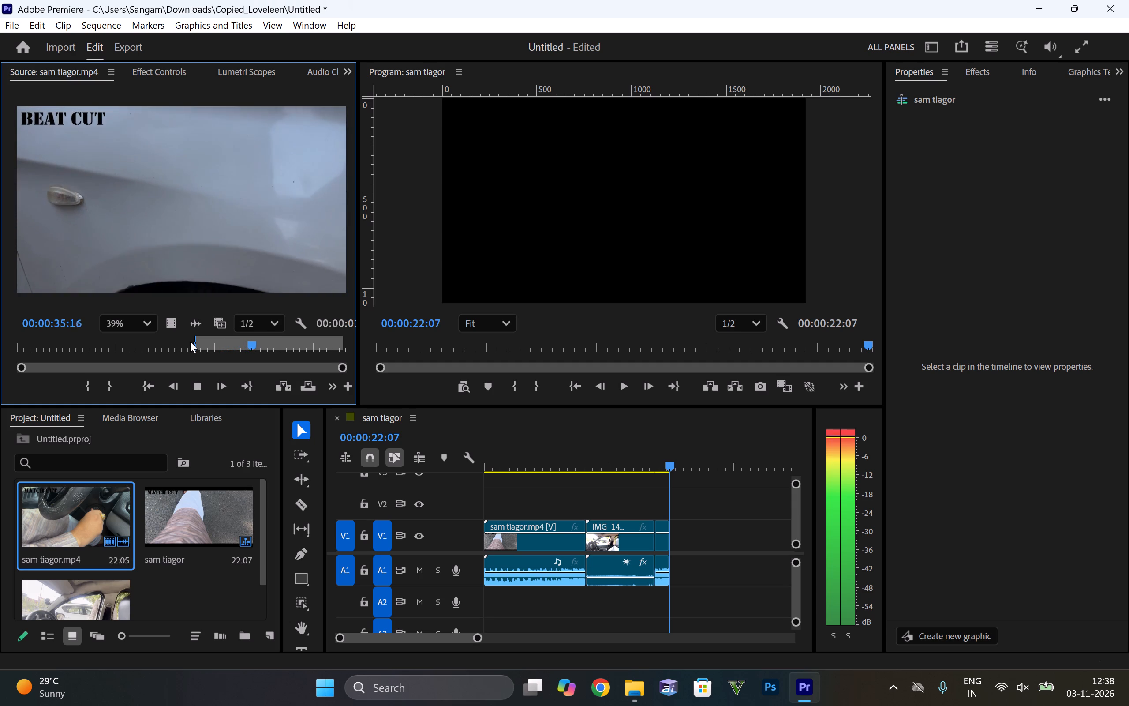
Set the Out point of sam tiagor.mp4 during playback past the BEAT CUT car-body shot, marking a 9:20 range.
key("o")
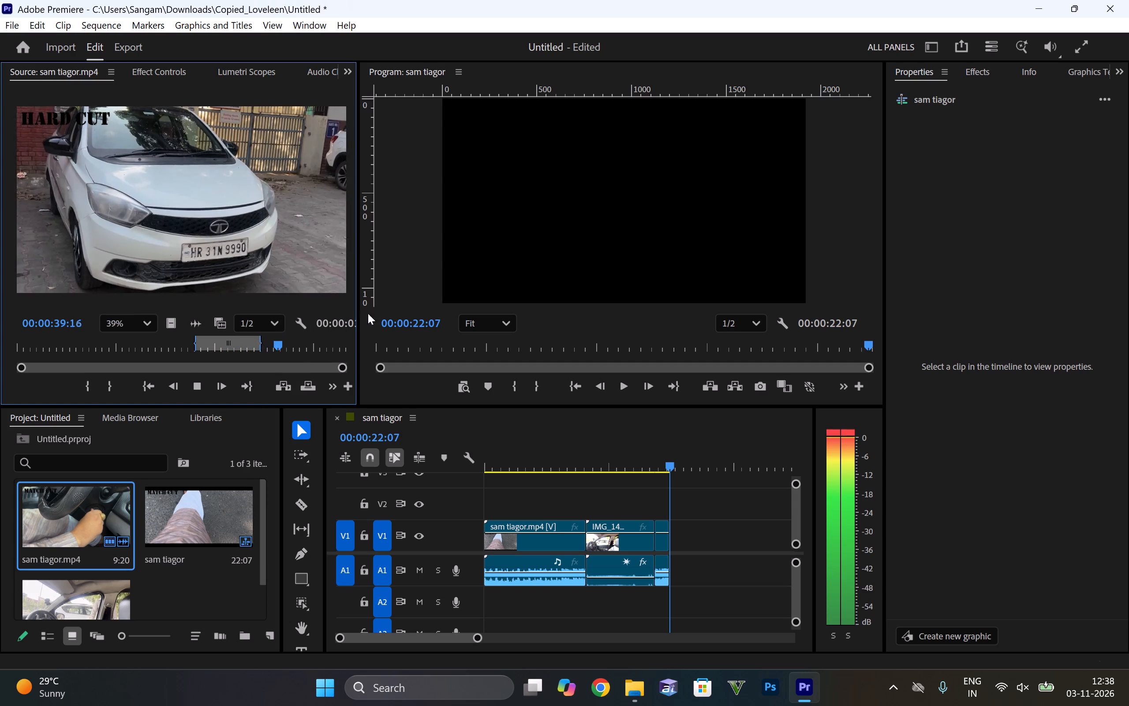
left_click_drag(259, 341, 209, 349)
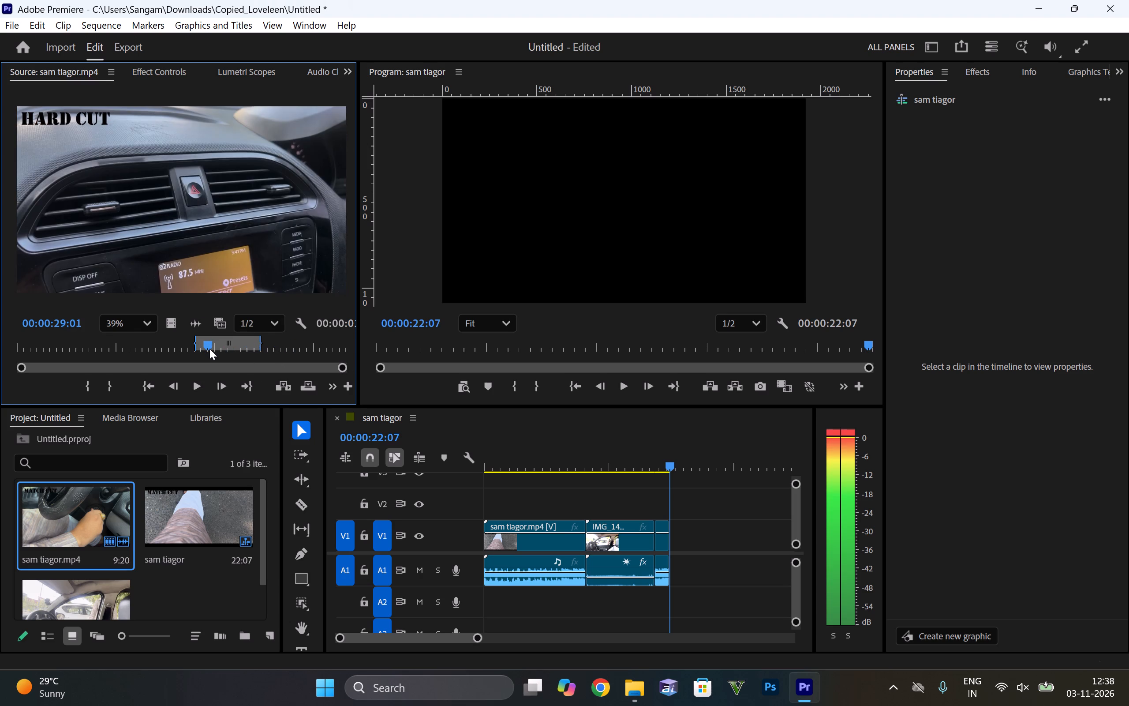
left_click_drag(209, 349, 222, 344)
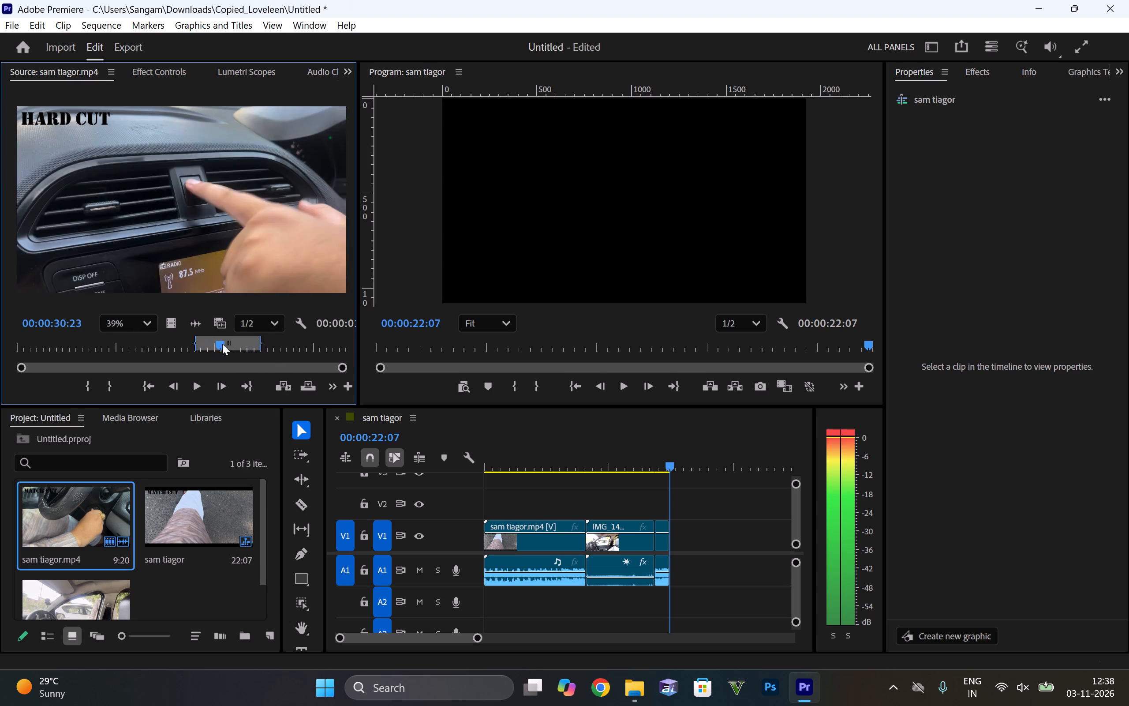
left_click_drag(222, 344, 184, 360)
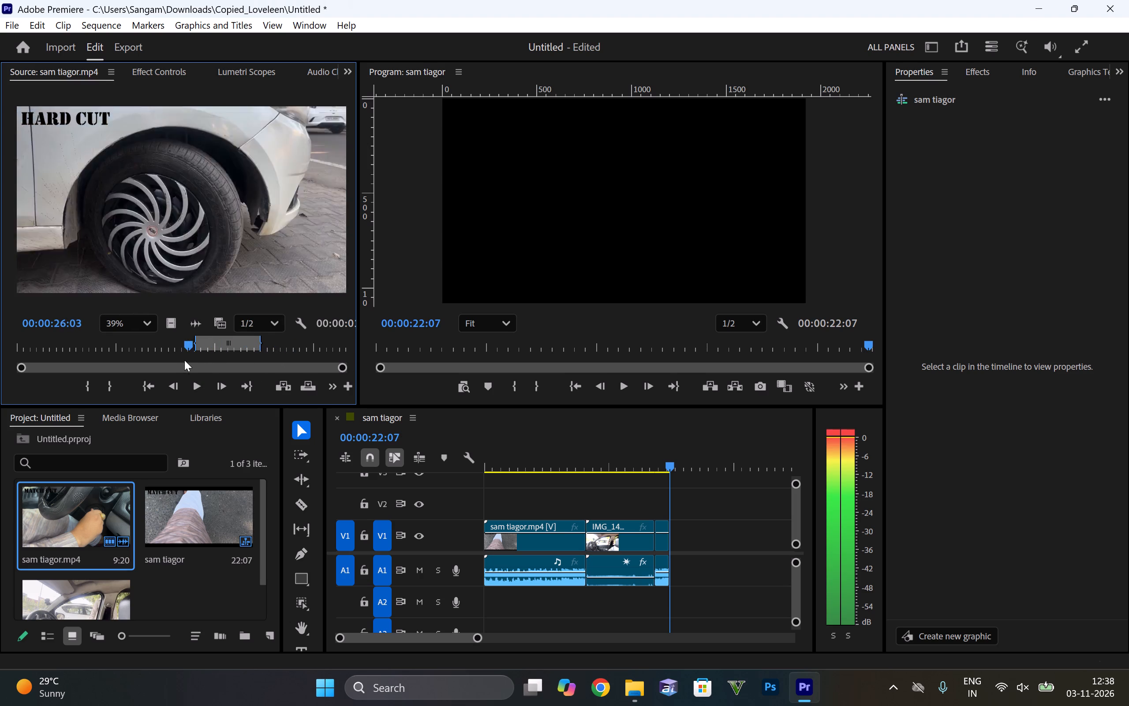
left_click_drag(184, 360, 215, 351)
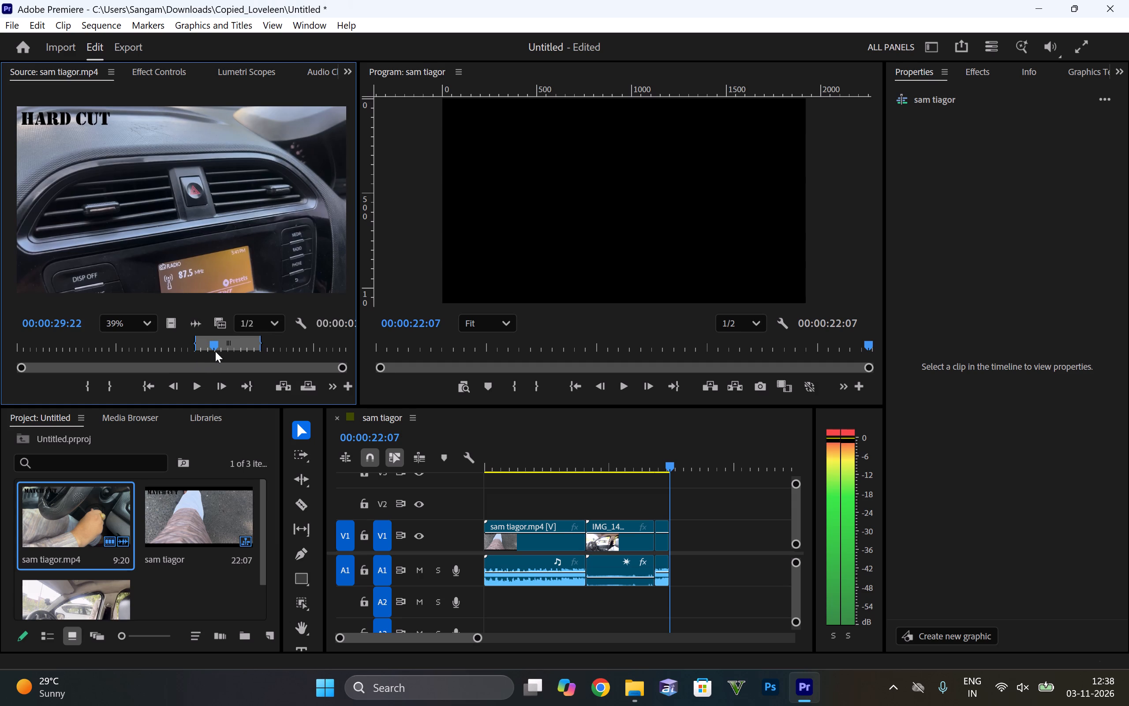
left_click_drag(215, 351, 206, 352)
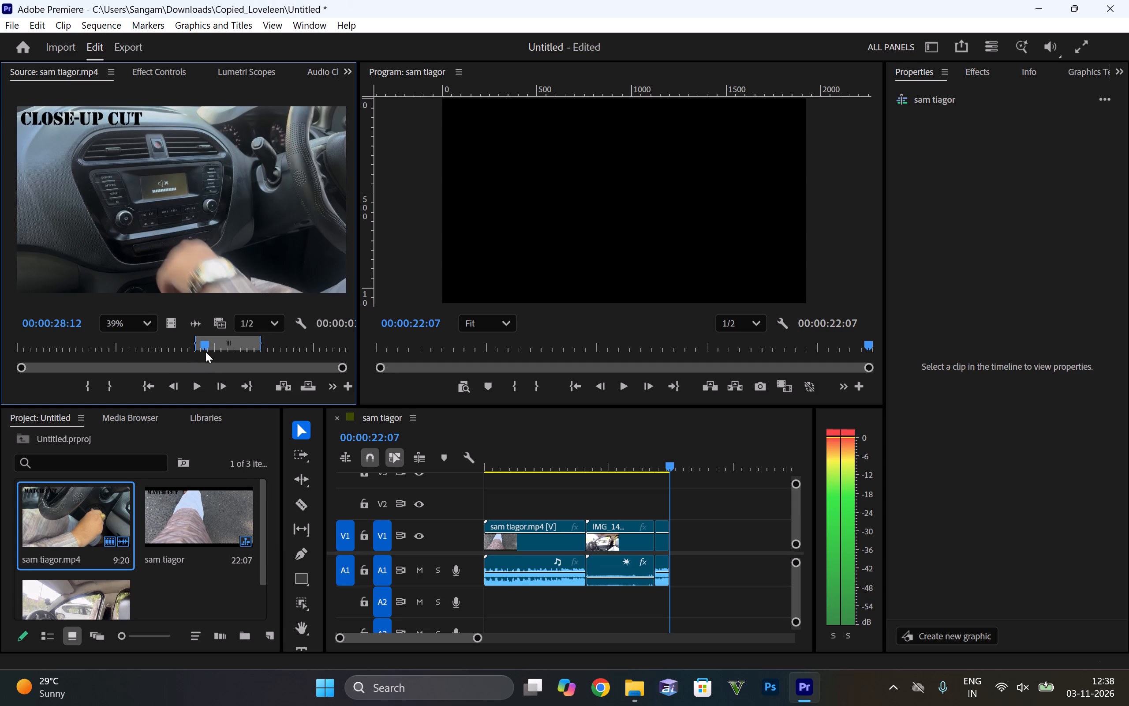
left_click_drag(206, 352, 210, 353)
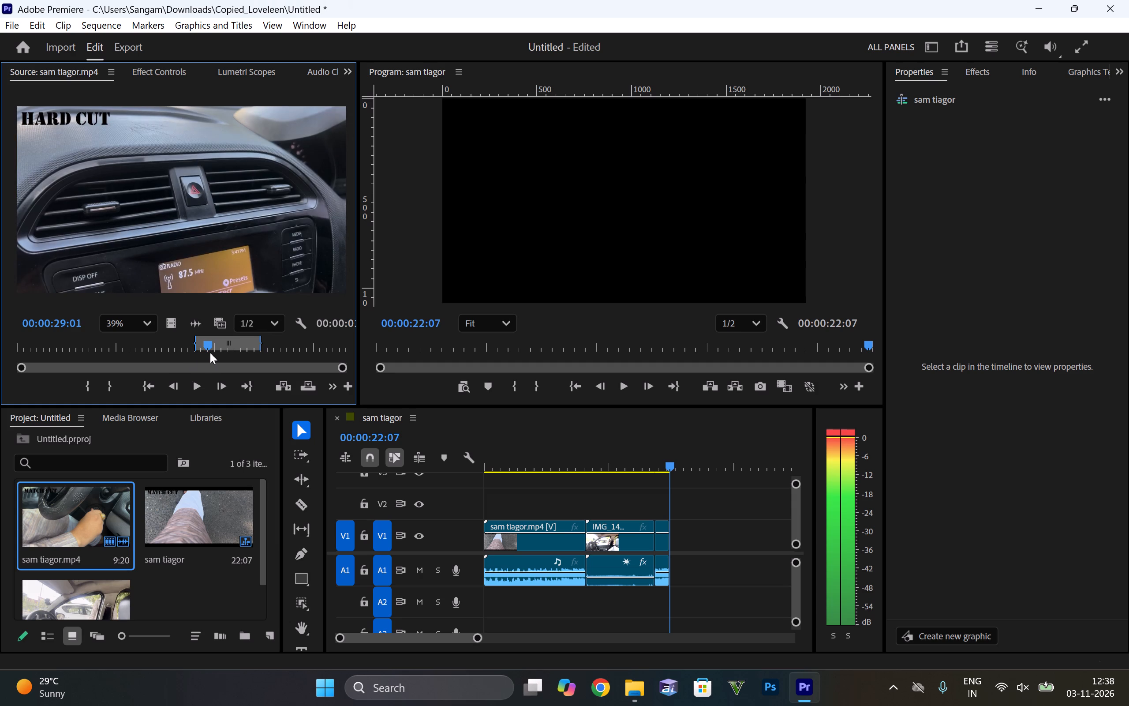
left_click_drag(210, 353, 208, 352)
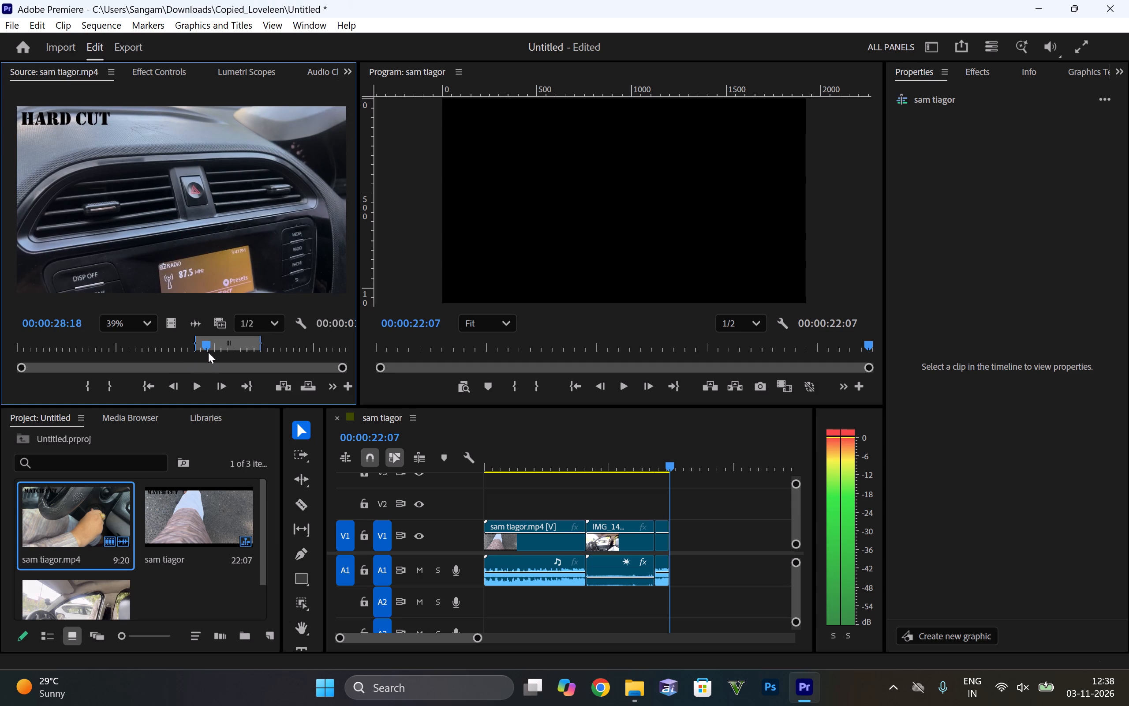
left_click_drag(208, 352, 205, 351)
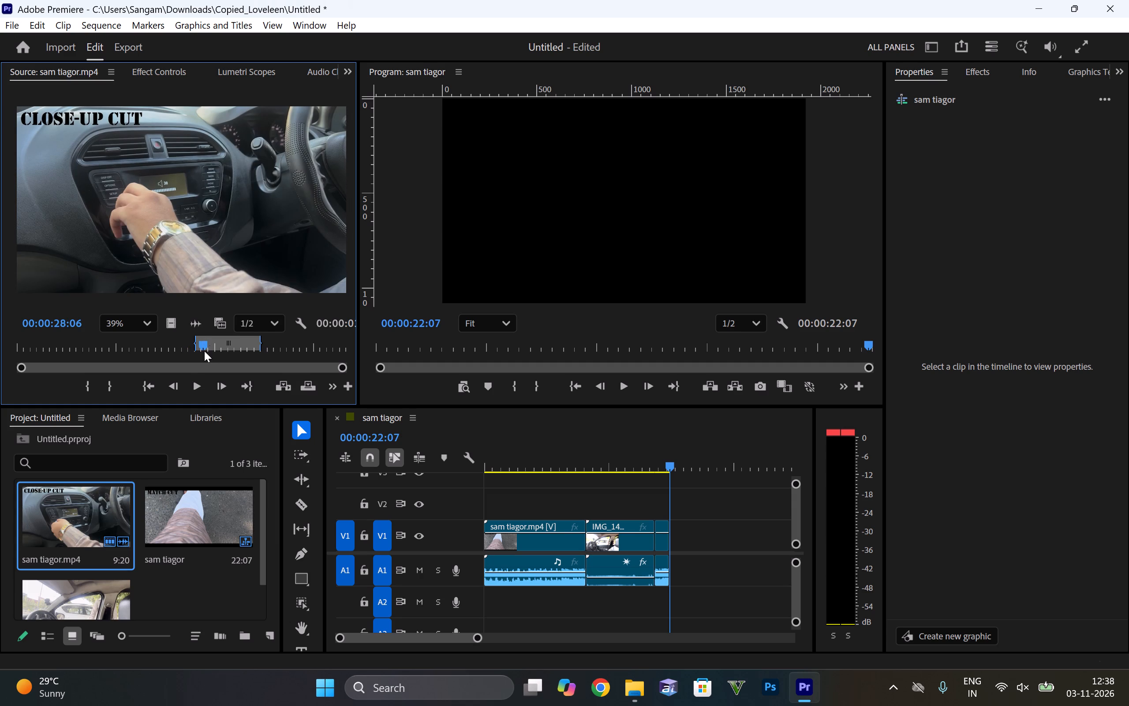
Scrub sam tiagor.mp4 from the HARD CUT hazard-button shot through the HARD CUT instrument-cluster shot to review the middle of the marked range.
left_click_drag(205, 345, 219, 343)
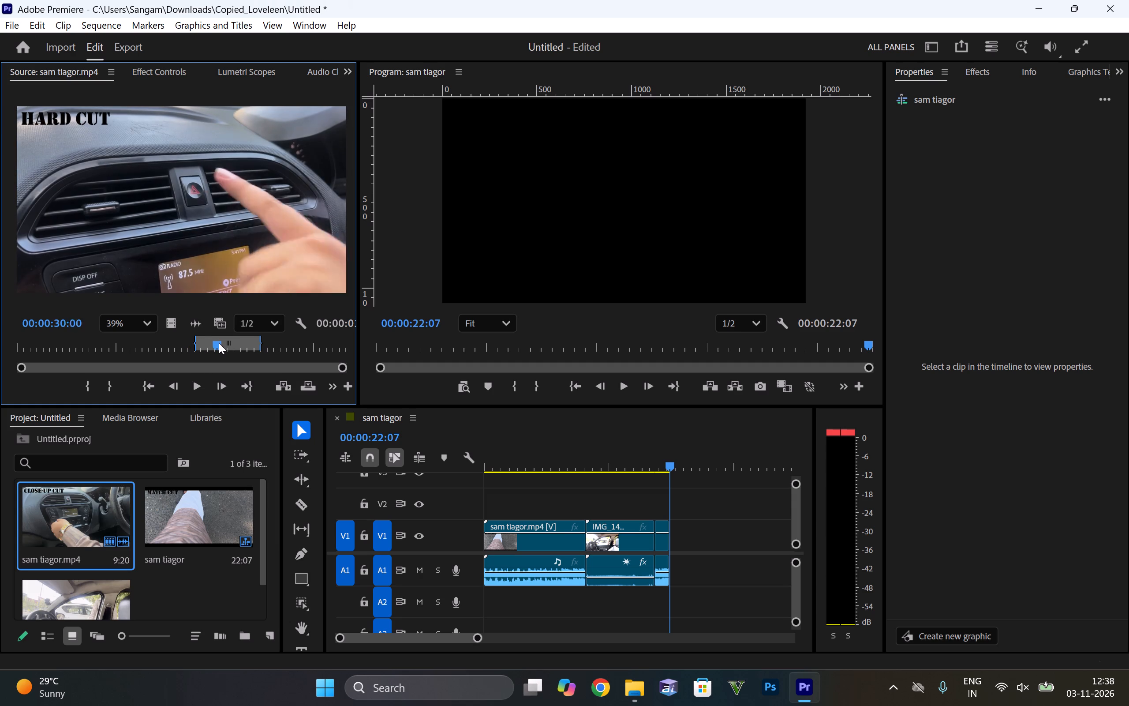
left_click_drag(219, 343, 221, 344)
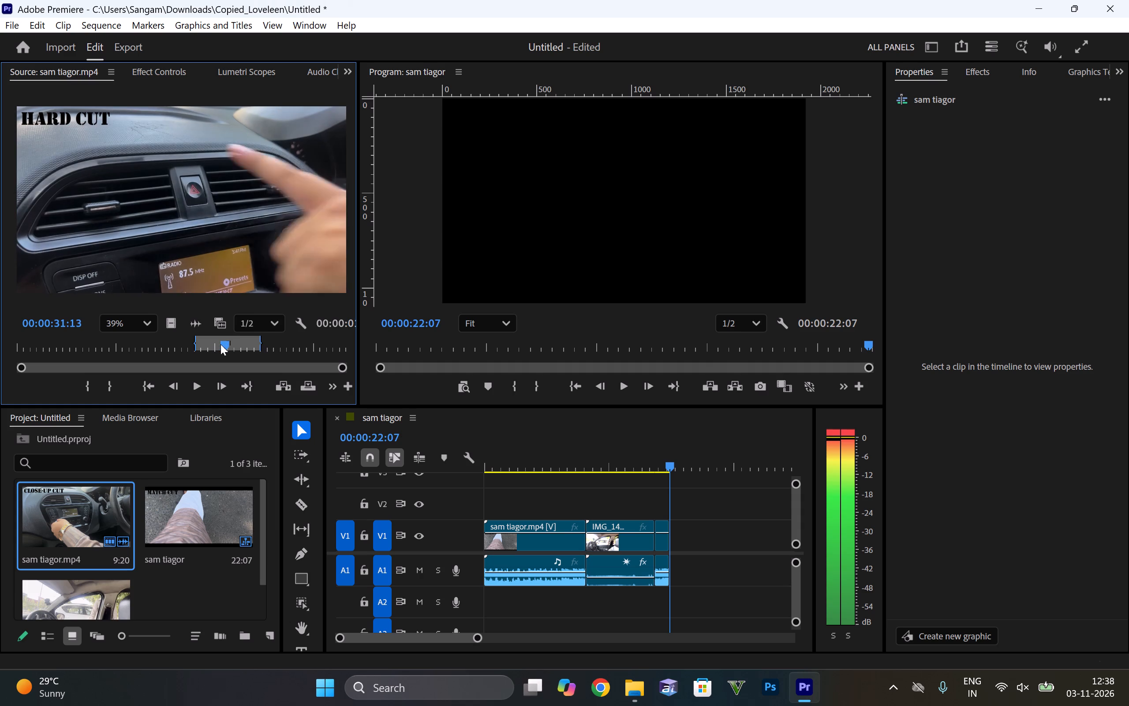
left_click_drag(221, 344, 240, 342)
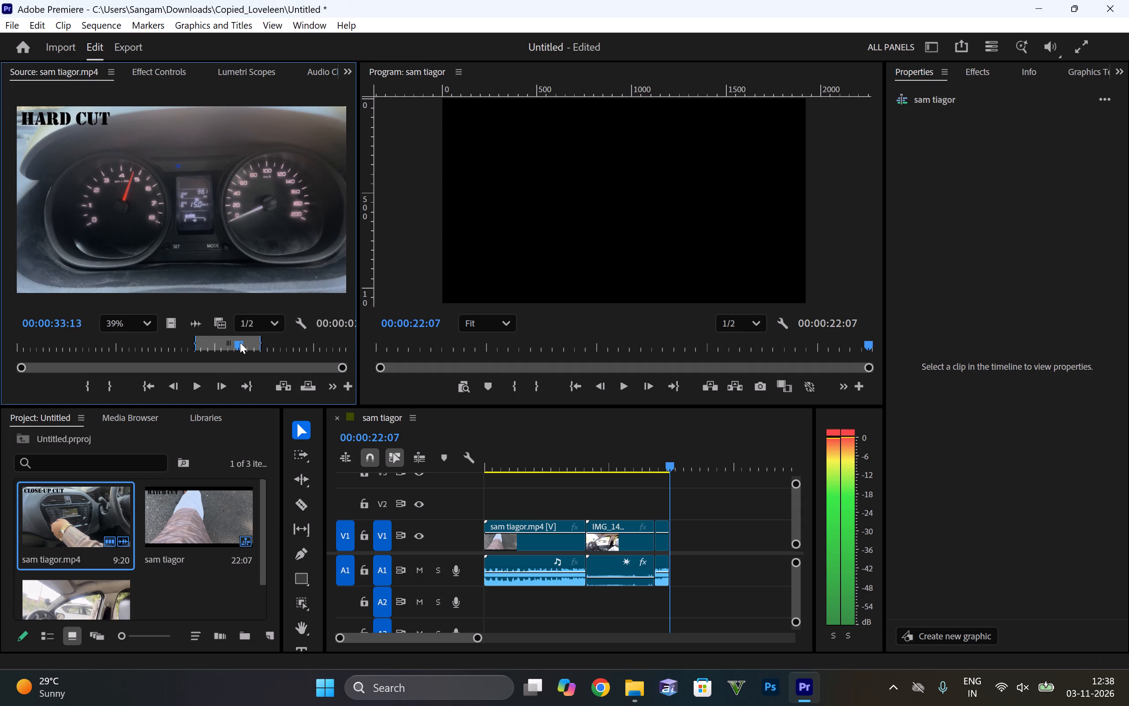
left_click_drag(240, 342, 242, 348)
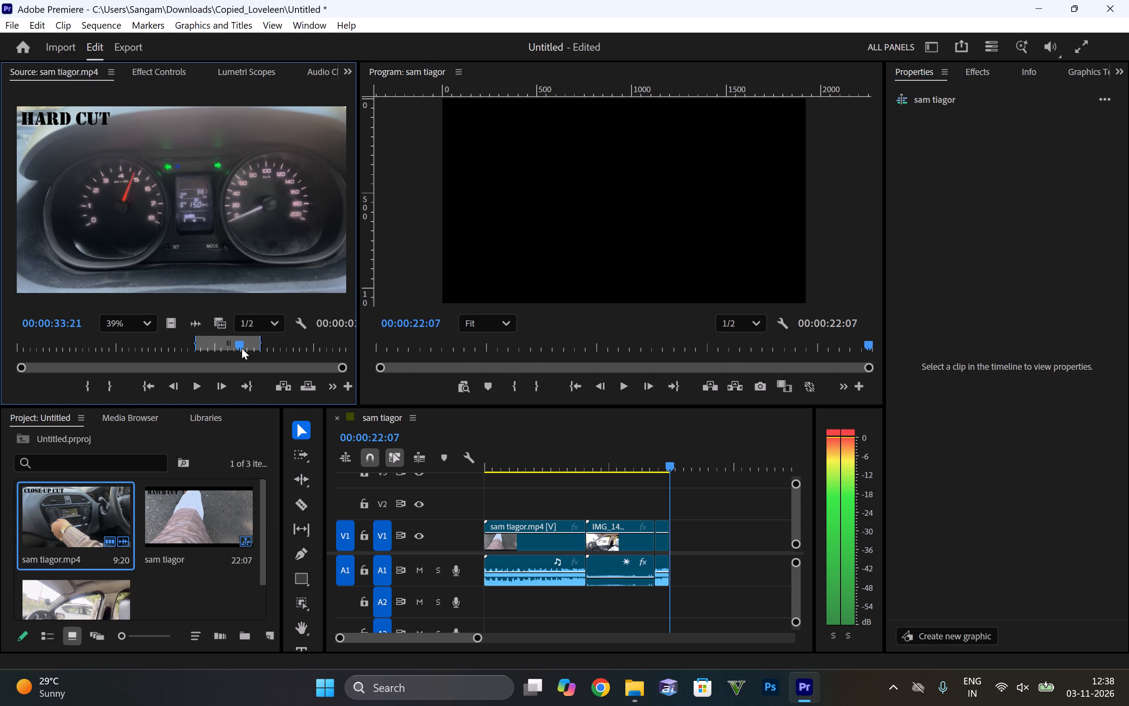
left_click_drag(242, 348, 233, 346)
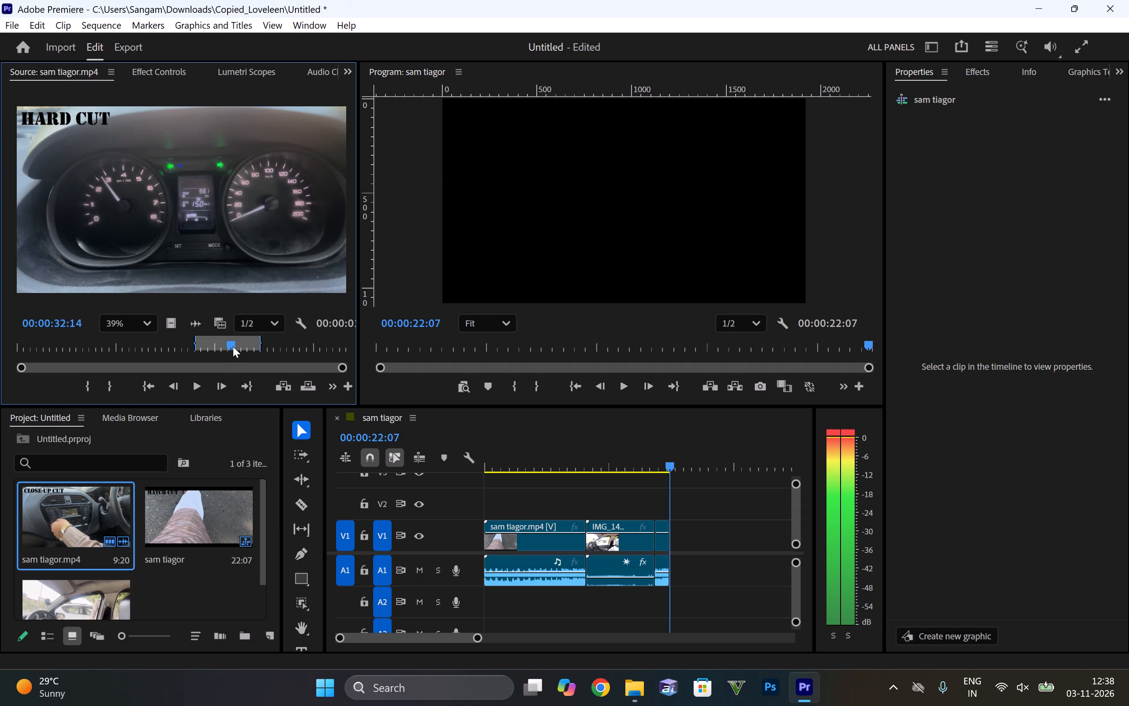
left_click_drag(233, 346, 239, 349)
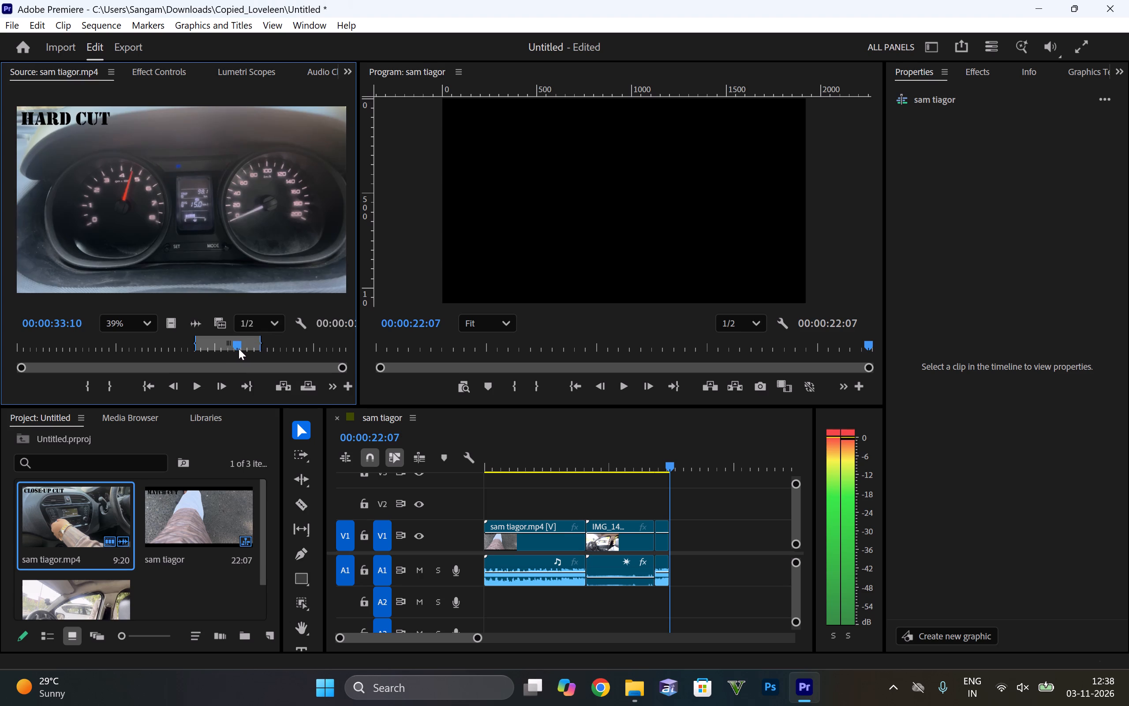
left_click_drag(239, 349, 249, 354)
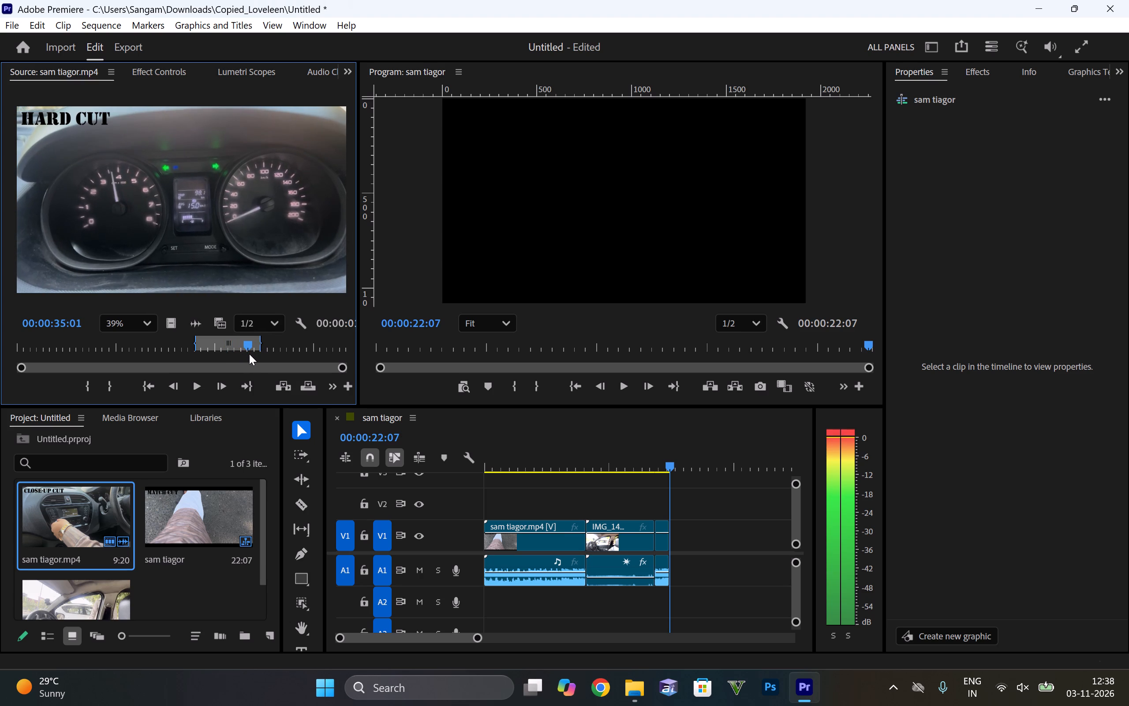
left_click_drag(249, 354, 251, 358)
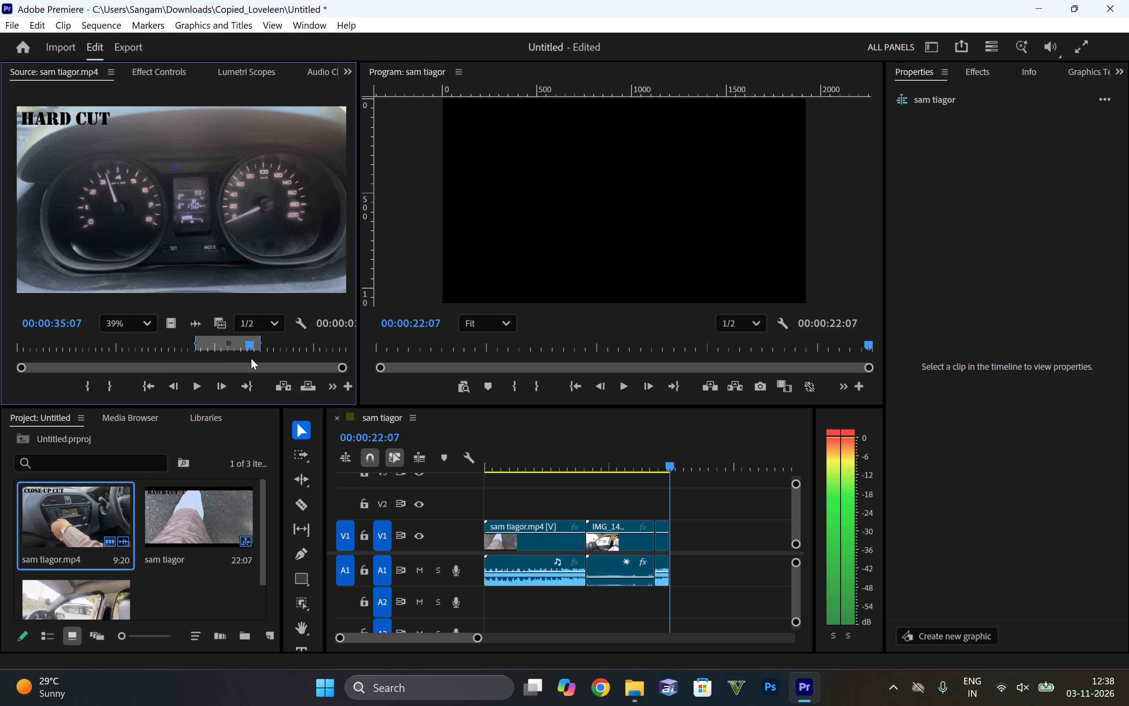
left_click_drag(251, 358, 254, 360)
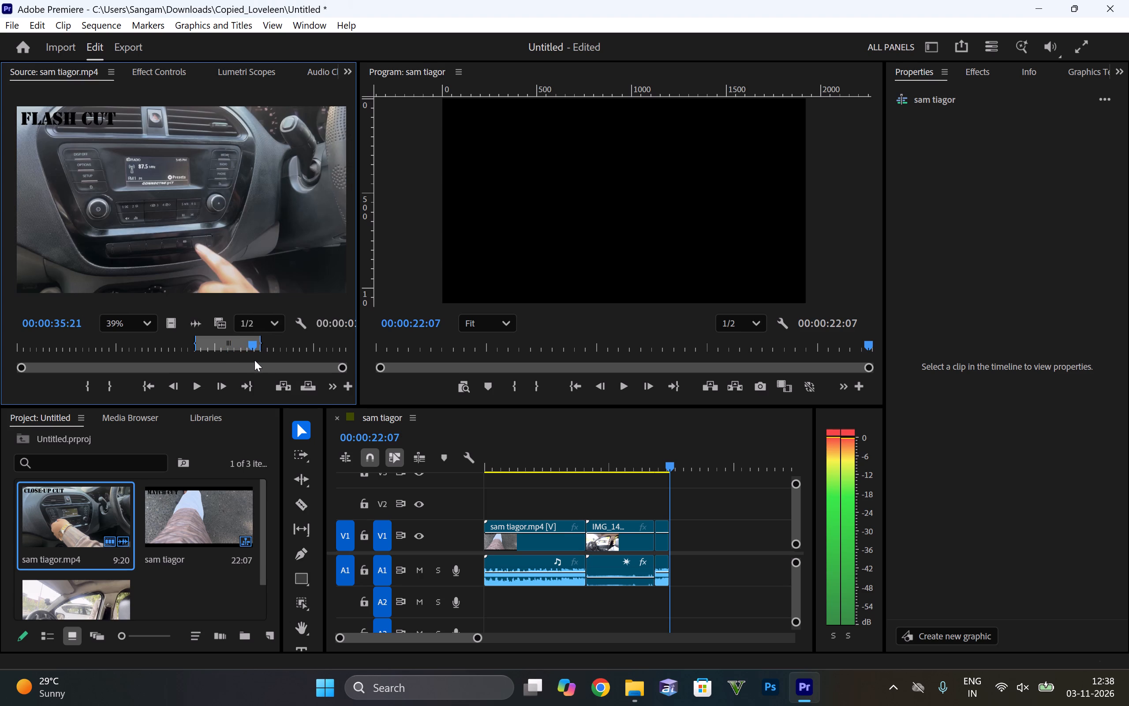
left_click_drag(254, 360, 250, 360)
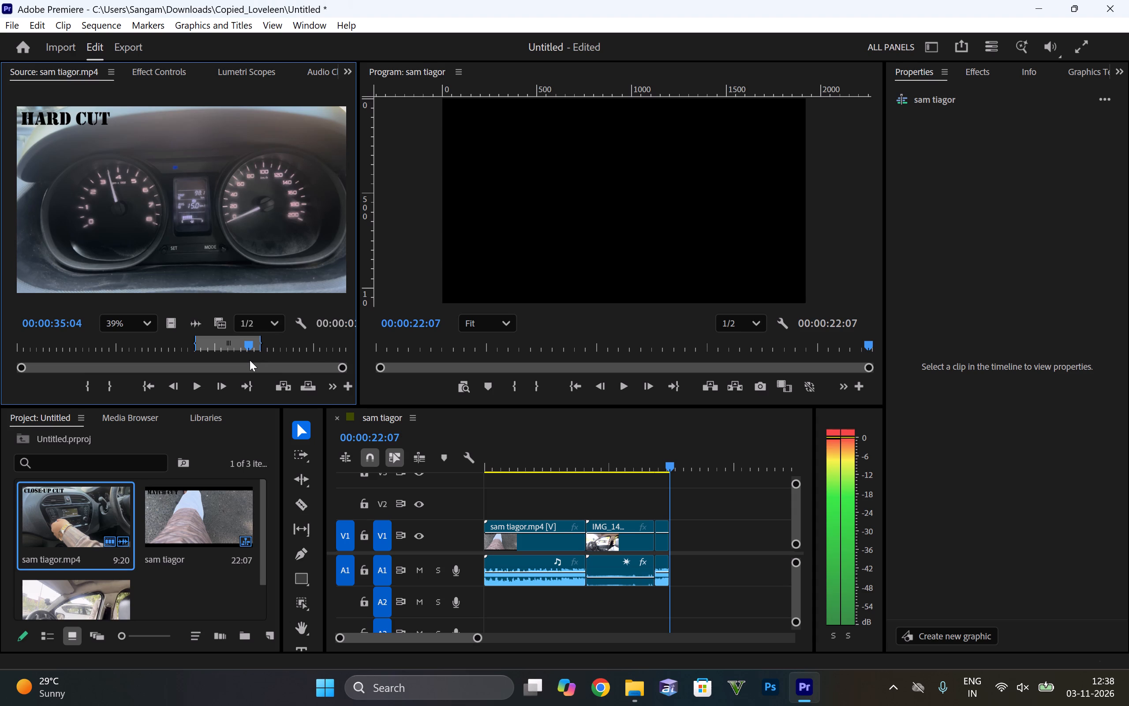
left_click_drag(250, 360, 252, 363)
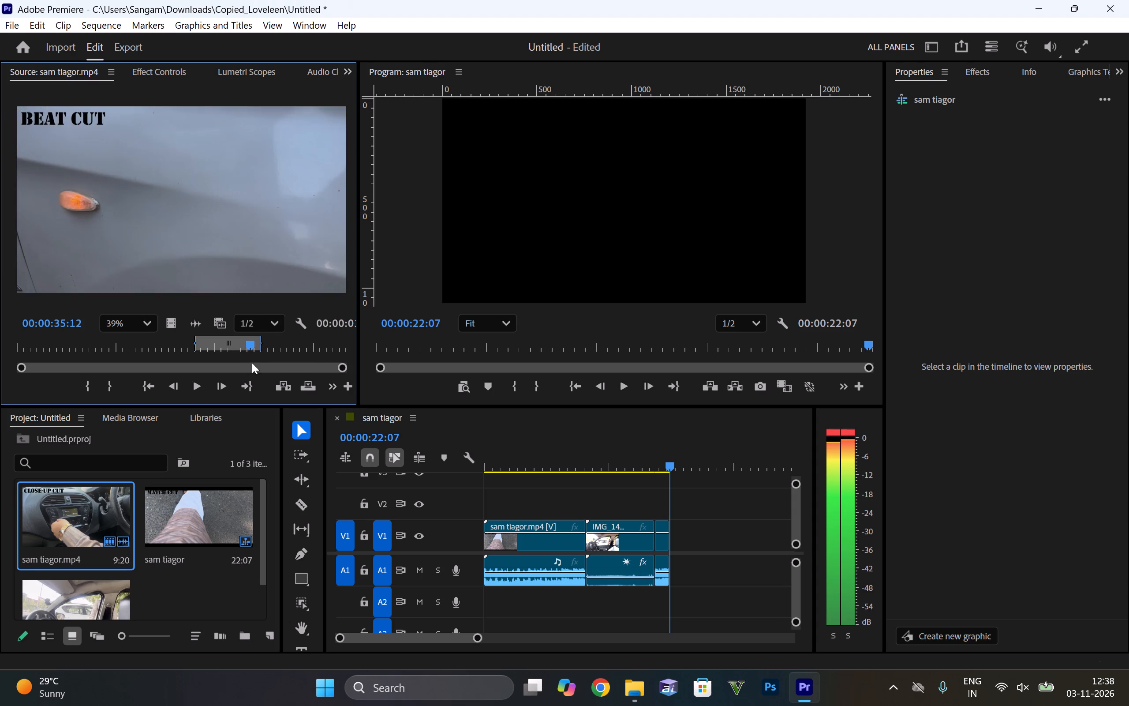
left_click_drag(252, 363, 285, 359)
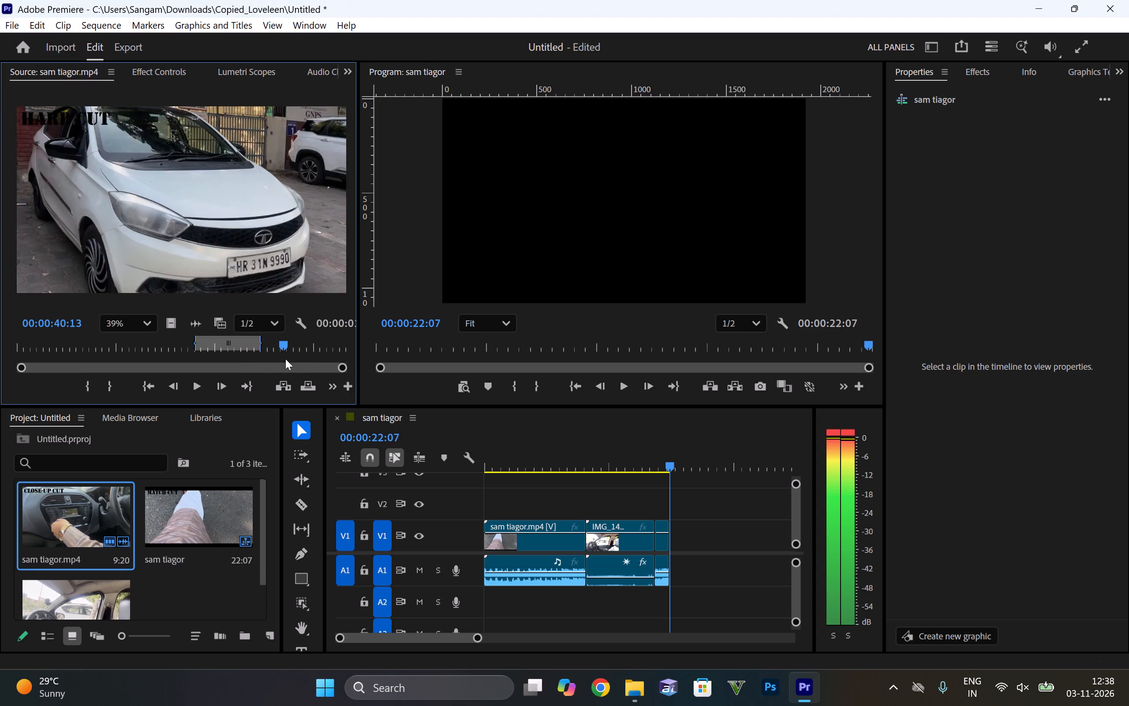
left_click_drag(285, 359, 262, 363)
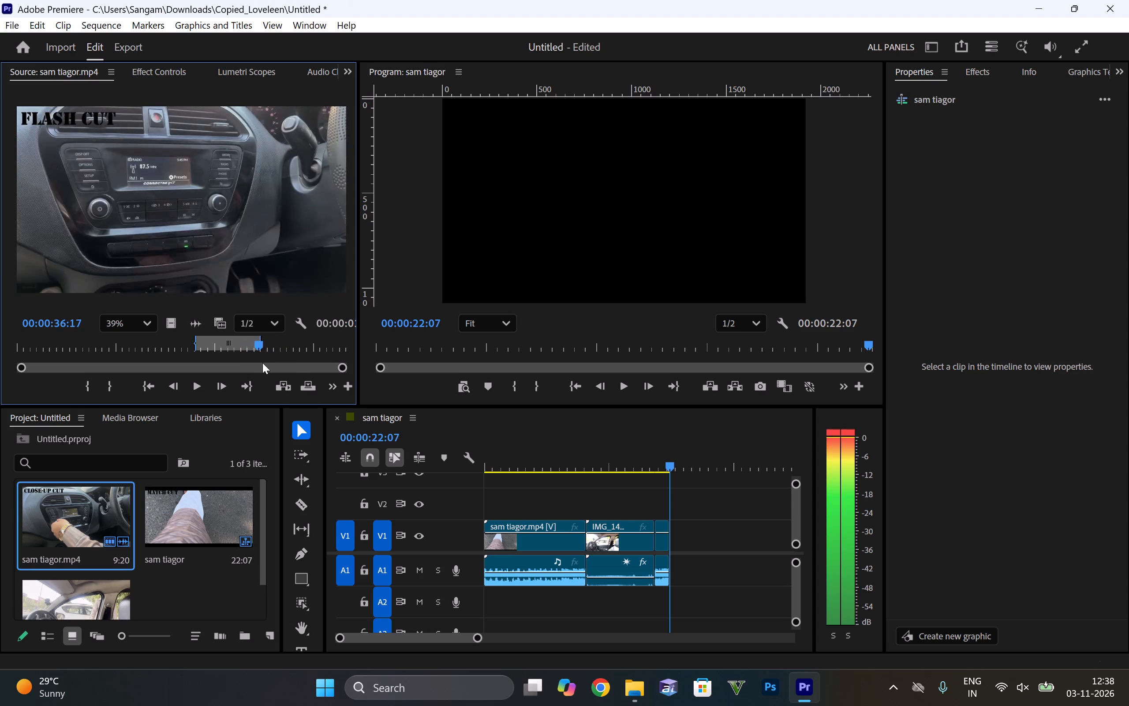
left_click_drag(262, 363, 257, 364)
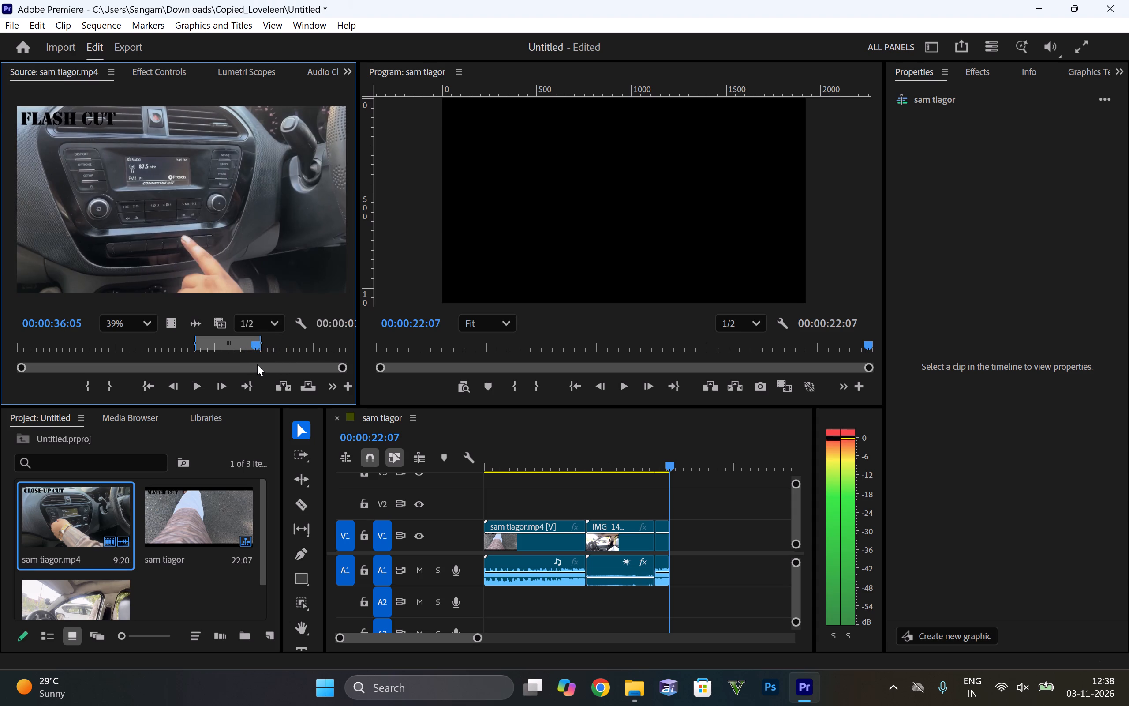
left_click_drag(257, 364, 249, 366)
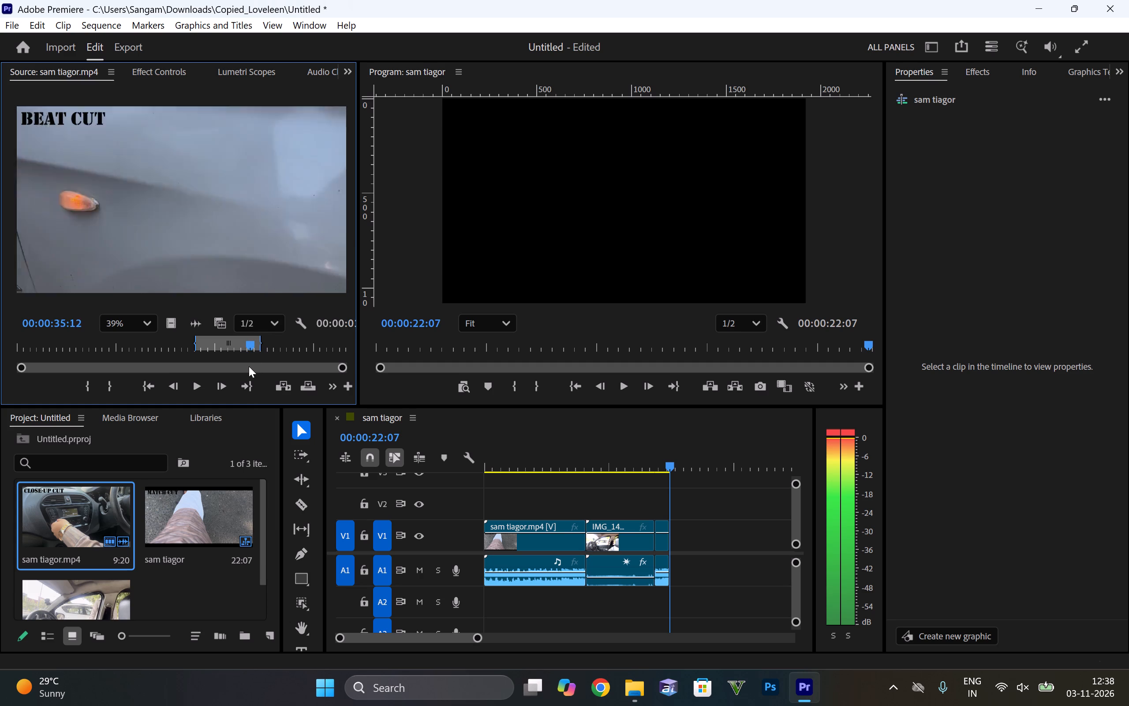
left_click_drag(249, 366, 239, 375)
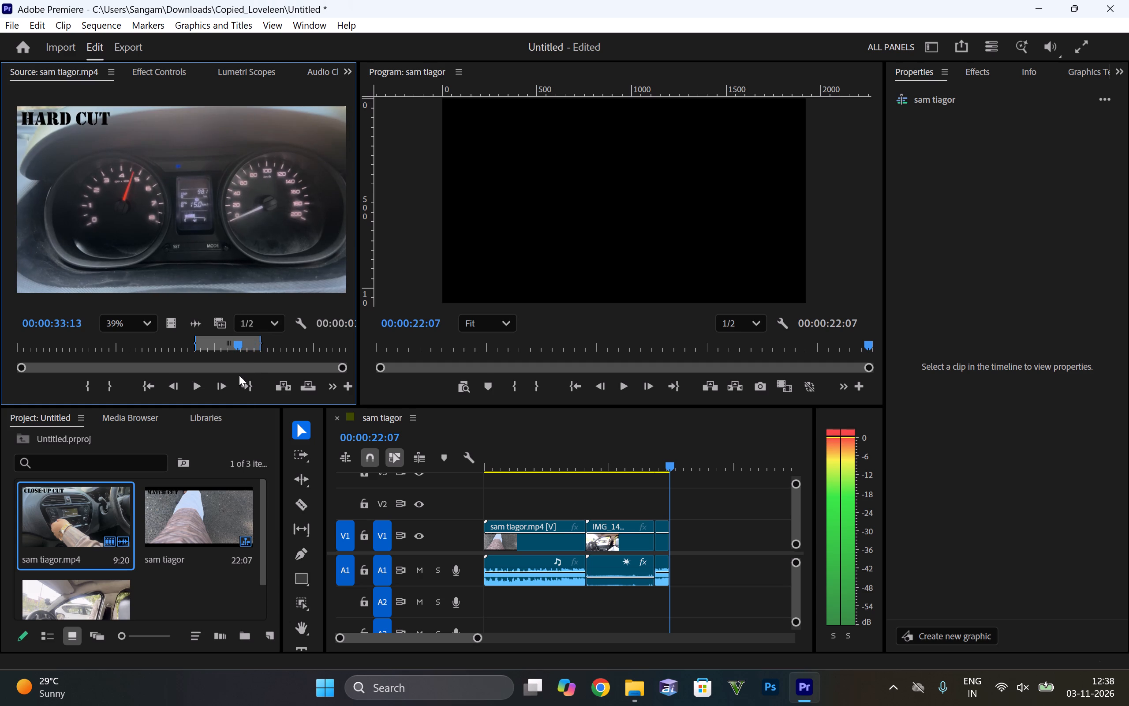
left_click_drag(239, 375, 248, 371)
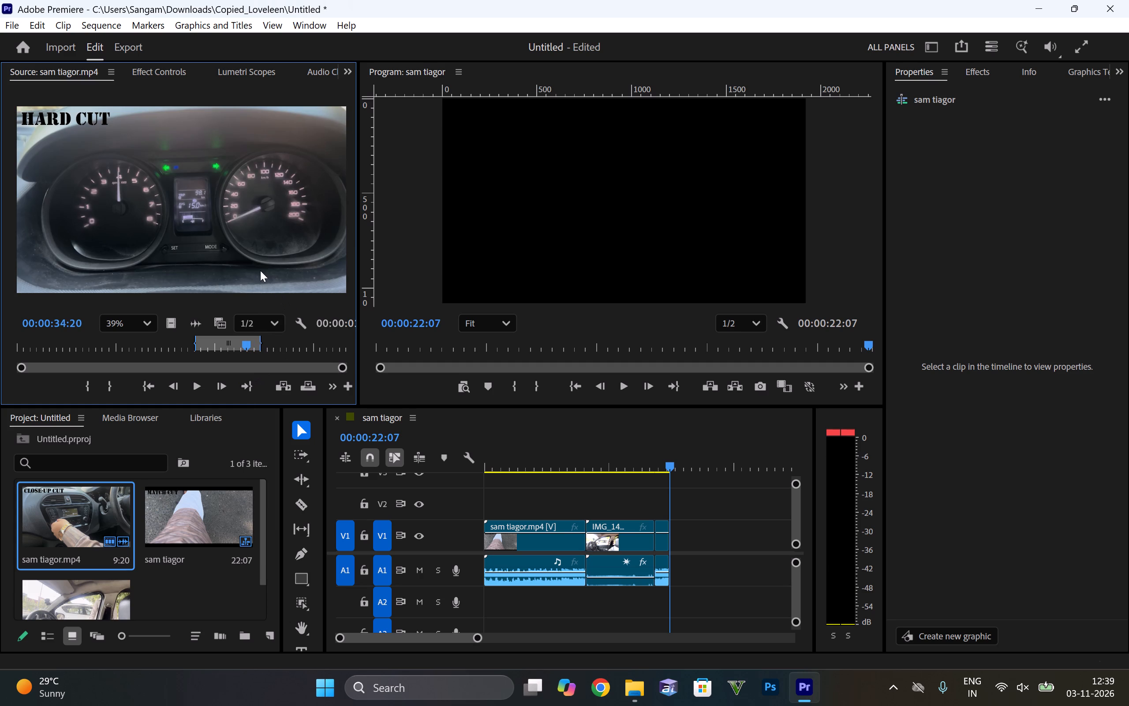
Step frame by frame through the HARD CUT instrument-cluster shot, forward to 00:00:35:04 and back to 00:00:33:14, to examine the indicator blinking.
key("Right")
key("Right")
key("Right")
key("Right")
key("Right")
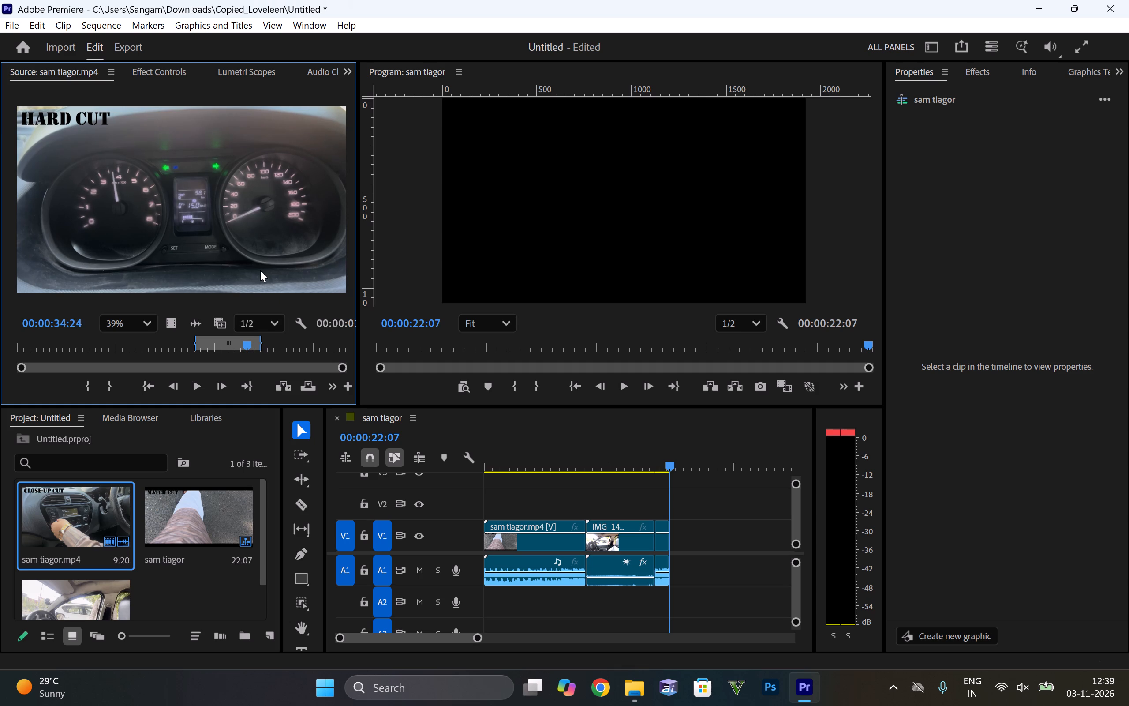
key("Right")
key("Right")
key("Right")
key("Right")
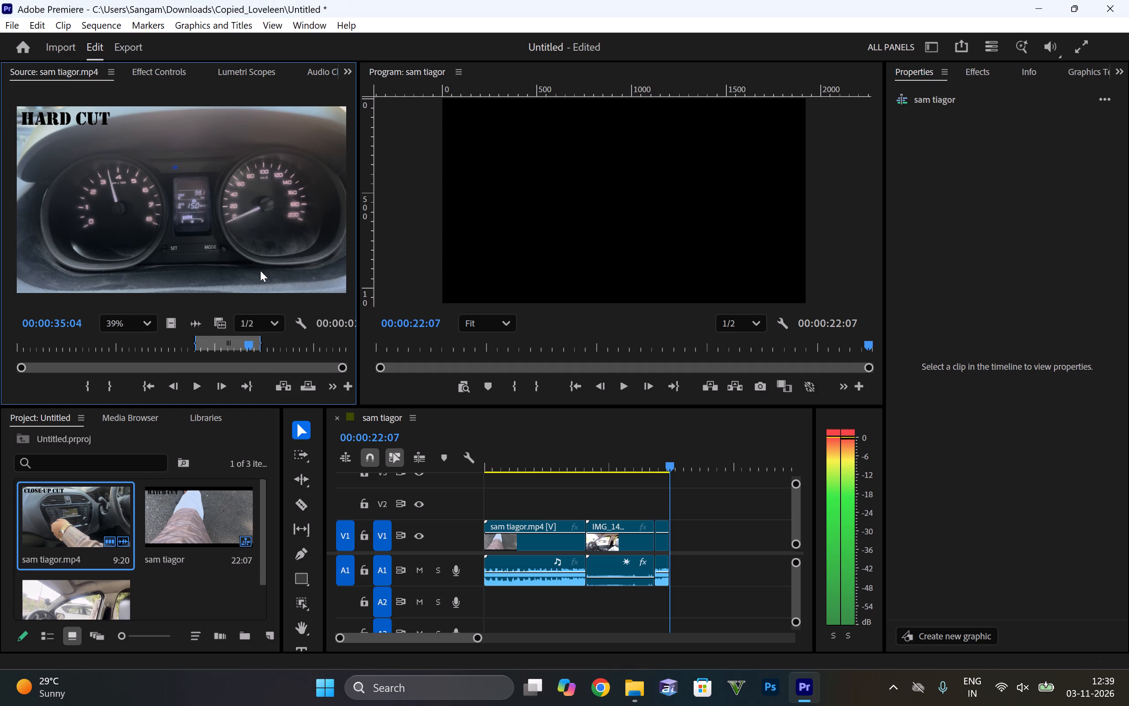
key("Left")
key("Left")
key("Left")
key("Left")
key("Left")
key("Left")
key("Left")
key("Left")
key("Left")
key("Left")
key("Left")
key("Left")
key("Left")
key("Left")
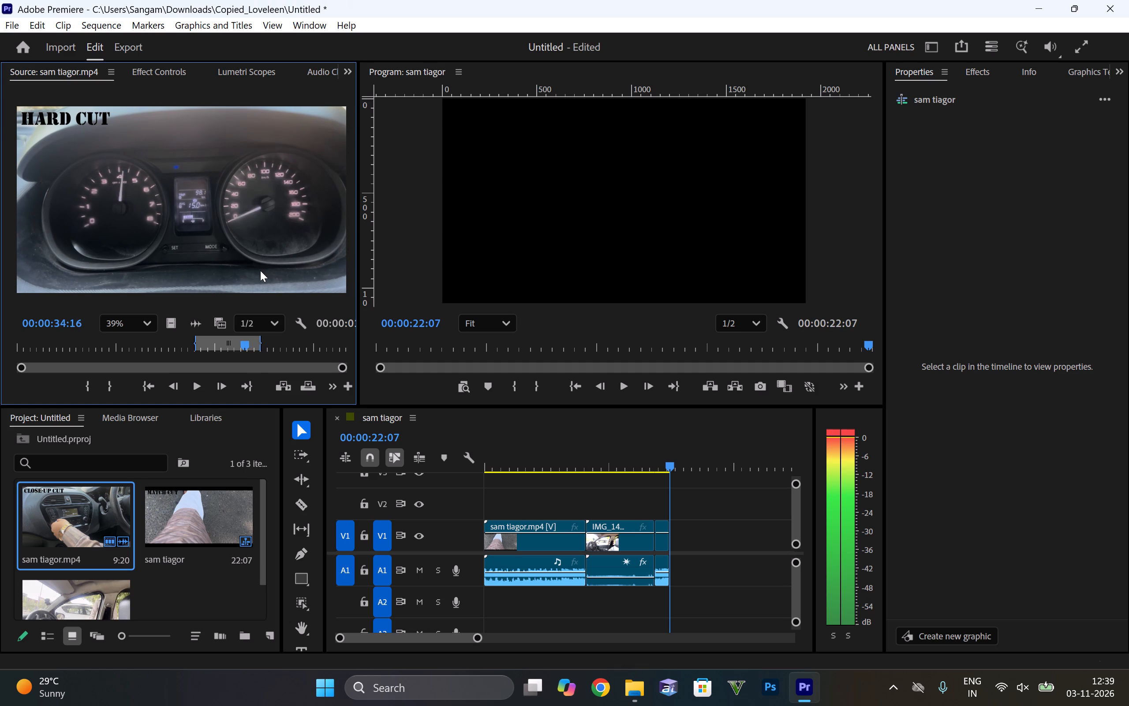
key("Left")
key("Left")
key("Left")
key("Left")
key("Left")
key("Left")
key("Left")
key("Left")
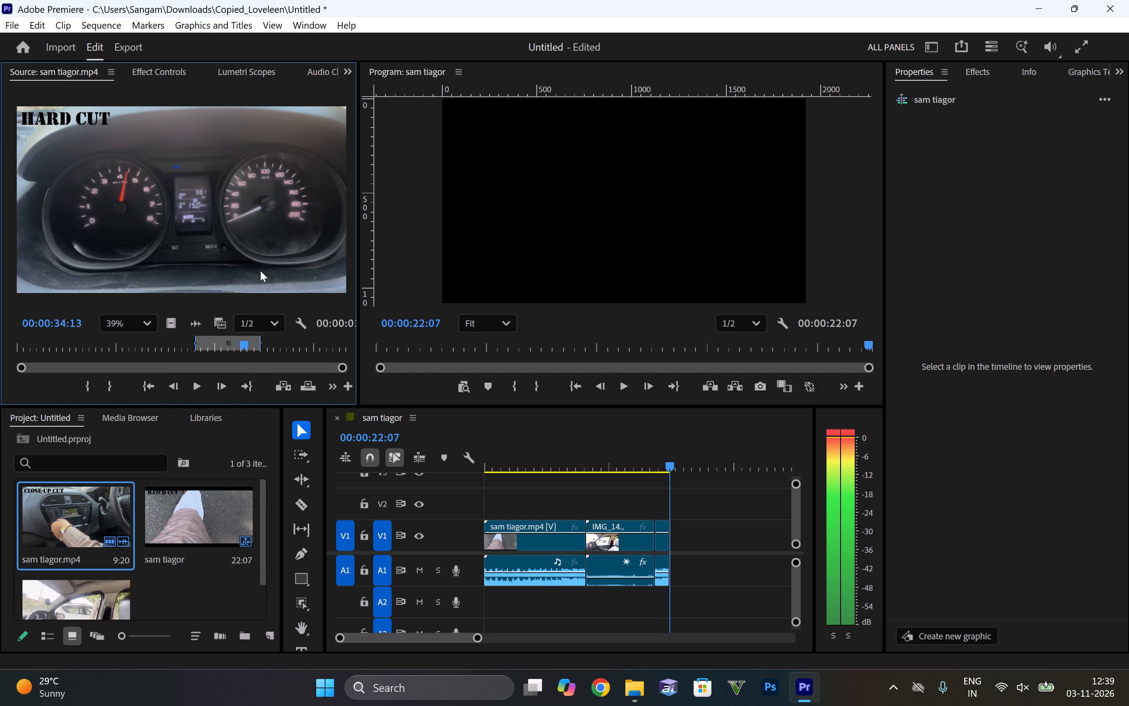
key("Left")
key("Left")
key("Left")
key("Left")
key("Left")
key("Left")
key("Left")
key("Left")
key("Left")
key("Left")
key("Left")
key("Left")
key("Left")
key("Left")
key("Left")
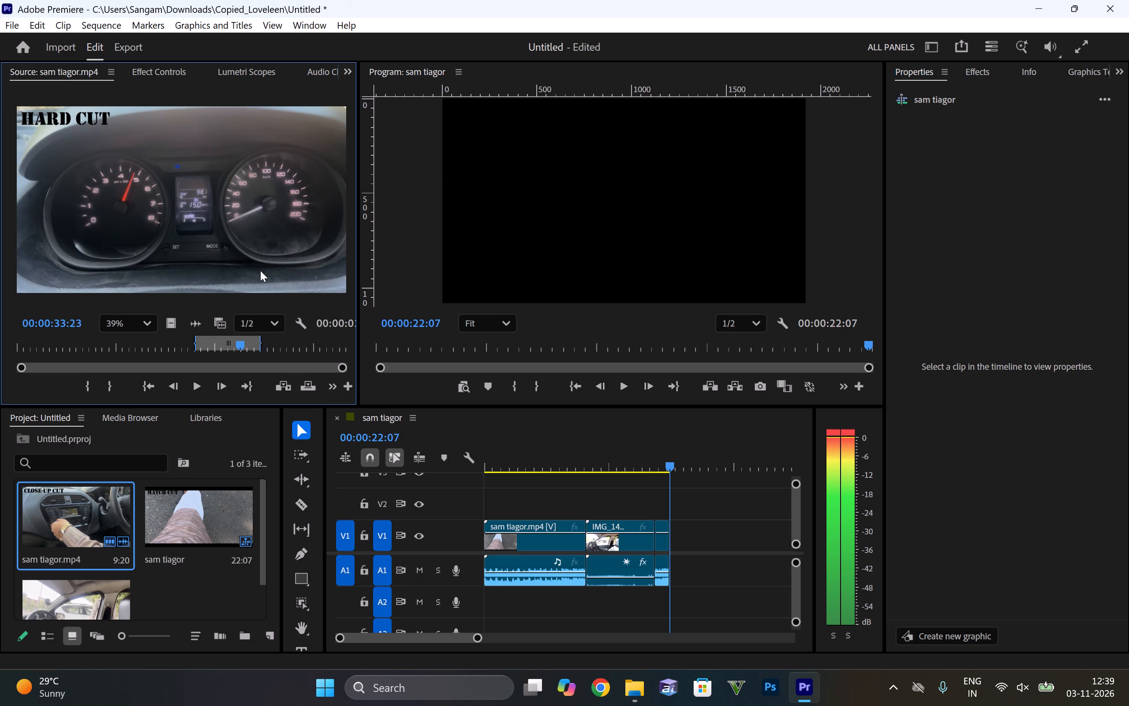
key("Left")
key("Left")
key("Left")
key("Left")
key("Left")
key("Left")
key("Left")
key("Left")
key("Left")
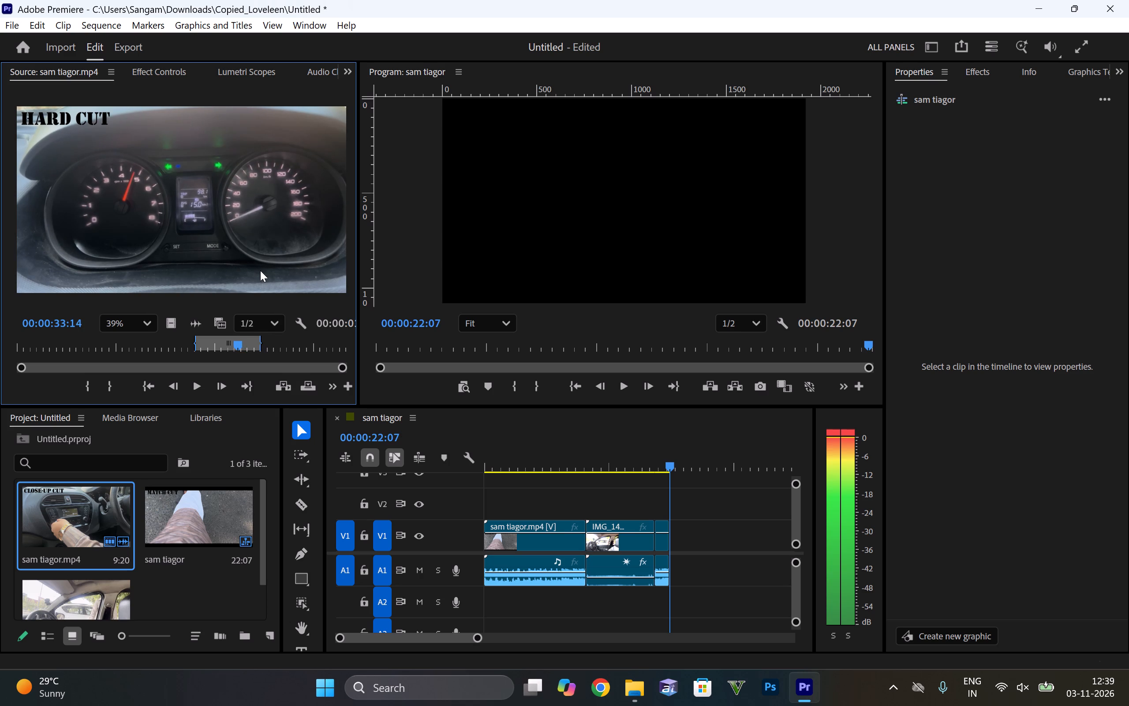
key("Down")
key("Down")
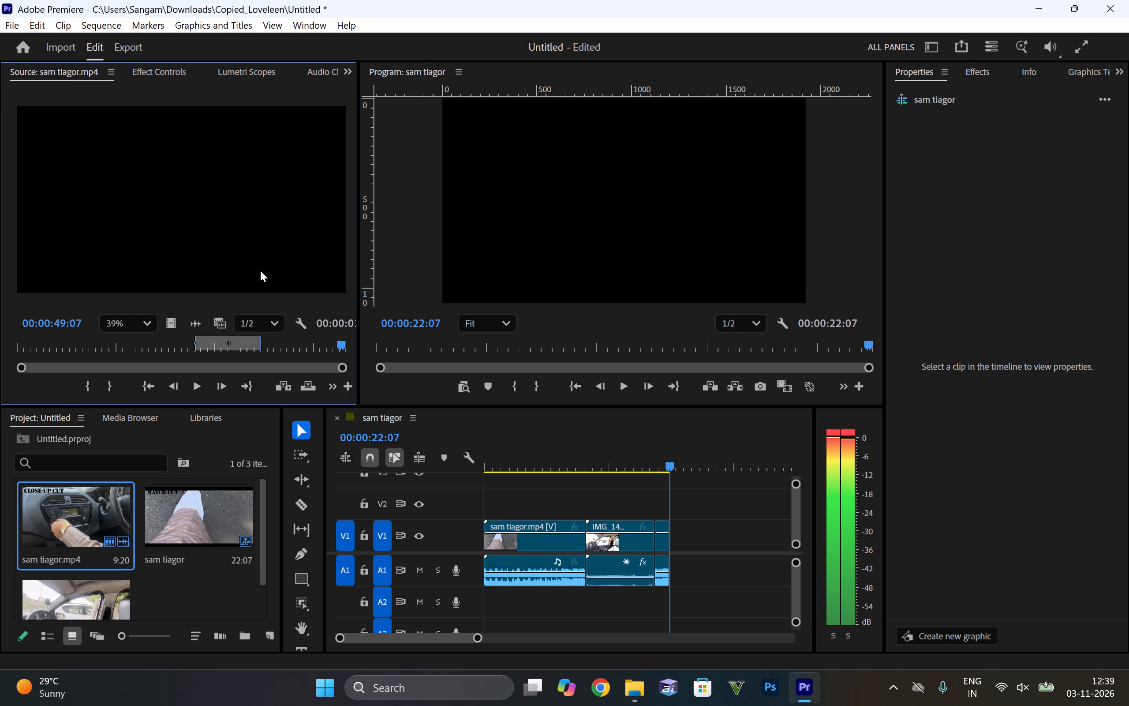
key("Up")
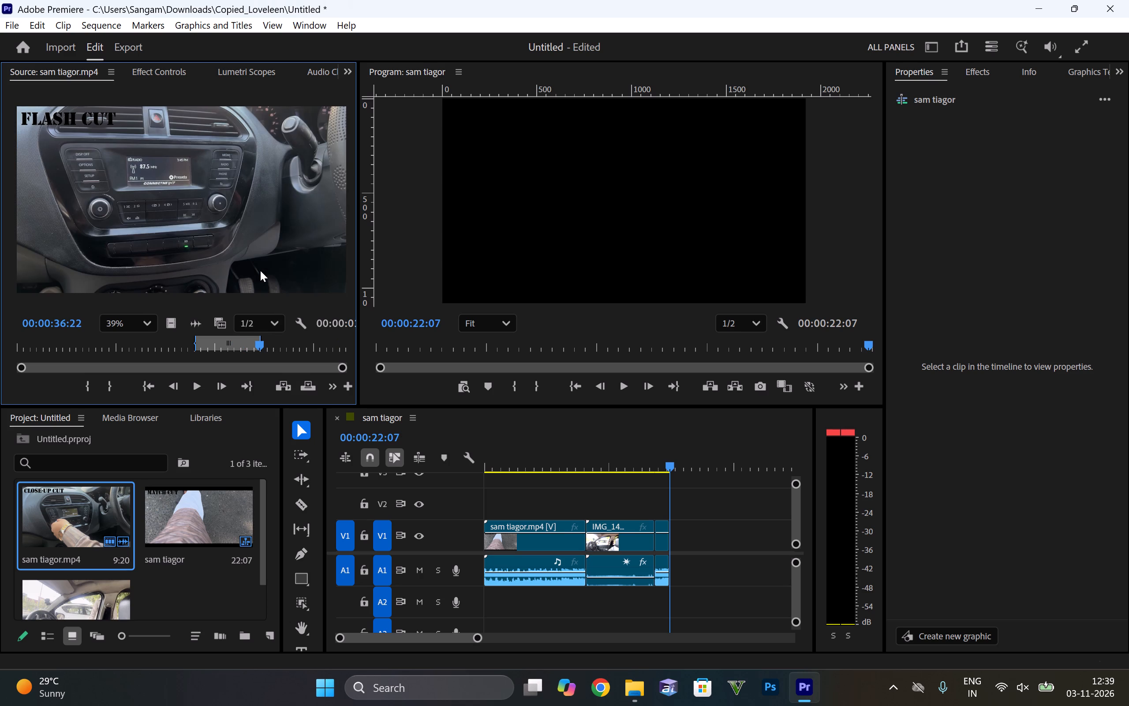
key("Right")
key("Right")
key("Right")
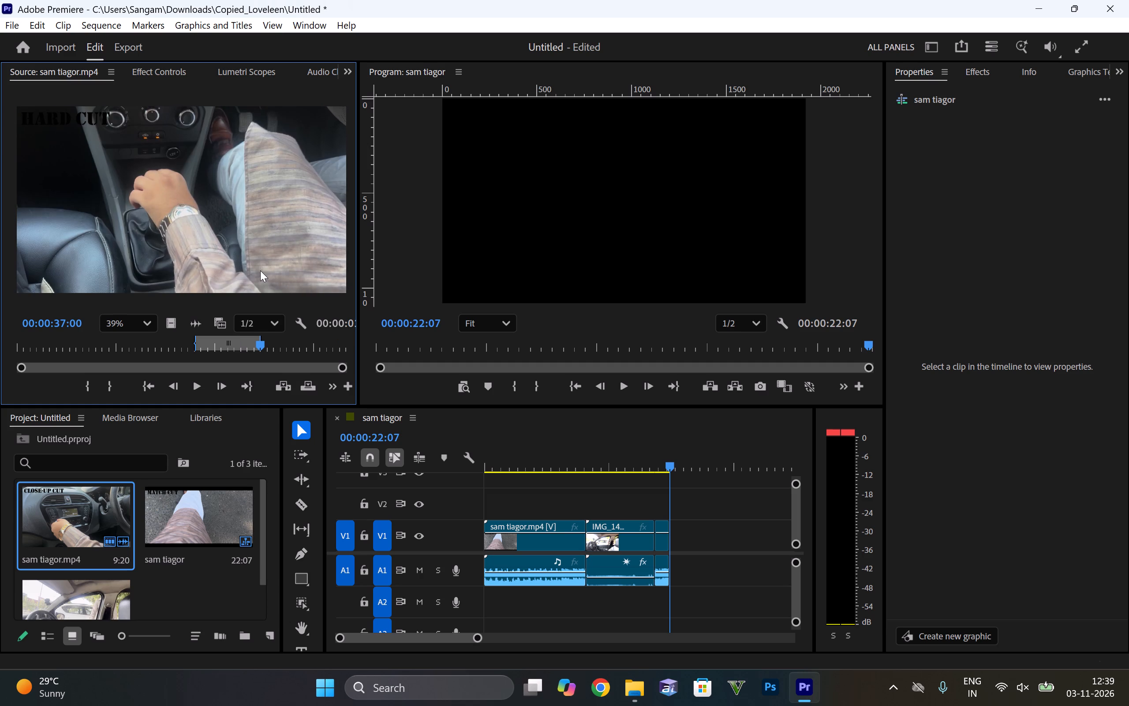
key("Left")
key("Left")
key("Left")
key("Left")
key("Left")
key("Left")
key("Left")
key("Left")
key("Left")
key("Left")
key("Left")
key("Left")
key("Left")
key("Left")
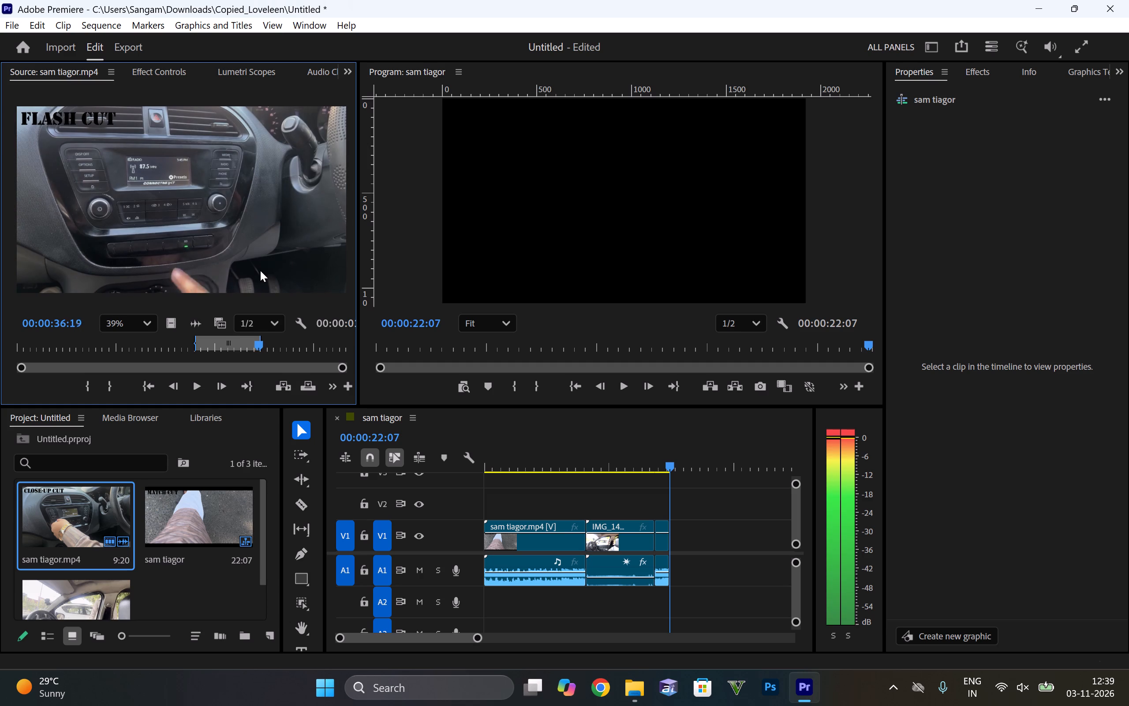
key("Left")
key("Right")
key("Right")
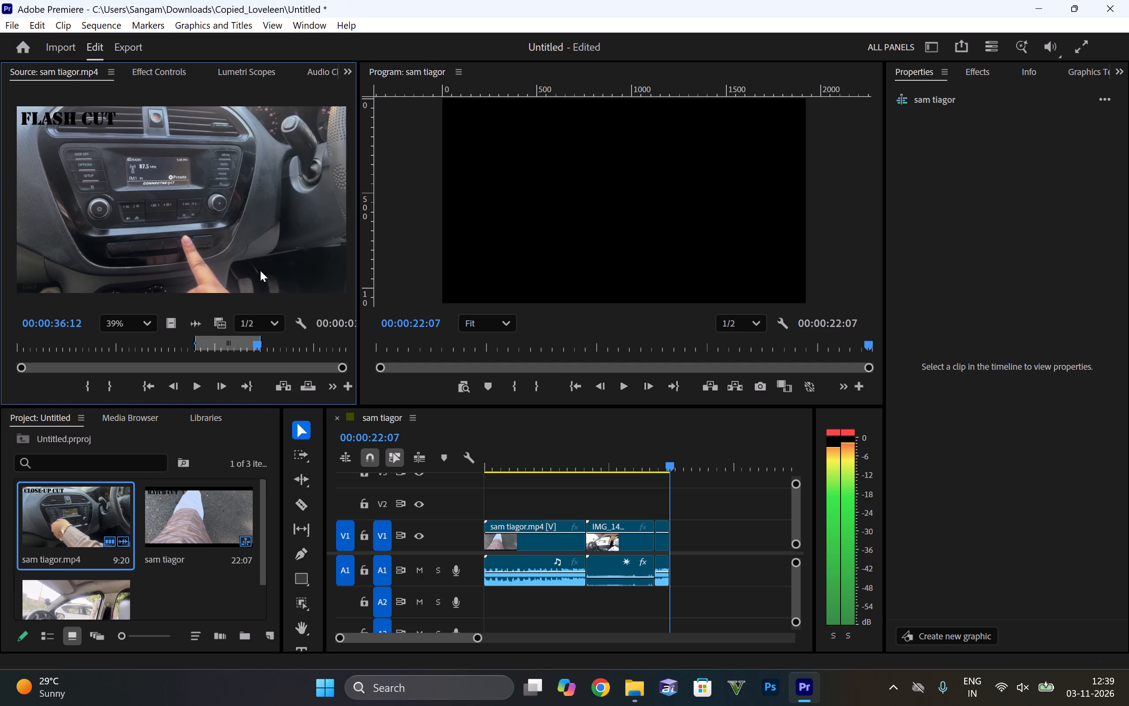
key("Right")
key("Right")
key("Right")
key("Right")
key("Right")
key("Right")
key("Right")
key("Right")
key("Right")
key("Right")
key("Right")
key("Right")
key("Right")
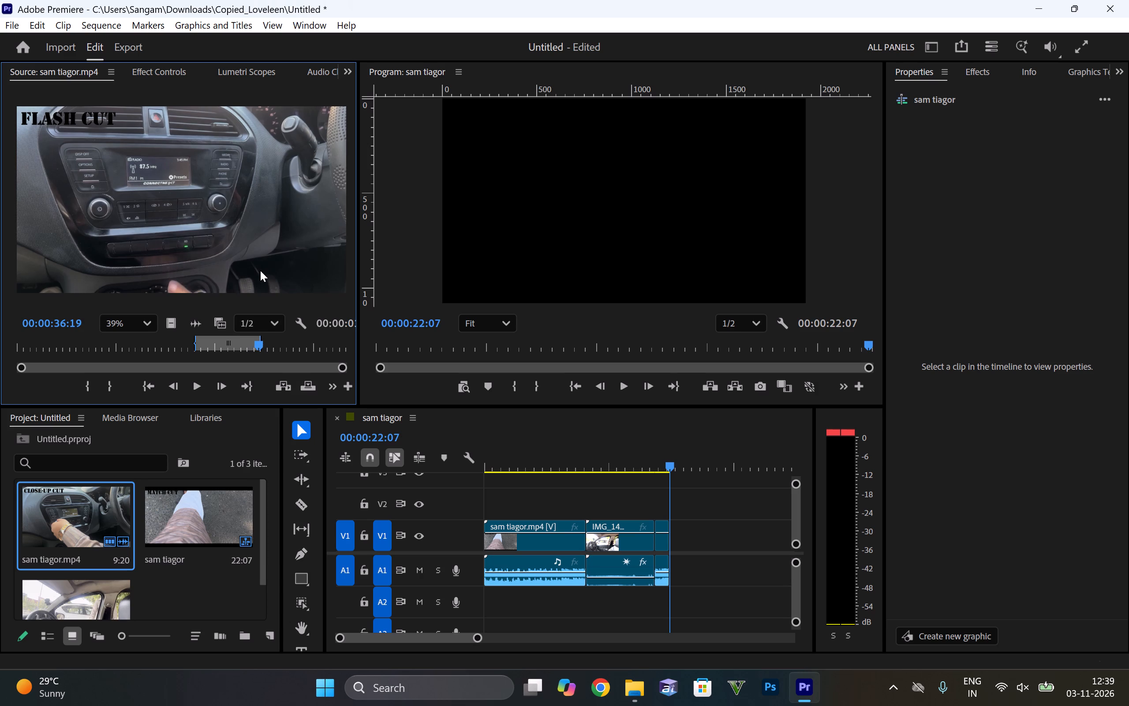
key("Right")
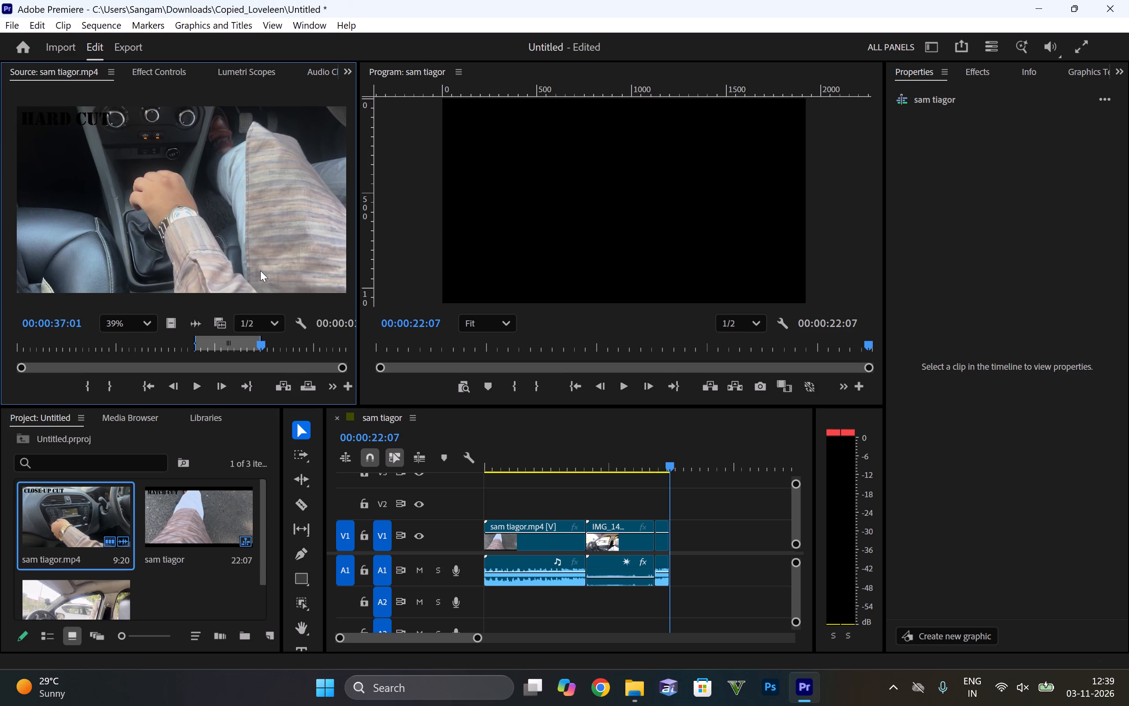
Step through the HARD CUT gear-lever shot forward to 00:00:37:24 and back to its start to examine the hand's movement.
key("Right")
key("Right")
key("Right")
key("Right")
key("Right")
key("Right")
key("Right")
key("Right")
key("Right")
key("Right")
key("Right")
key("Right")
key("Right")
key("Right")
key("Right")
key("Right")
key("Right")
key("Right")
key("Right")
key("Right")
key("Right")
key("Right")
key("Right")
key("Right")
key("Right")
key("Right")
key("Right")
key("Right")
key("Right")
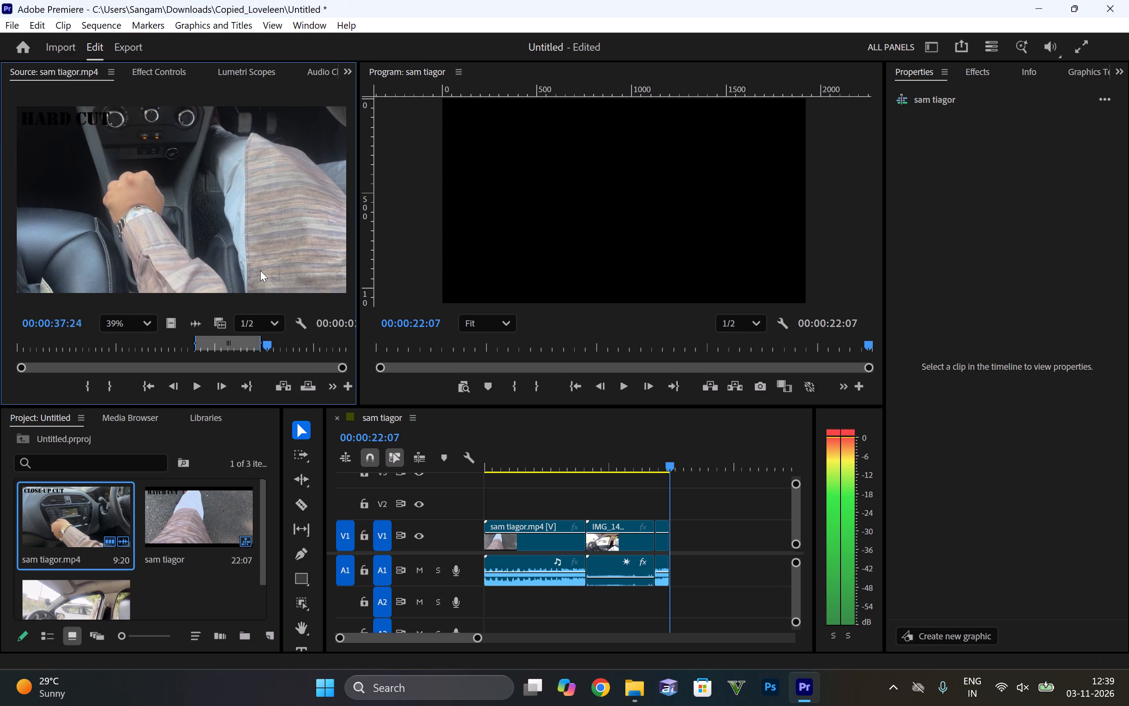
key("Left")
key("Left")
key("Left")
key("Left")
key("Left")
key("Left")
key("Left")
key("Left")
key("Left")
key("Left")
key("Left")
key("Left")
key("Left")
key("Left")
key("Left")
key("Left")
key("Left")
key("Left")
key("Left")
key("Left")
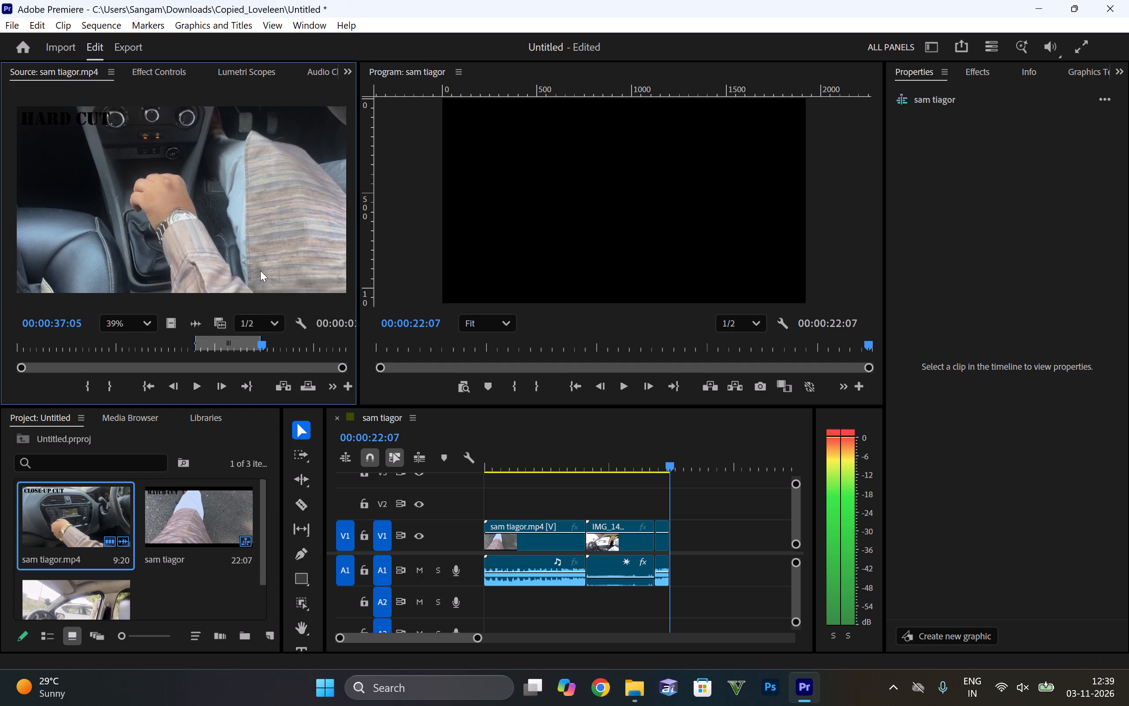
Step back from the HARD CUT gear-lever shot into the instrument-cluster shot and examine the indicator blinking around 00:00:34:23 to 00:00:35:03.
key("Left")
key("Left")
key("Left")
key("Left")
key("Left")
key("Left")
key("Left")
key("Left")
key("Left")
key("Left")
key("Left")
key("Left")
key("Left")
key("Left")
key("Left")
key("Left")
key("Left")
key("Left")
key("Left")
key("Left")
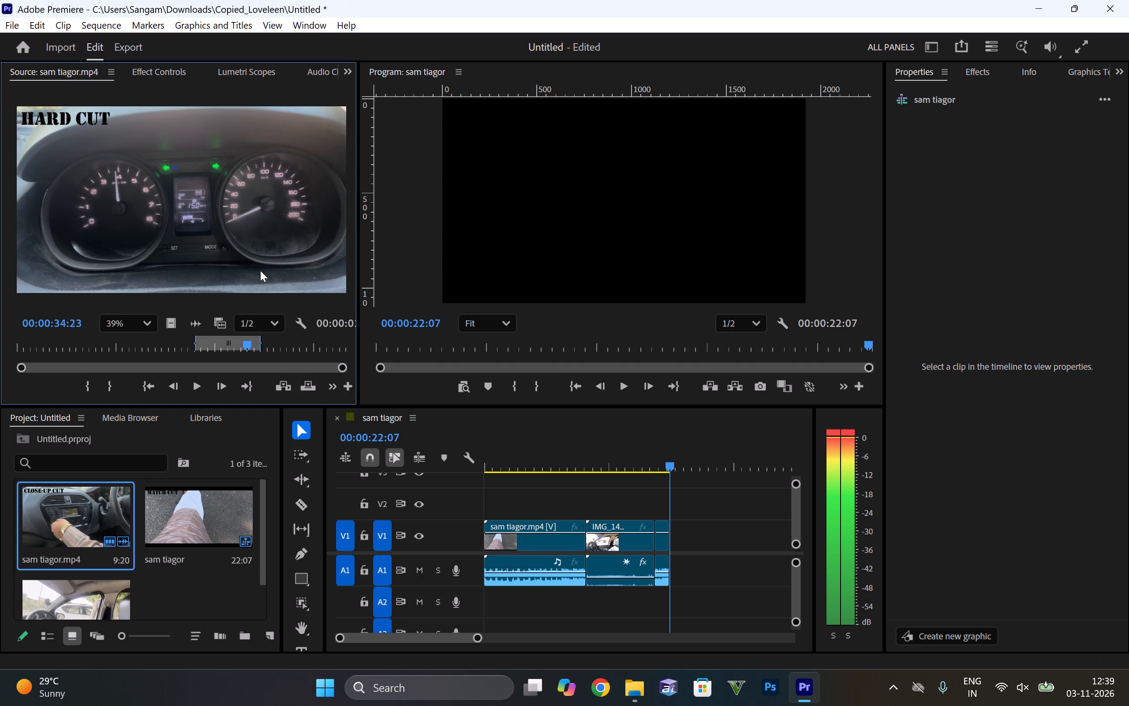
key("Right")
key("Right")
key("Right")
key("Right")
key("Right")
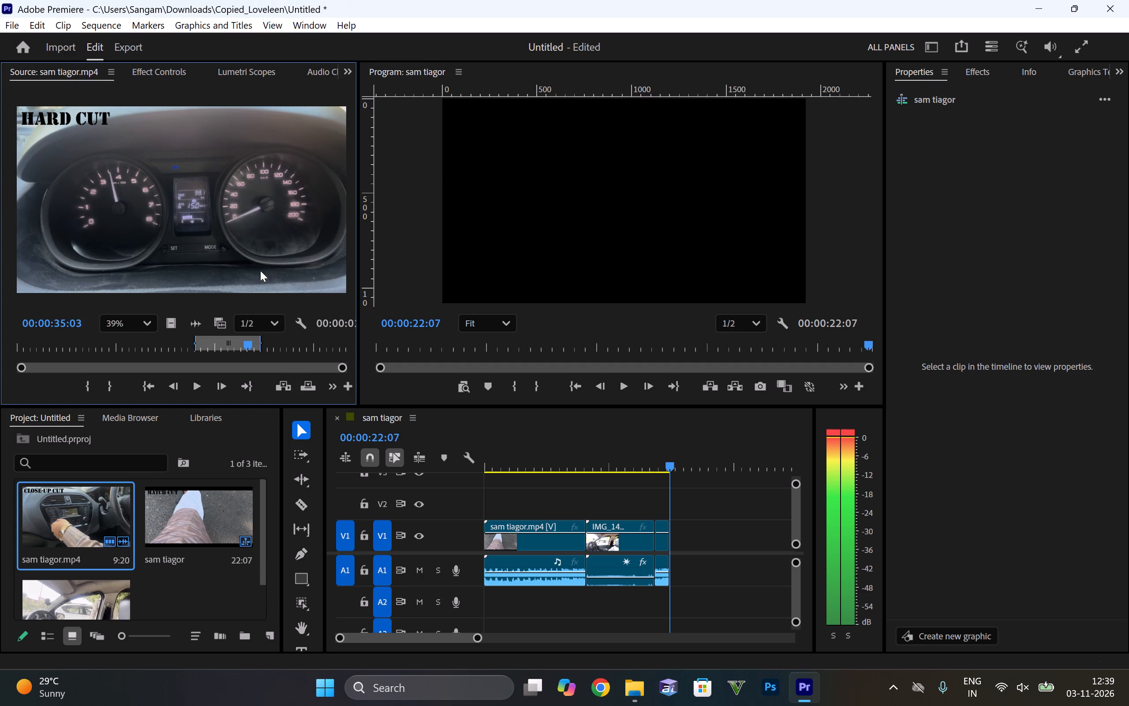
Step frame by frame back through the HARD CUT instrument-cluster shot to 00:00:33:08 to examine the indicator and needle changes.
key("Left")
key("Left")
key("Left")
key("Left")
key("Left")
key("Left")
key("Left")
key("Left")
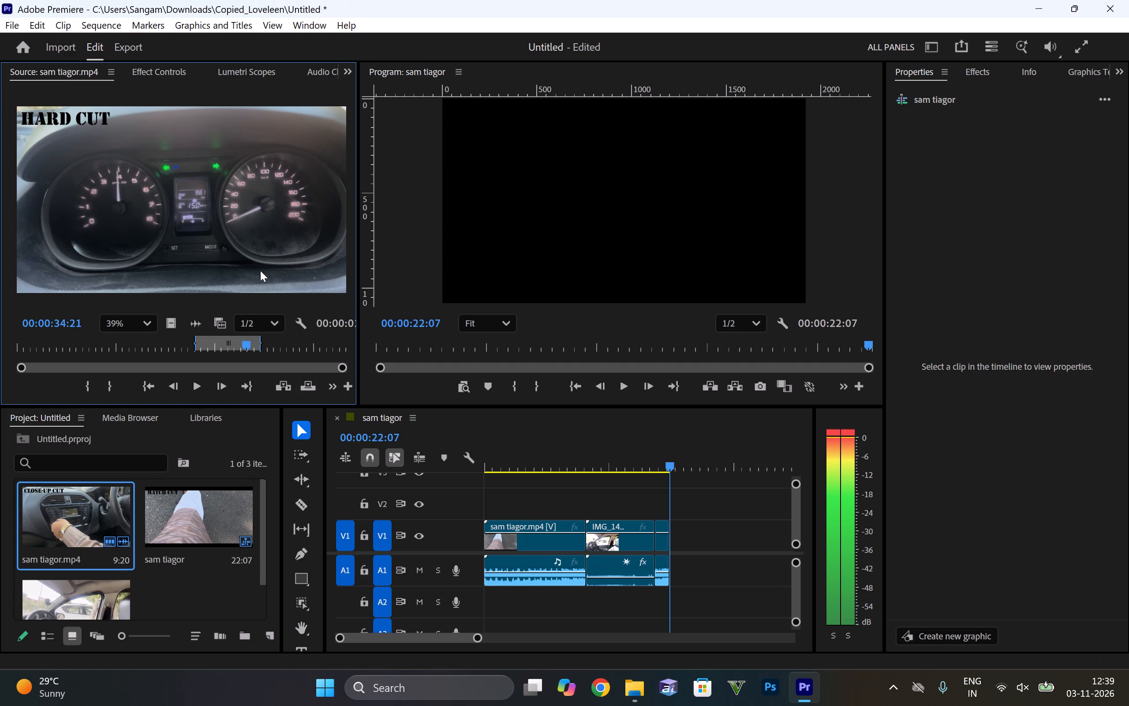
key("Left")
key("Left")
key("Left")
key("Left")
key("Left")
key("Left")
key("Left")
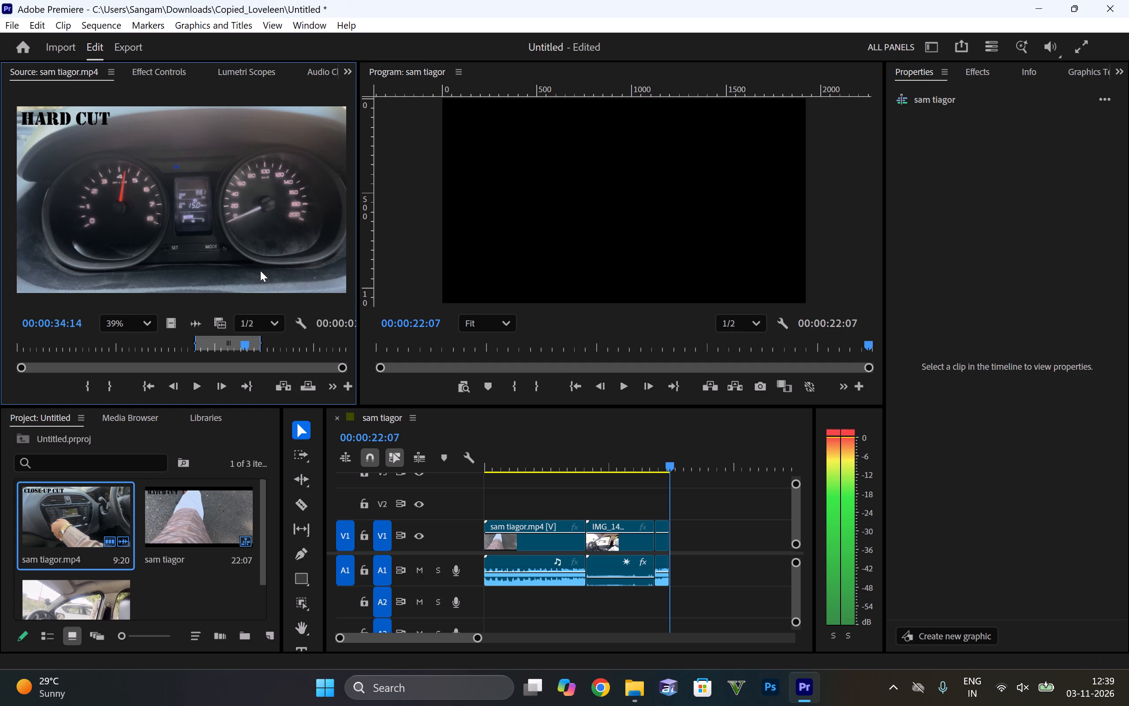
key("Left")
key("Left")
key("Left")
key("Left")
key("Left")
key("Left")
key("Left")
key("Left")
key("Left")
key("Left")
key("Left")
key("Left")
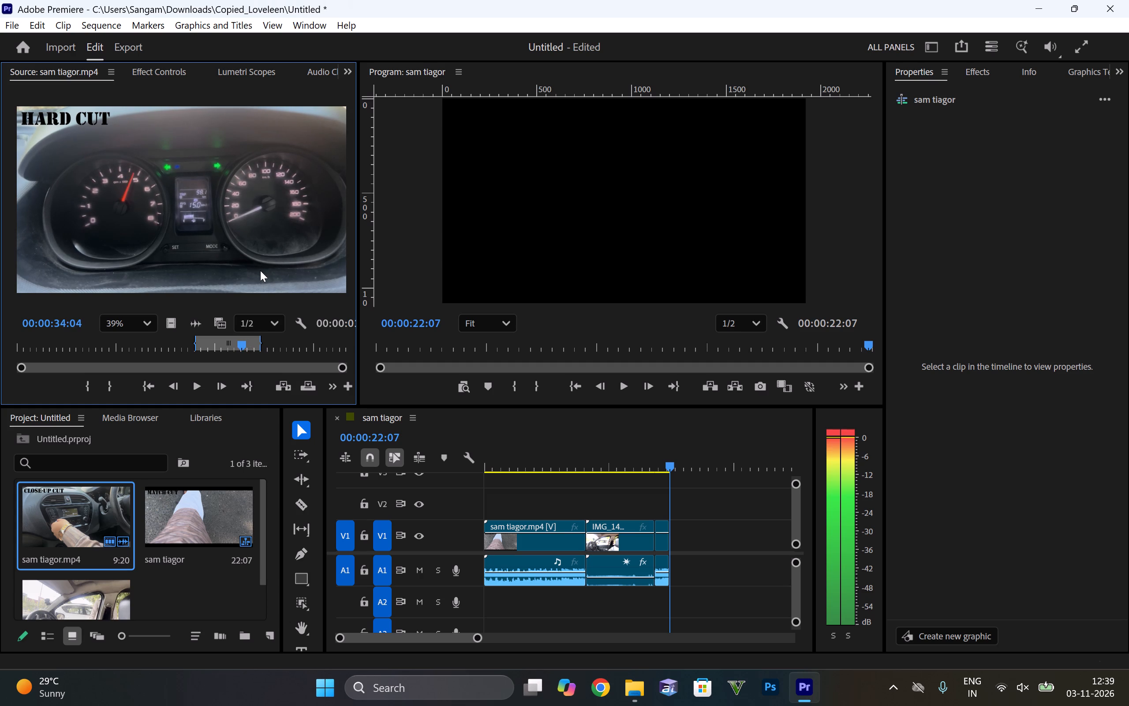
key("Left")
key("Left")
key("Left")
key("Left")
key("Left")
key("Left")
key("Left")
key("Left")
key("Left")
key("Left")
key("Left")
key("Left")
key("Left")
key("Left")
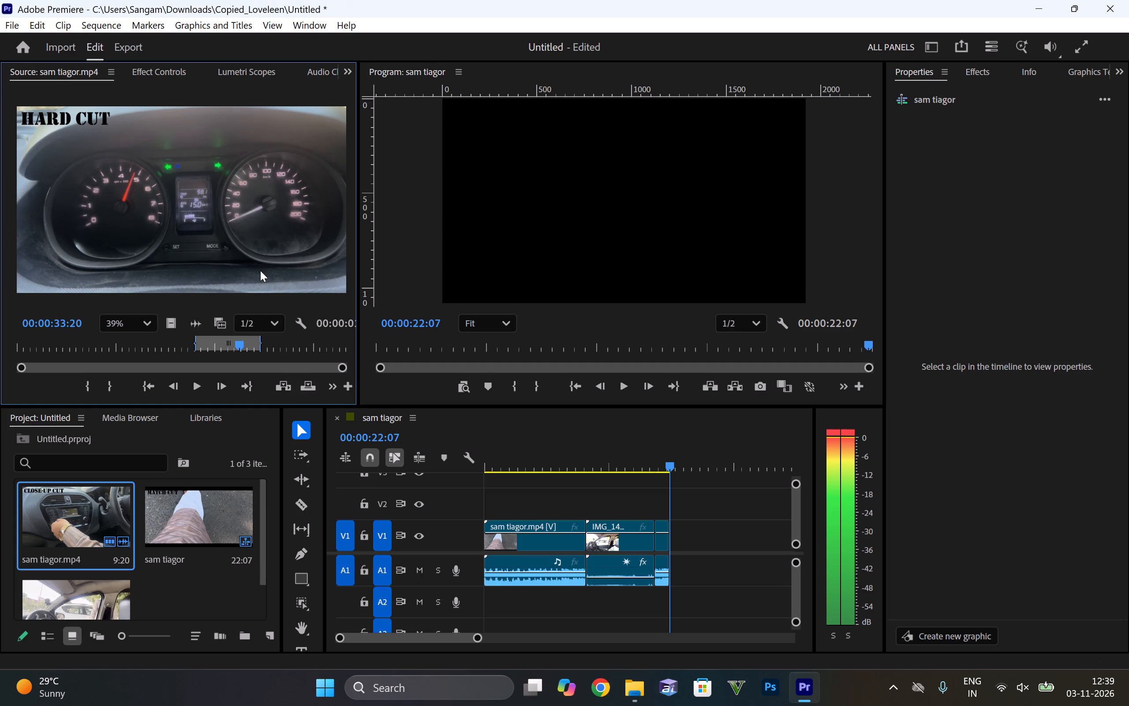
key("Left")
key("Left")
key("Left")
key("Left")
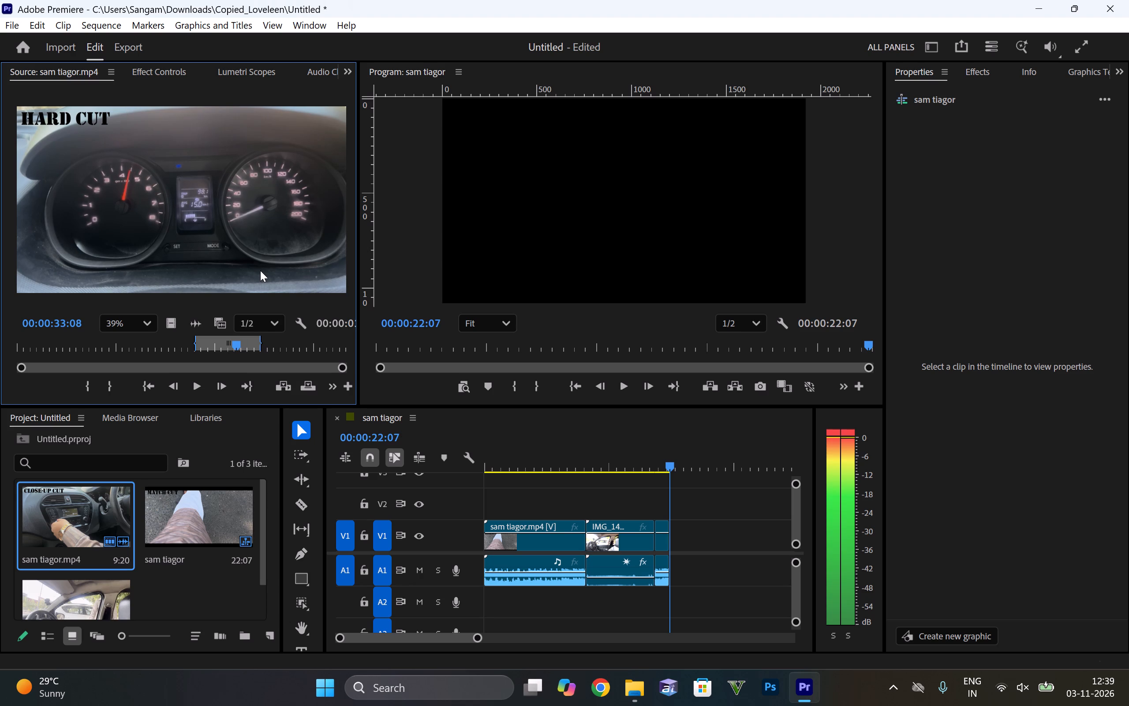
Step forward through the HARD CUT instrument-cluster shot past 00:00:33:24 to examine when the indicators switch off.
key("Right")
key("Right")
key("Right")
key("Right")
key("Right")
key("Right")
key("Right")
key("Right")
key("Right")
key("Right")
key("Right")
key("Right")
key("Right")
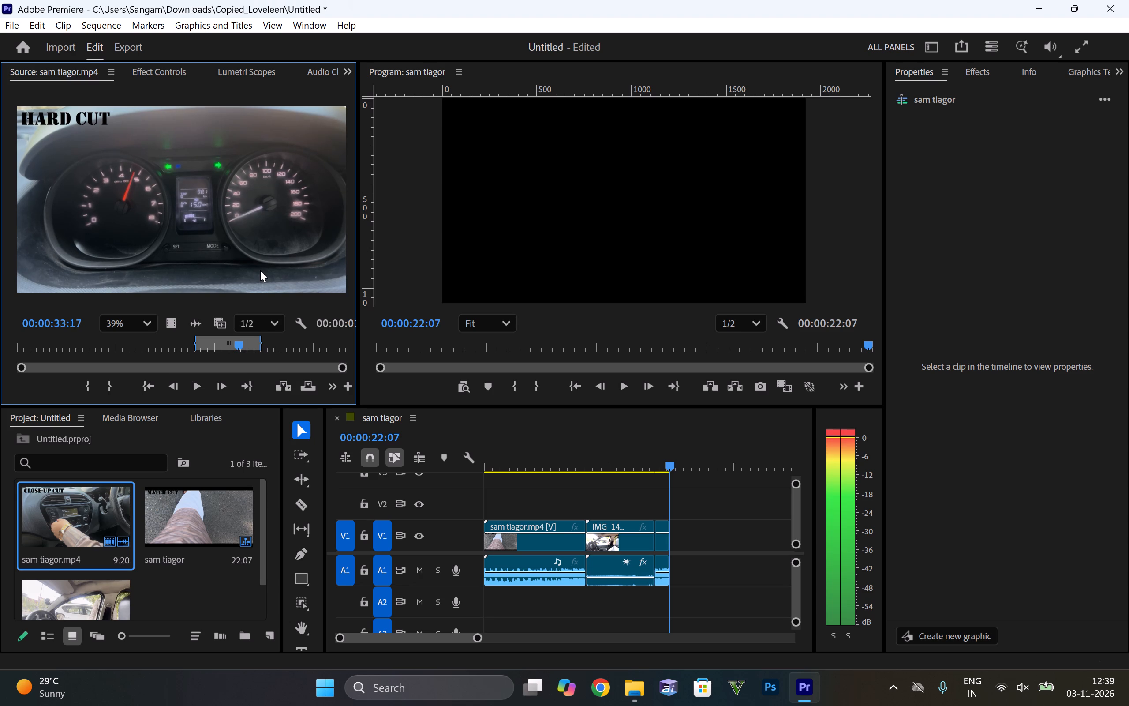
key("Right")
key("Right")
key("Right")
key("Right")
key("Right")
key("Right")
key("Right")
key("Right")
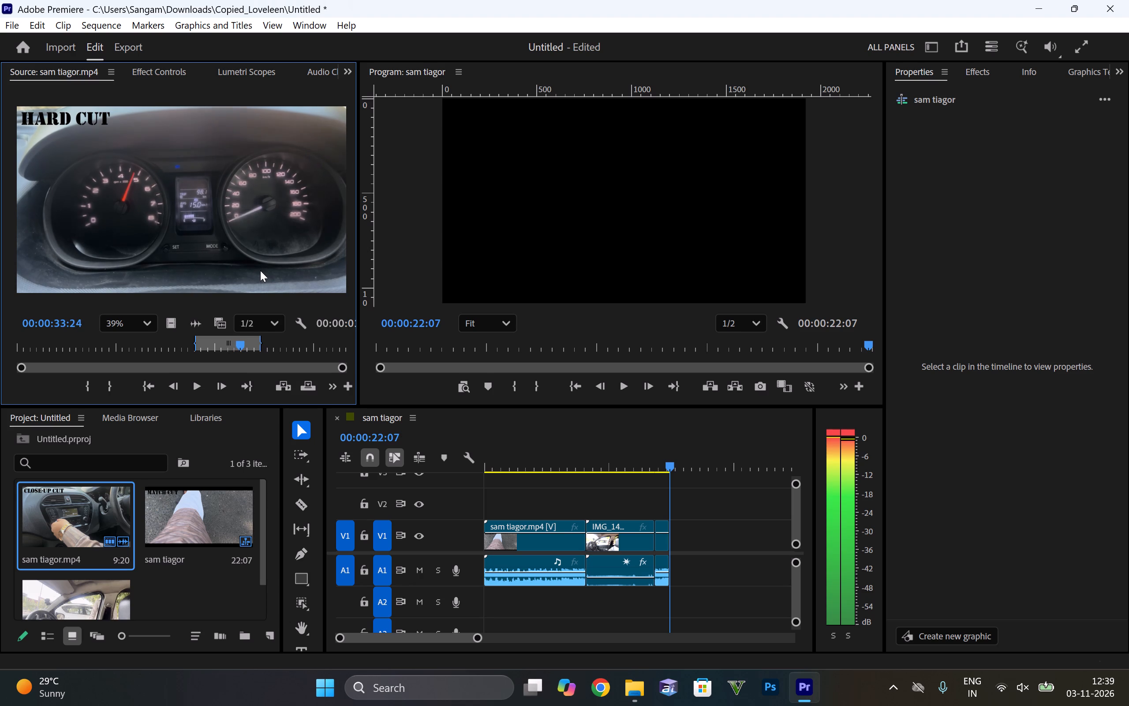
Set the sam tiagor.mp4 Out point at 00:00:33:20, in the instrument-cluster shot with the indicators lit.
key("Left")
key("Left")
key("Left")
key("Left")
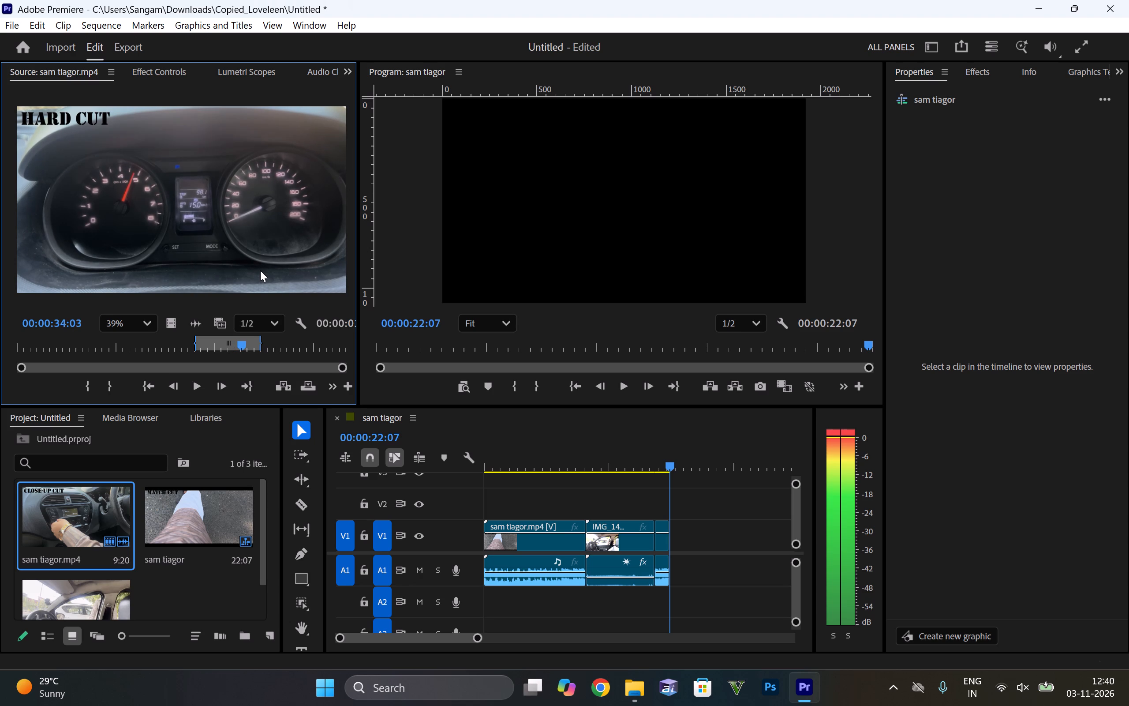
key("Left")
key("Left")
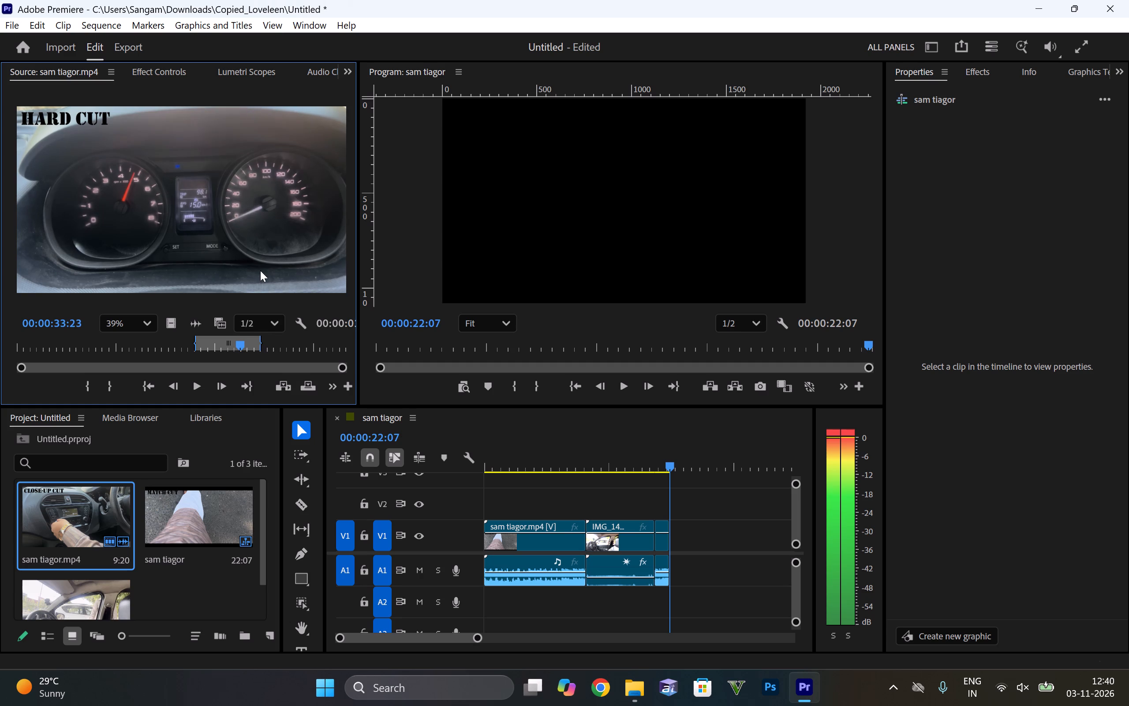
key("Left")
key("Left")
key("Left")
key("Left")
key("Left")
key("Left")
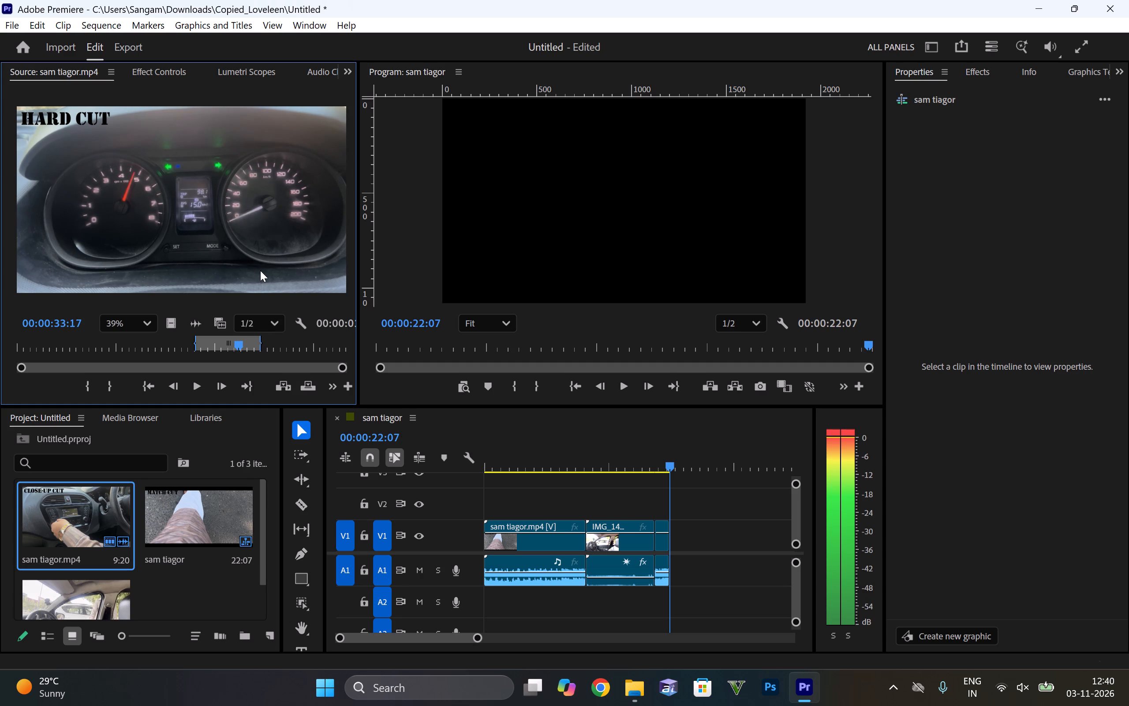
key("Right")
key("Right")
key("Right")
key("o")
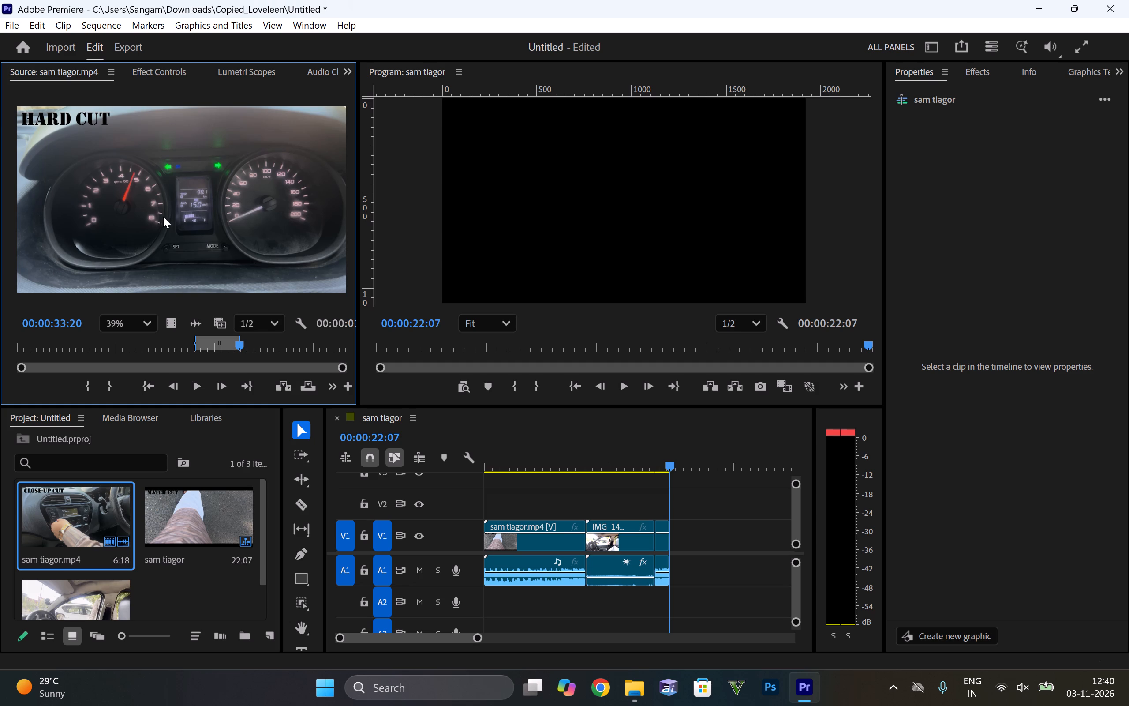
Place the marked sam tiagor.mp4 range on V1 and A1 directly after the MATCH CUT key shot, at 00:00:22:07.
left_click_drag(163, 217, 679, 549)
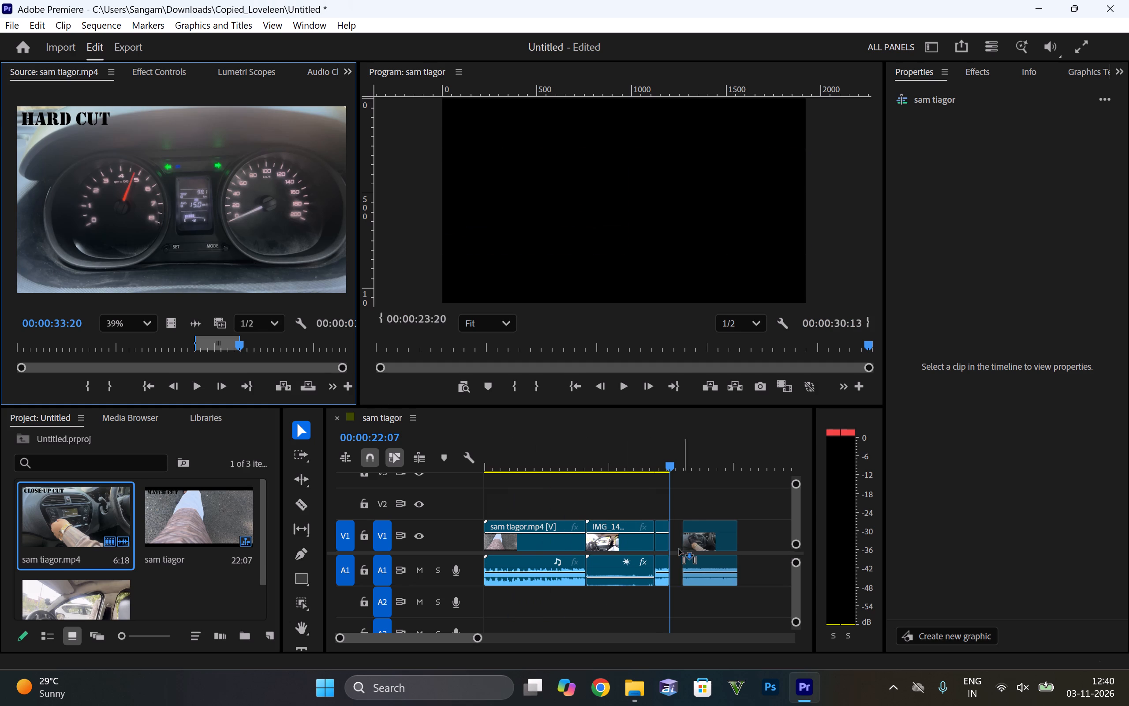
left_click_drag(679, 549, 673, 548)
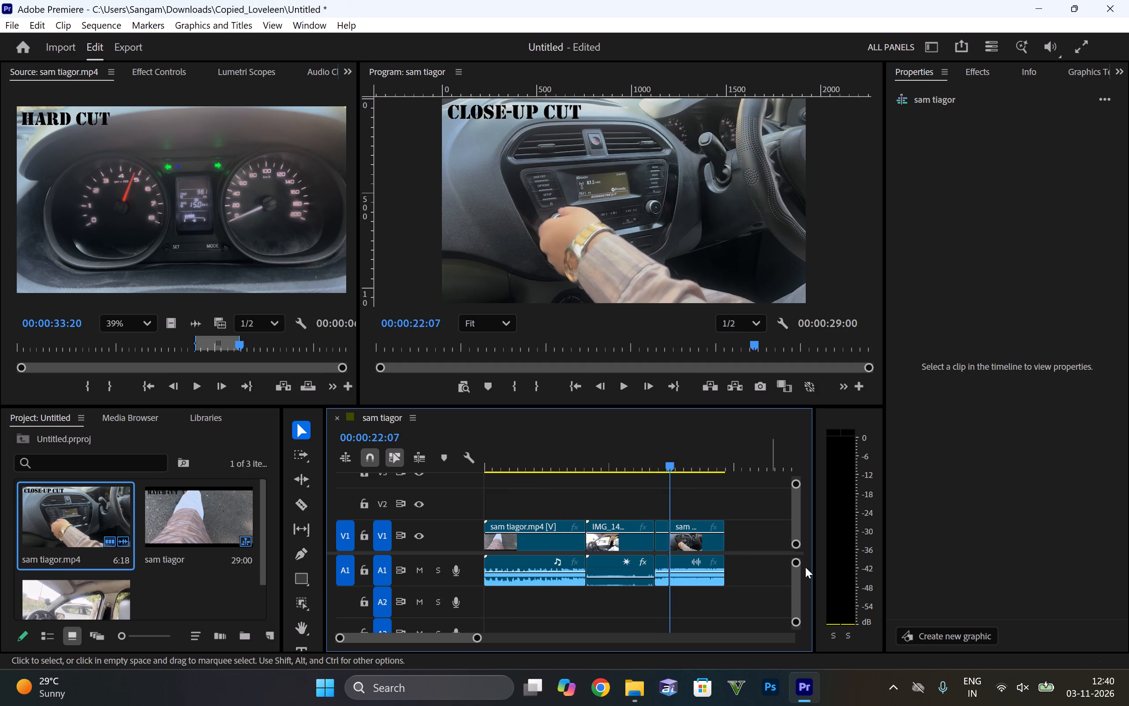
left_click(705, 562)
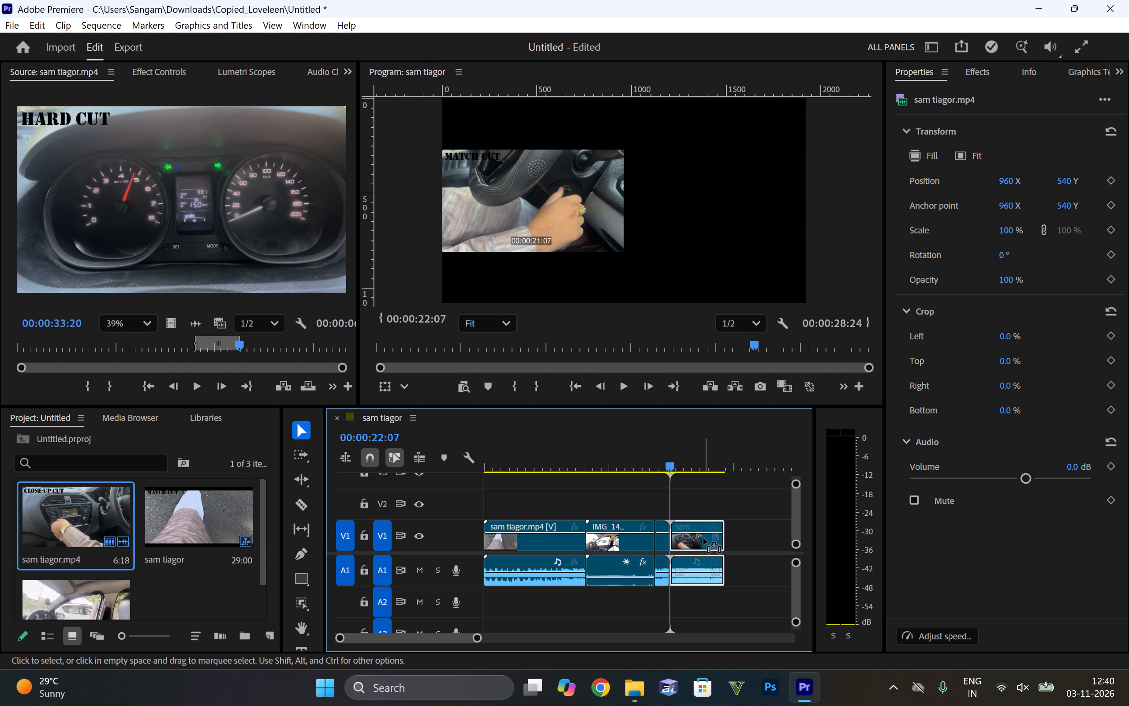
right_click(705, 573)
double_click(701, 573)
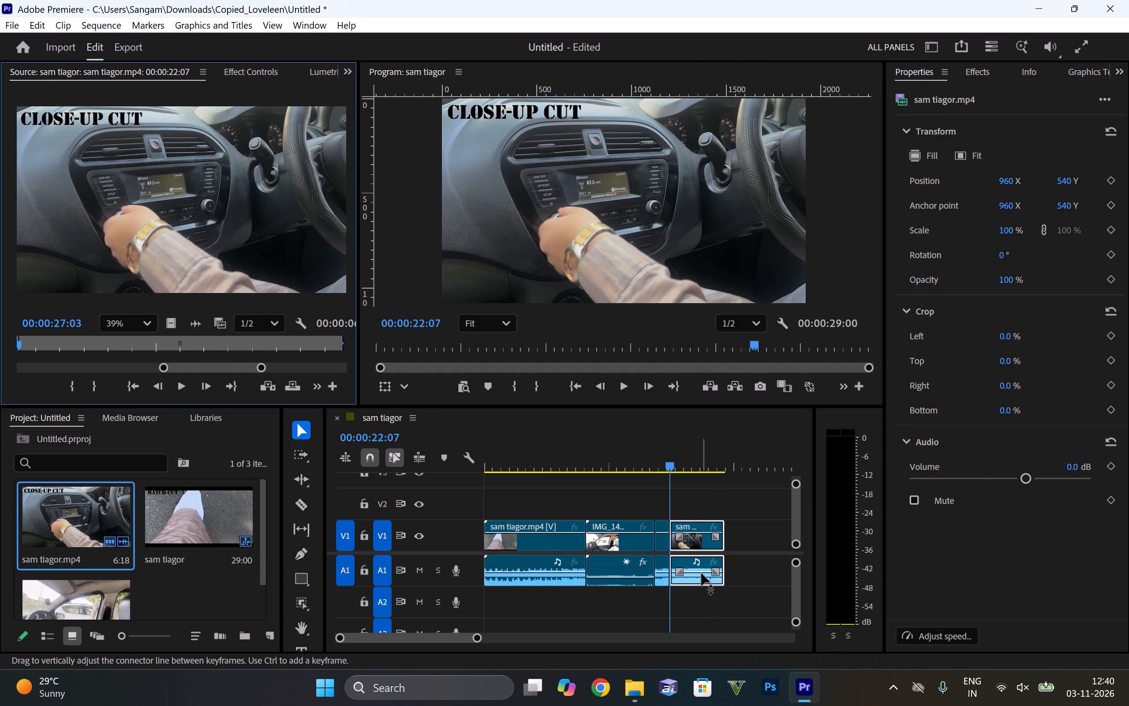
double_click(701, 573)
left_click_drag(701, 573, 723, 567)
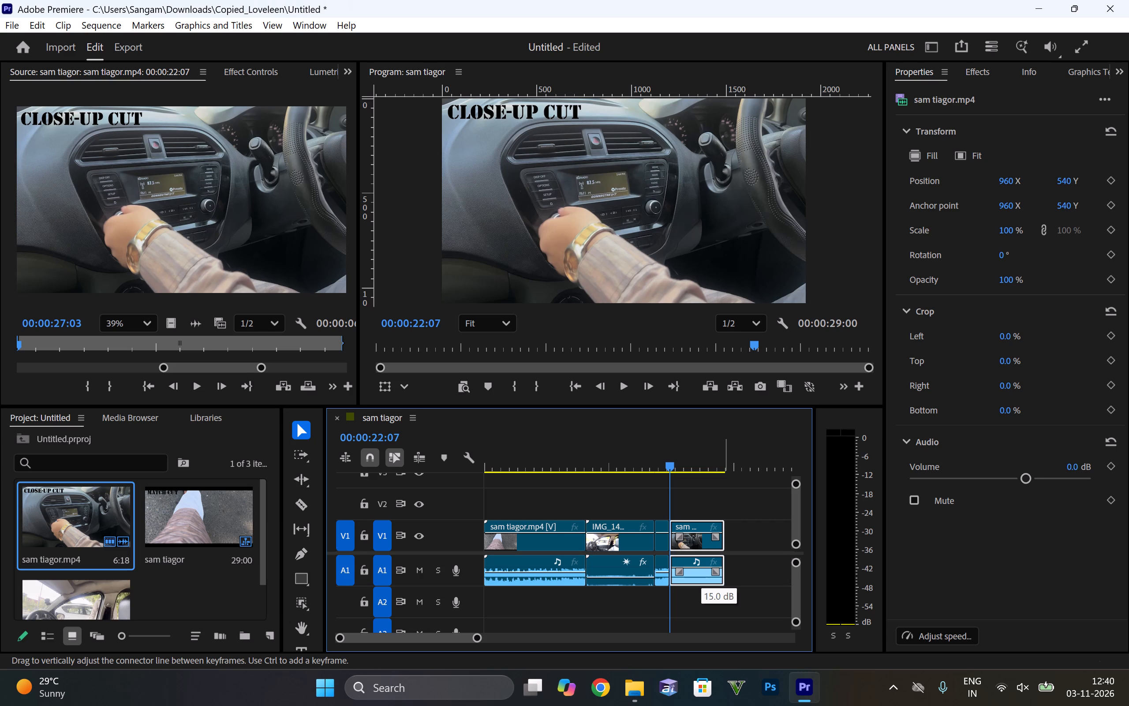
left_click_drag(723, 567, 738, 532)
left_click_drag(738, 532, 733, 559)
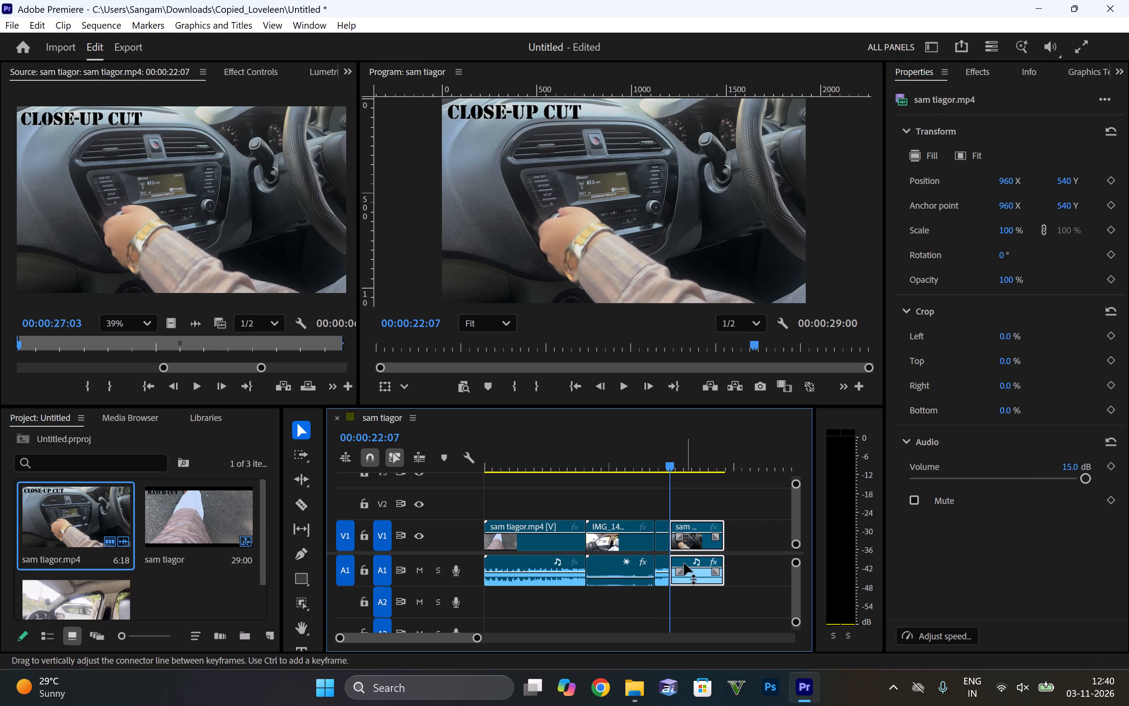
left_click(685, 563)
left_click_drag(685, 563, 692, 575)
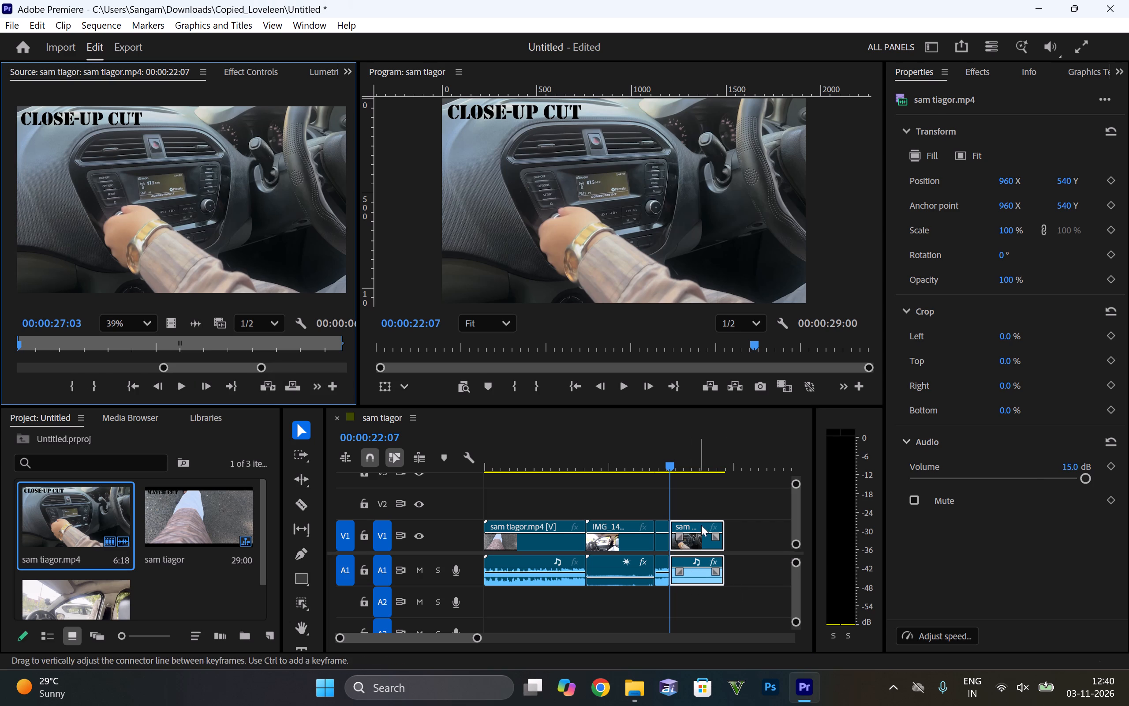
left_click(698, 559)
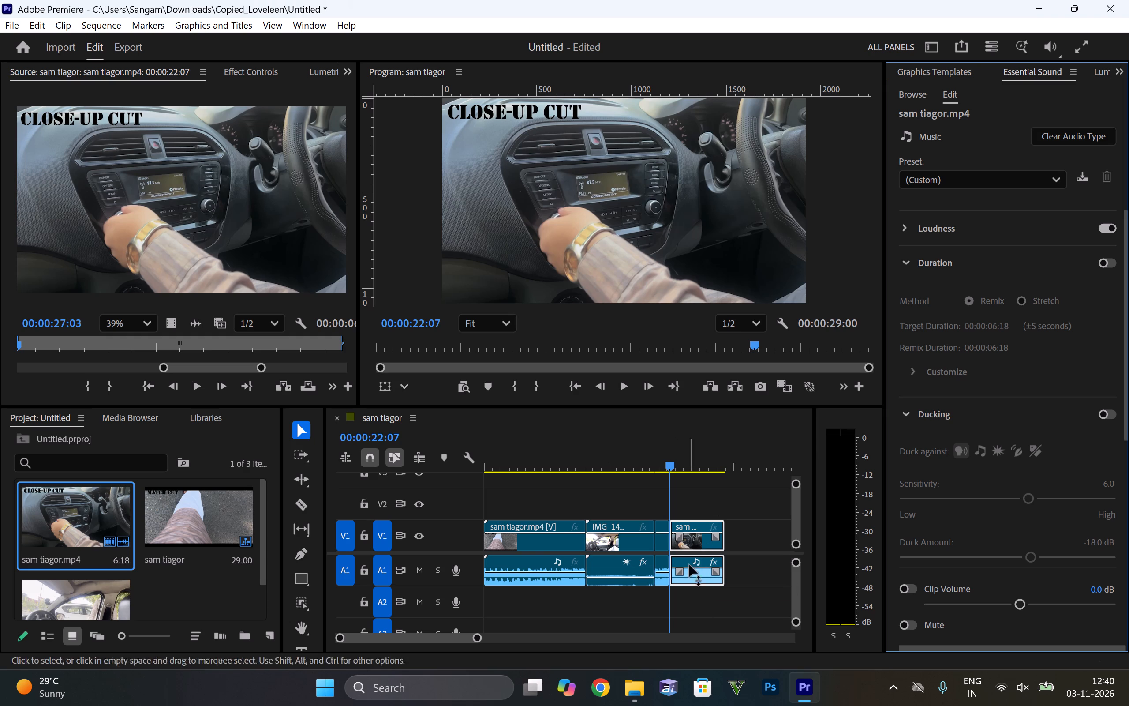
left_click_drag(697, 571, 693, 500)
Scrub the sequence from the interior and MATCH CUT key shots through the new clip to 00:00:28:07 to review the cuts.
scroll(697, 571, "up", 1)
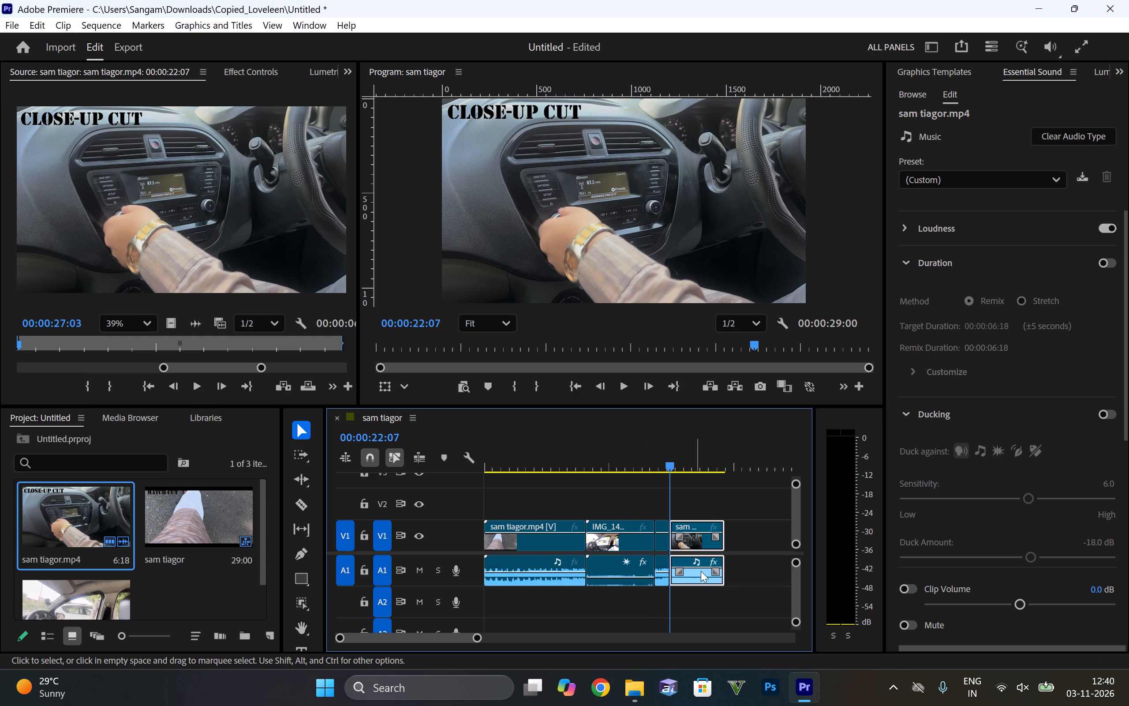
scroll(701, 571, "down", 2)
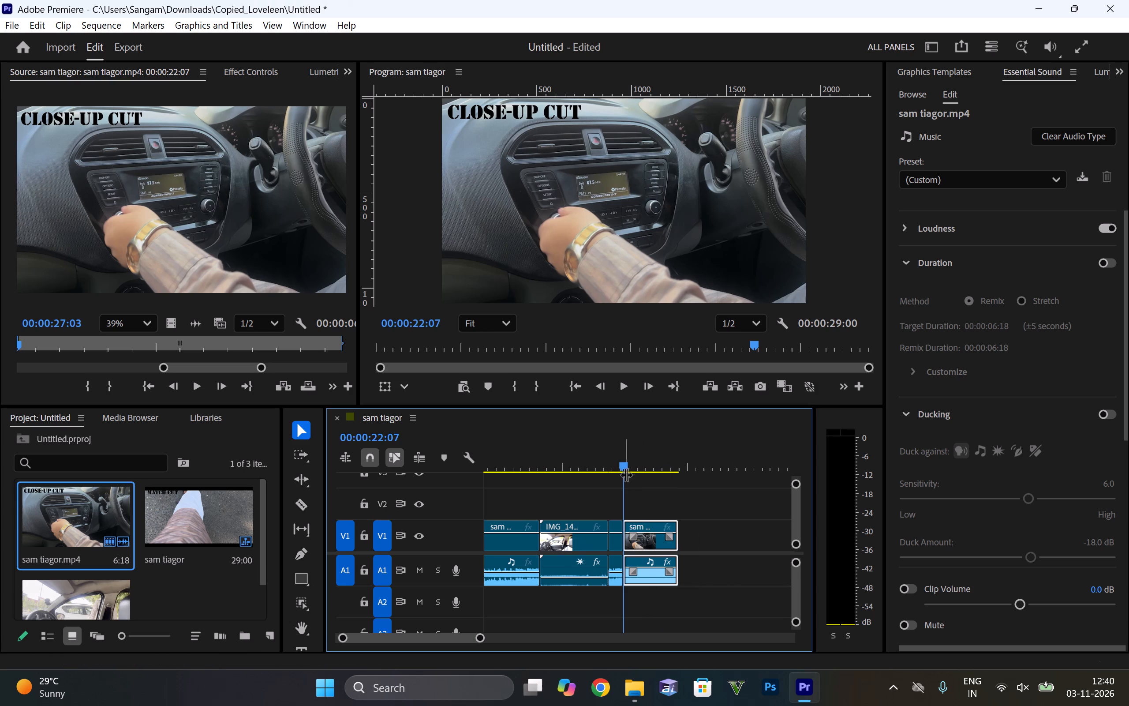
left_click_drag(624, 470, 606, 487)
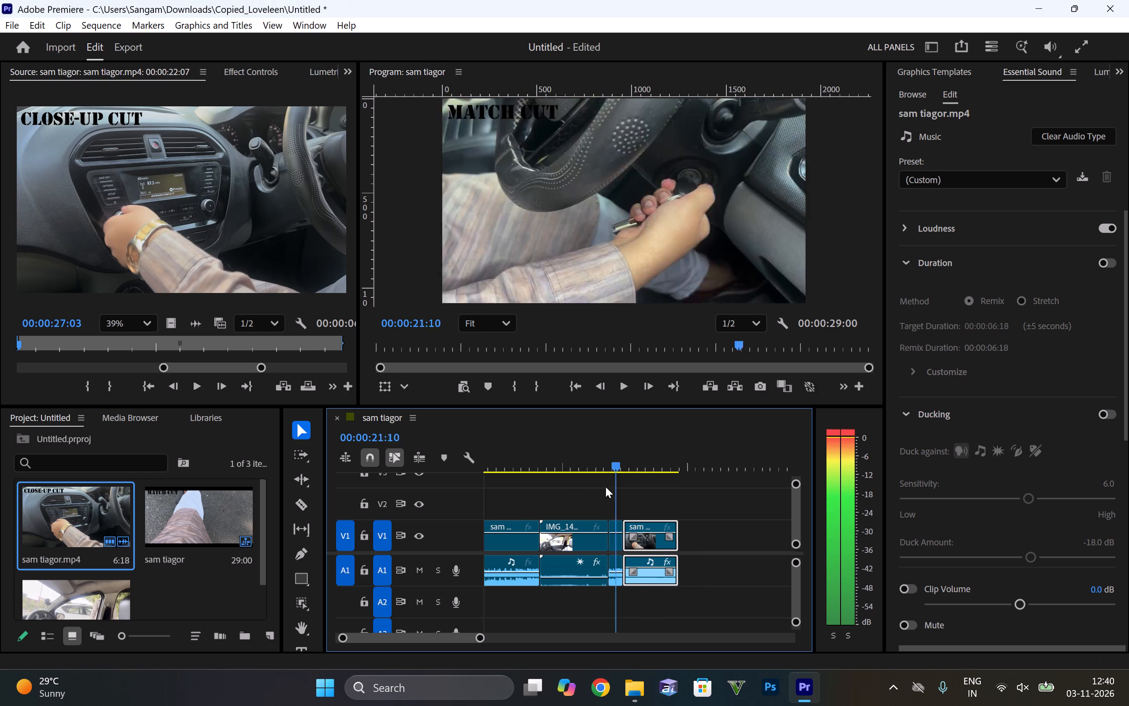
left_click_drag(606, 487, 650, 484)
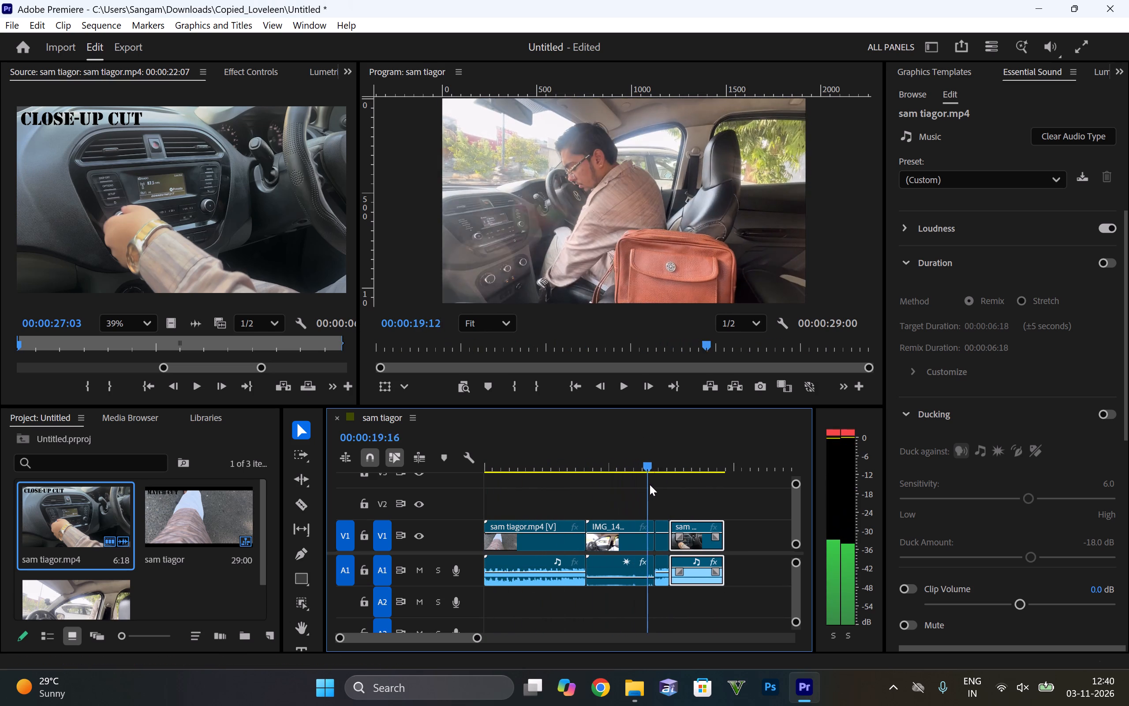
left_click_drag(650, 484, 714, 451)
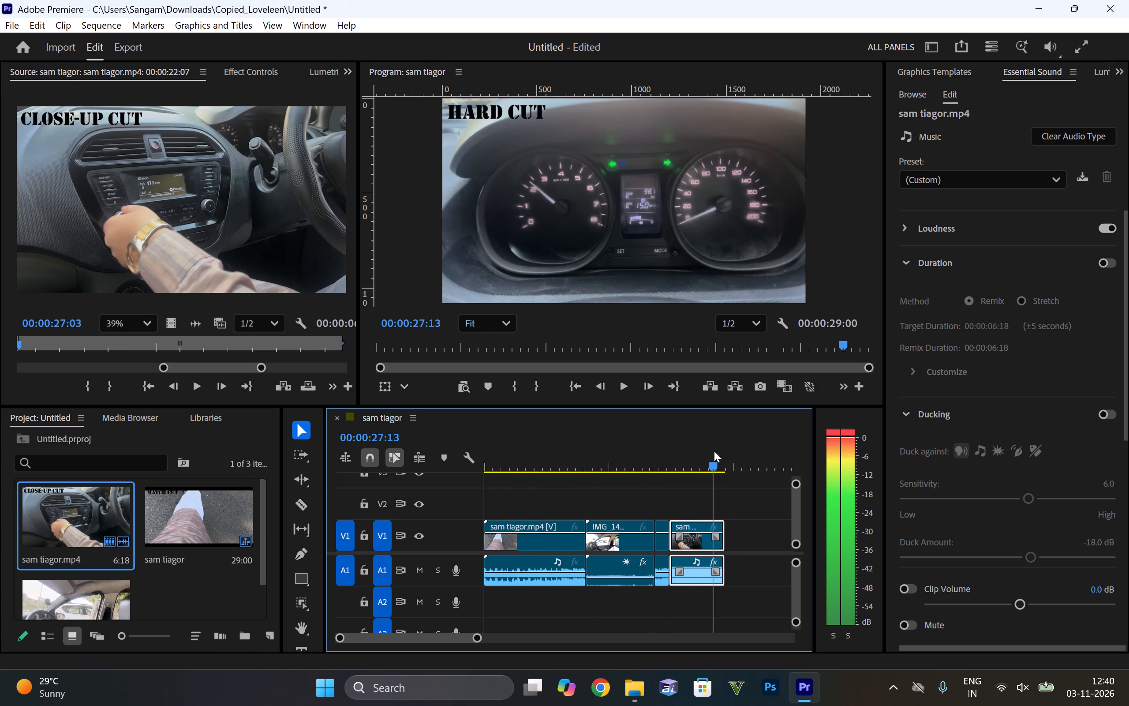
left_click_drag(714, 451, 706, 464)
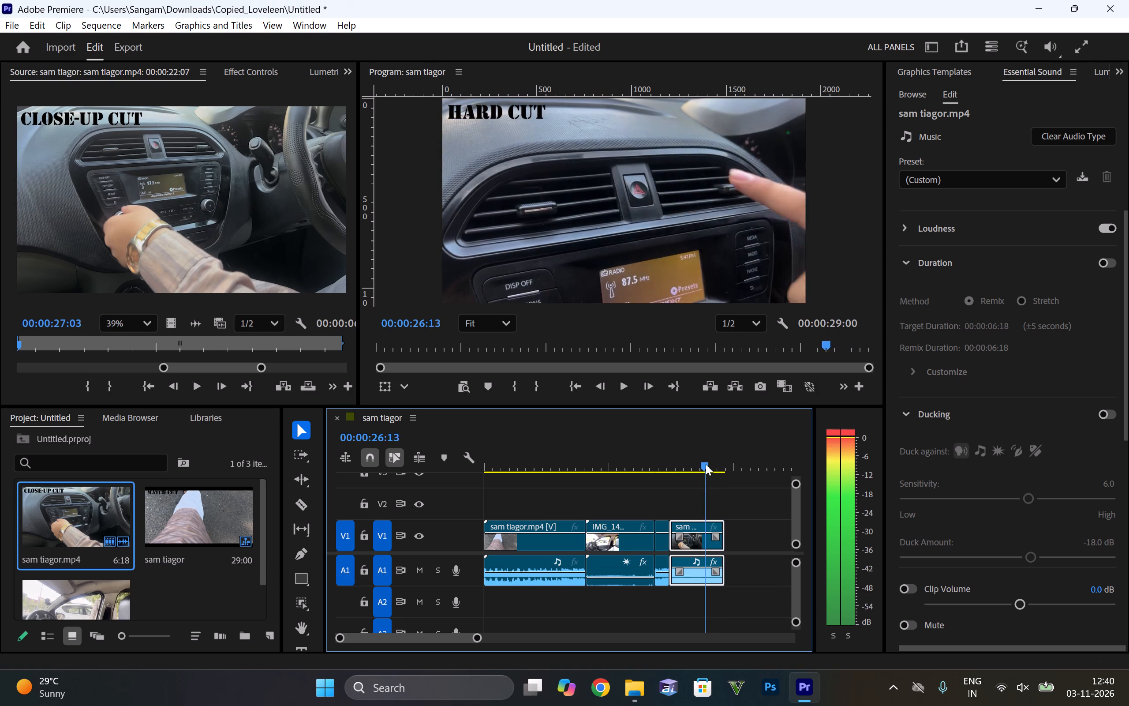
left_click_drag(706, 464, 721, 459)
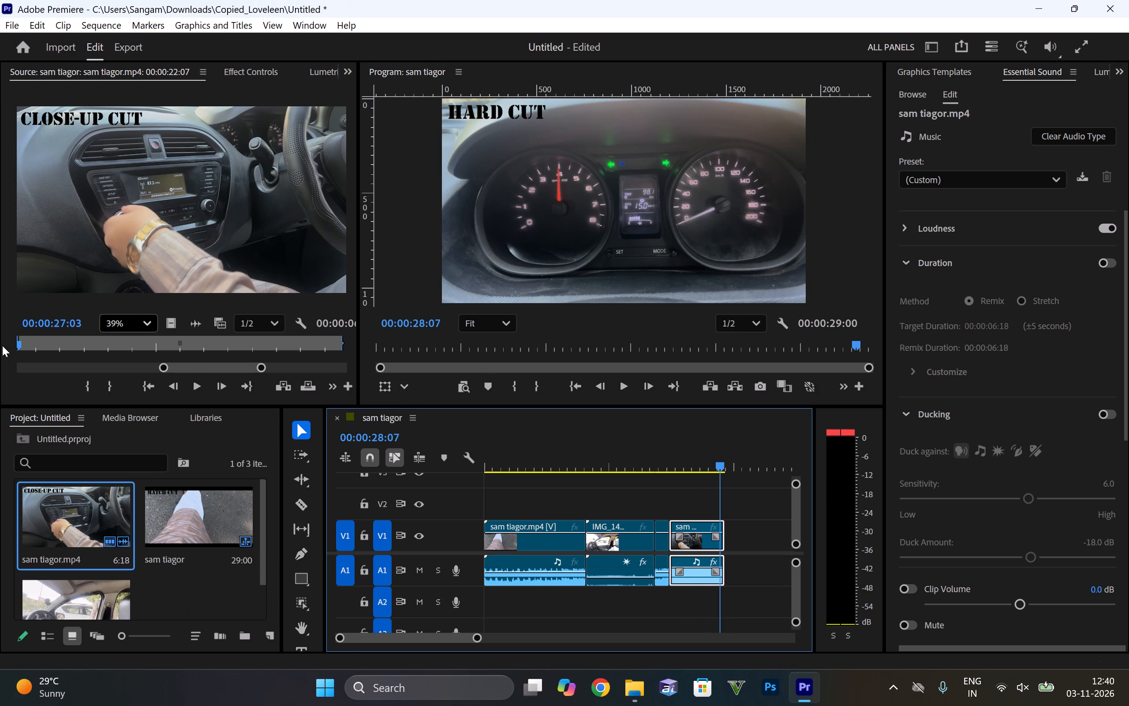
left_click_drag(27, 337, 123, 323)
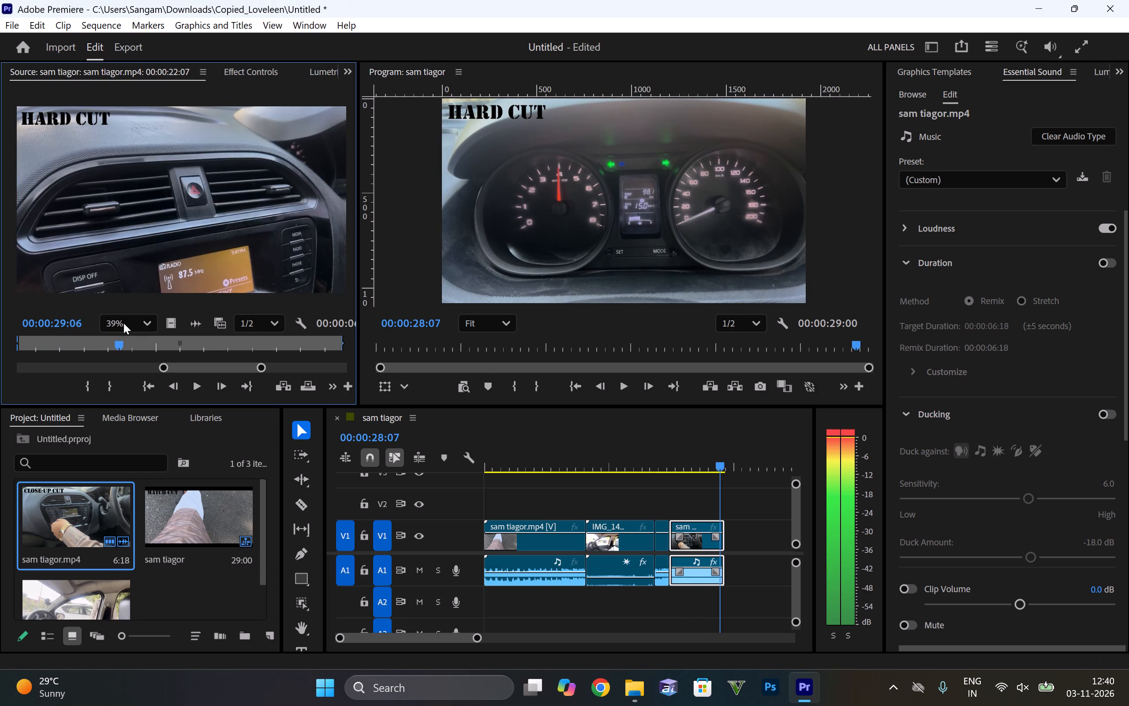
left_click_drag(123, 323, 359, 329)
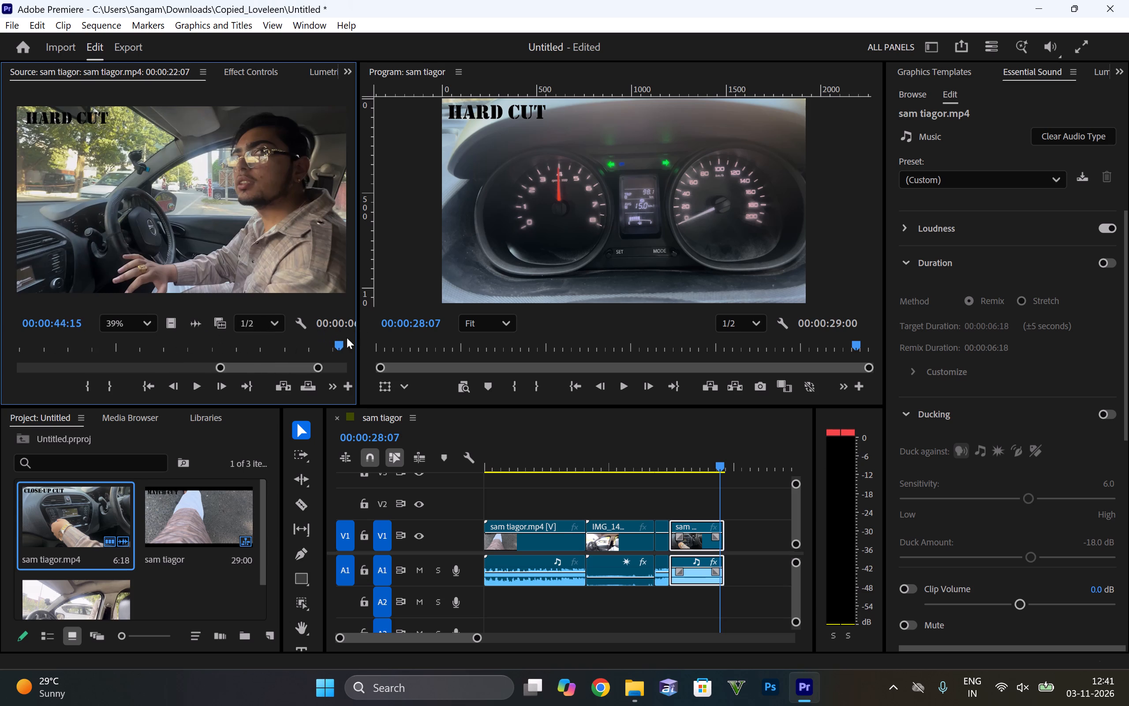
left_click_drag(340, 342, 292, 356)
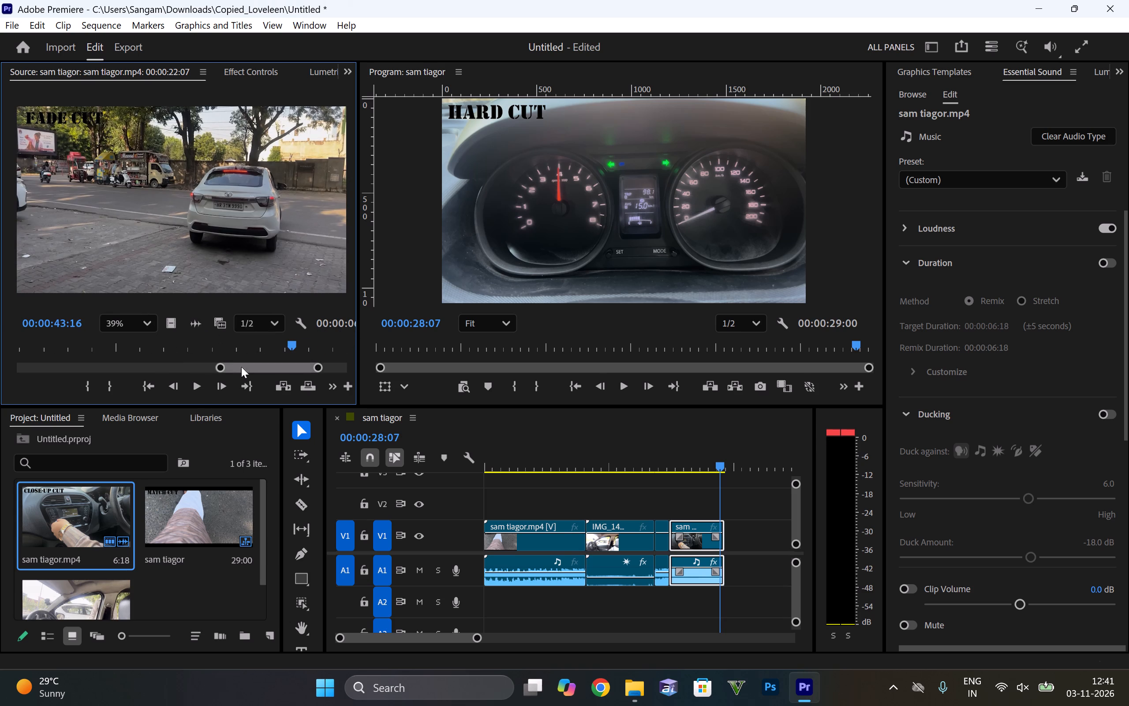
left_click_drag(224, 366, 0, 417)
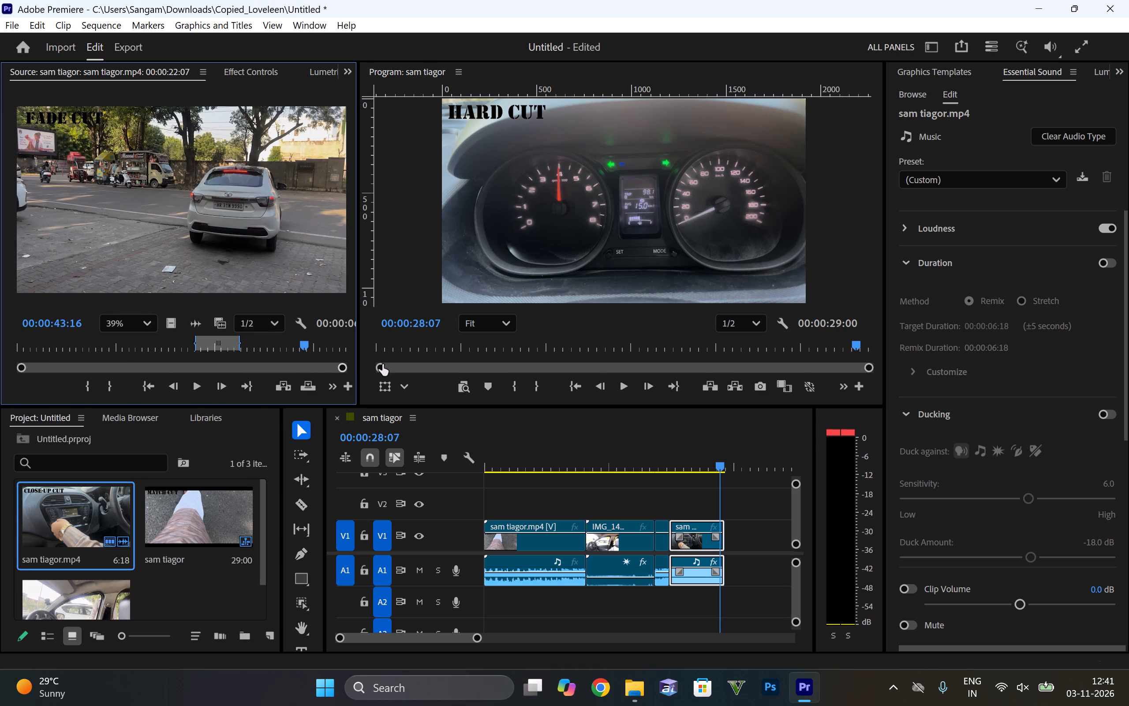
left_click(345, 367)
left_click_drag(239, 334, 244, 344)
left_click_drag(306, 339, 280, 353)
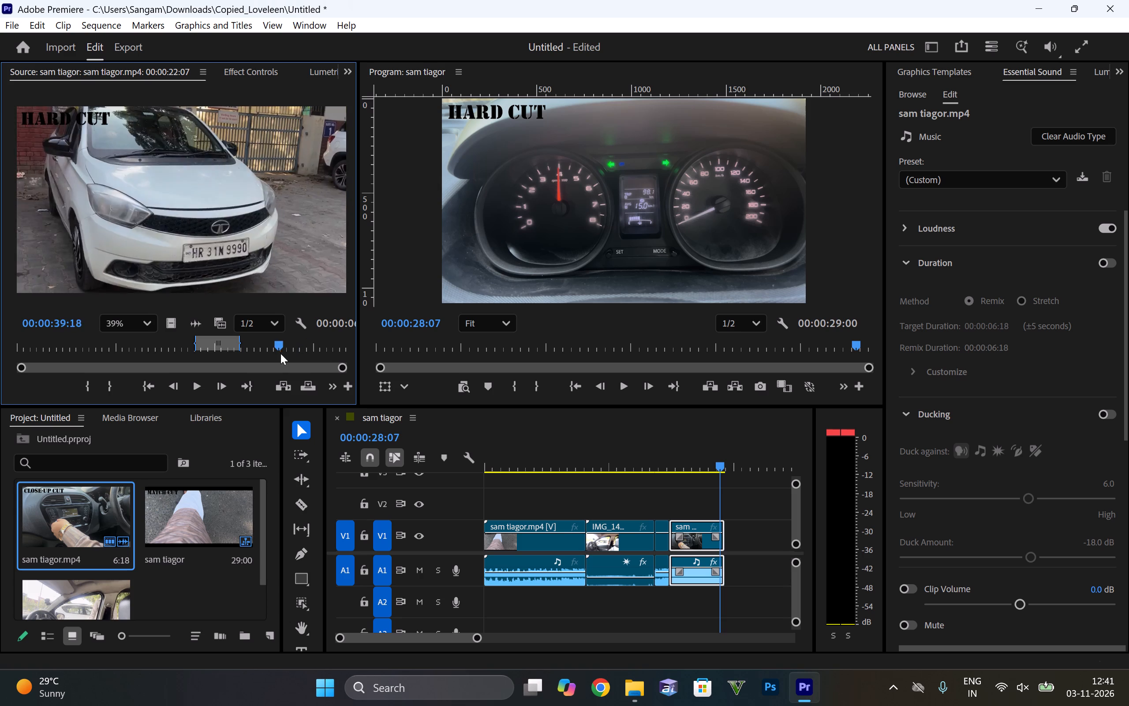
left_click_drag(280, 353, 254, 362)
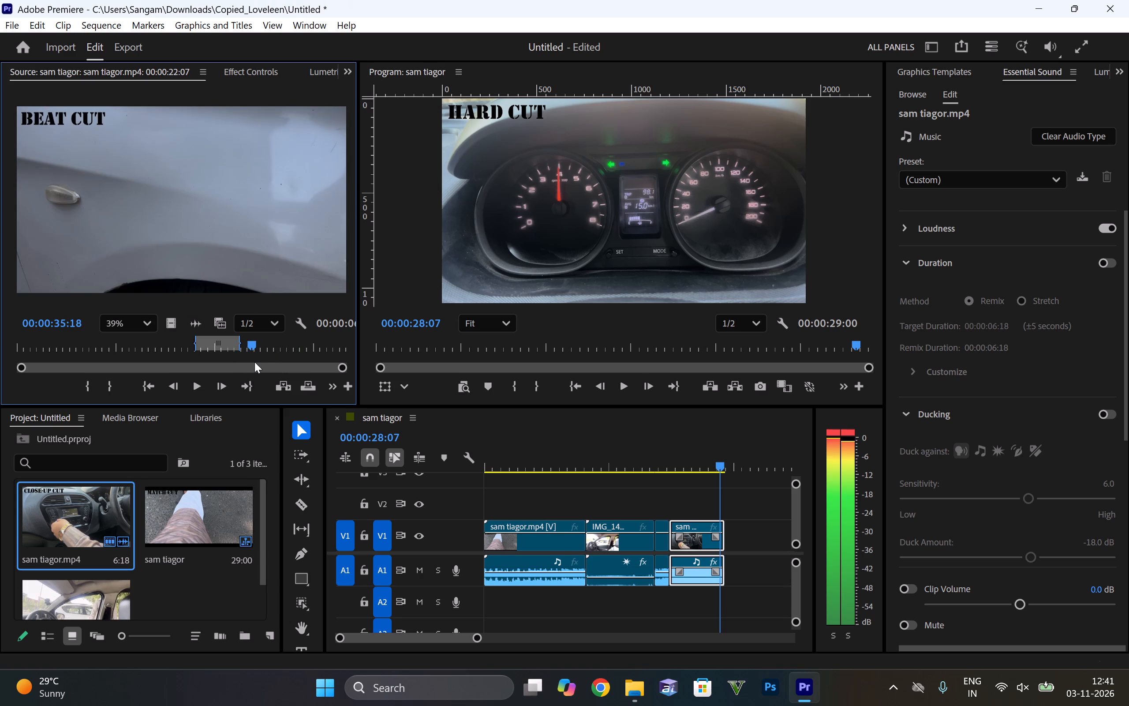
left_click_drag(254, 362, 258, 361)
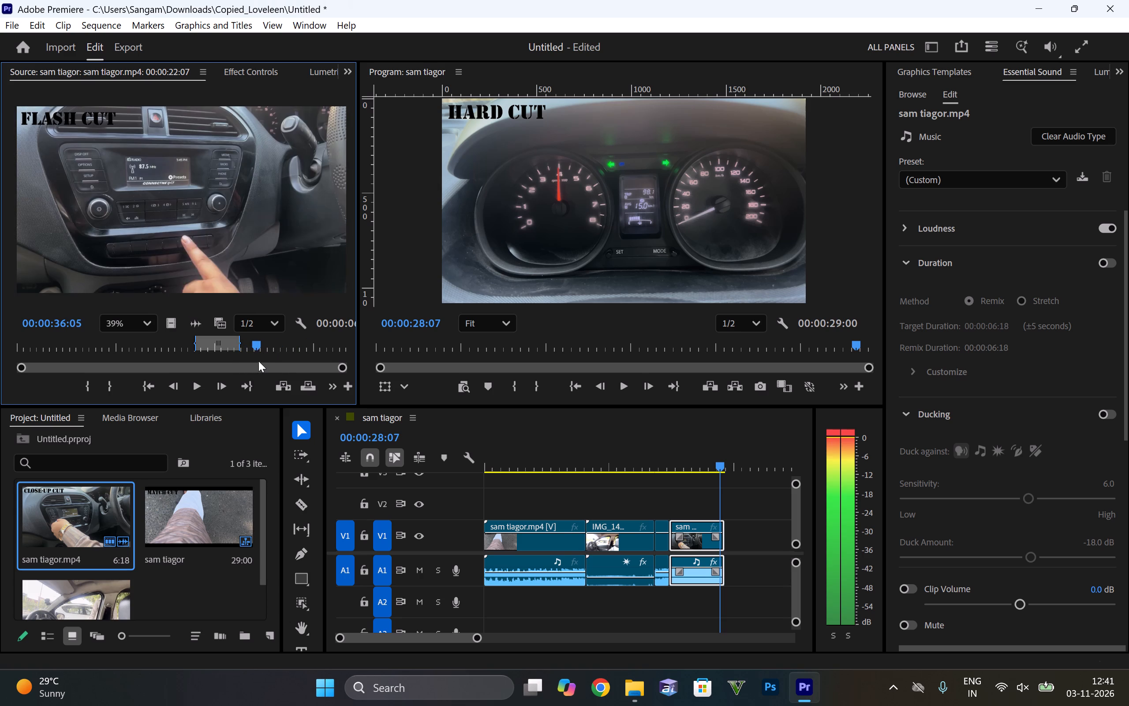
left_click_drag(258, 361, 259, 361)
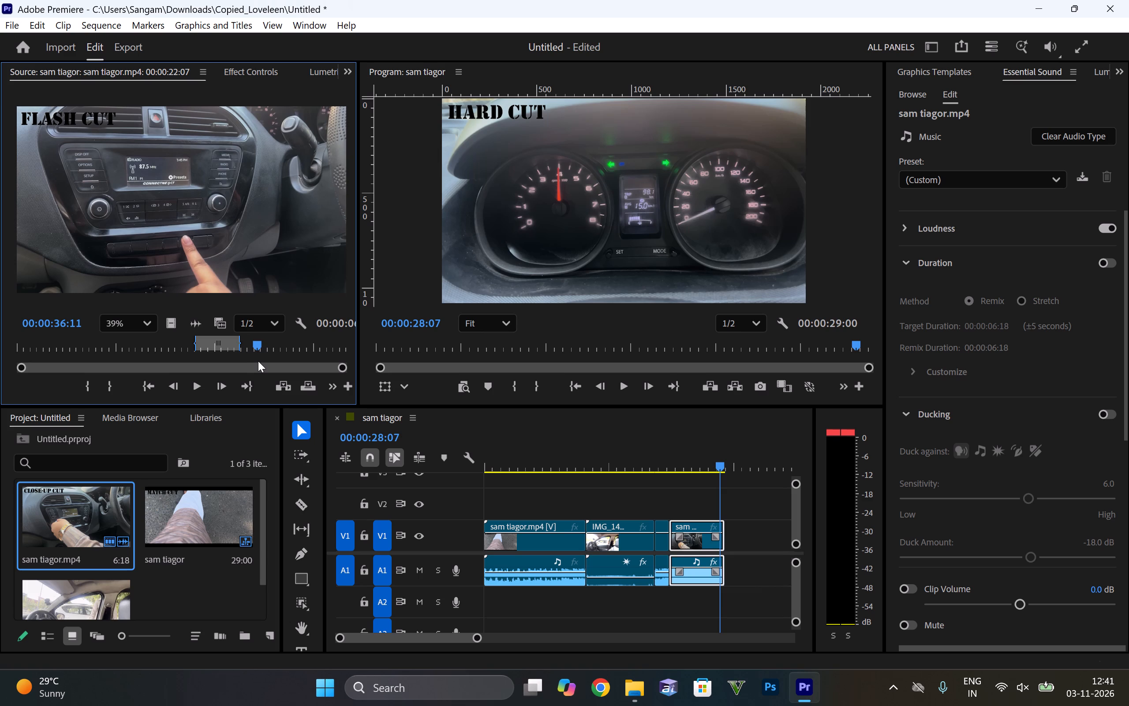
key("i")
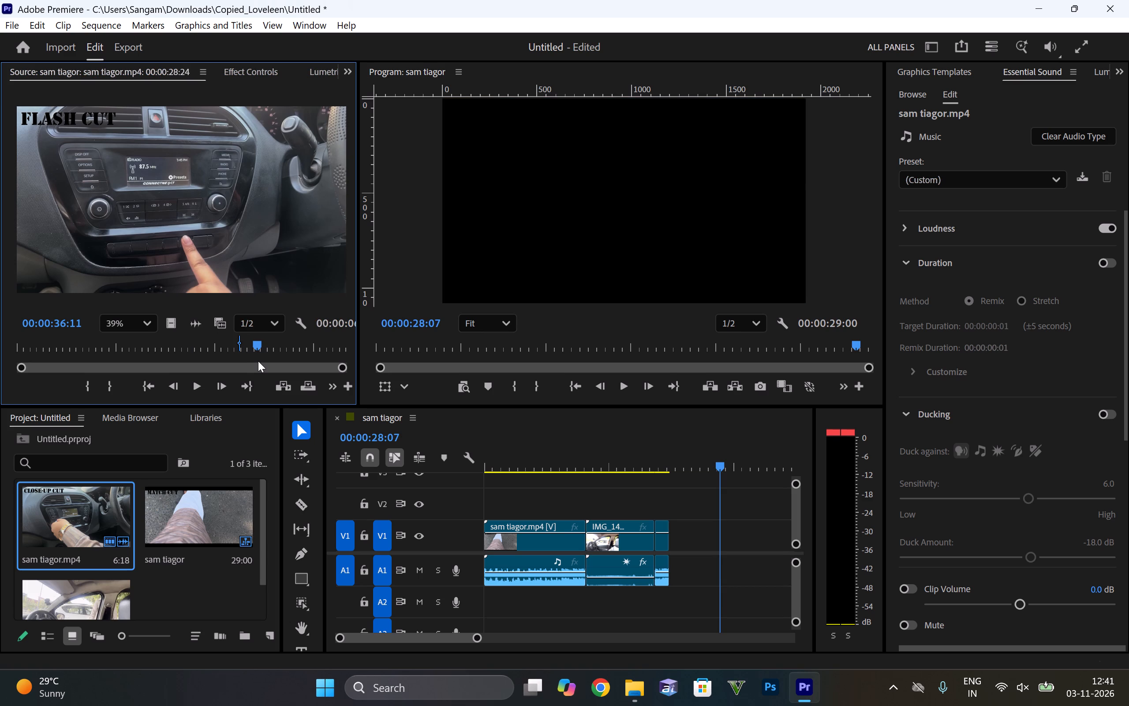
key("space")
key("space")
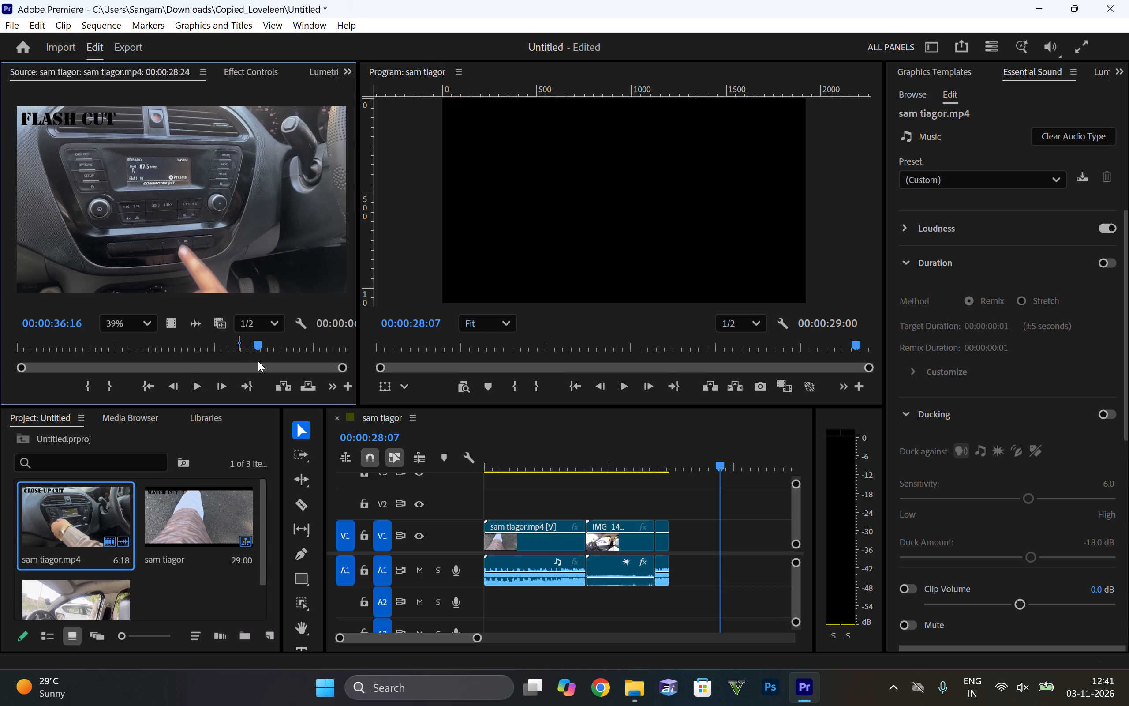
key("space")
key("space")
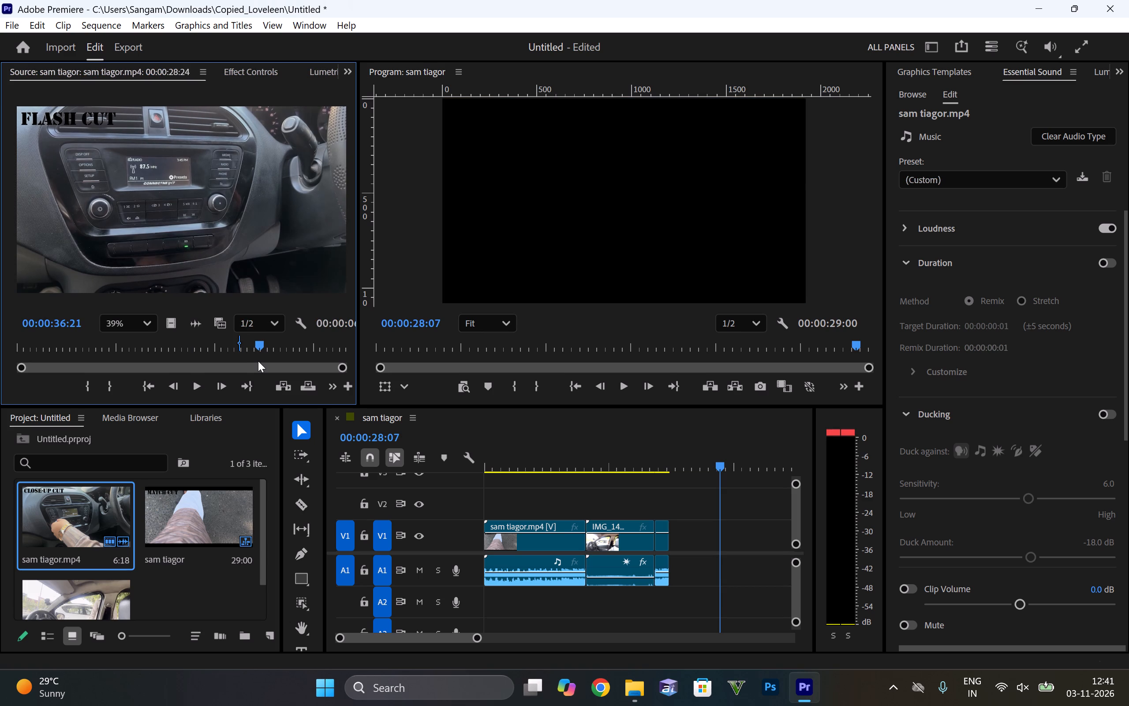
key("space")
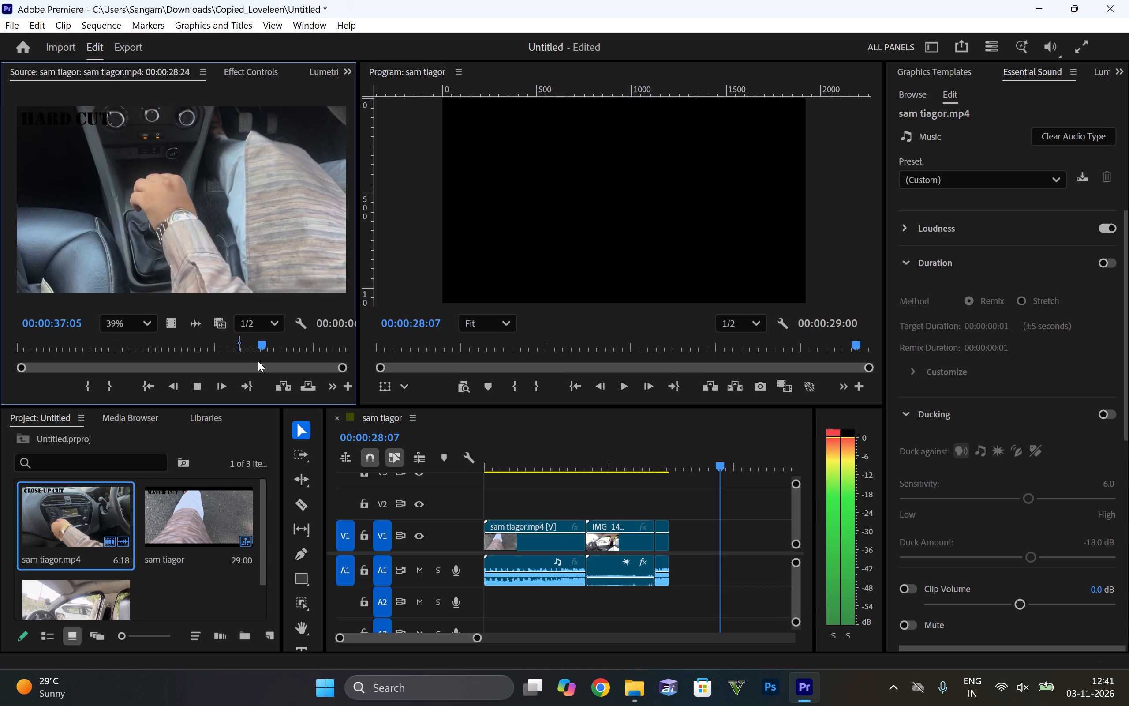
key("Left")
key("Left")
key("Left")
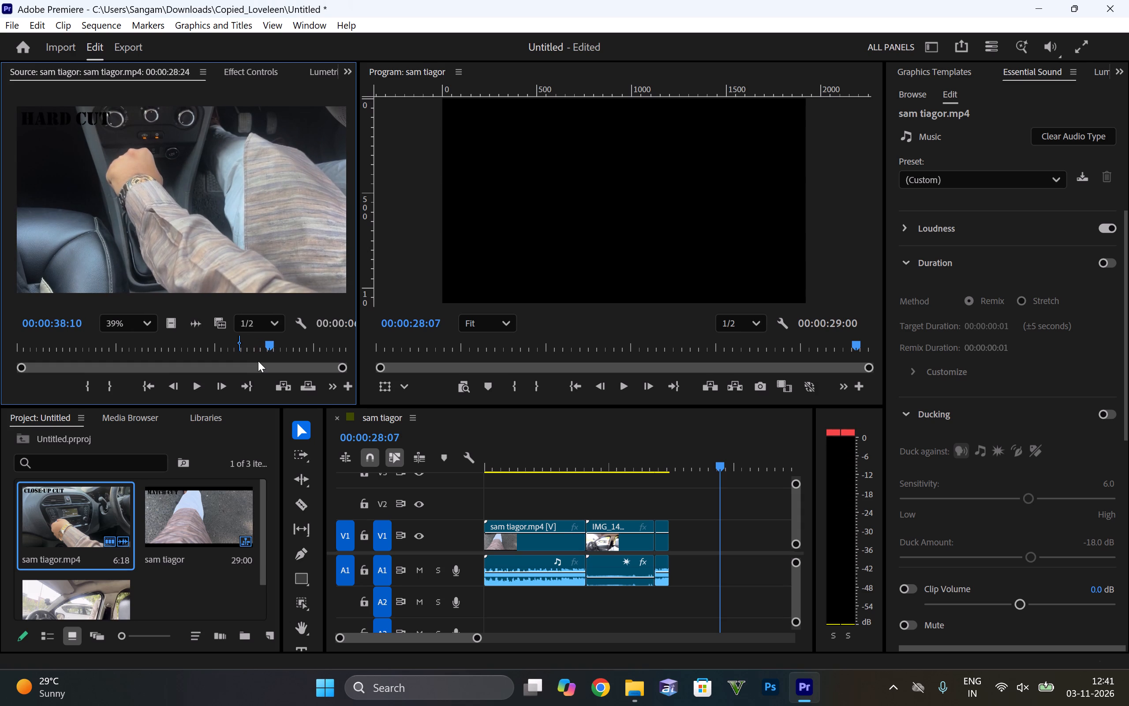
key("Left")
key("Left")
key("Left")
key("Left")
key("Left")
key("Left")
key("Left")
key("Left")
key("Left")
key("Left")
key("Left")
key("Left")
key("Left")
key("Left")
key("Left")
key("Left")
key("Left")
key("Left")
key("Left")
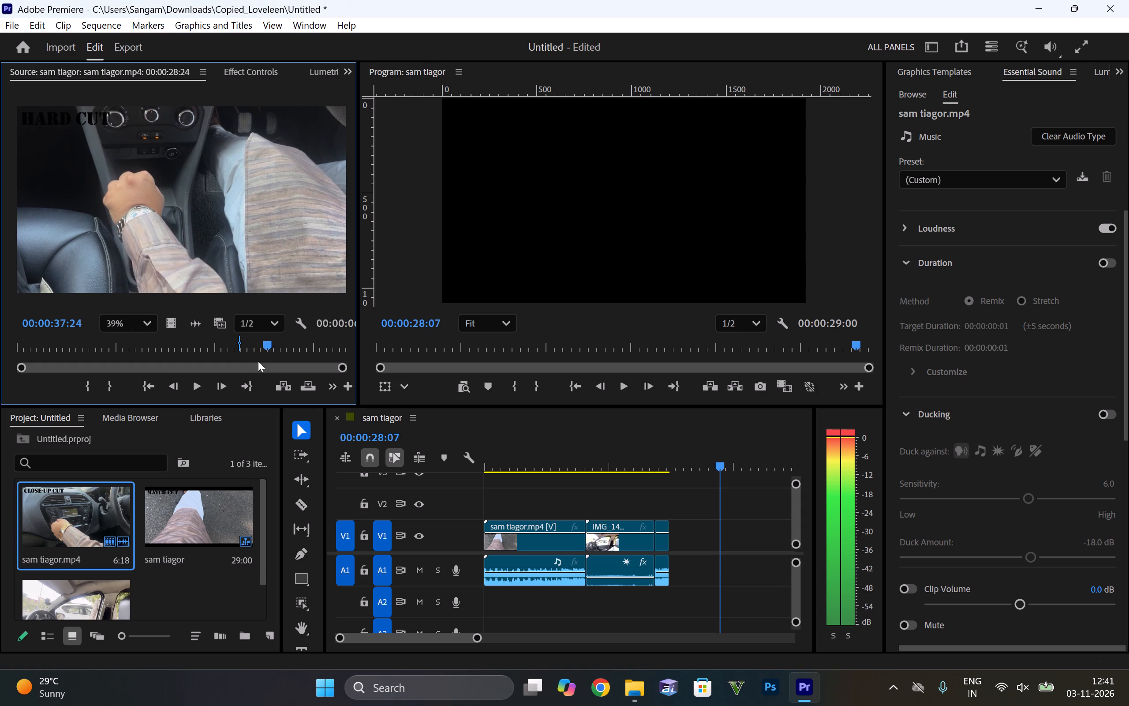
key("Left")
key("Left")
key("Left")
key("Left")
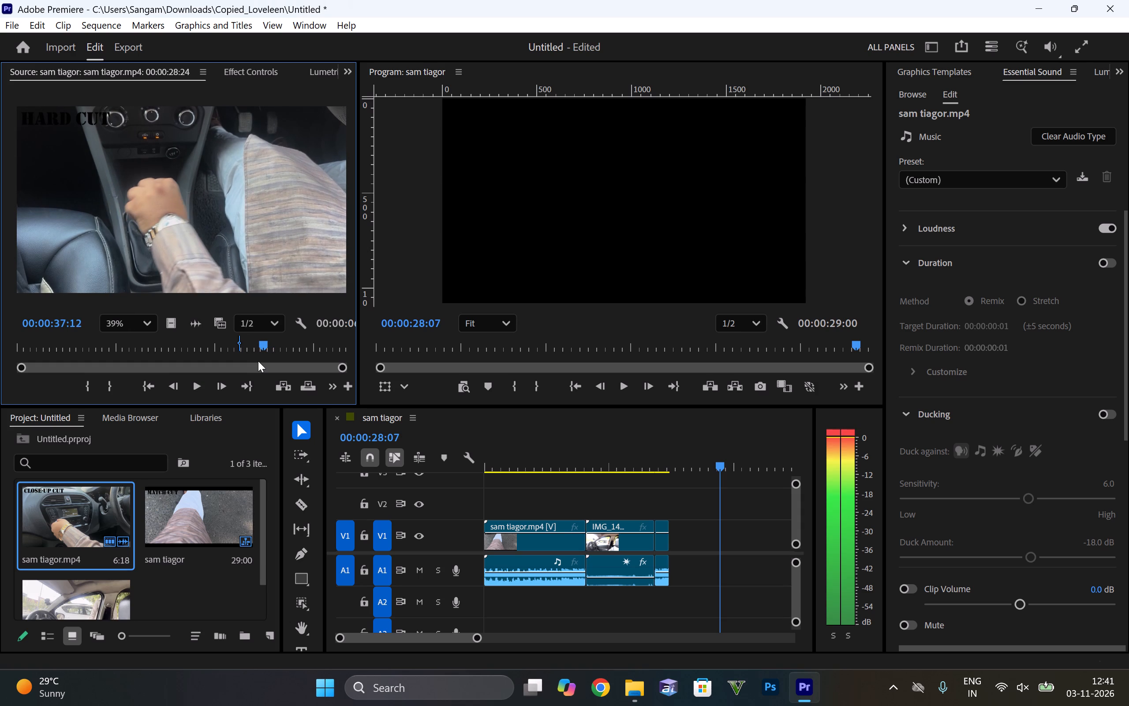
key("Left")
key("Left")
key("Left")
key("Left")
key("Left")
key("Left")
key("Left")
key("Left")
key("Left")
key("Left")
key("Left")
key("Left")
key("Left")
key("Left")
key("Left")
key("Left")
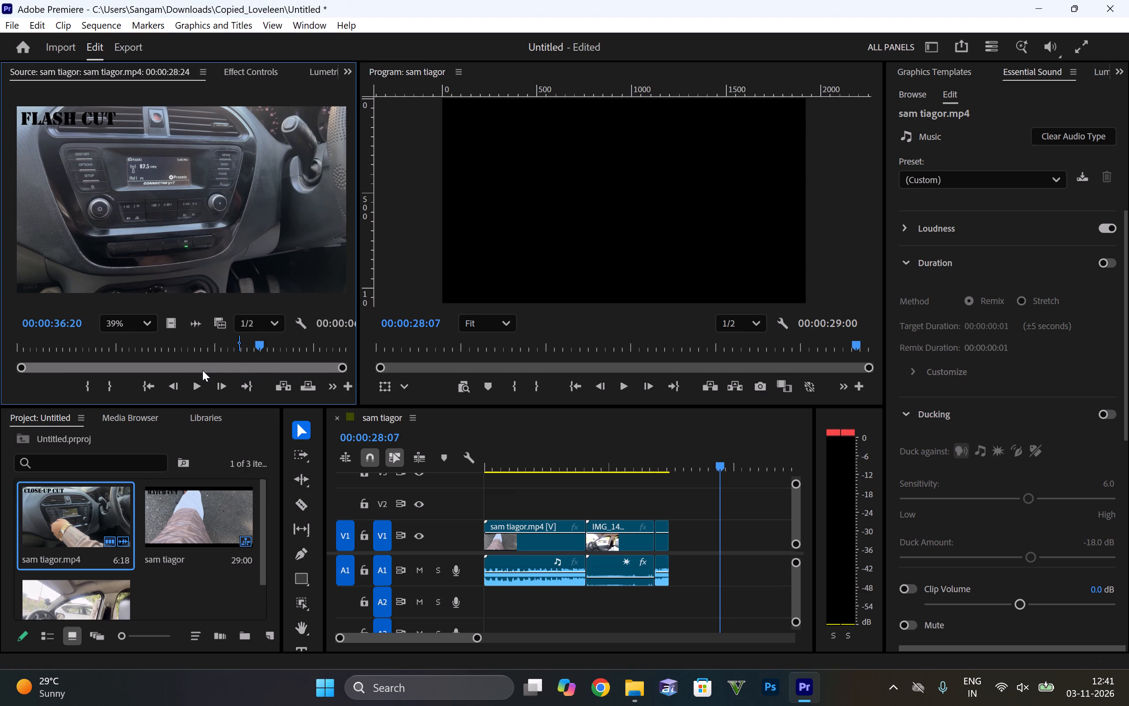
key("Right")
key("Right")
key("Right")
key("Right")
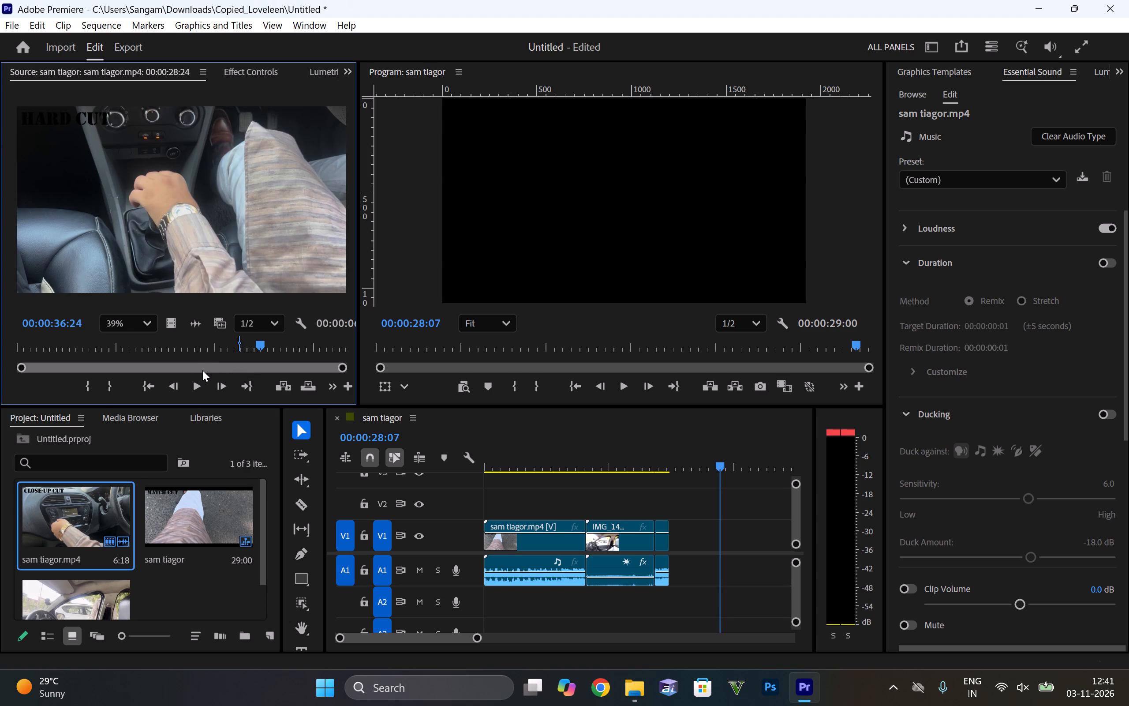
key("Left")
key("Left")
key("Left")
key("Left")
key("Left")
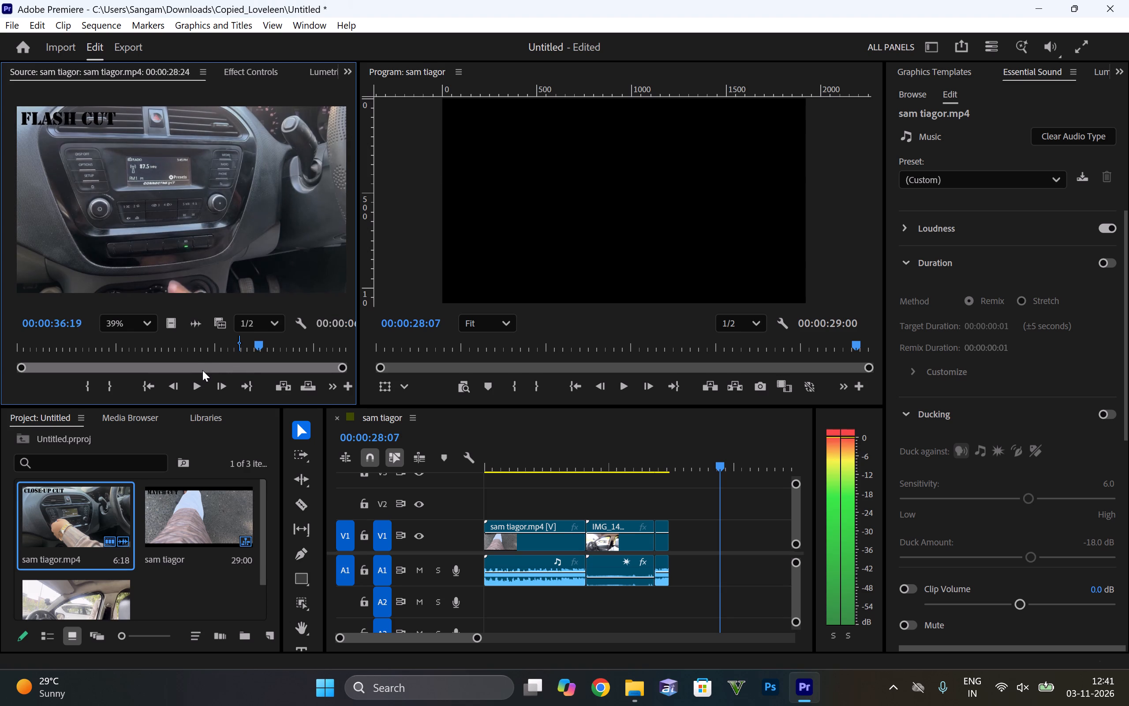
key("Left")
key("Left")
key("Left")
key("Left")
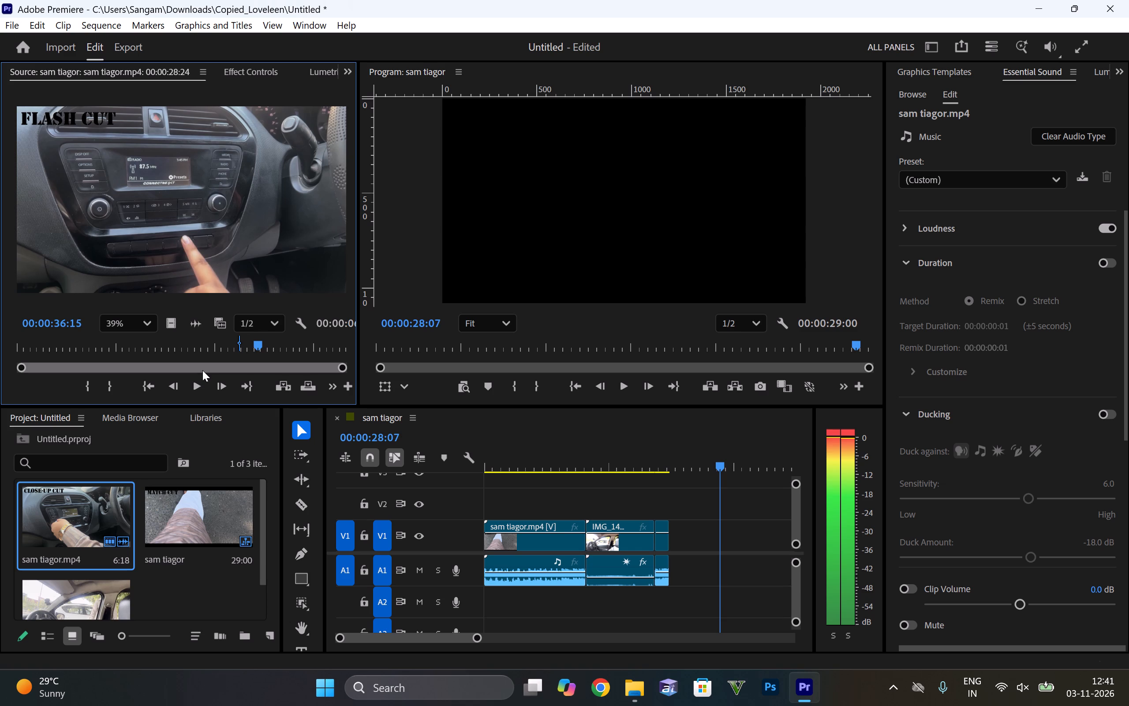
key("Right")
key("Right")
key("Right")
key("Right")
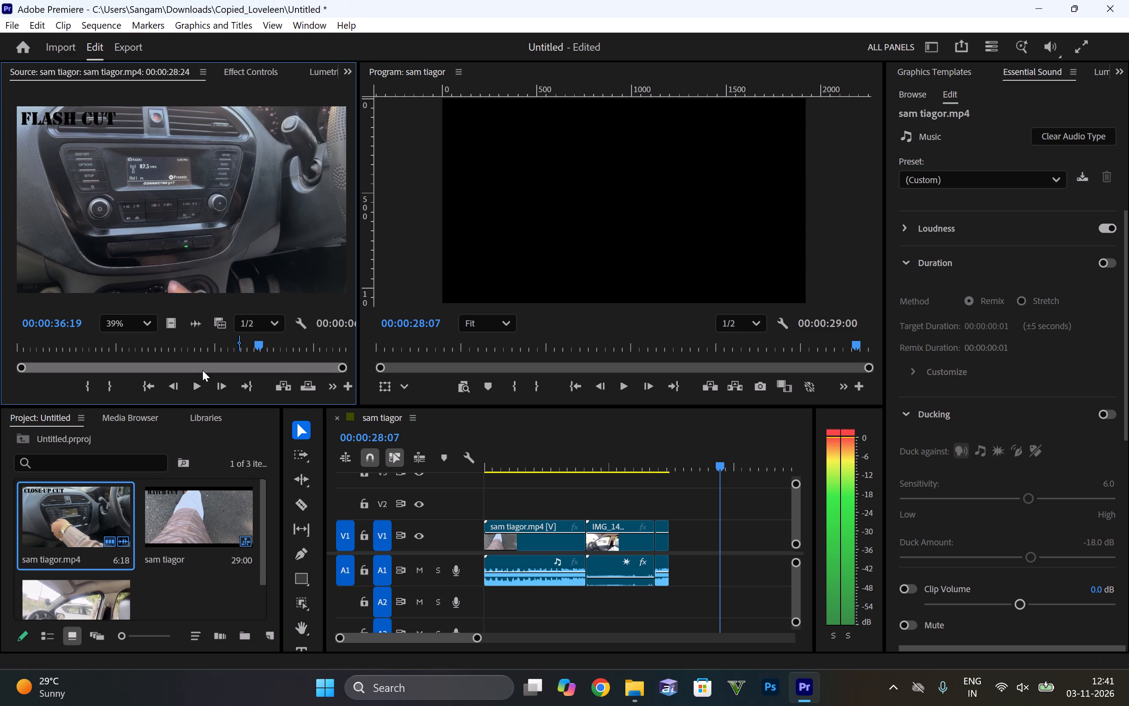
key("Right")
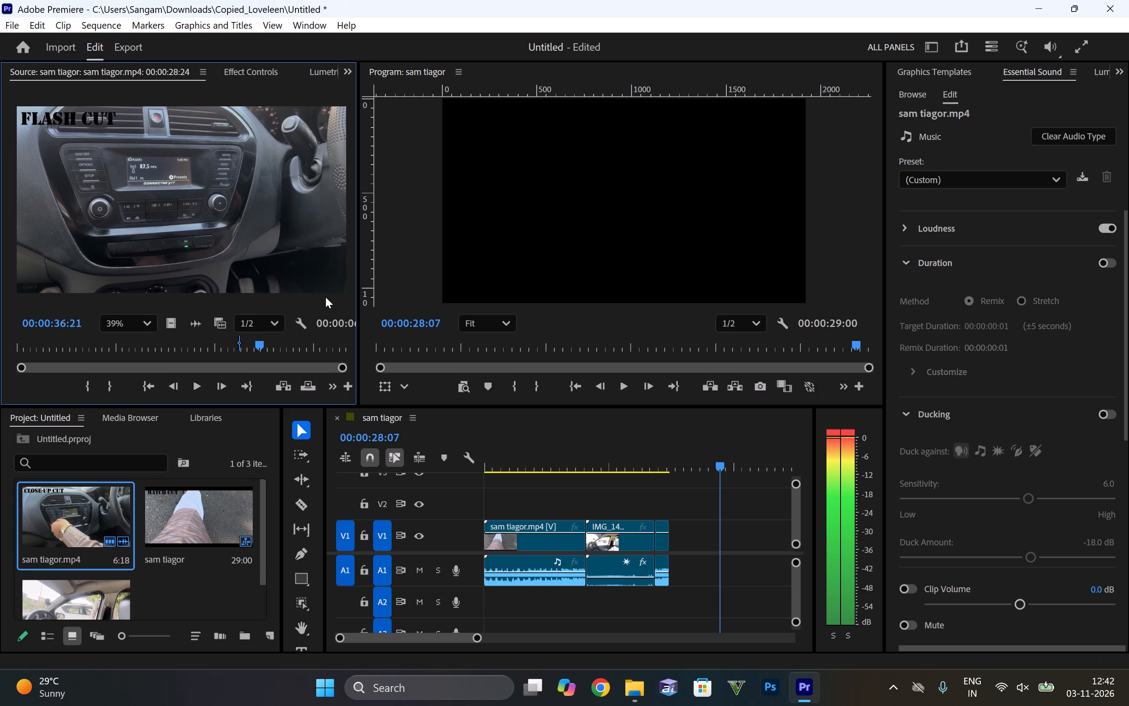
key("Left")
key("Left")
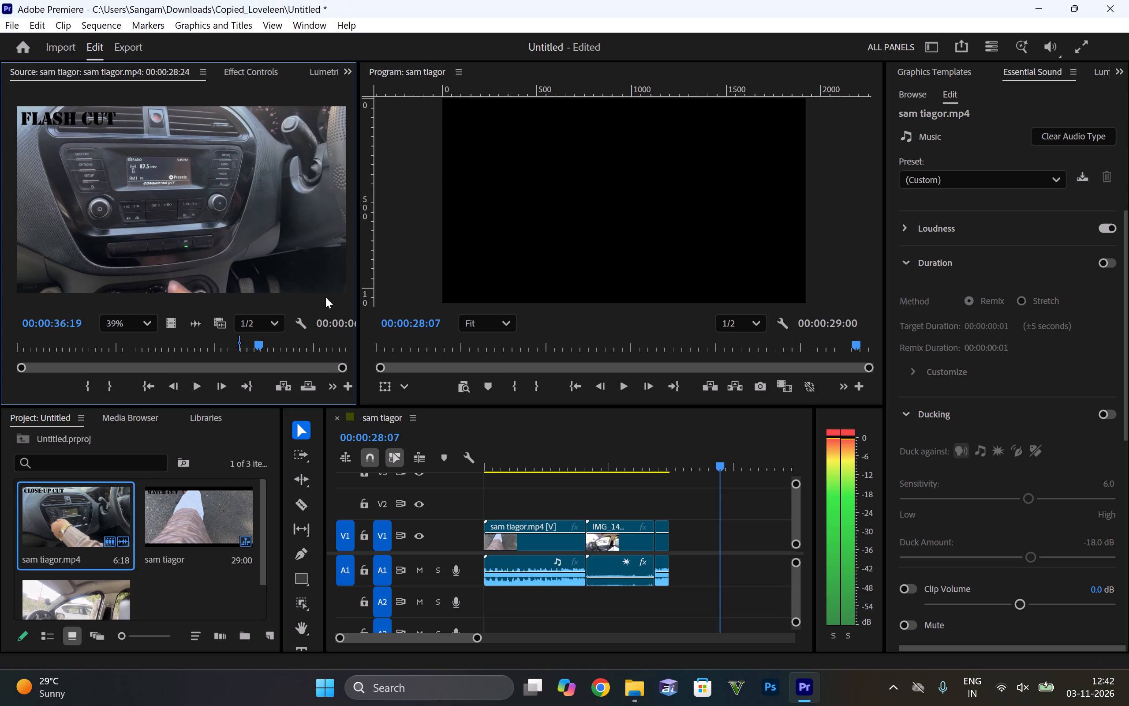
key("Right")
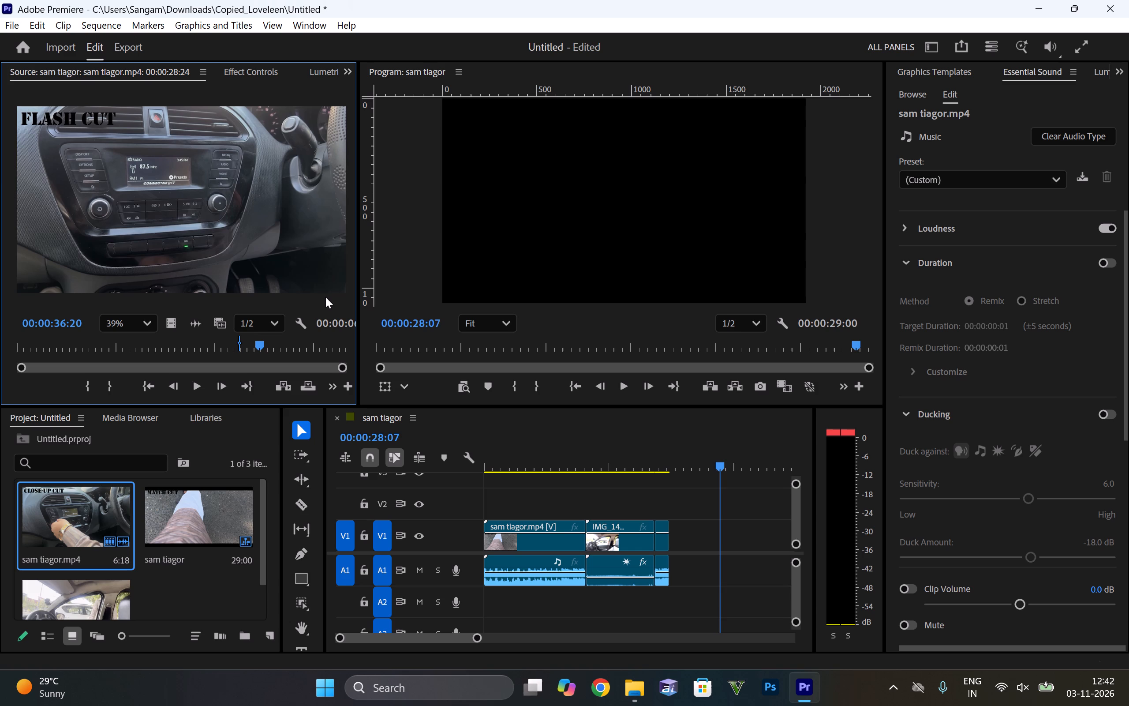
key("o")
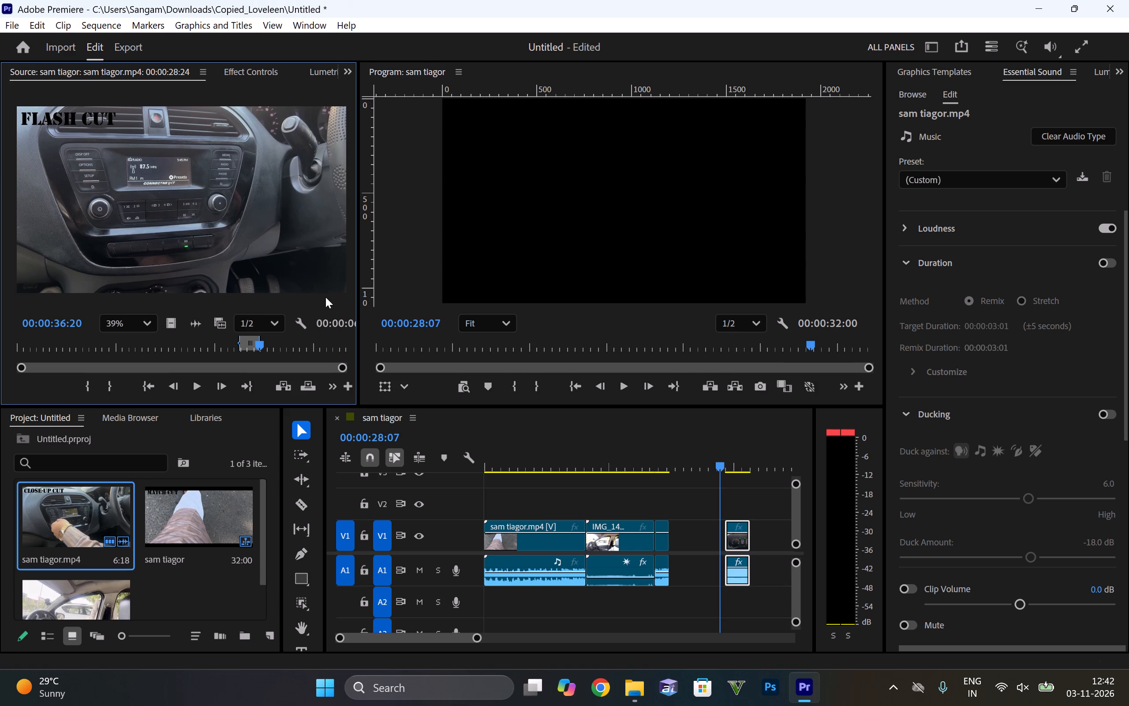
left_click_drag(196, 248, 310, 343)
left_click_drag(310, 343, 683, 517)
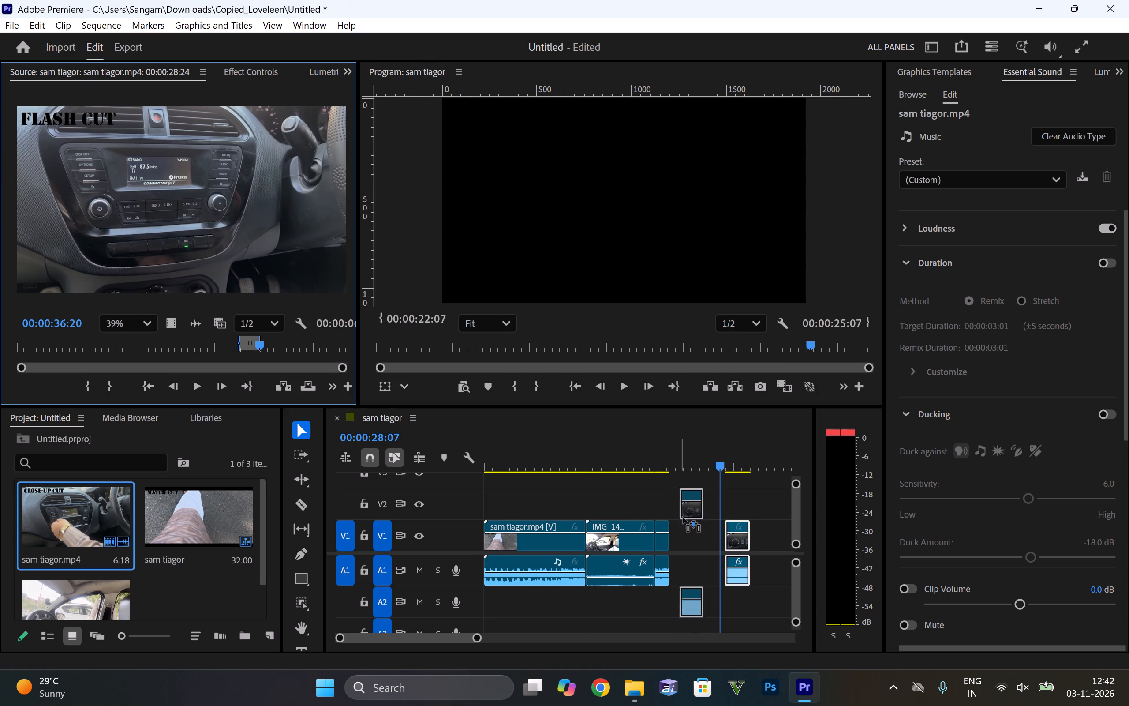
left_click_drag(683, 517, 751, 532)
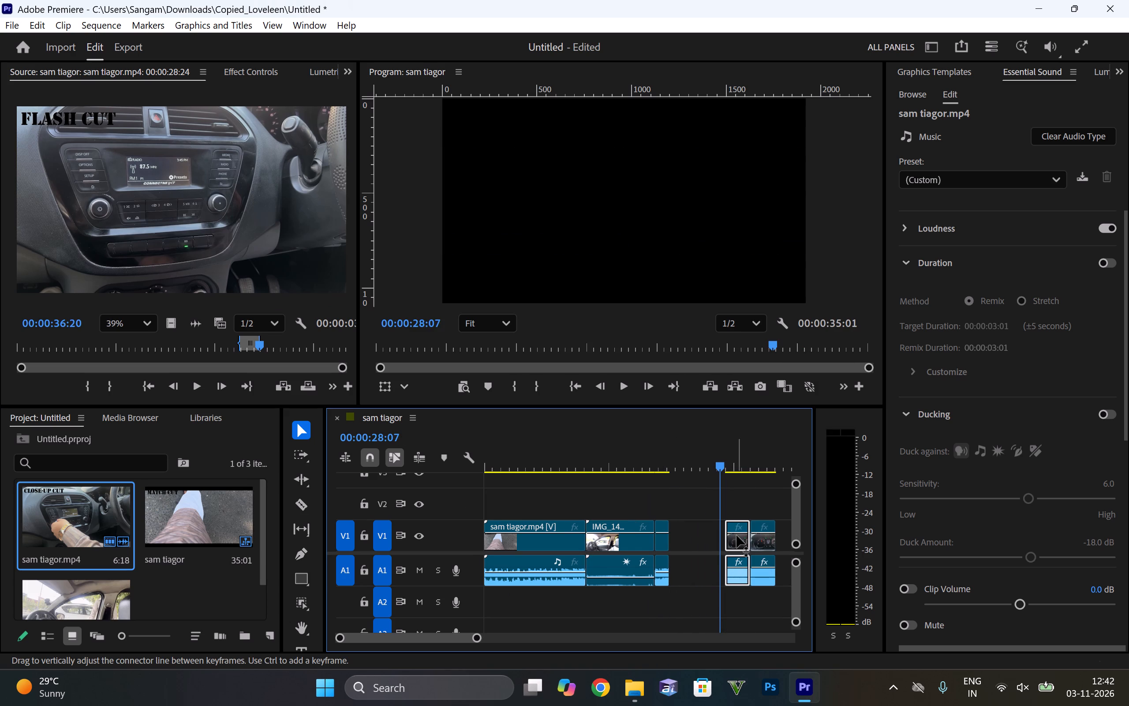
left_click_drag(736, 535, 702, 535)
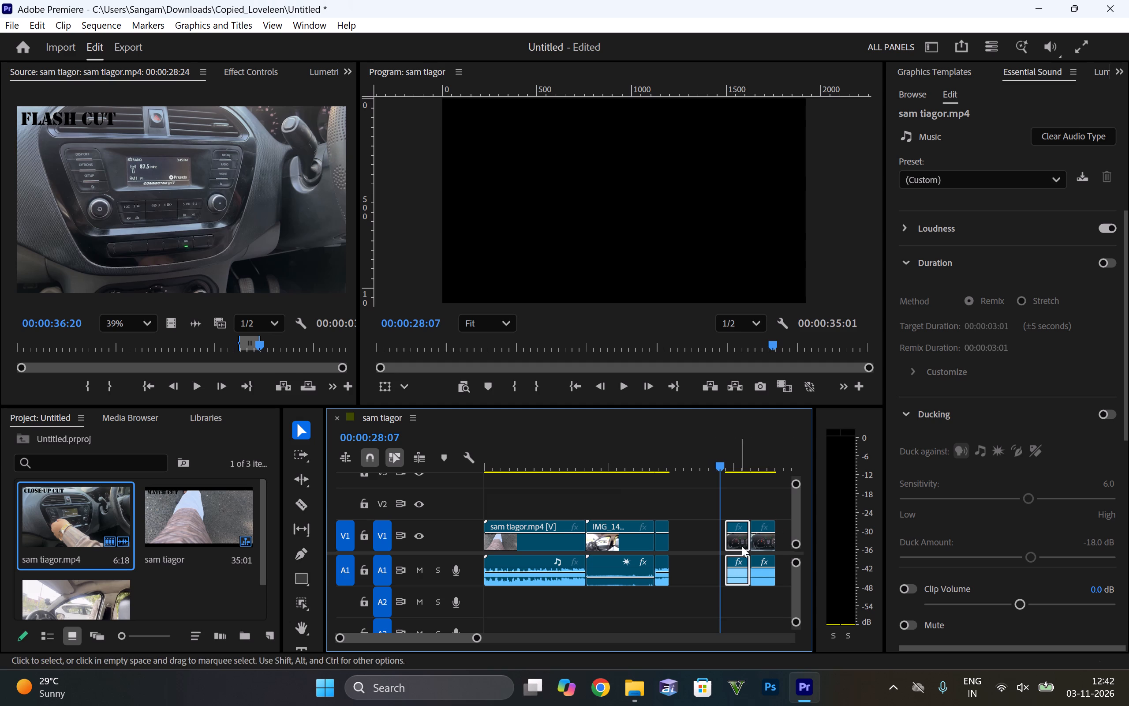
left_click_drag(746, 547, 740, 547)
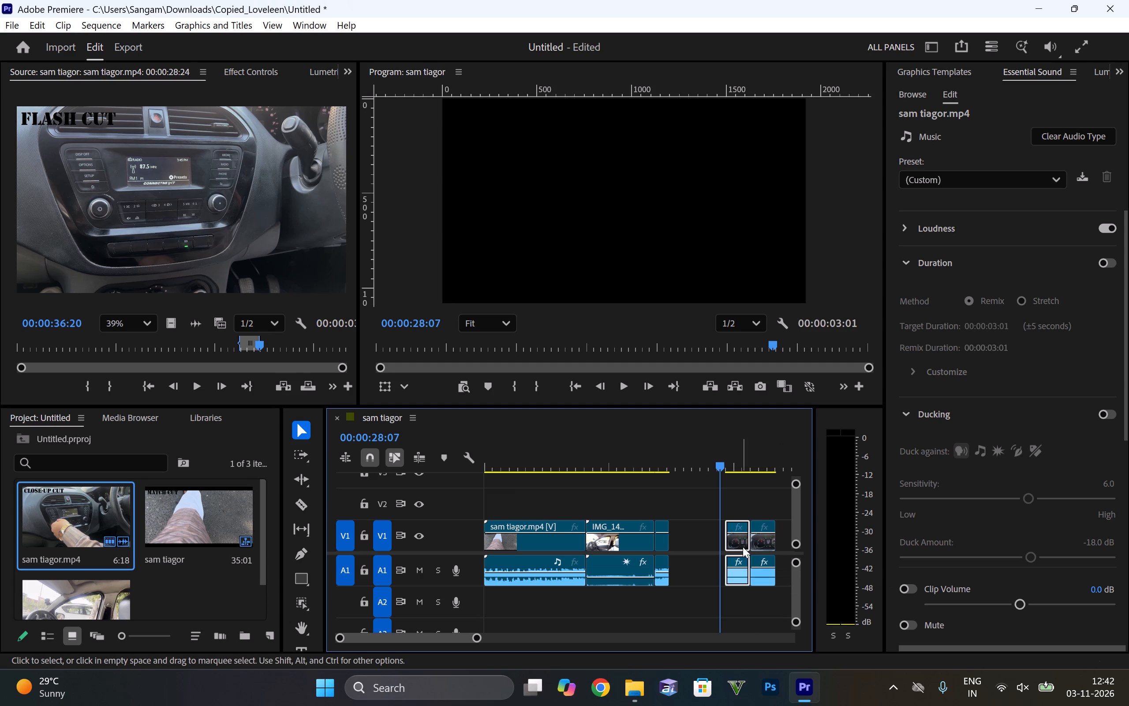
left_click_drag(735, 541, 679, 538)
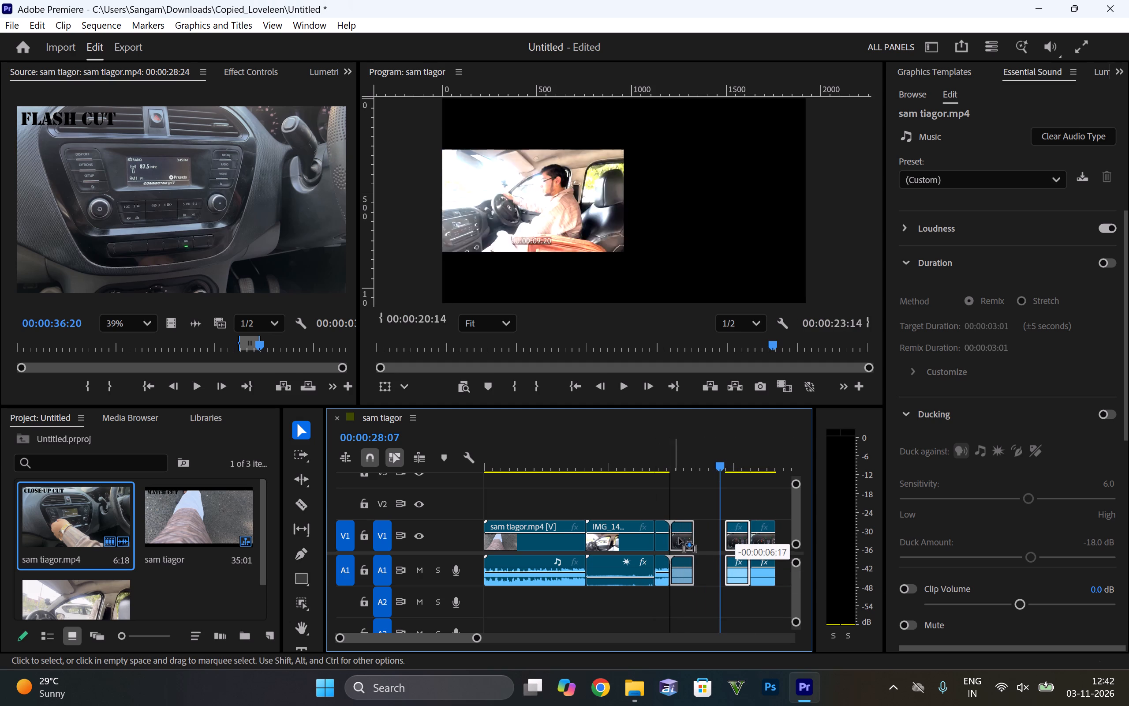
left_click_drag(679, 538, 679, 537)
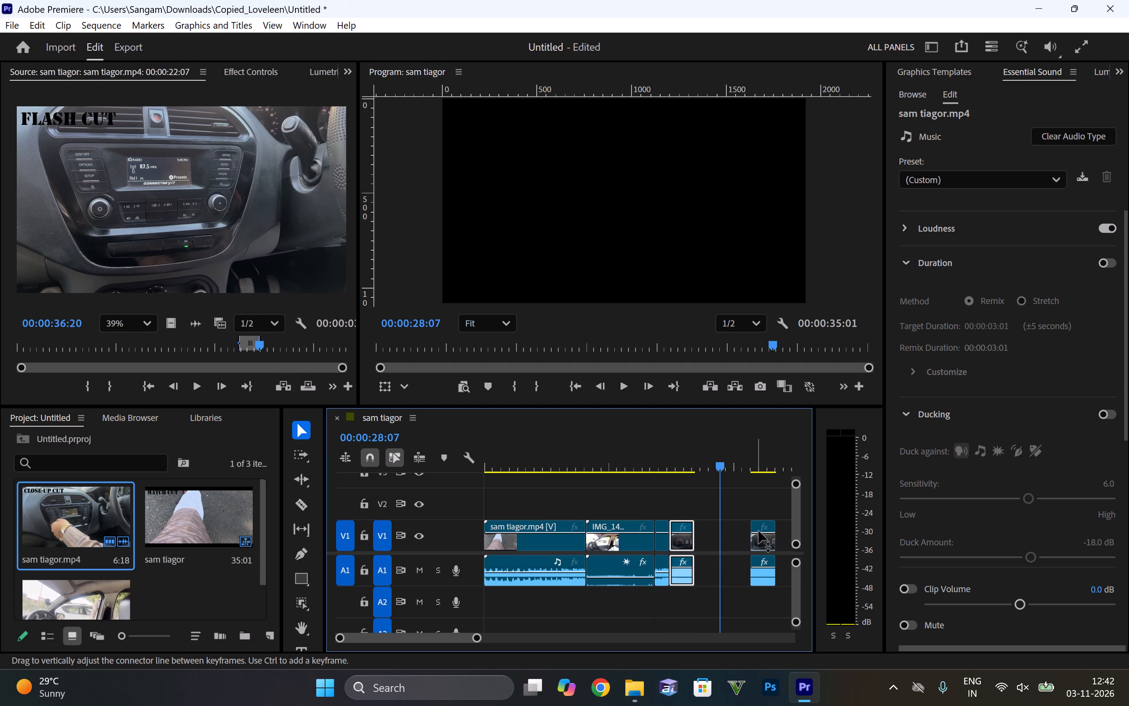
left_click_drag(762, 533, 729, 536)
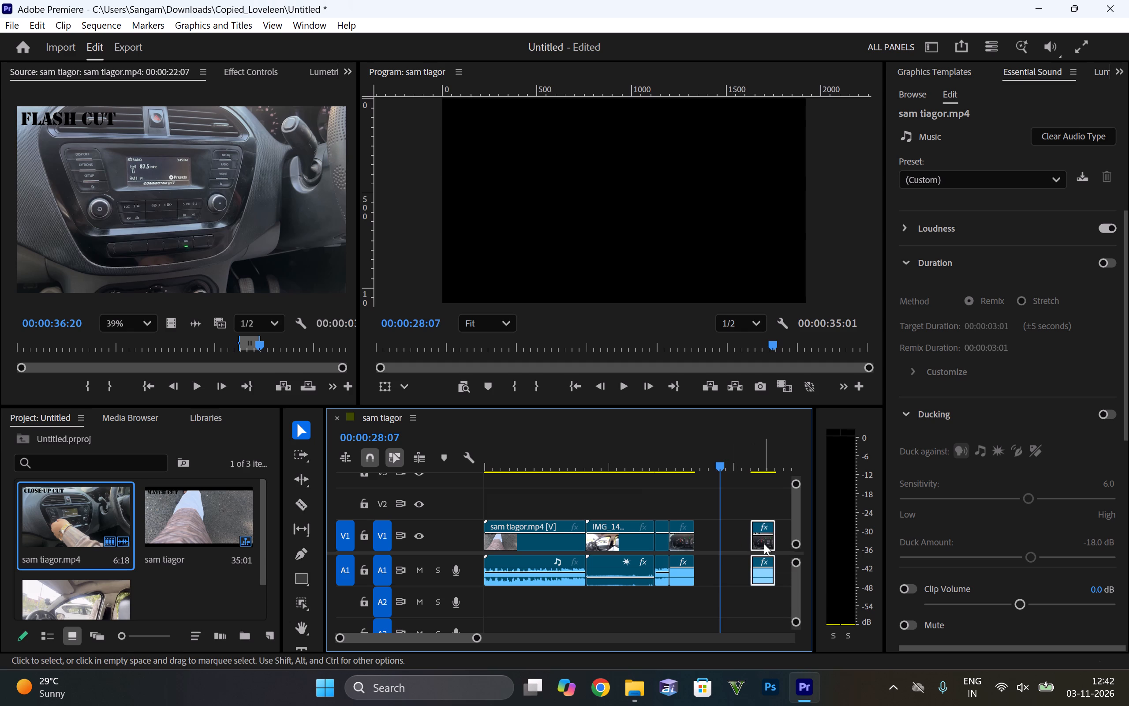
left_click_drag(764, 543, 714, 542)
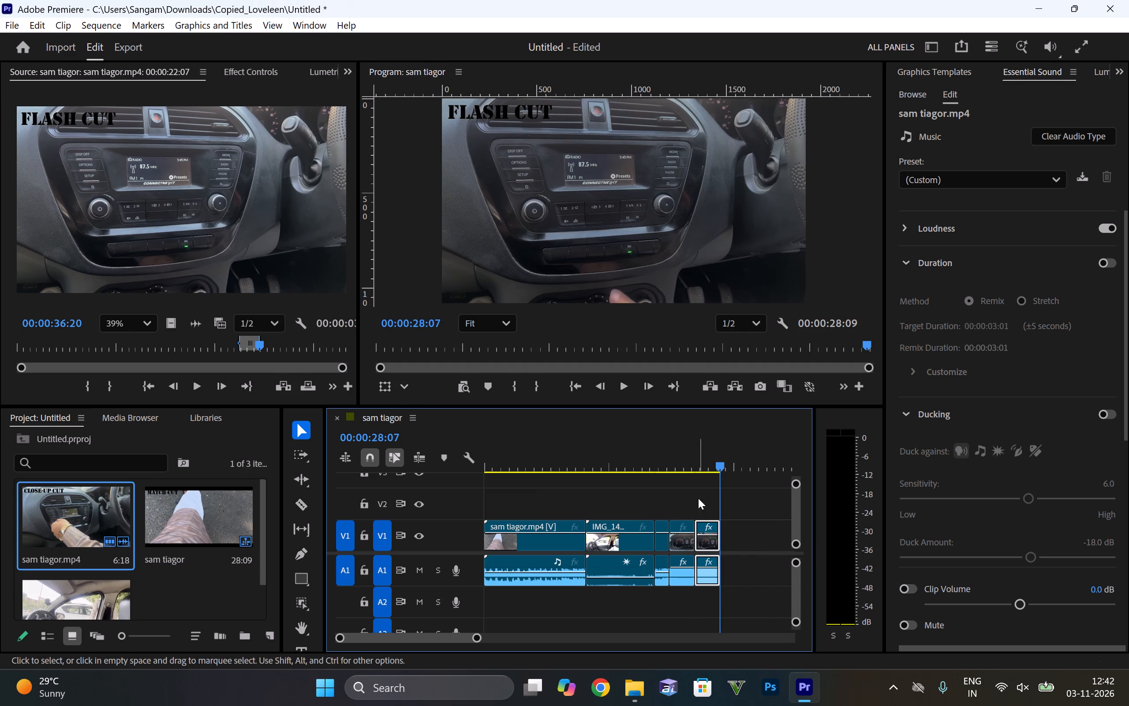
Play the sequence from the MATCH CUT ignition shot at 00:00:21:06 through the joined clips to check the transitions.
left_click_drag(715, 466, 689, 467)
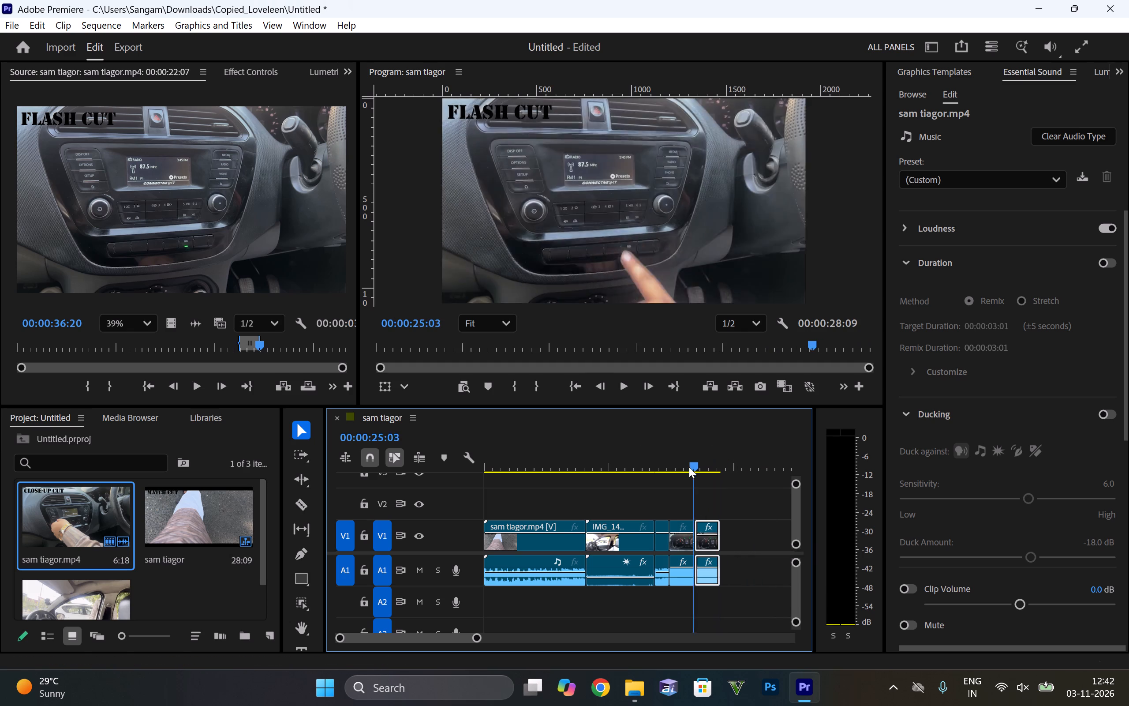
left_click_drag(689, 467, 657, 466)
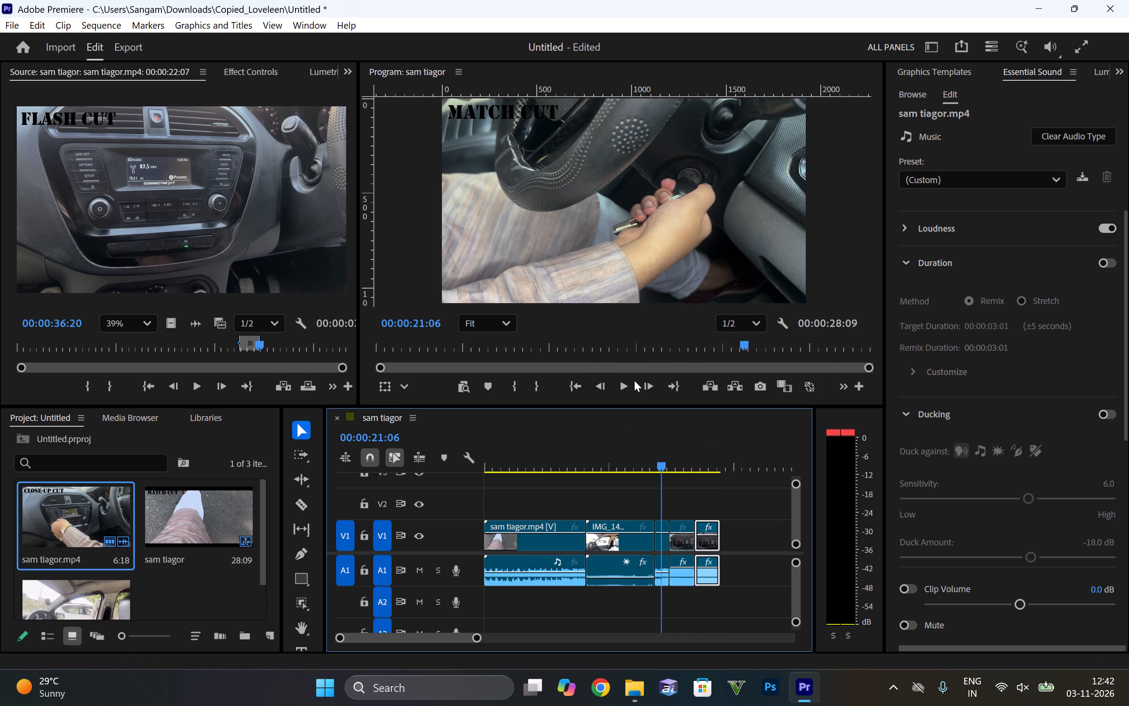
left_click(634, 382)
left_click(623, 383)
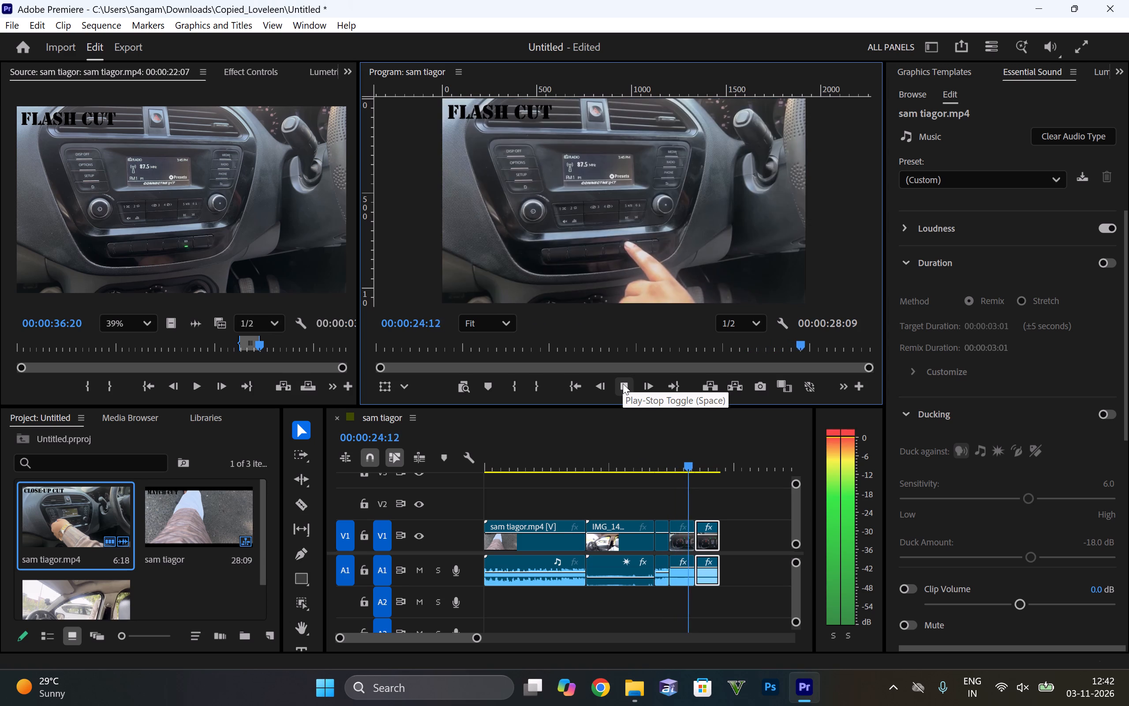
left_click(623, 383)
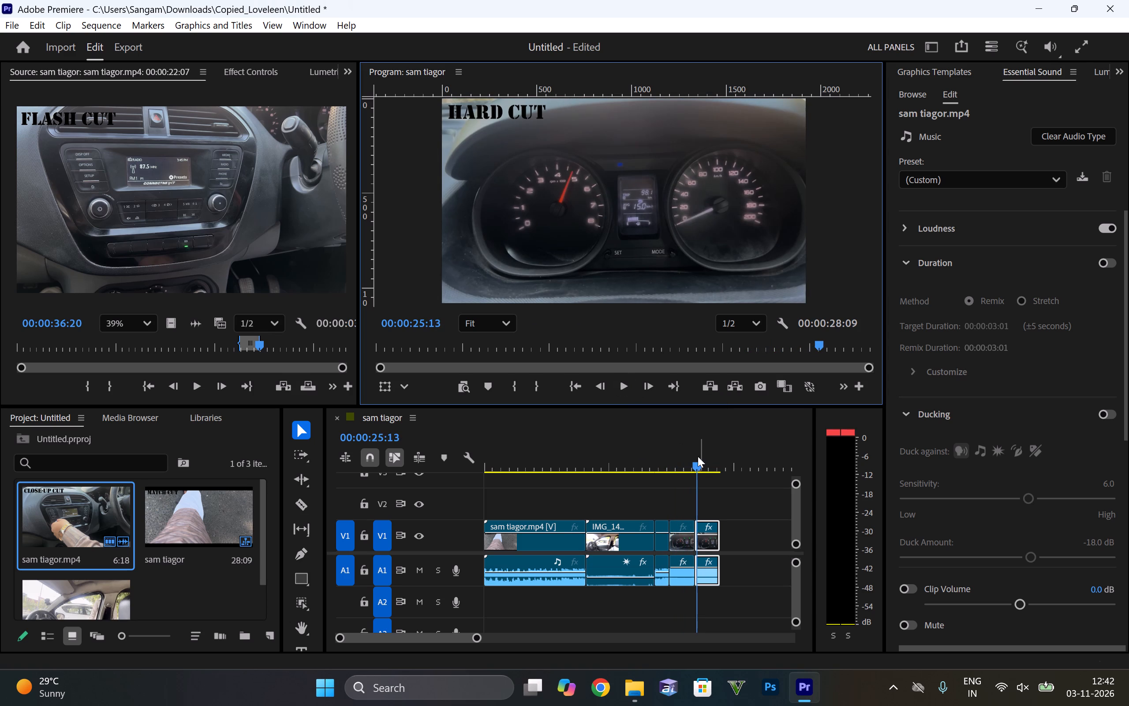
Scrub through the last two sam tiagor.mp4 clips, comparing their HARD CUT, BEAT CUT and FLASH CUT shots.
left_click_drag(697, 469, 632, 459)
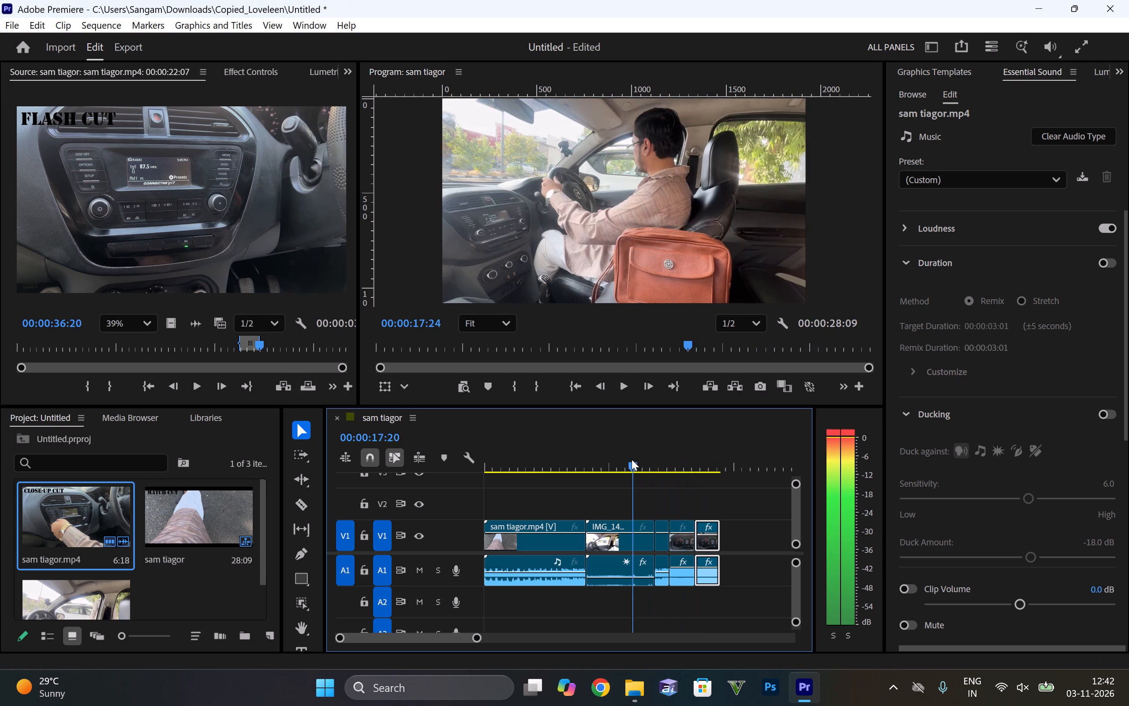
left_click_drag(632, 459, 668, 458)
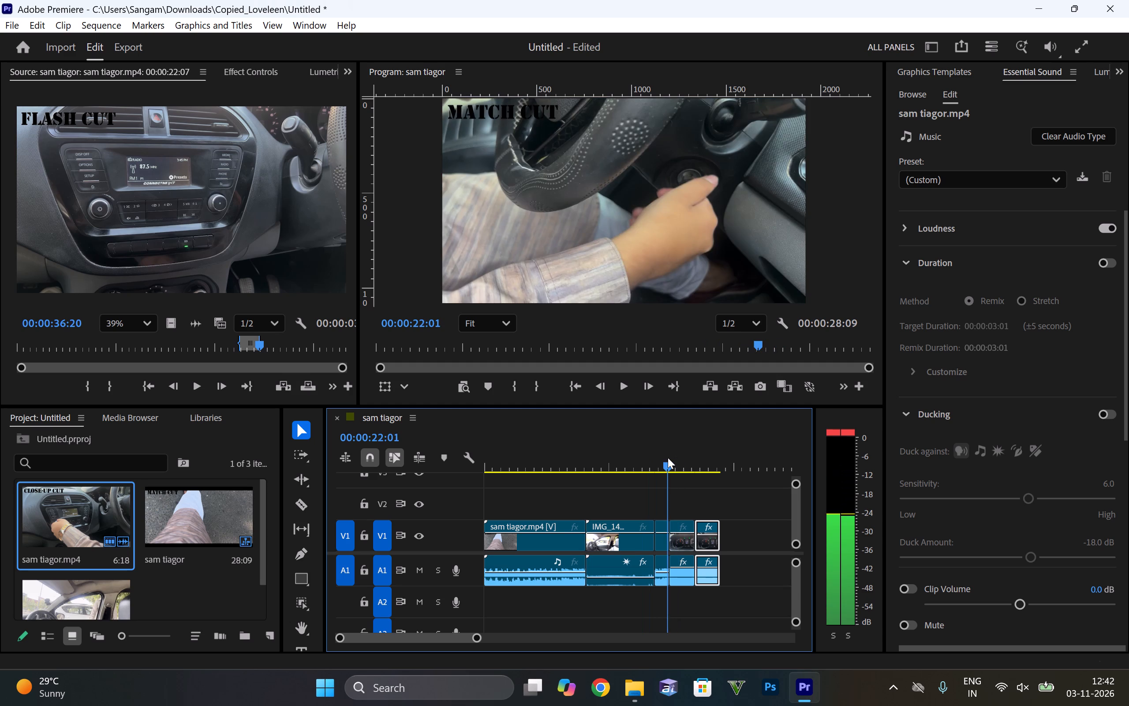
left_click_drag(668, 458, 674, 453)
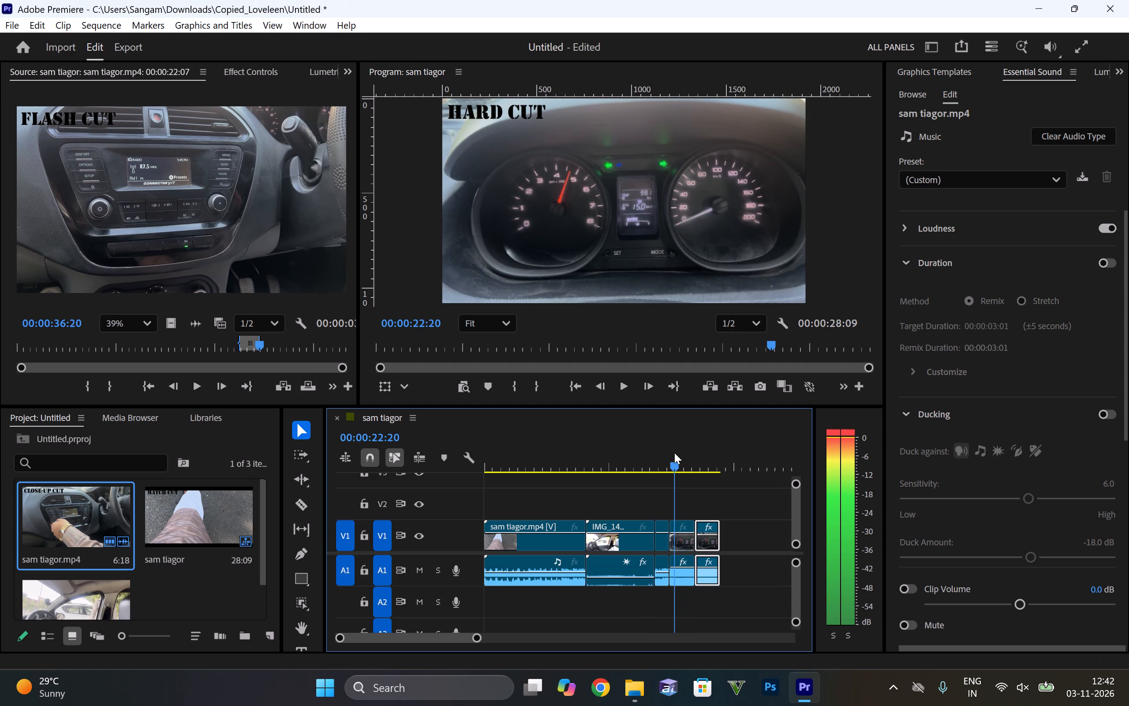
left_click_drag(674, 453, 683, 442)
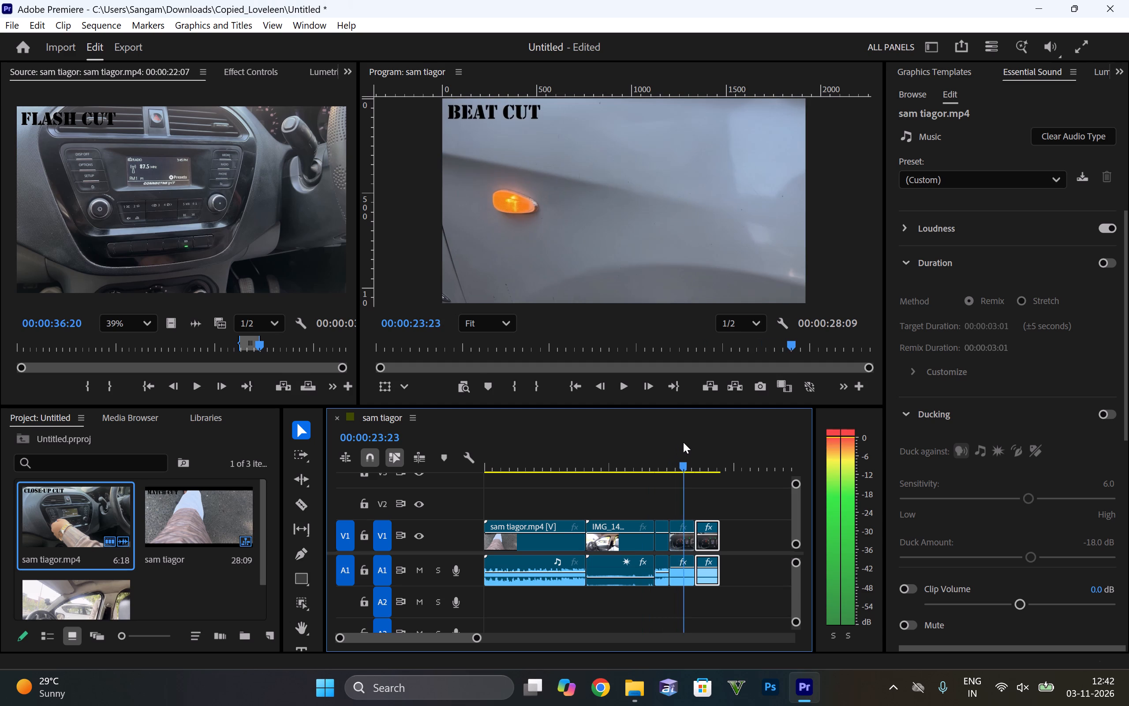
left_click_drag(683, 442, 670, 443)
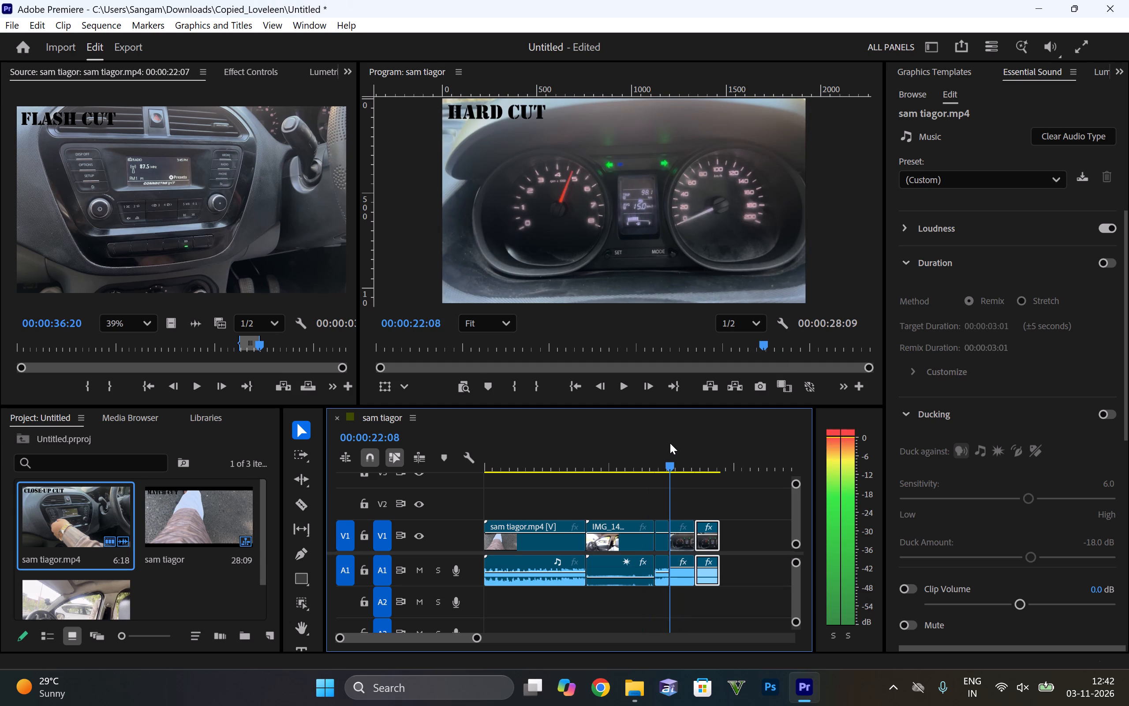
left_click_drag(670, 443, 677, 436)
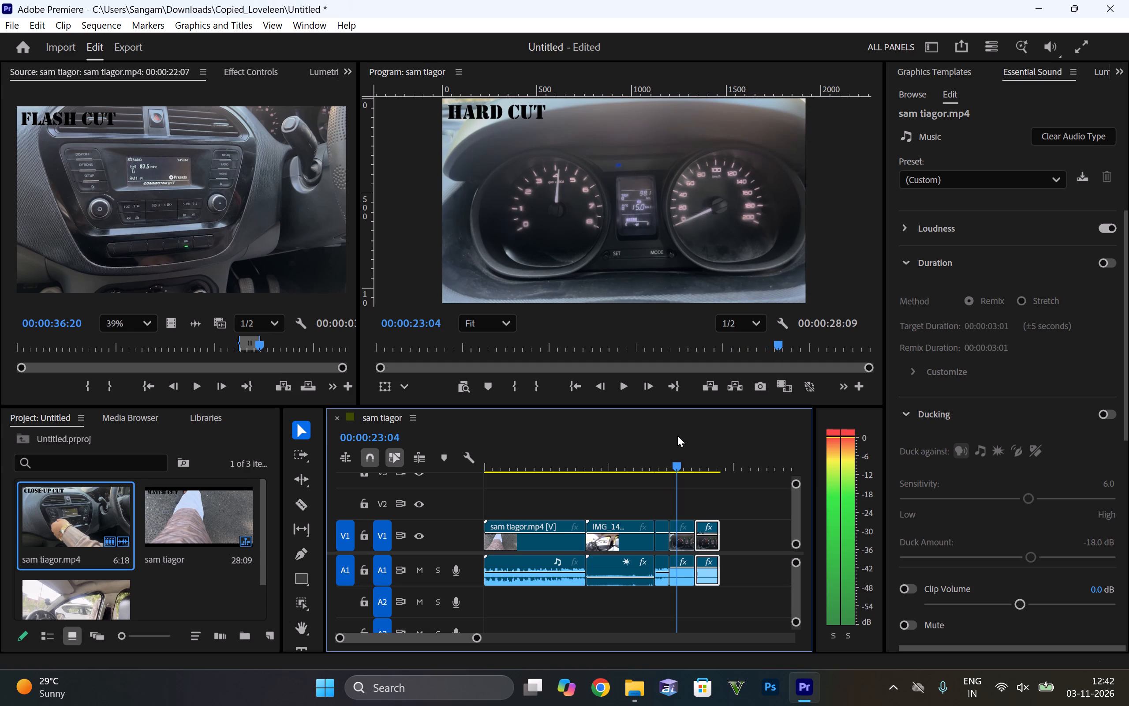
left_click_drag(677, 436, 671, 436)
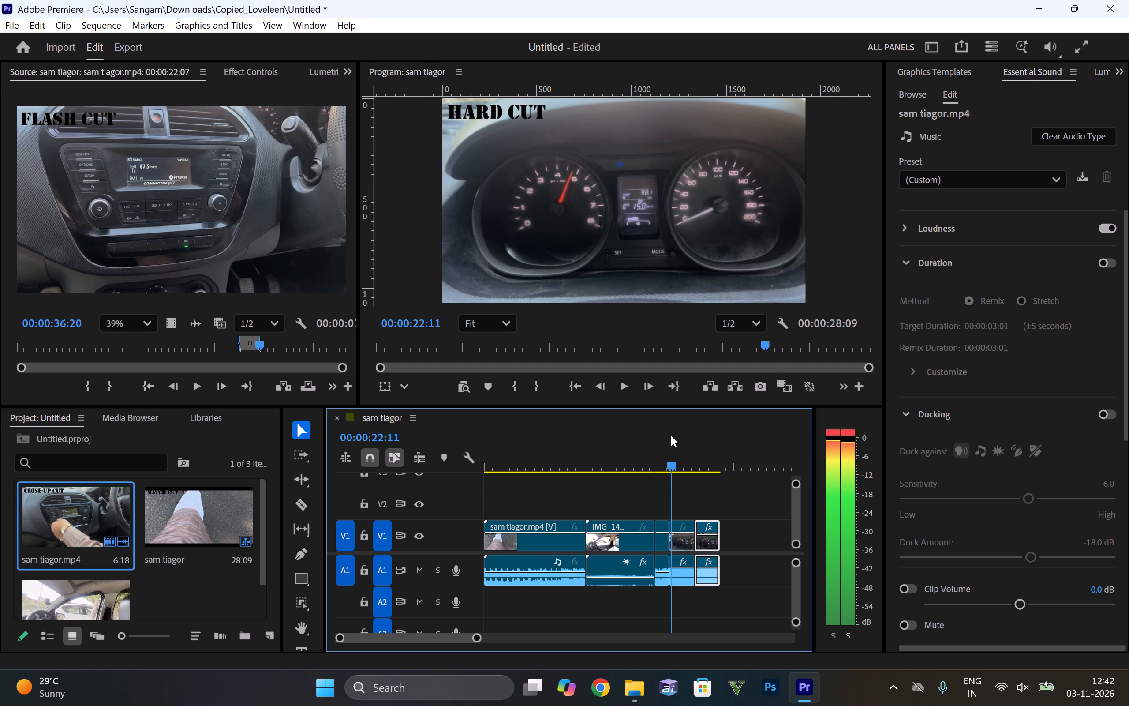
left_click_drag(671, 436, 684, 429)
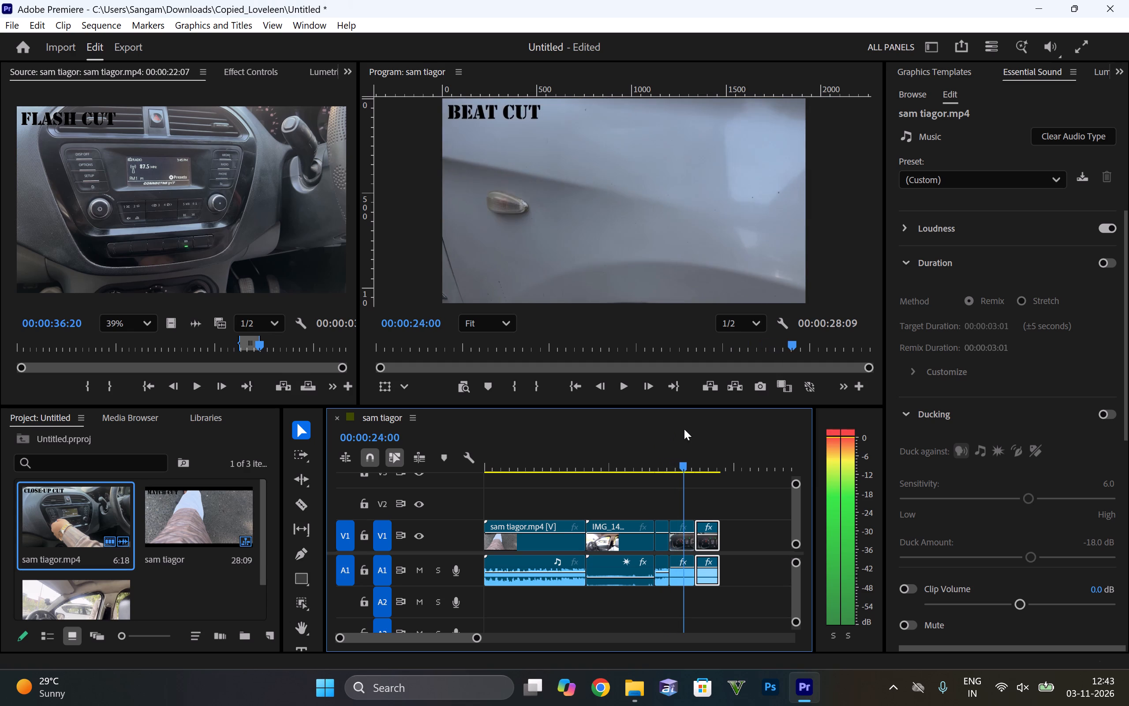
left_click_drag(684, 429, 684, 429)
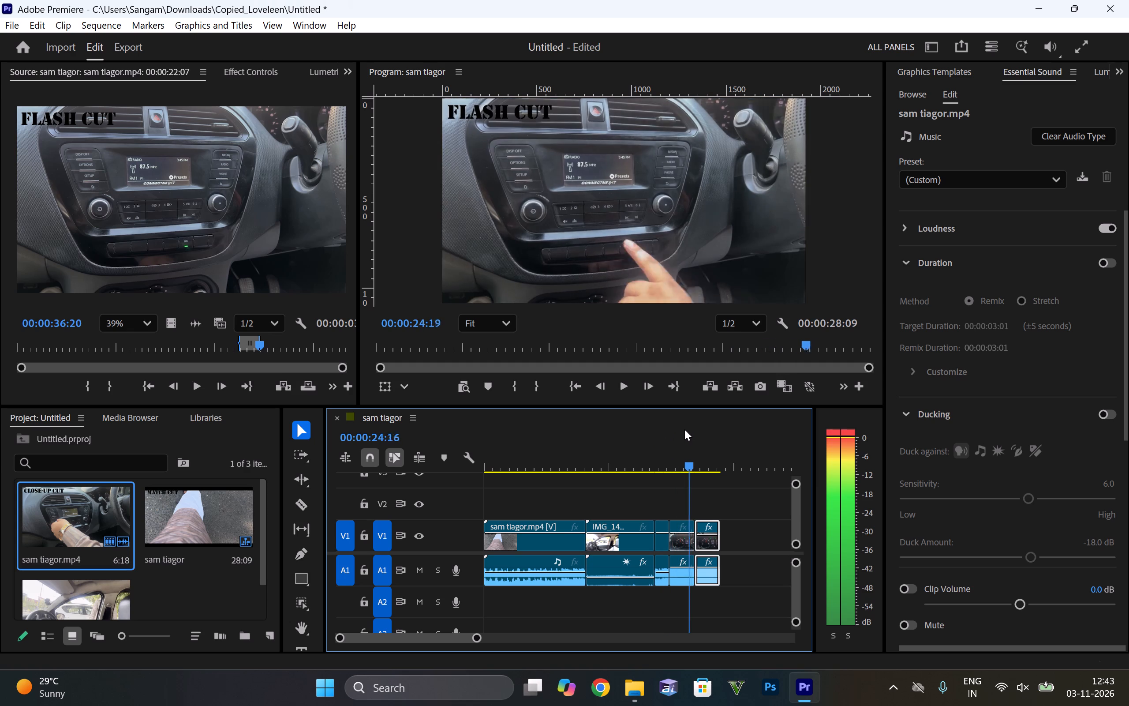
left_click_drag(684, 429, 698, 424)
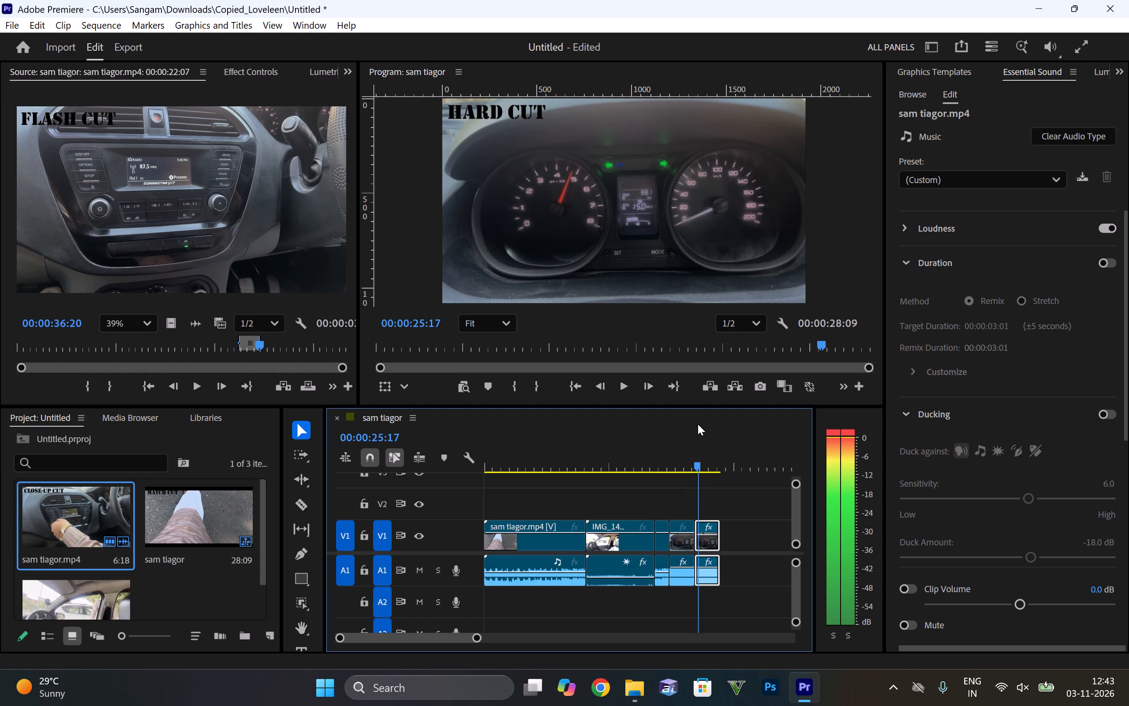
left_click_drag(698, 424, 699, 420)
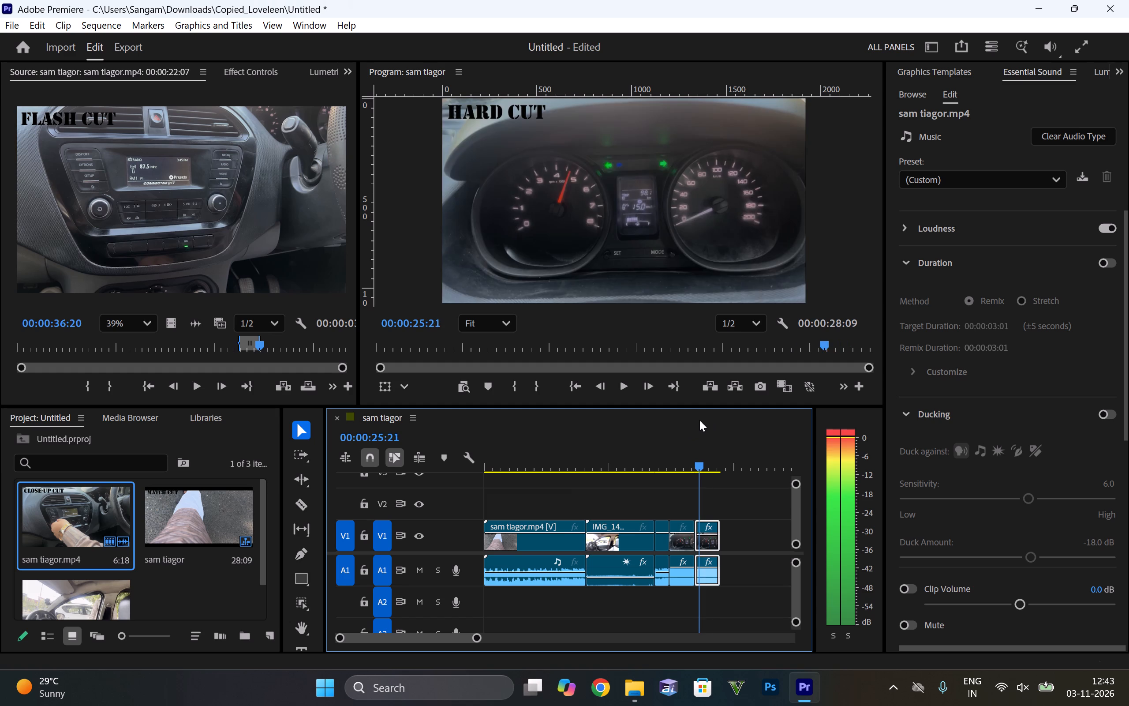
left_click_drag(699, 420, 706, 419)
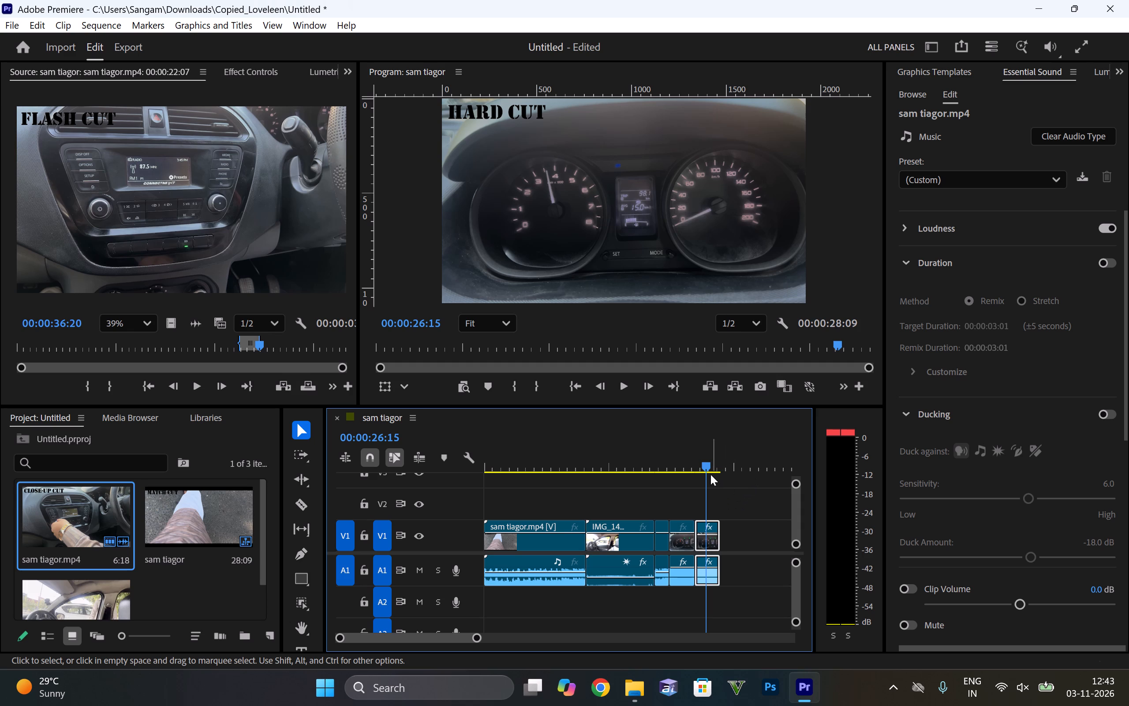
left_click_drag(710, 460, 695, 462)
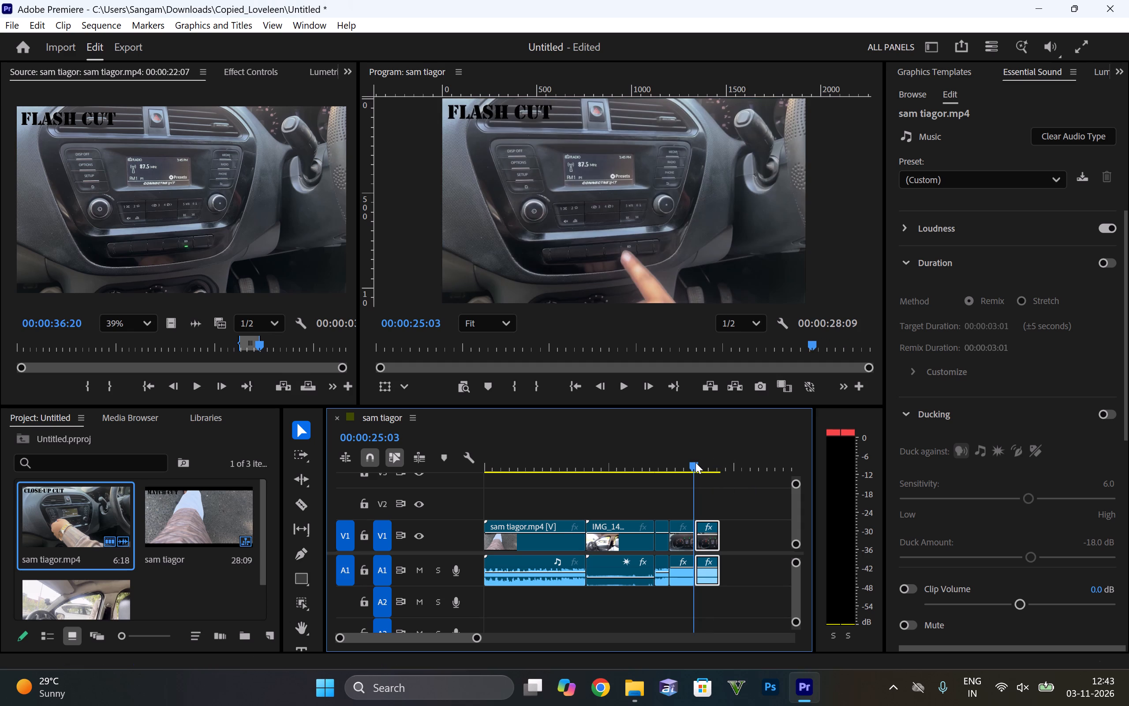
left_click_drag(695, 462, 696, 440)
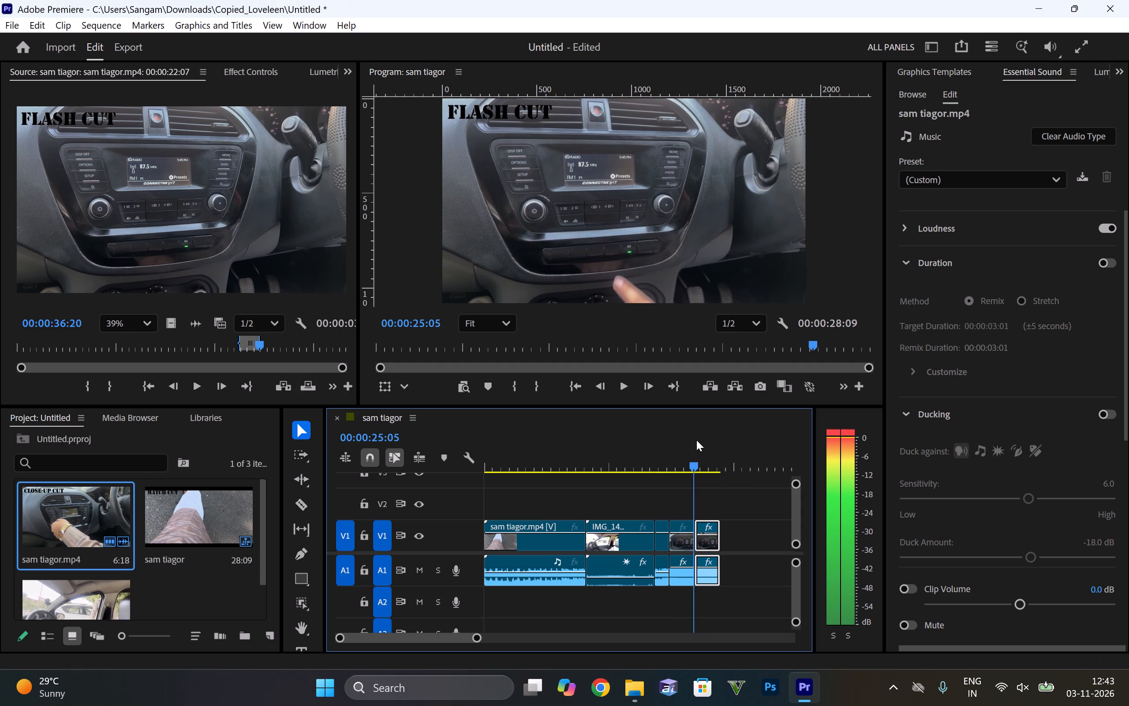
left_click_drag(696, 440, 713, 434)
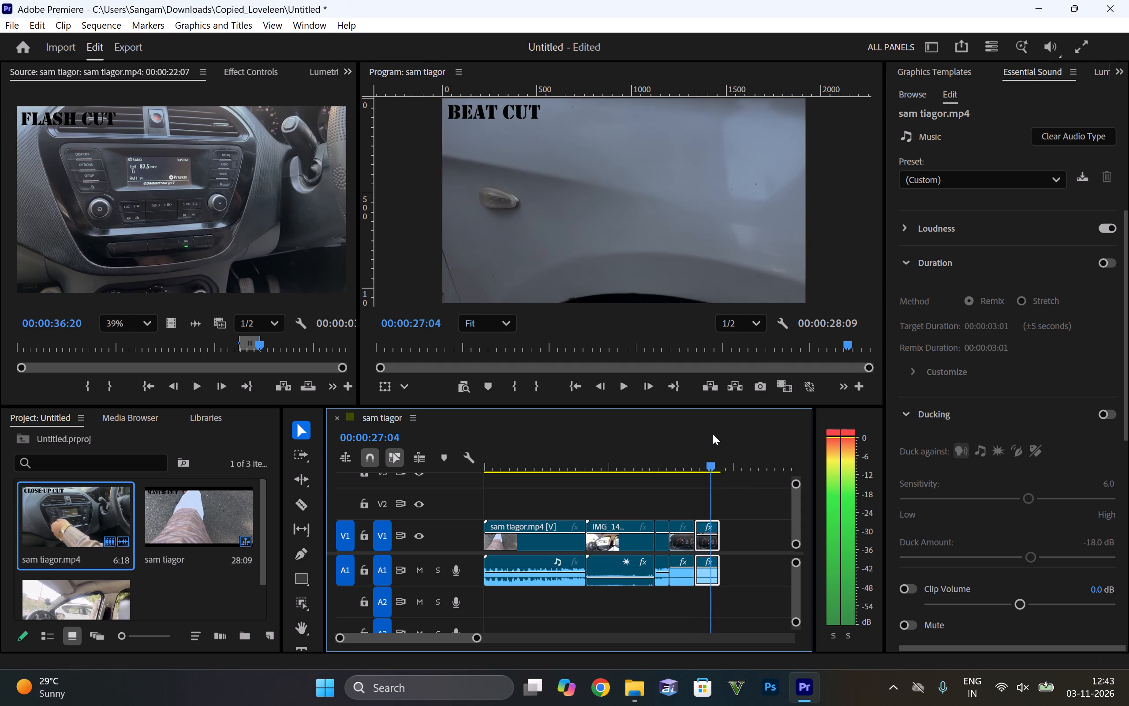
left_click_drag(713, 434, 707, 434)
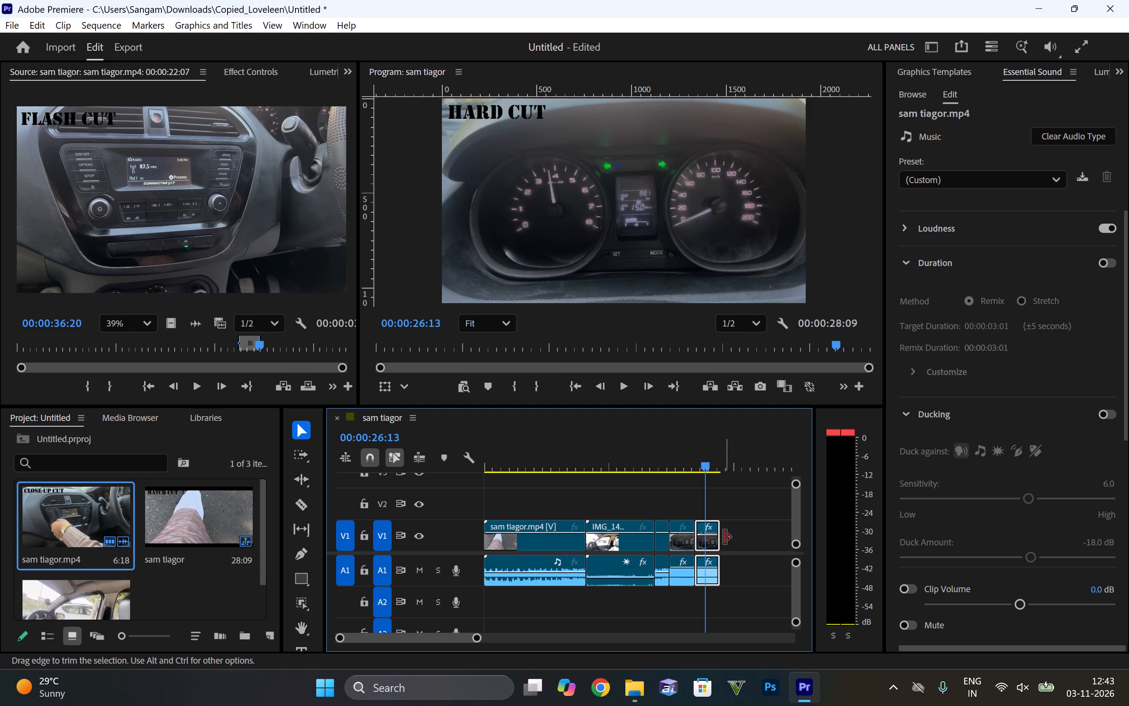
left_click(717, 538)
left_click(711, 535)
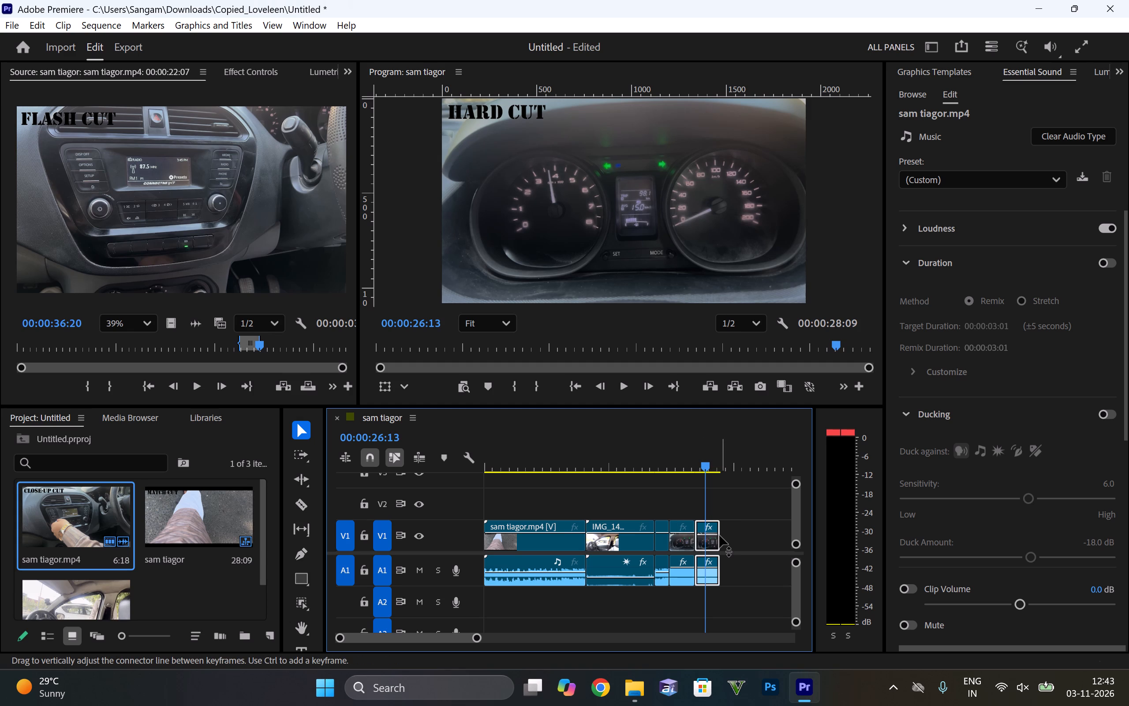
left_click(717, 537)
left_click_drag(720, 544, 715, 544)
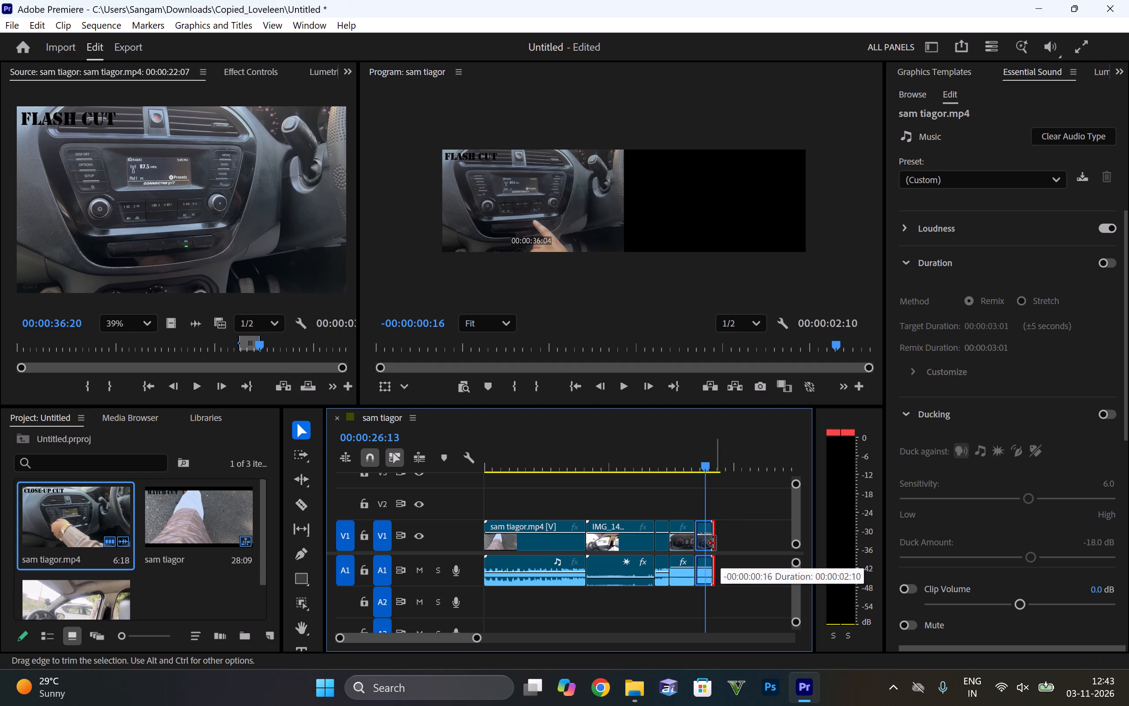
left_click_drag(715, 544, 700, 541)
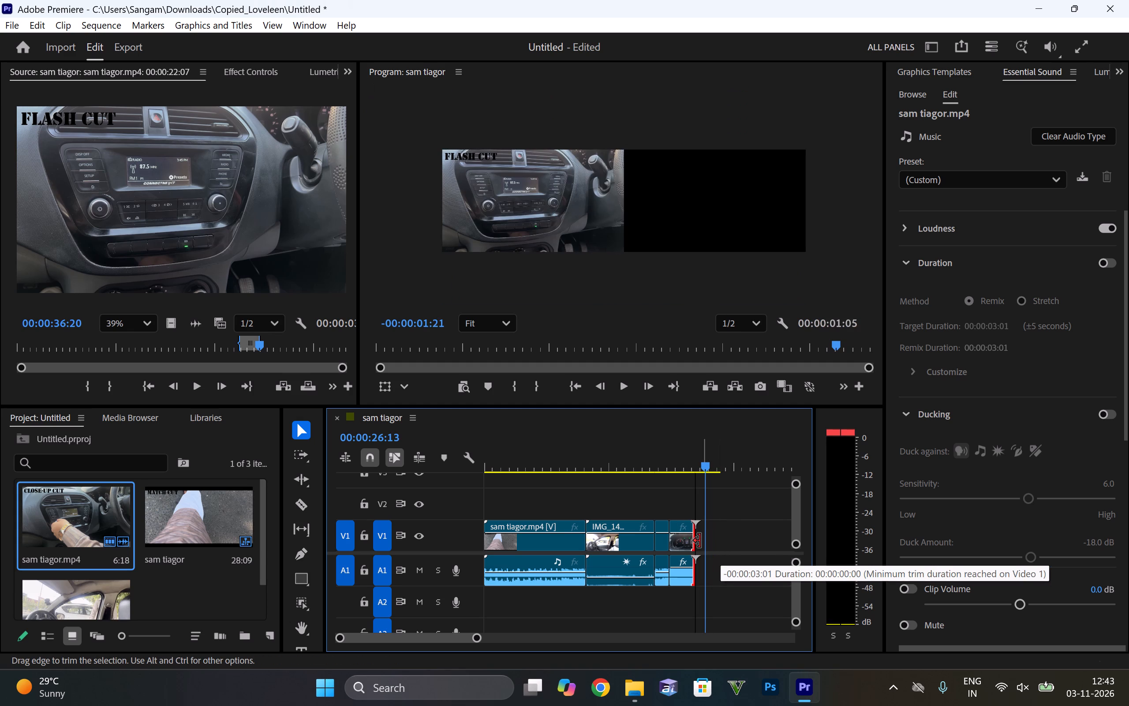
left_click_drag(700, 541, 715, 544)
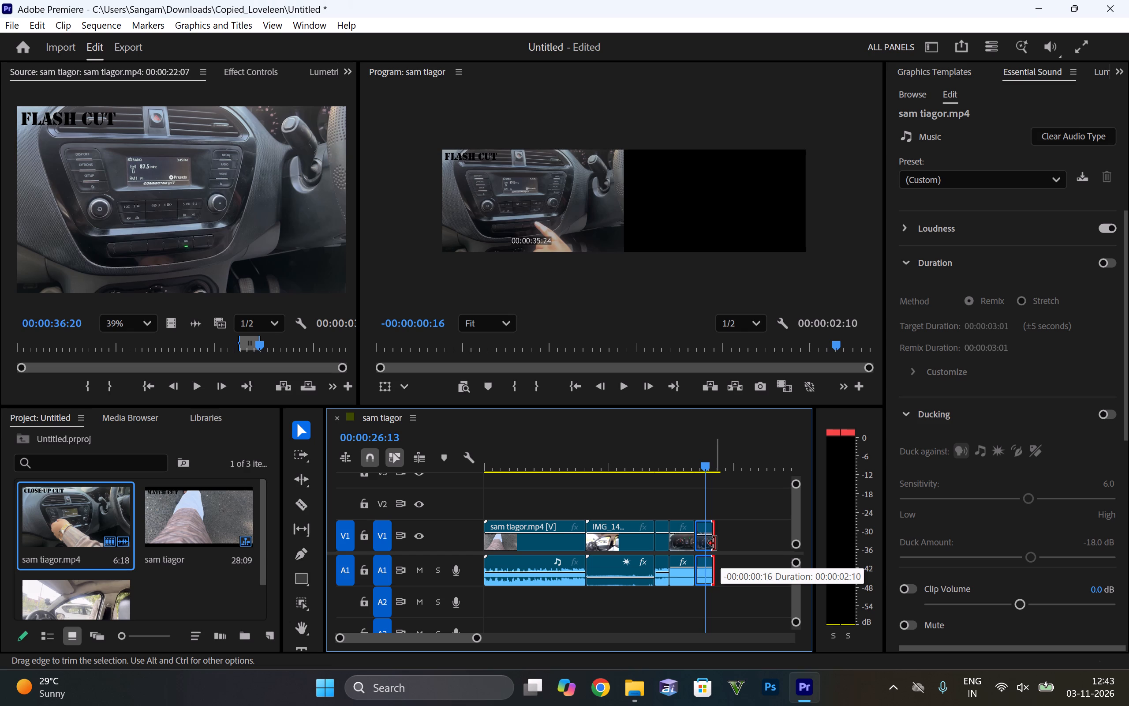
left_click_drag(715, 544, 713, 536)
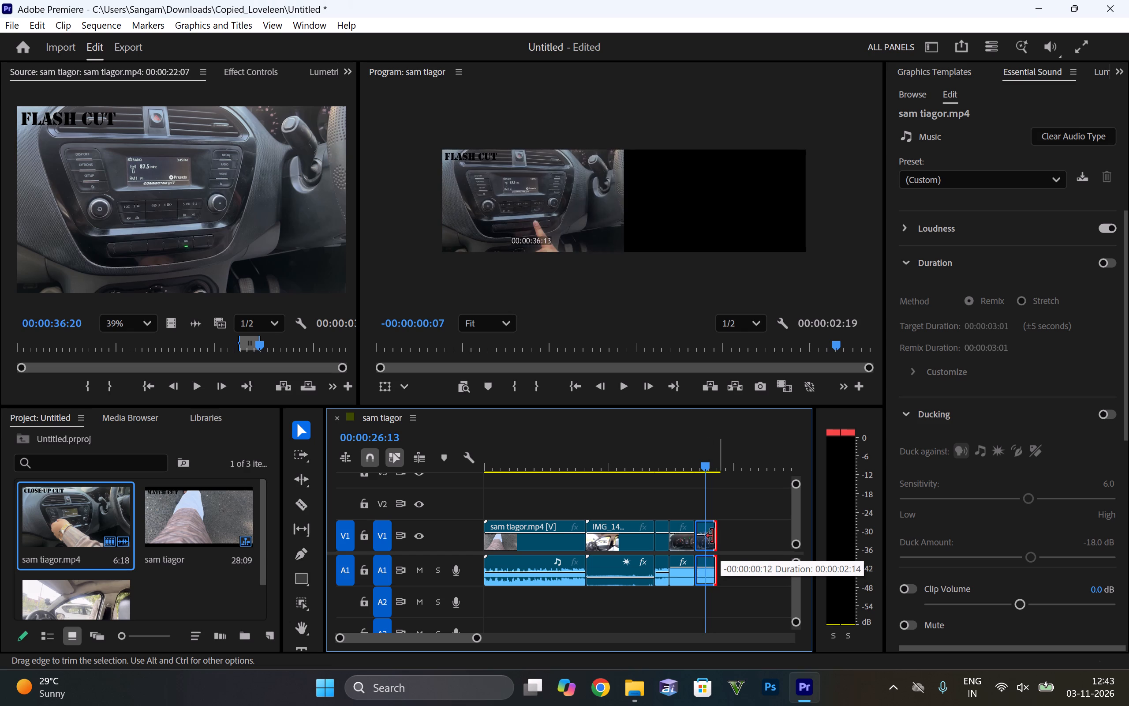
left_click_drag(713, 536, 703, 541)
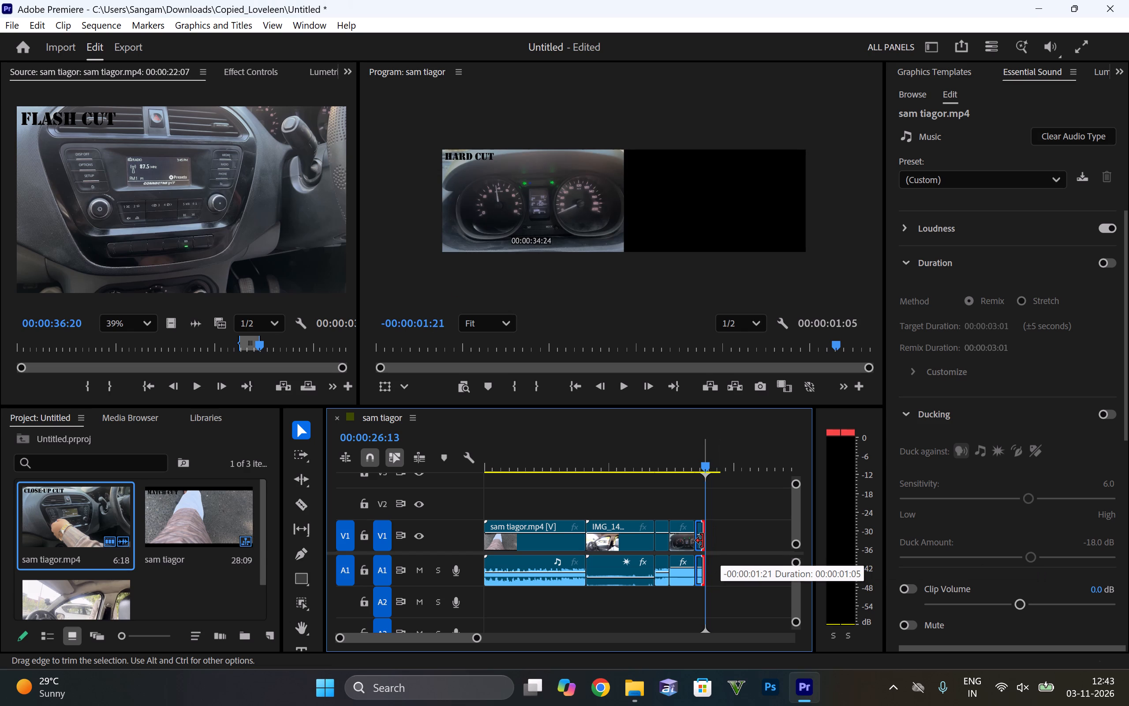
left_click_drag(703, 541, 724, 529)
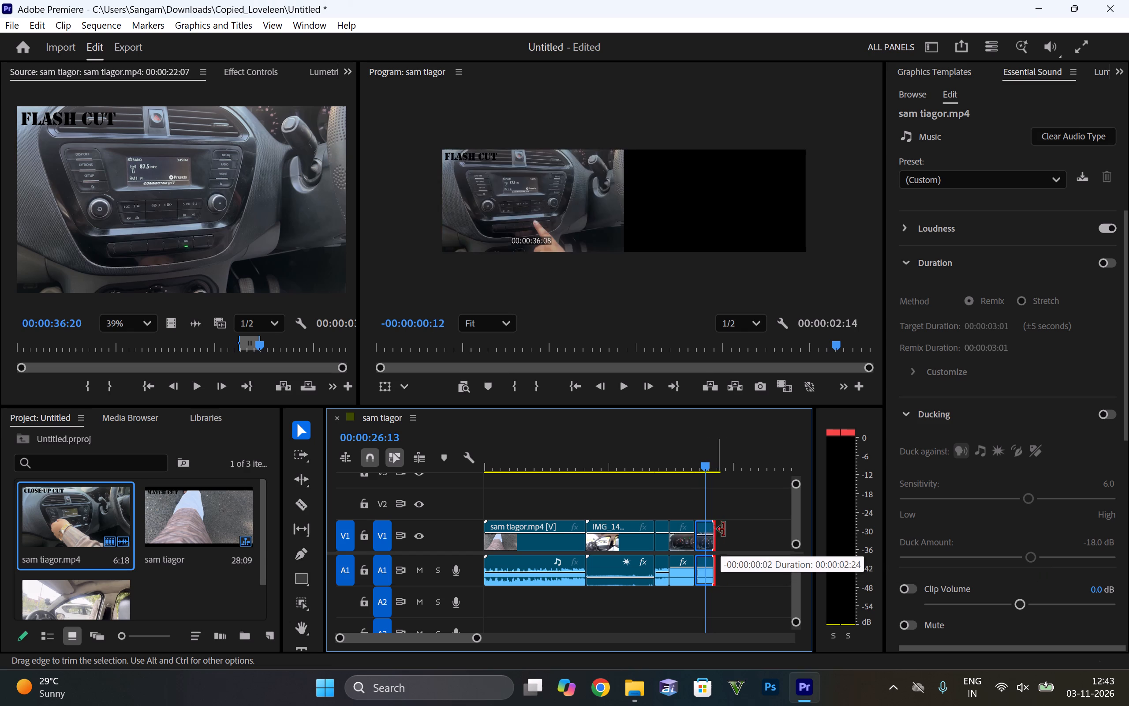
left_click_drag(724, 529, 780, 515)
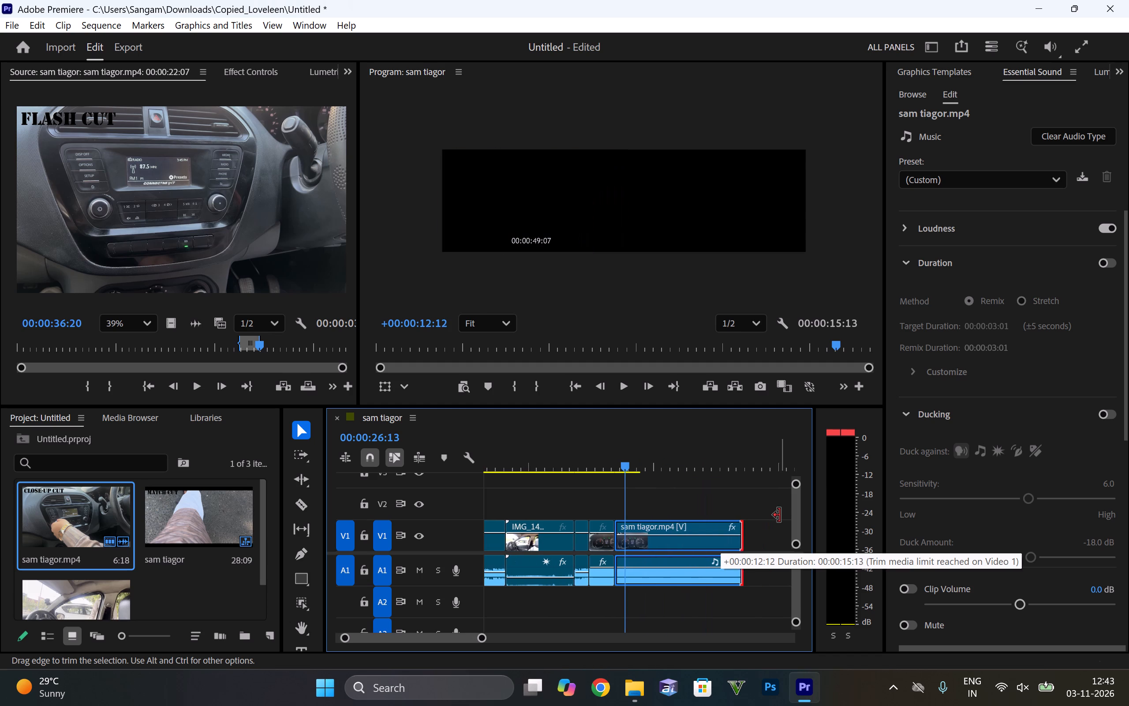
left_click_drag(780, 515, 714, 536)
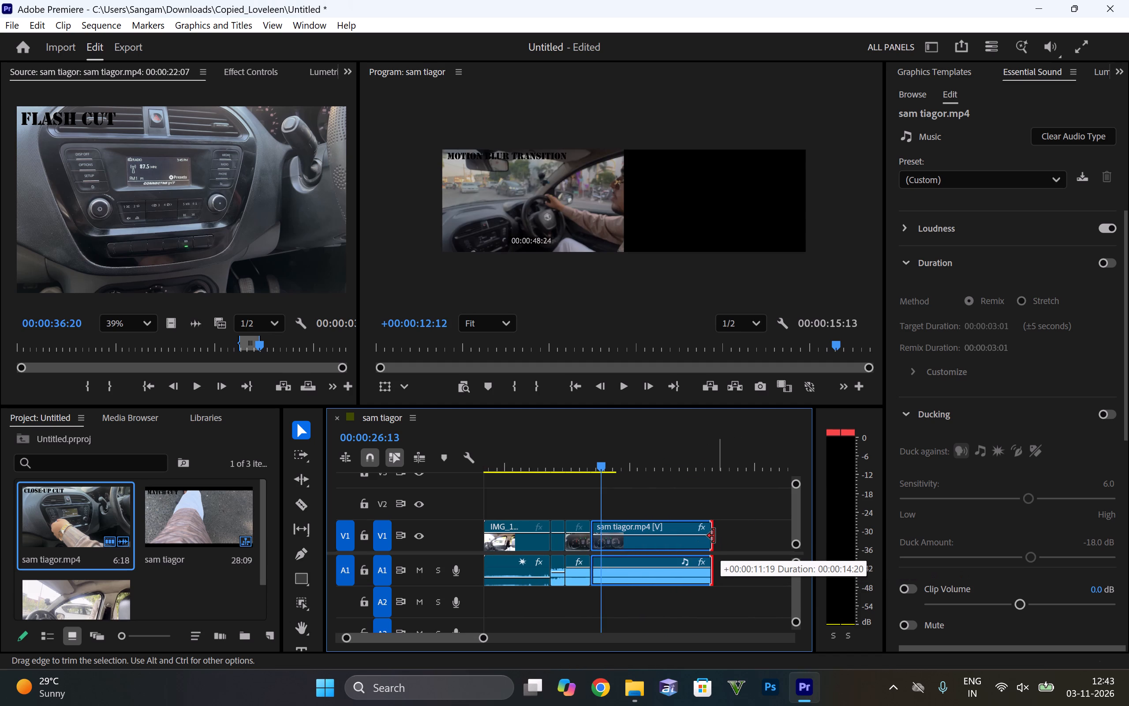
left_click_drag(714, 536, 677, 541)
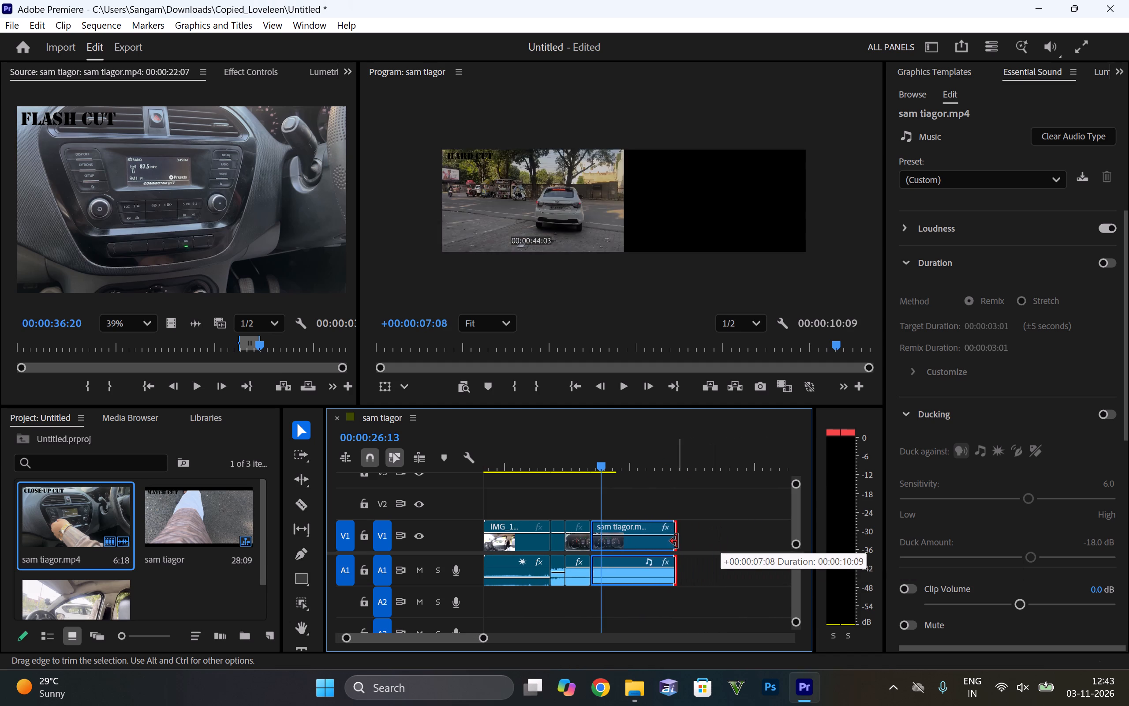
left_click_drag(677, 541, 615, 551)
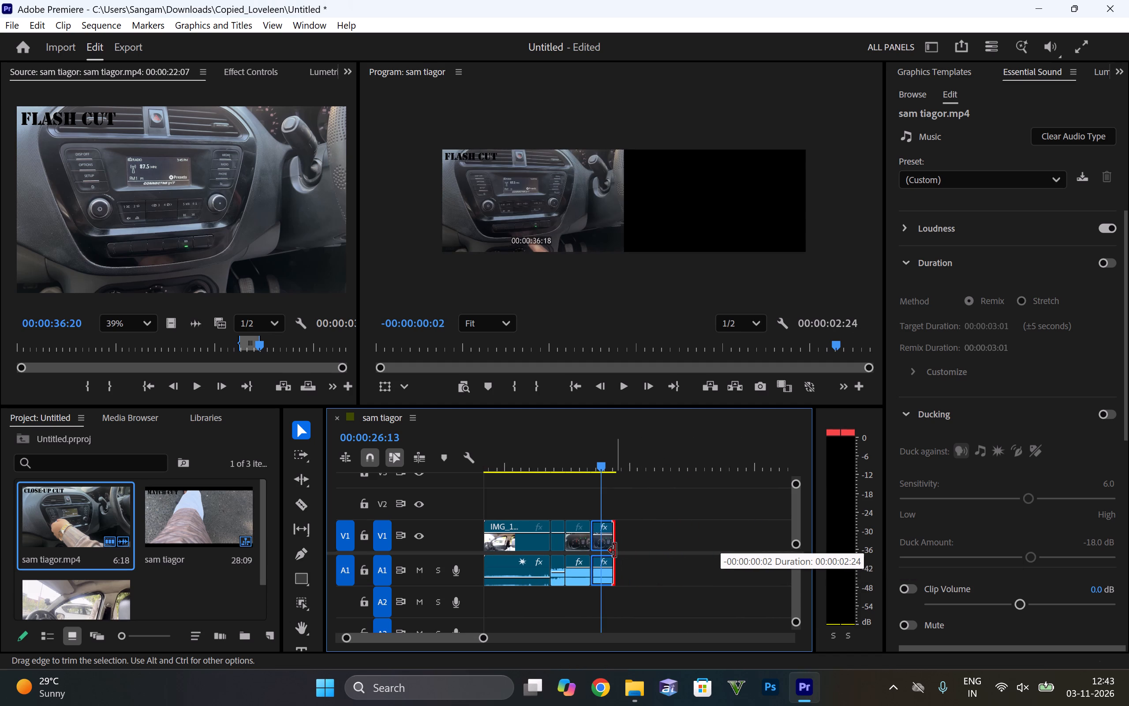
left_click_drag(615, 551, 595, 549)
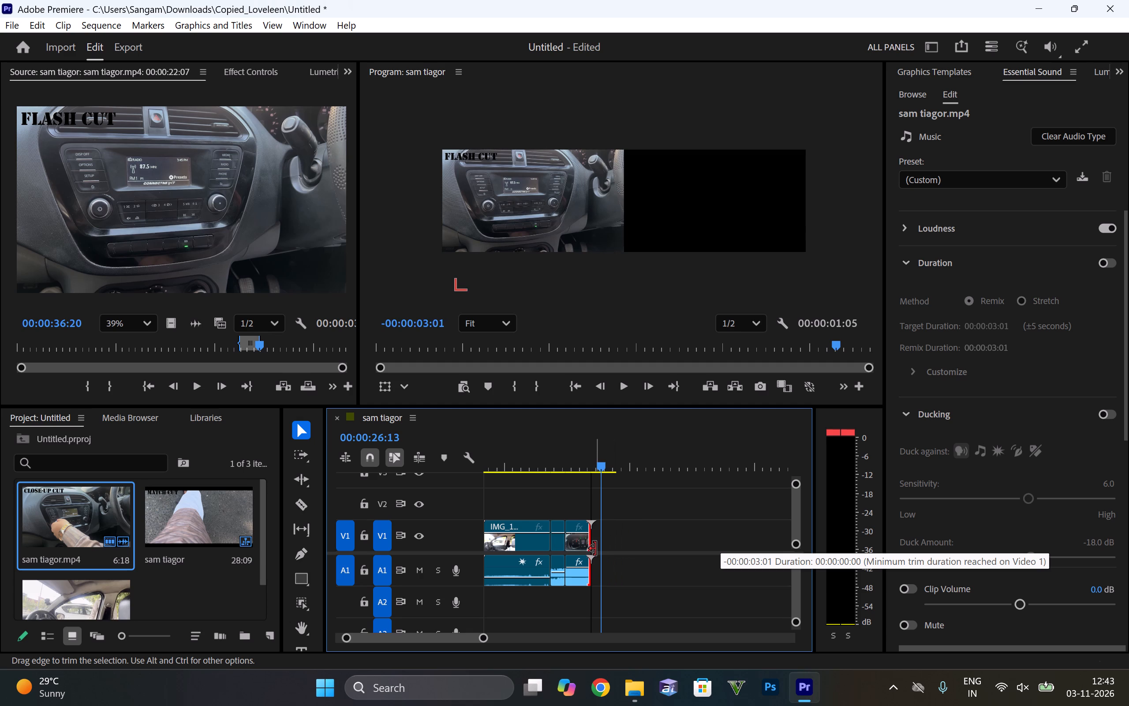
left_click_drag(595, 549, 673, 537)
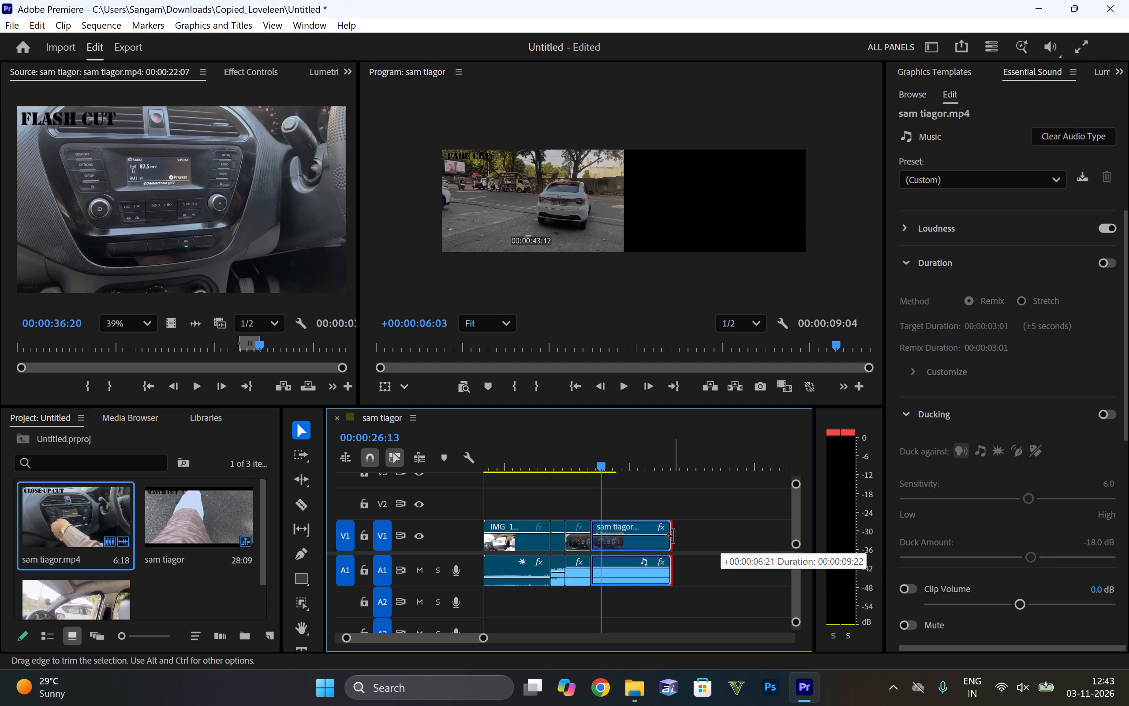
left_click_drag(673, 537, 643, 538)
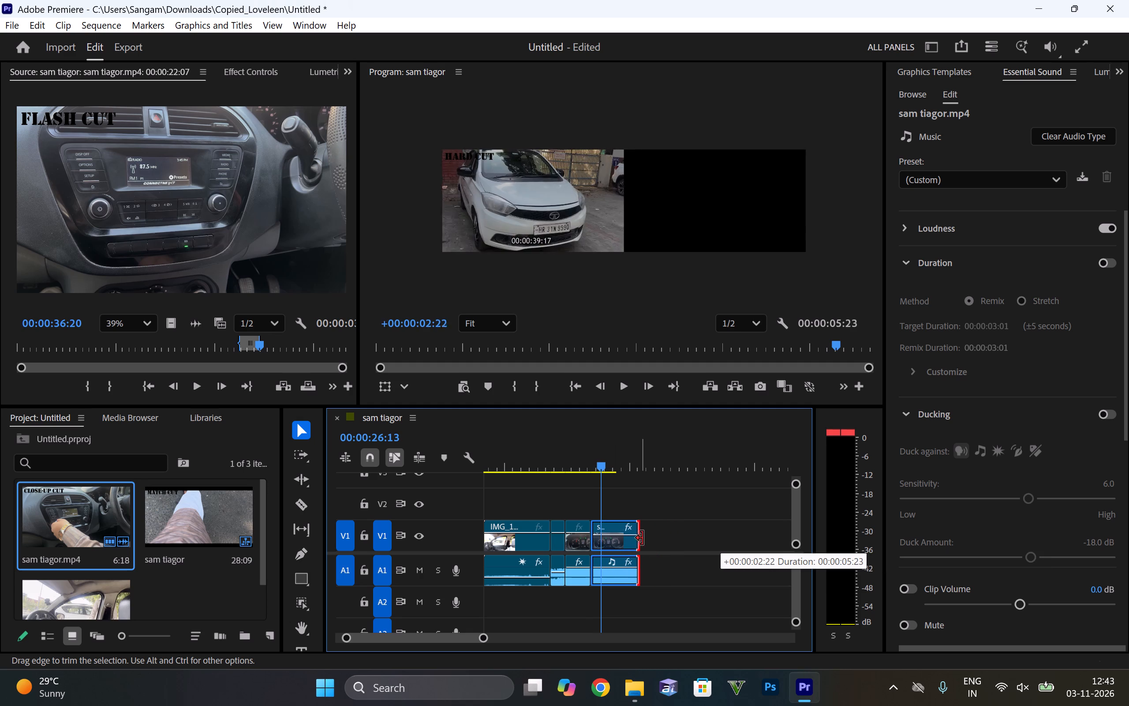
left_click_drag(643, 538, 687, 537)
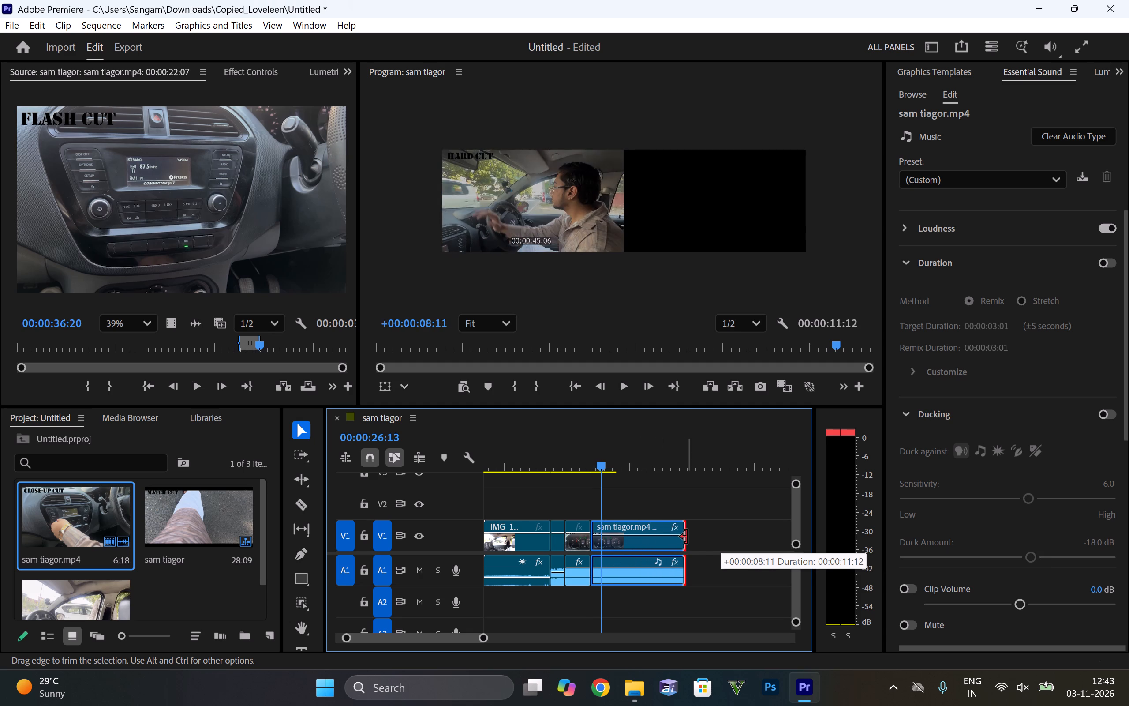
left_click_drag(687, 537, 731, 537)
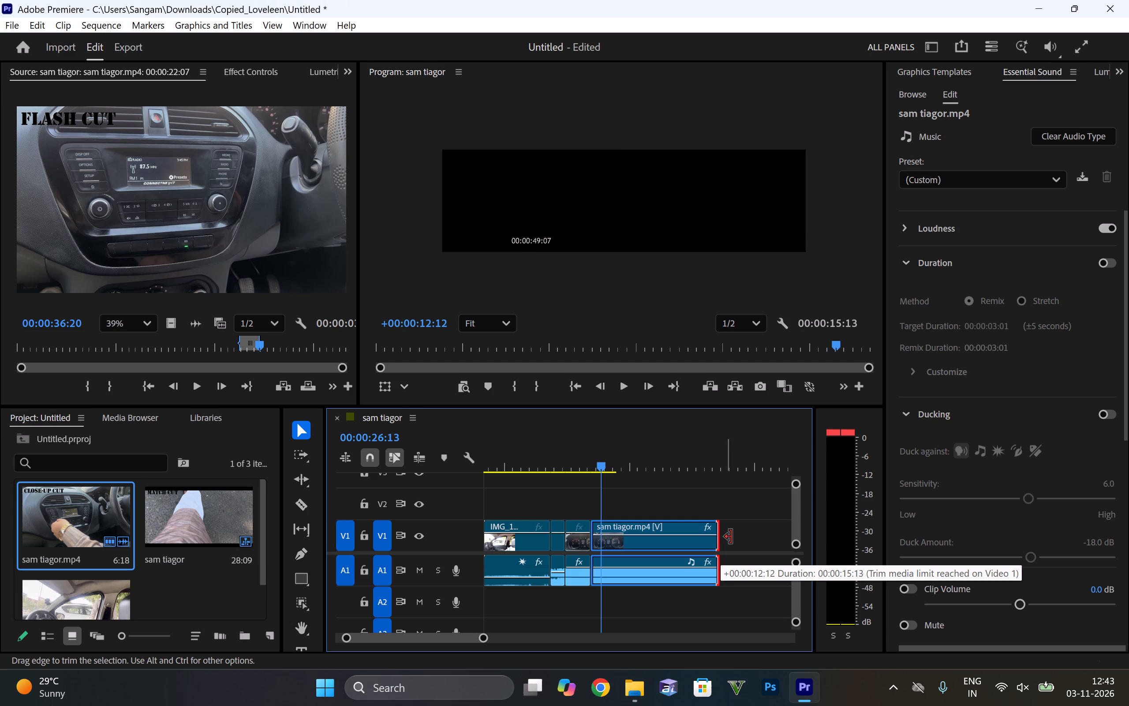
left_click_drag(731, 537, 721, 540)
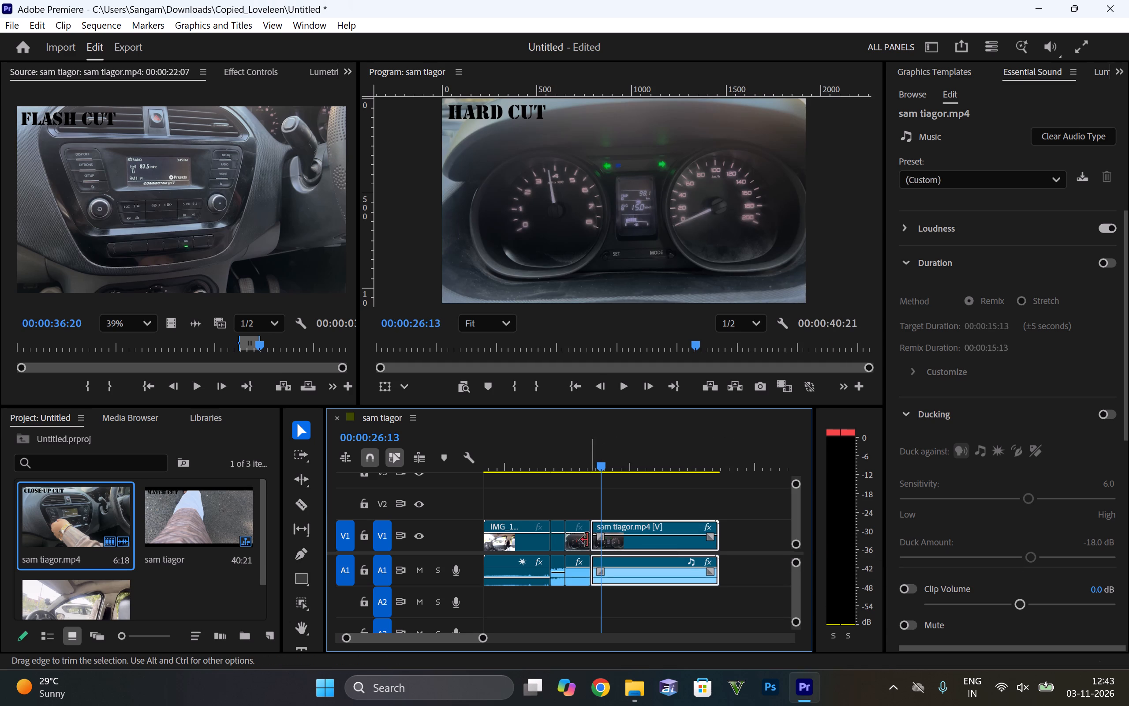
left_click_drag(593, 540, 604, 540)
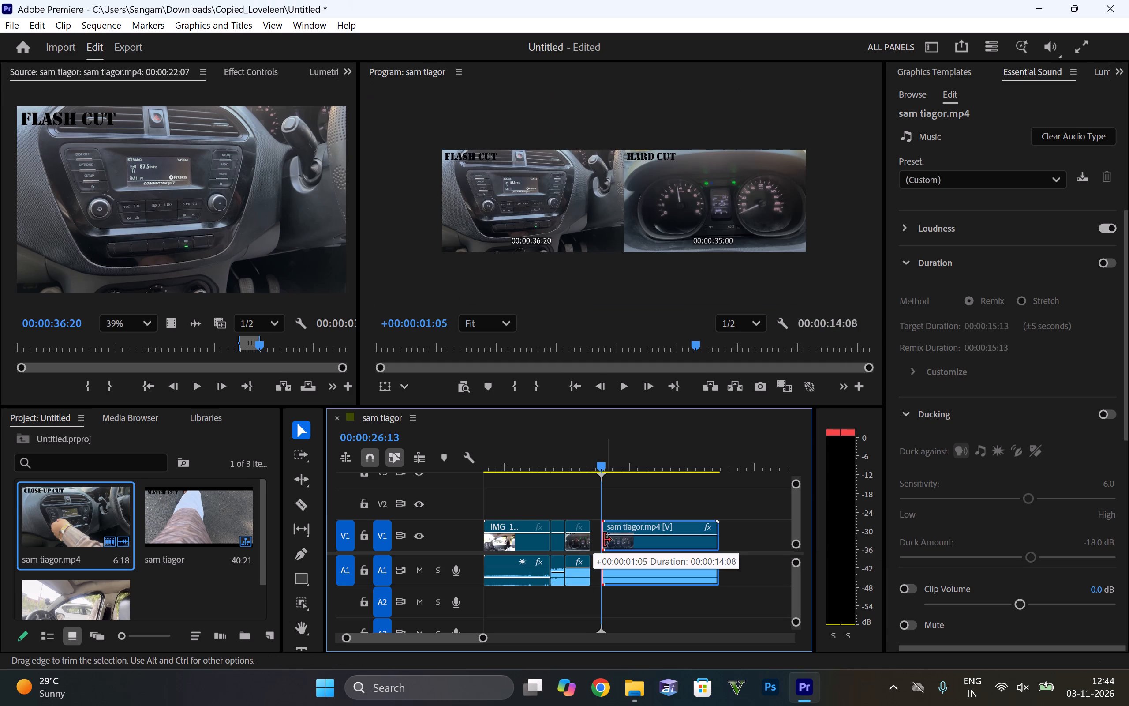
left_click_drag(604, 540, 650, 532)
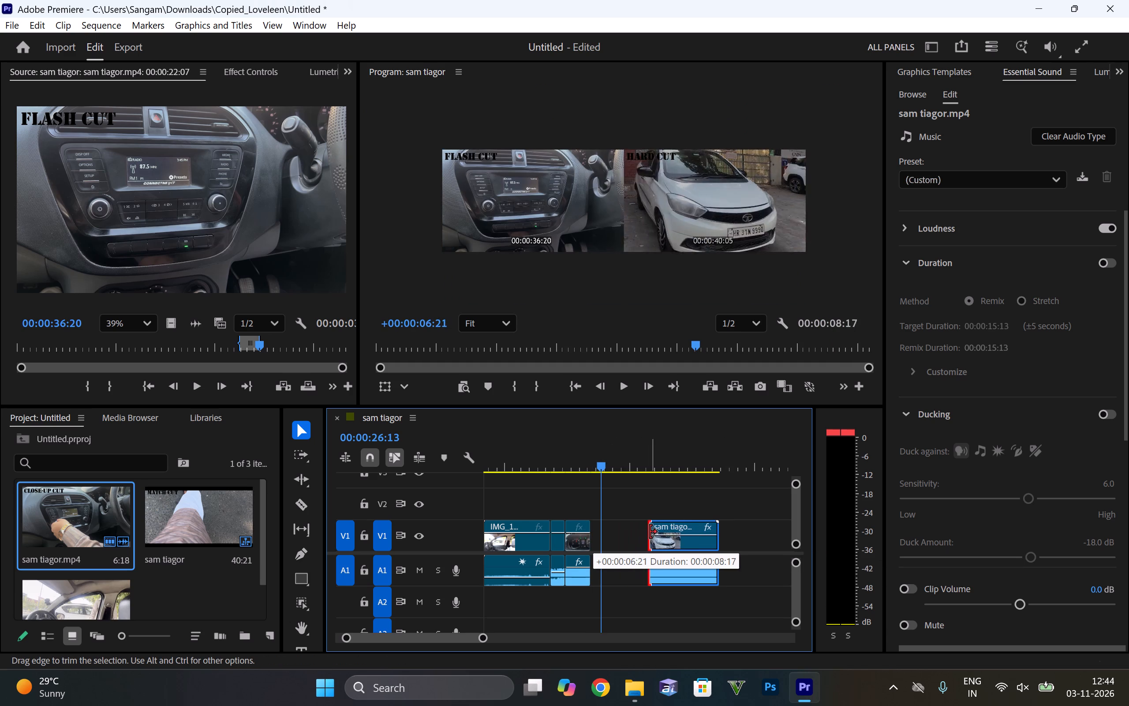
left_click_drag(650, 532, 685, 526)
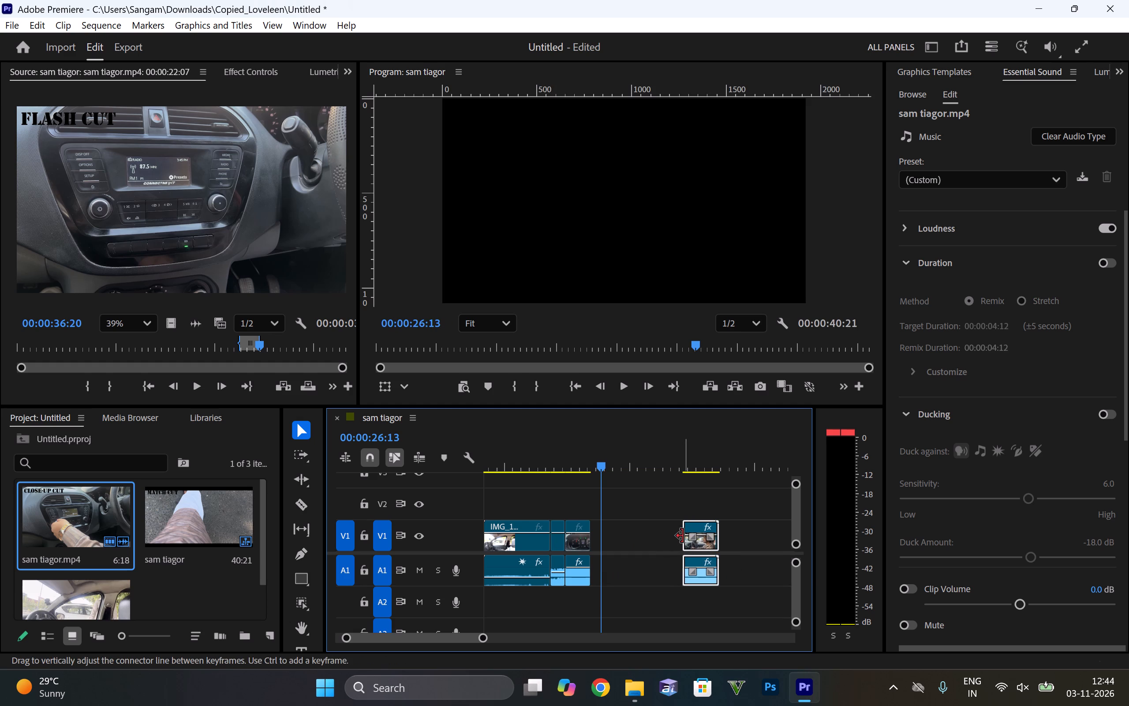
Extend the last clip's start back to the FLASH CUT radio shot, giving the clip a duration of 00:00:13:02.
left_click_drag(683, 536, 645, 541)
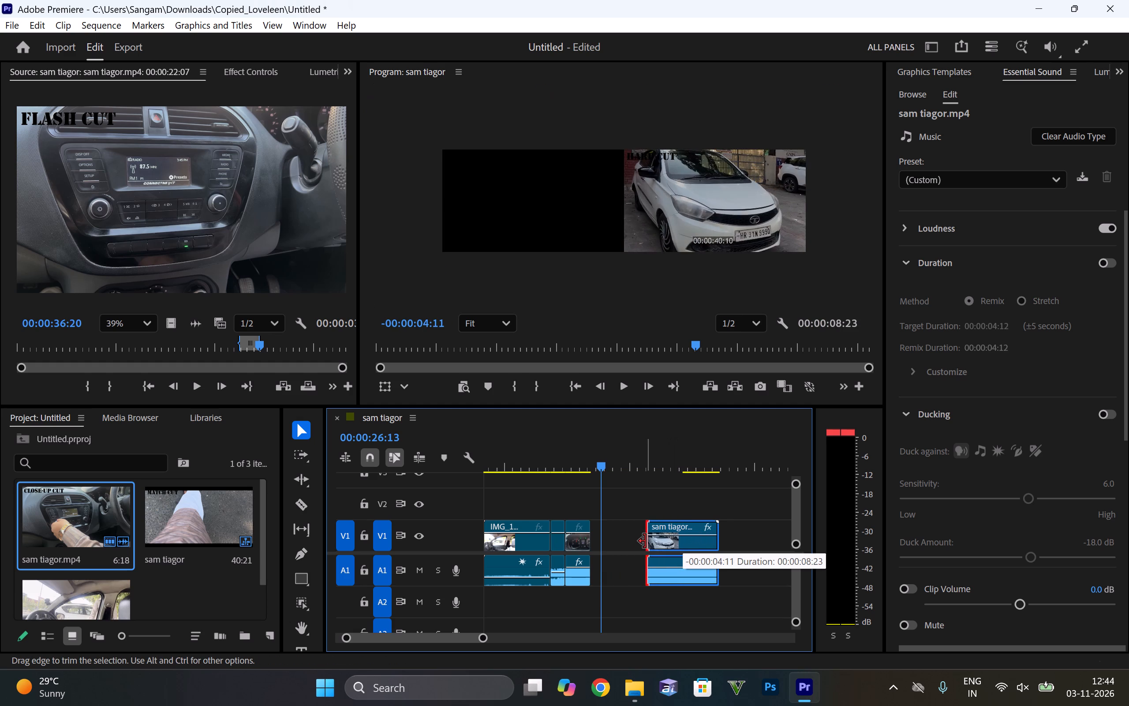
left_click_drag(645, 541, 628, 541)
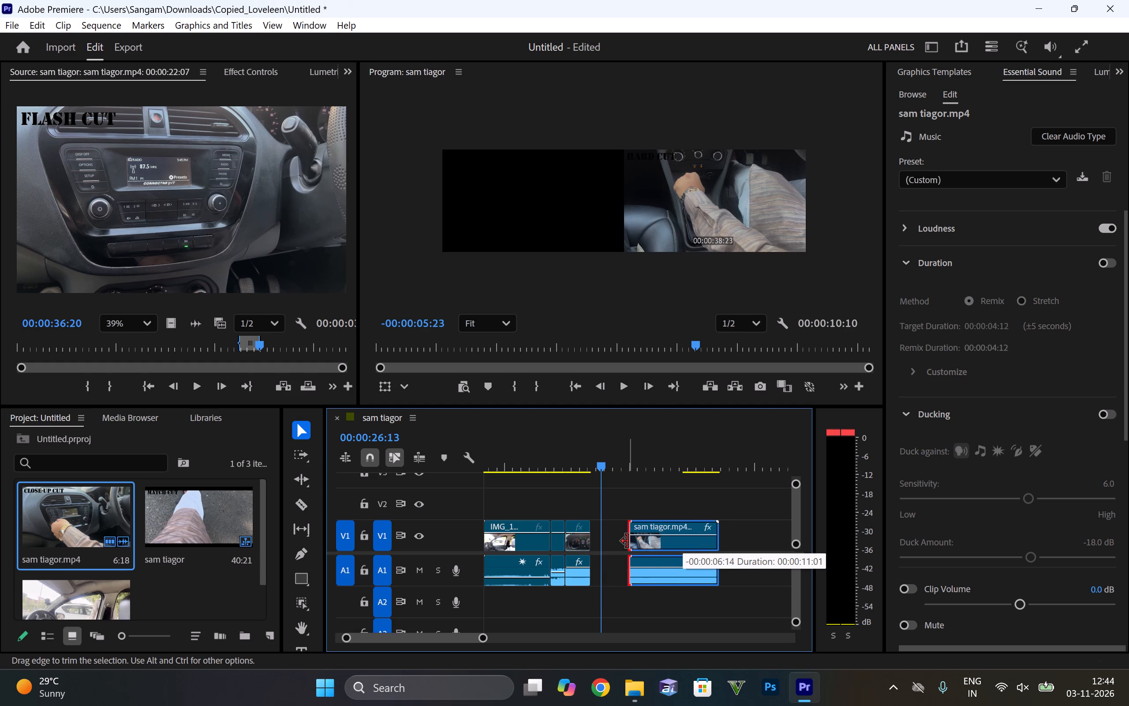
left_click_drag(628, 541, 599, 542)
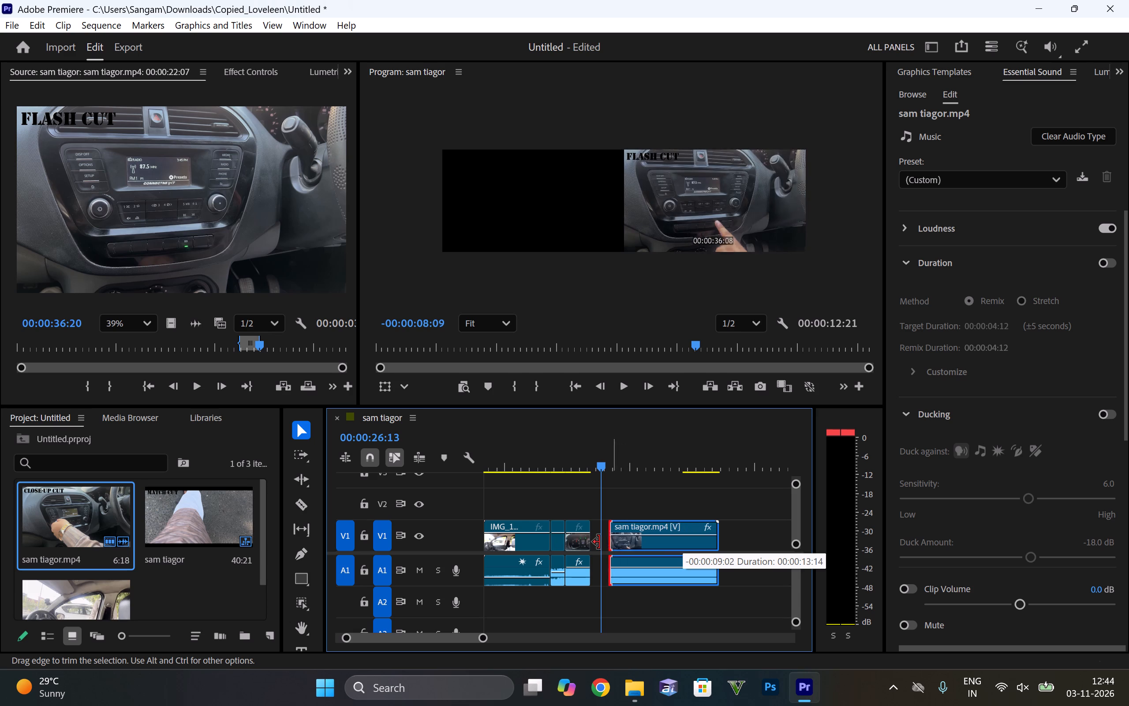
left_click_drag(599, 542, 580, 535)
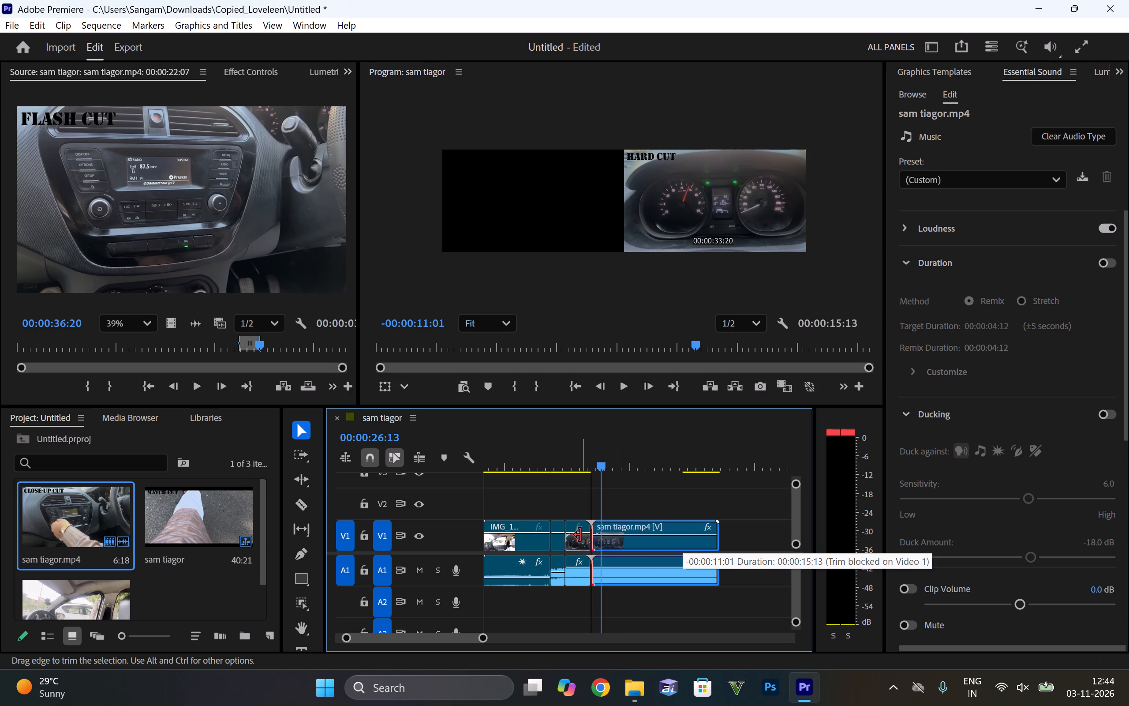
left_click_drag(580, 535, 613, 527)
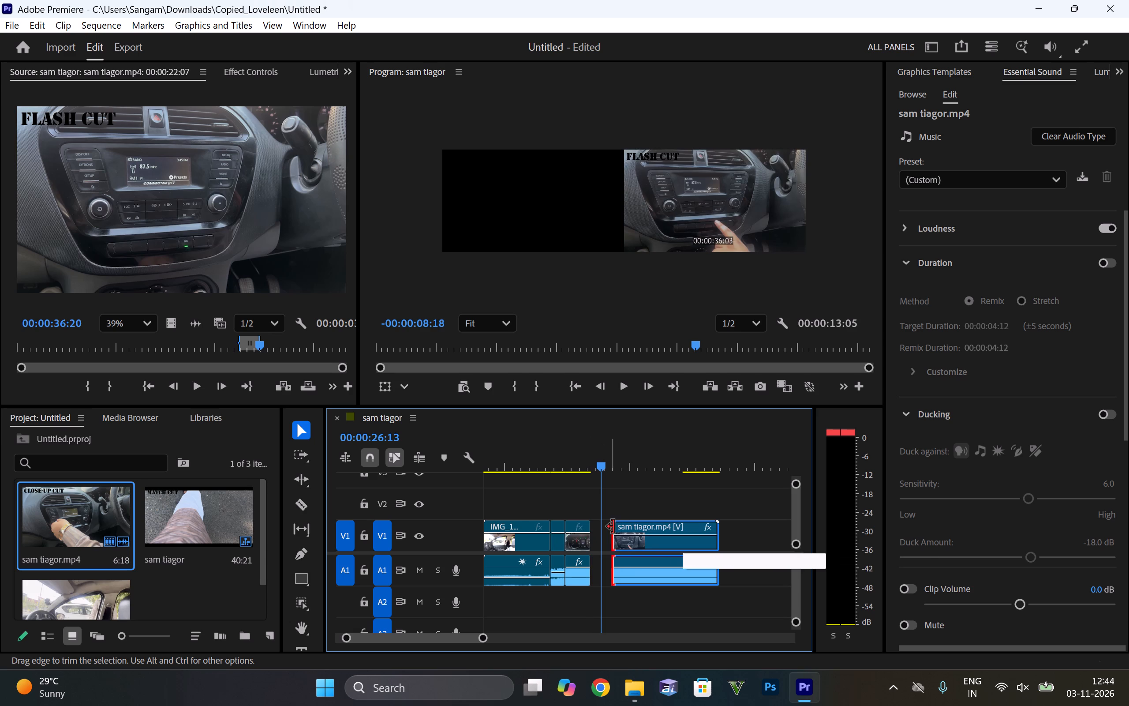
left_click_drag(613, 527, 606, 524)
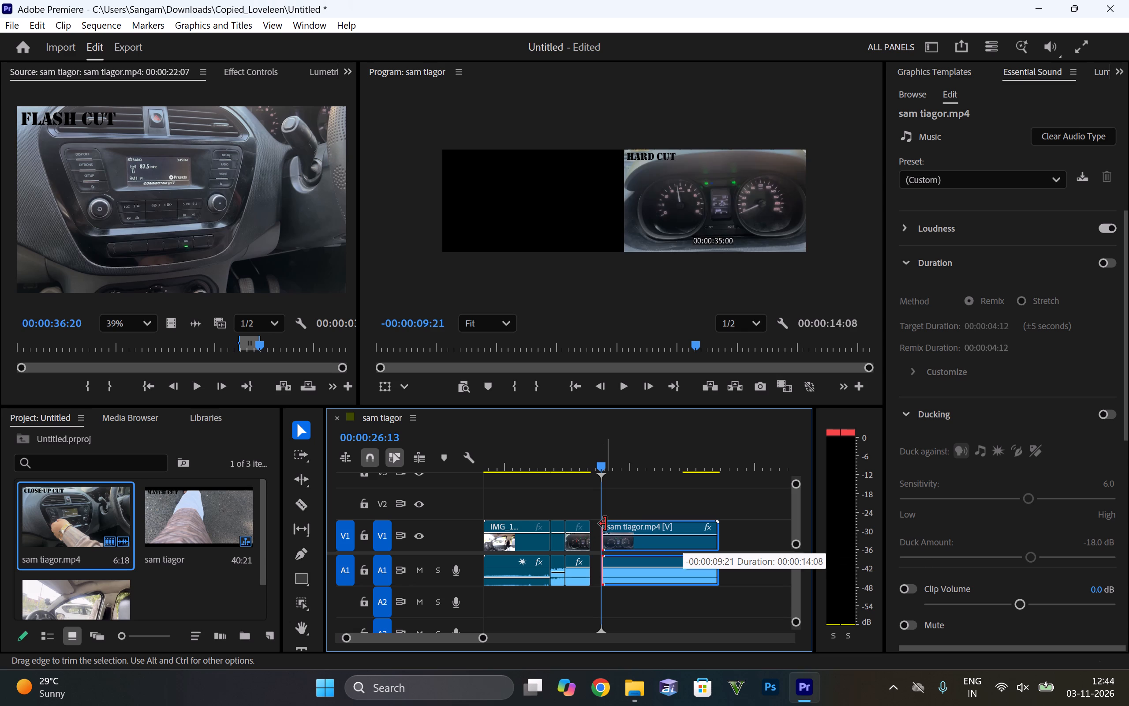
left_click_drag(606, 524, 613, 522)
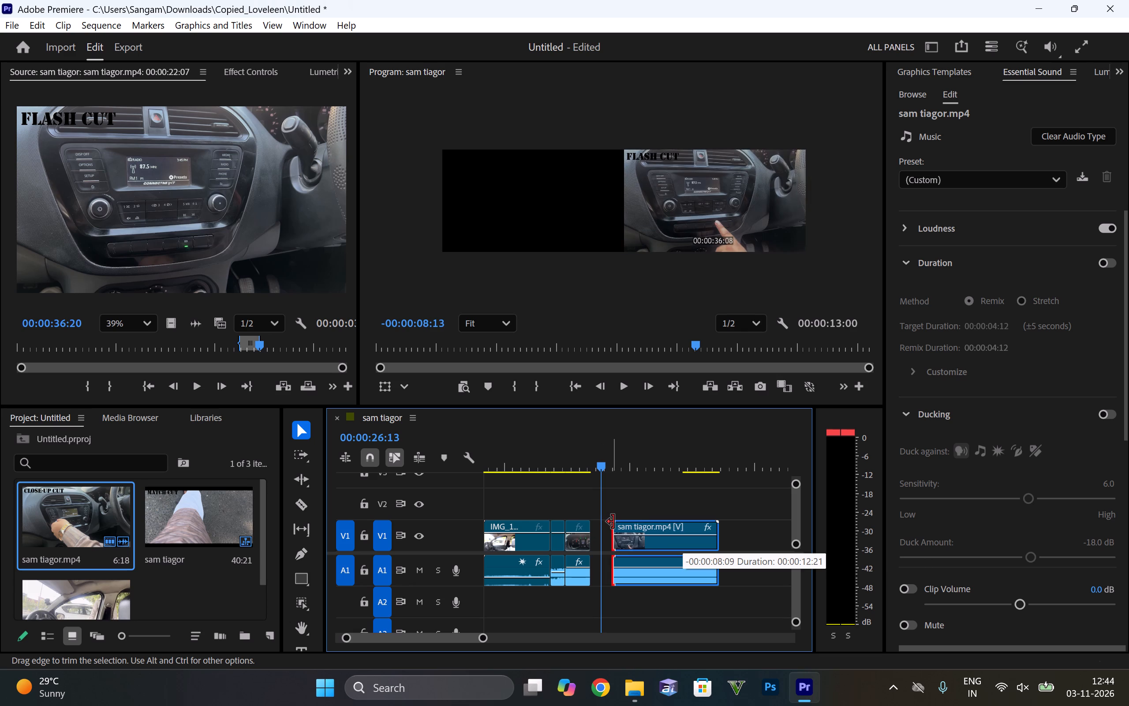
left_click_drag(613, 522, 602, 521)
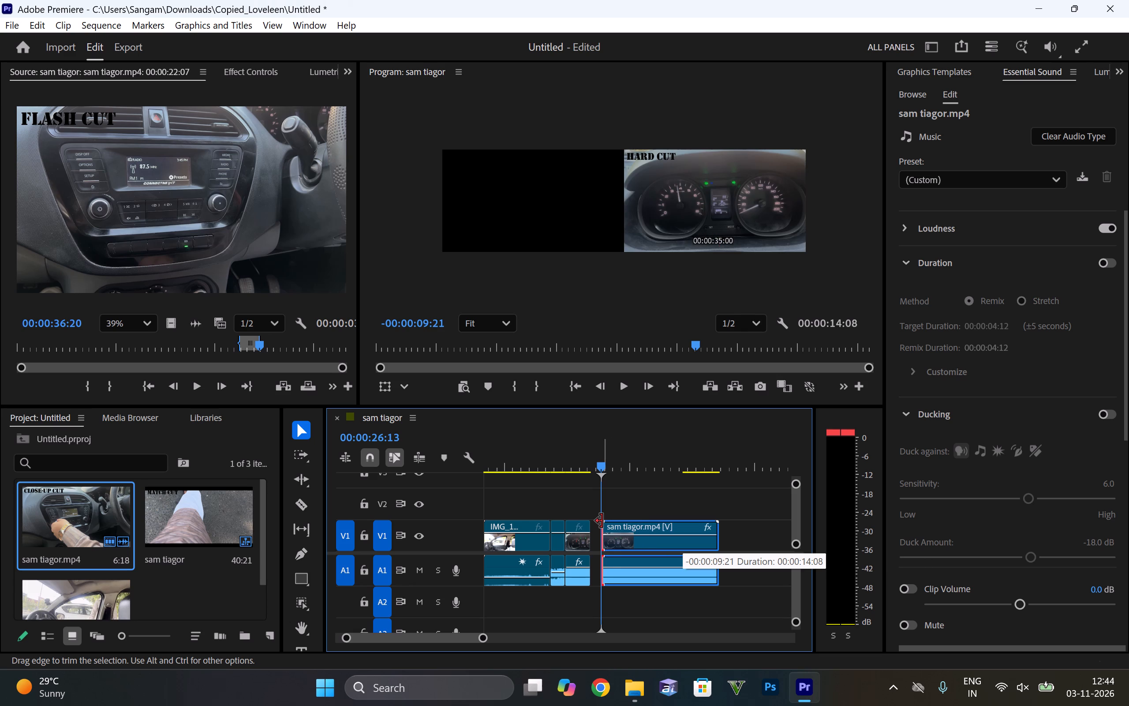
left_click_drag(602, 521, 609, 518)
left_click_drag(610, 541, 593, 541)
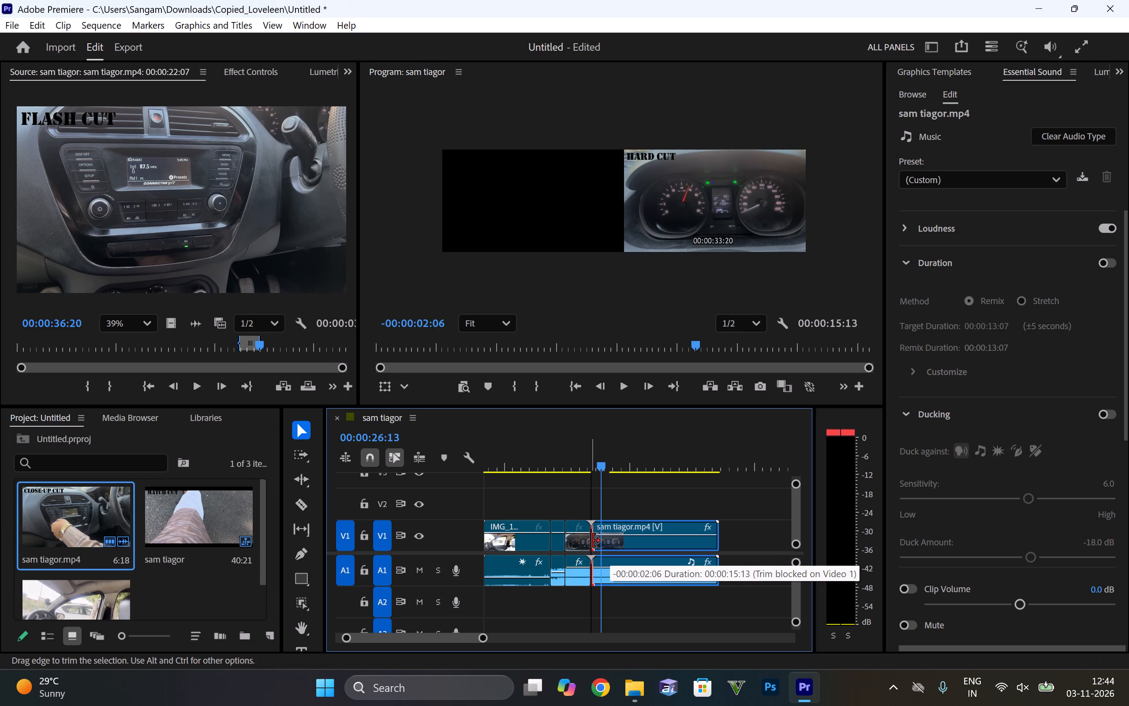
left_click_drag(593, 541, 615, 535)
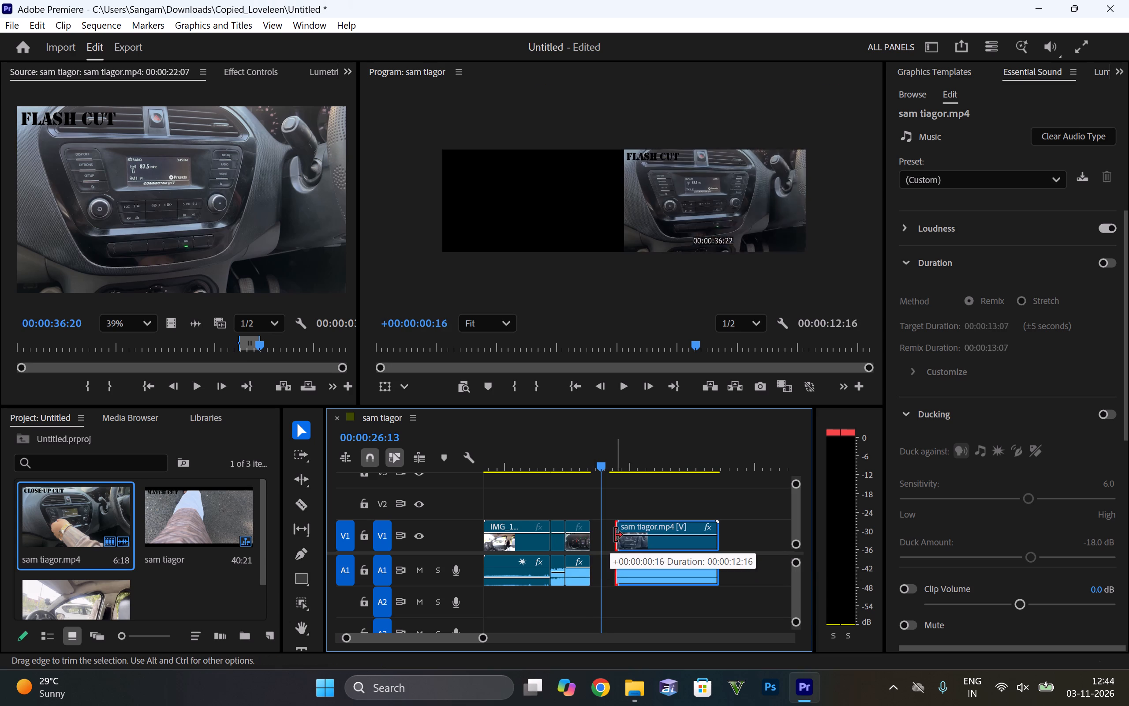
left_click_drag(615, 535, 612, 536)
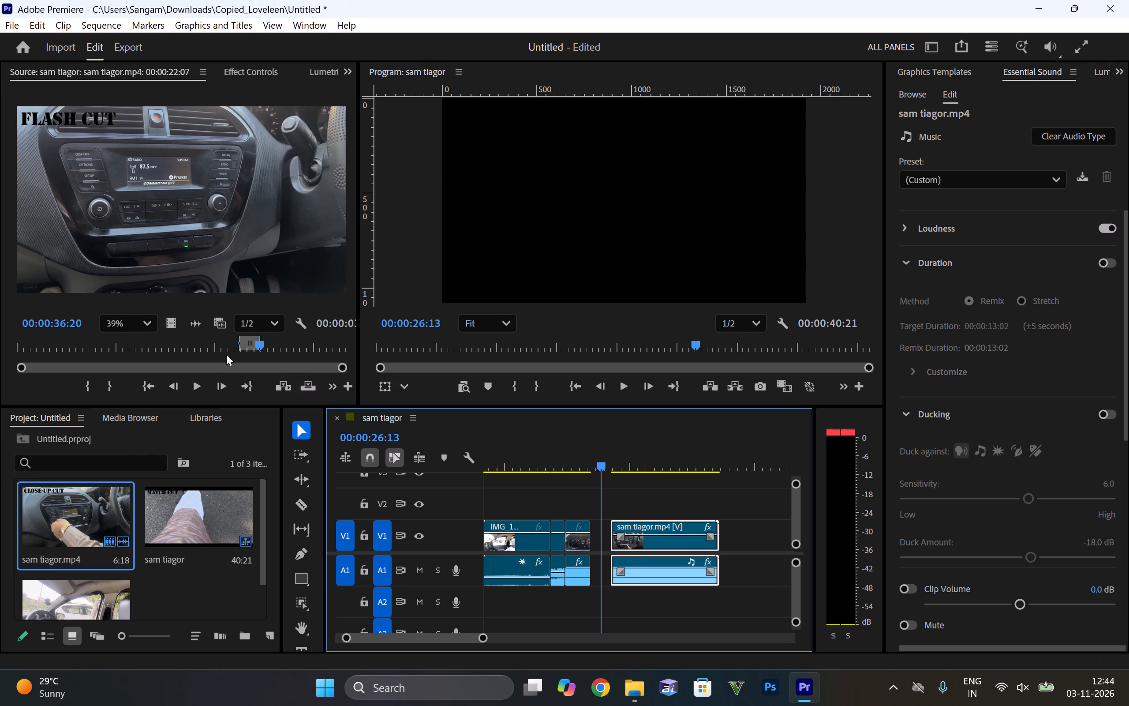
Scan the last-opened timeline clip's source from the CUT ON ACTION shot to the FLASH CUT shot, then back to the CLOSE-UP CUT radio shot.
left_click(158, 345)
left_click_drag(158, 345, 133, 349)
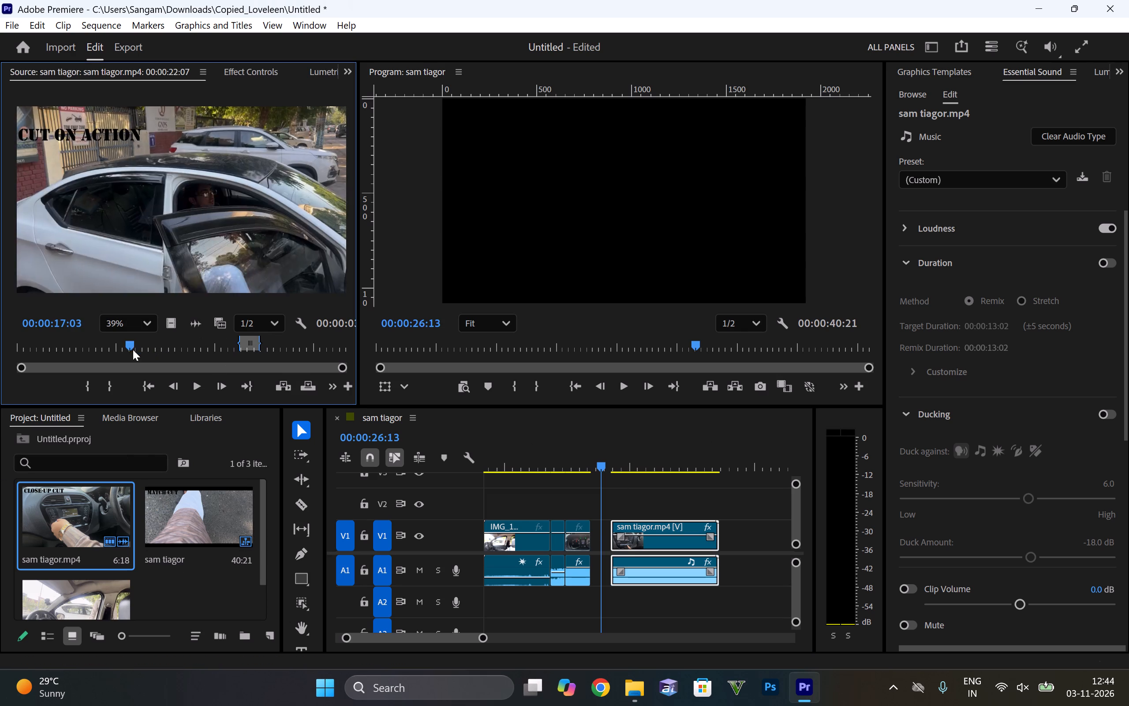
left_click_drag(133, 349, 194, 325)
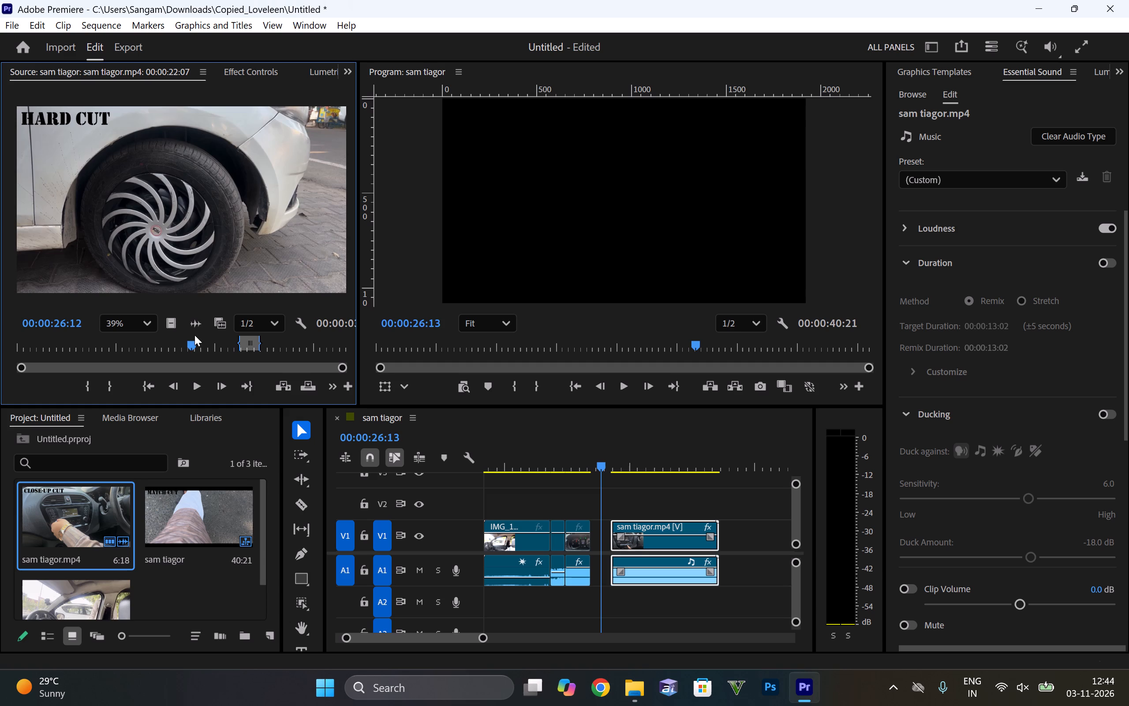
left_click_drag(192, 346, 180, 353)
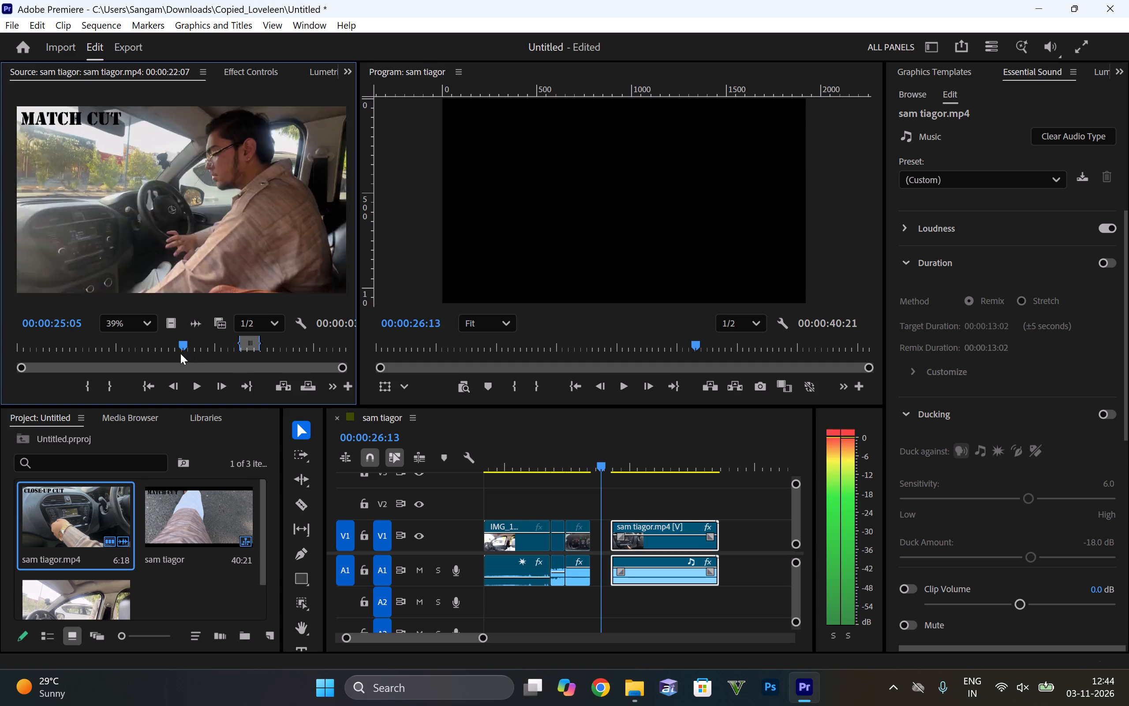
left_click_drag(180, 353, 207, 350)
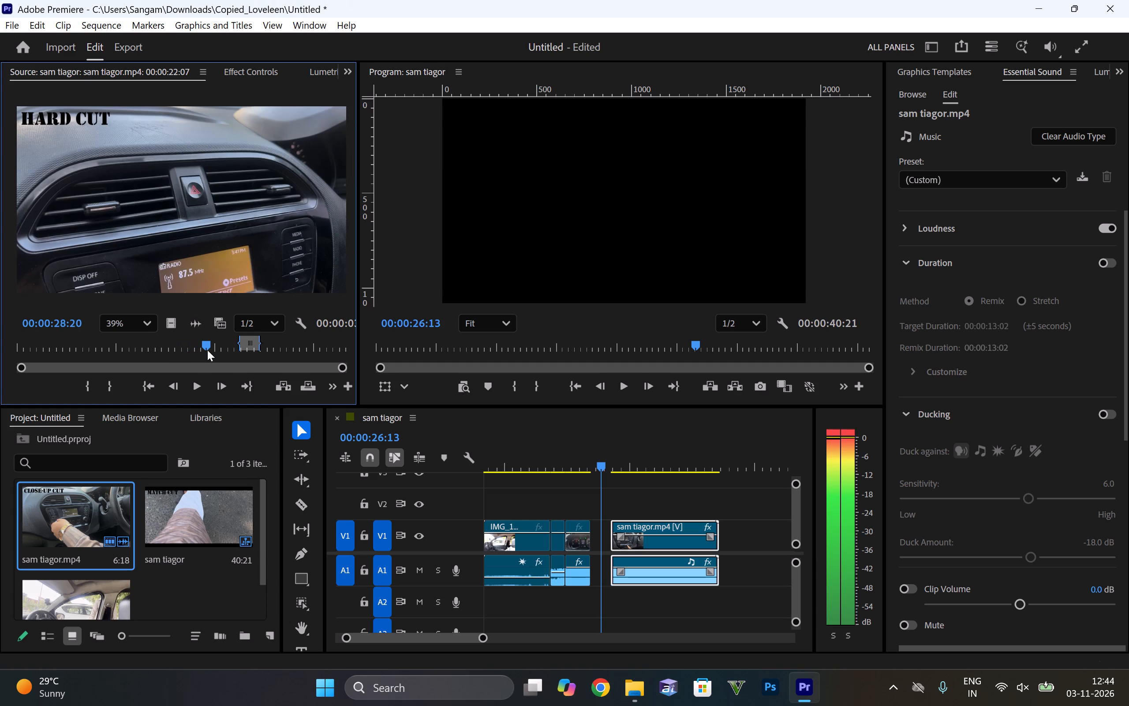
left_click_drag(207, 350, 241, 348)
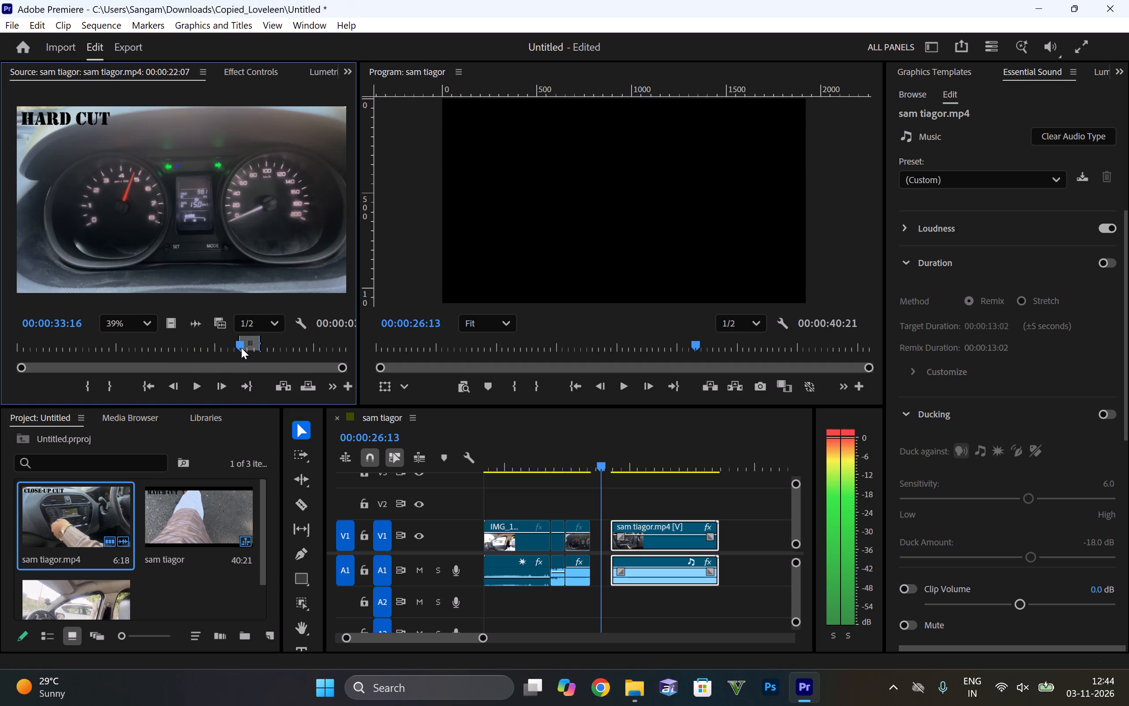
left_click_drag(241, 348, 250, 352)
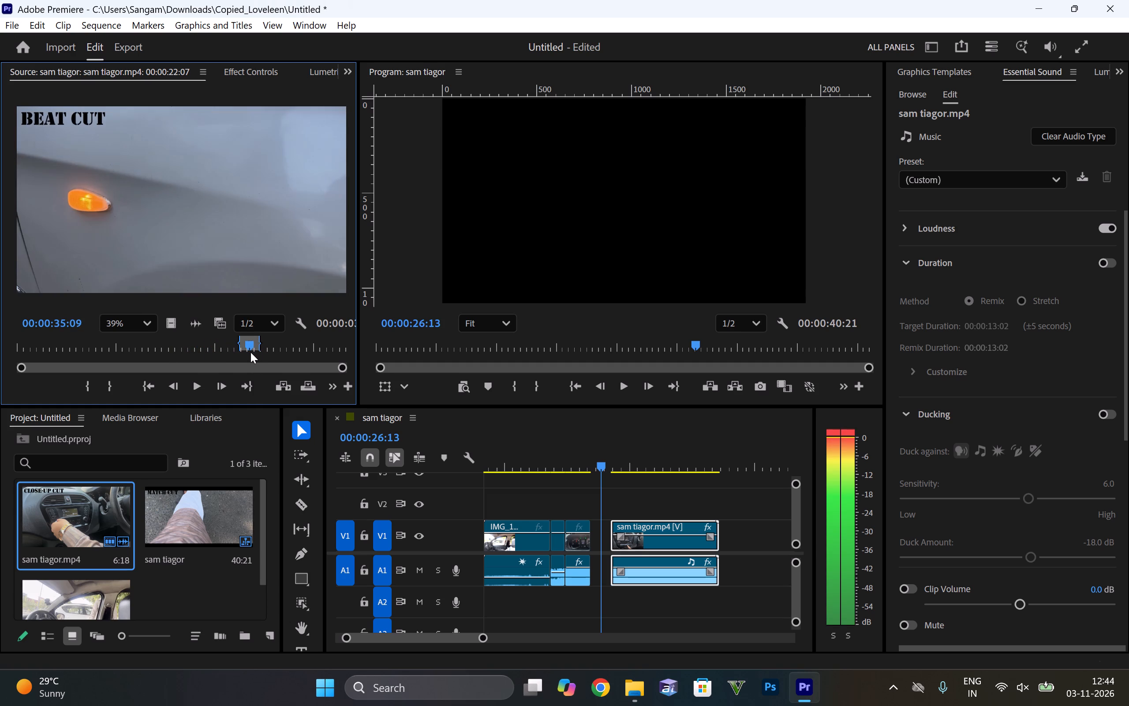
left_click_drag(250, 352, 256, 351)
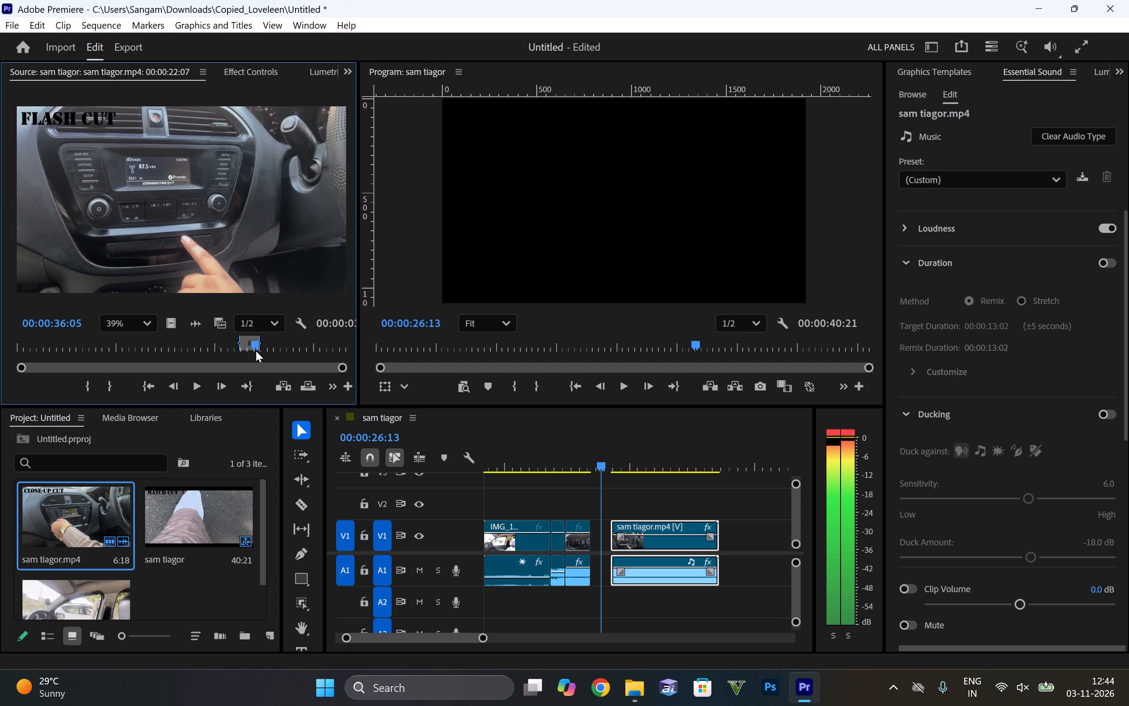
left_click_drag(256, 351, 212, 357)
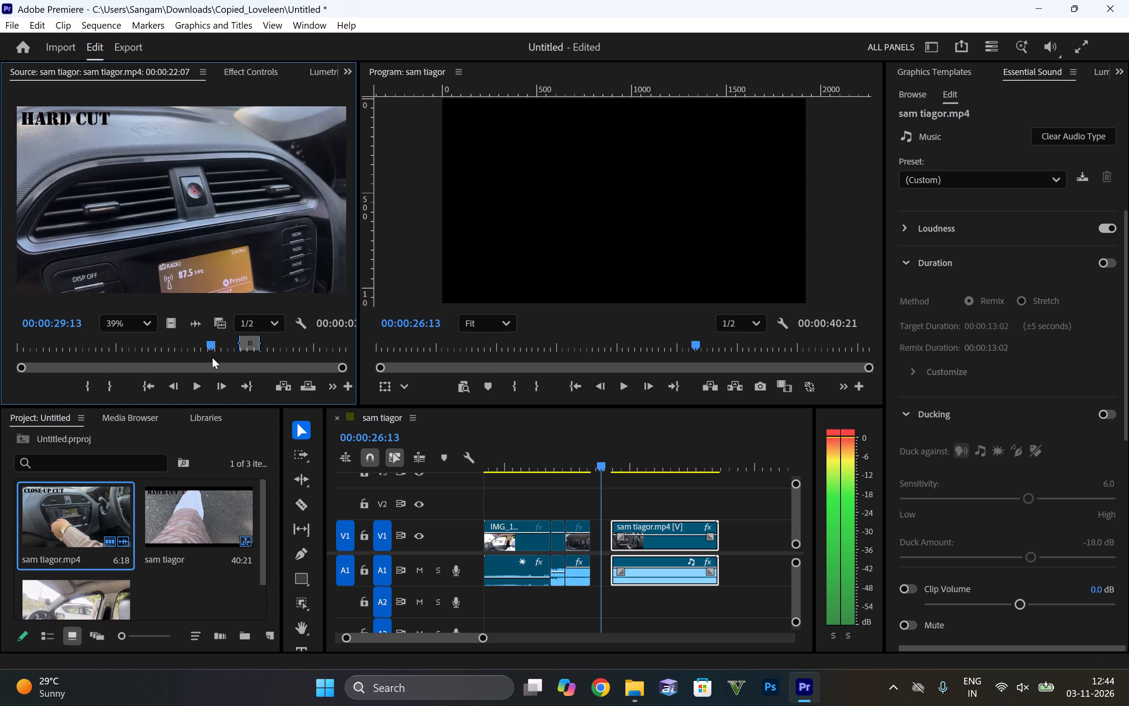
left_click_drag(212, 357, 200, 361)
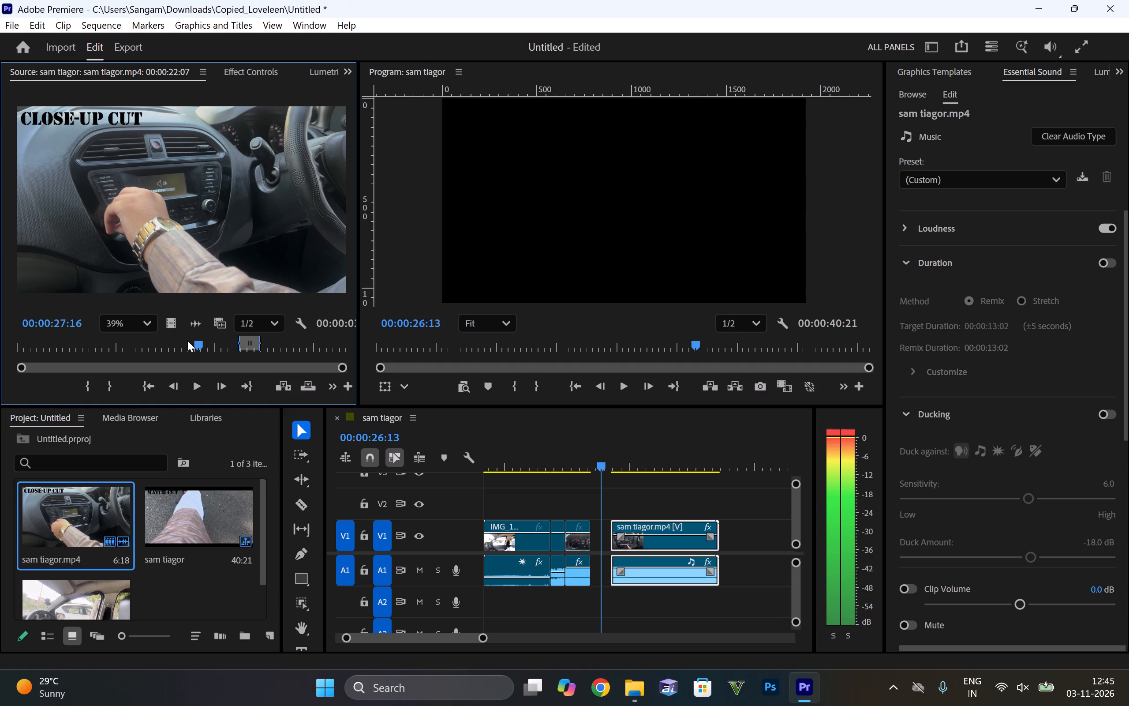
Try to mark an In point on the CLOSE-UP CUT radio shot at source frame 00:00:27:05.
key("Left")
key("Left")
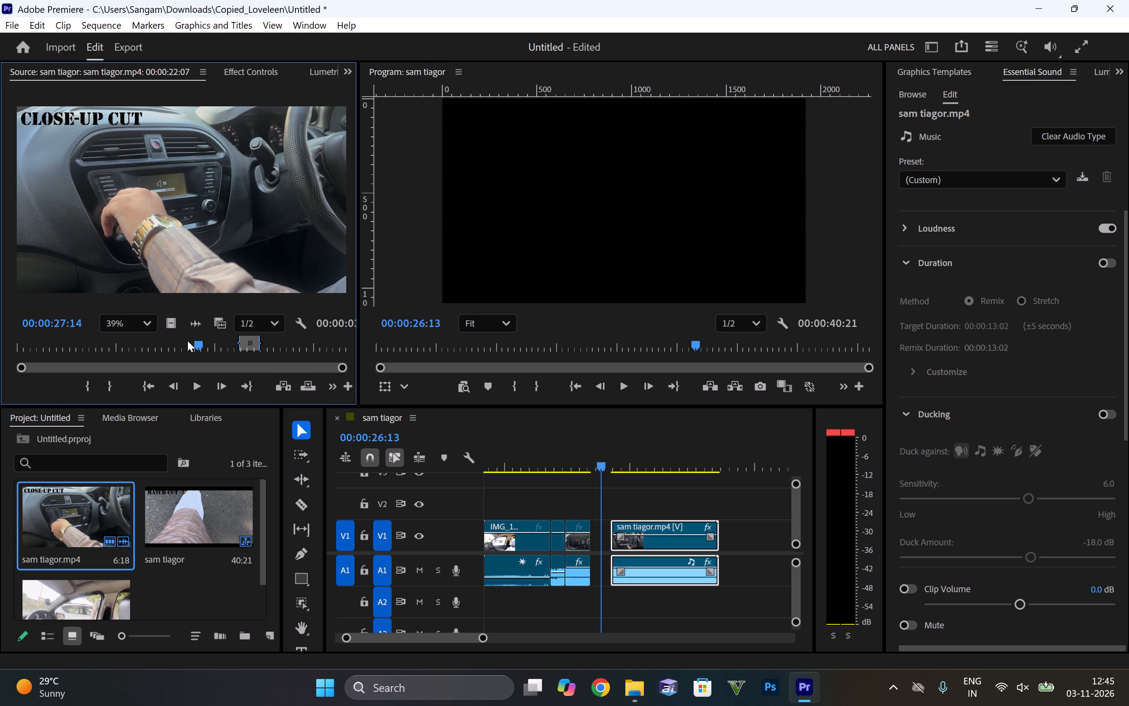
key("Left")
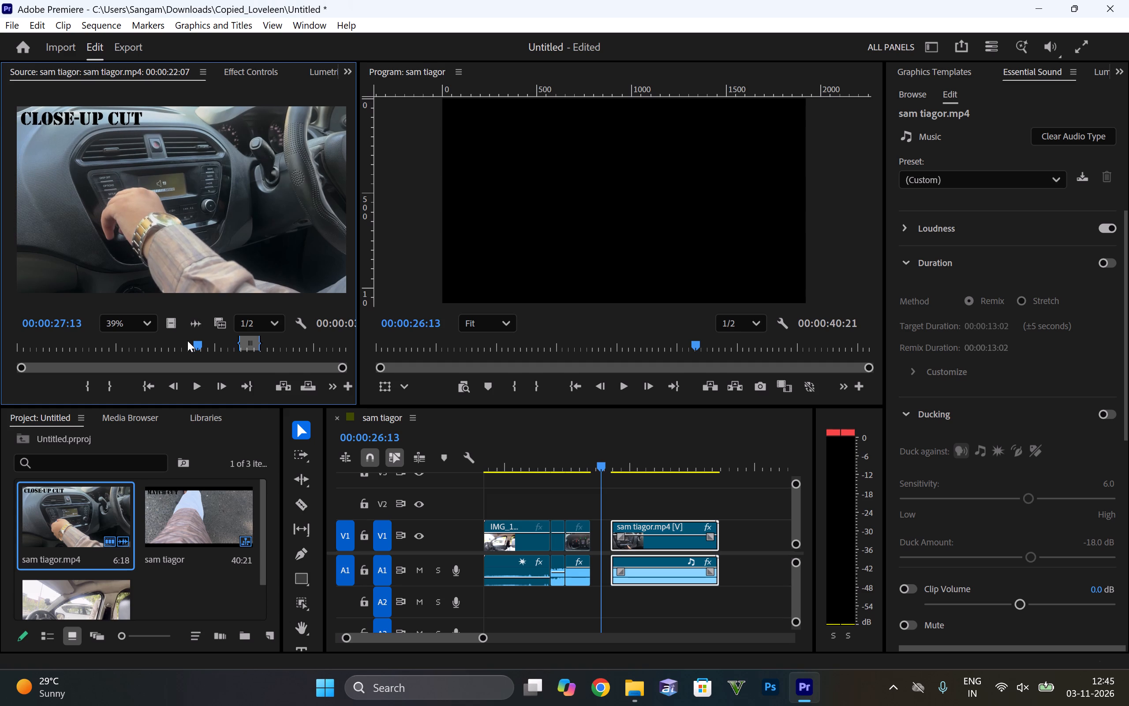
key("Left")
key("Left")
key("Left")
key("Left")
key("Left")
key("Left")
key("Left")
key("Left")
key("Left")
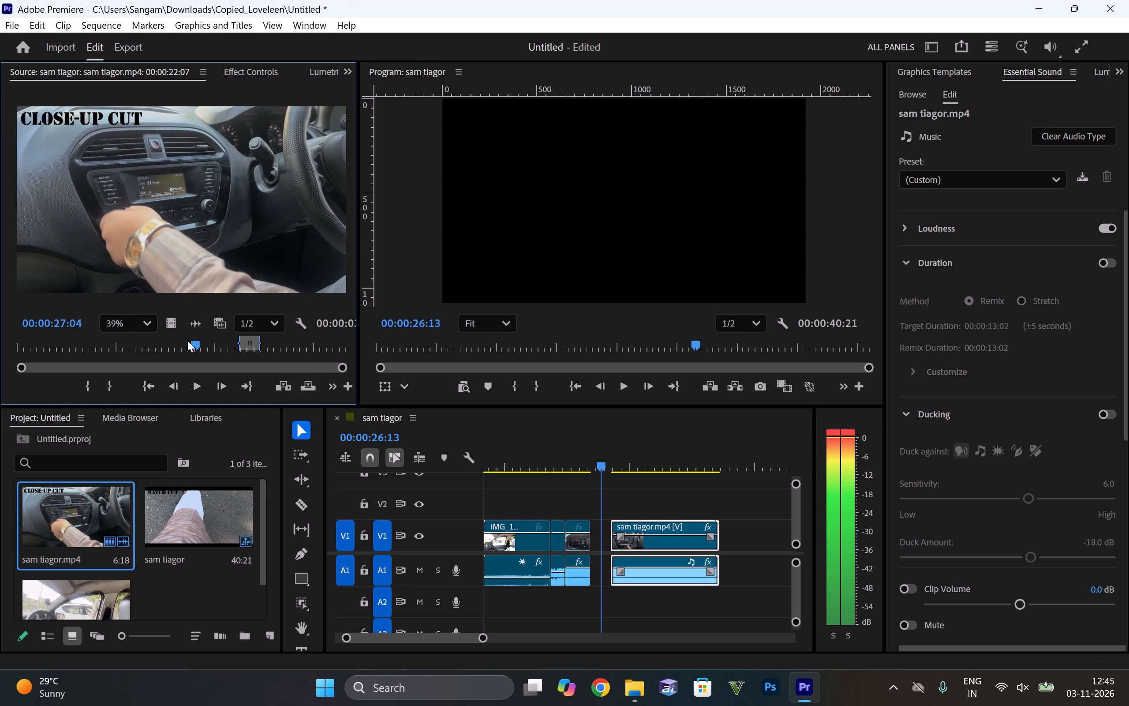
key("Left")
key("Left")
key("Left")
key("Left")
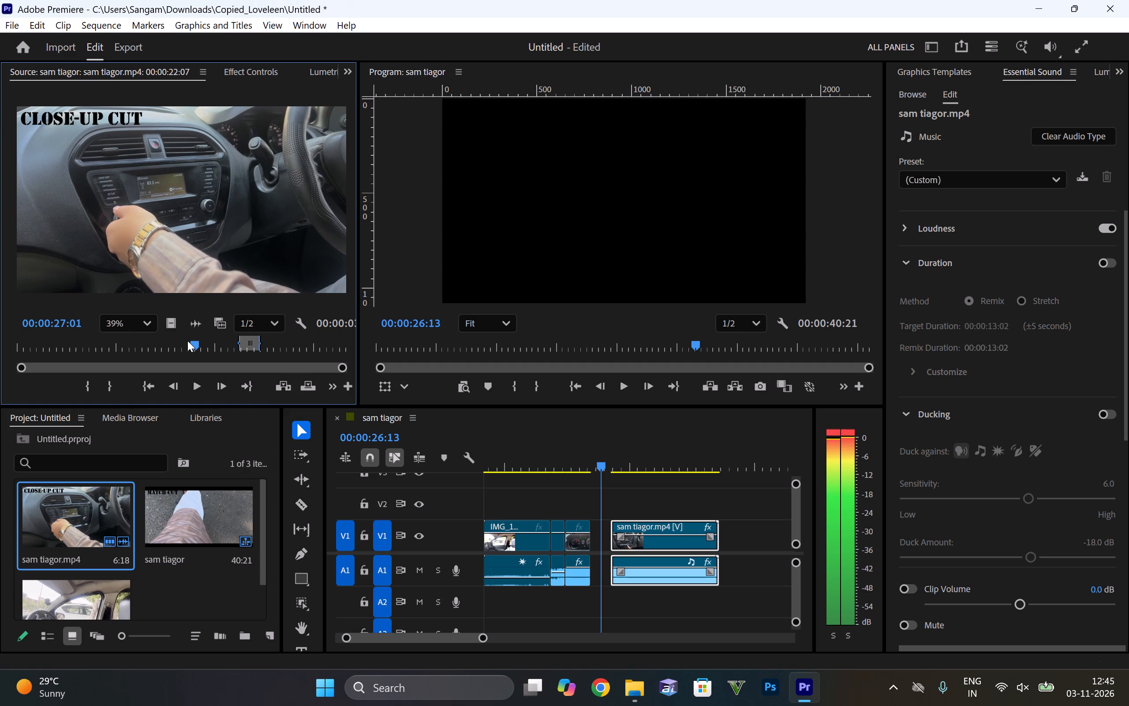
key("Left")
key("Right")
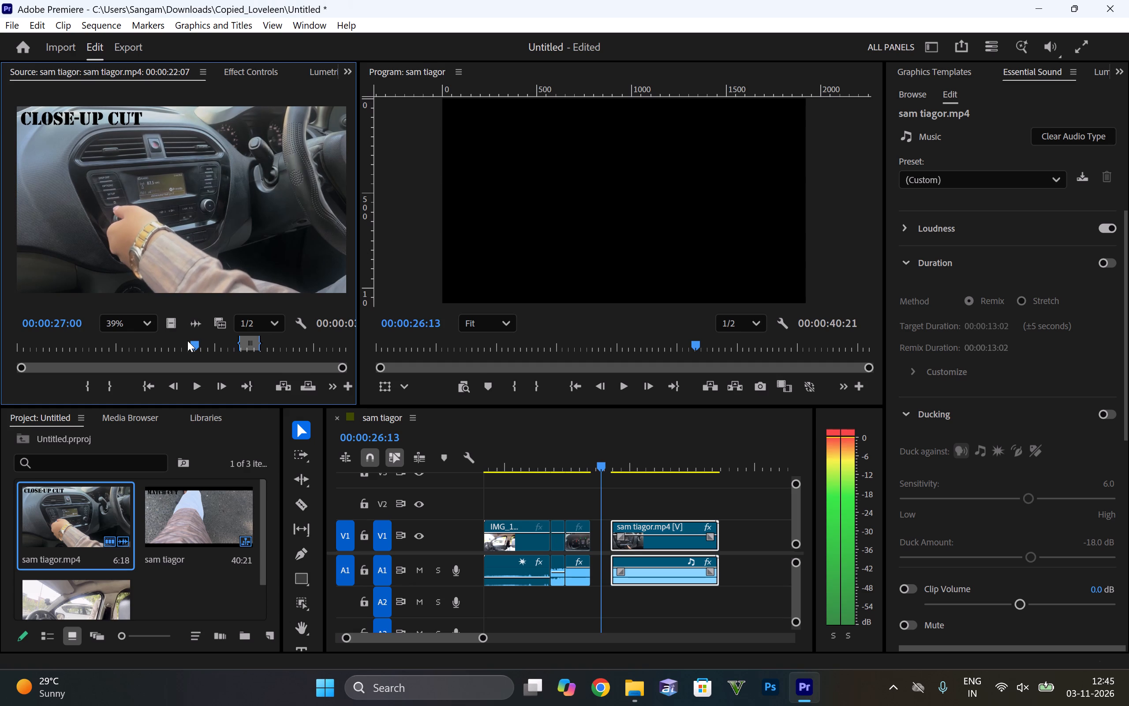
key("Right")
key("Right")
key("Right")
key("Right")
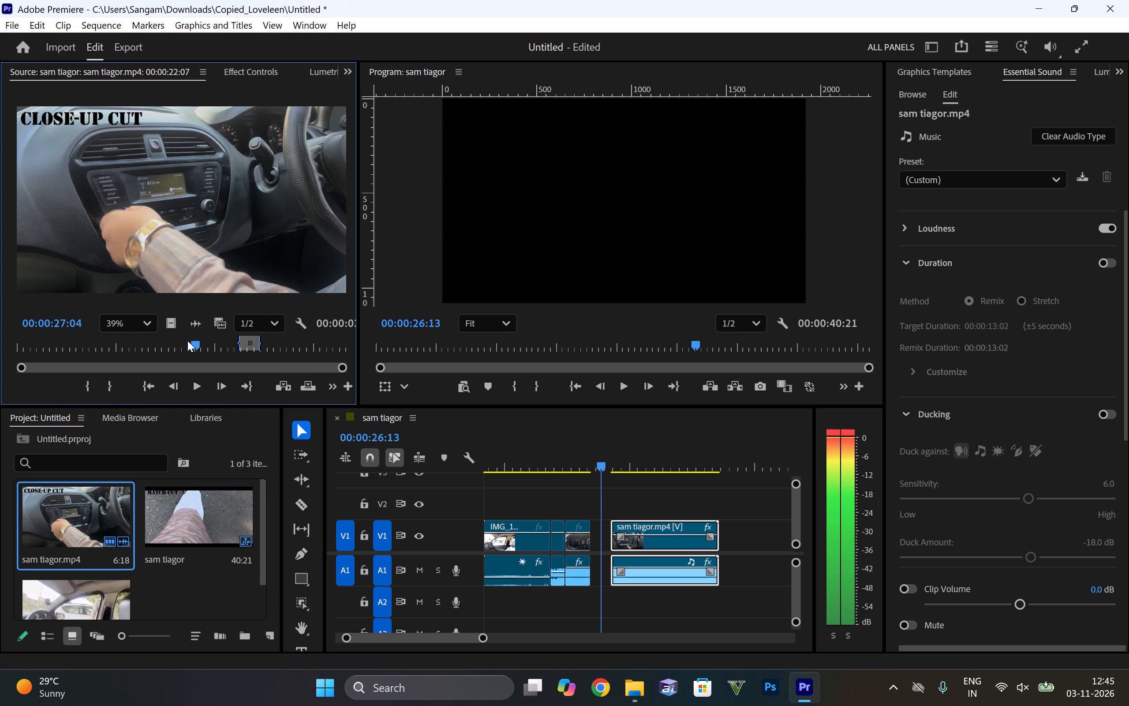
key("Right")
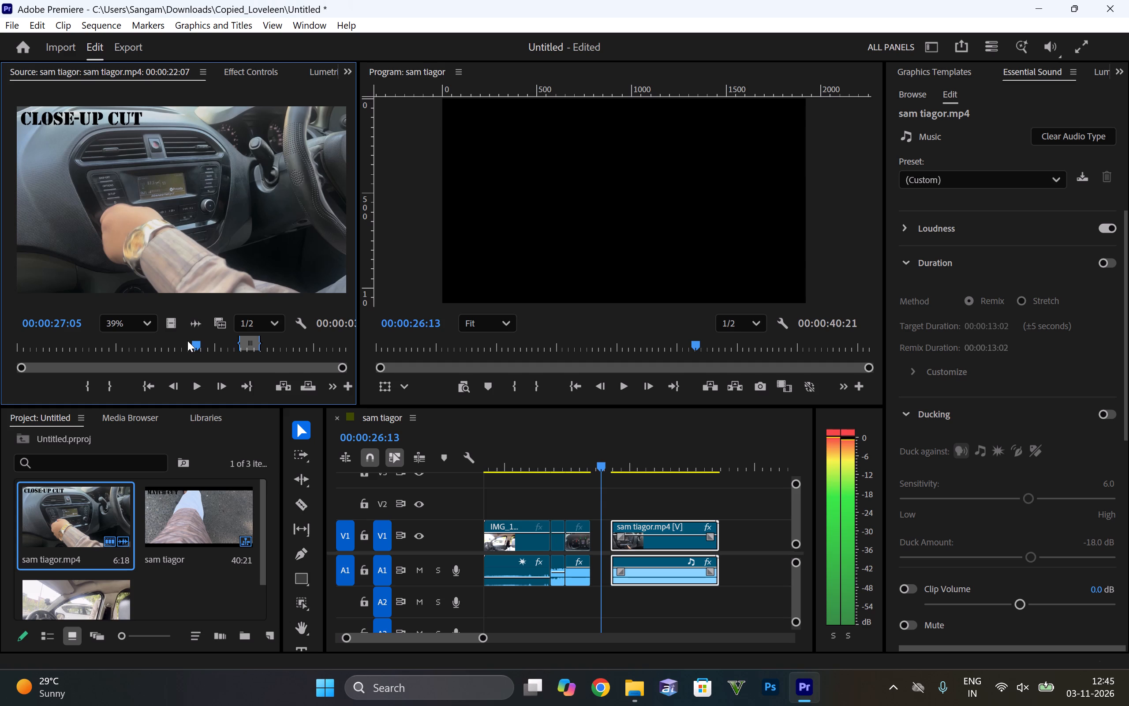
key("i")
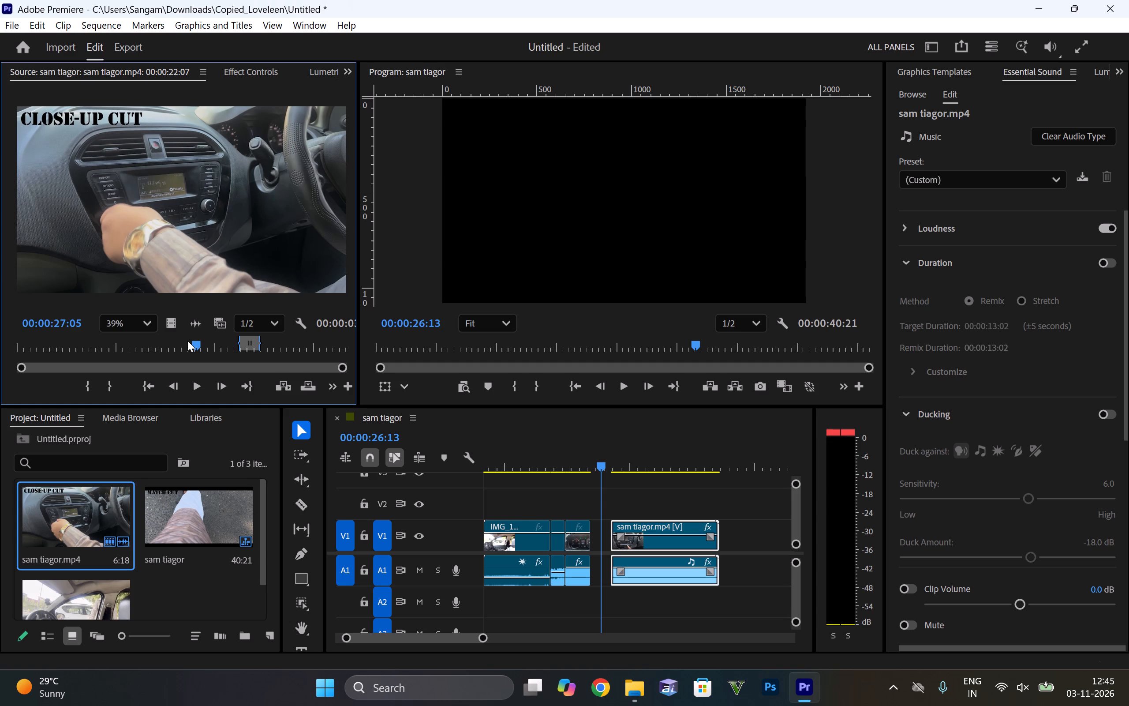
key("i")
Try to mark In and Out points for the timeline clip at CLOSE-UP CUT source frame 00:00:27:04.
left_click(220, 295)
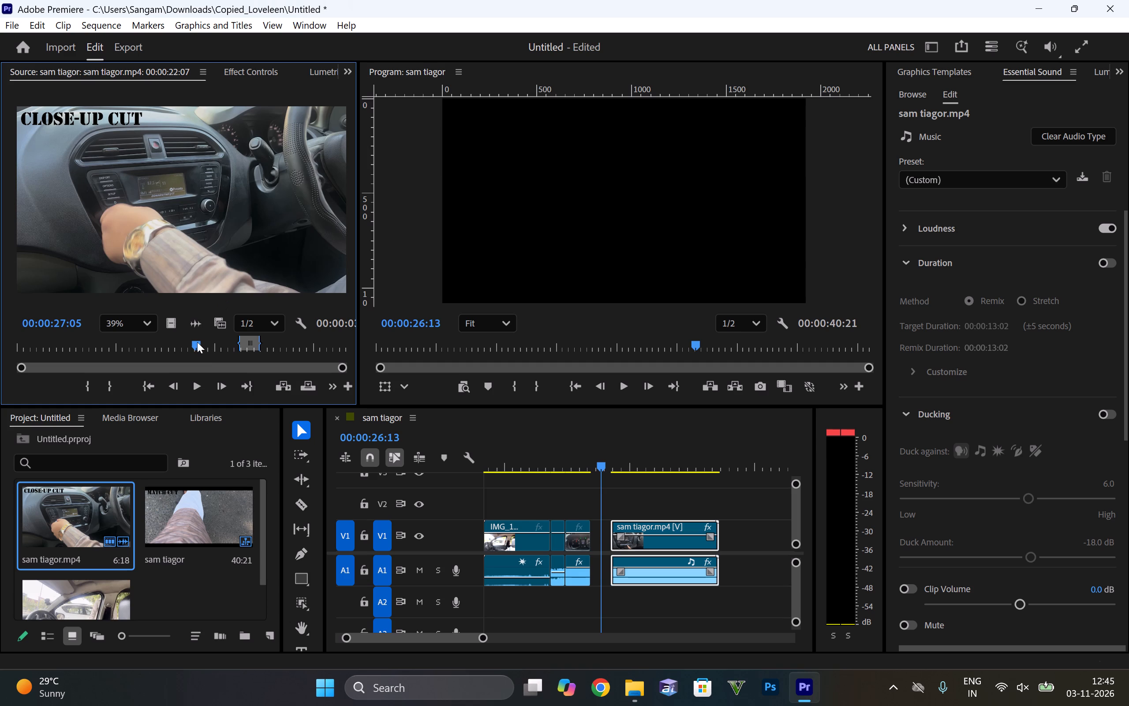
left_click(195, 342)
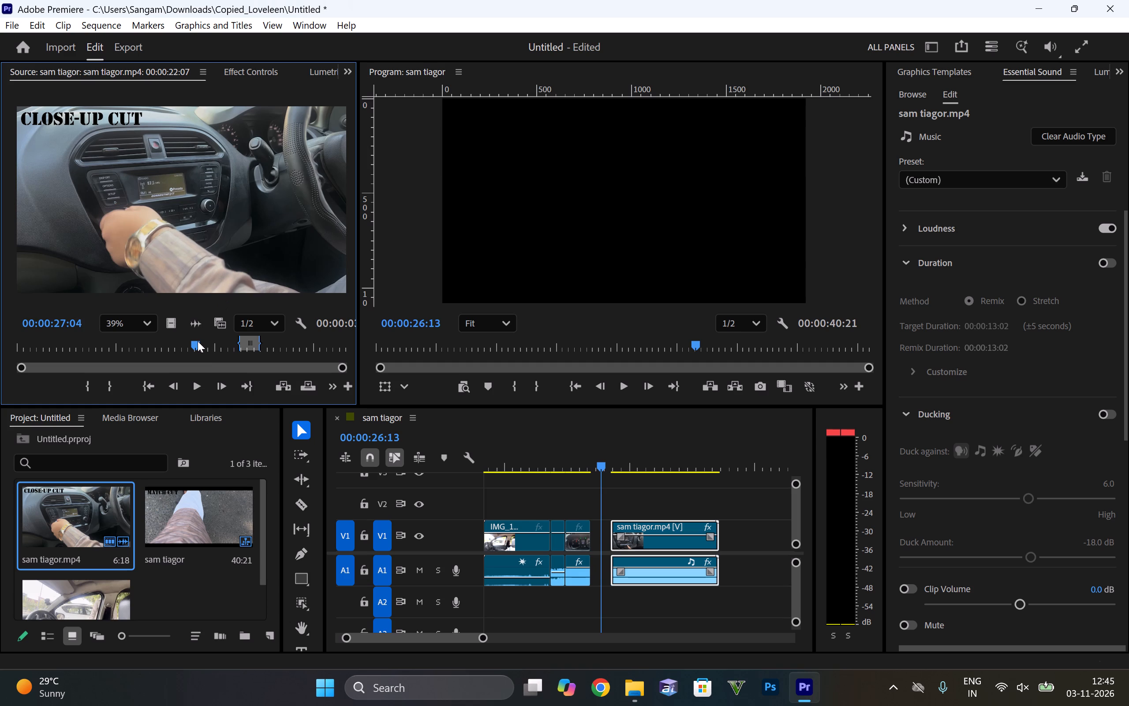
key("i")
type("io")
key("i")
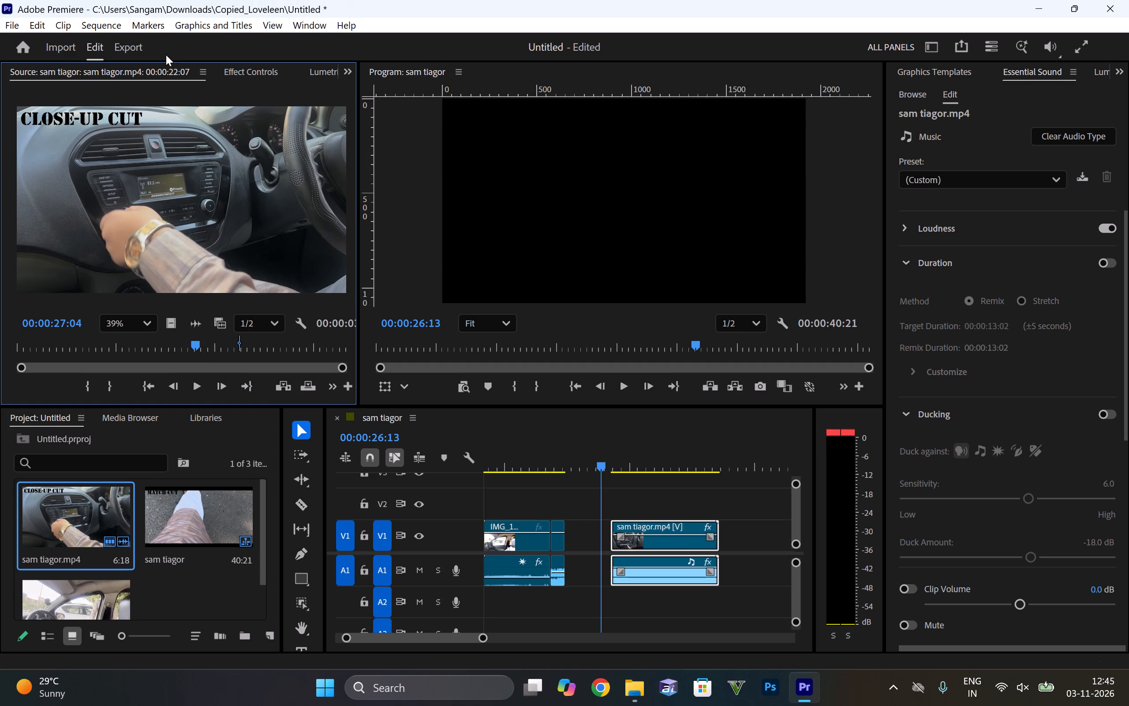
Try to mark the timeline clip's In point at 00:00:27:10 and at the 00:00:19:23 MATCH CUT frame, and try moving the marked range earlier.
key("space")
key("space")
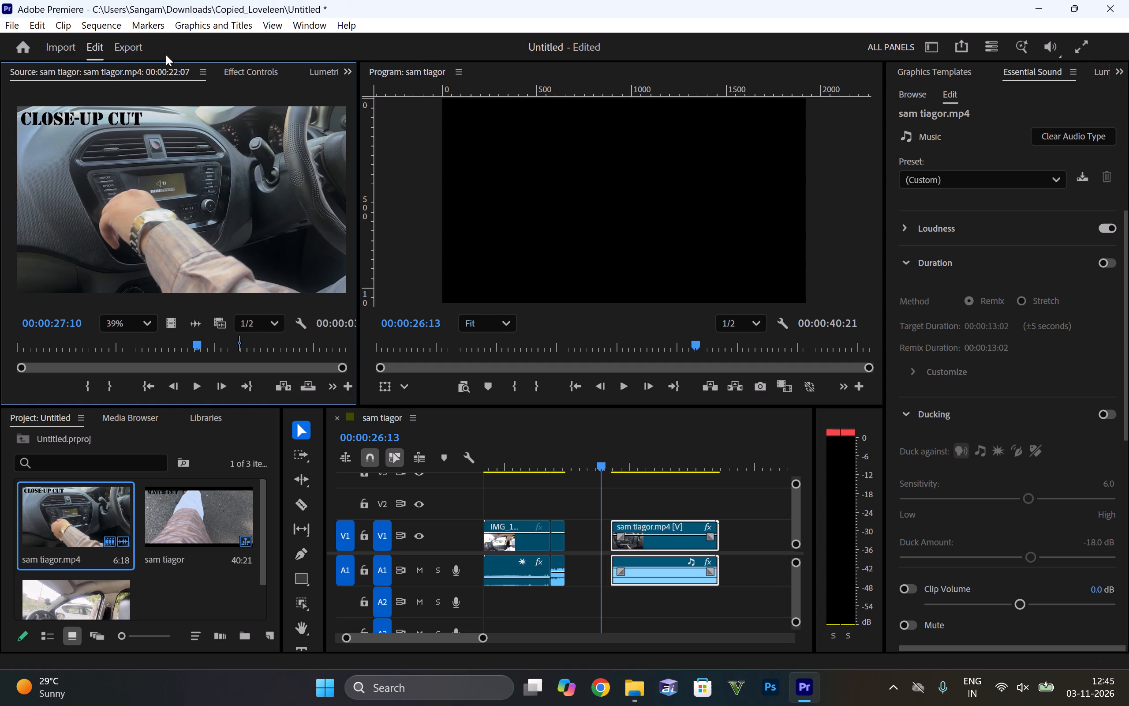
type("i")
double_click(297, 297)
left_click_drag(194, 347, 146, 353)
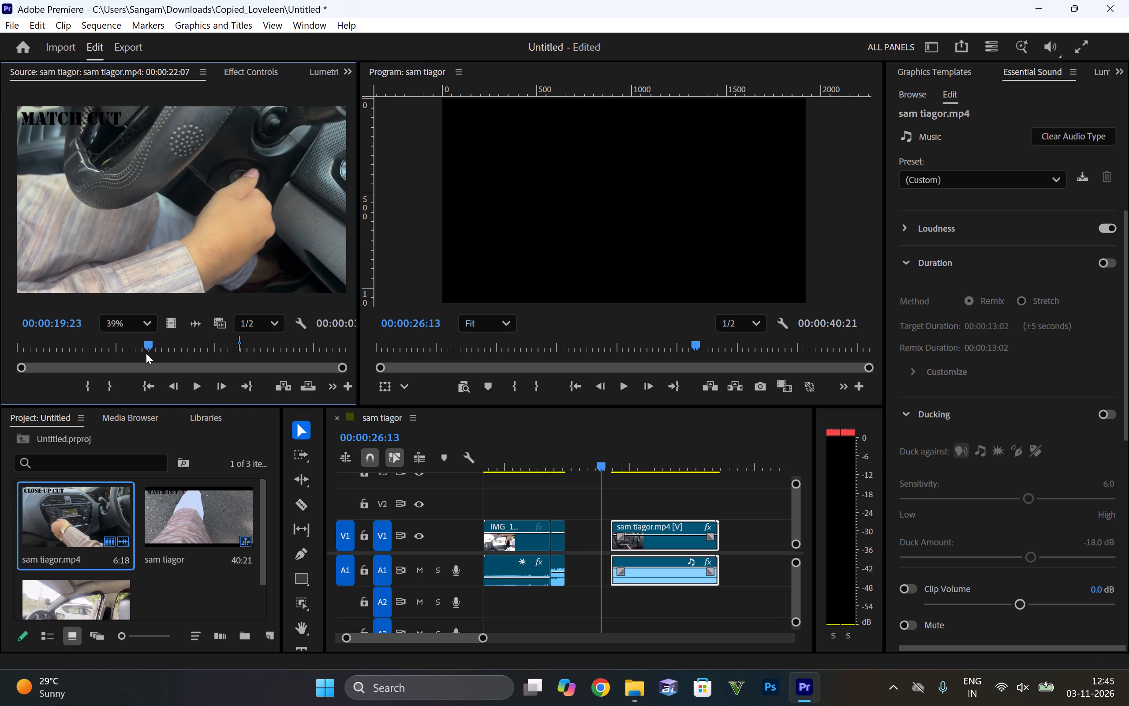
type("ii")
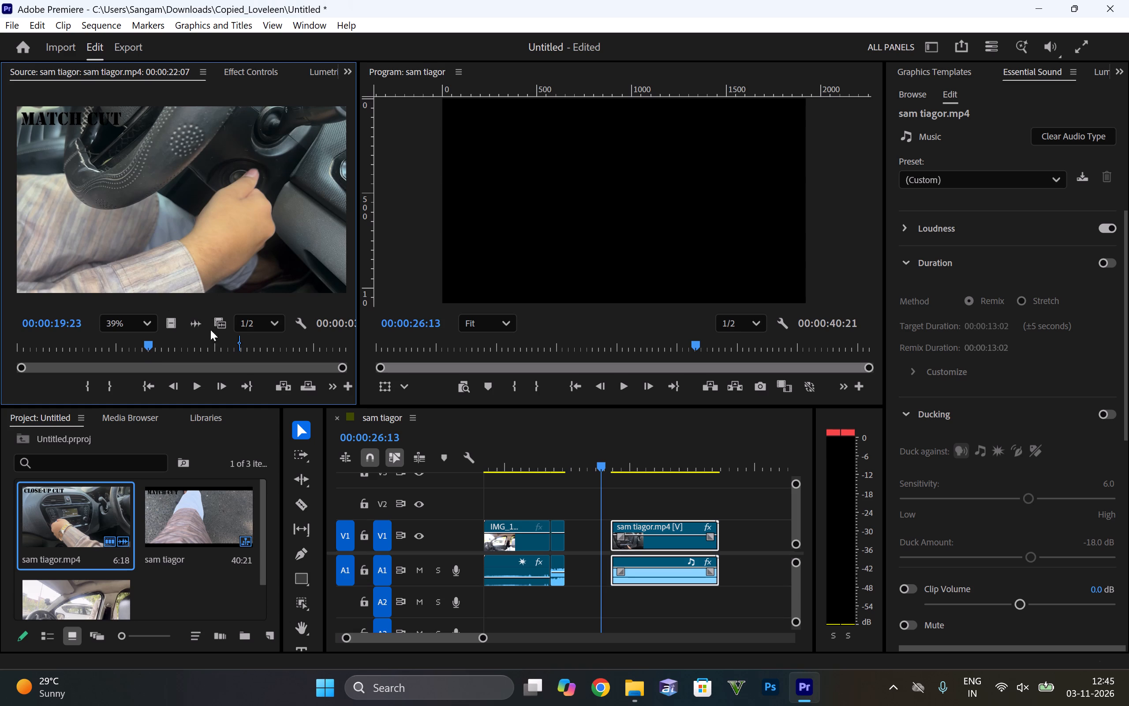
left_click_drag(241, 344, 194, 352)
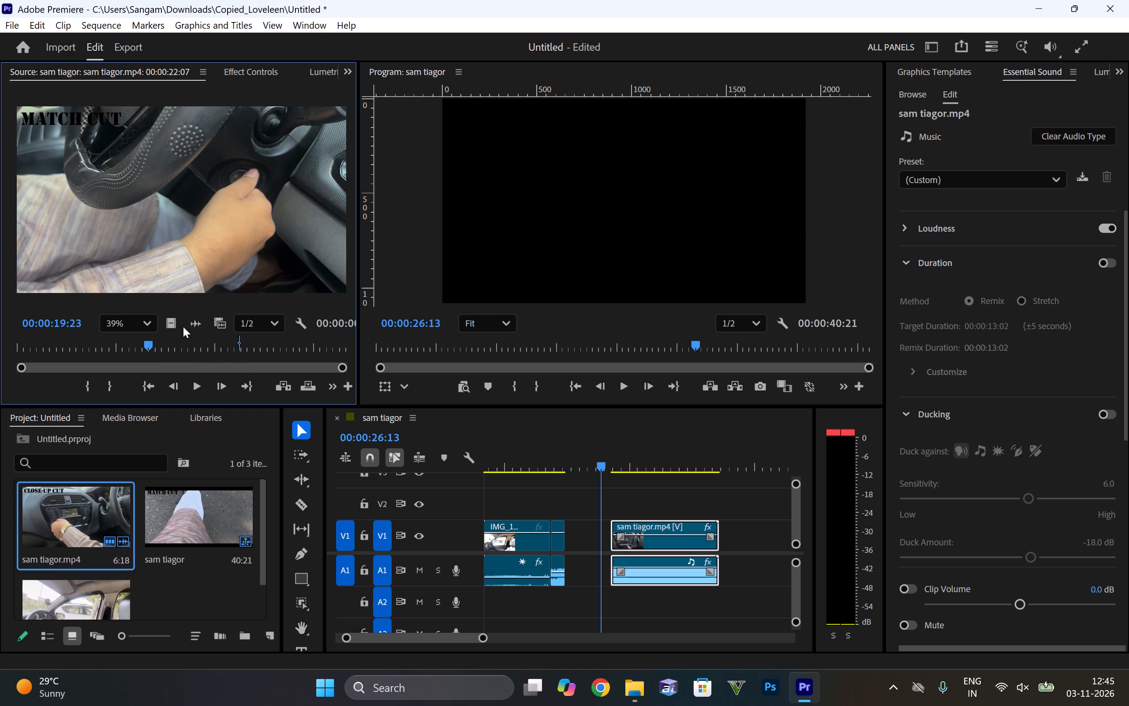
double_click(208, 550)
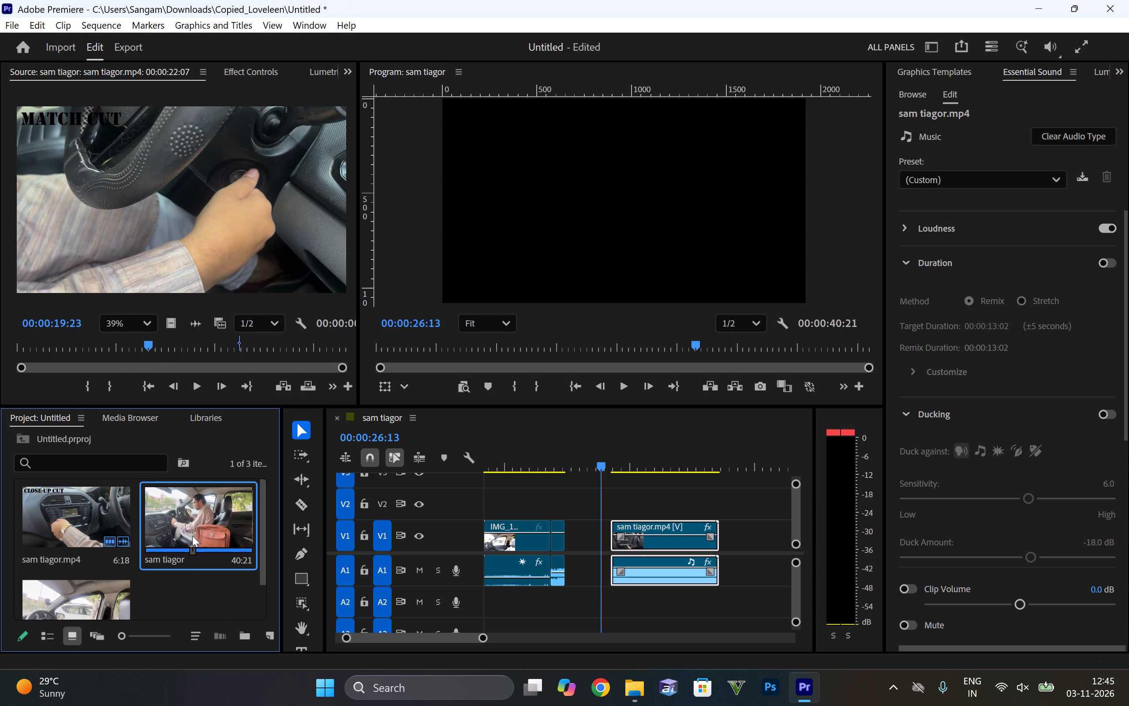
double_click(190, 527)
left_click_drag(53, 507, 49, 506)
double_click(49, 506)
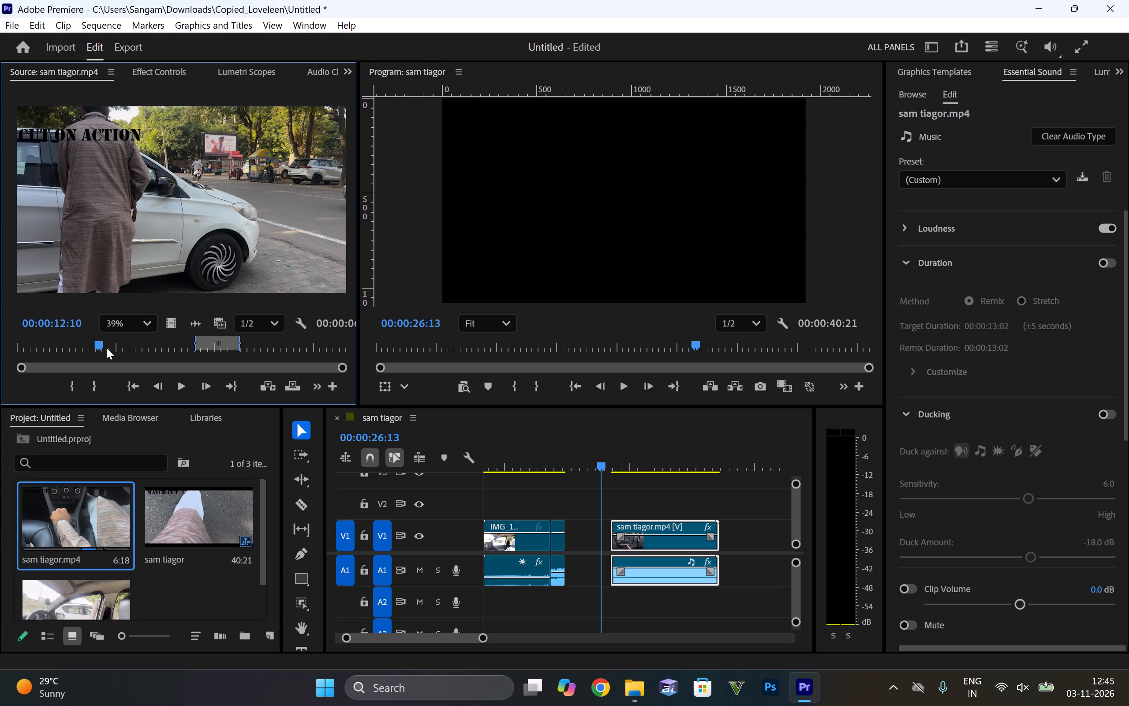
Mark an In point on the CLOSE-UP CUT radio shot at source frame 00:00:27:02.
left_click_drag(101, 349, 176, 367)
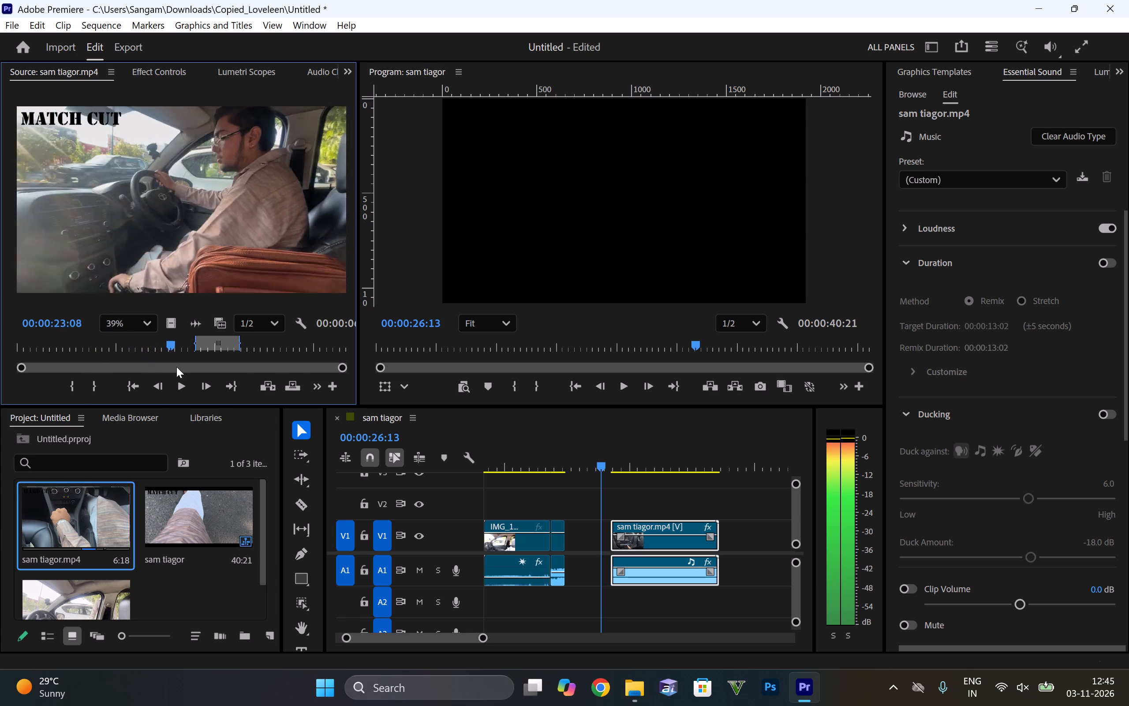
left_click_drag(176, 367, 306, 353)
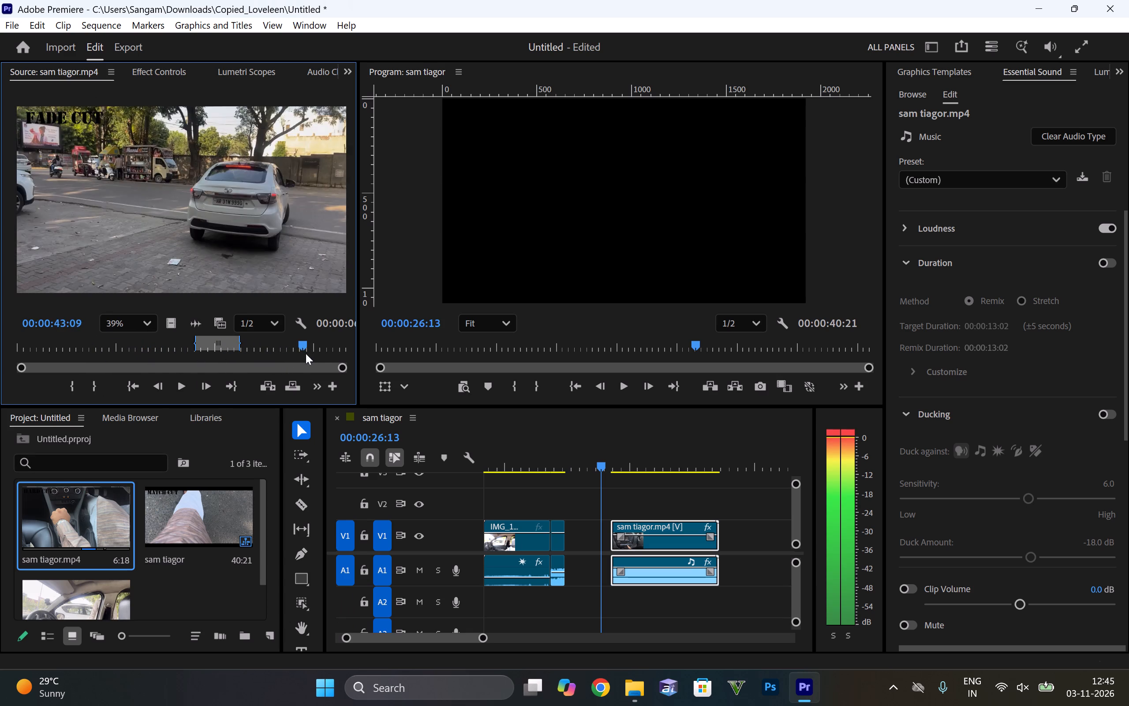
left_click_drag(306, 353, 187, 340)
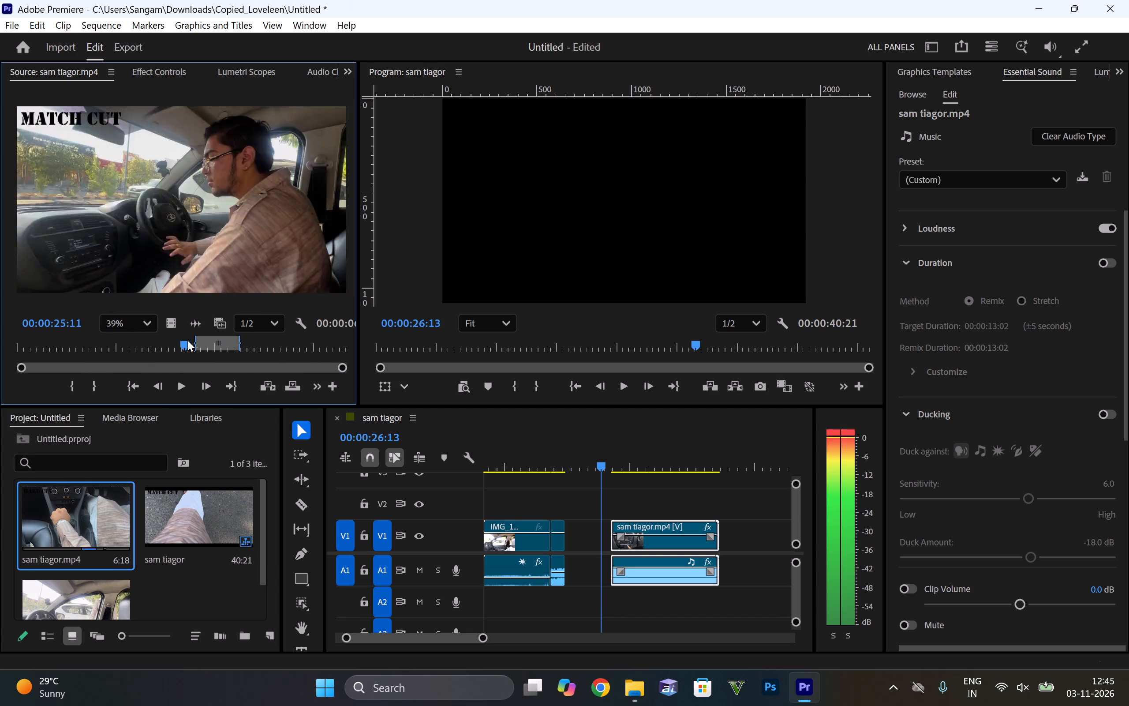
left_click_drag(187, 340, 141, 338)
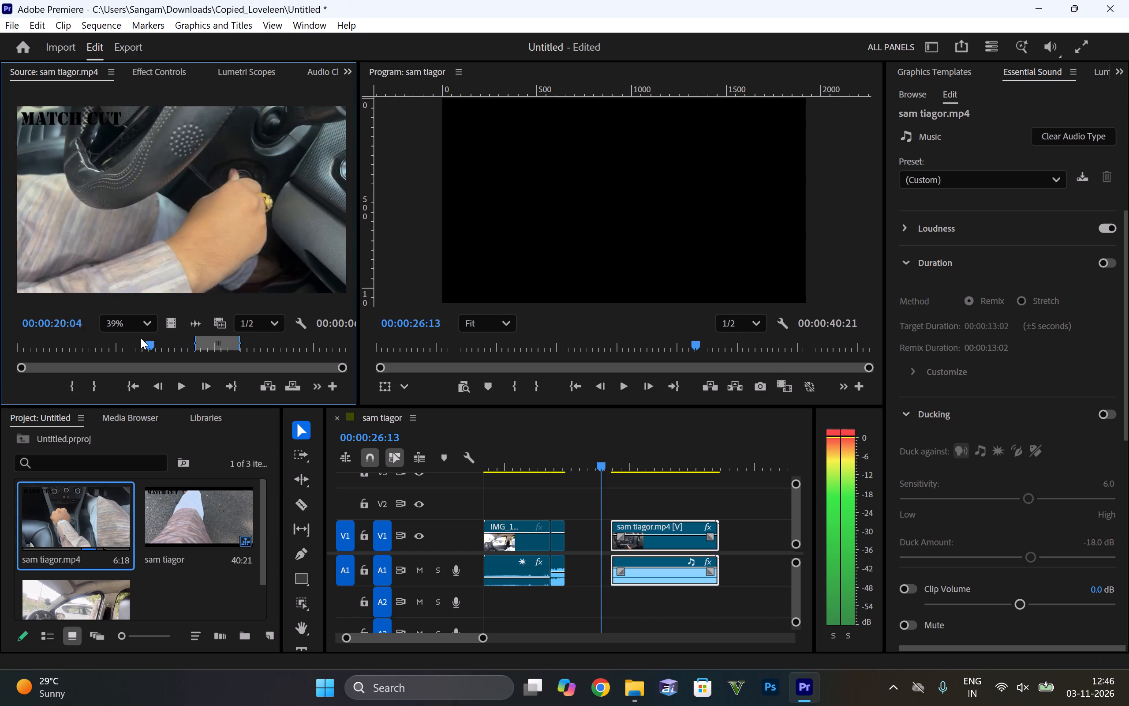
left_click_drag(141, 338, 219, 360)
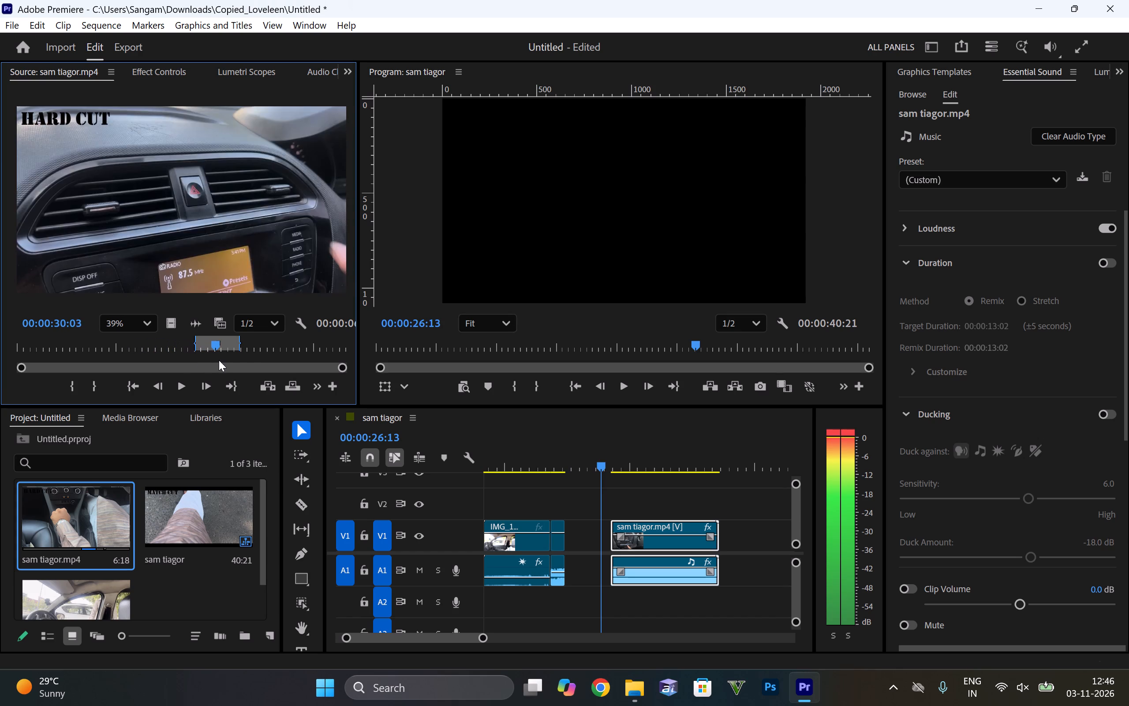
left_click_drag(219, 360, 250, 357)
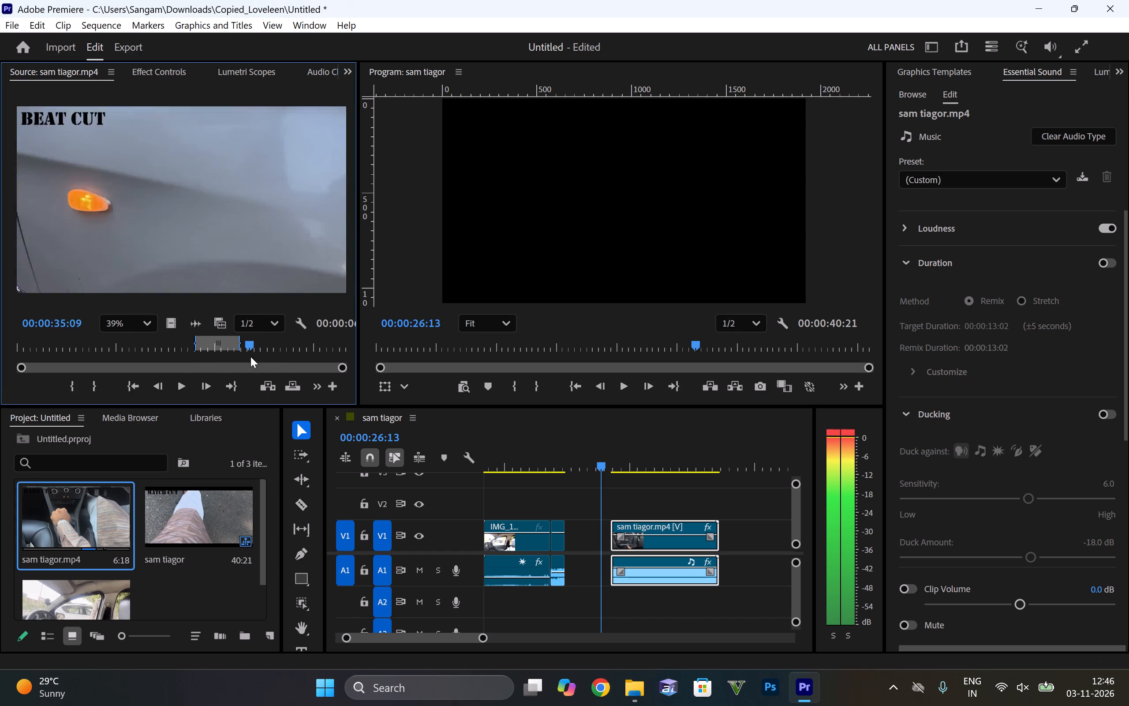
left_click_drag(250, 357, 221, 345)
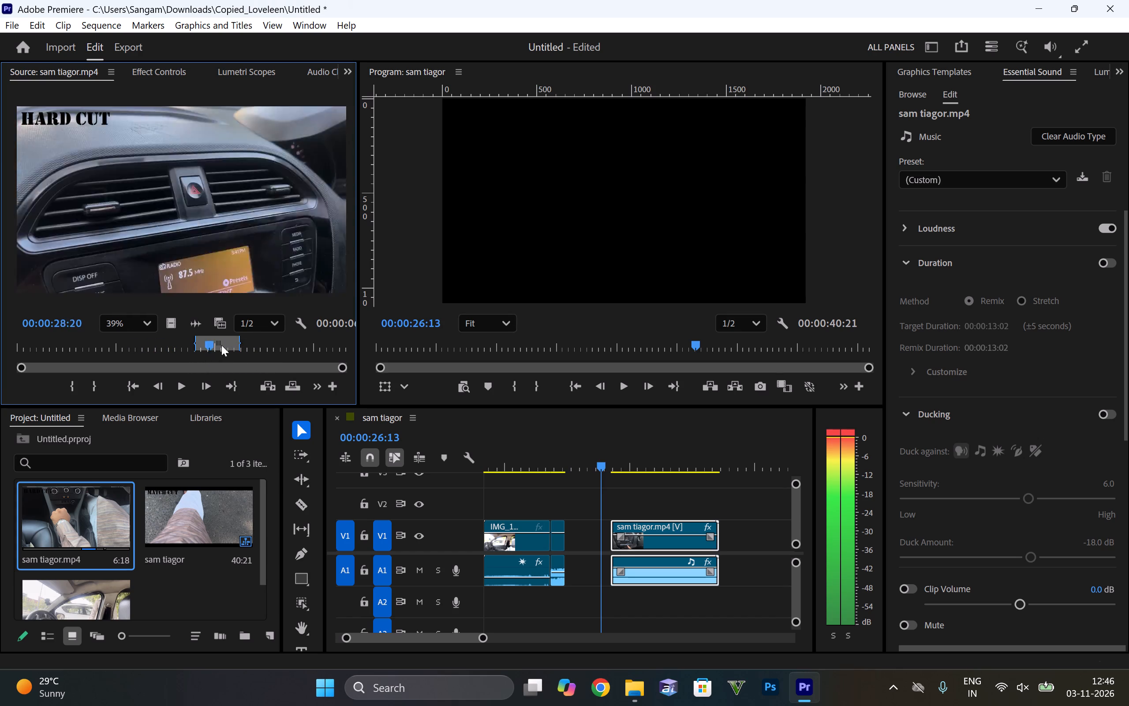
left_click_drag(221, 345, 202, 356)
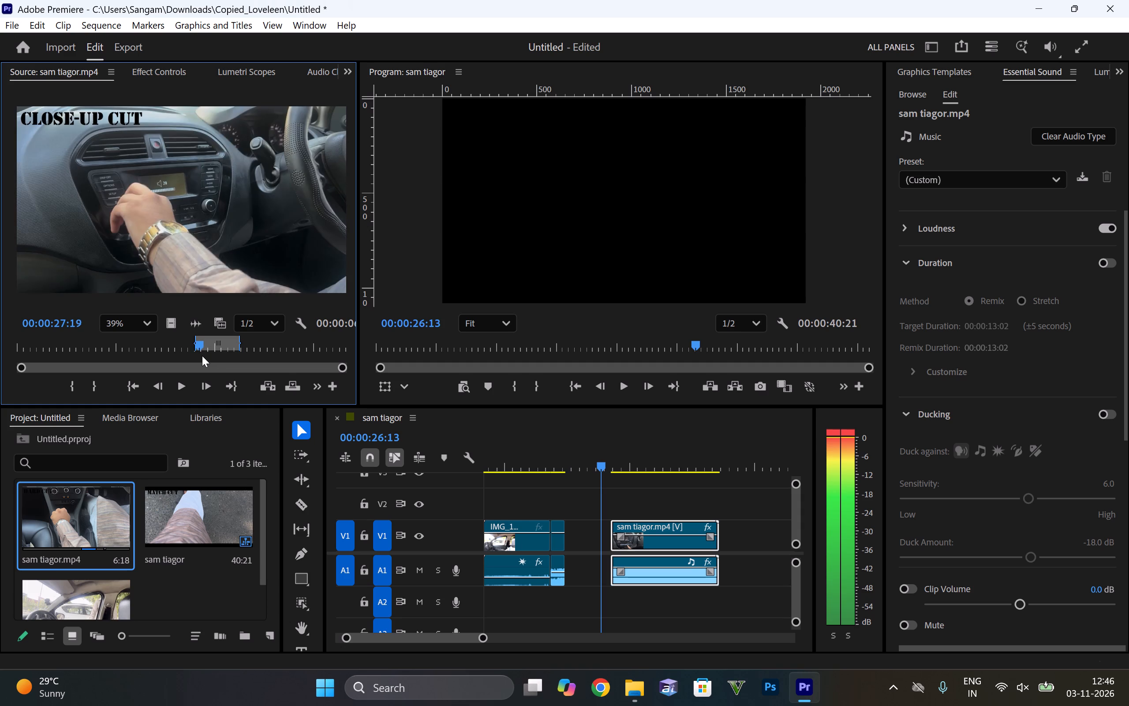
left_click_drag(202, 356, 198, 353)
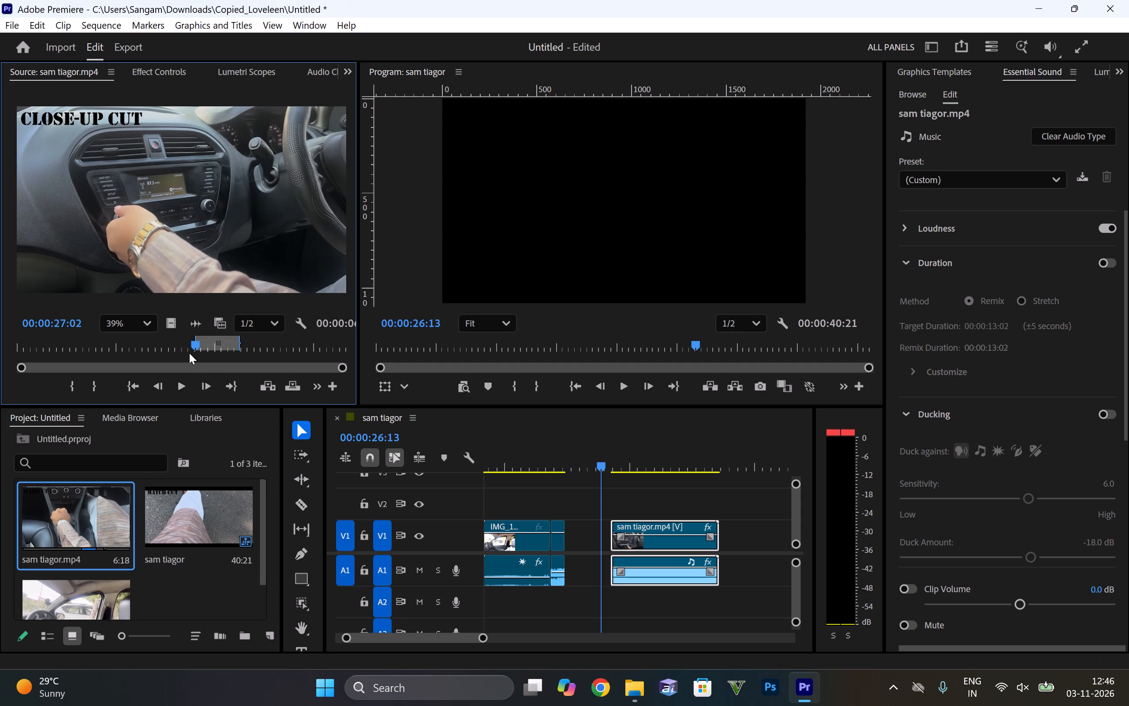
key("i")
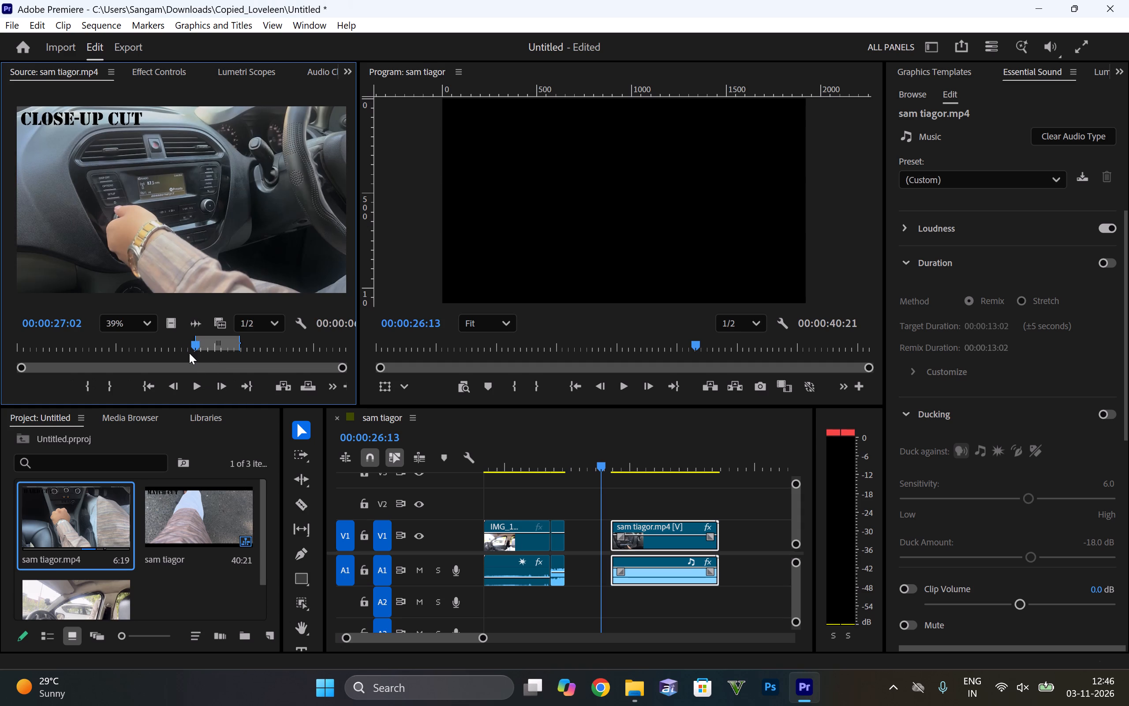
Mark the Out point at the end of the CLOSE-UP CUT shot, at source frame 00:00:28:15.
key("space")
key("space")
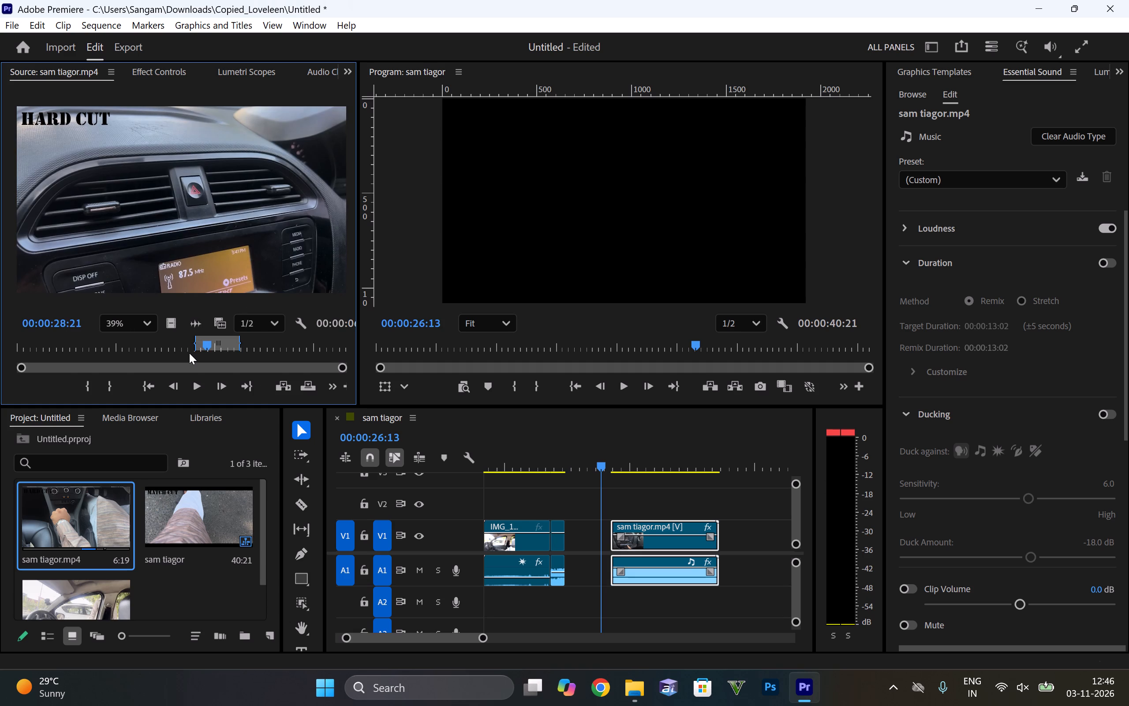
key("space")
key("space")
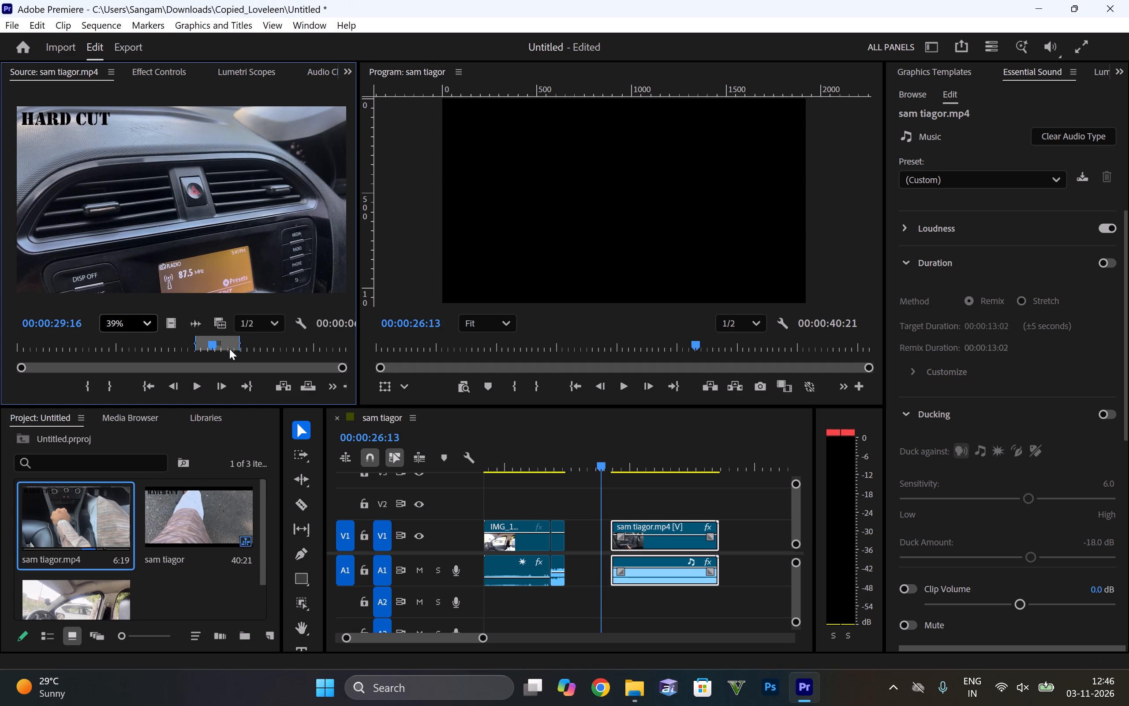
left_click_drag(212, 343, 205, 343)
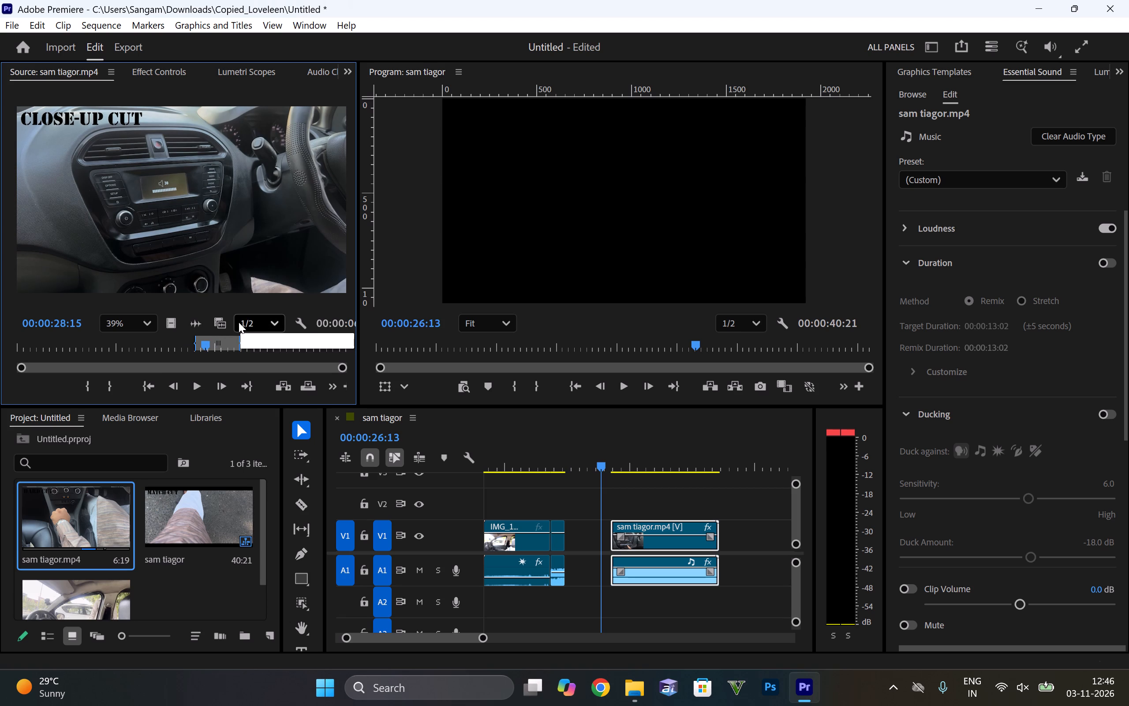
key("o")
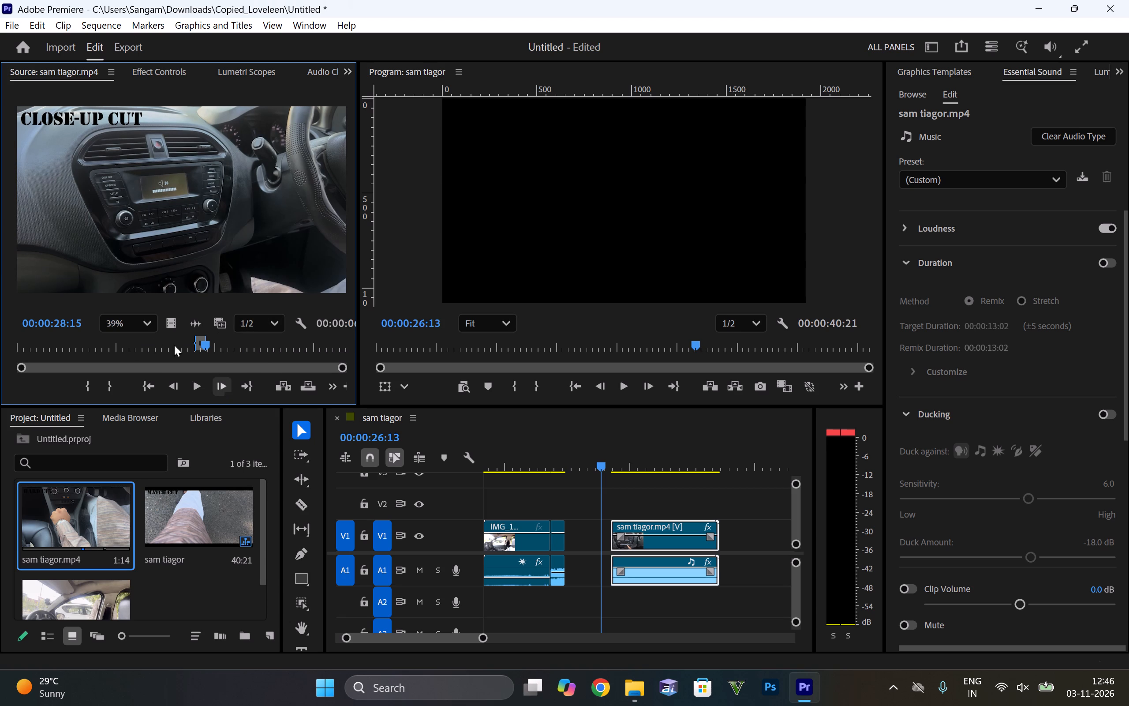
Preview the marked CLOSE-UP CUT range and place it on V1 and A1 directly after the last short clip before the gap.
left_click(183, 342)
key("space")
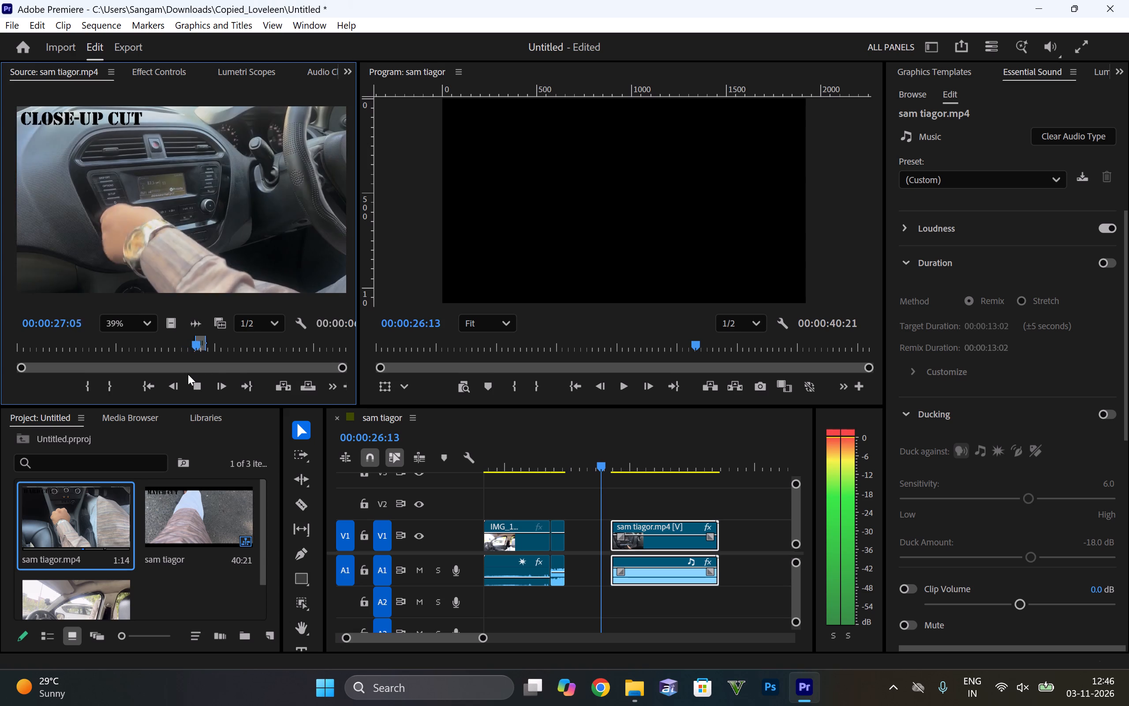
key("space")
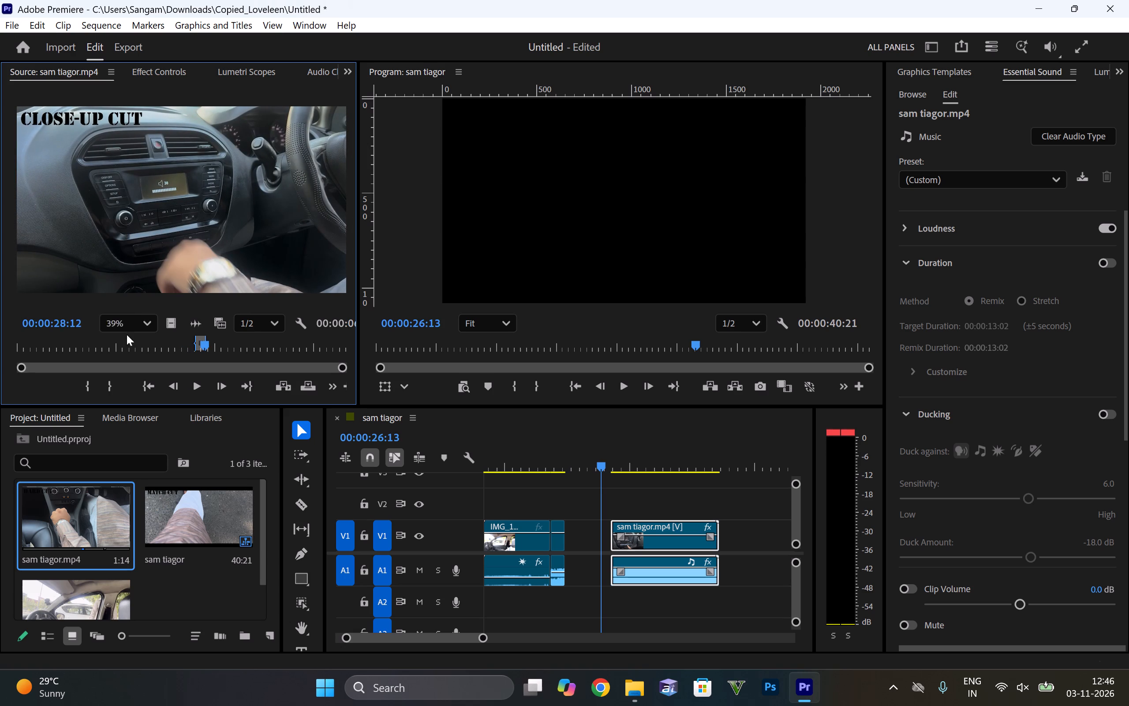
left_click_drag(156, 215, 419, 489)
left_click_drag(419, 489, 569, 563)
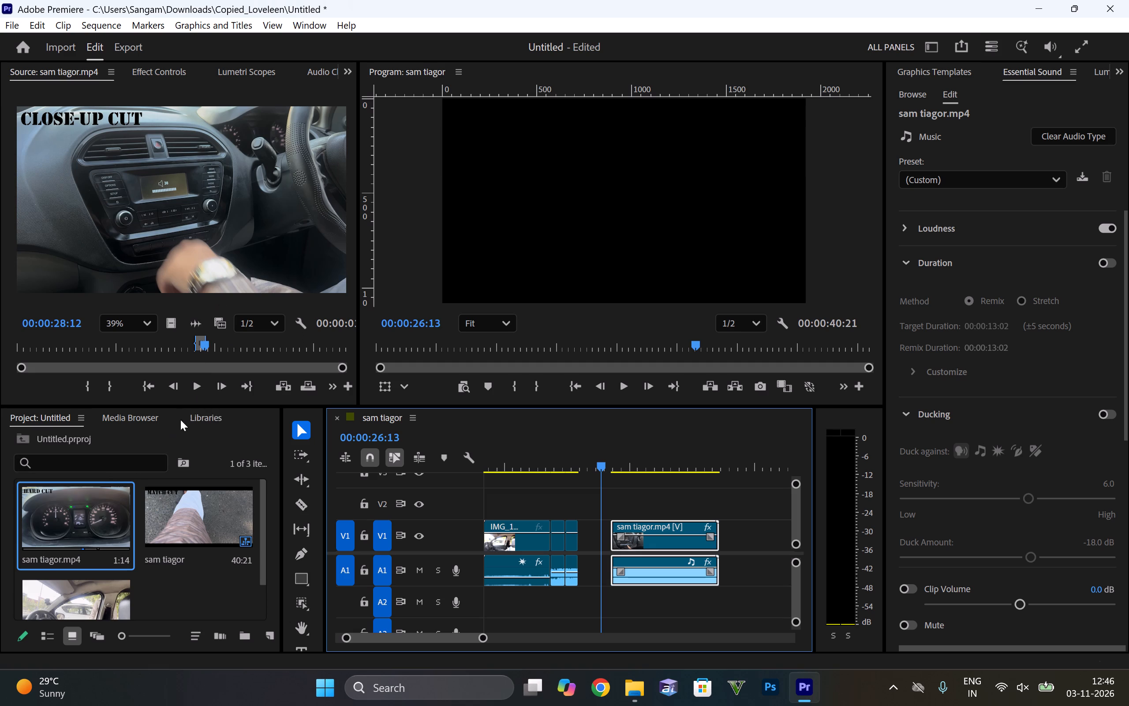
Examine the source shots following the CLOSE-UP CUT, from the HARD CUT dashboard shots through the FLASH CUT radio shot.
left_click_drag(206, 344, 209, 344)
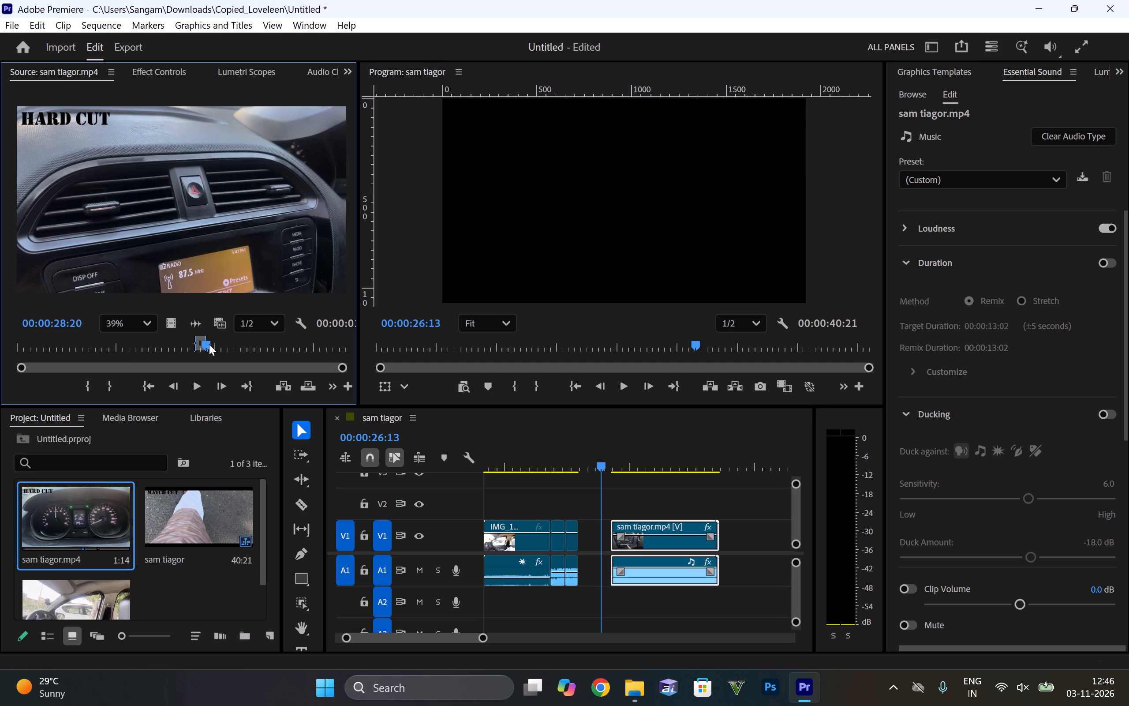
left_click_drag(209, 344, 215, 357)
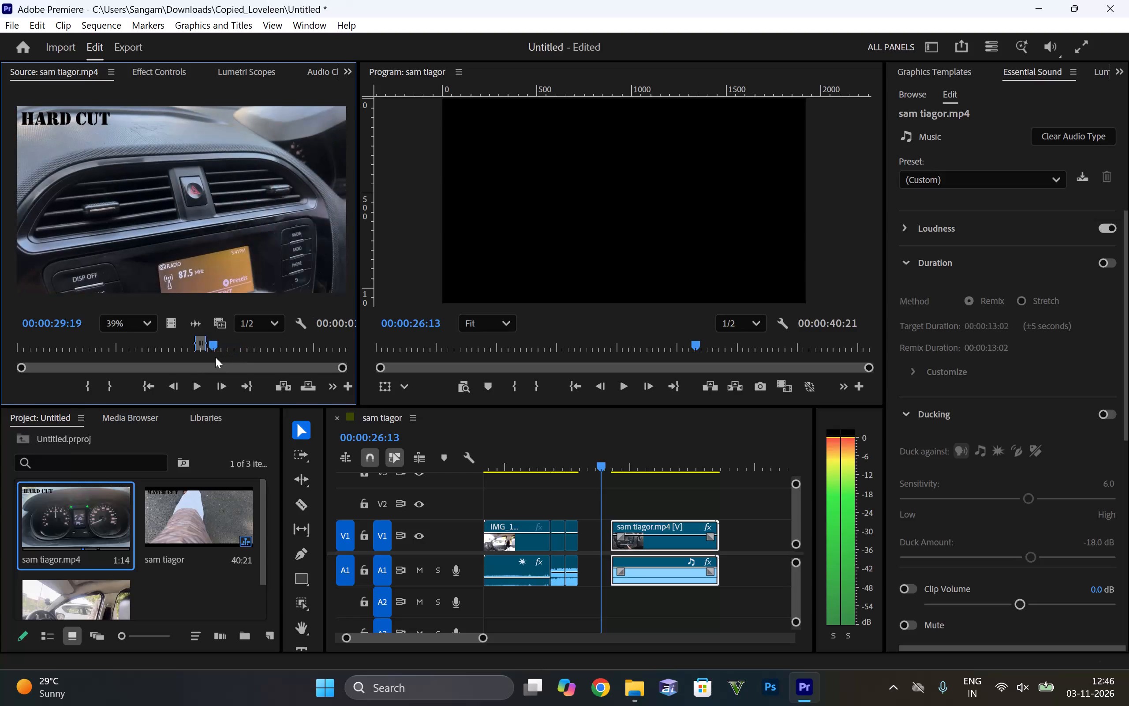
left_click_drag(215, 357, 220, 355)
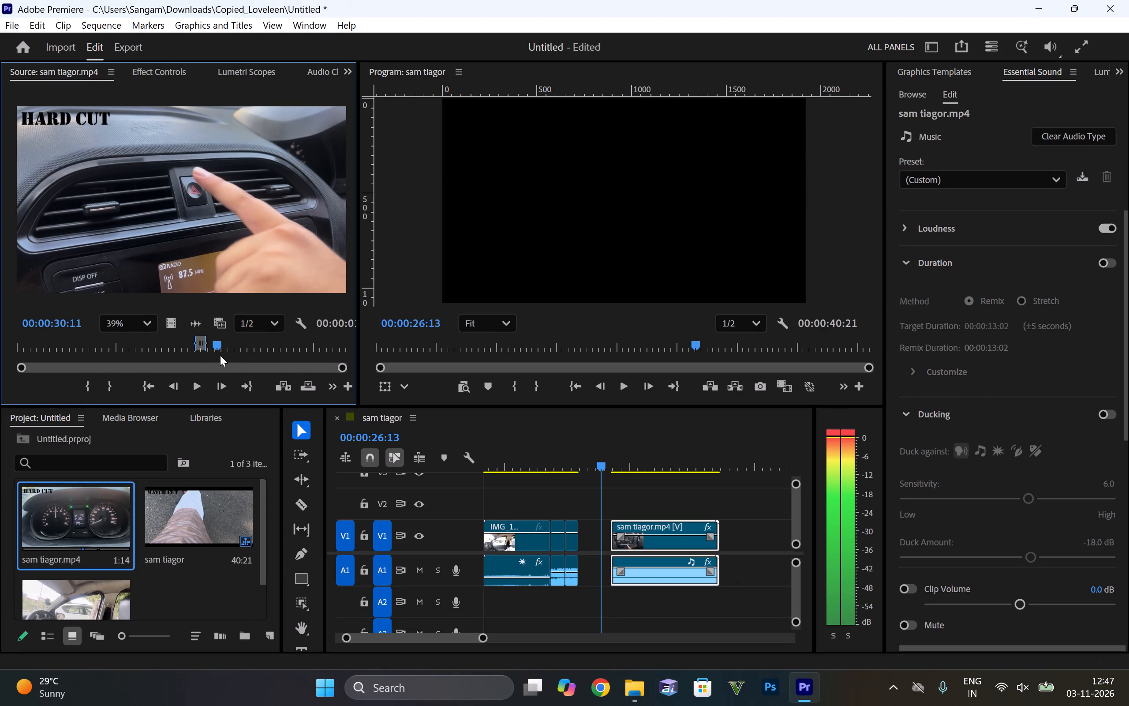
left_click_drag(220, 355, 221, 355)
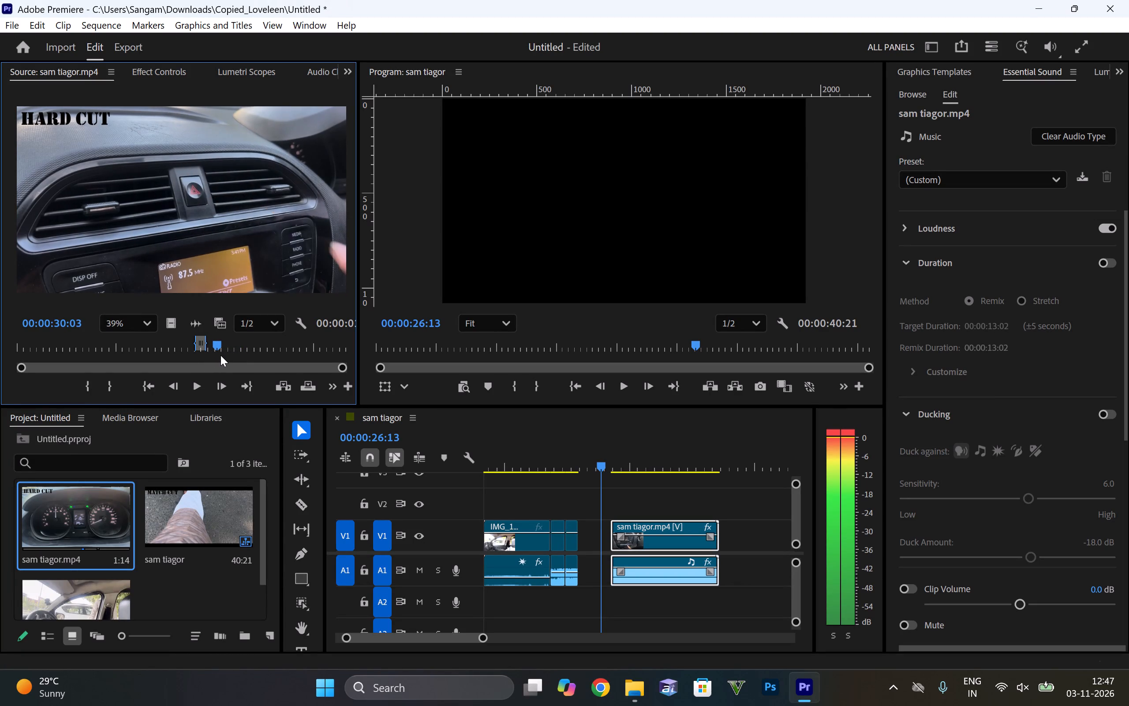
left_click_drag(221, 355, 217, 355)
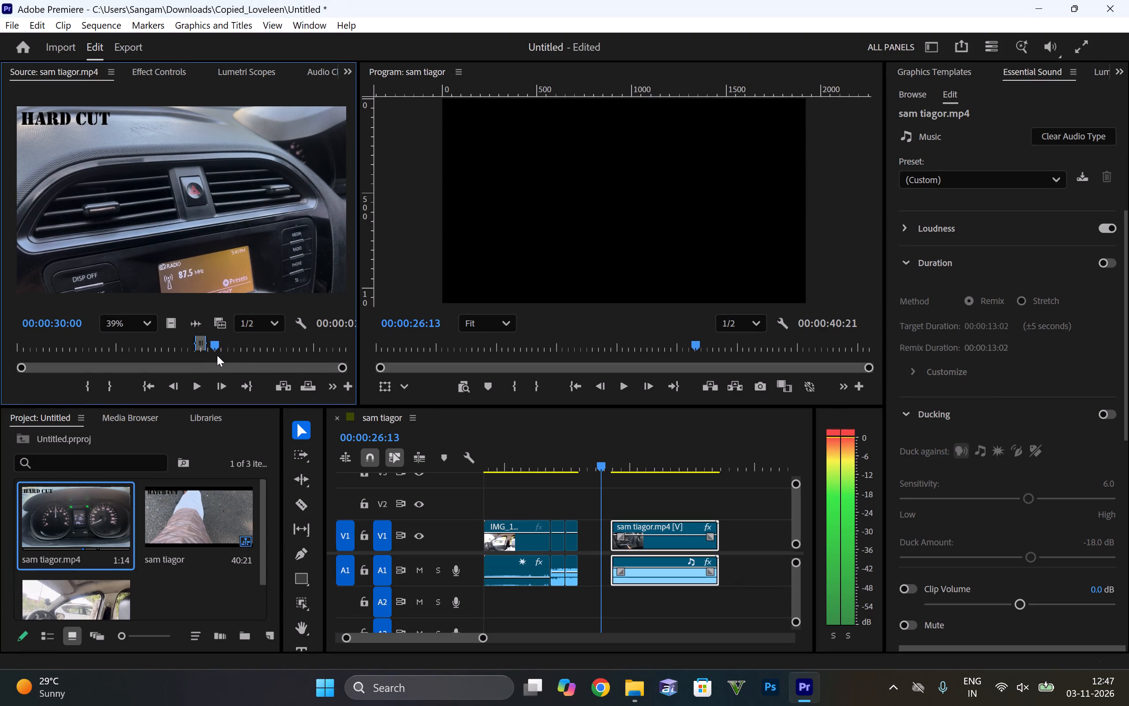
left_click_drag(217, 355, 228, 351)
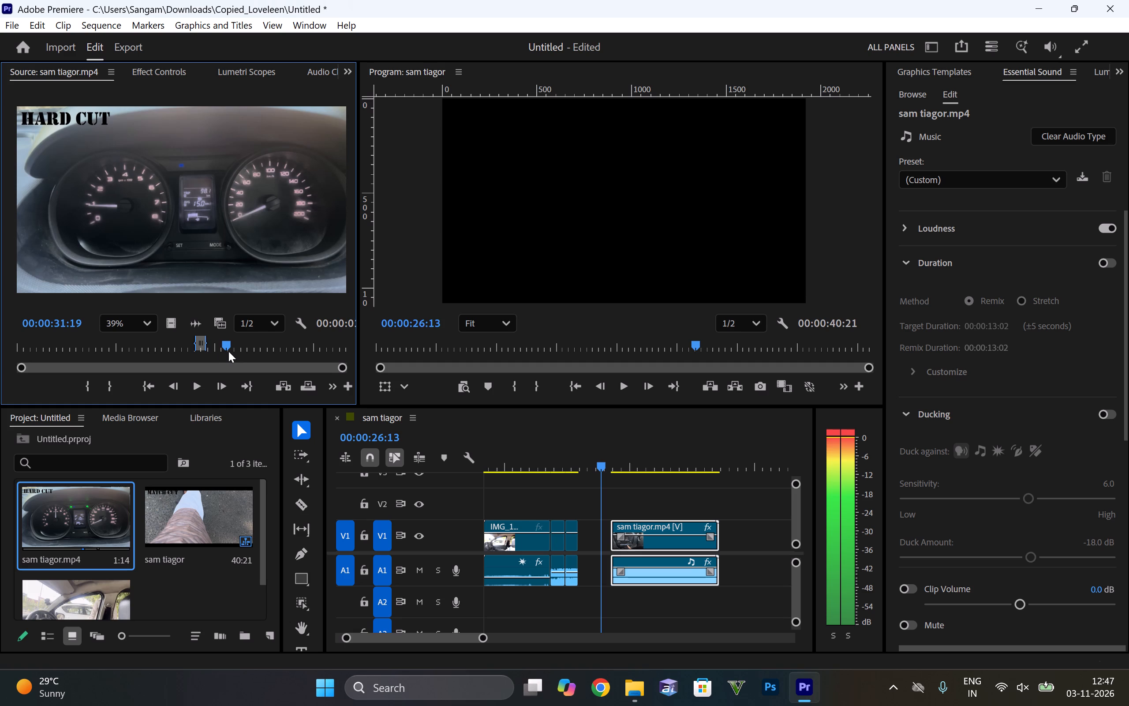
left_click_drag(228, 351, 269, 346)
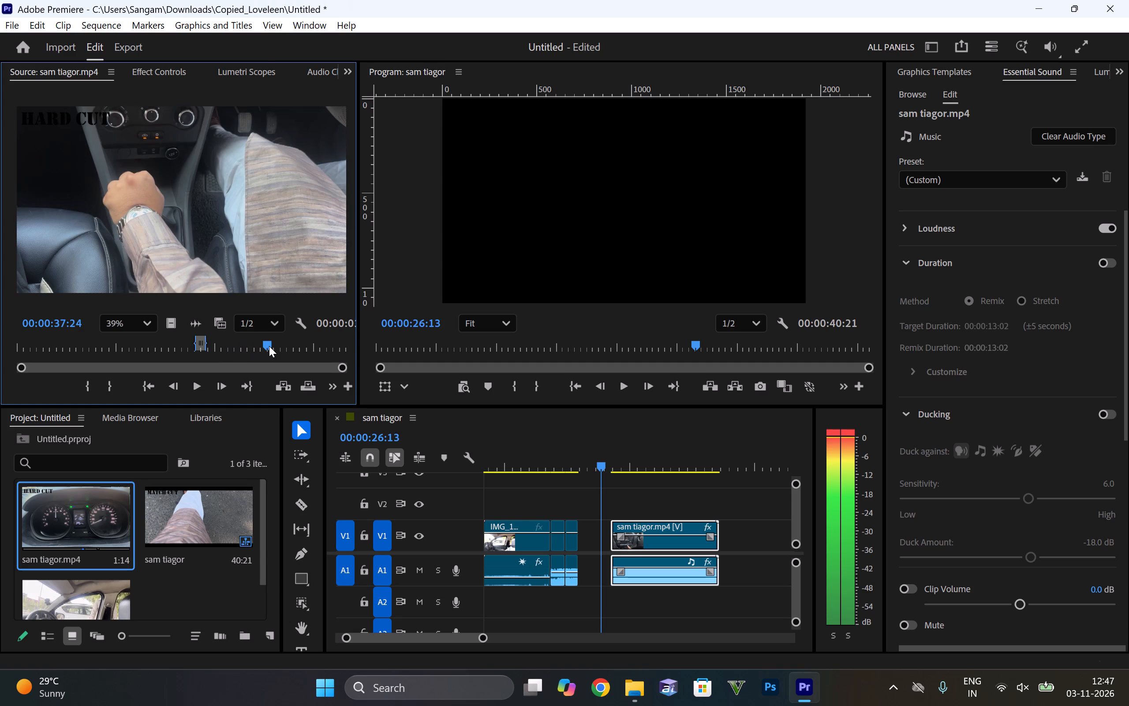
left_click_drag(269, 346, 262, 349)
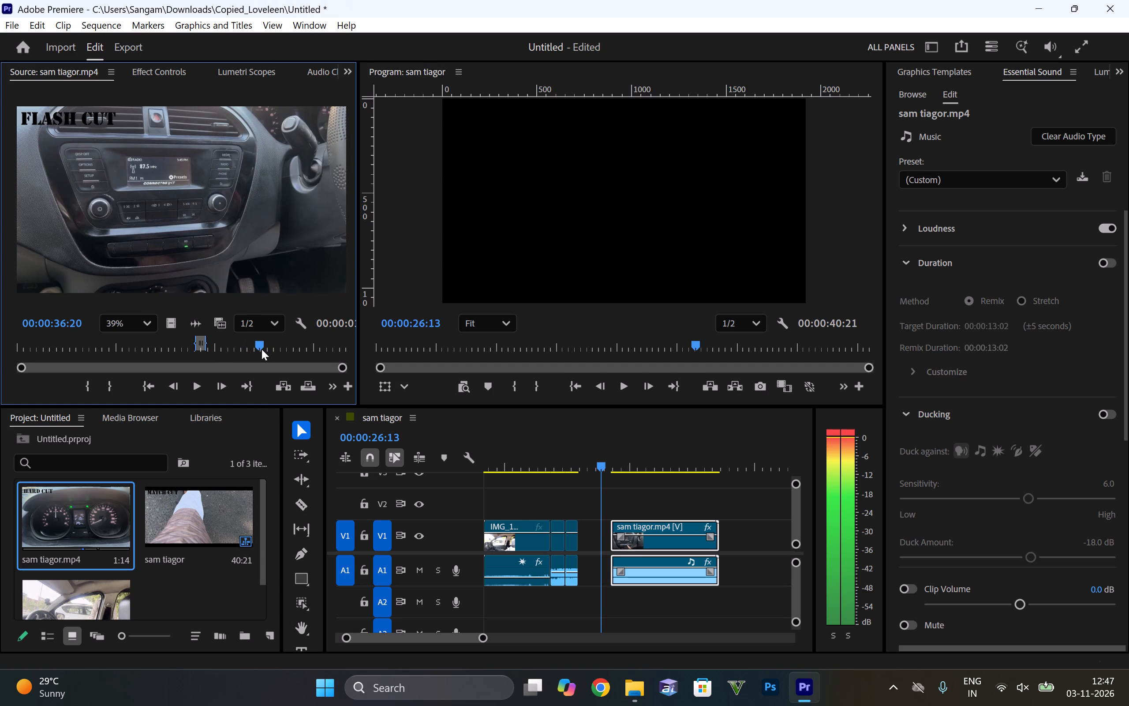
left_click_drag(262, 349, 267, 348)
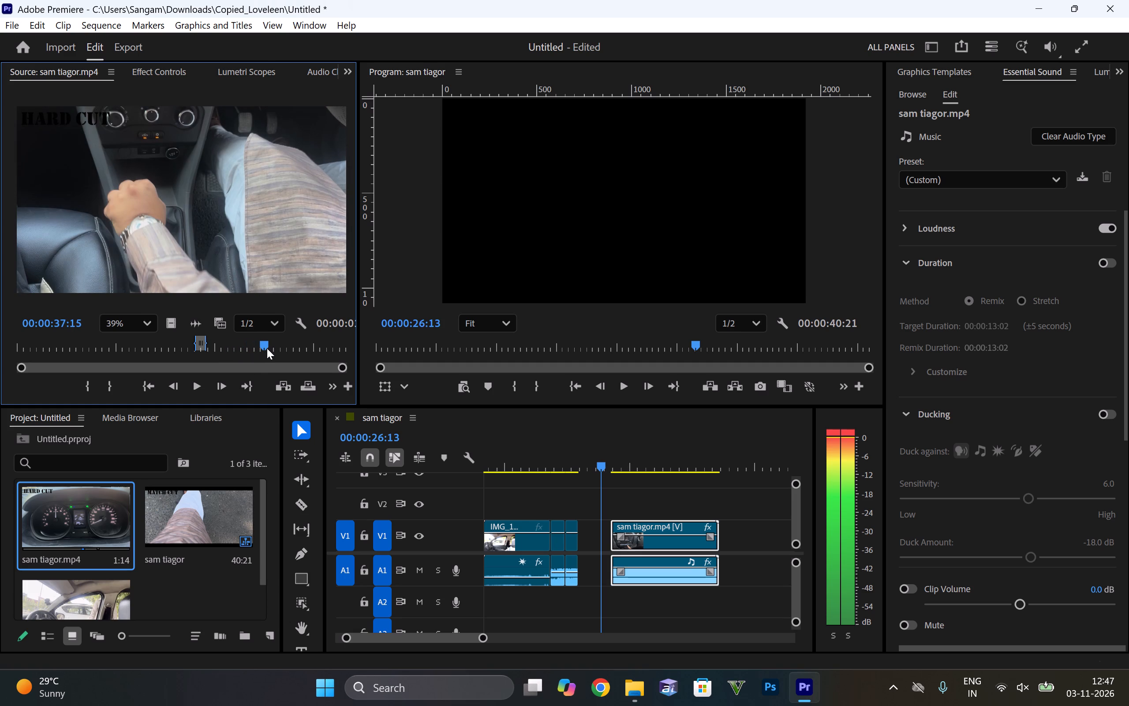
left_click_drag(267, 348, 262, 348)
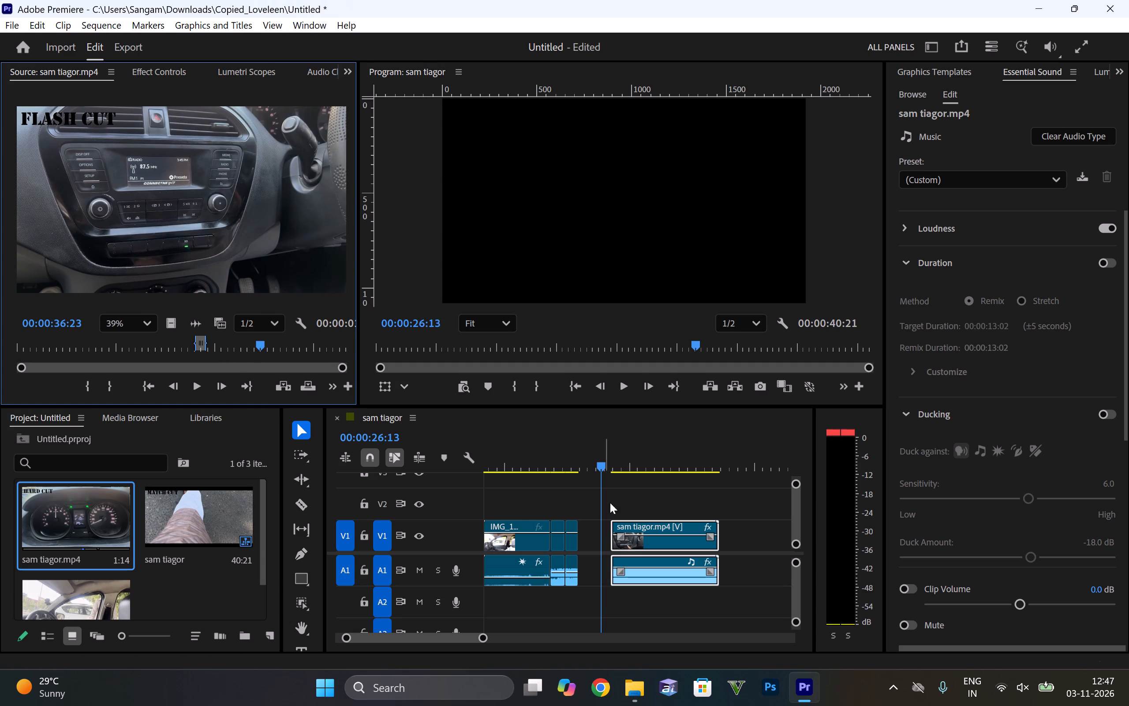
left_click_drag(602, 459, 618, 471)
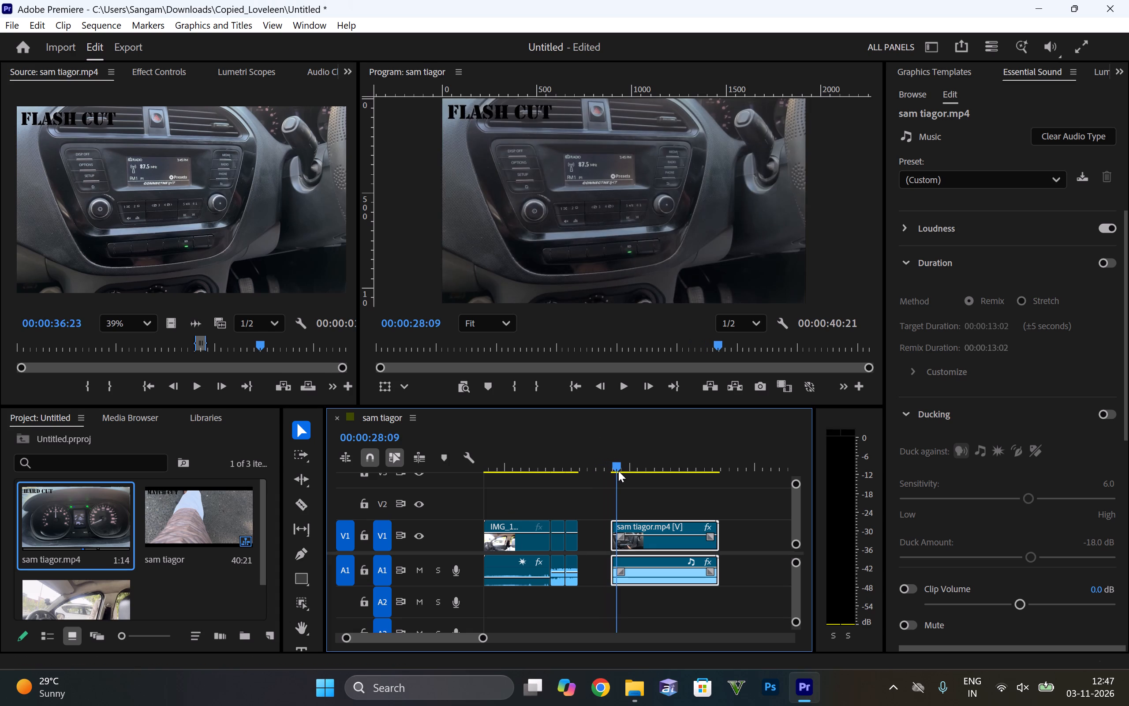
left_click_drag(618, 471, 615, 484)
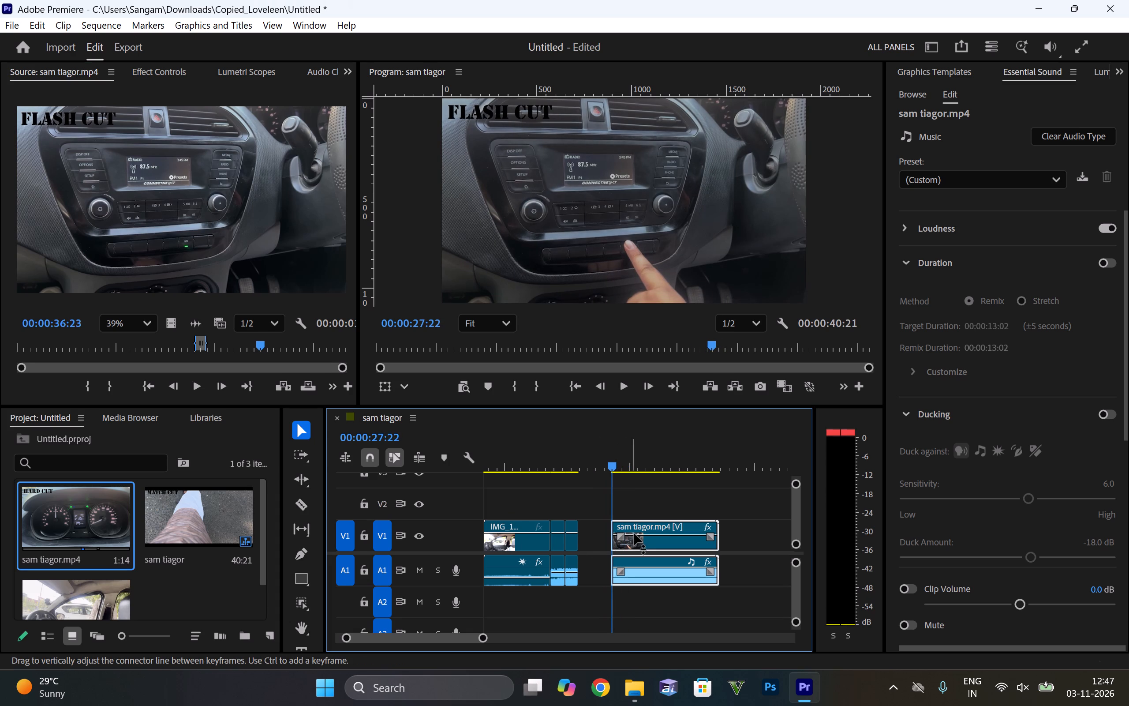
left_click_drag(628, 538, 607, 539)
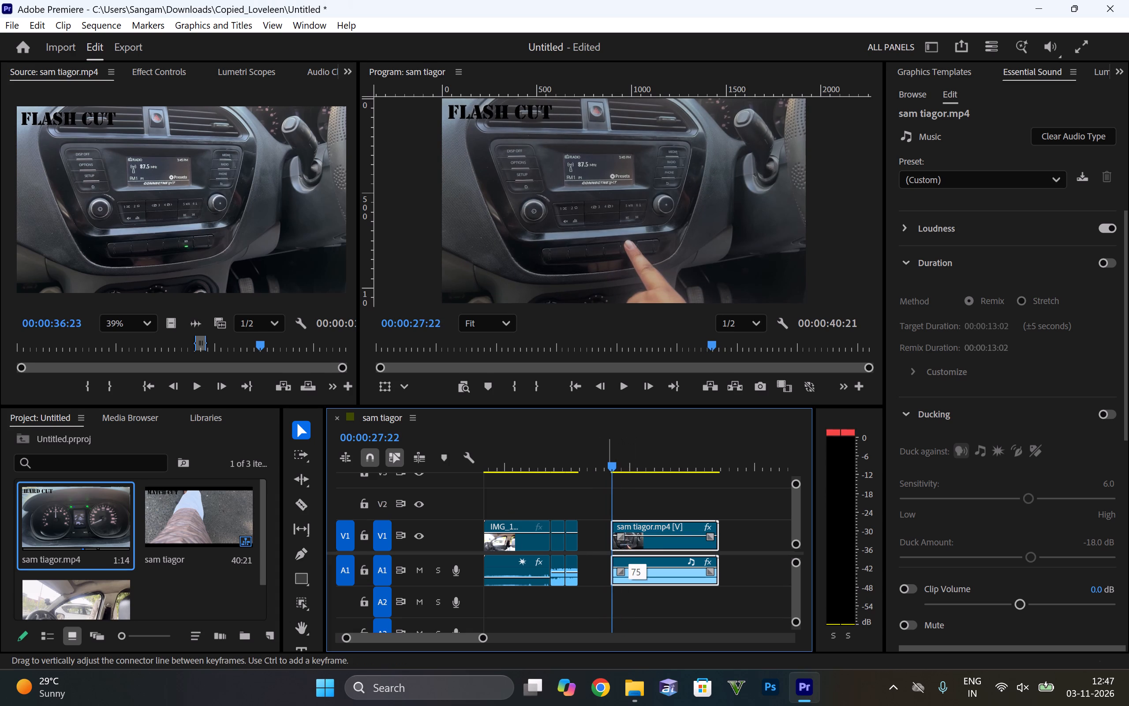
left_click_drag(607, 539, 606, 539)
left_click_drag(645, 537, 614, 537)
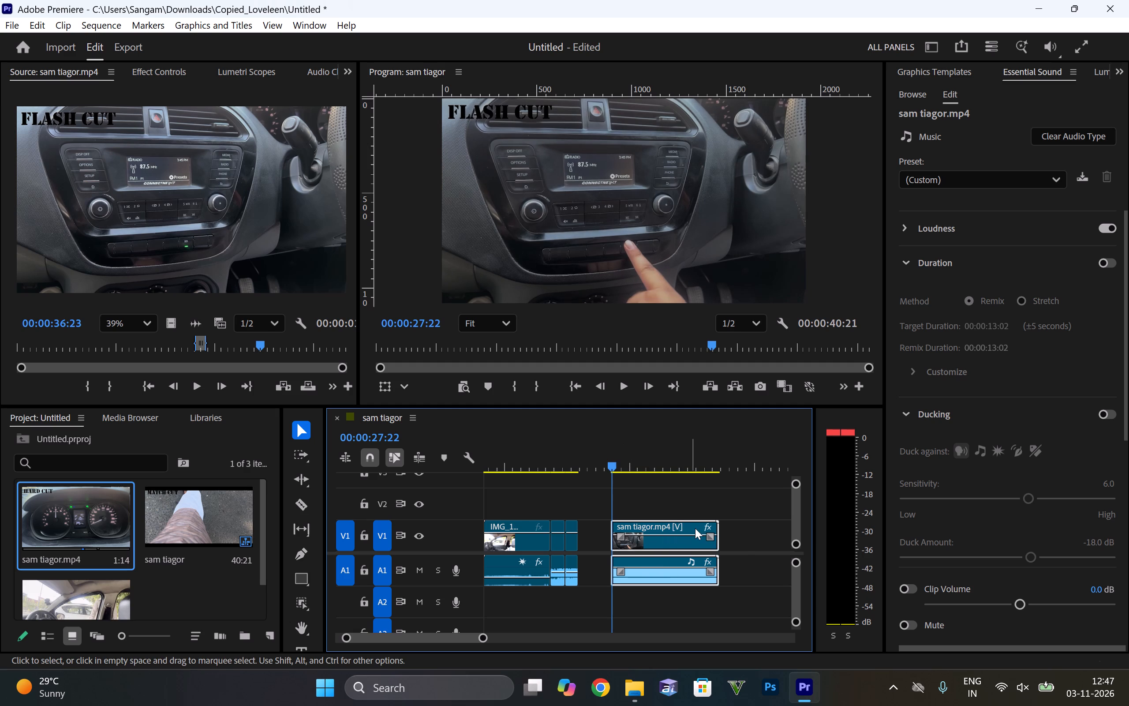
left_click_drag(695, 528, 657, 534)
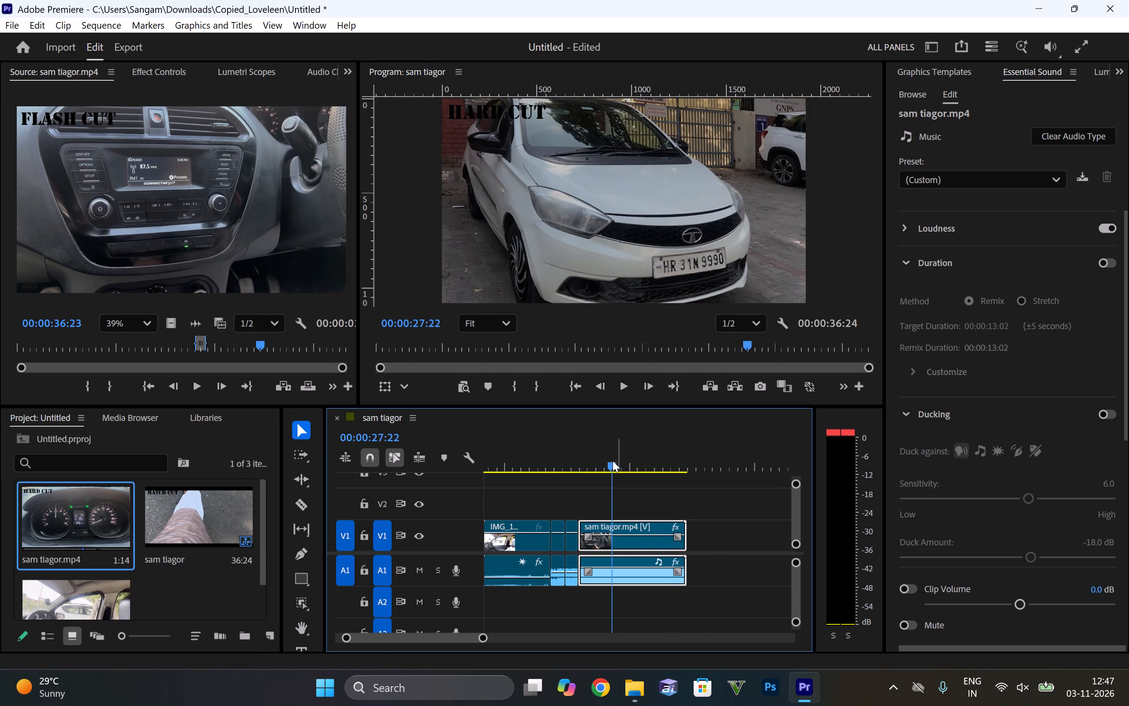
Review the sequence playback across the joins from the driver shot through the MATCH CUT and CLOSE-UP CUT clips.
left_click_drag(609, 461, 546, 474)
left_click(617, 395)
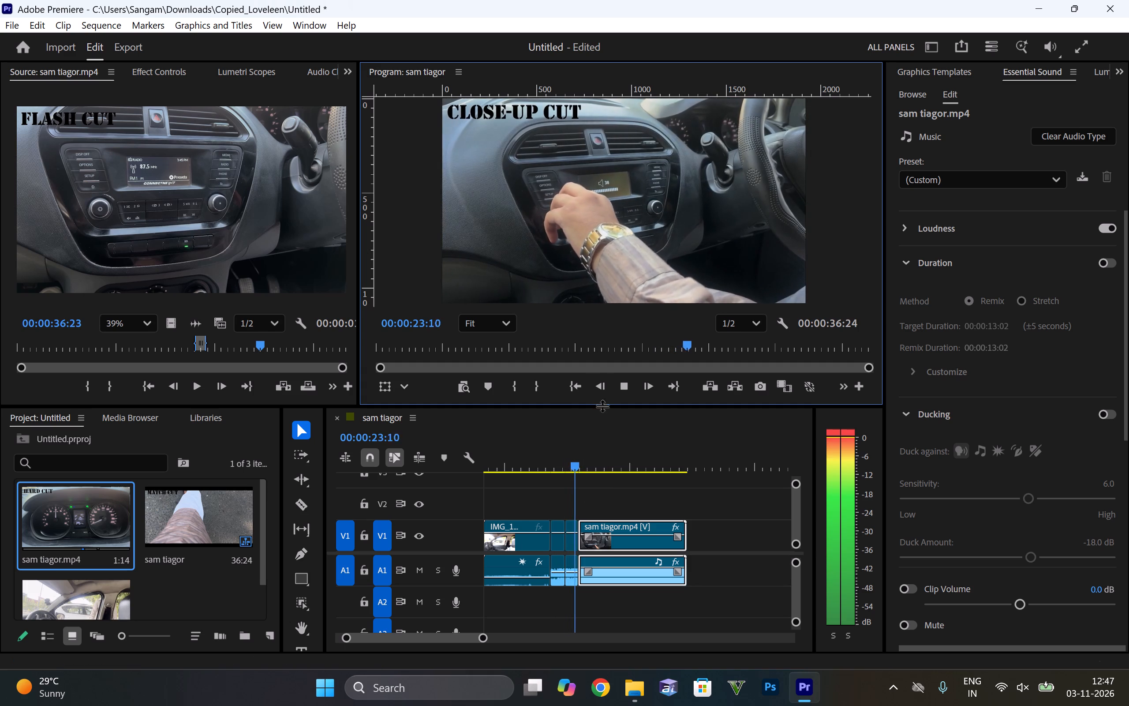
left_click(625, 387)
left_click_drag(580, 466, 571, 468)
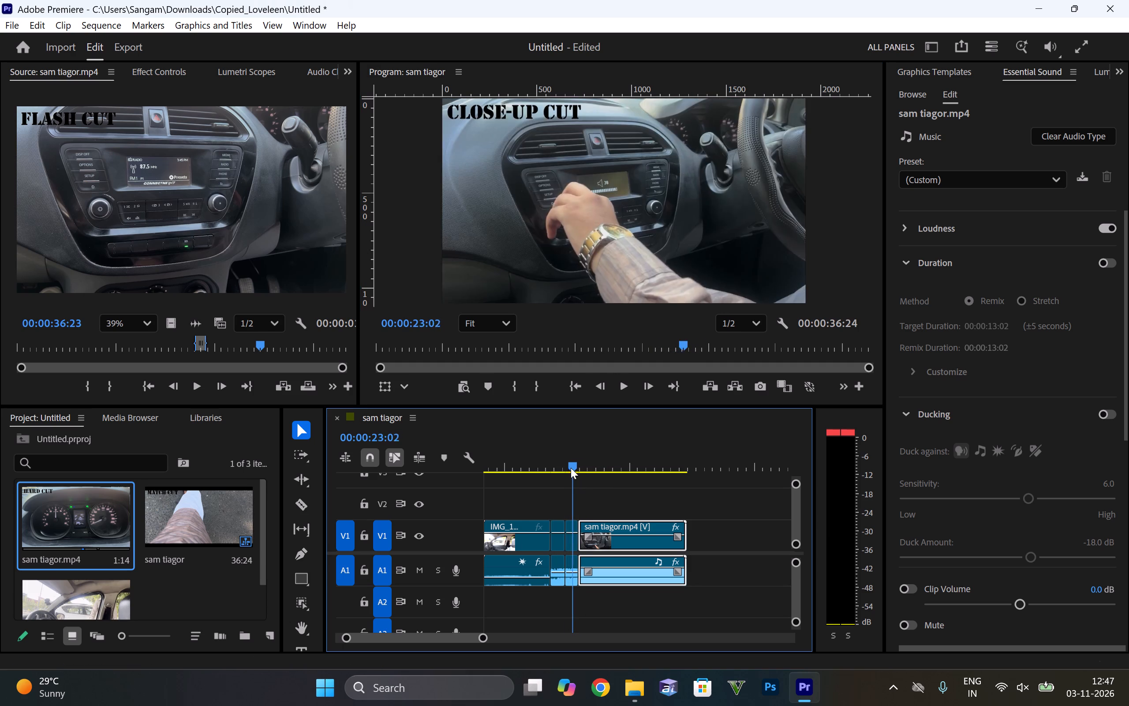
left_click_drag(571, 468, 535, 474)
left_click(619, 390)
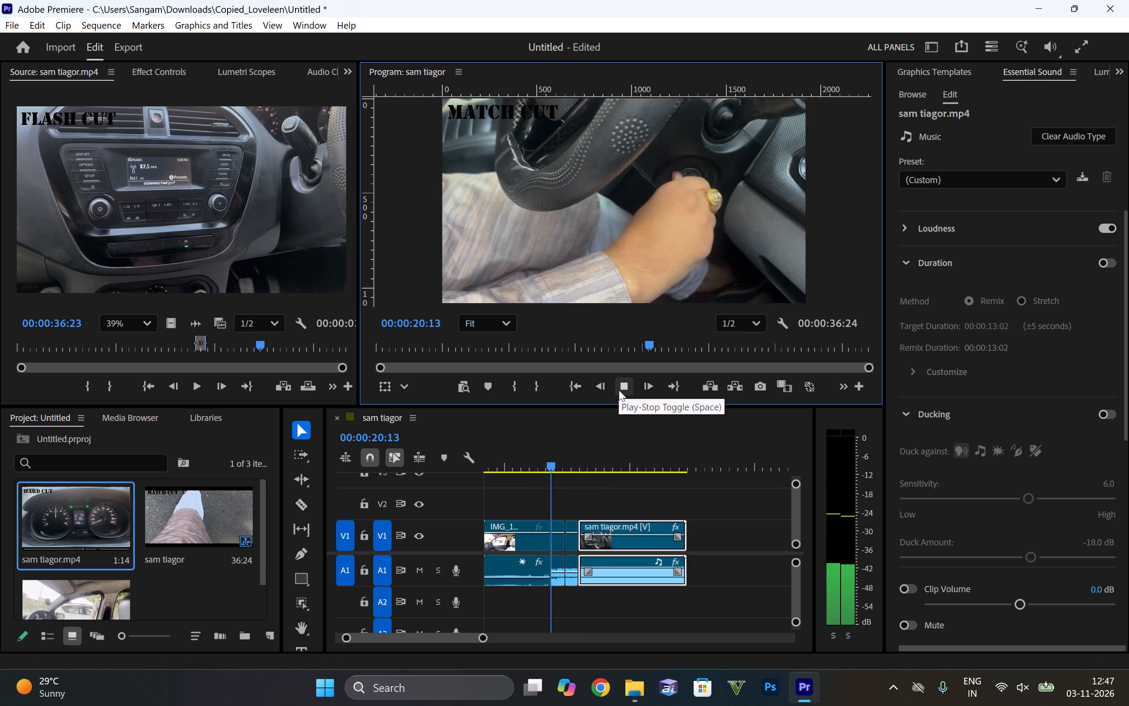
left_click(619, 390)
left_click(619, 390)
left_click(619, 390)
left_click(619, 390)
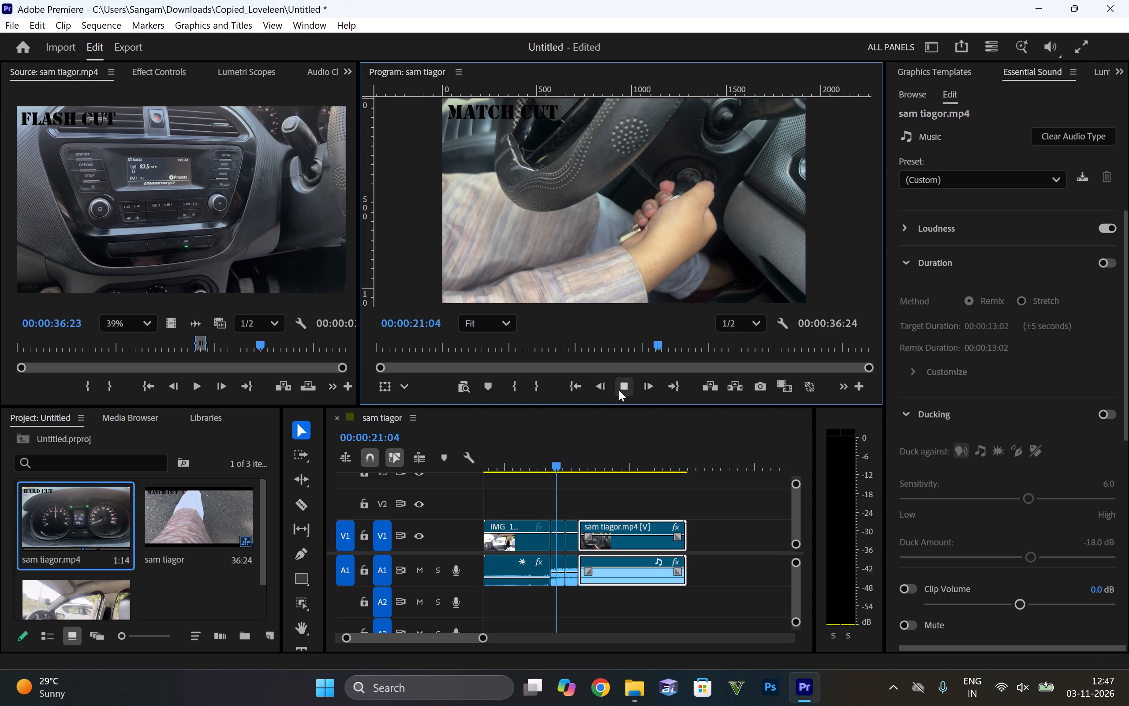
left_click(619, 390)
double_click(619, 390)
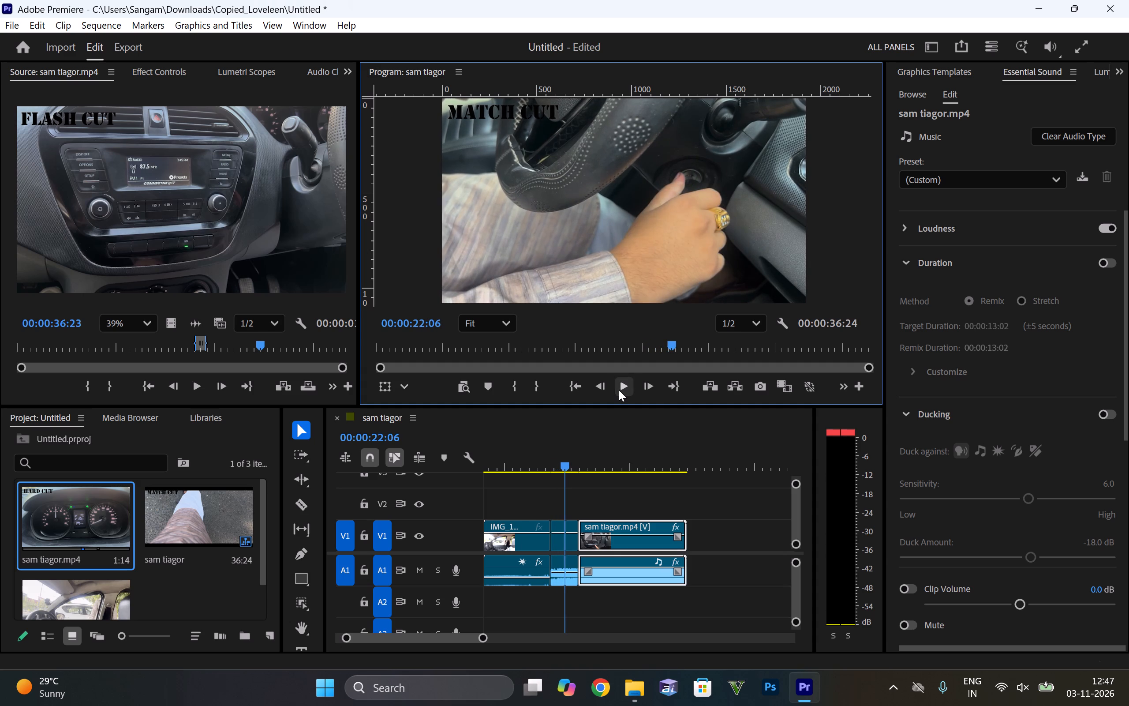
left_click(619, 390)
left_click(619, 390)
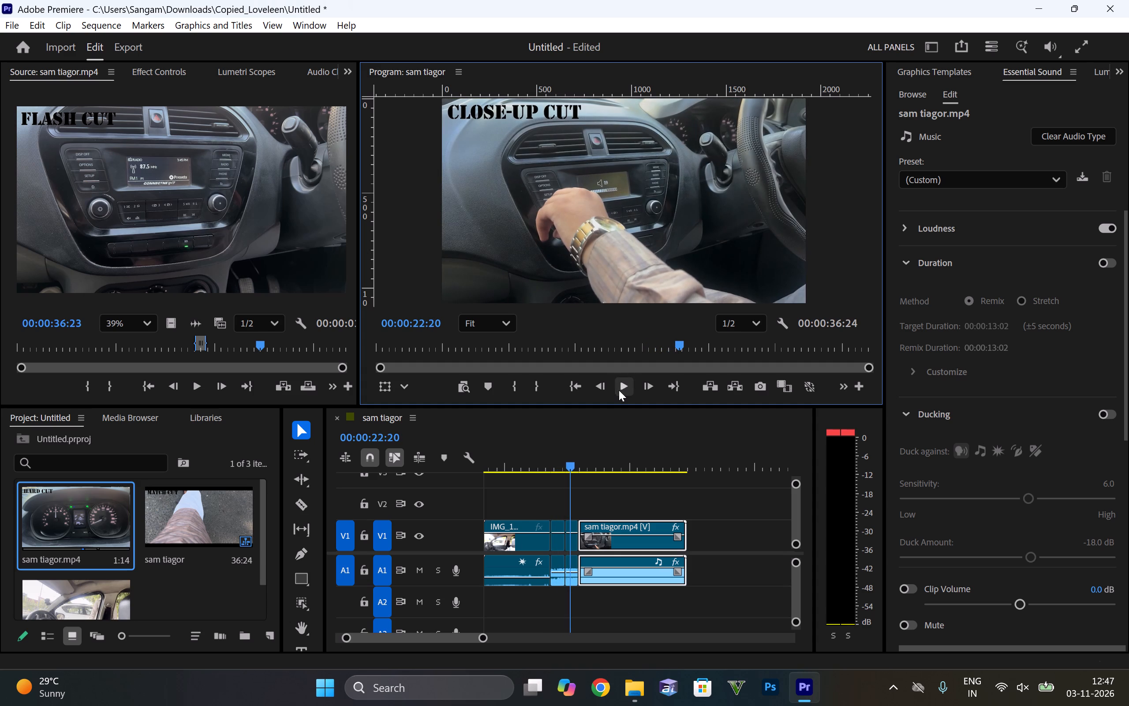
Load the CLOSE-UP CUT and MATCH CUT clips from the sequence as sources and examine the footage between their shots.
left_click(572, 535)
left_click(572, 535)
double_click(571, 535)
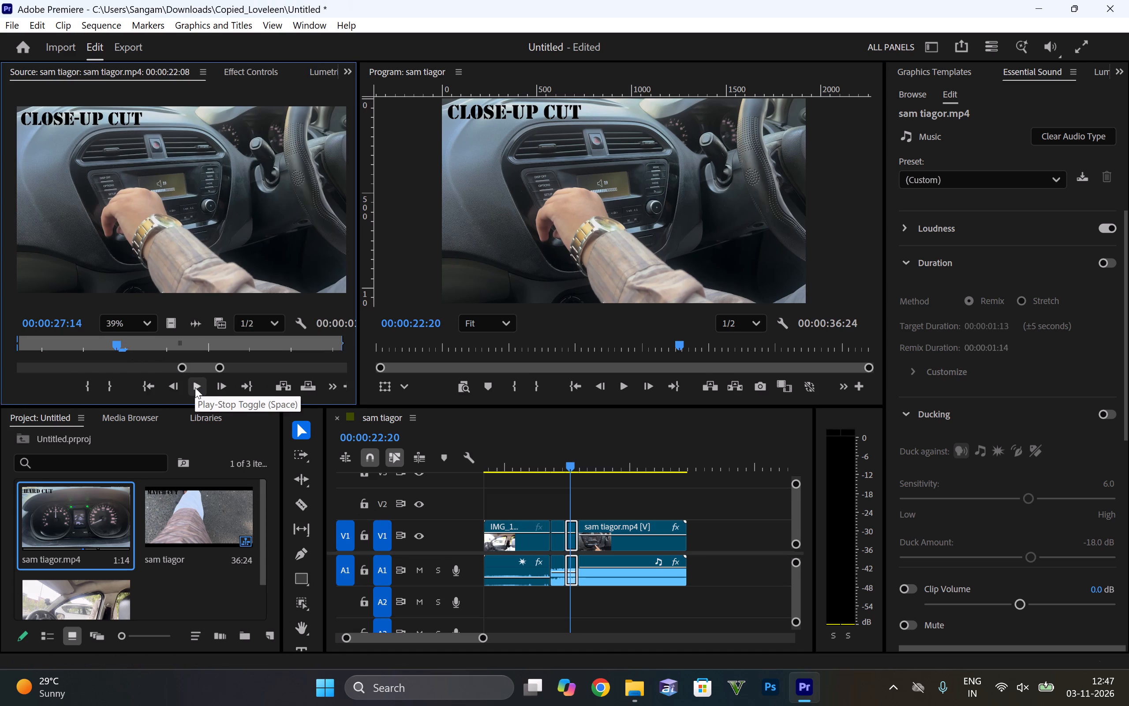
left_click(569, 535)
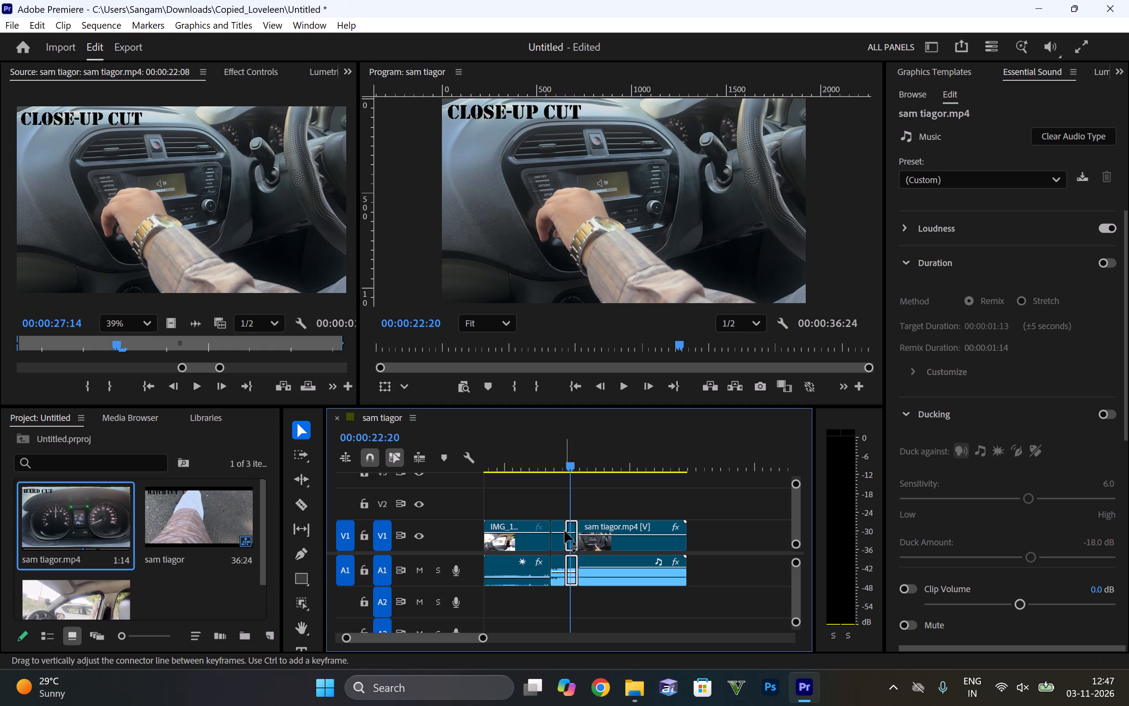
left_click(553, 531)
left_click(553, 531)
left_click(551, 531)
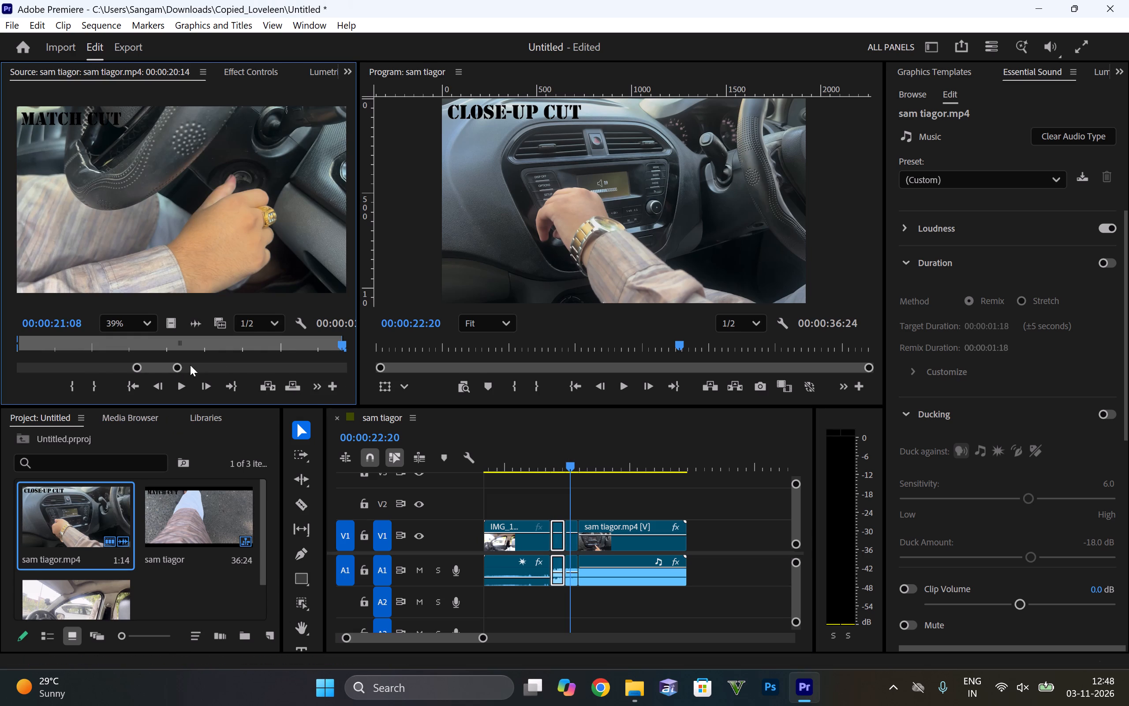
left_click(186, 382)
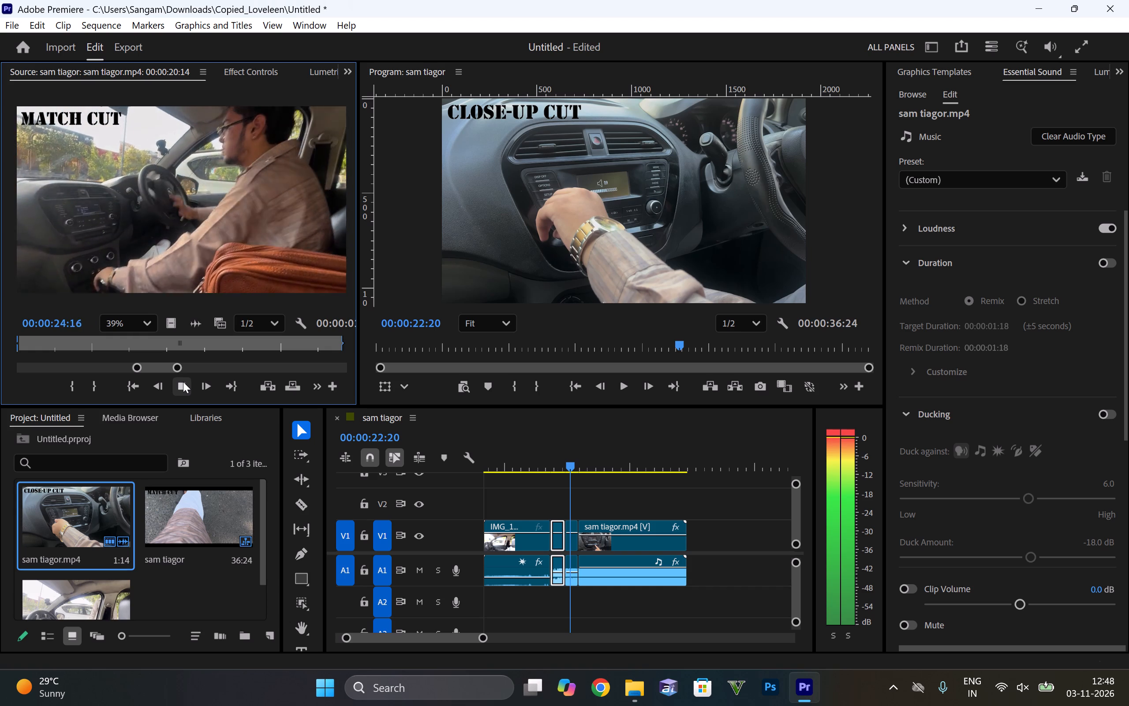
left_click(183, 382)
left_click(183, 382)
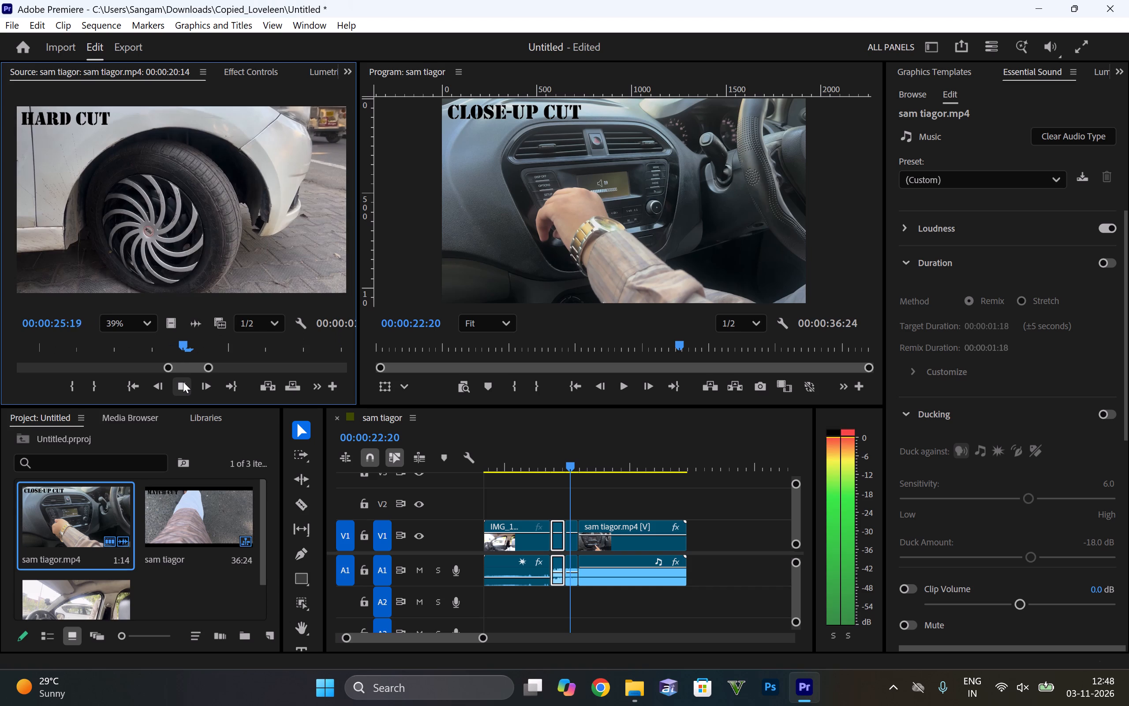
left_click(183, 382)
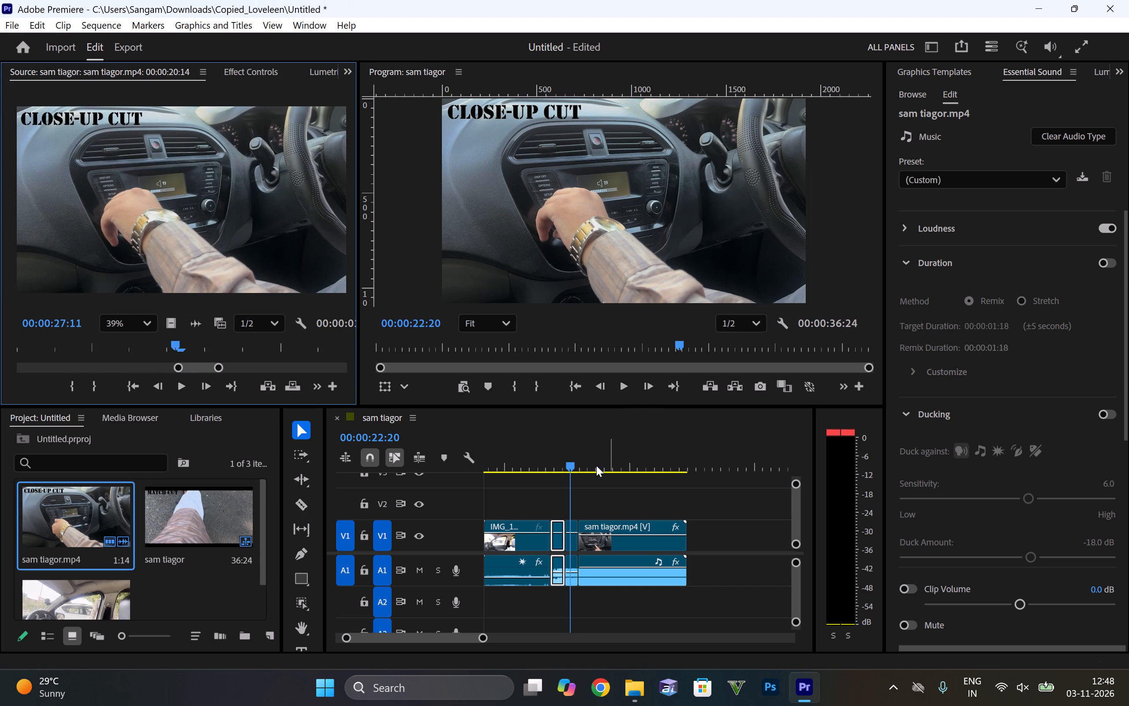
Trim the start of the CLOSE-UP CUT clip to a 00:00:01:02 duration and butt it against the MATCH CUT clip.
left_click(567, 535)
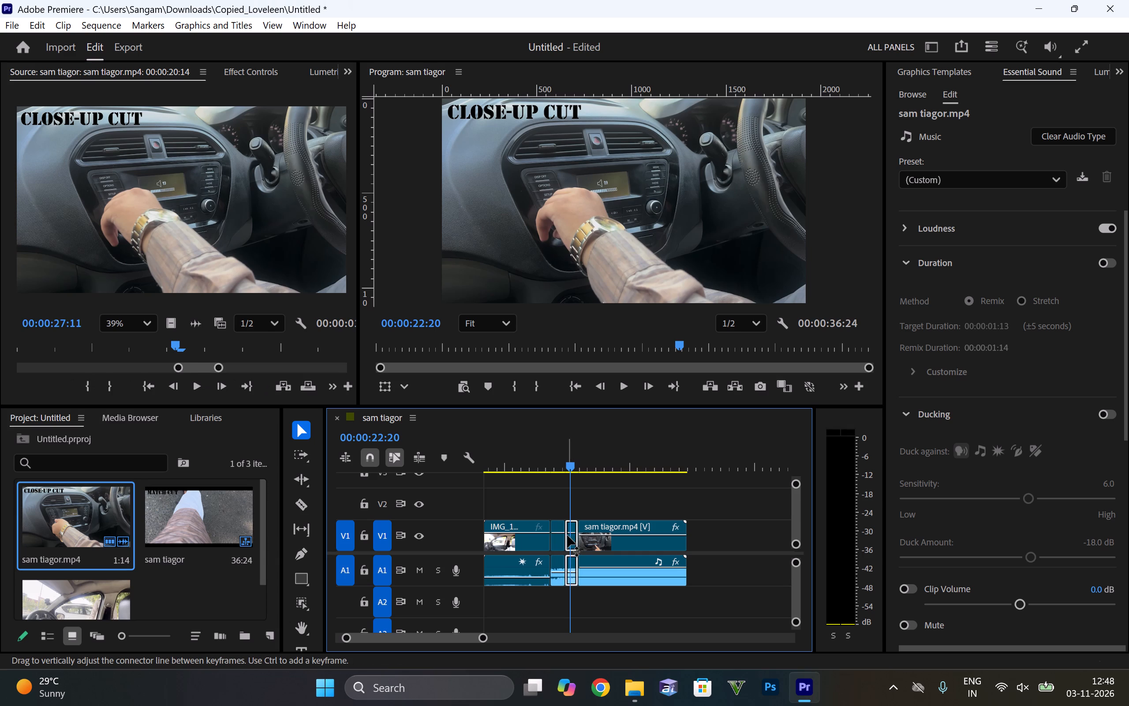
left_click(566, 538)
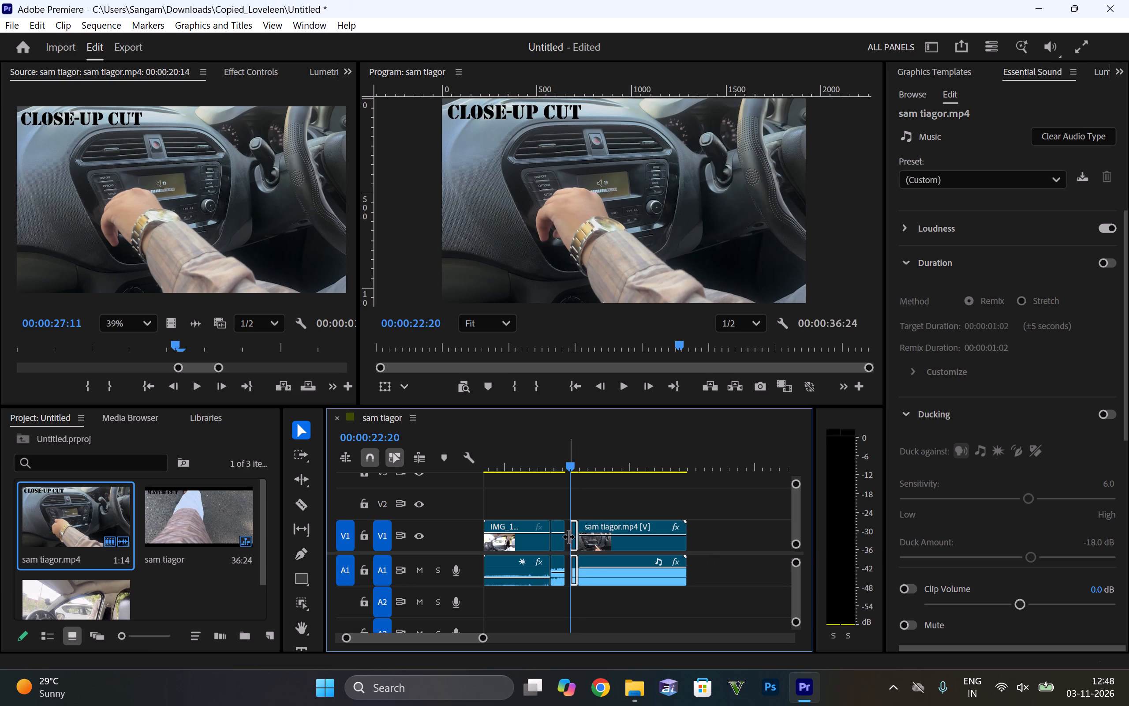
left_click_drag(572, 528, 561, 529)
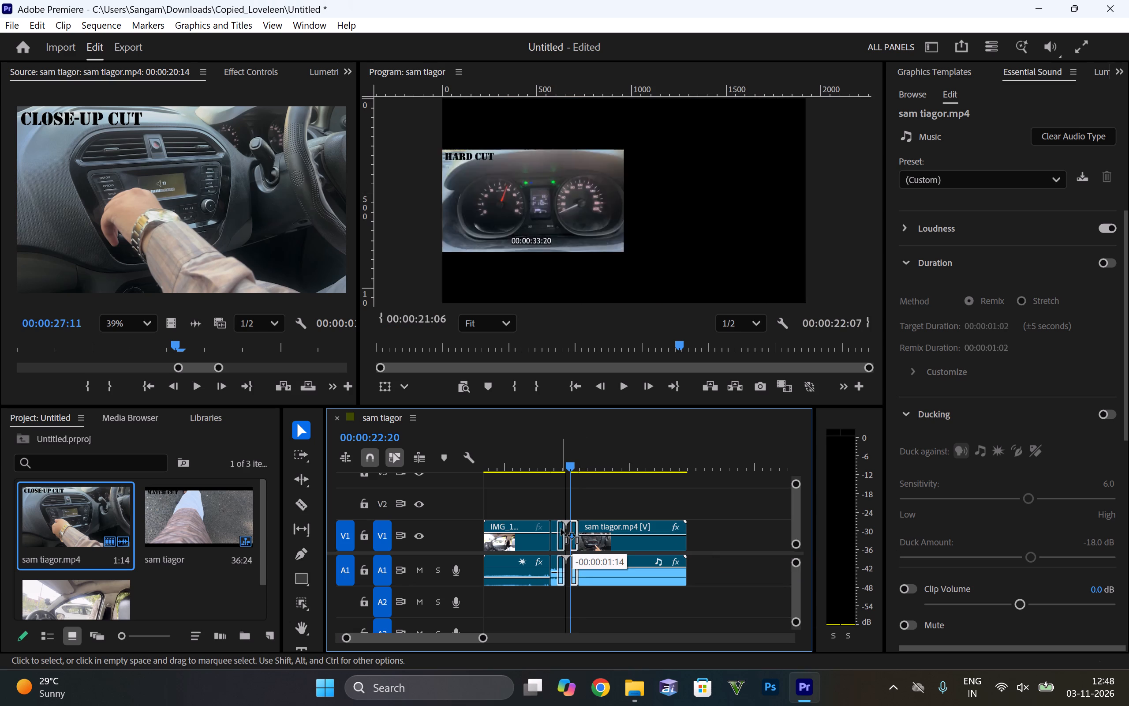
left_click_drag(561, 529, 566, 529)
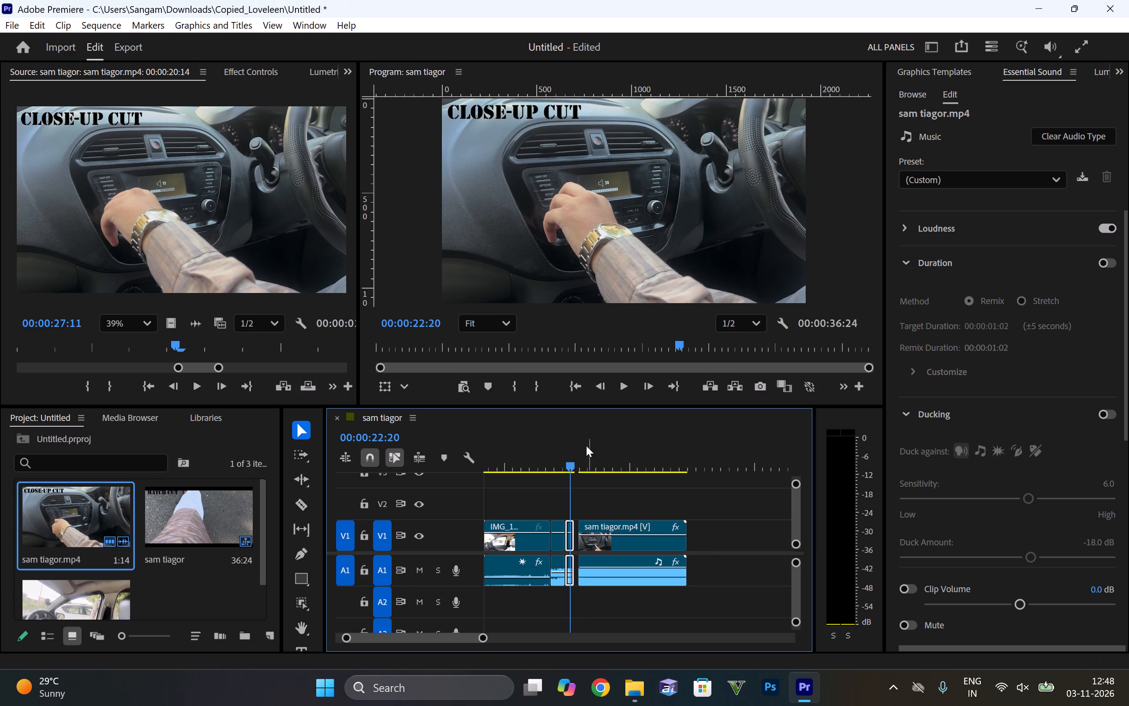
left_click_drag(572, 462, 565, 462)
left_click(628, 387)
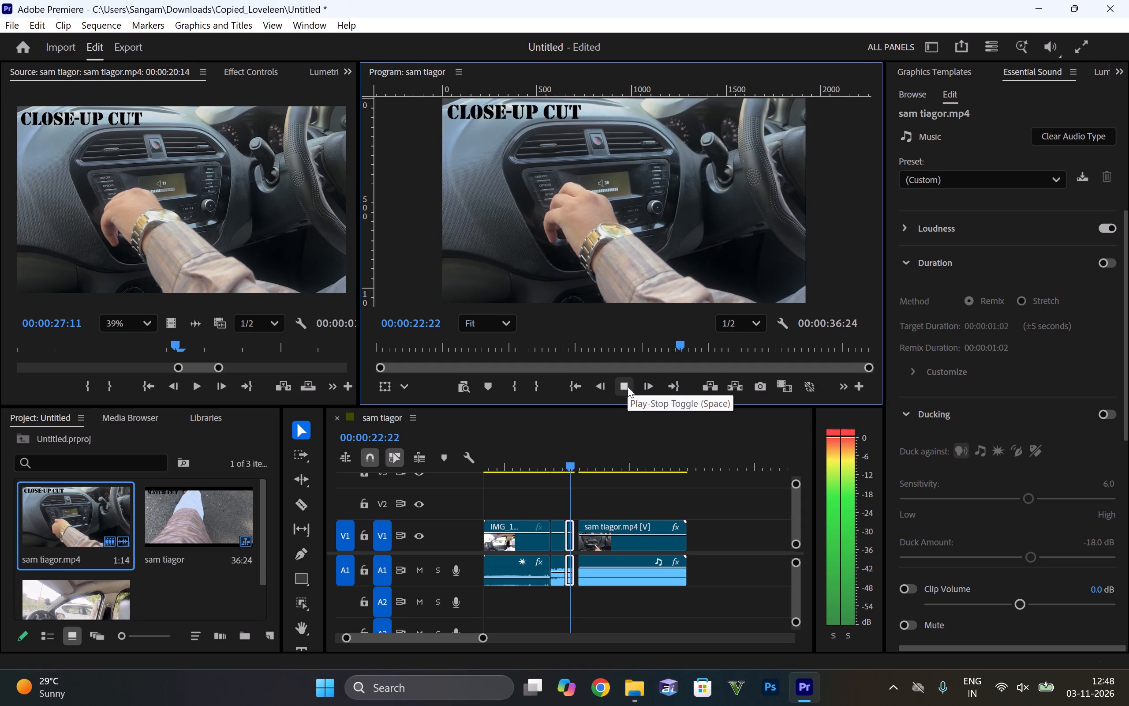
left_click(628, 387)
left_click_drag(571, 460, 551, 463)
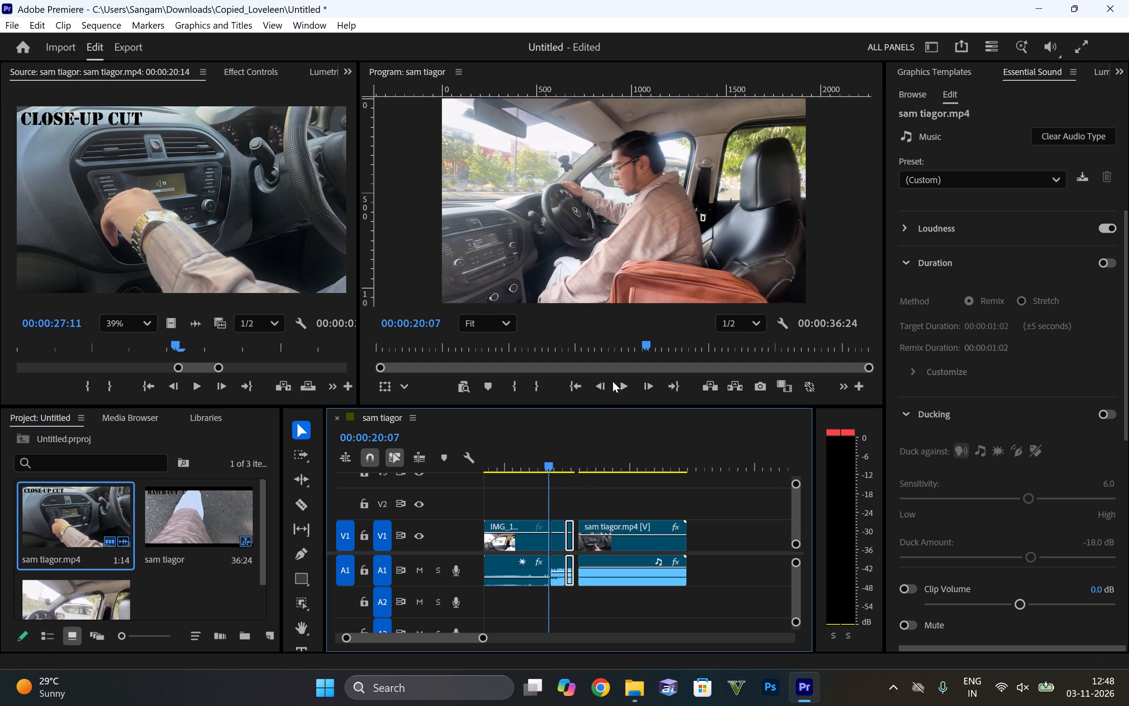
left_click(622, 385)
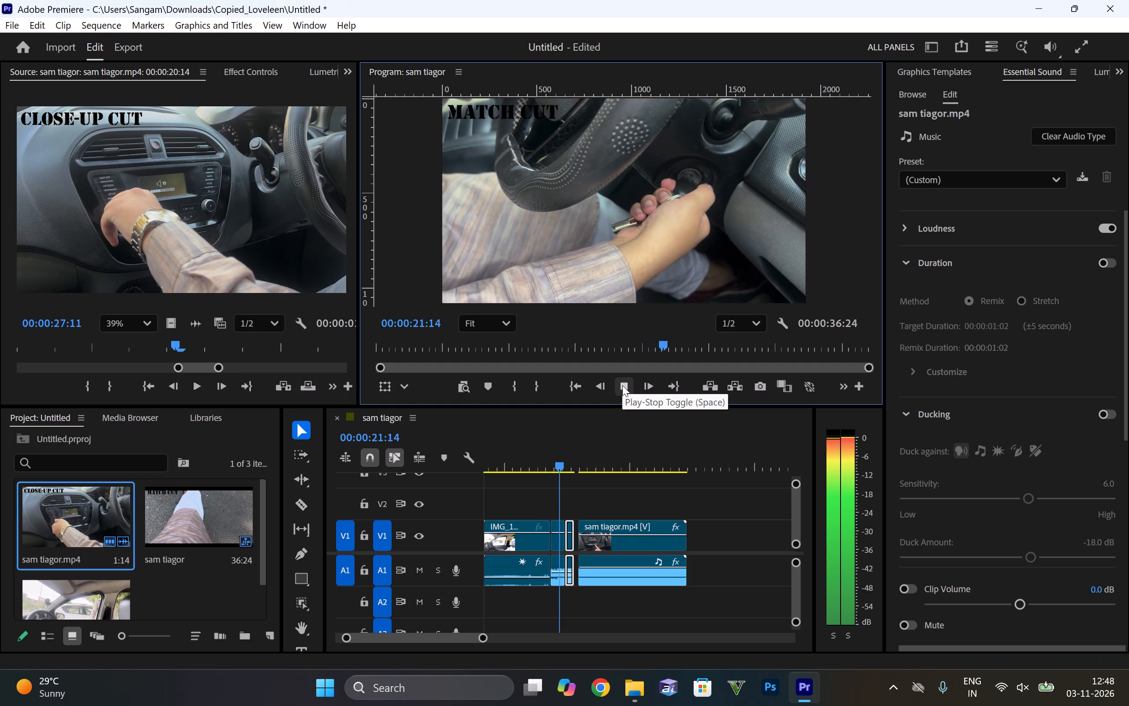
left_click(622, 385)
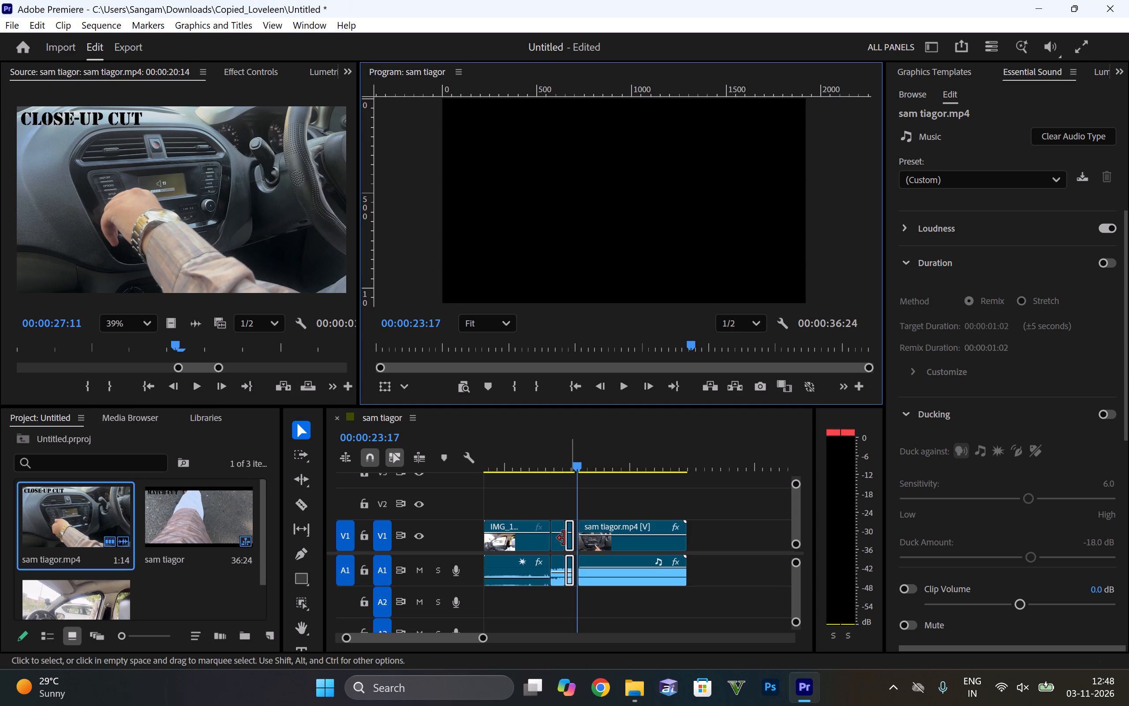
left_click_drag(570, 538, 606, 550)
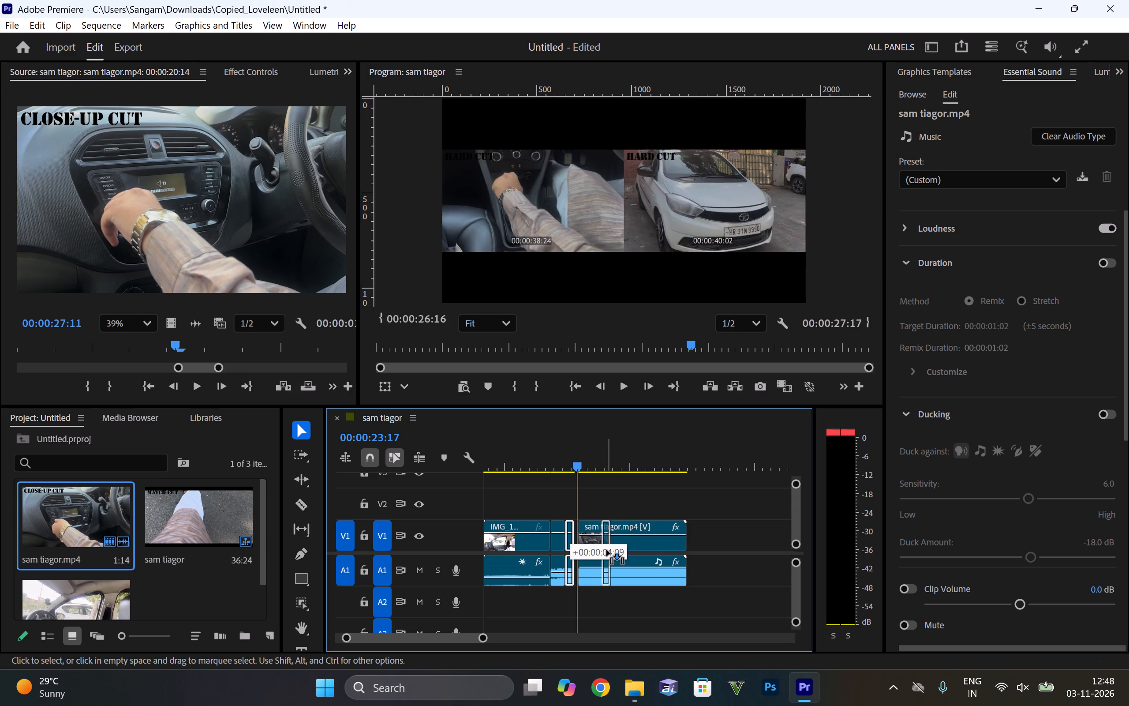
left_click_drag(606, 550, 733, 560)
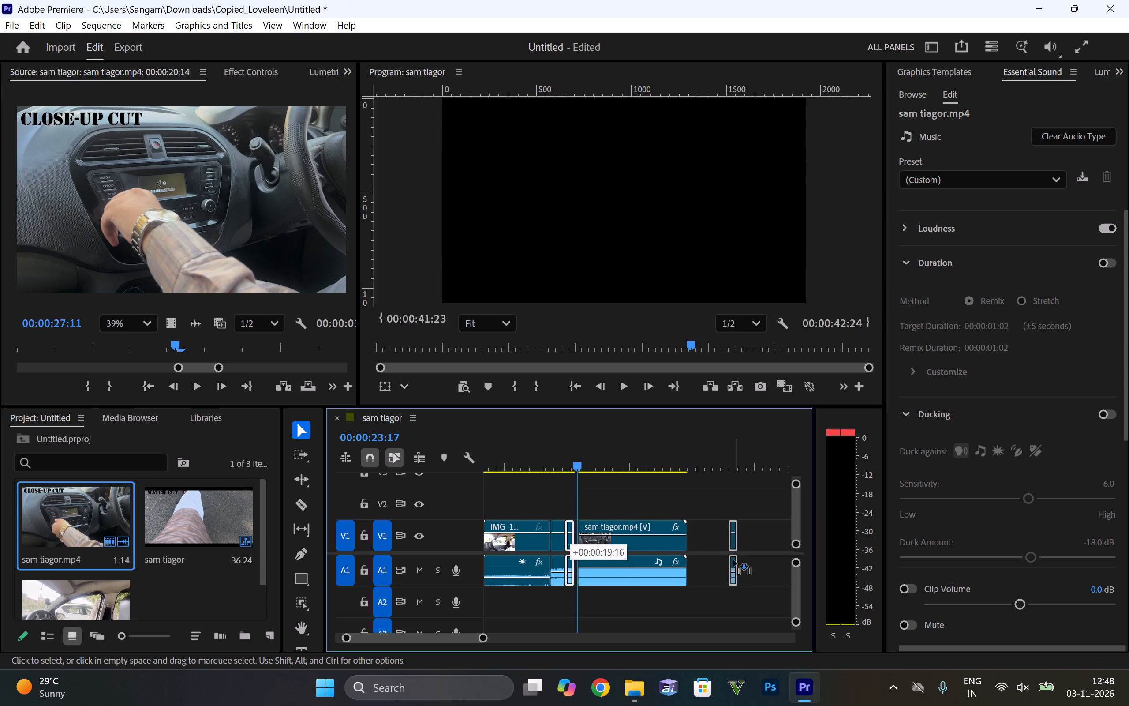
left_click_drag(733, 560, 736, 560)
left_click_drag(615, 549, 602, 549)
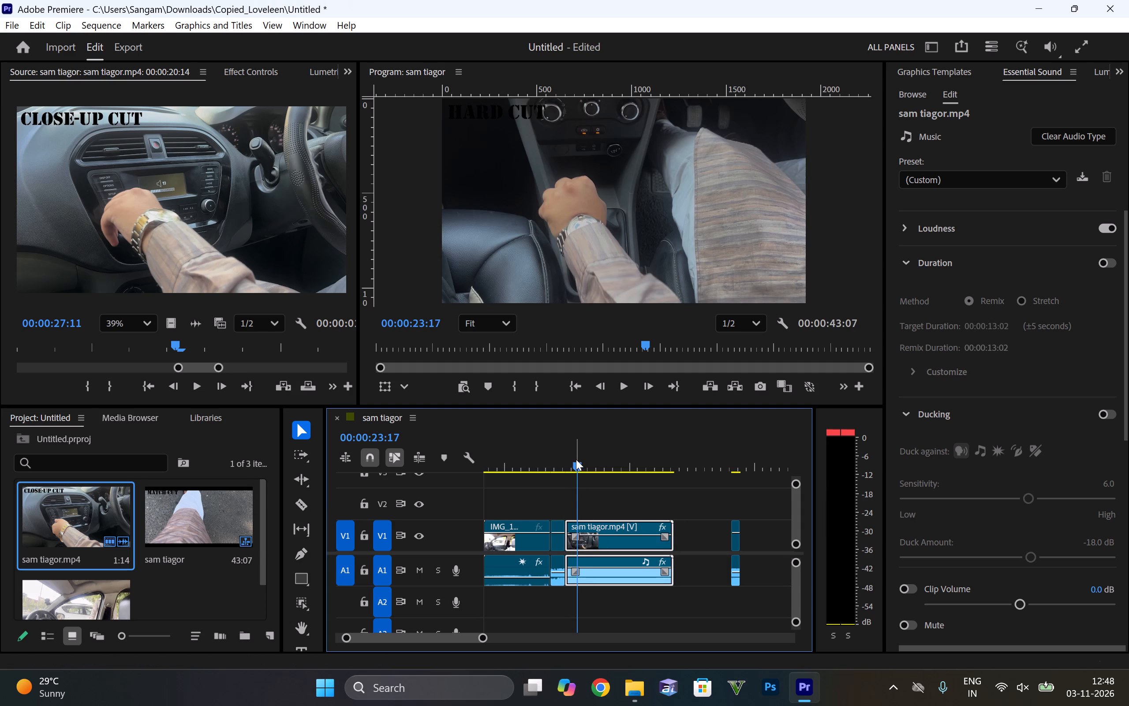
Review the long clip and its join with the MATCH CUT ignition shot, from the driver shot onward.
left_click_drag(576, 459, 560, 462)
left_click(627, 390)
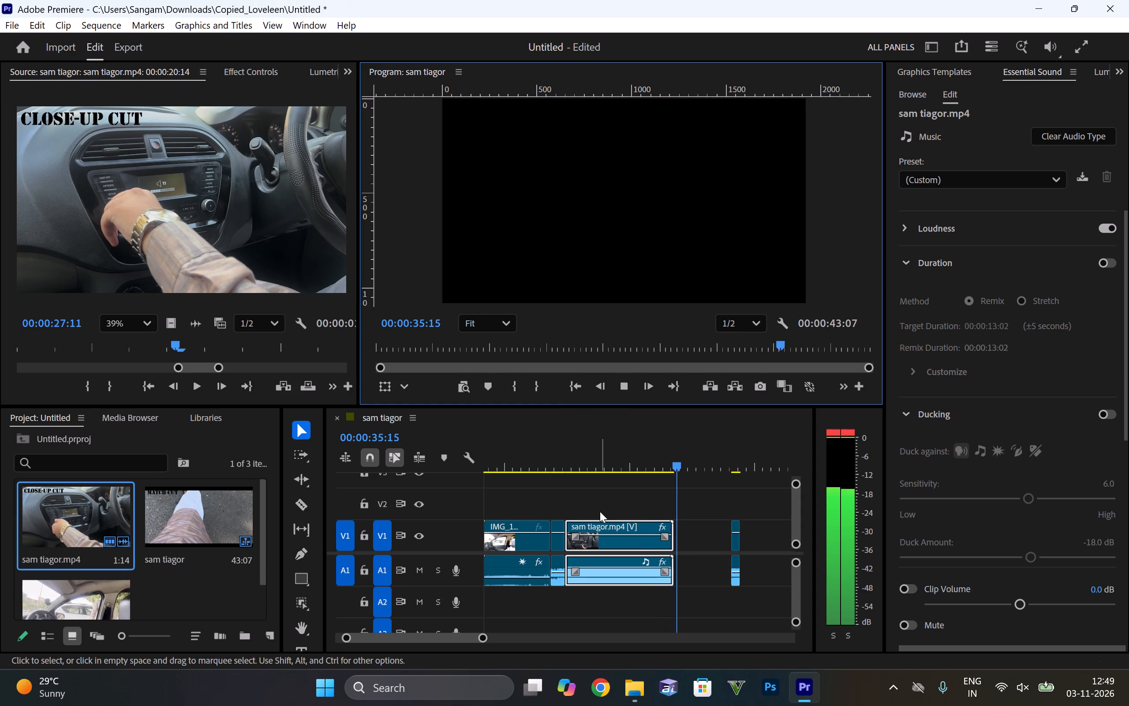
left_click_drag(687, 469, 586, 490)
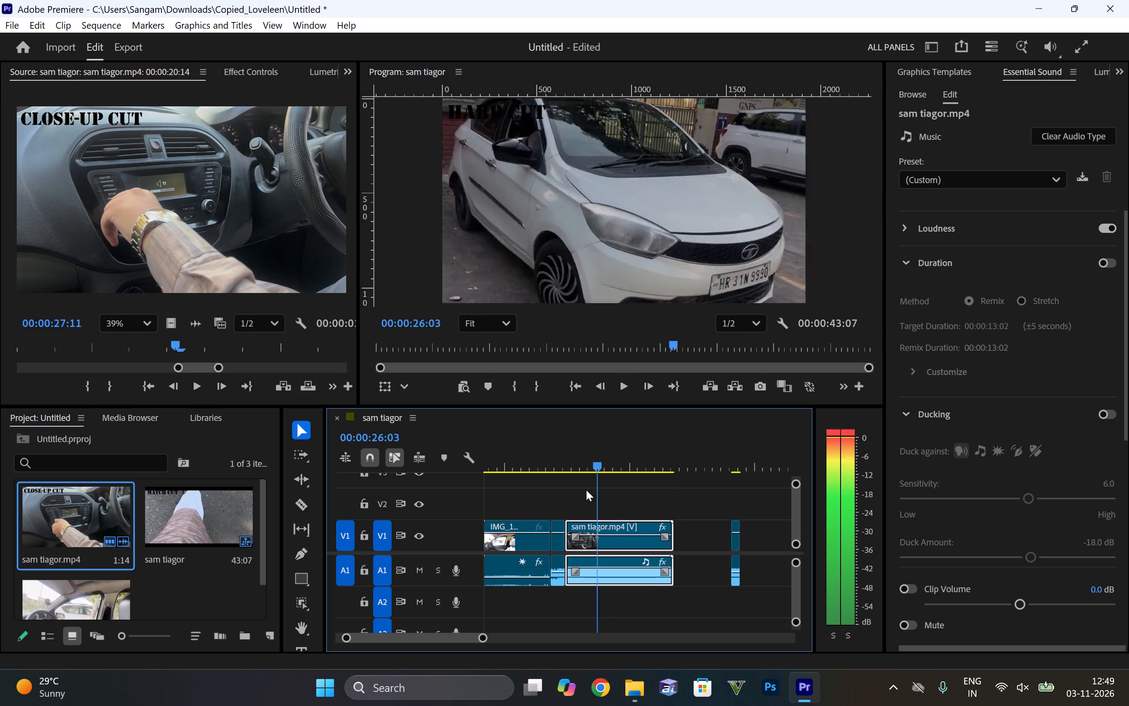
left_click_drag(586, 490, 546, 502)
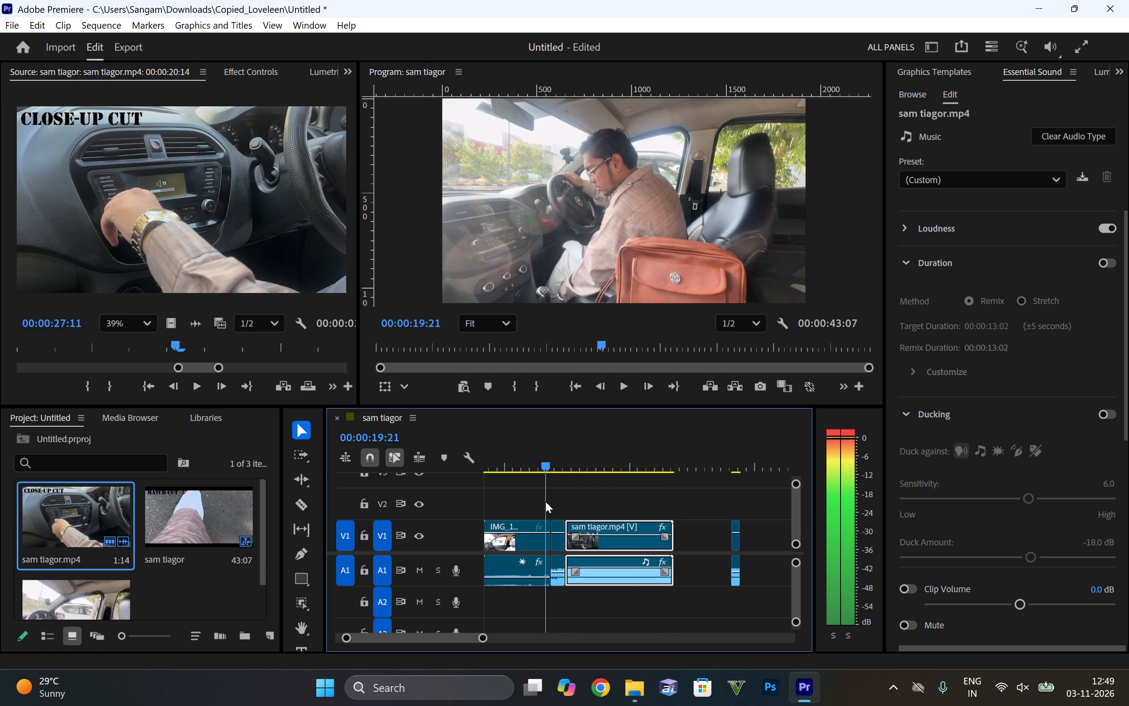
left_click_drag(546, 502, 583, 492)
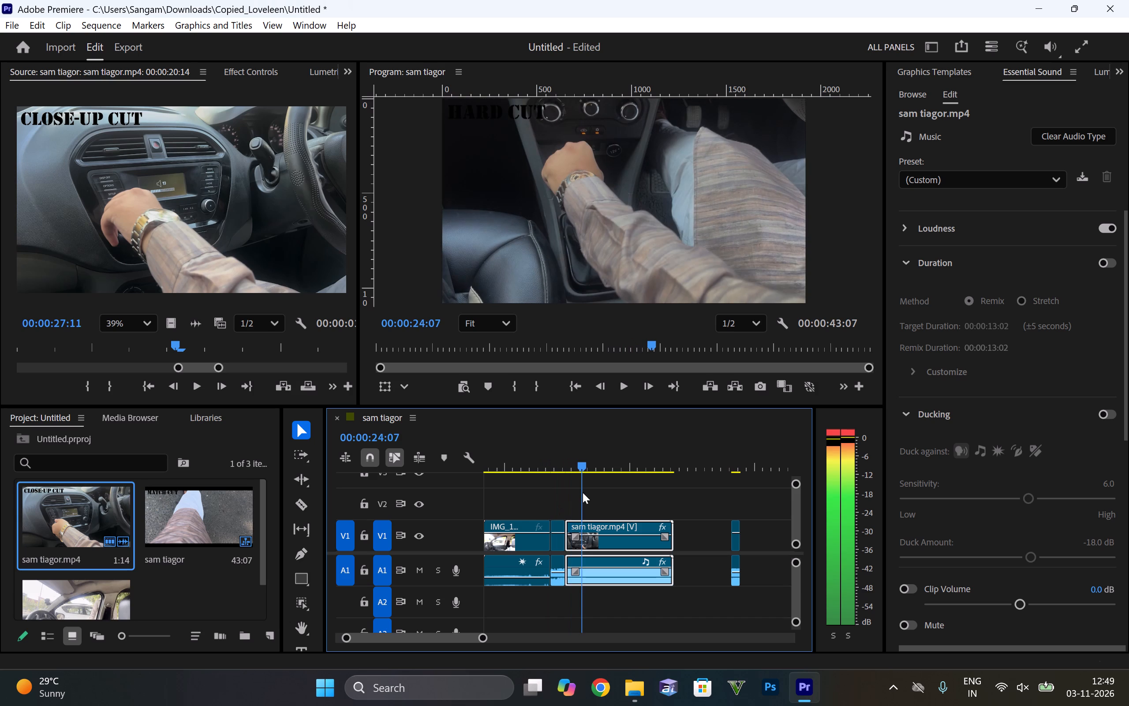
left_click_drag(583, 492, 565, 498)
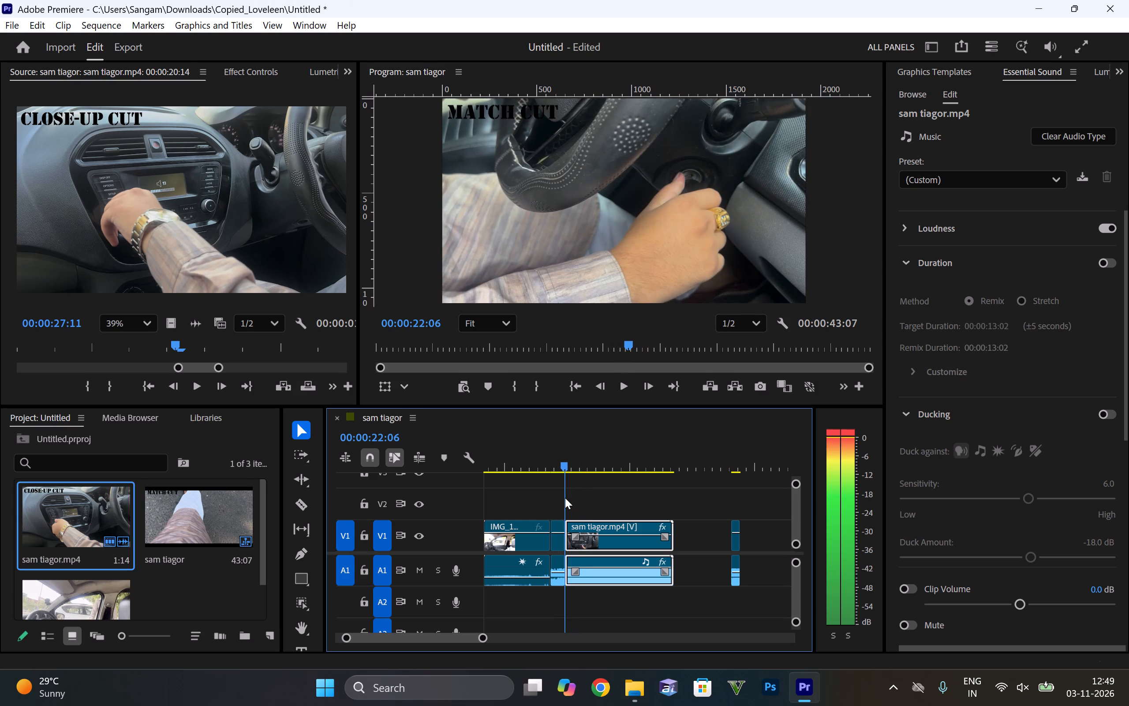
left_click_drag(565, 498, 553, 500)
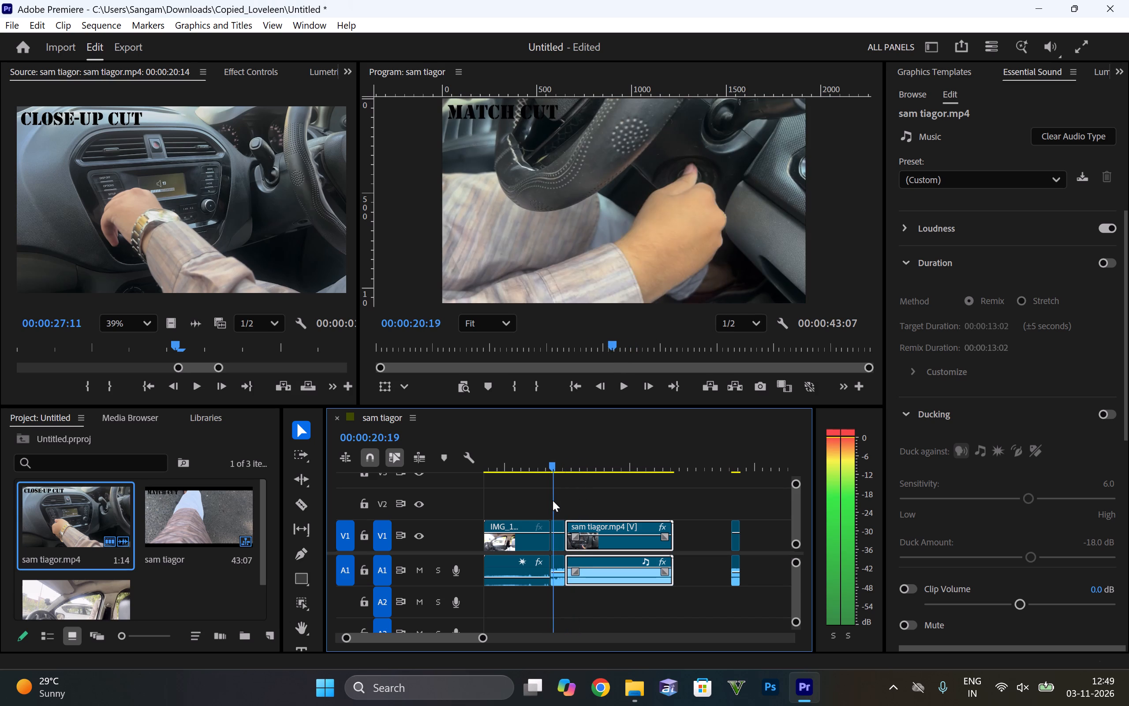
left_click_drag(553, 500, 550, 503)
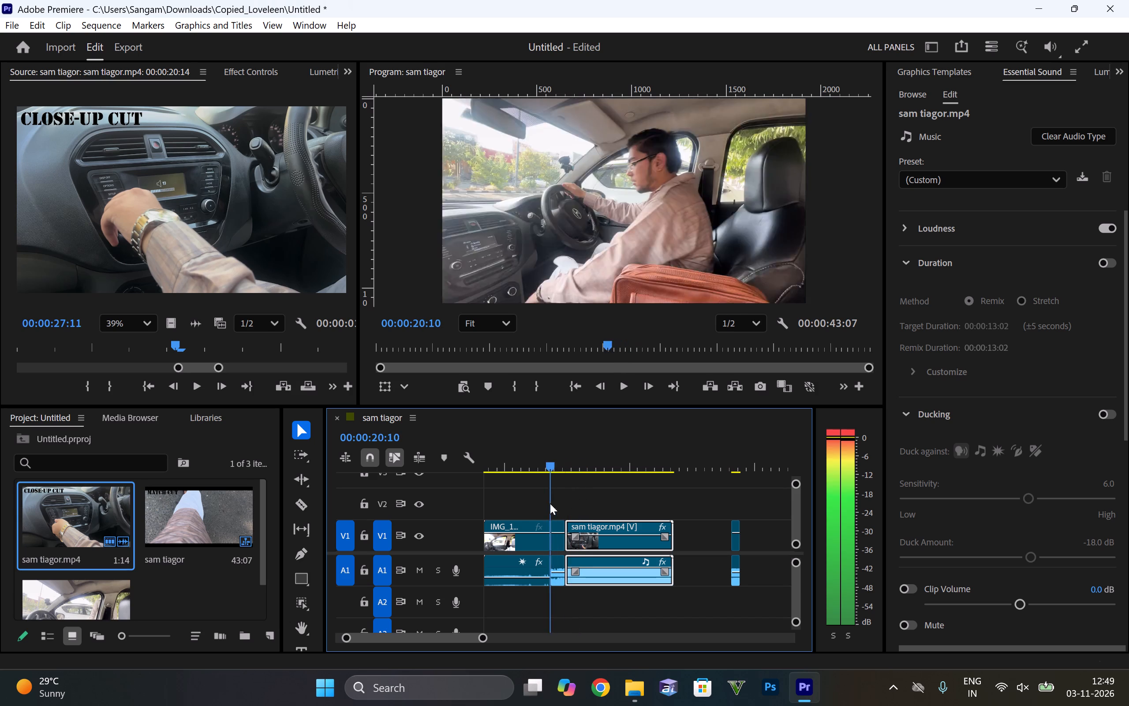
left_click_drag(550, 503, 562, 503)
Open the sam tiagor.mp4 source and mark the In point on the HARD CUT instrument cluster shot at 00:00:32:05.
double_click(97, 536)
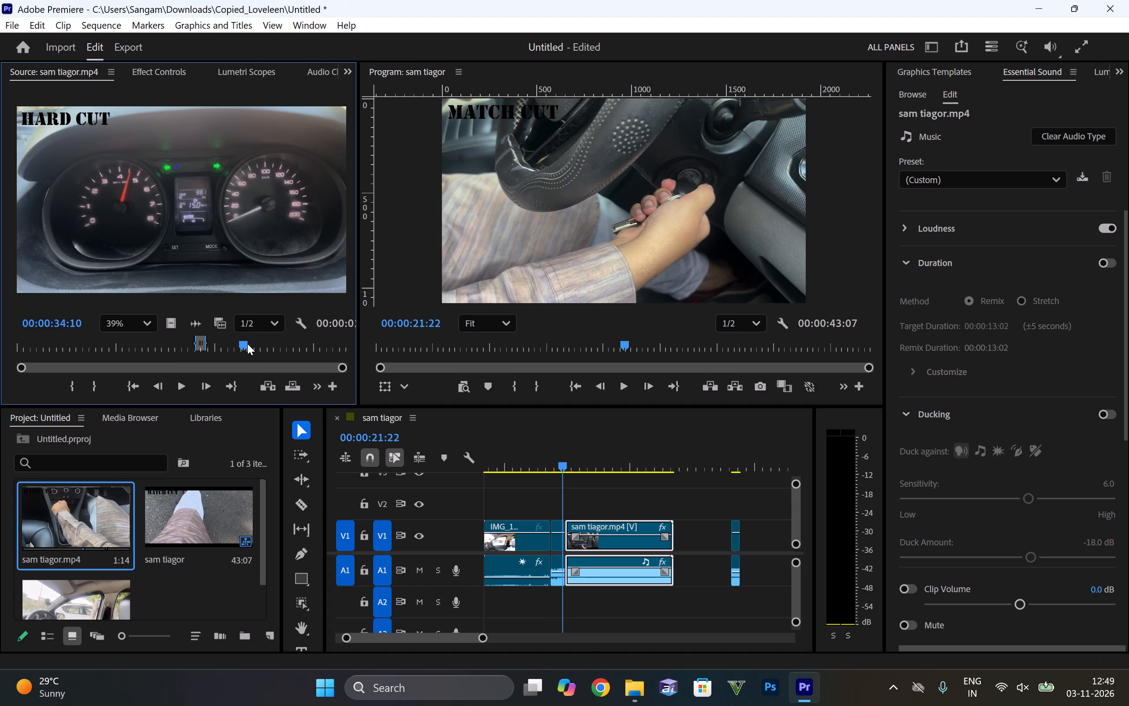
left_click_drag(247, 344, 187, 360)
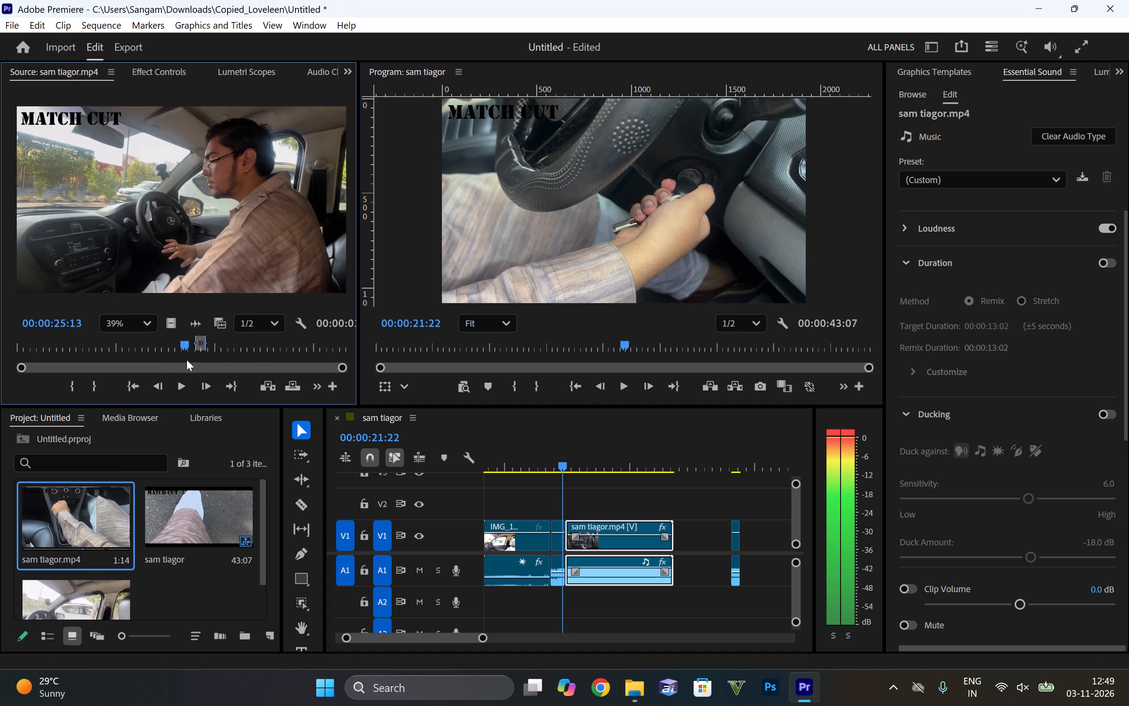
left_click_drag(187, 360, 220, 350)
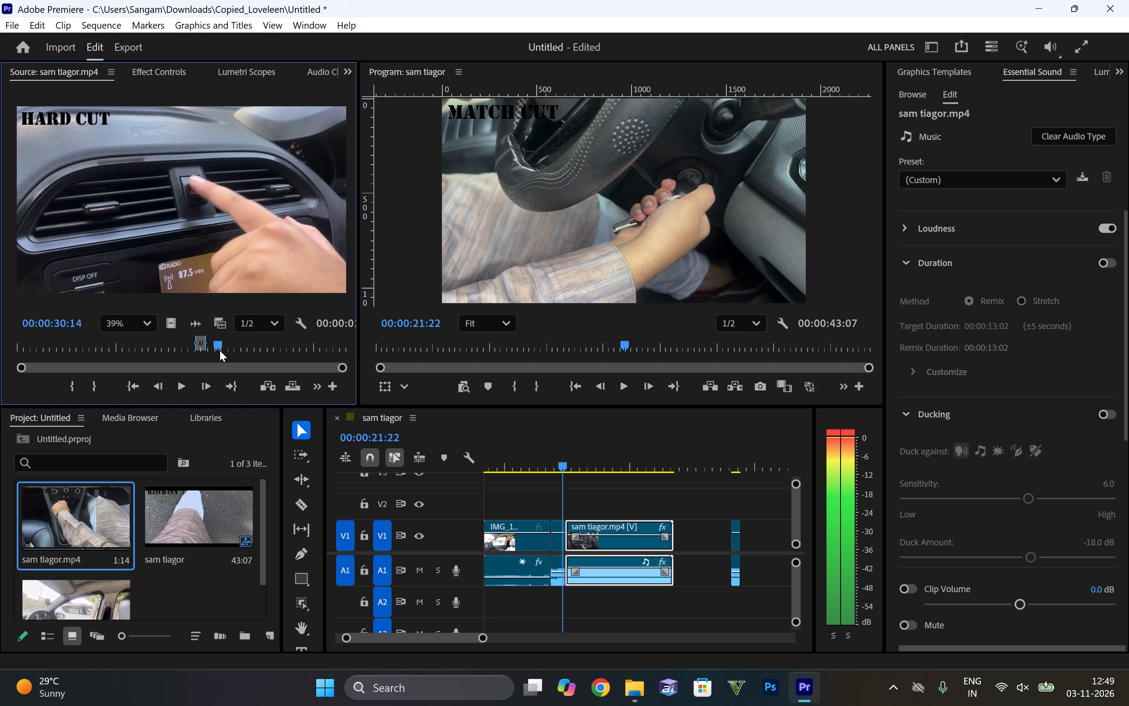
left_click_drag(220, 350, 230, 349)
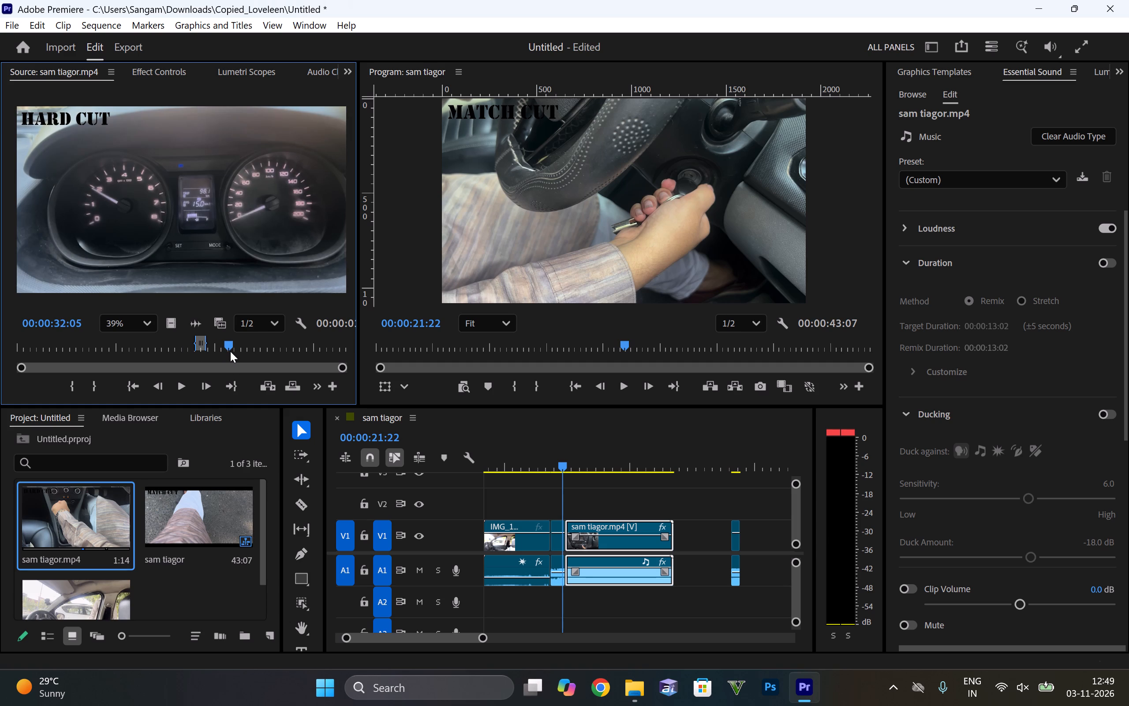
key("i")
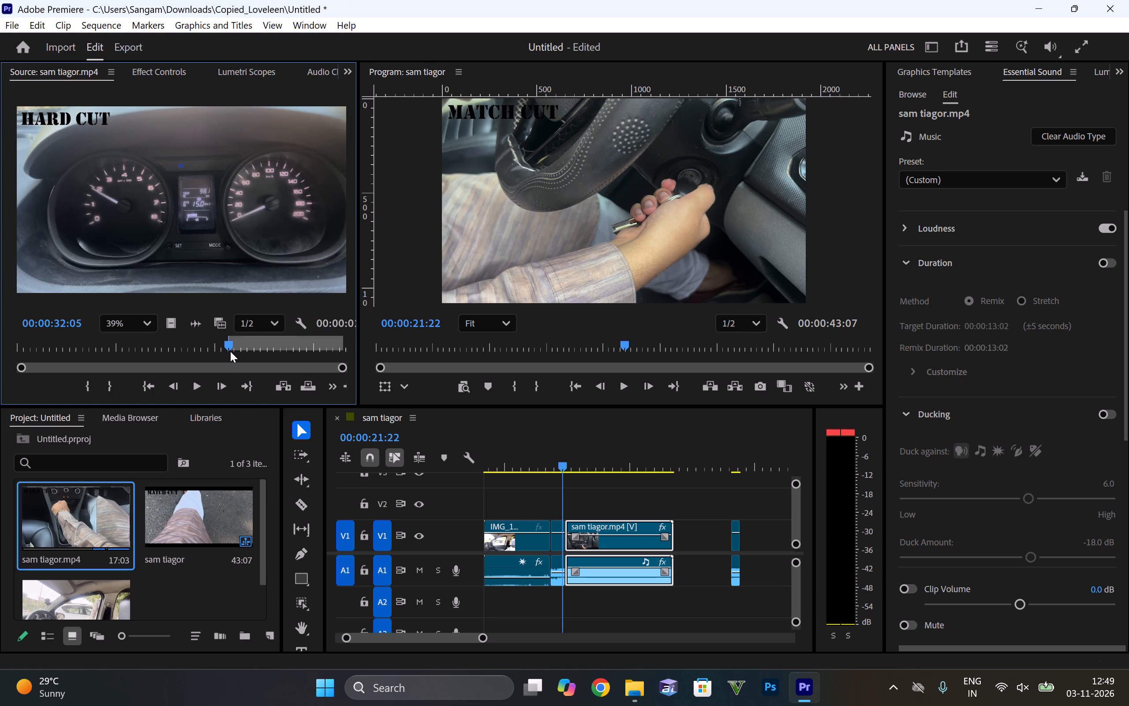
Play the HARD CUT instrument cluster shot from its In point and mark the source Out point at 00:00:33:21.
key("space")
key("space")
key("space")
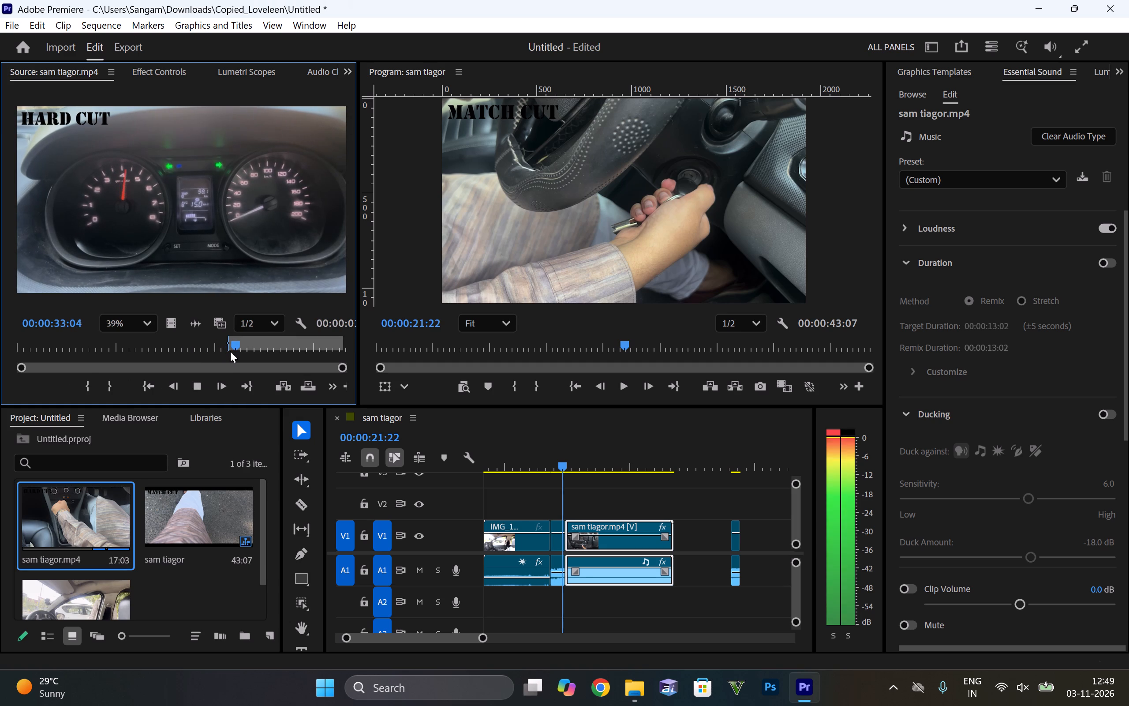
key("space")
key("space")
key("space")
key("space")
key("space")
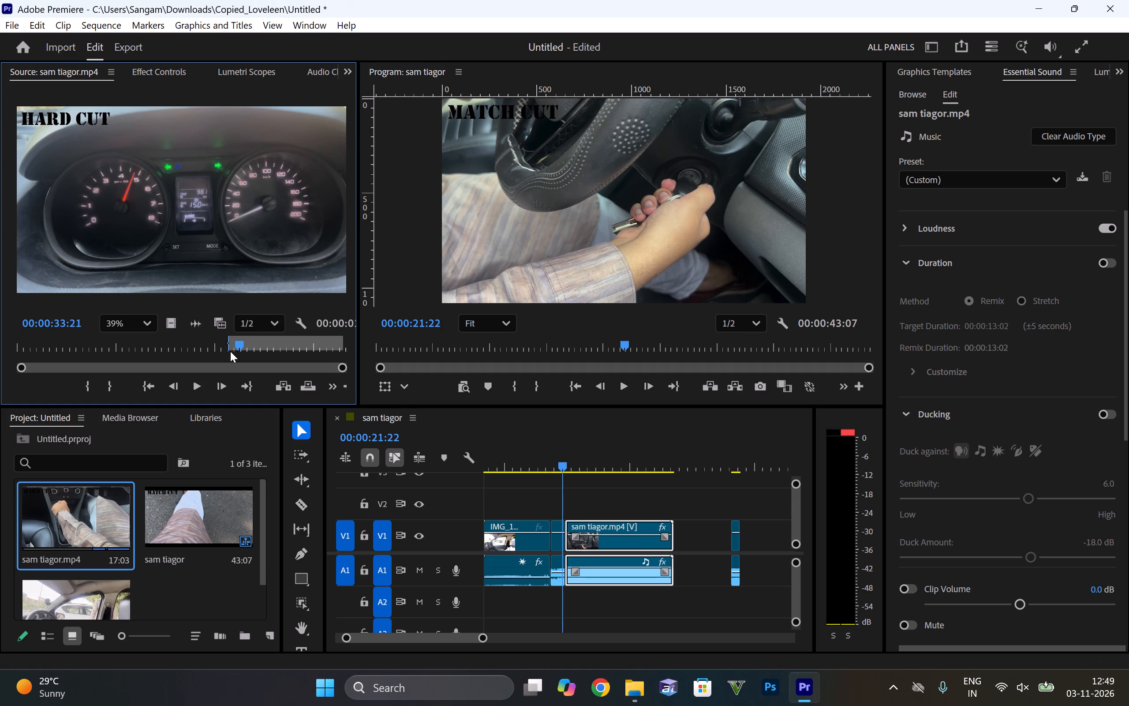
key("o")
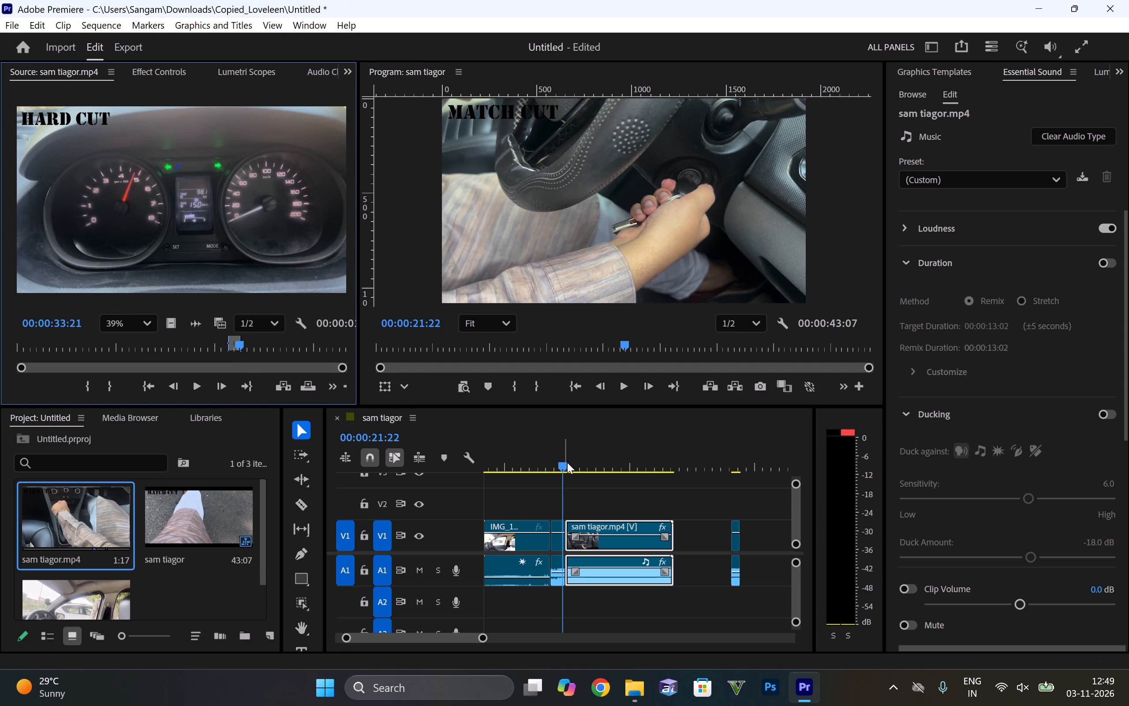
Place the marked HARD CUT instrument cluster range on V1 and A1 at 00:00:38:11, between the long clip and the last clip.
left_click_drag(598, 519, 615, 530)
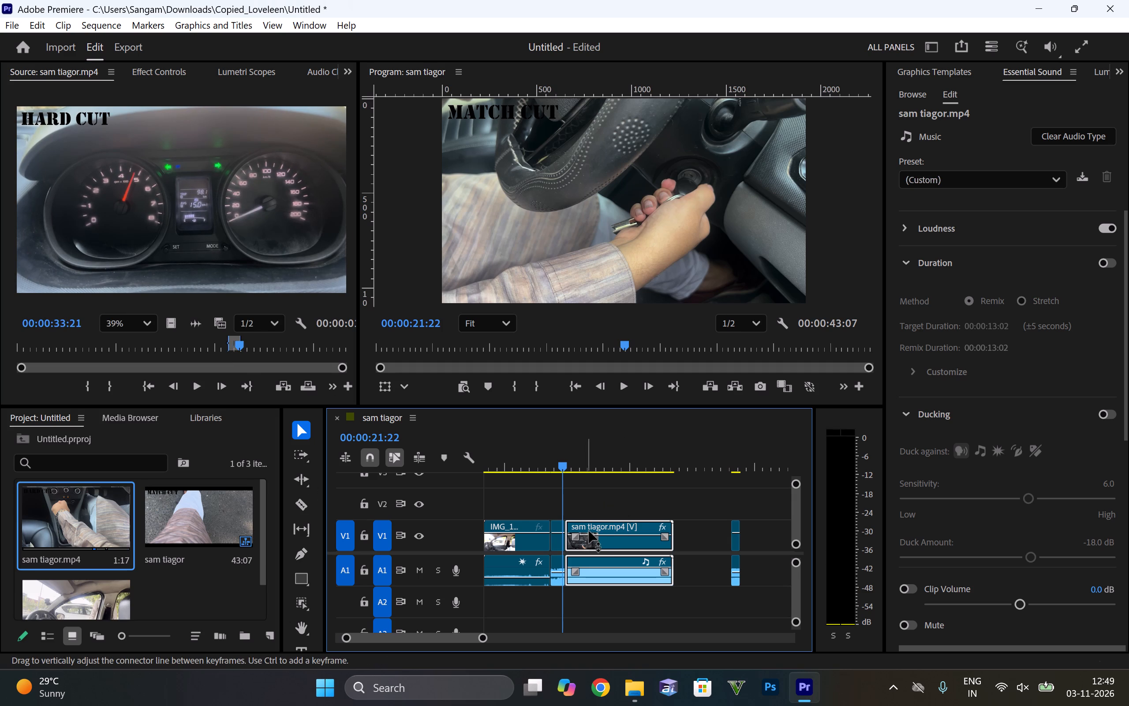
left_click_drag(179, 215, 329, 394)
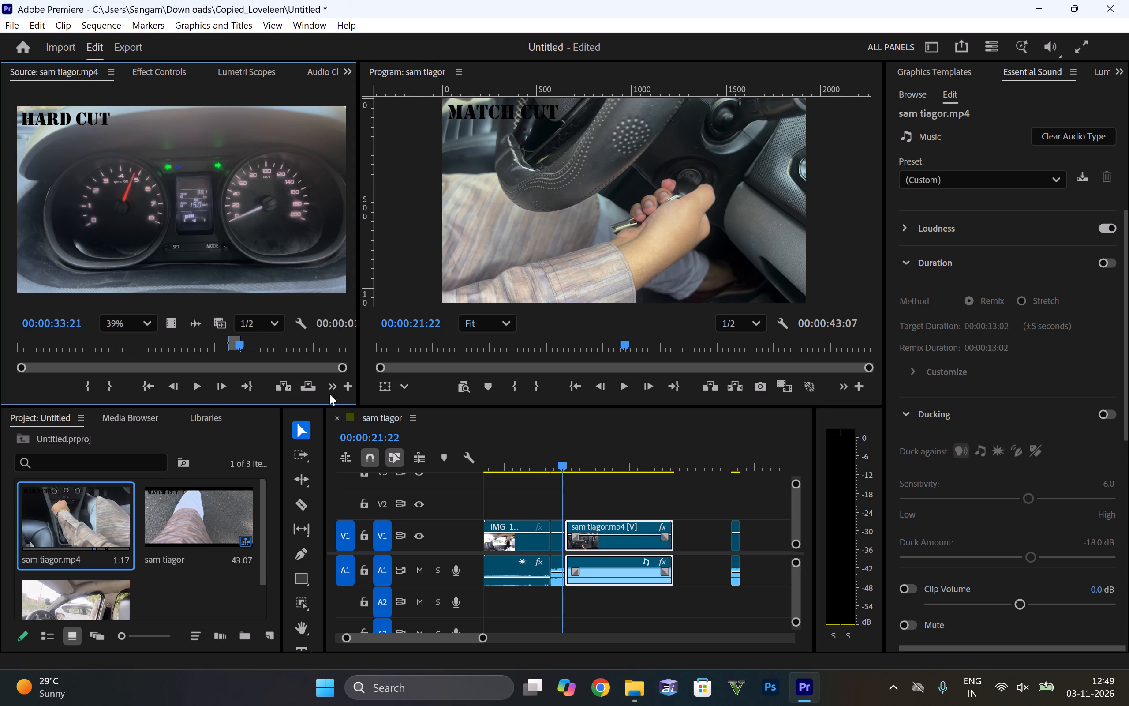
left_click_drag(329, 394, 700, 552)
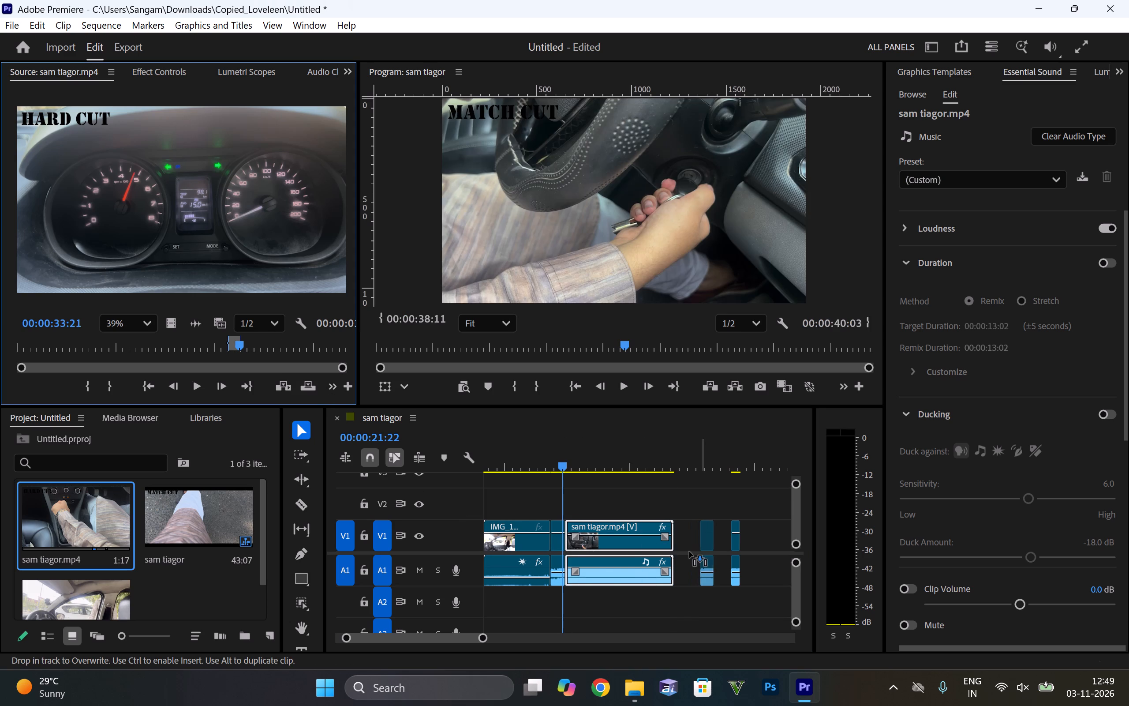
left_click_drag(604, 534, 628, 537)
left_click_drag(598, 529, 660, 542)
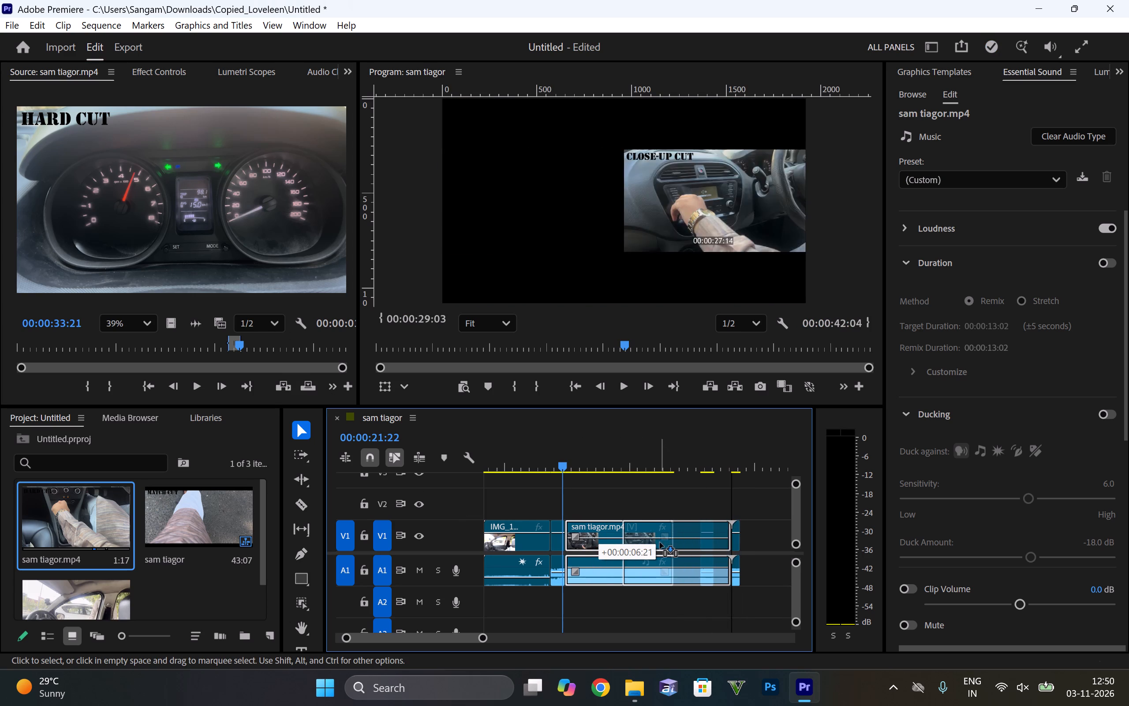
left_click_drag(660, 542, 631, 553)
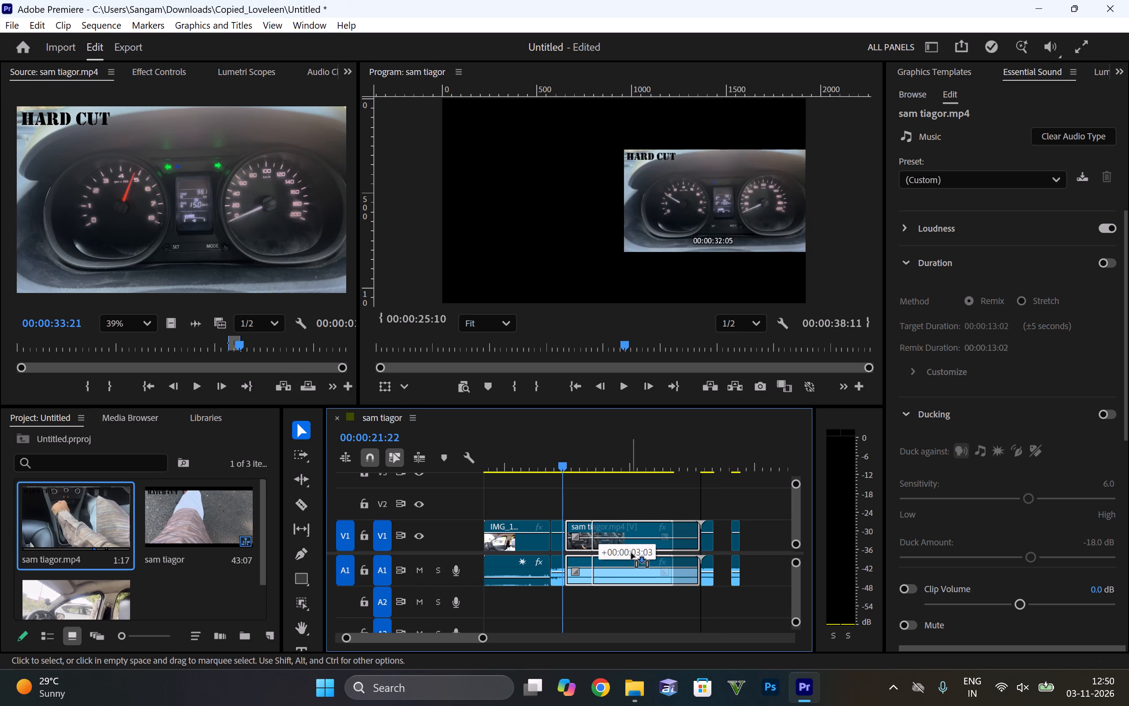
left_click_drag(631, 553, 632, 595)
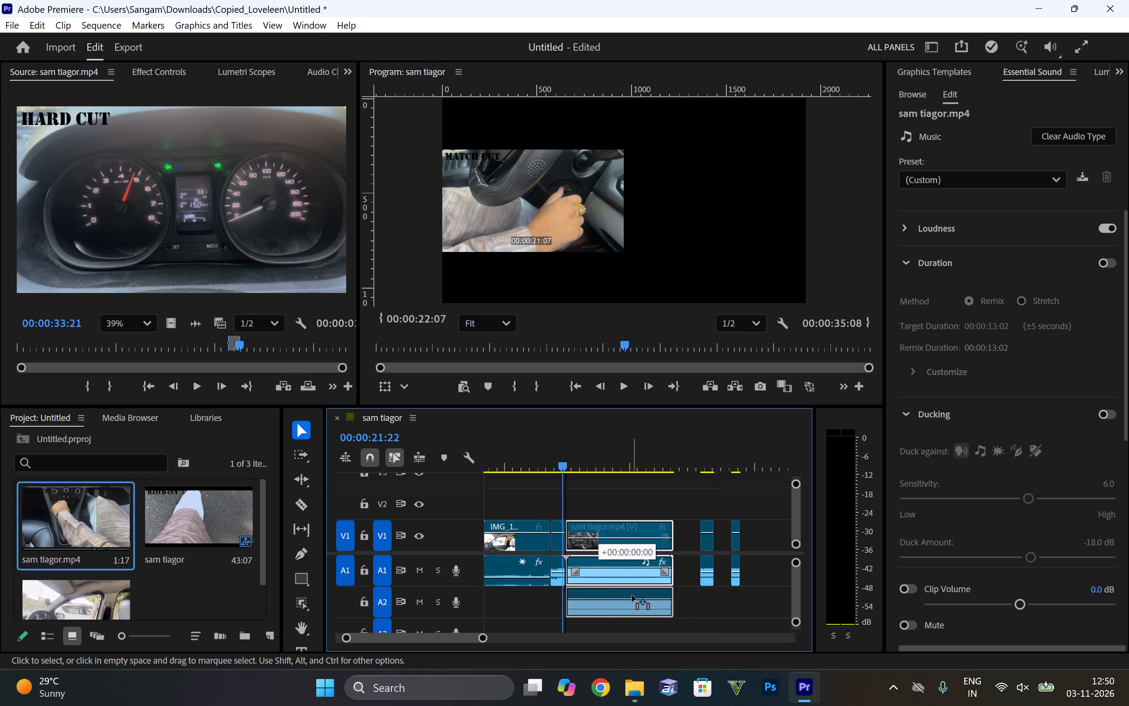
left_click_drag(632, 595, 644, 534)
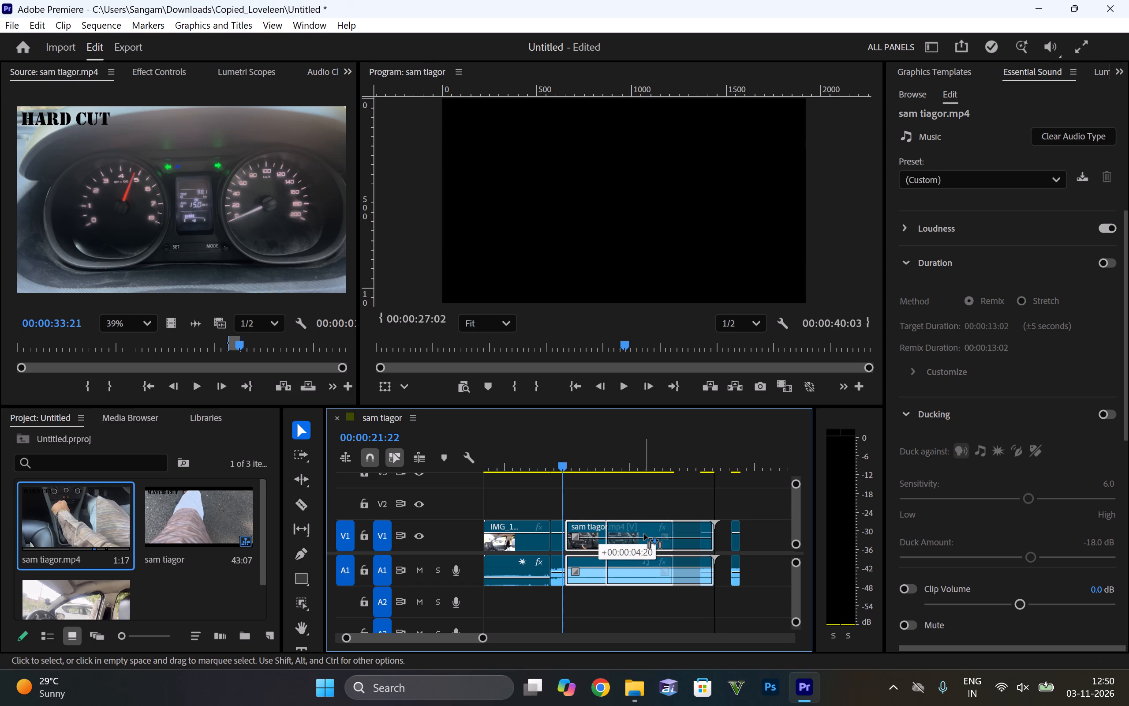
left_click_drag(644, 534, 643, 545)
left_click_drag(643, 545, 624, 551)
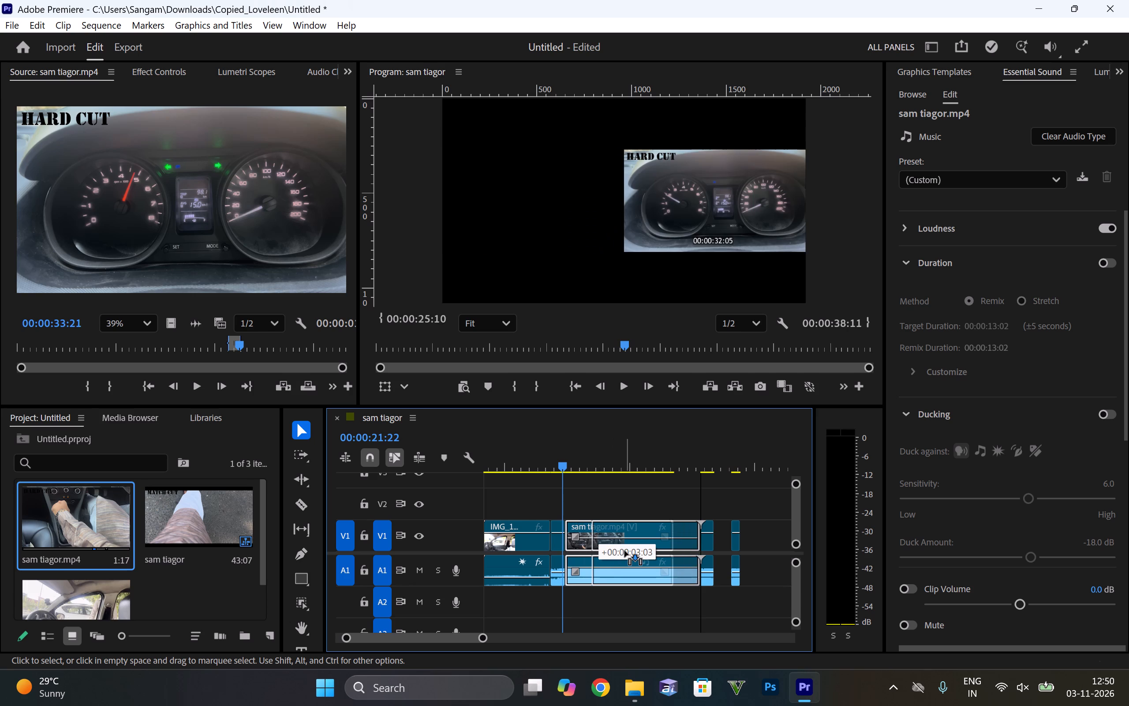
left_click_drag(624, 551, 619, 551)
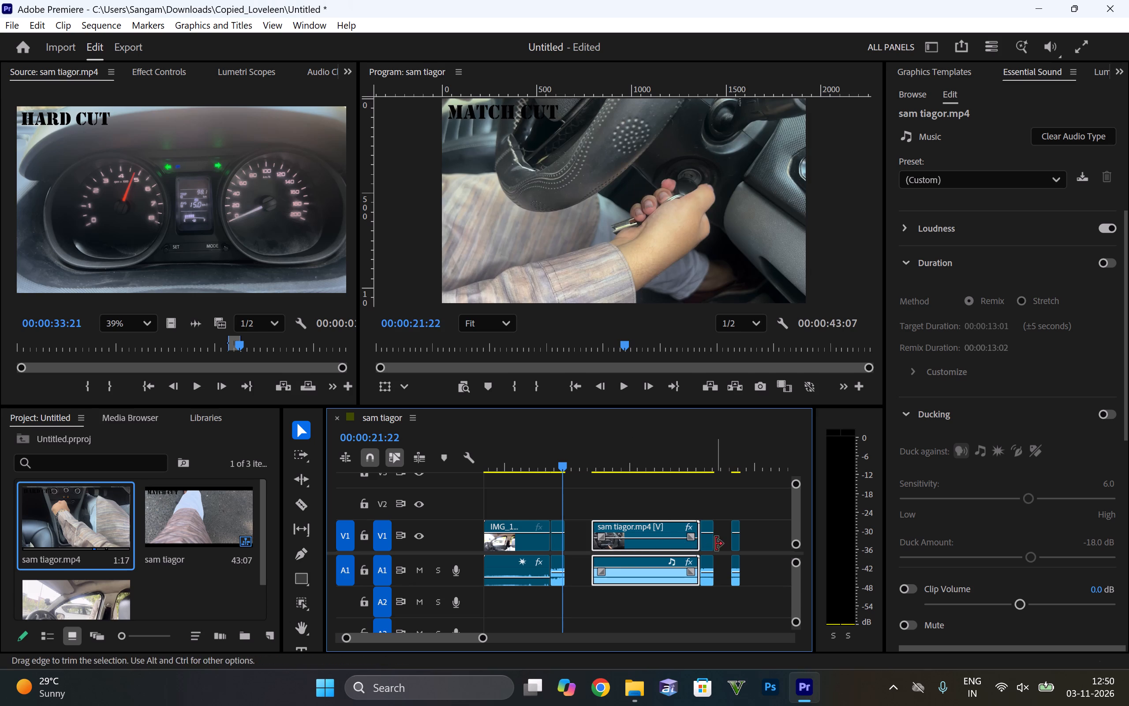
Move the HARD CUT instrument cluster clip to 00:00:22:07, directly after the MATCH CUT clip, and play across the join.
left_click_drag(706, 544, 570, 538)
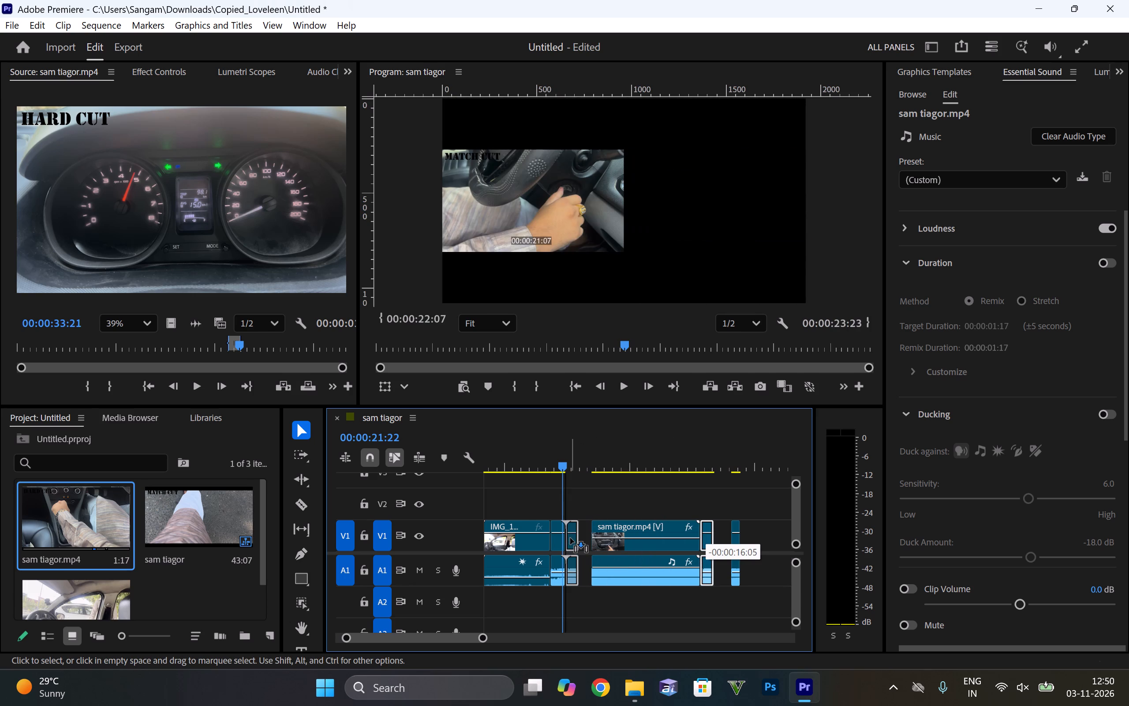
left_click_drag(570, 538, 575, 536)
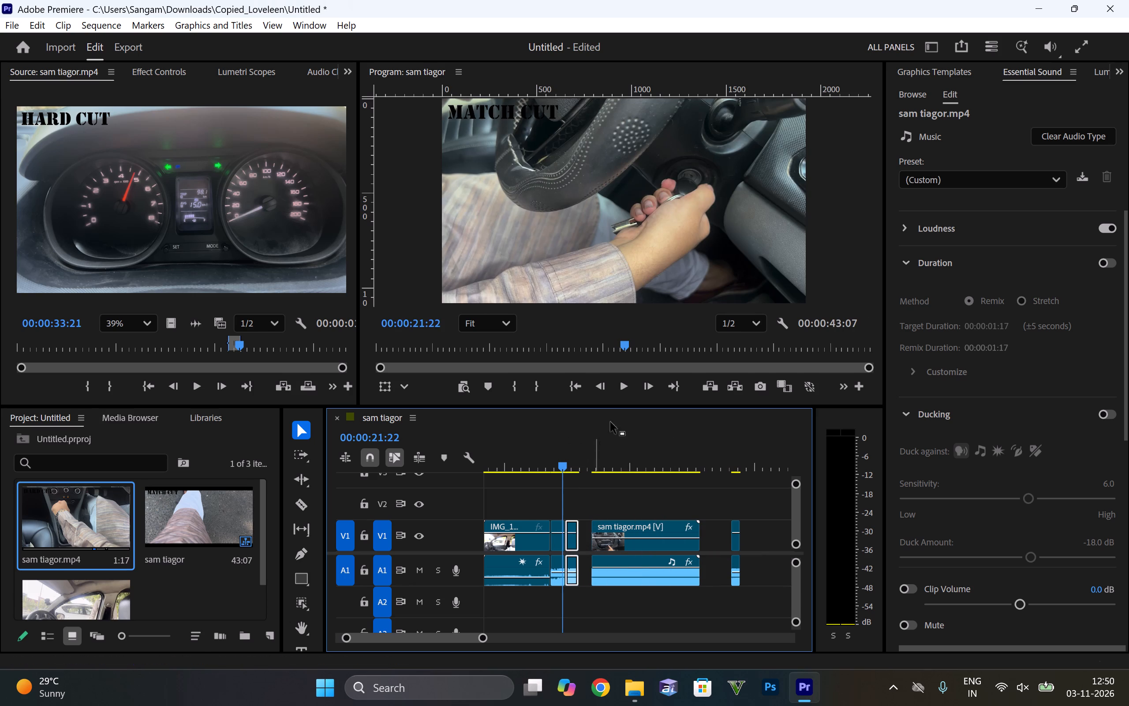
left_click(619, 382)
left_click(619, 382)
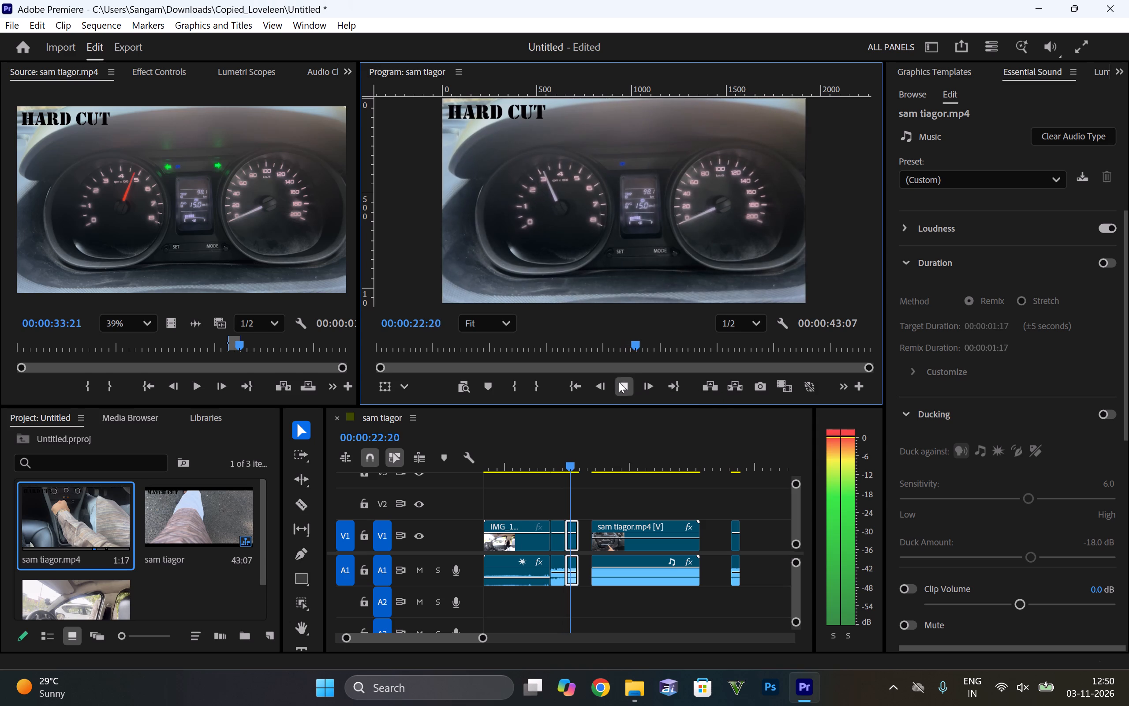
left_click(619, 382)
left_click(619, 382)
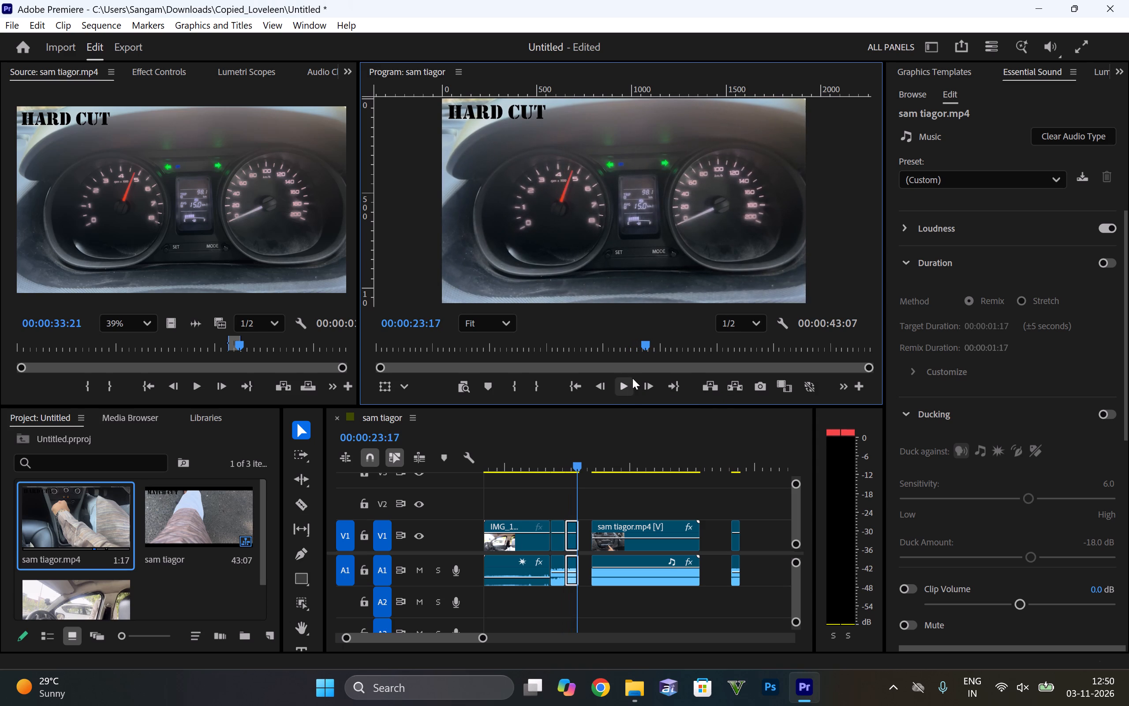
left_click(621, 387)
left_click(621, 387)
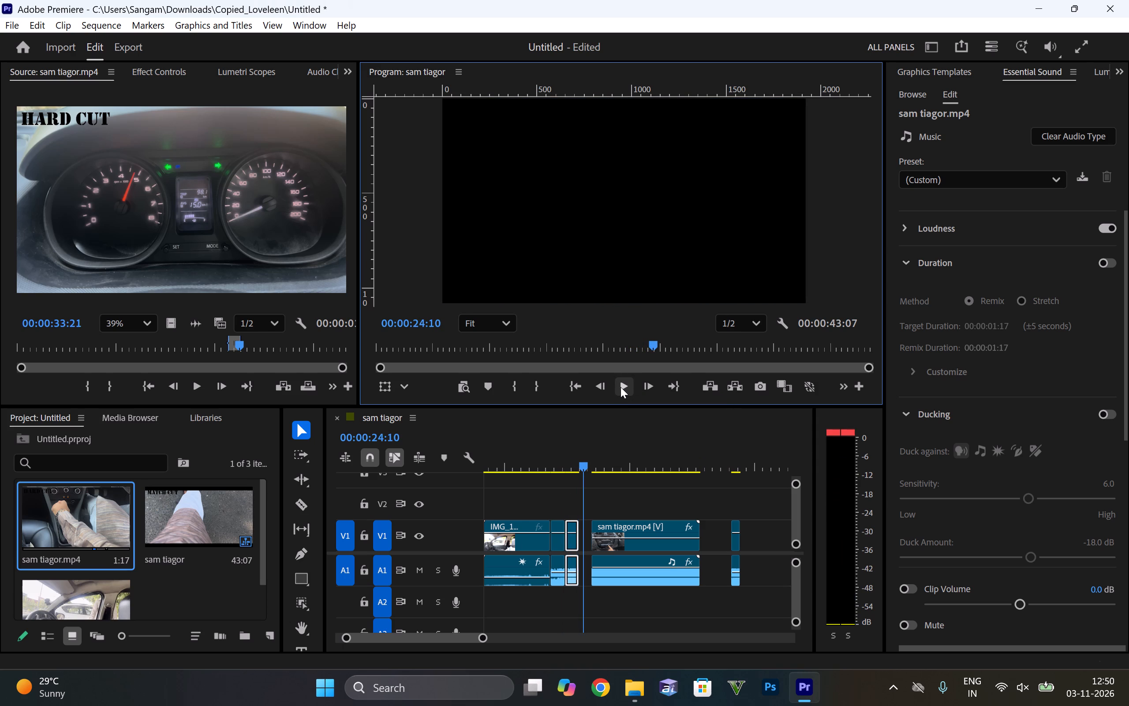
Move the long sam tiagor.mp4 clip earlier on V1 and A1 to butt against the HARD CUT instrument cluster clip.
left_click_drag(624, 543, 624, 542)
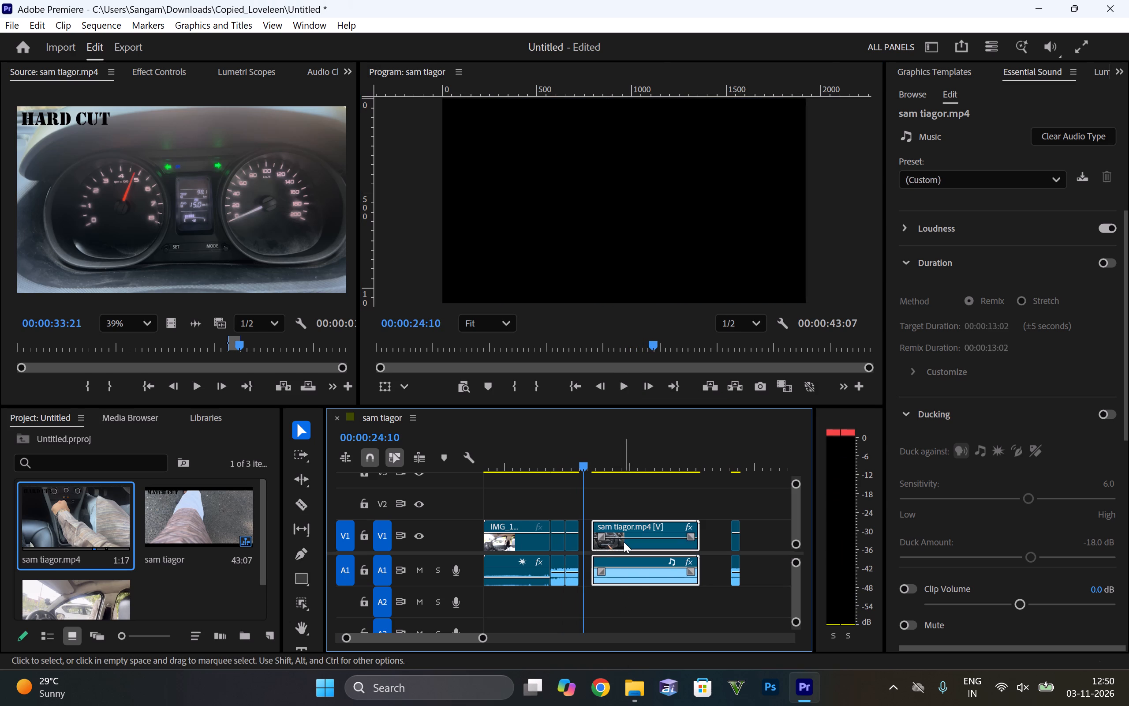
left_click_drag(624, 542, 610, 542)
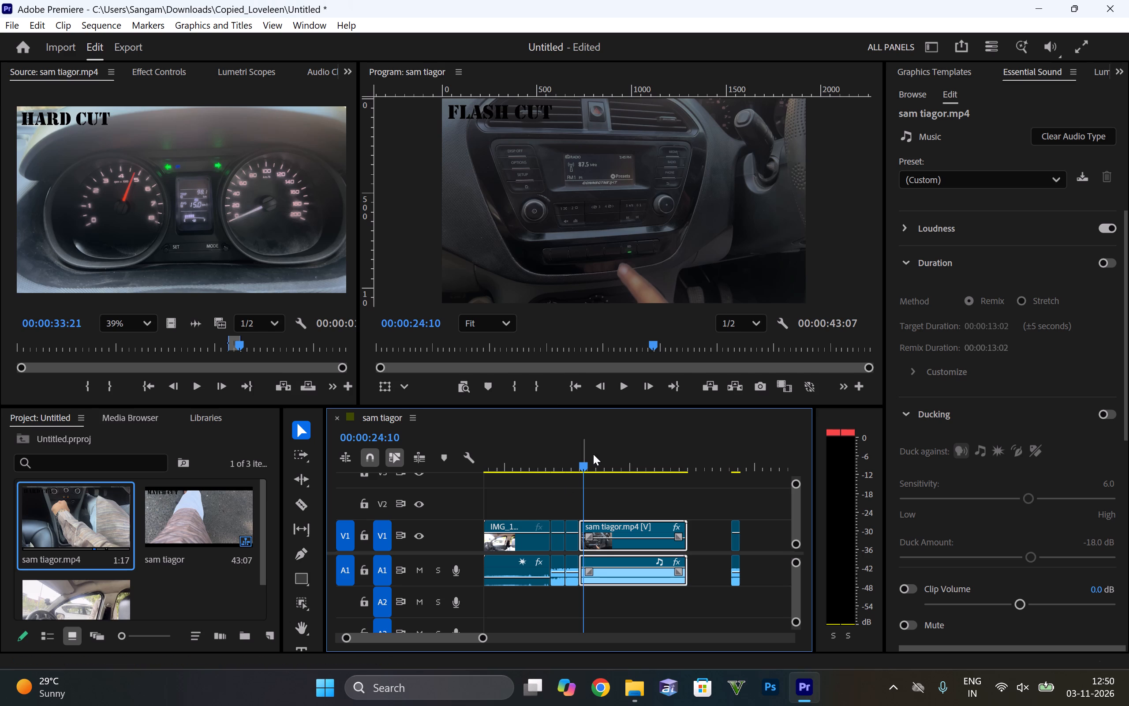
Review the join between the instrument cluster shot and the long clip, from 00:00:23:02 through the end of the sequence.
left_click_drag(586, 465, 575, 465)
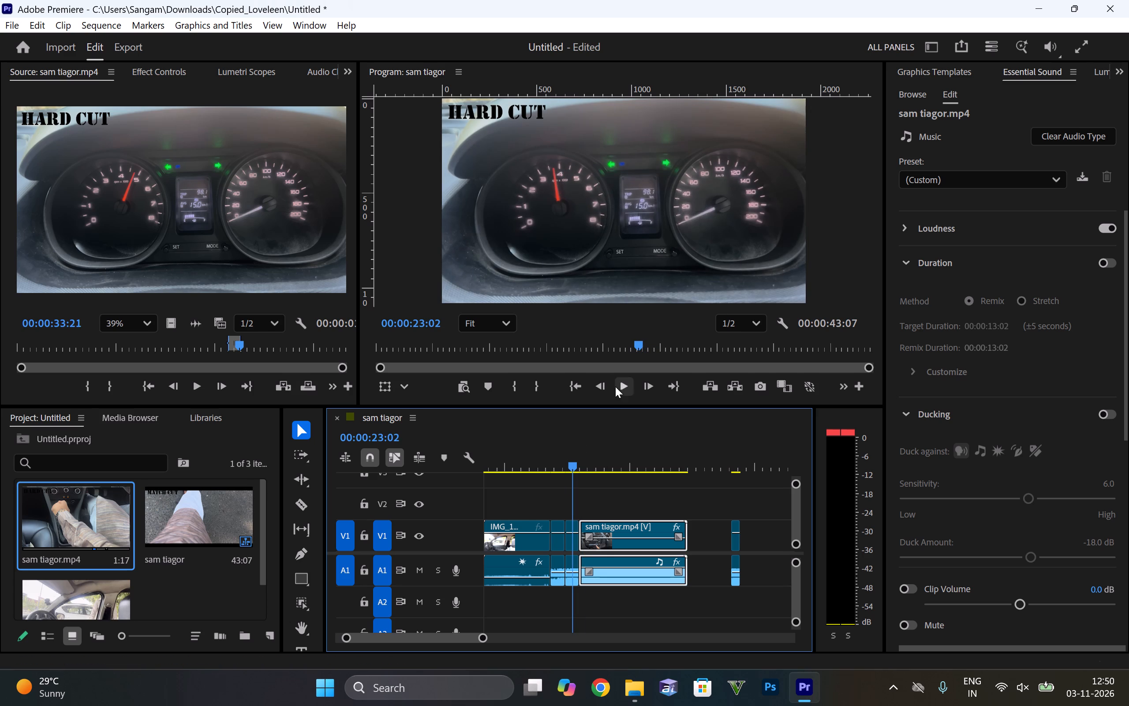
left_click(622, 386)
left_click(622, 386)
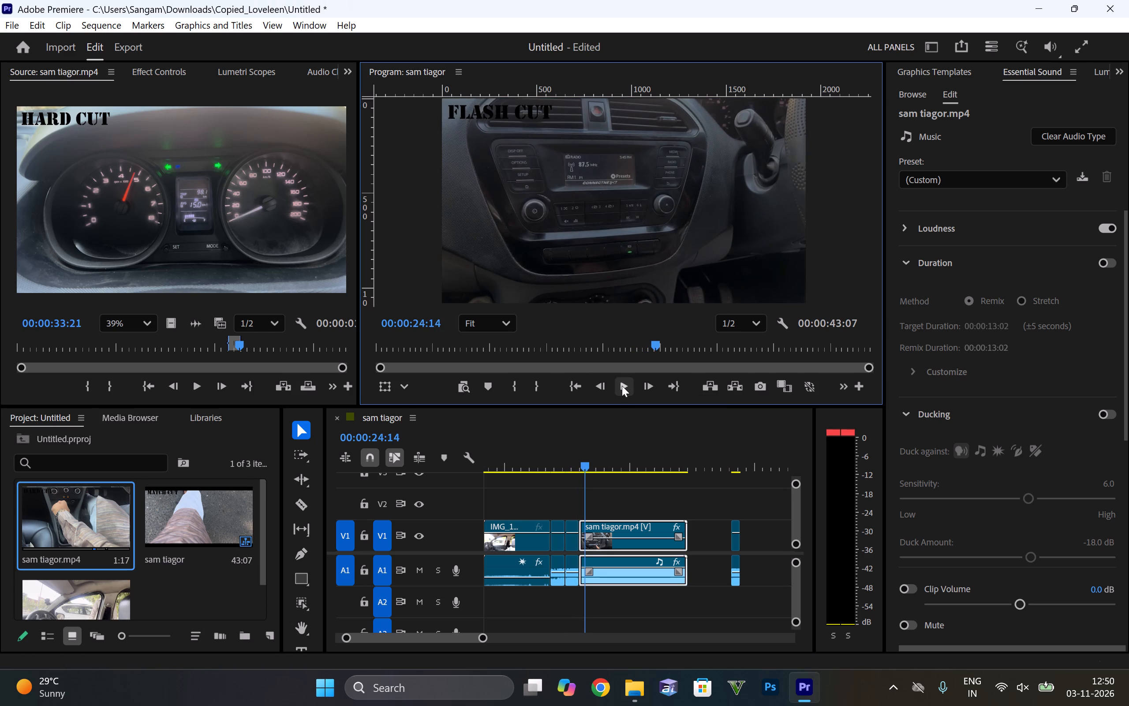
left_click(622, 386)
left_click(622, 386)
left_click(622, 386)
left_click(622, 386)
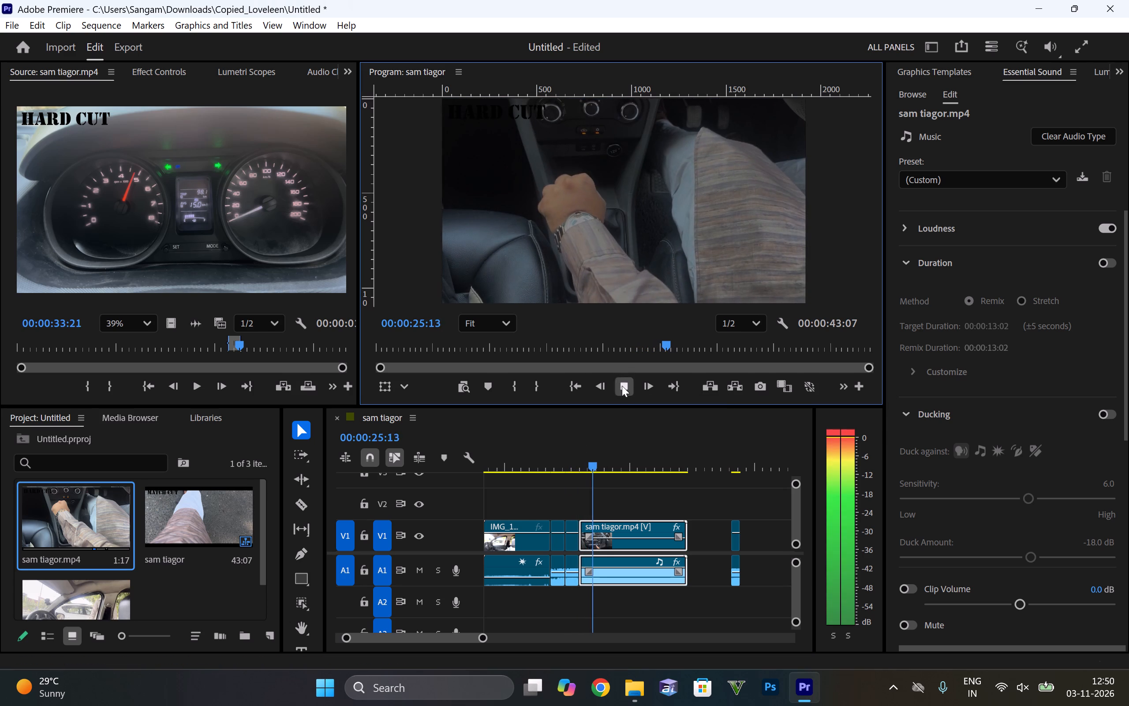
left_click(622, 386)
left_click(622, 386)
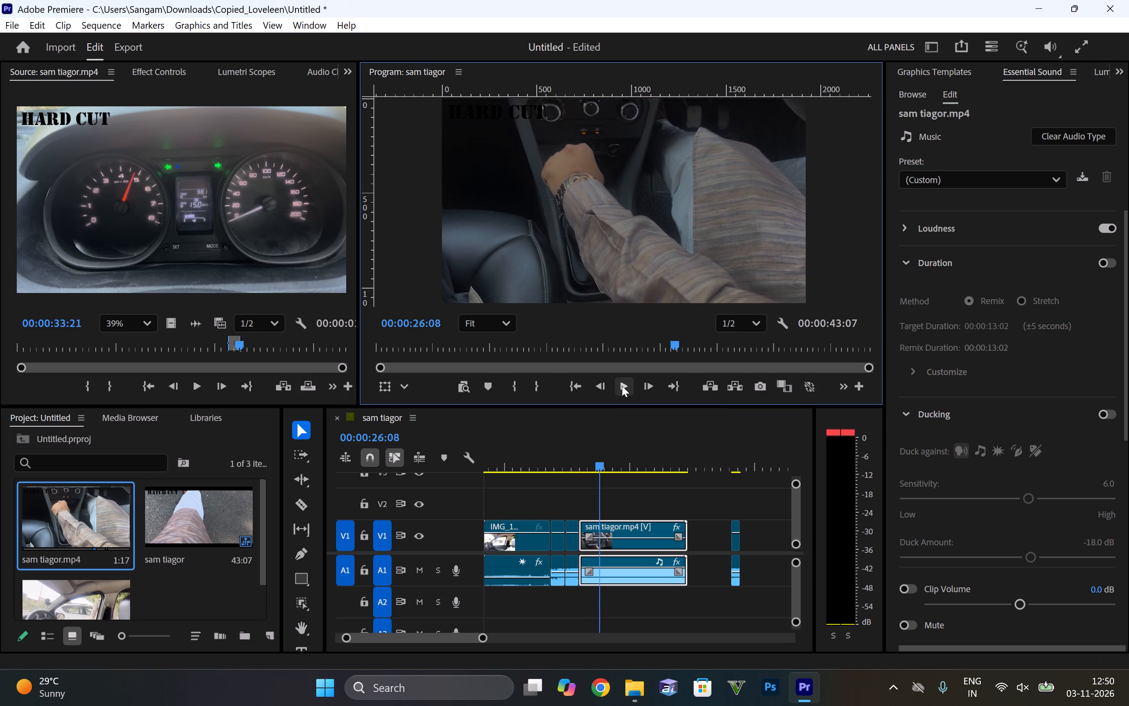
left_click(622, 386)
left_click(622, 386)
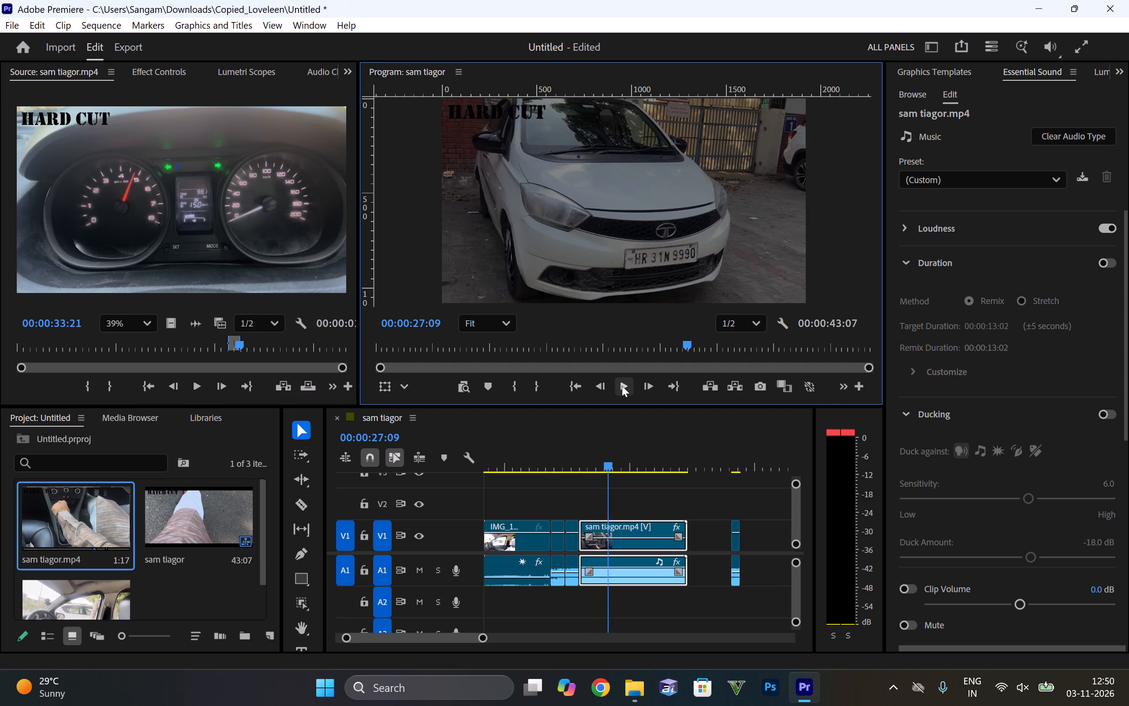
left_click(622, 386)
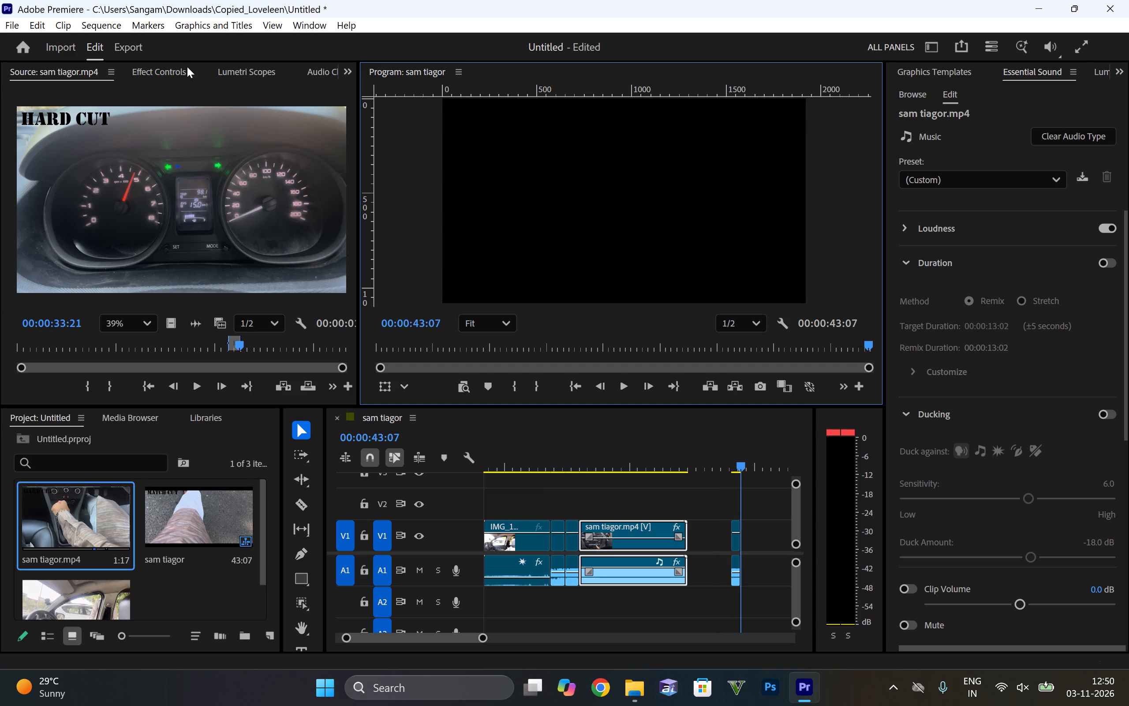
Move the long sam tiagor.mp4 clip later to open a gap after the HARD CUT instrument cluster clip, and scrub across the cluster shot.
left_click_drag(603, 542, 631, 536)
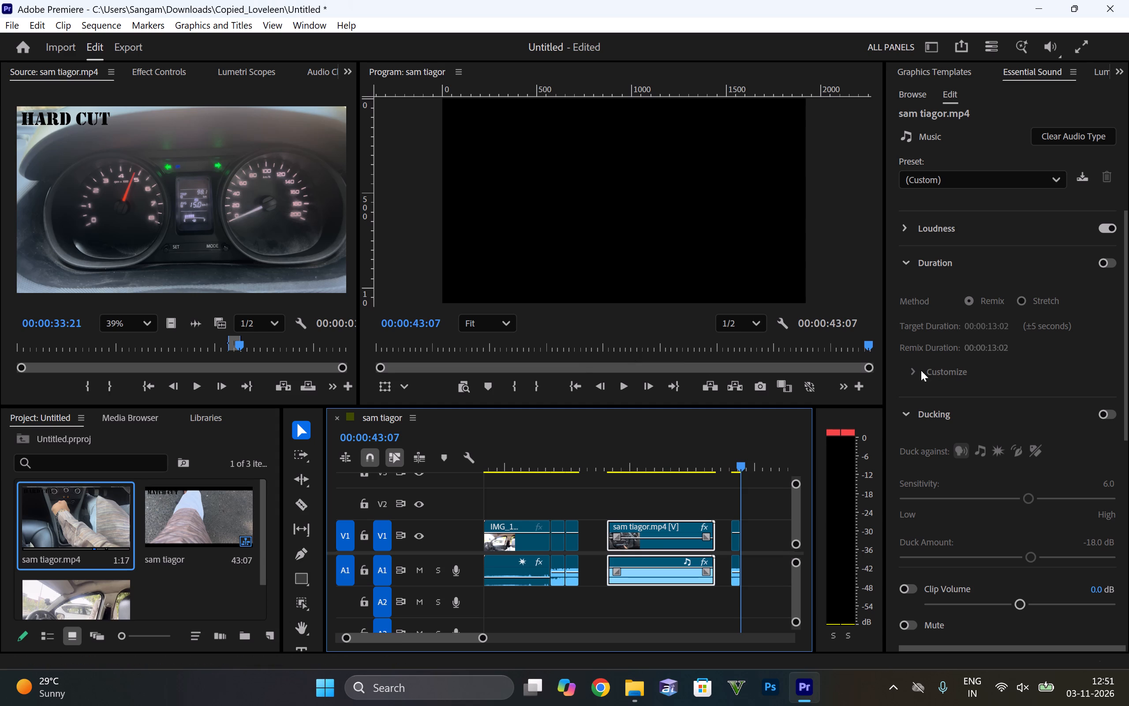
left_click_drag(873, 342, 805, 349)
left_click_drag(868, 339, 638, 327)
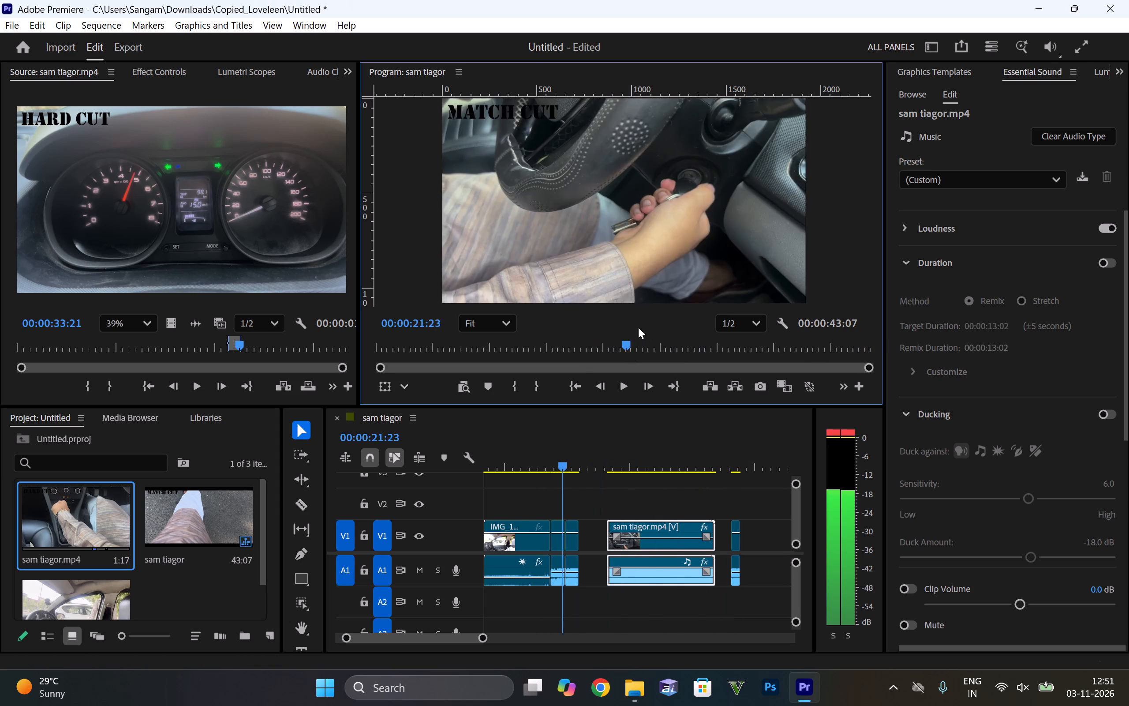
left_click_drag(638, 327, 650, 325)
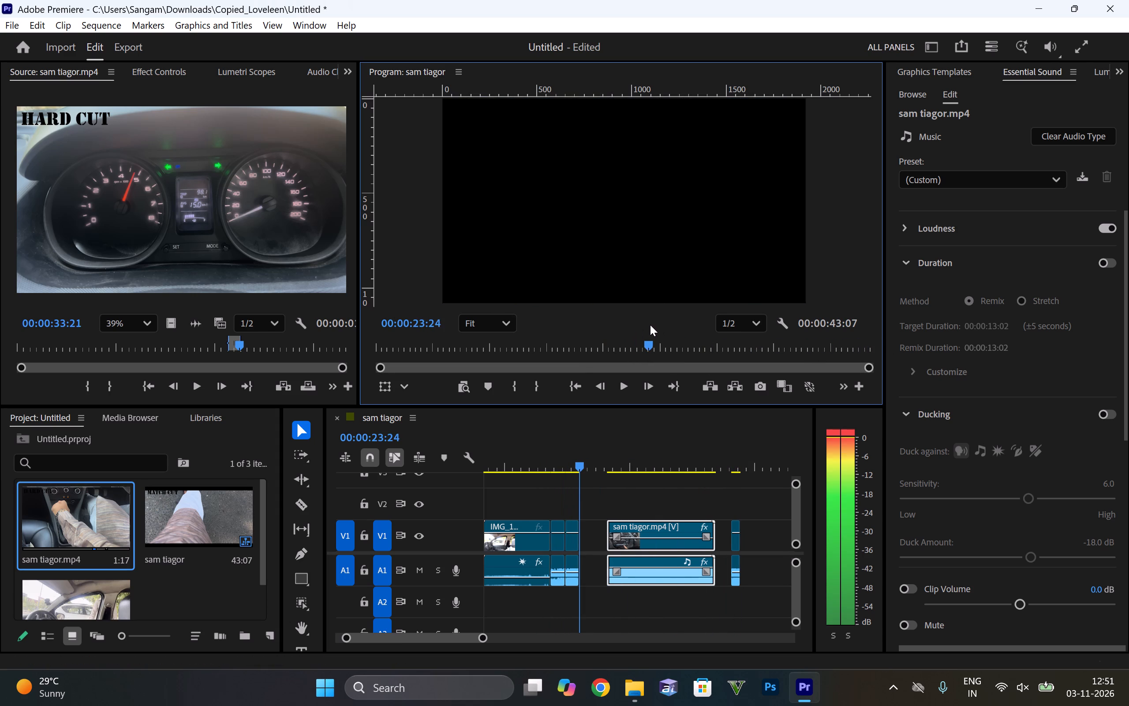
left_click_drag(650, 325, 634, 326)
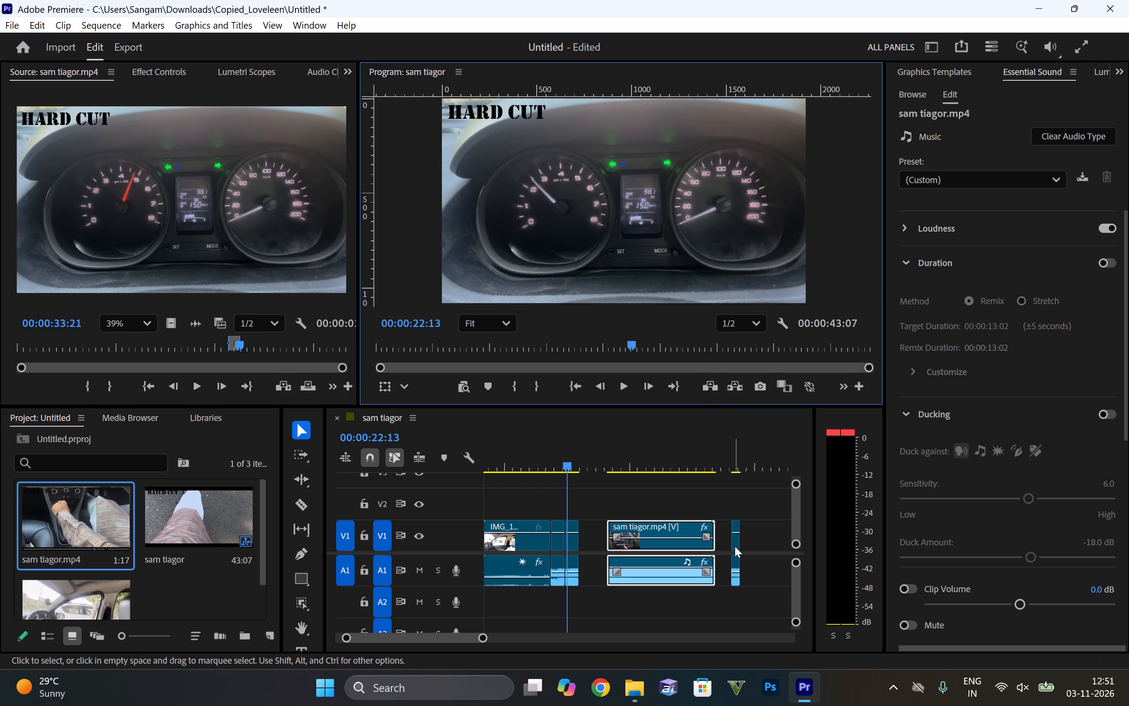
Move the short CLOSE-UP CUT clip from the sequence end to directly after the HARD CUT instrument cluster clip and play the join.
left_click_drag(735, 546, 576, 552)
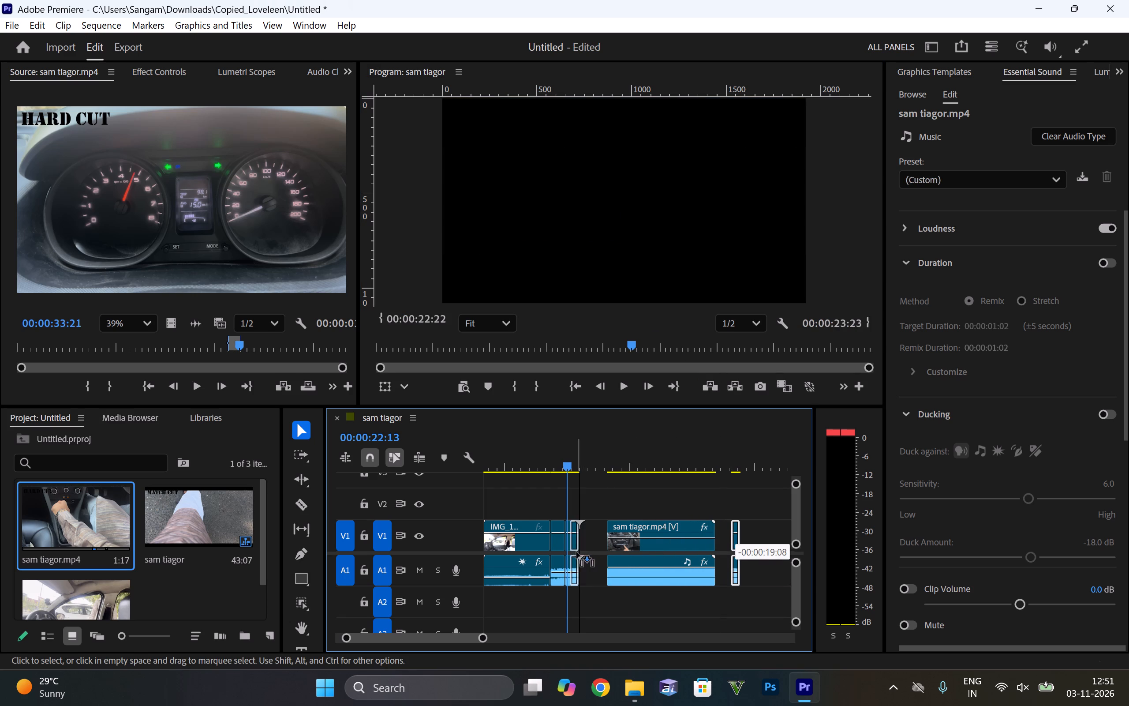
left_click_drag(576, 552, 591, 552)
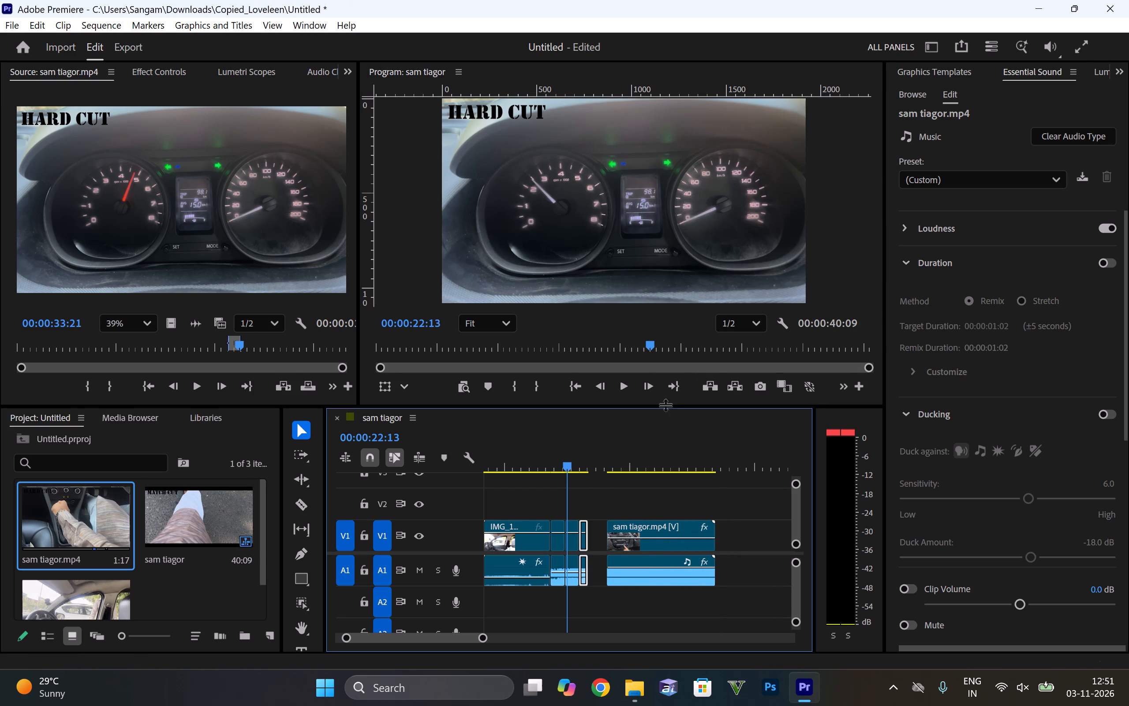
left_click(618, 380)
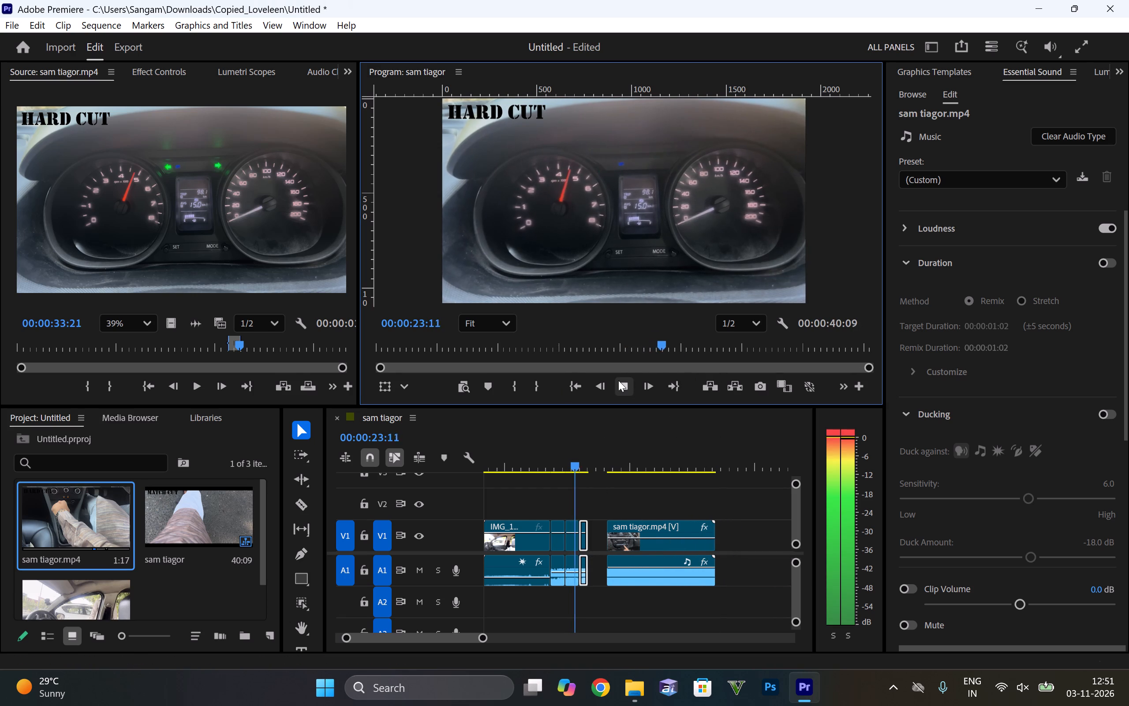
left_click(618, 380)
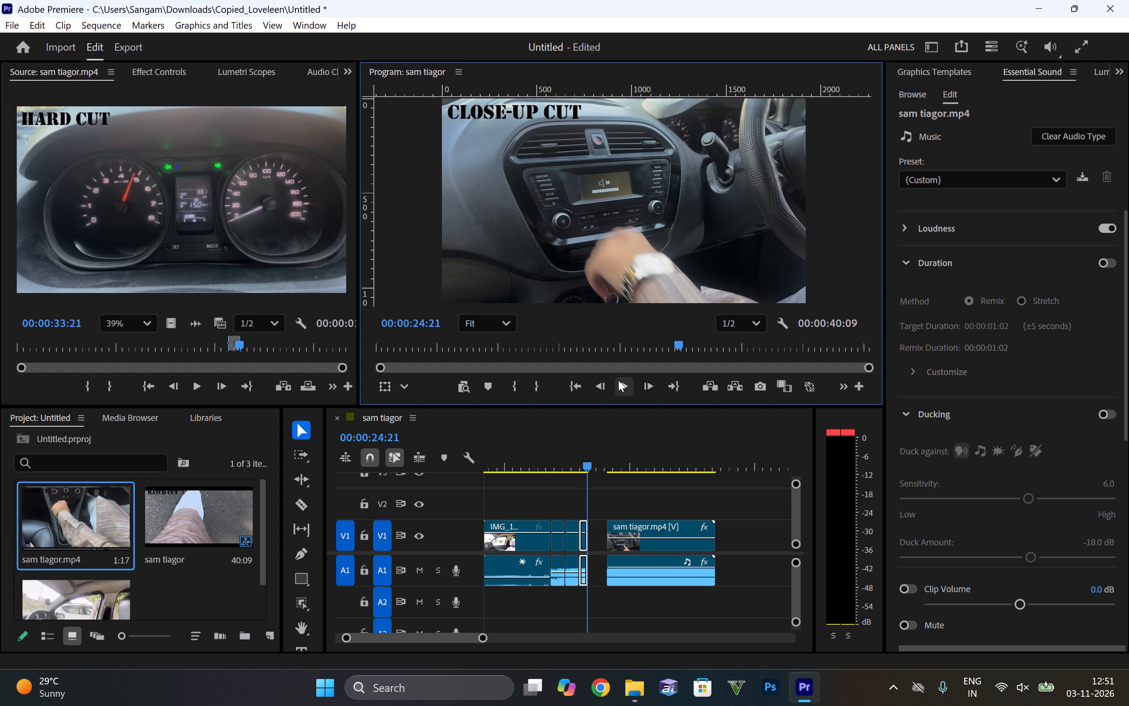
left_click_drag(644, 544, 639, 544)
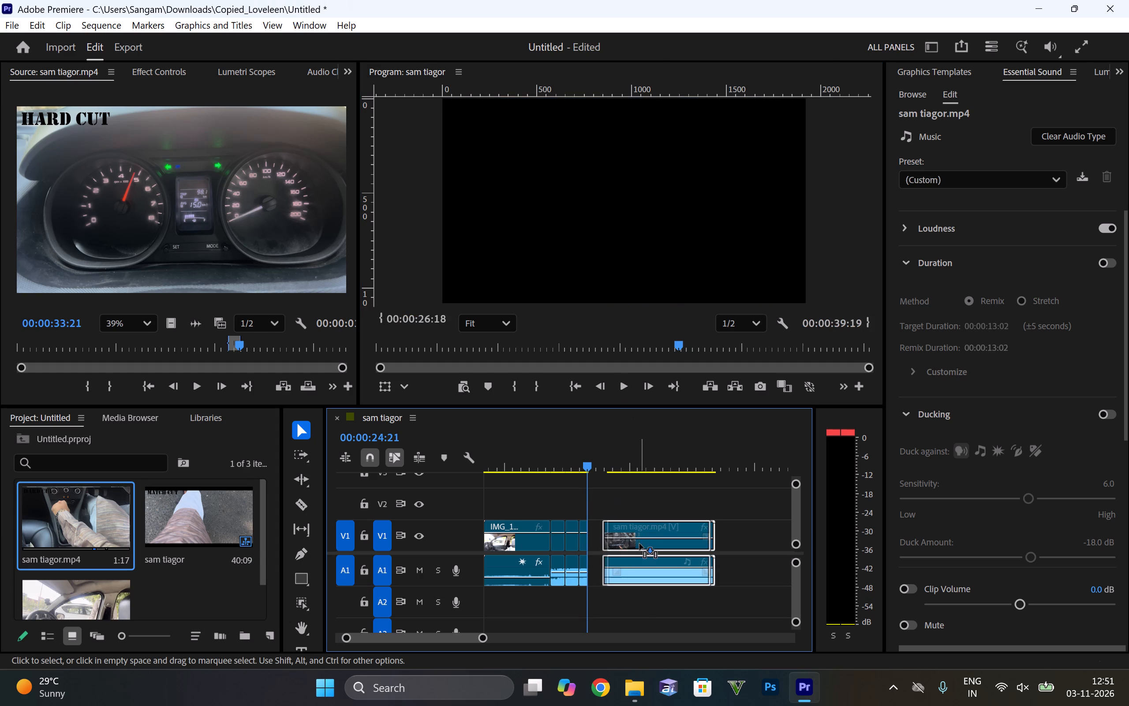
left_click_drag(639, 544, 626, 548)
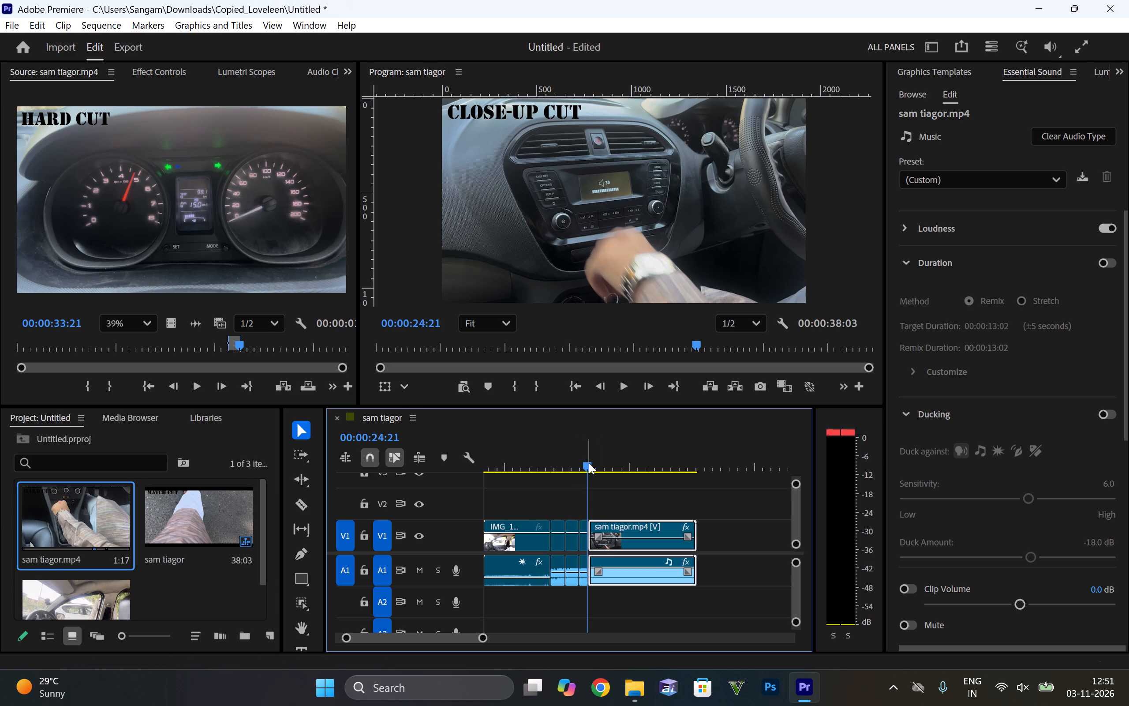
Review the closed-up sequence from the opening MATCH CUT shot, checking the joins around the CLOSE-UP CUT clip, and play it from the start.
left_click_drag(589, 463, 436, 500)
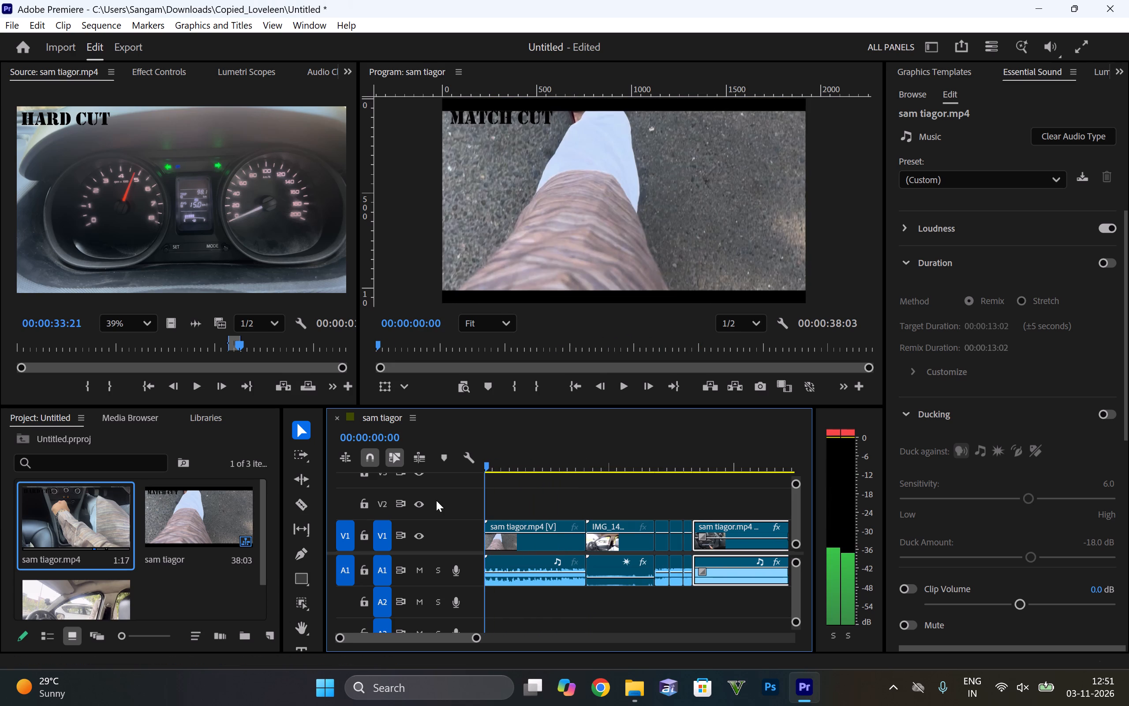
left_click_drag(436, 500, 572, 461)
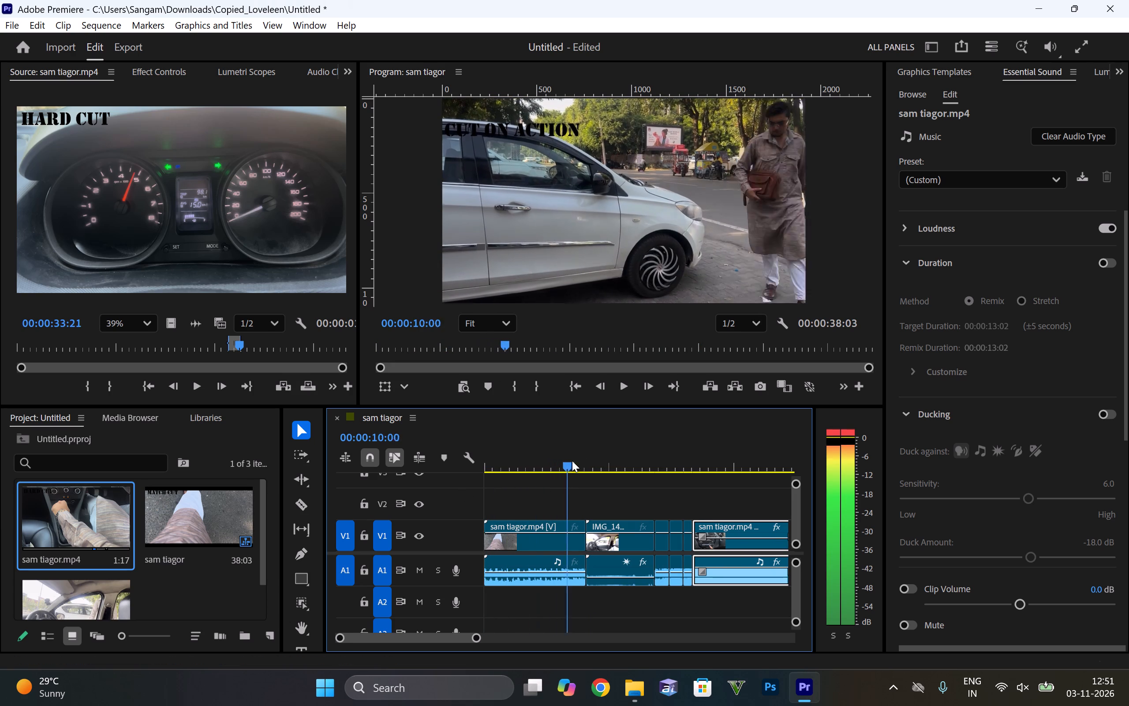
left_click_drag(572, 461, 635, 443)
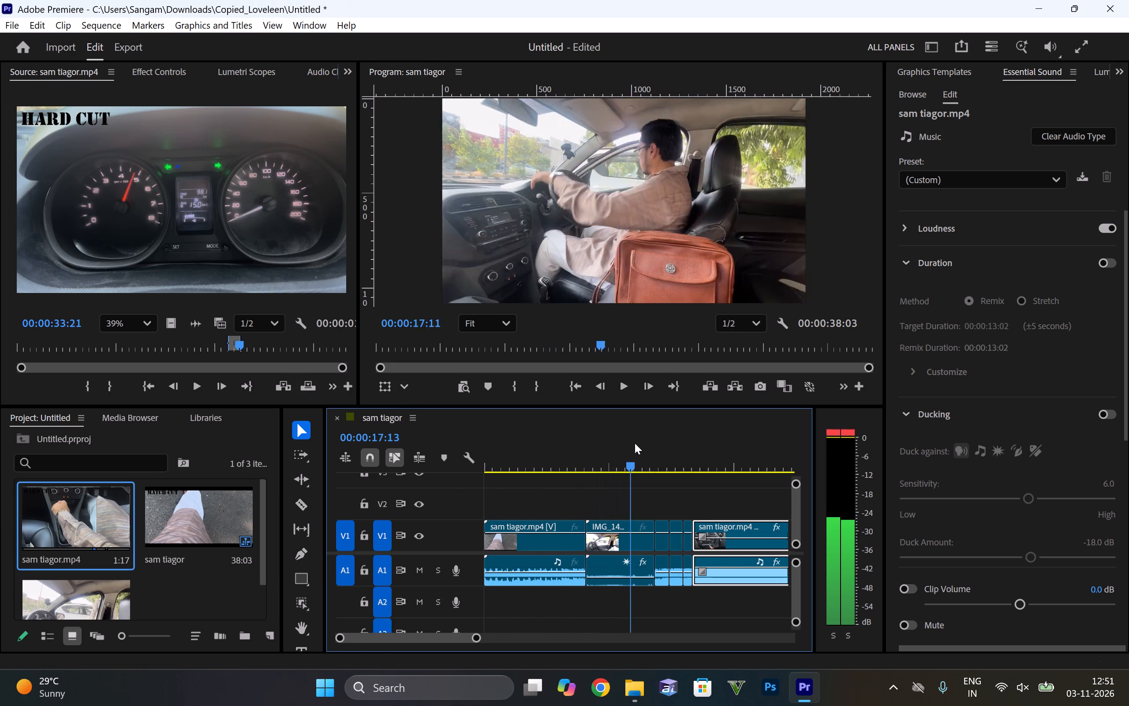
left_click_drag(635, 443, 705, 431)
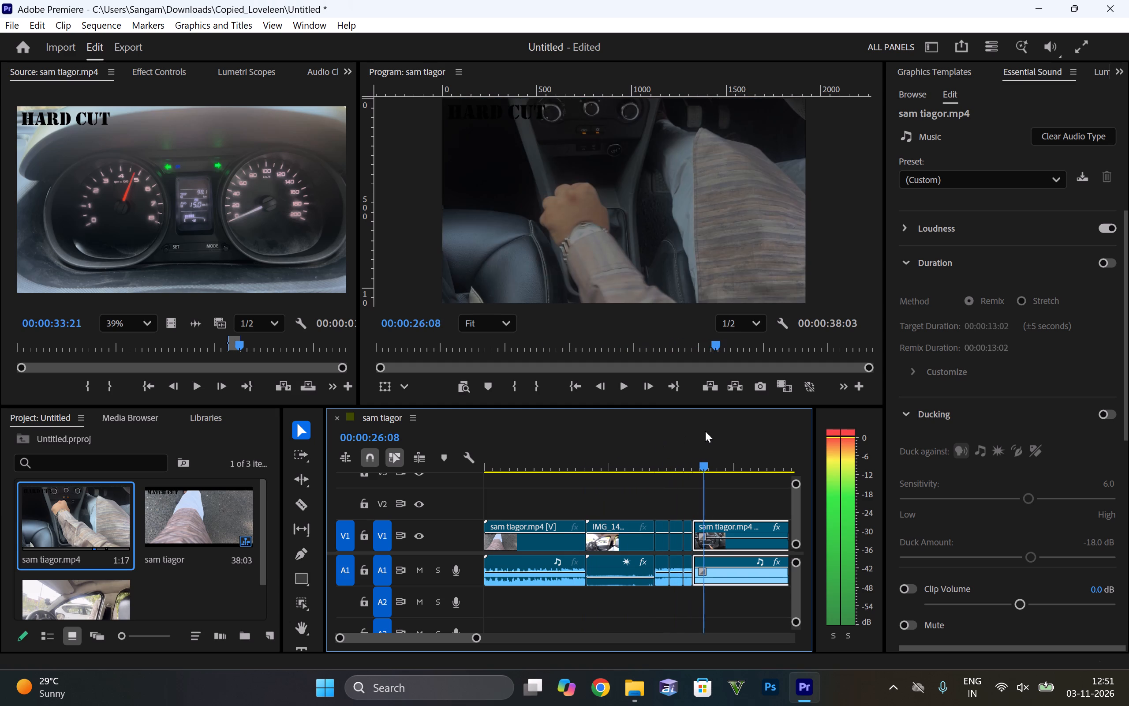
left_click_drag(705, 431, 736, 422)
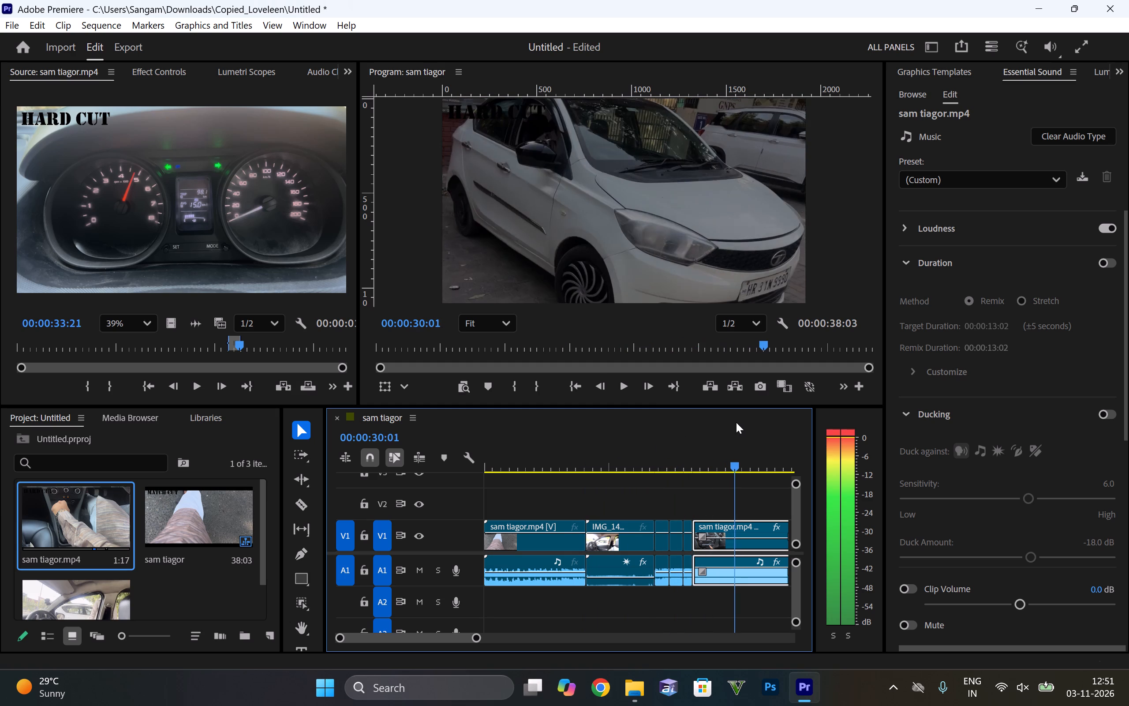
left_click_drag(736, 422, 734, 421)
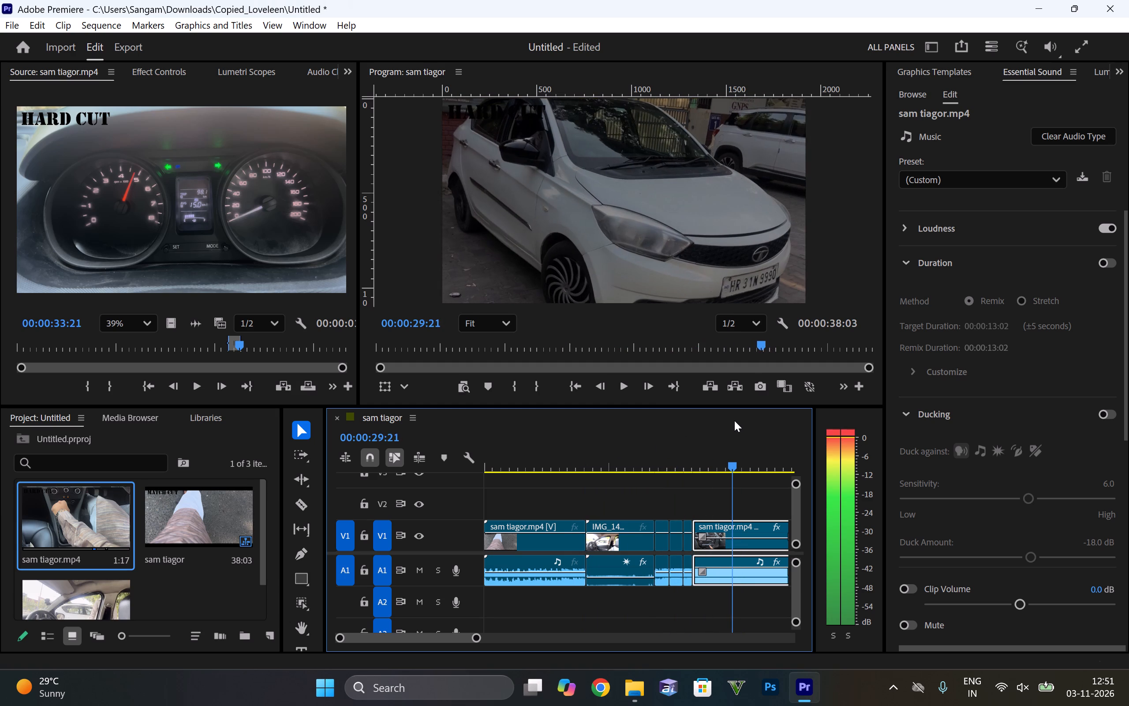
left_click_drag(734, 421, 680, 432)
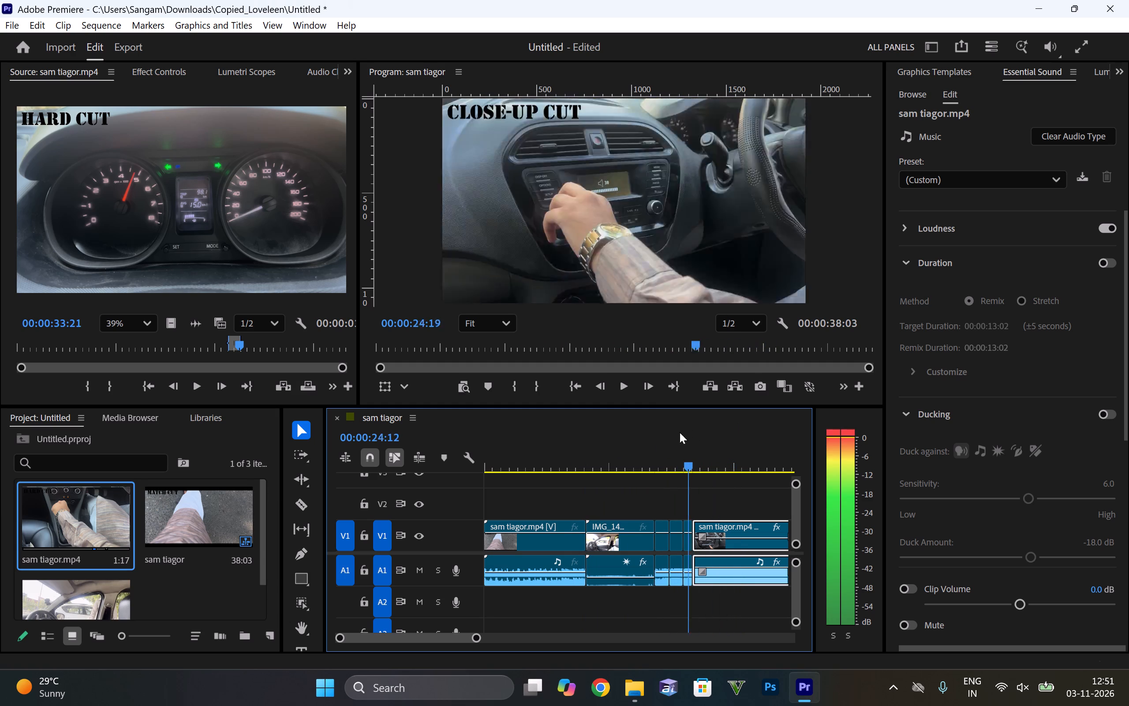
left_click_drag(680, 432, 481, 462)
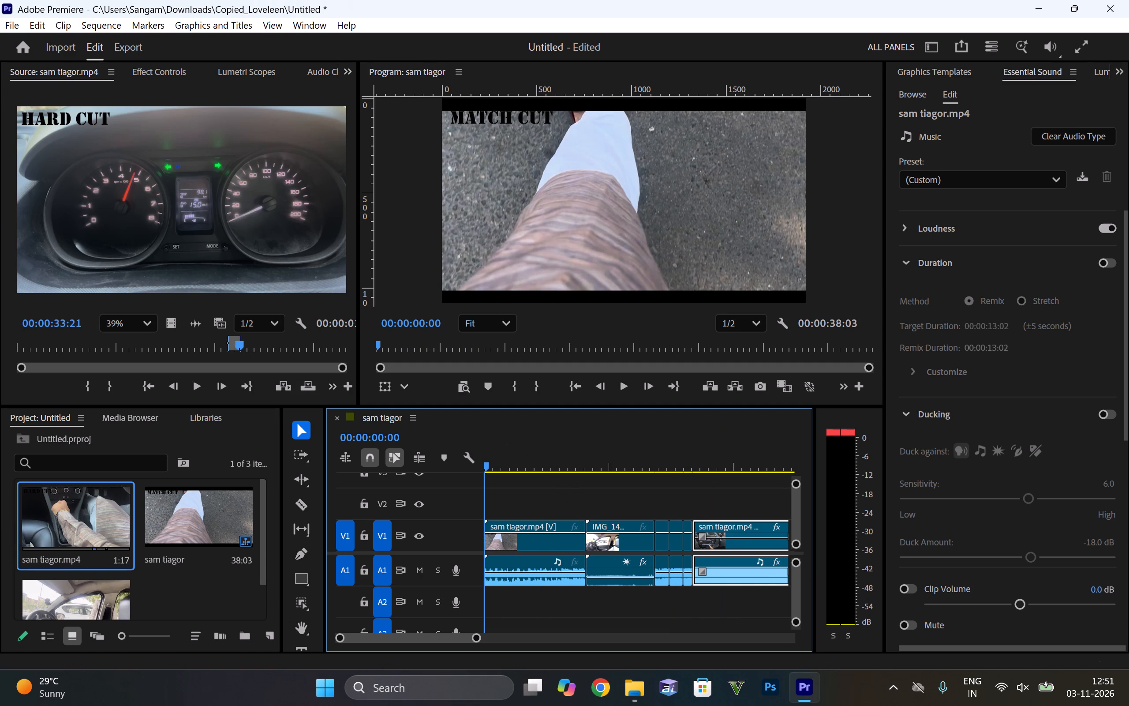
Play the sequence from the start with the speaker volume raised to about 50% to check picture and sound.
scroll(1032, 686, "up", 4)
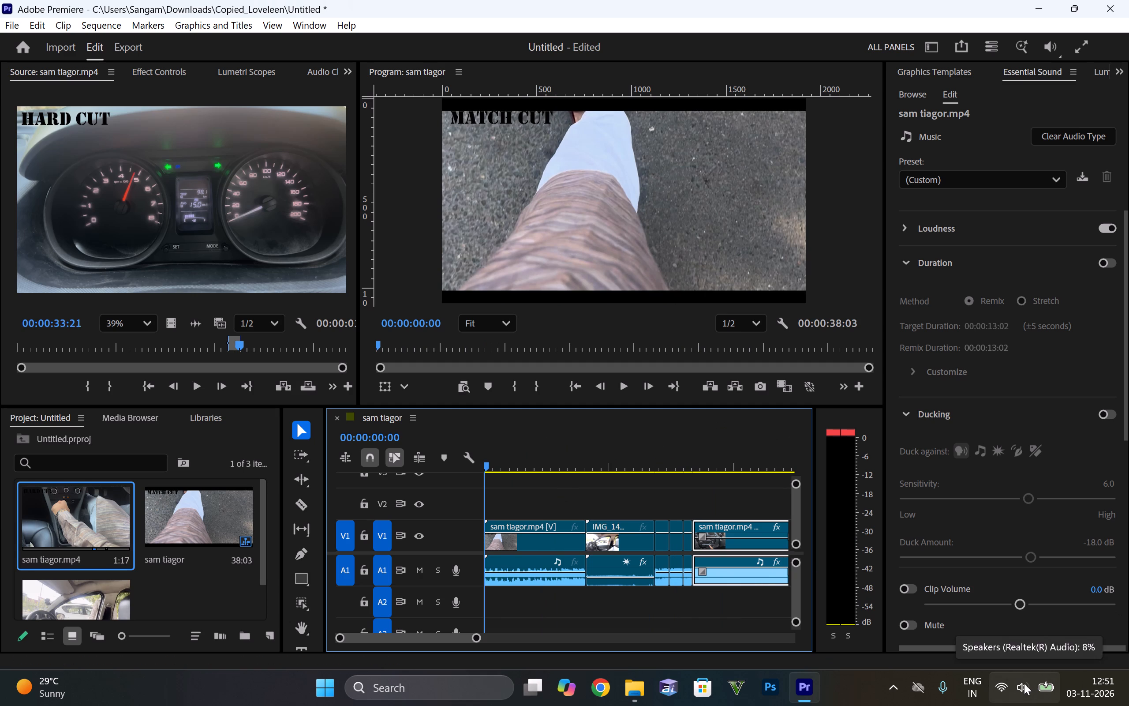
scroll(1024, 683, "up", 16)
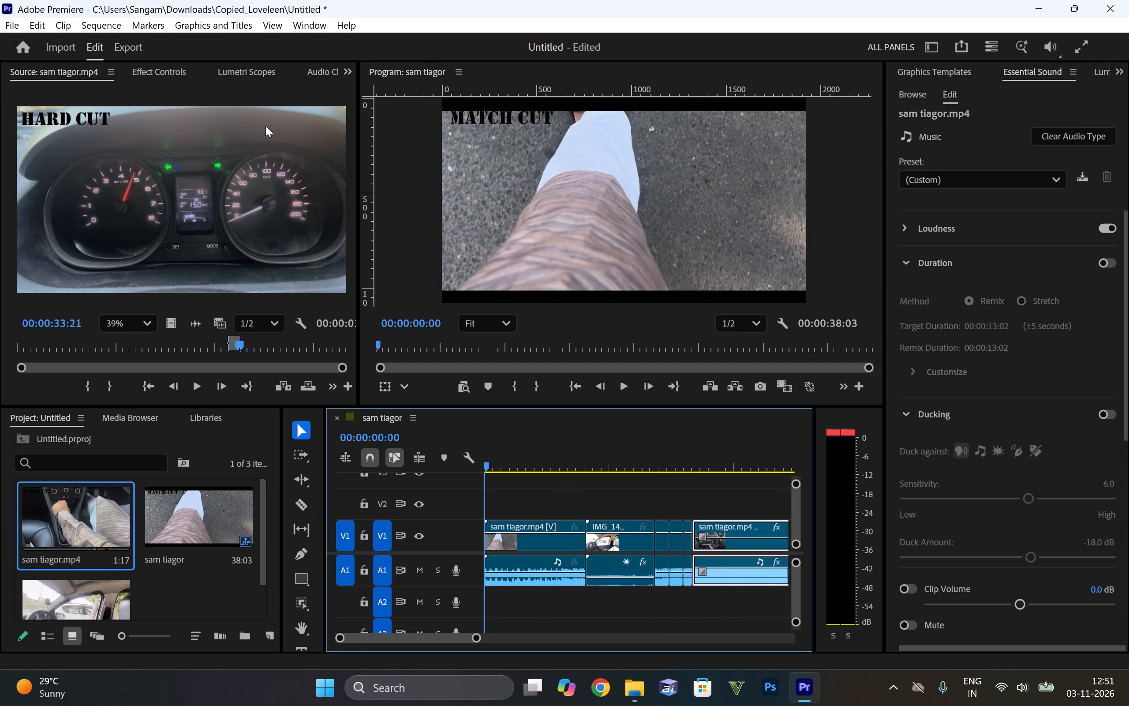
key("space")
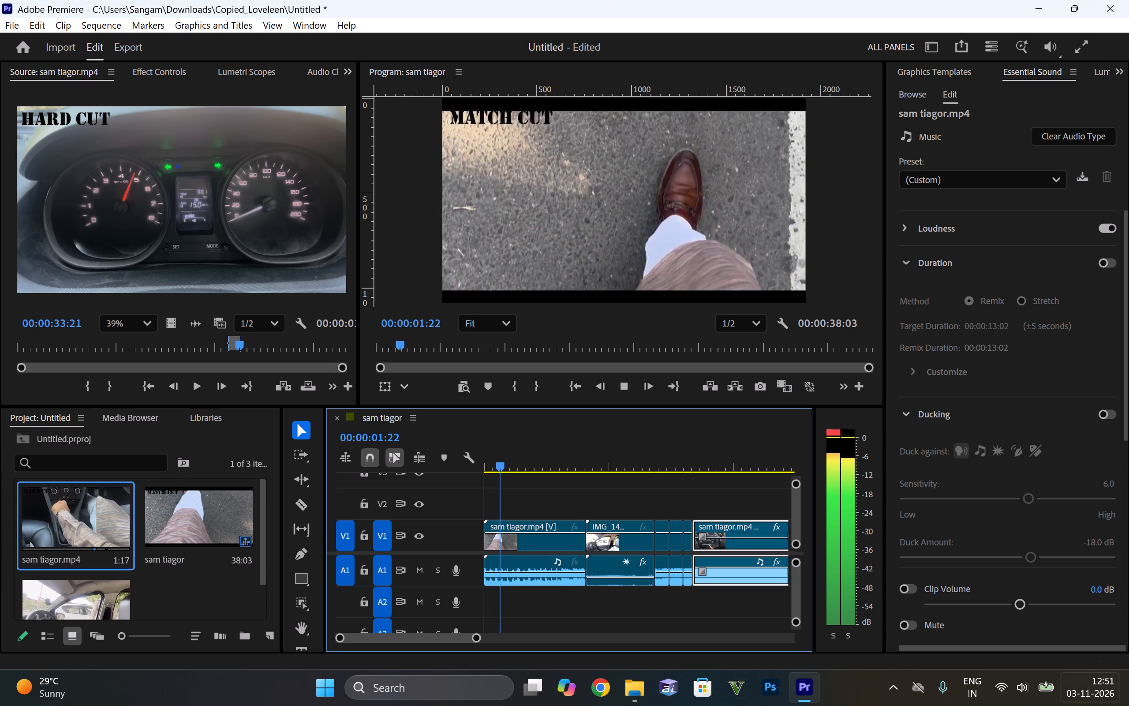
scroll(1030, 685, "up", 6)
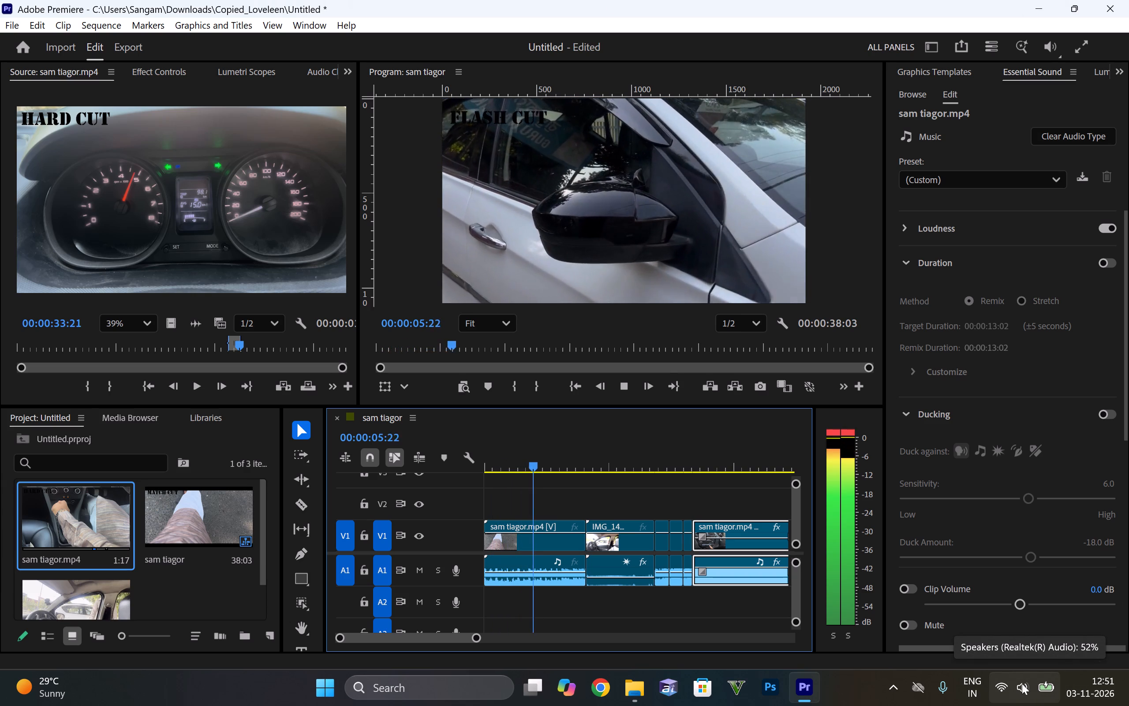
scroll(1017, 687, "down", 1)
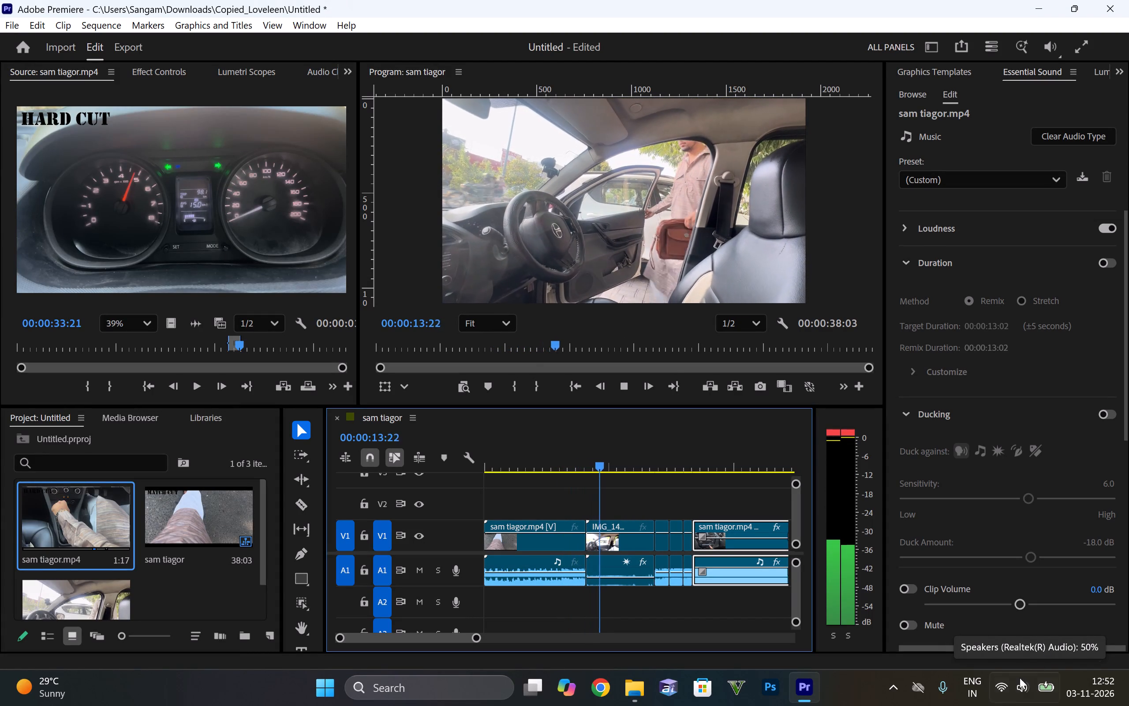
scroll(1005, 692, "down", 1)
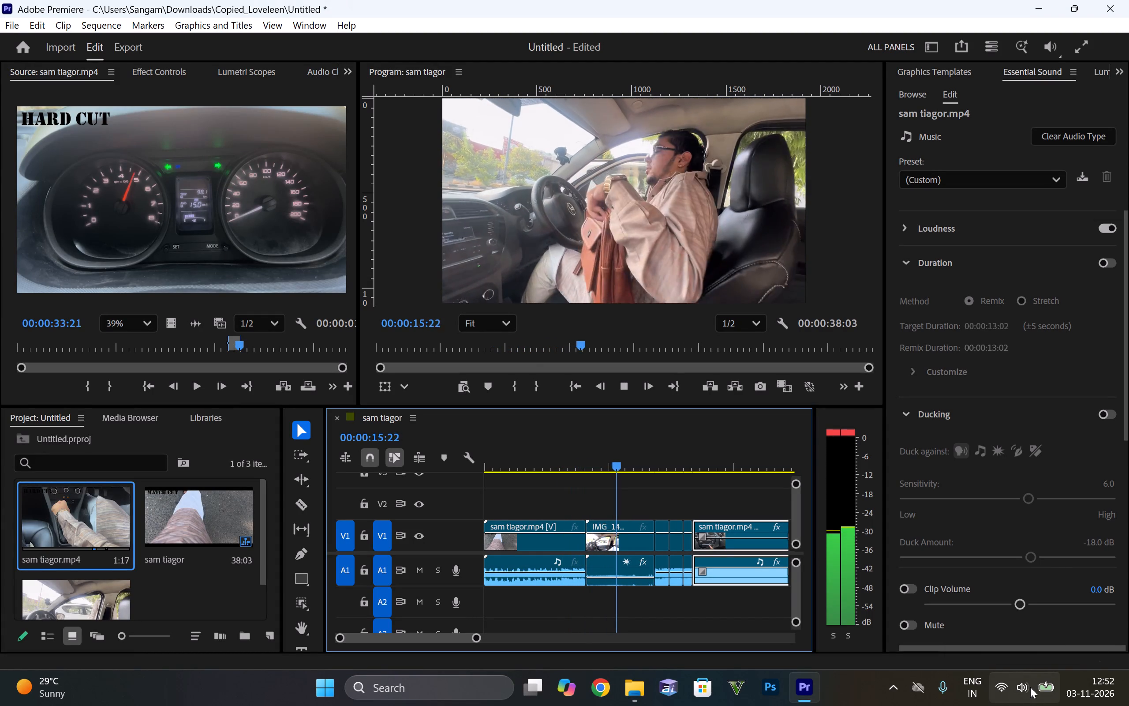
Silence the IMG_1451.MOV clip on A1 by lowering its audio level to -999.0 dB.
left_click(637, 565)
left_click(631, 571)
left_click_drag(623, 574, 622, 589)
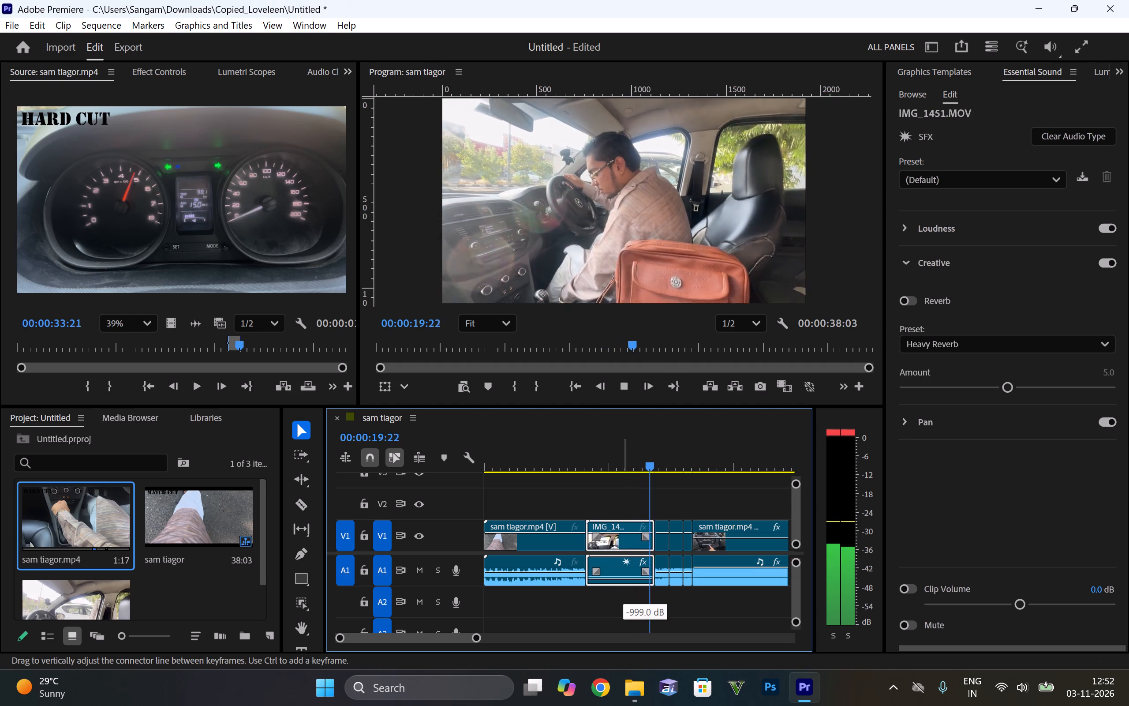
left_click_drag(622, 589, 623, 594)
left_click(622, 577)
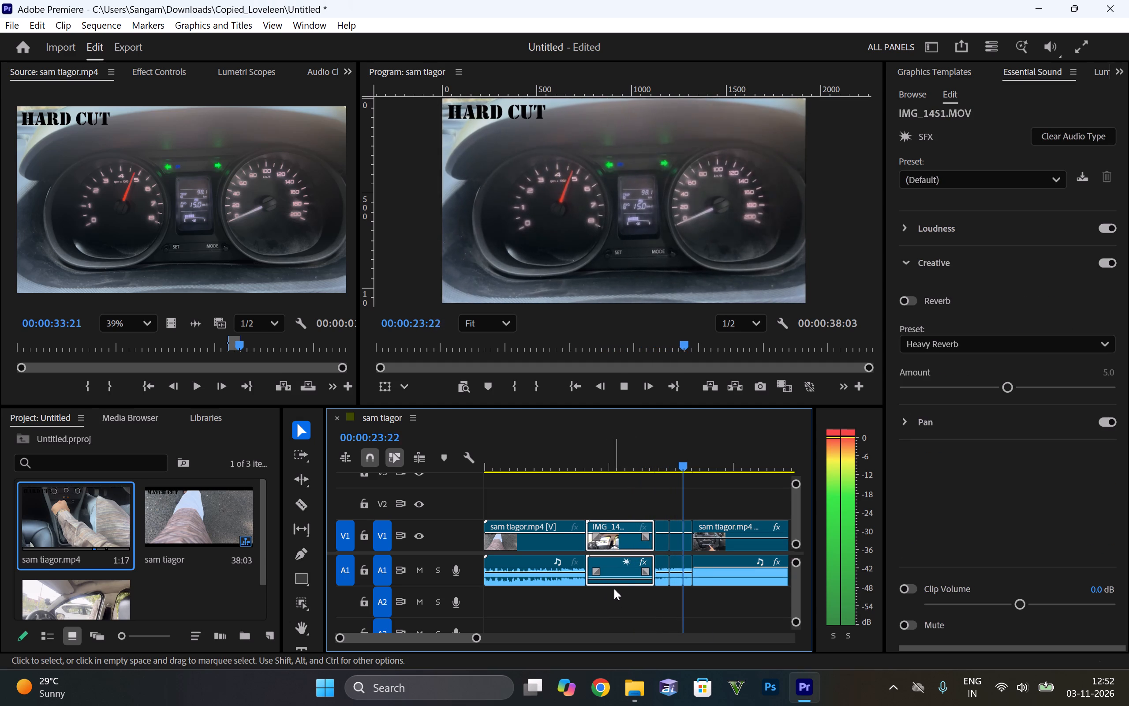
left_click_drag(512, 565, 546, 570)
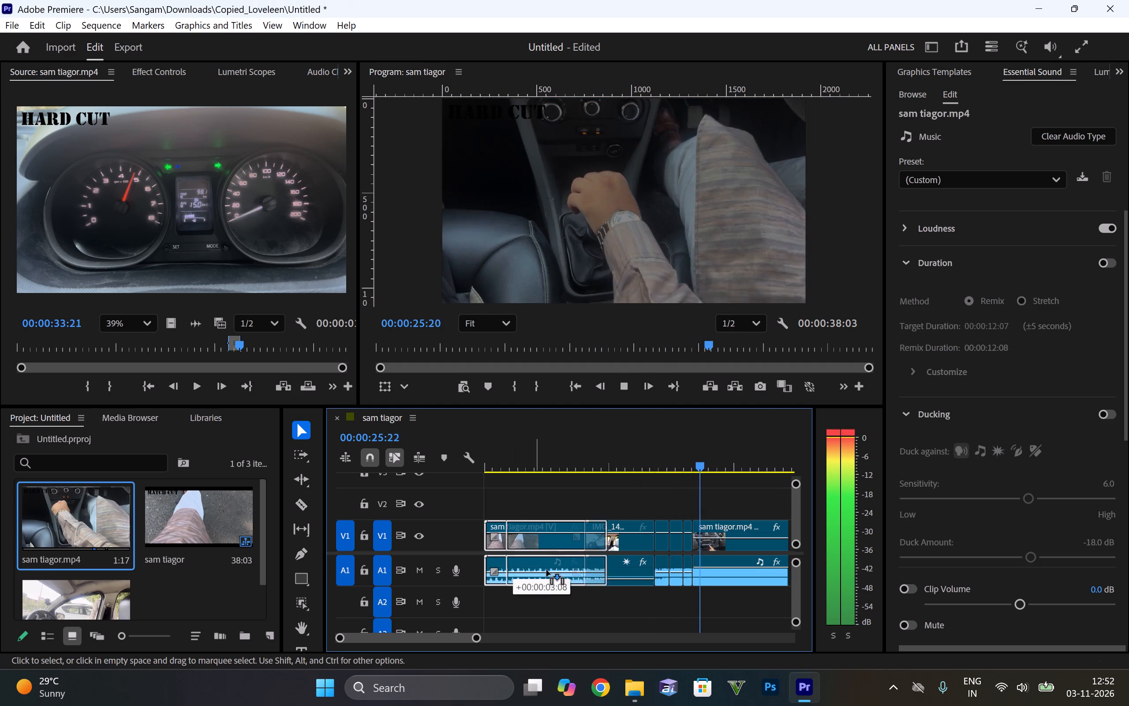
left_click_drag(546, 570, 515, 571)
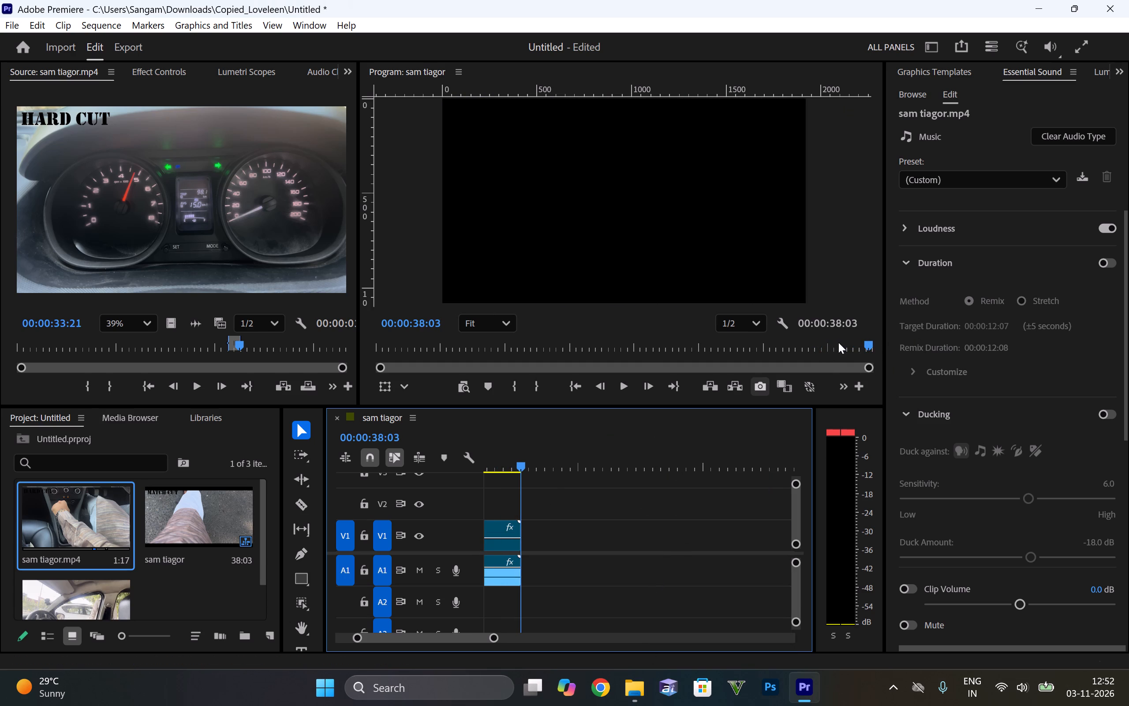
Return to the start of the sequence and scrub across all the clips again, ending back in the opening MATCH CUT shot.
left_click_drag(873, 349, 864, 349)
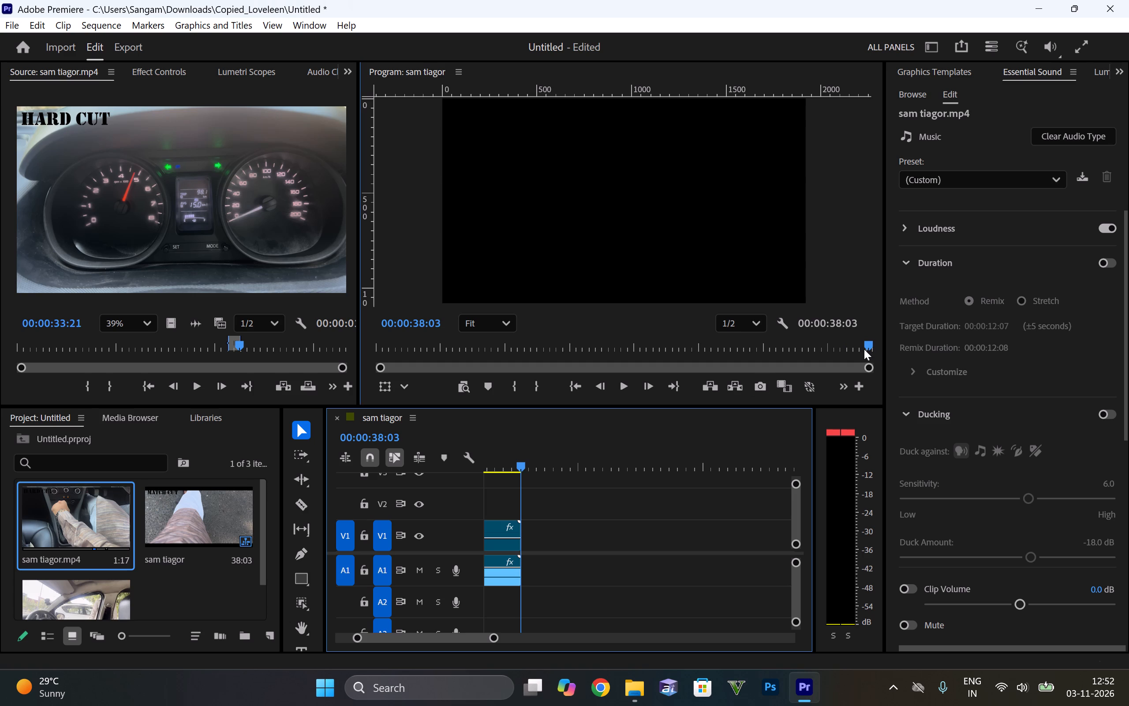
left_click_drag(864, 349, 862, 349)
left_click_drag(871, 343, 0, 474)
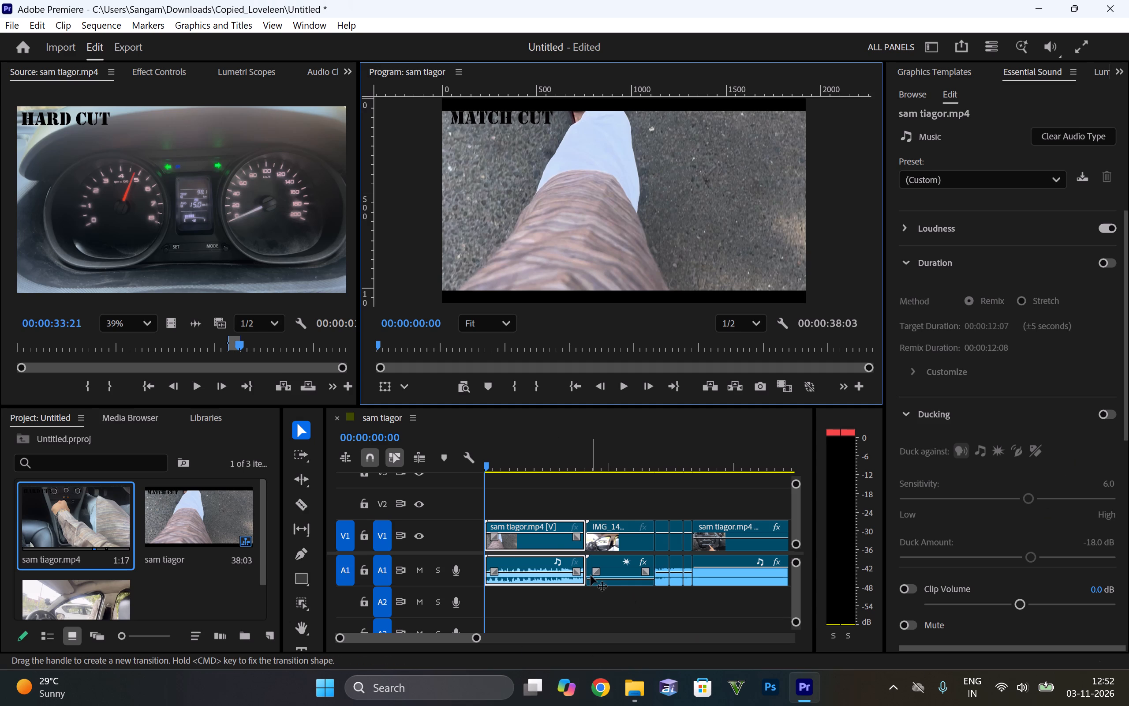
scroll(591, 577, "up", 3)
scroll(665, 480, "up", 1)
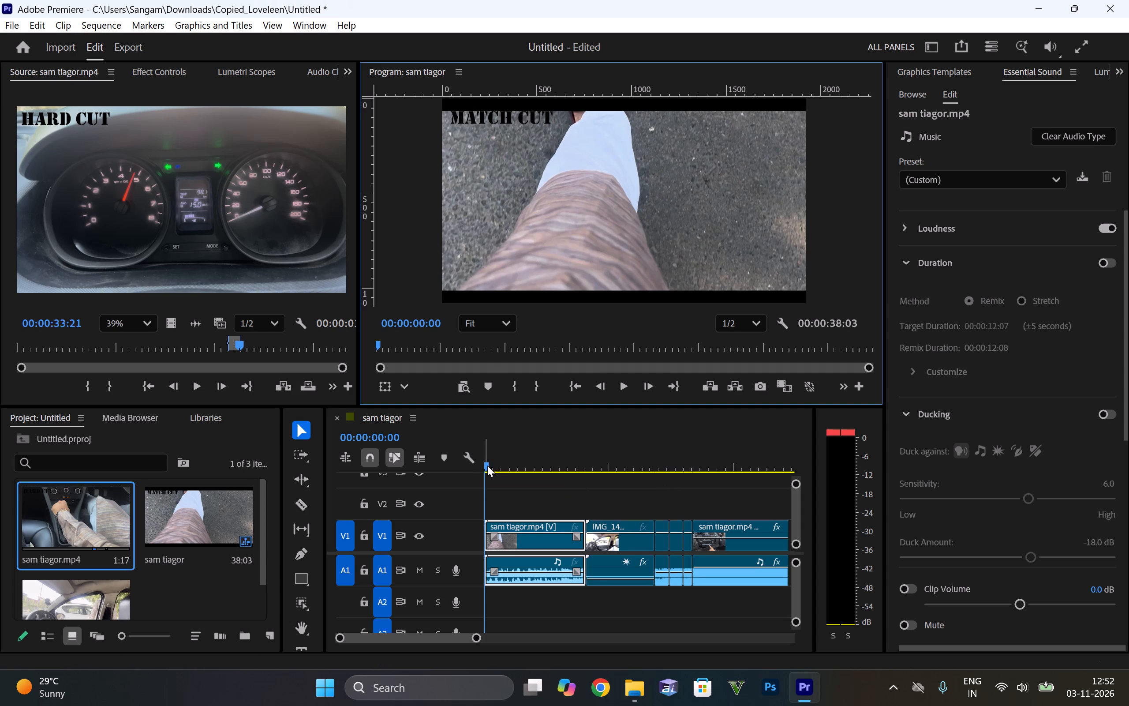
left_click_drag(487, 466, 634, 466)
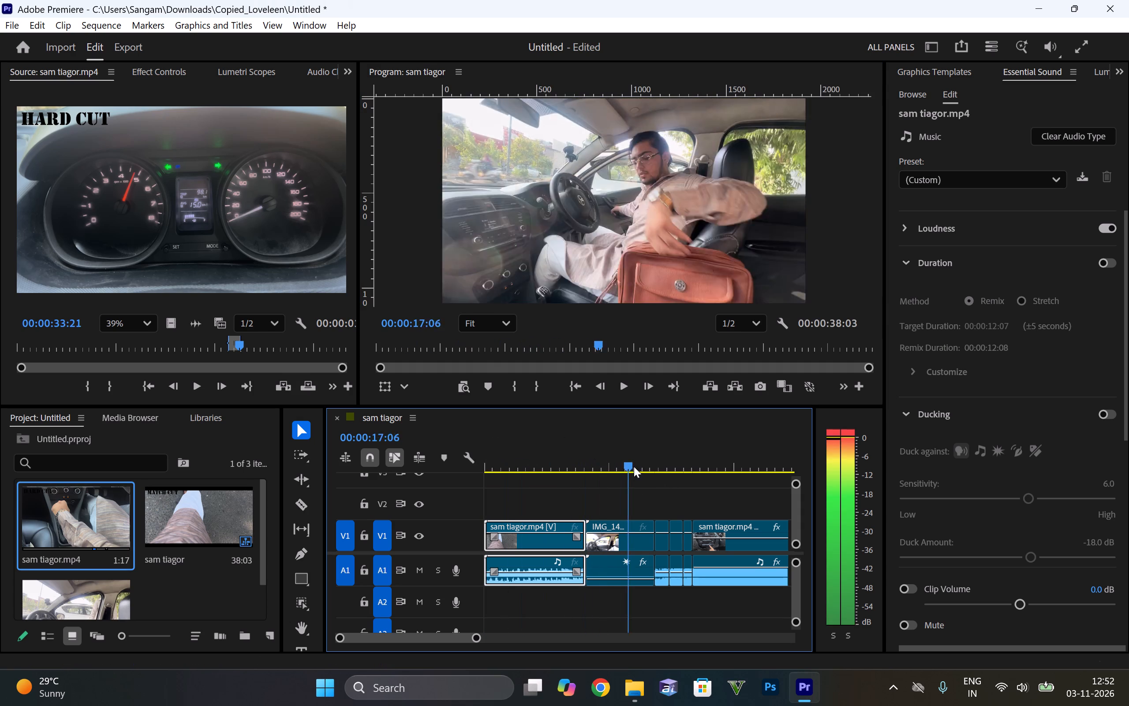
left_click_drag(634, 466, 748, 488)
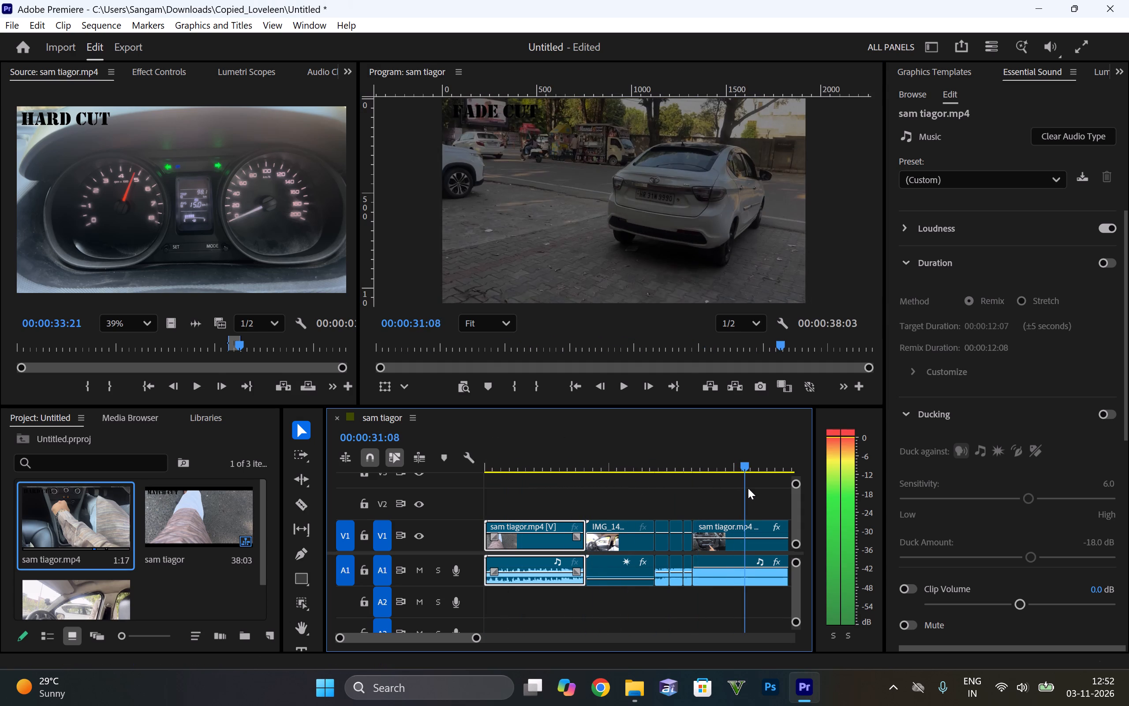
left_click_drag(748, 488, 665, 505)
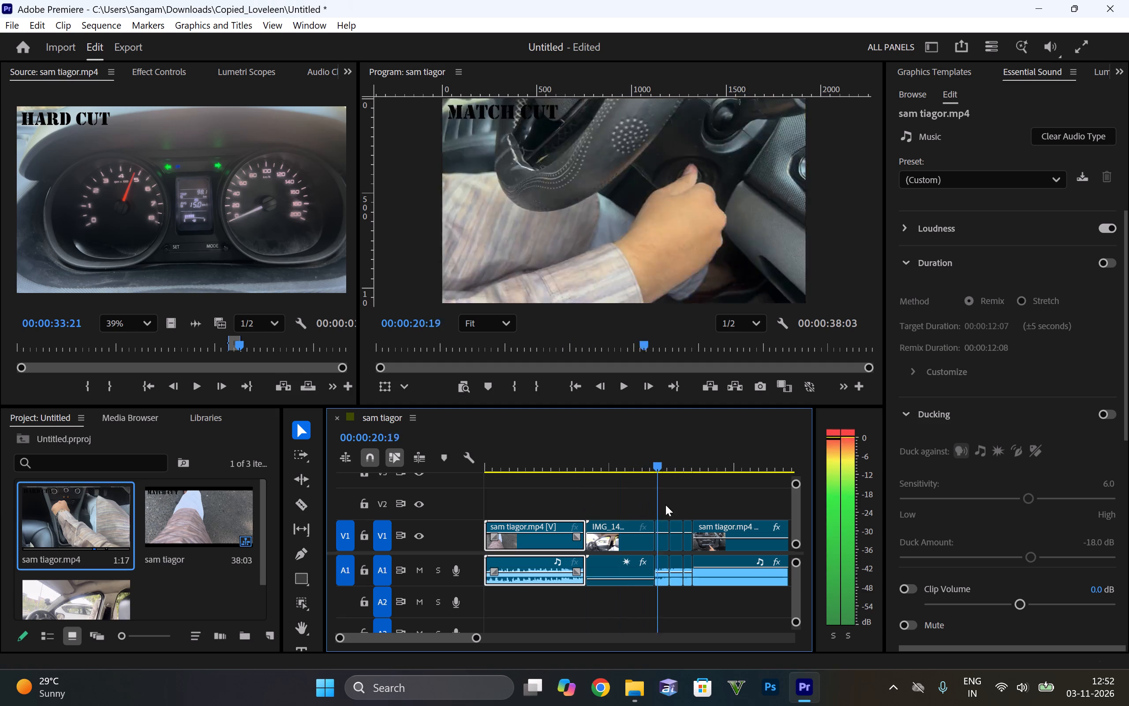
left_click_drag(665, 505, 712, 510)
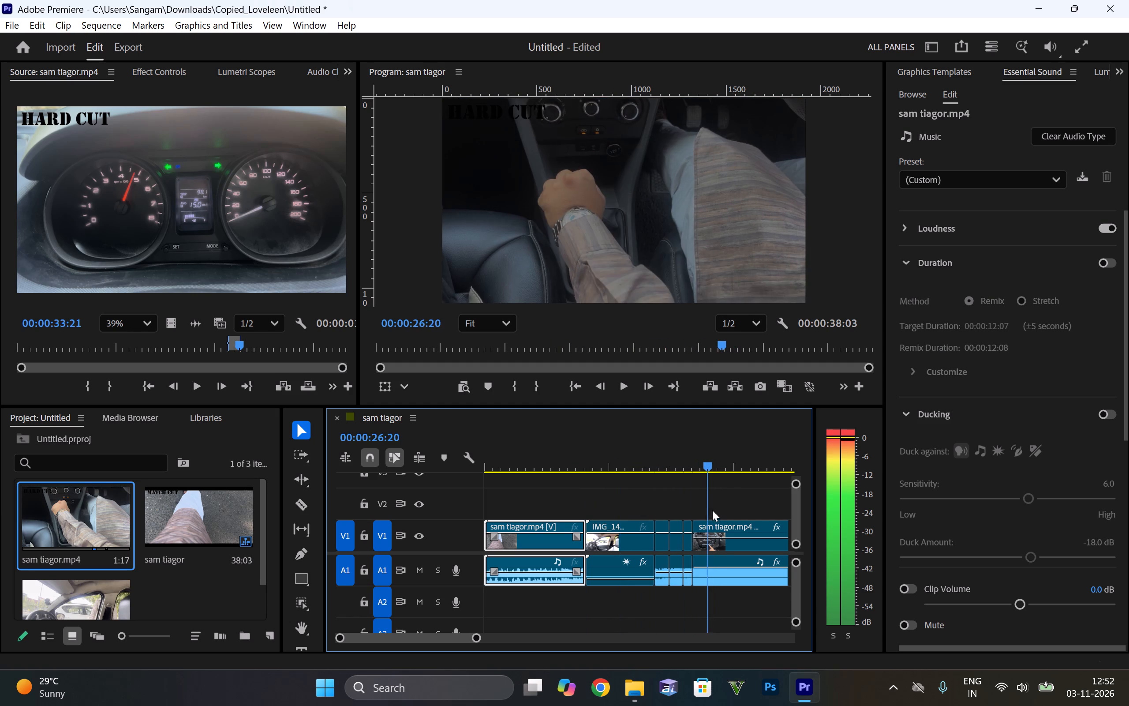
left_click_drag(712, 510, 525, 511)
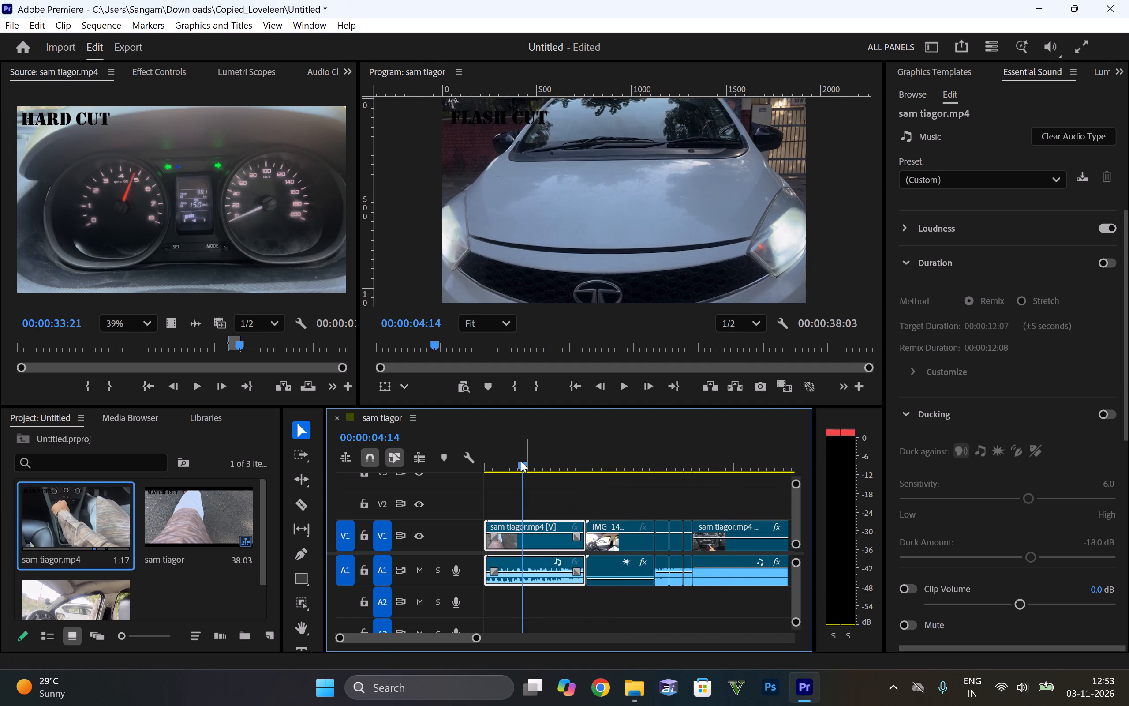
left_click_drag(521, 467, 489, 483)
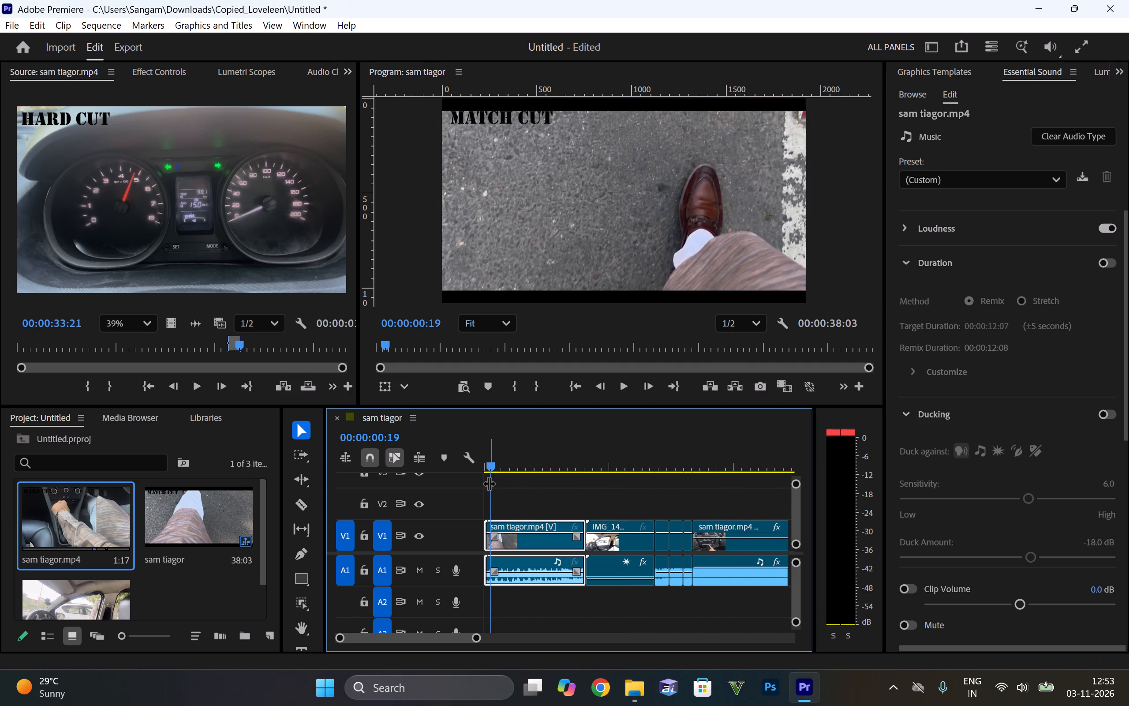
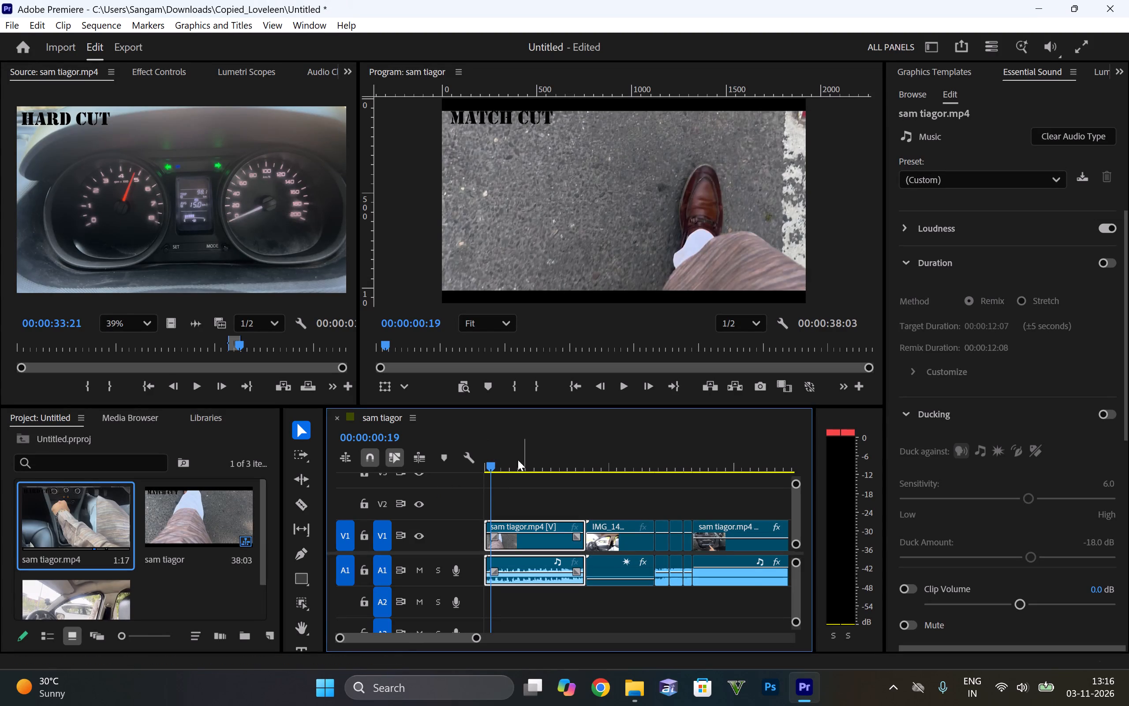
Play the opening of the sequence from its start for about two and a half seconds to check picture and sound.
left_click_drag(487, 471, 459, 477)
left_click_drag(491, 464, 423, 463)
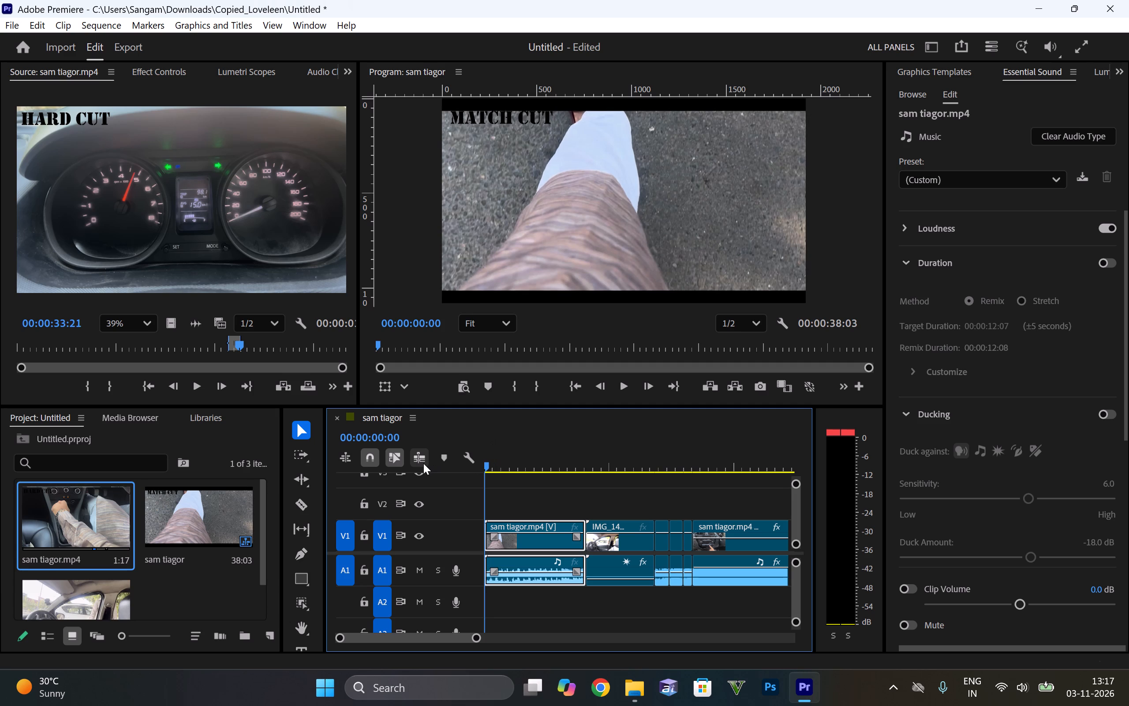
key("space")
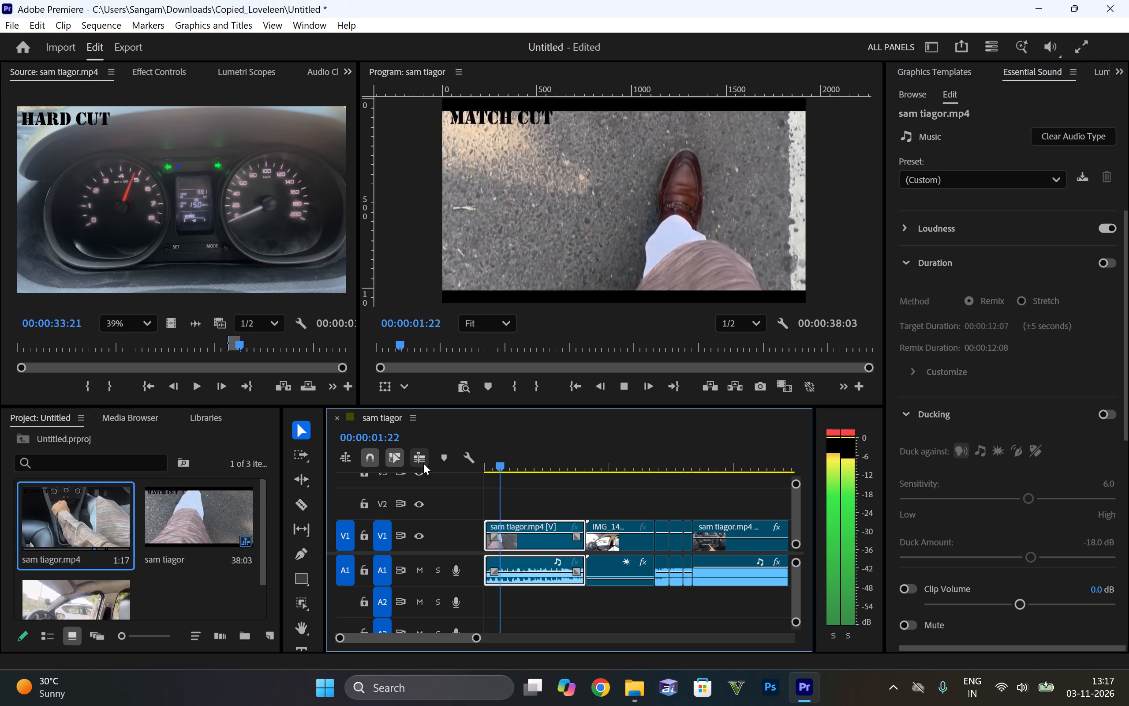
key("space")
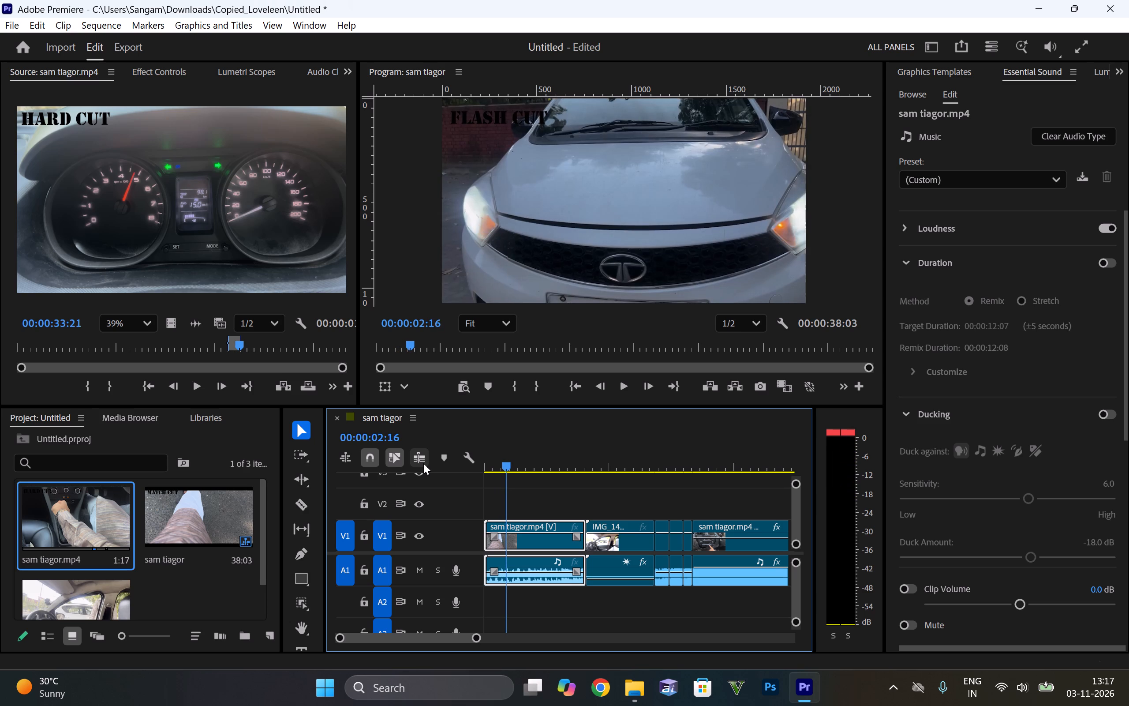
left_click_drag(423, 463, 429, 488)
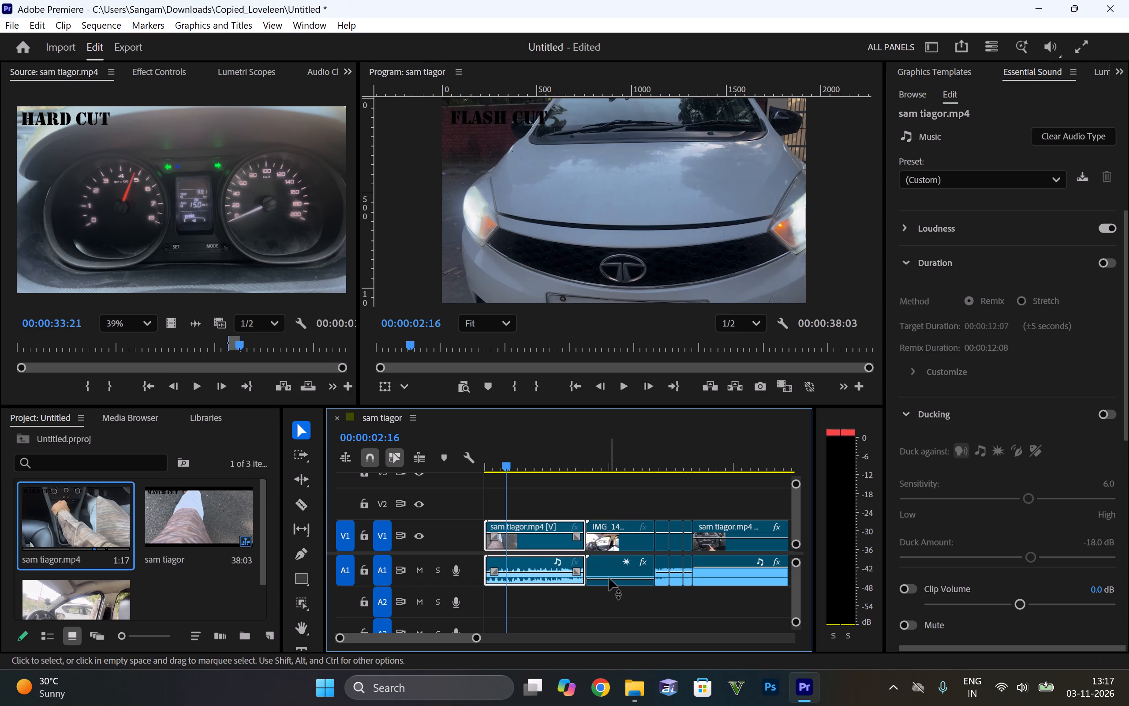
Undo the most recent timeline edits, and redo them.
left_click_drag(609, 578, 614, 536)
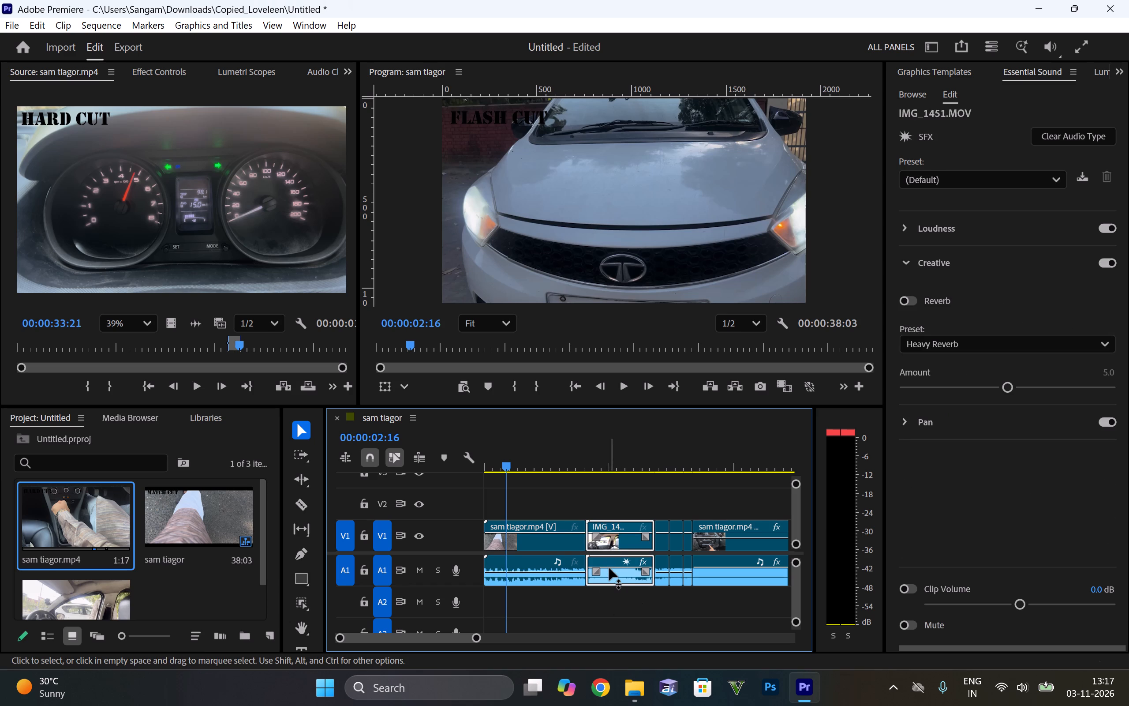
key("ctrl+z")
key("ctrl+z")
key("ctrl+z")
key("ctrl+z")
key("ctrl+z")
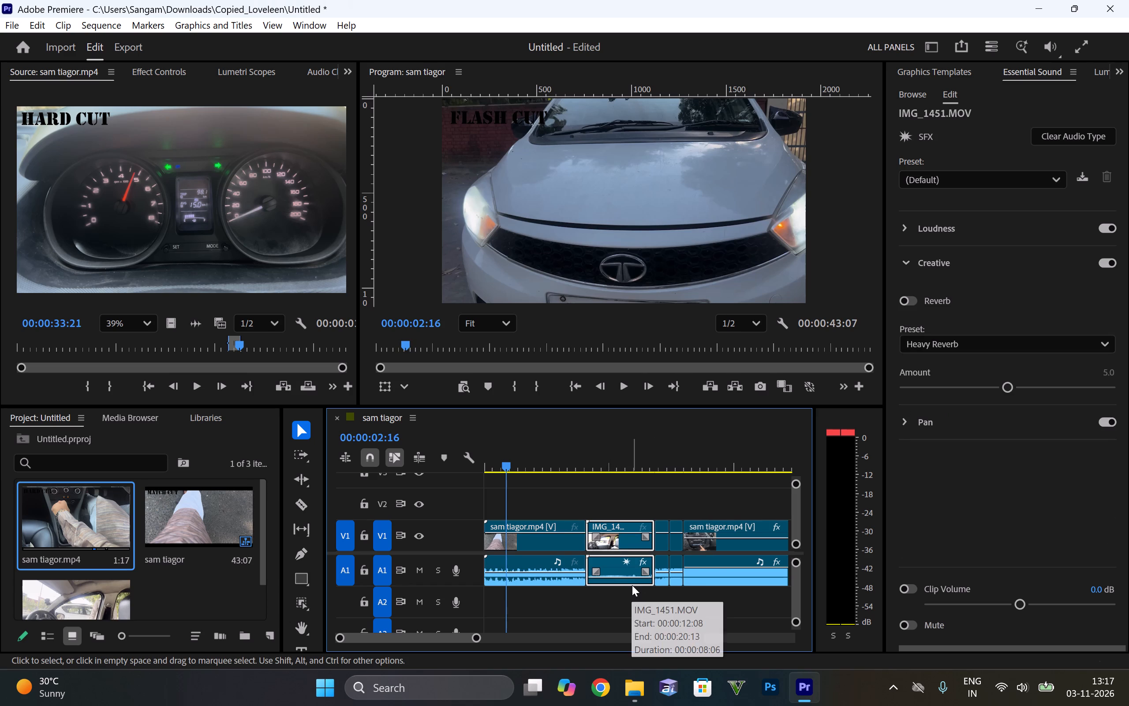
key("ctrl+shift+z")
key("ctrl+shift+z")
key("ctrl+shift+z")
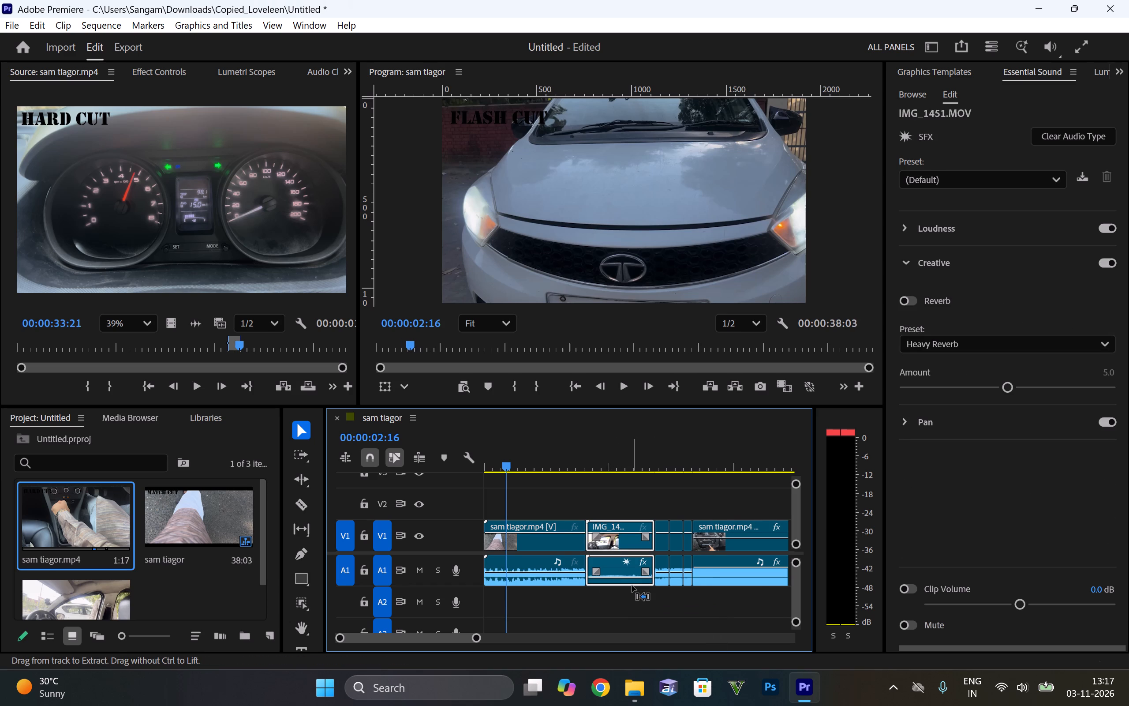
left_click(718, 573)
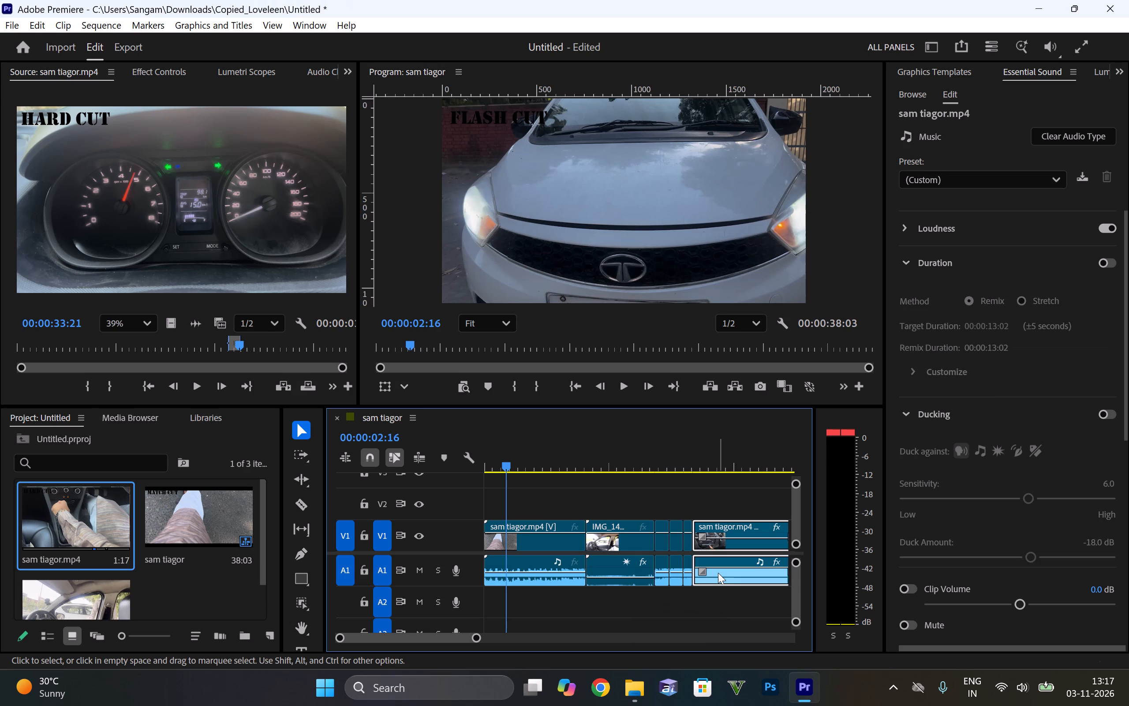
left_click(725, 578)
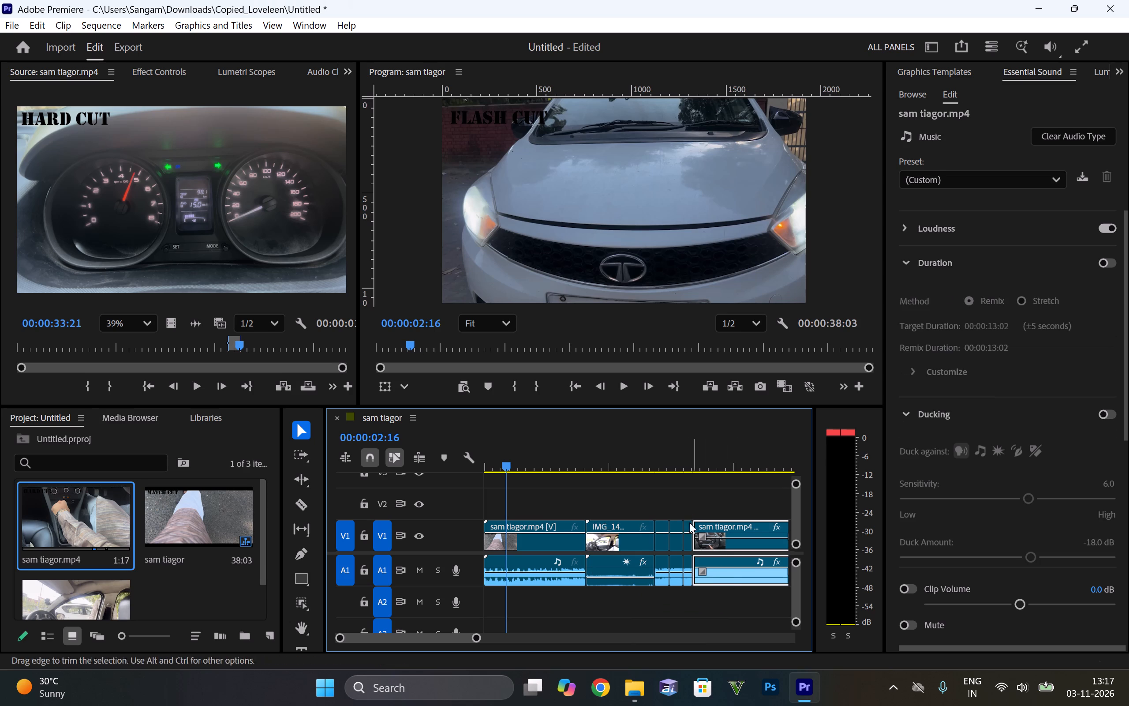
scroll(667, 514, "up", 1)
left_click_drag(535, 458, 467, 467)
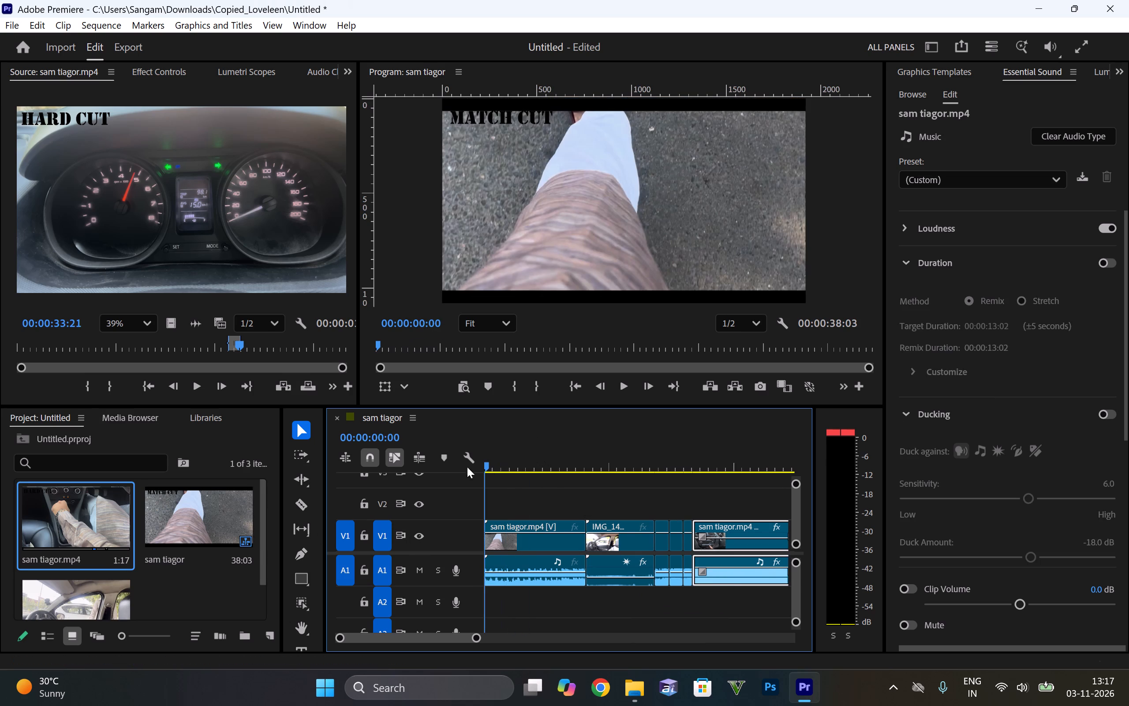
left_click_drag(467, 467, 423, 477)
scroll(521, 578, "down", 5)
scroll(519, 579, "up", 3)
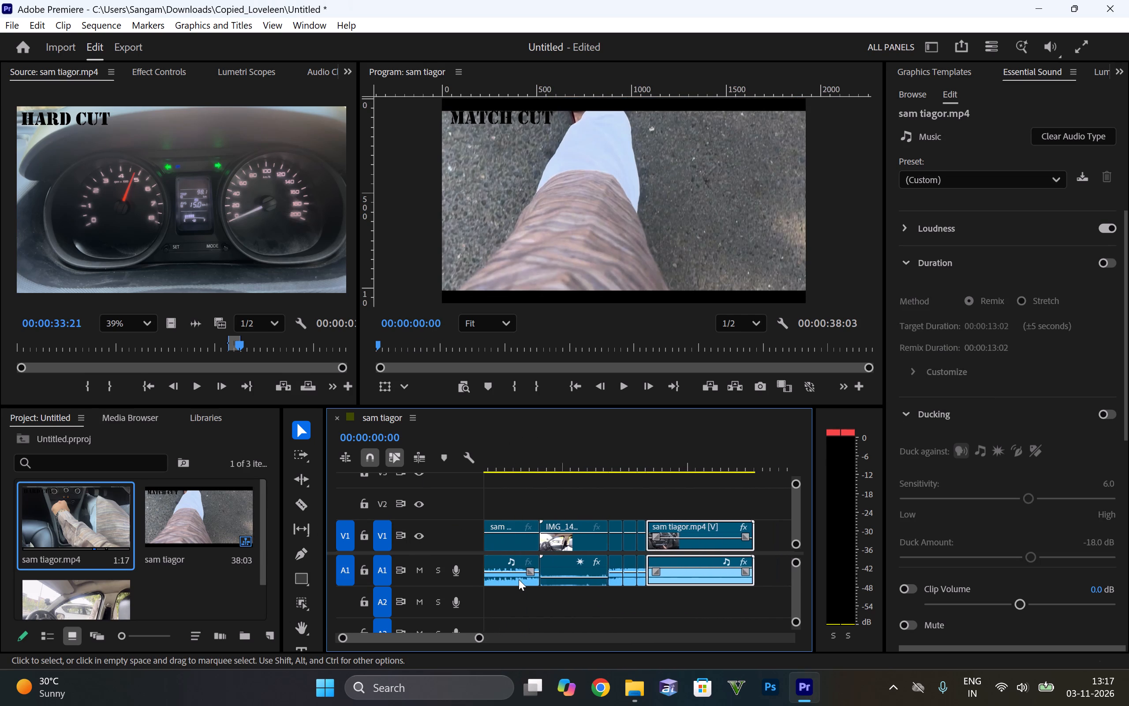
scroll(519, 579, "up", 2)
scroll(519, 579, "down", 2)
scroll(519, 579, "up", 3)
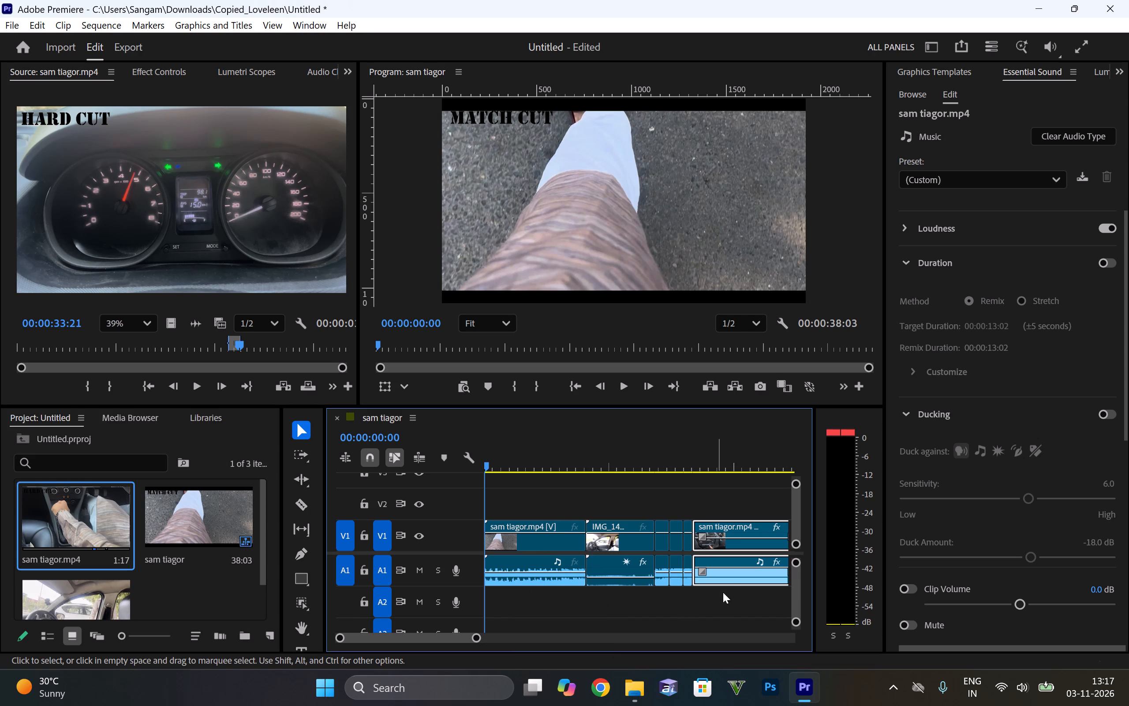
left_click(725, 572)
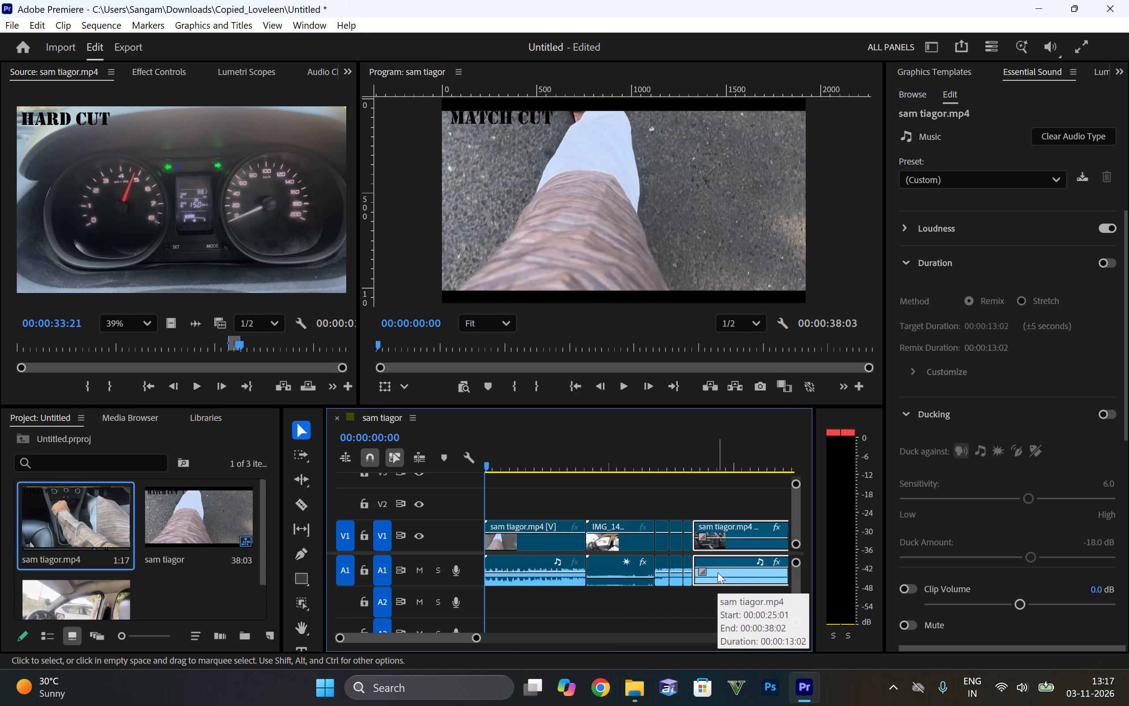
scroll(218, 597, "down", 2)
scroll(216, 593, "up", 4)
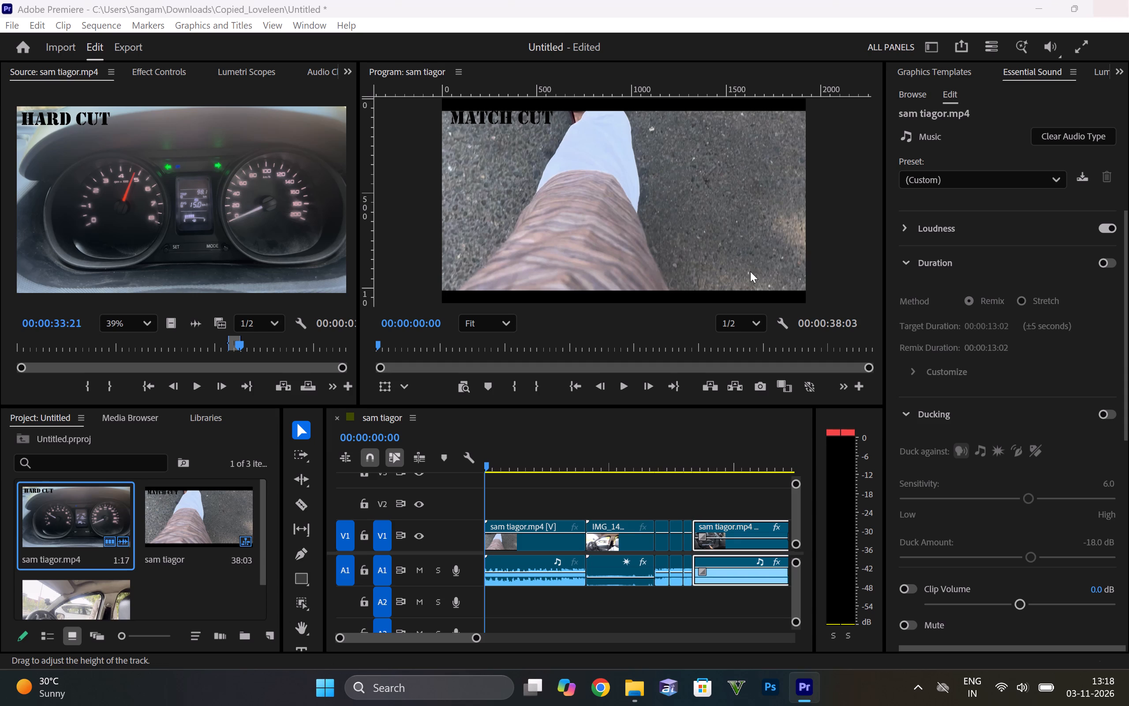
right_click(761, 537)
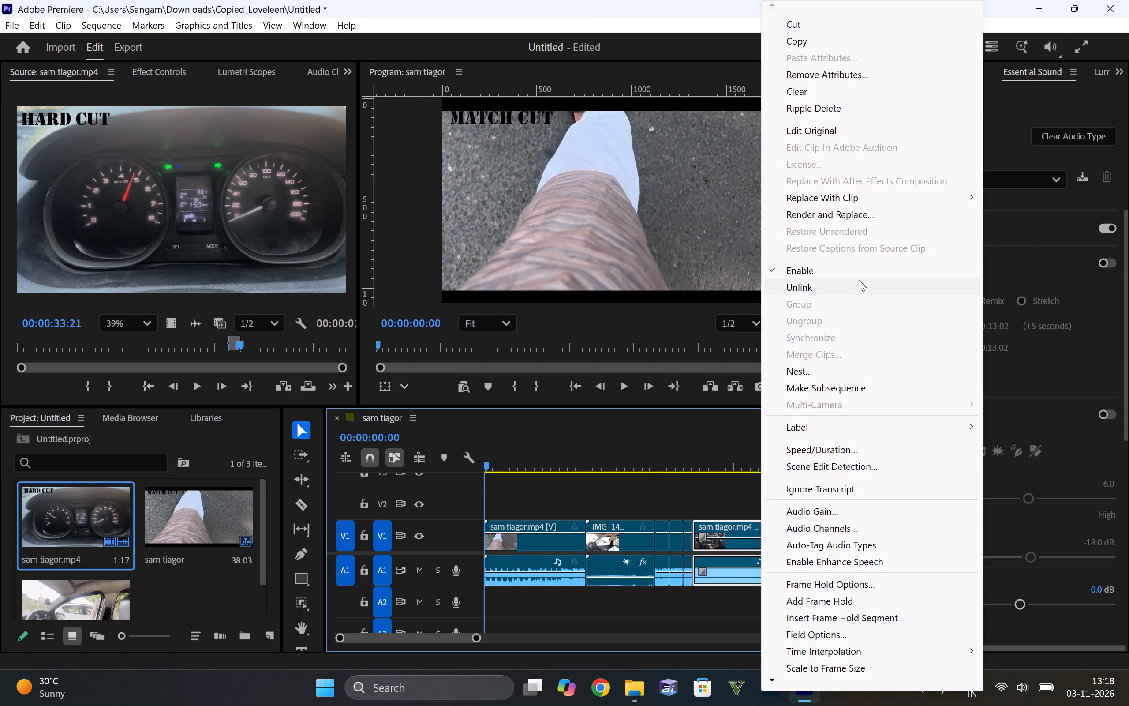
left_click(859, 280)
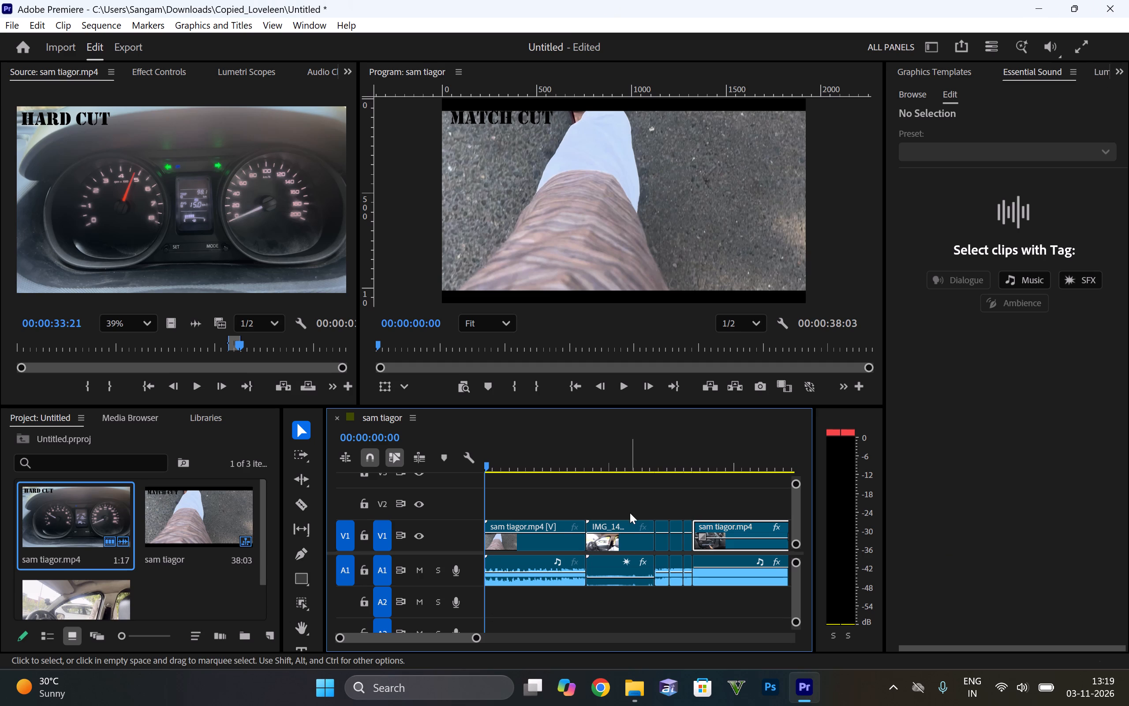
Unlink the IMG_1451.MOV clip and delete its audio from track A1, keeping the video.
right_click_drag(620, 522, 591, 563)
right_click(623, 544)
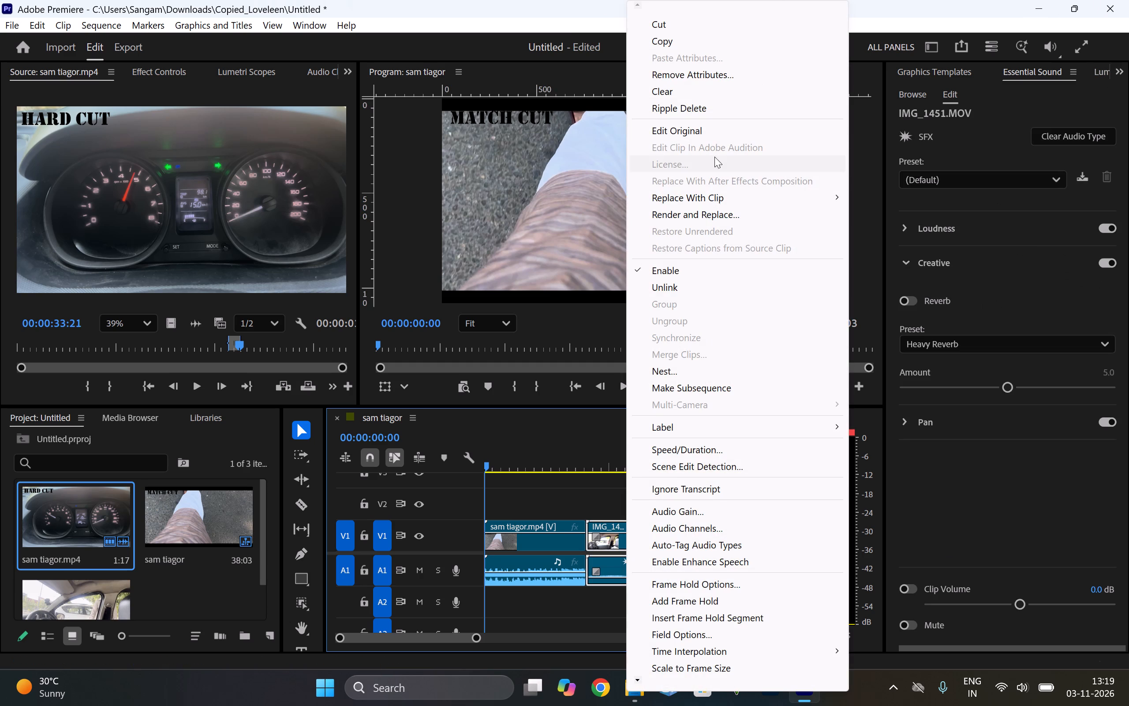
left_click(666, 286)
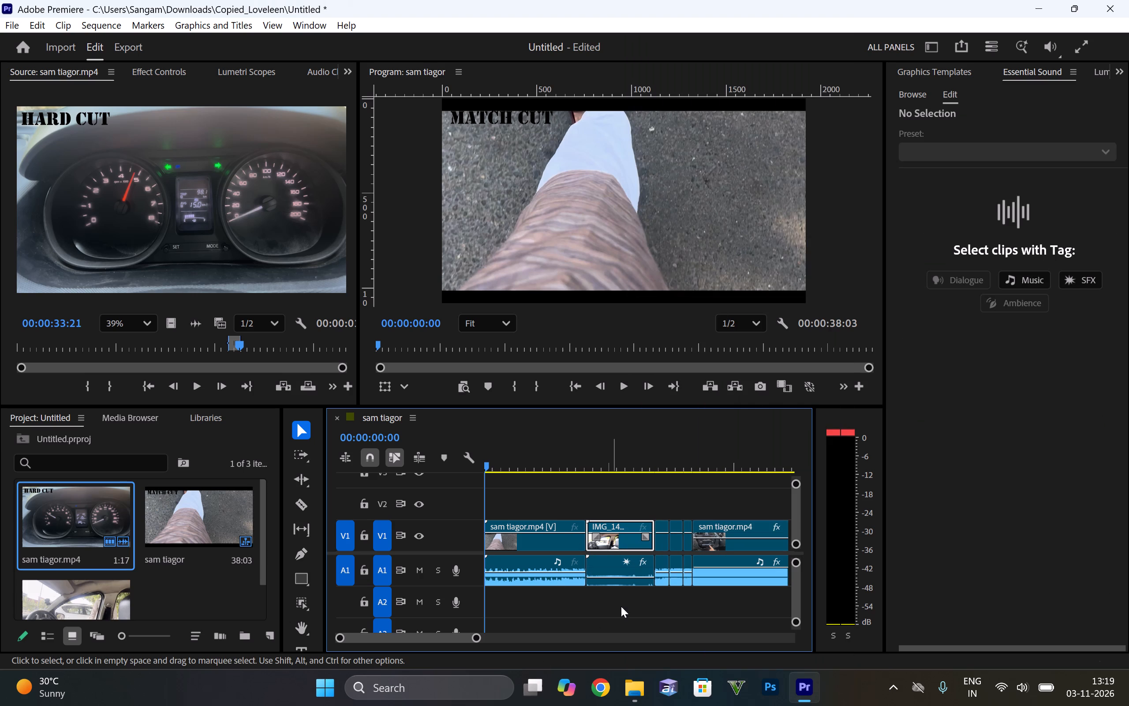
left_click(595, 568)
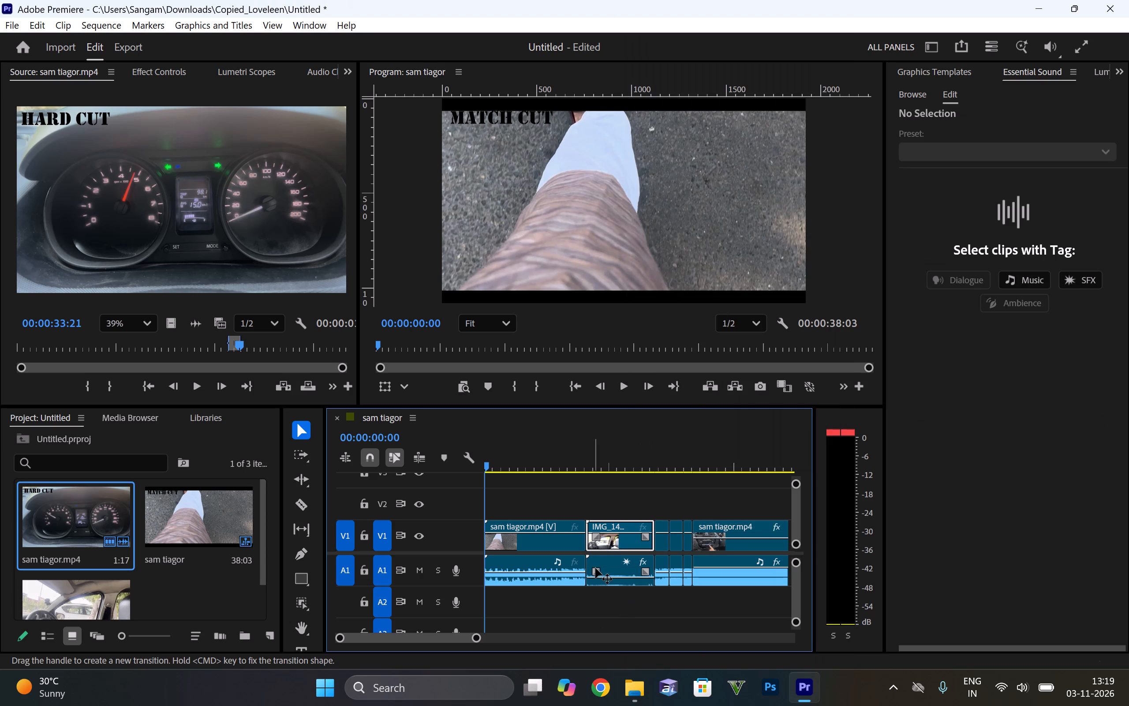
left_click(596, 568)
left_click(627, 573)
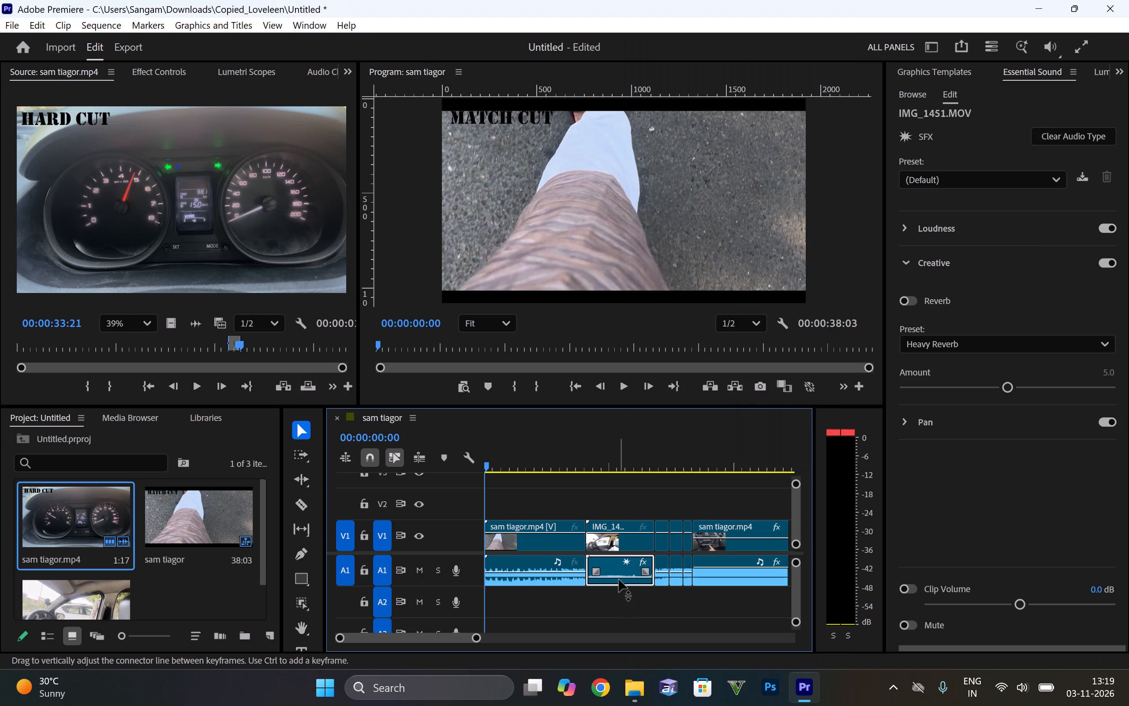
key("BackSpace")
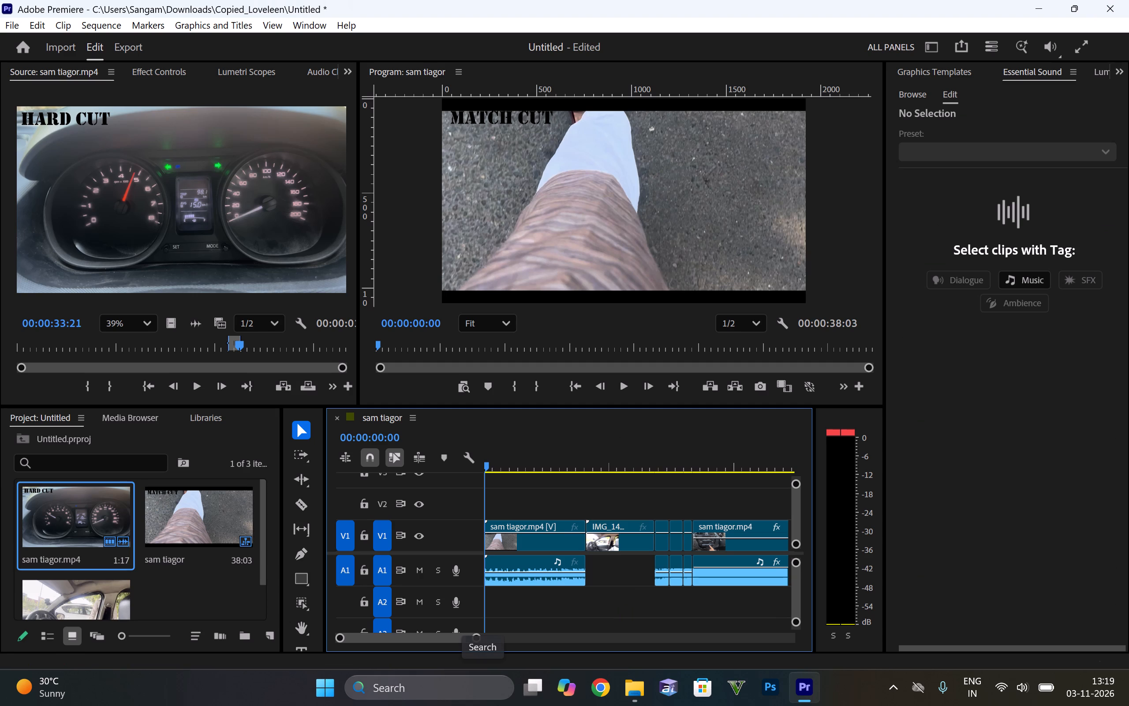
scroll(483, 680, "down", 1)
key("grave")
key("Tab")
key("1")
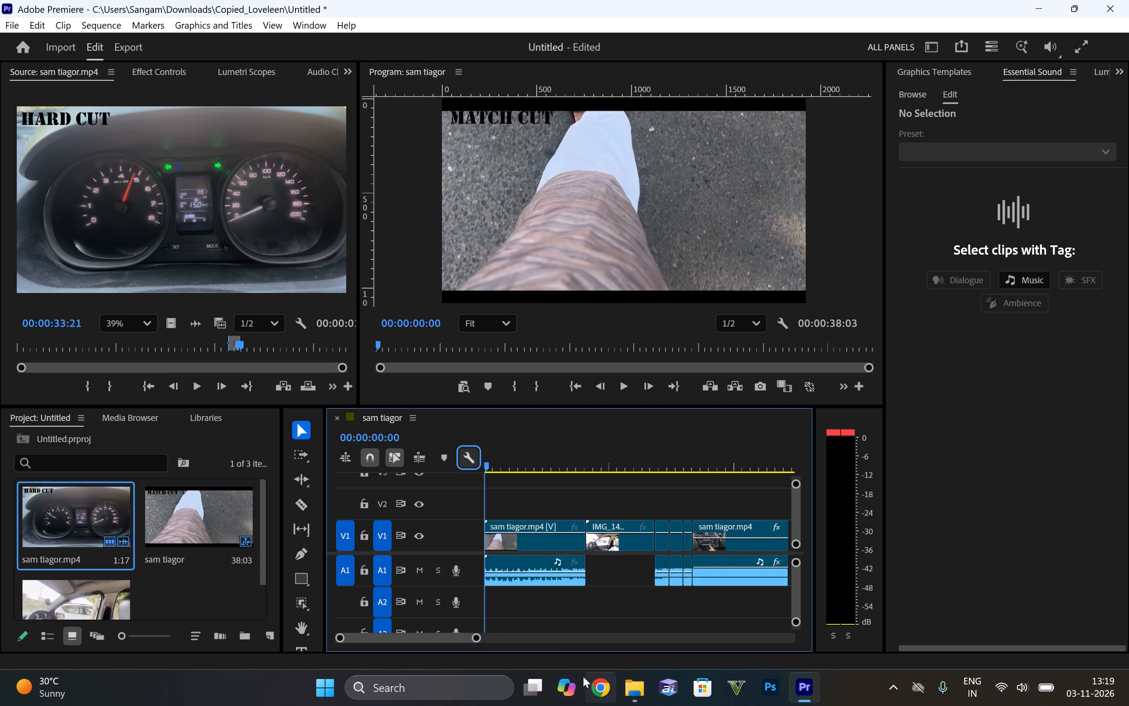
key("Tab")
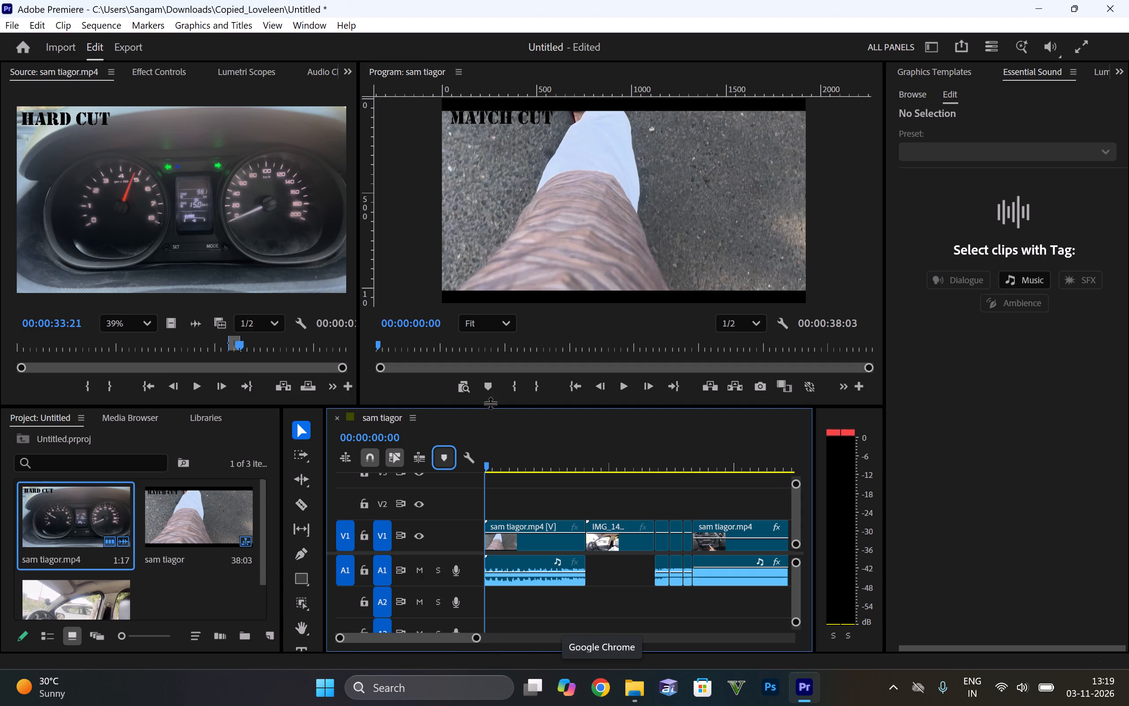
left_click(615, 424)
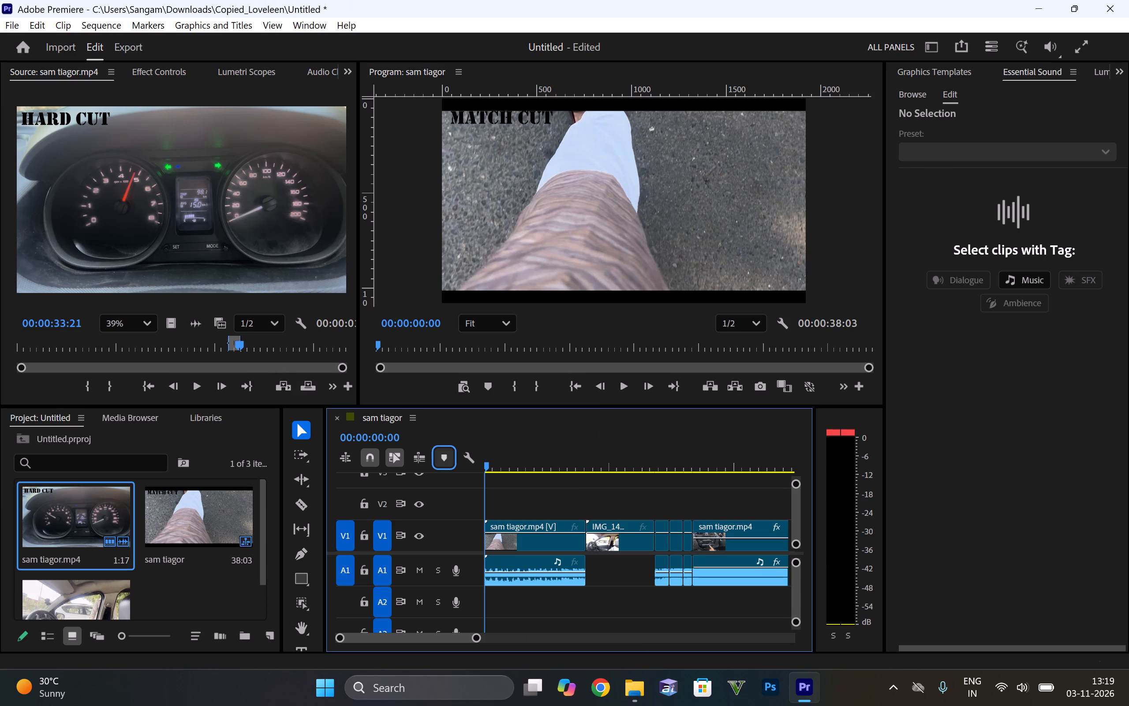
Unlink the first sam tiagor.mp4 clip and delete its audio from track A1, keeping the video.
left_click(516, 573)
right_click(516, 573)
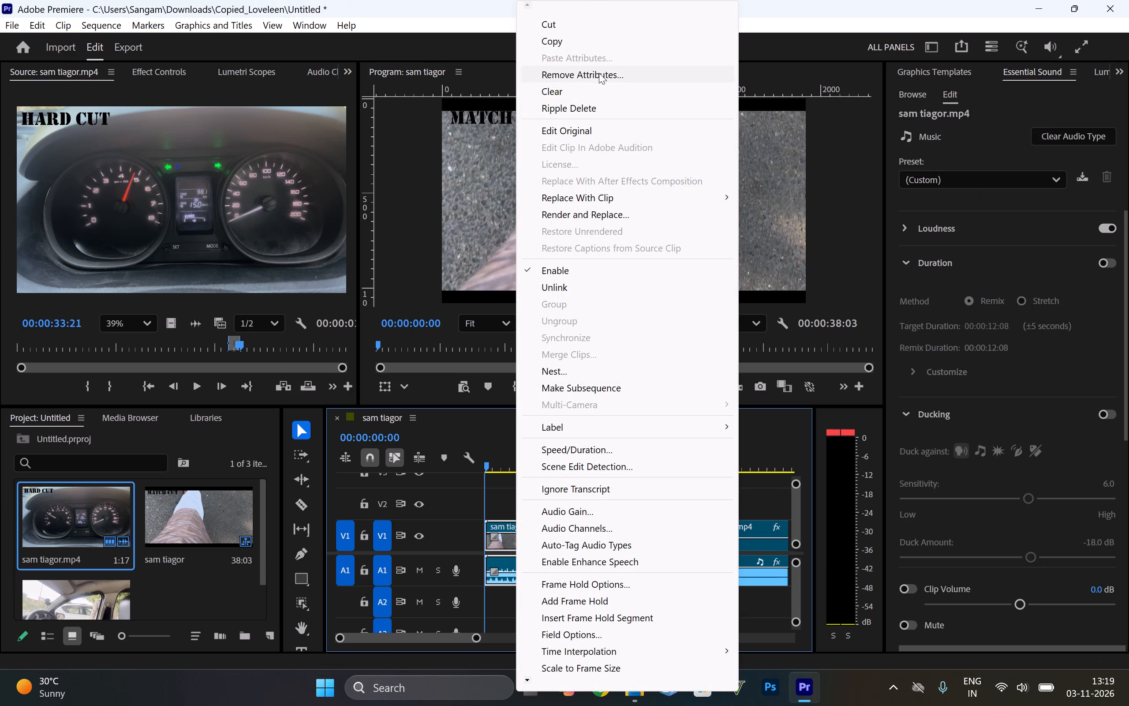
left_click(577, 285)
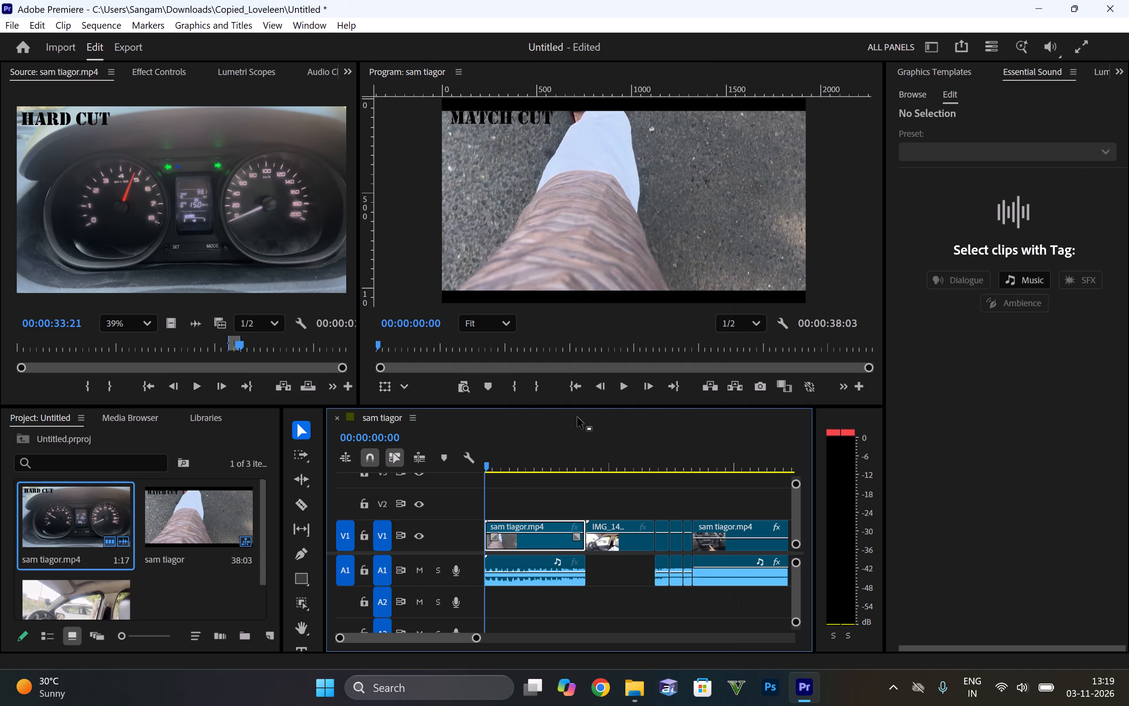
left_click(550, 577)
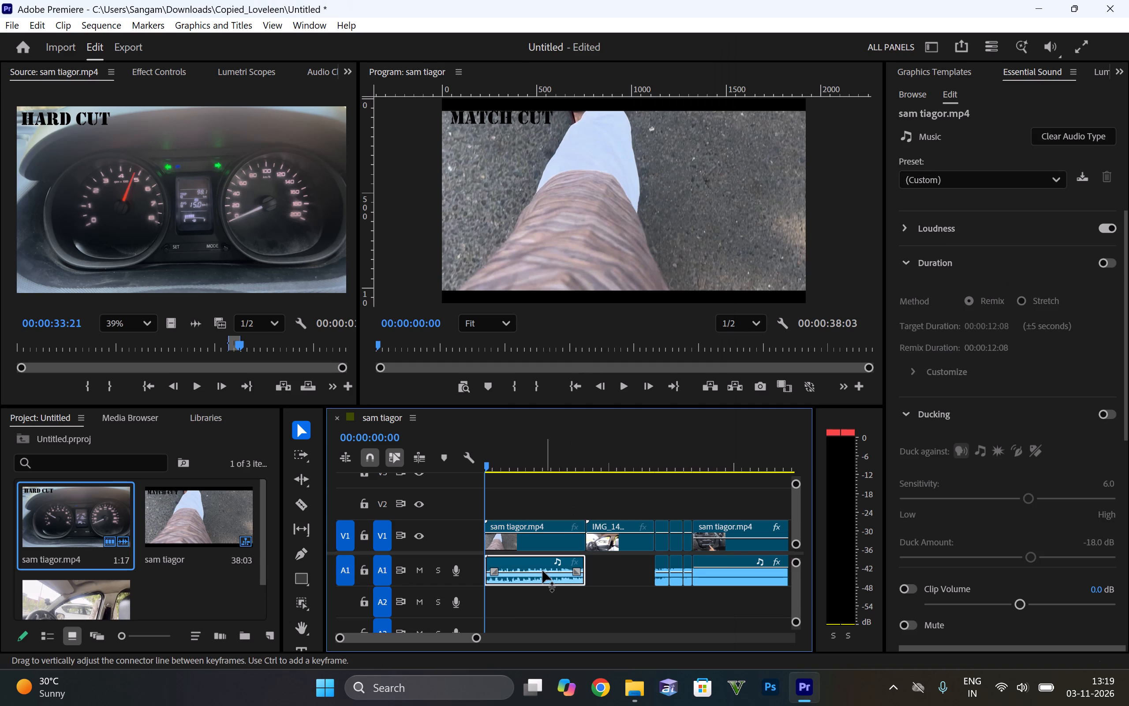
key("BackSpace")
scroll(540, 567, "down", 1)
scroll(540, 567, "up", 1)
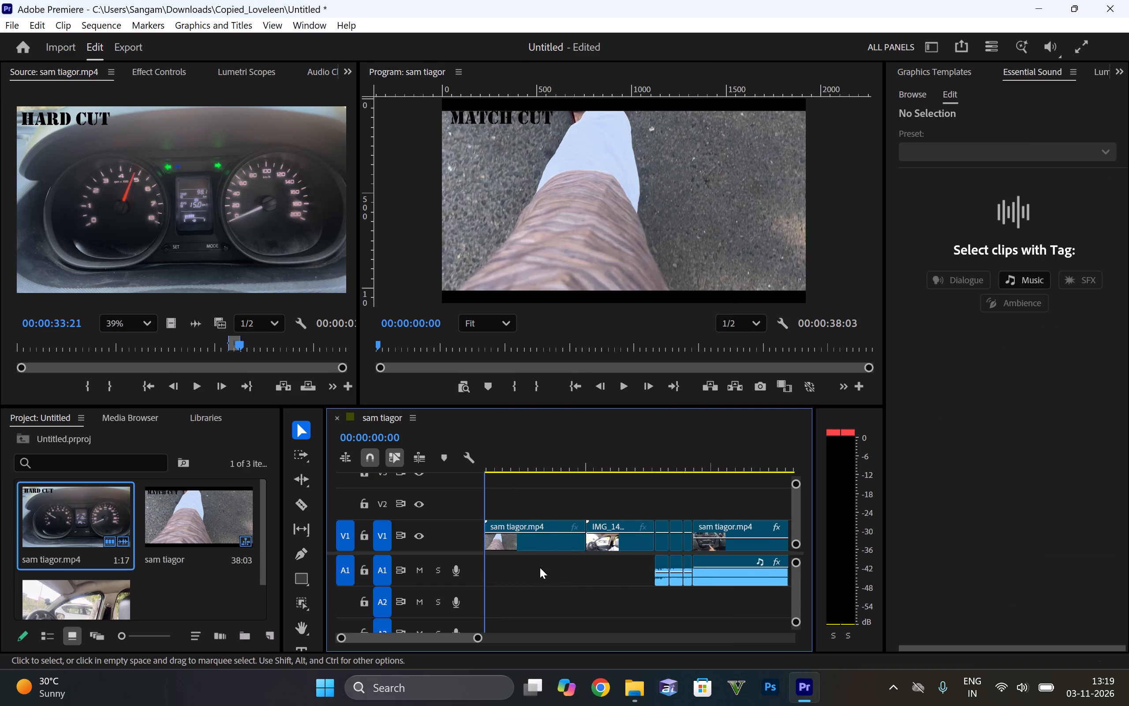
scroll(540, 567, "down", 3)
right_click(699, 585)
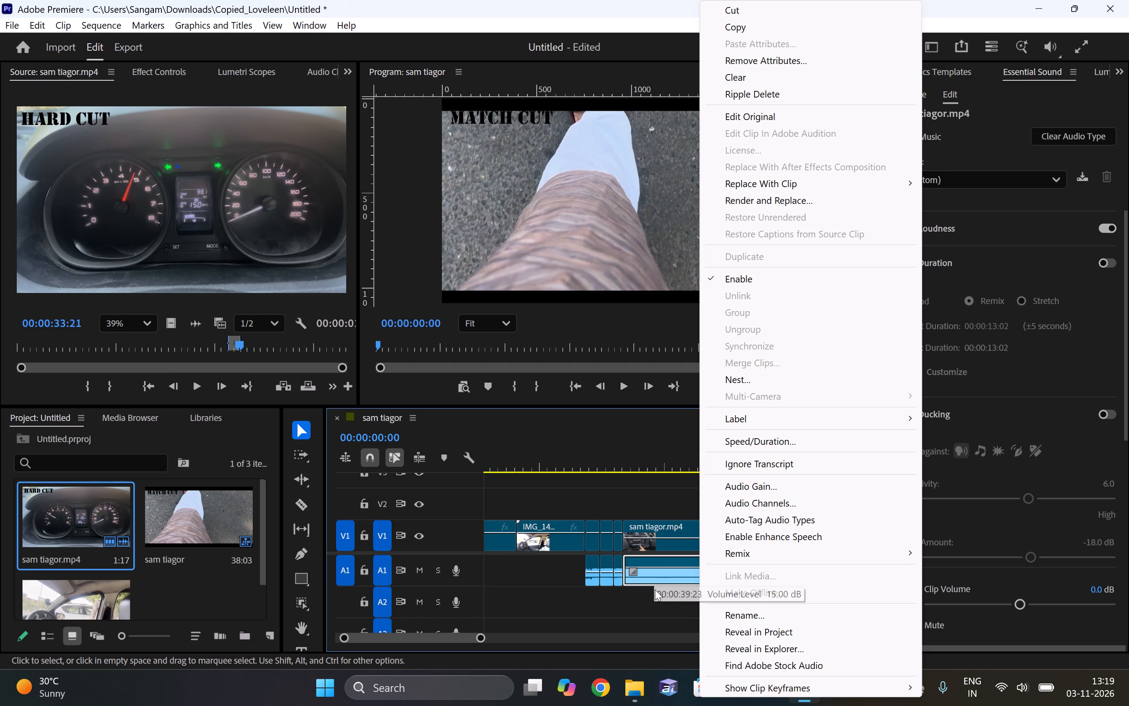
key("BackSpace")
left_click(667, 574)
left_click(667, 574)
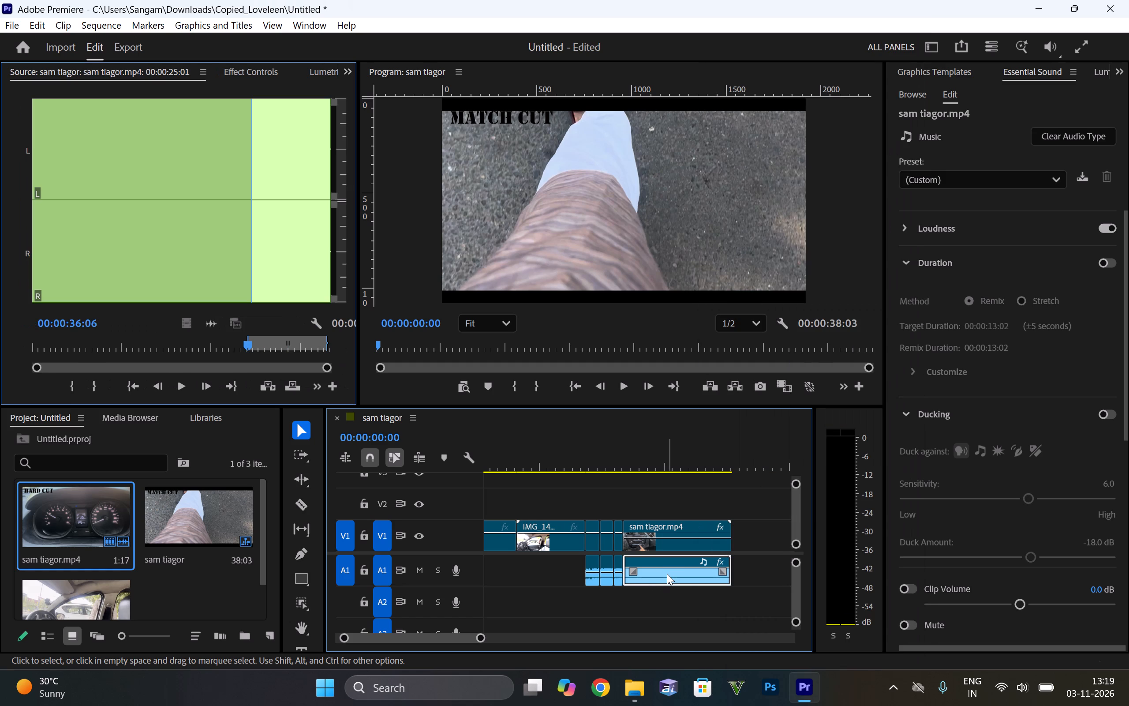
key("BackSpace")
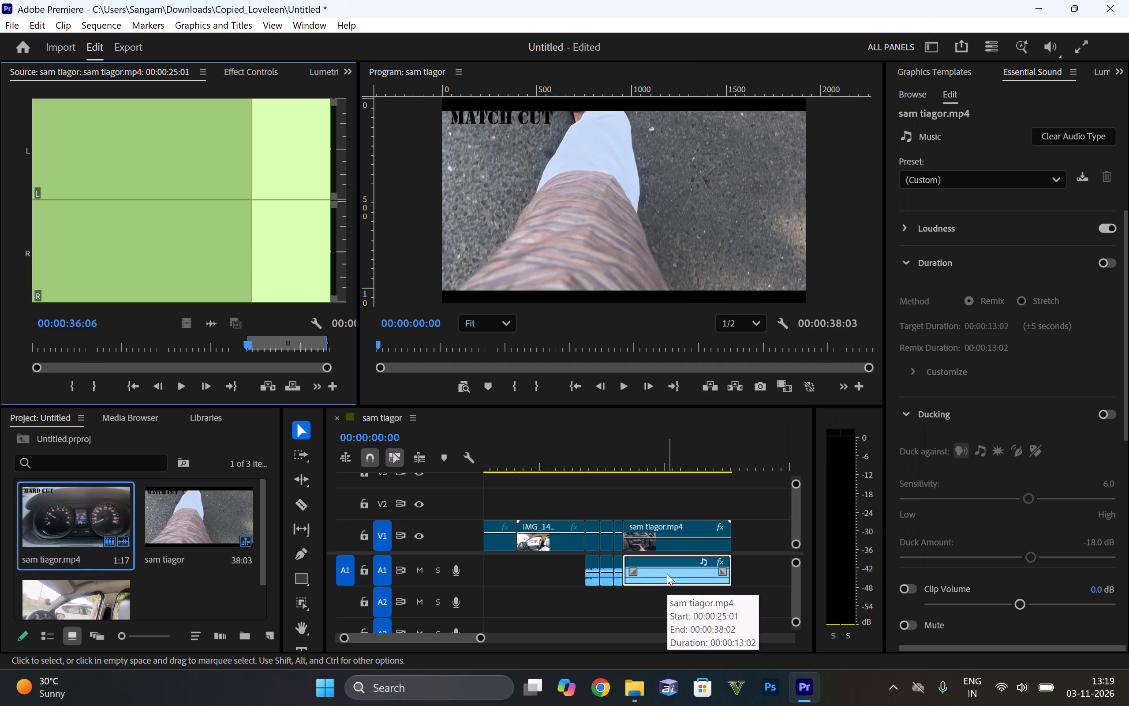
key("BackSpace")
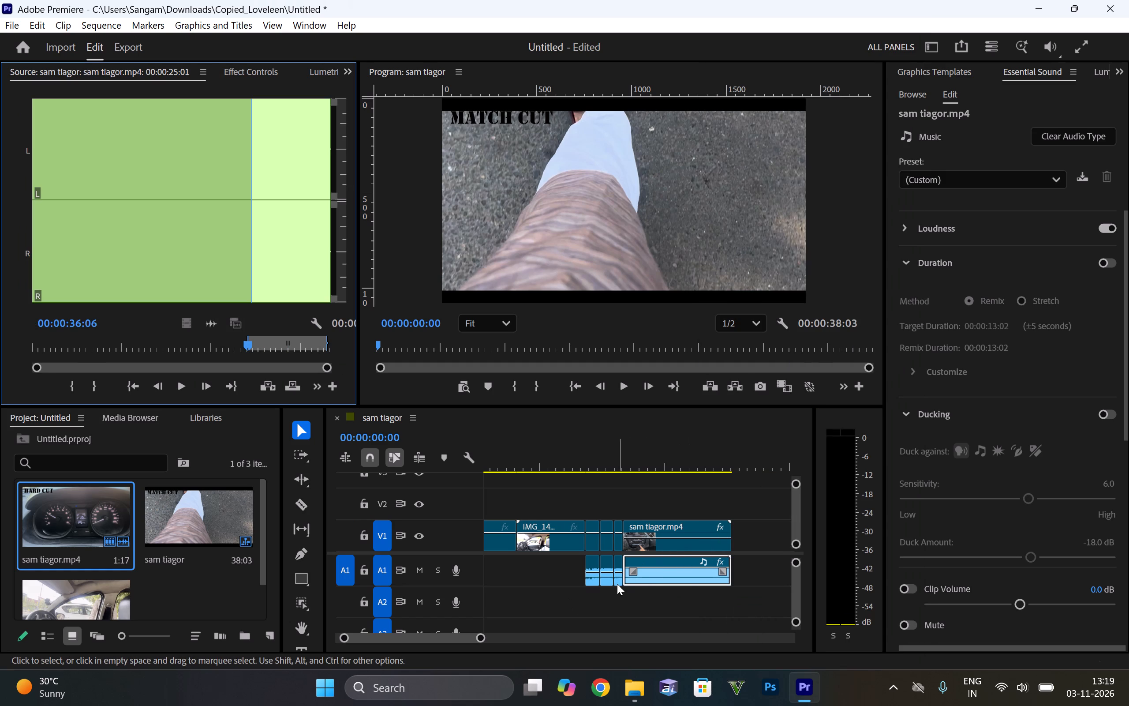
left_click(615, 566)
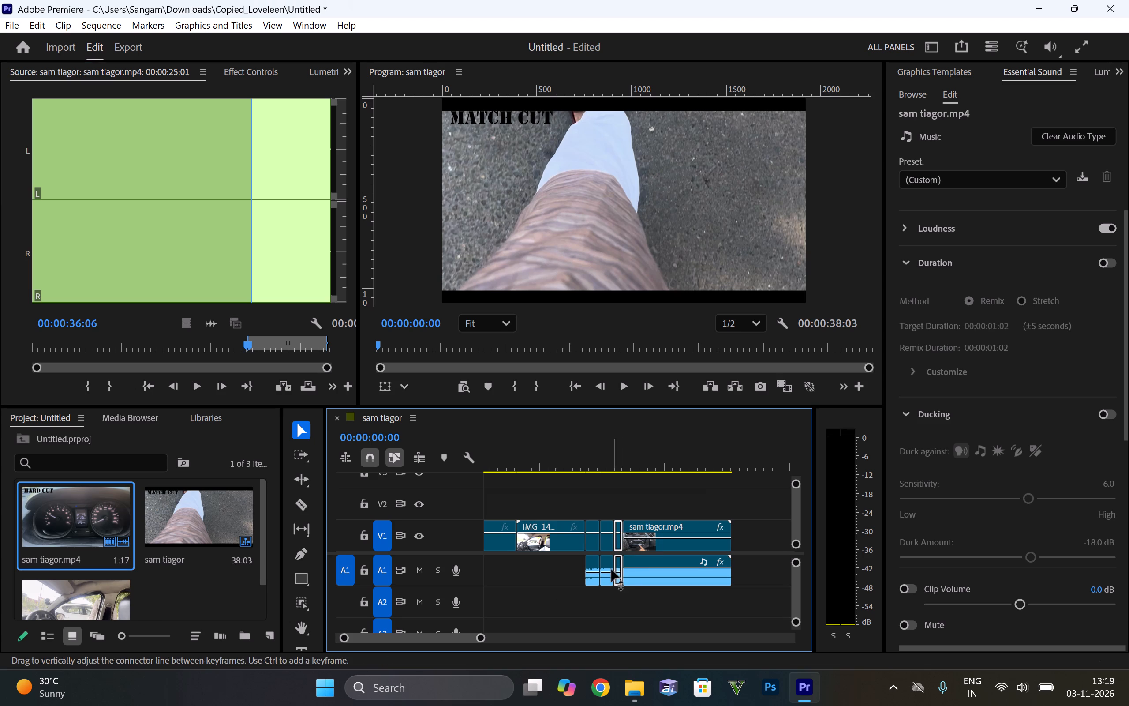
right_click(617, 574)
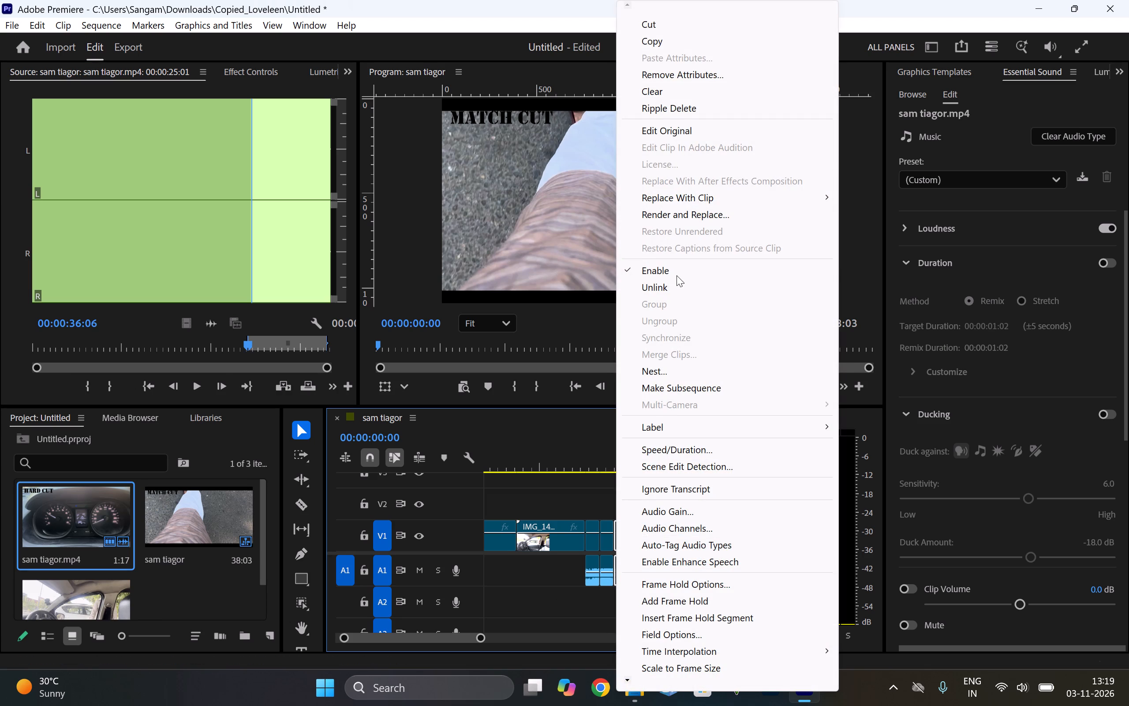
left_click(672, 285)
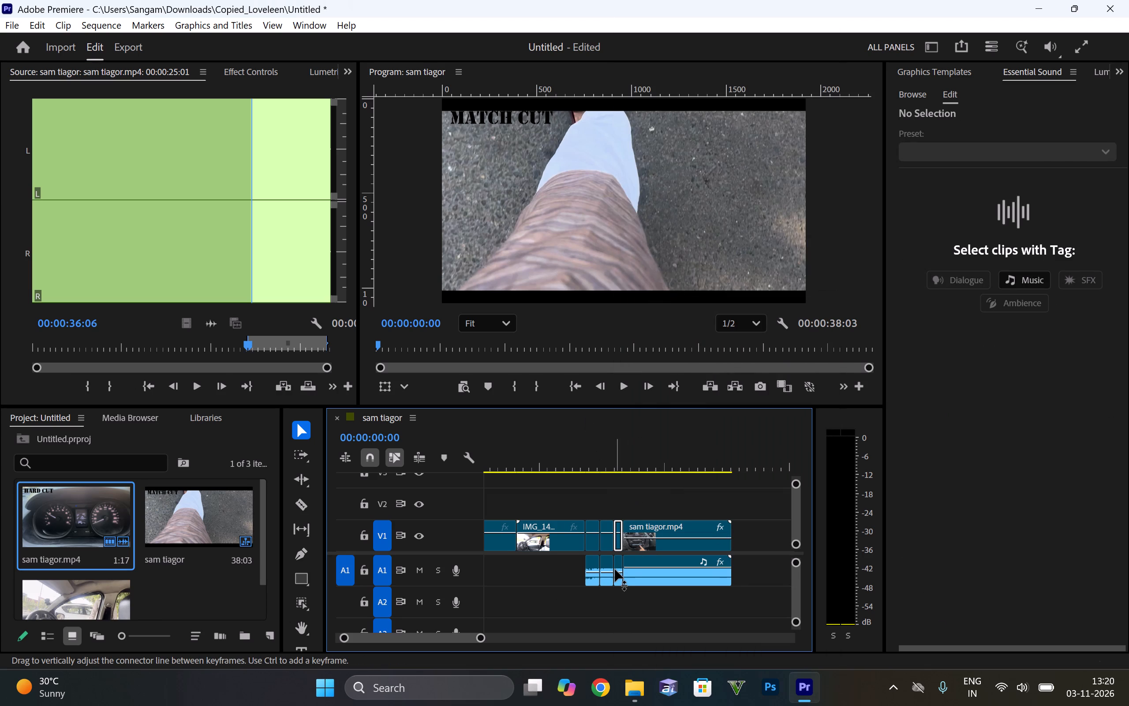
left_click(615, 569)
key("BackSpace")
left_click(649, 568)
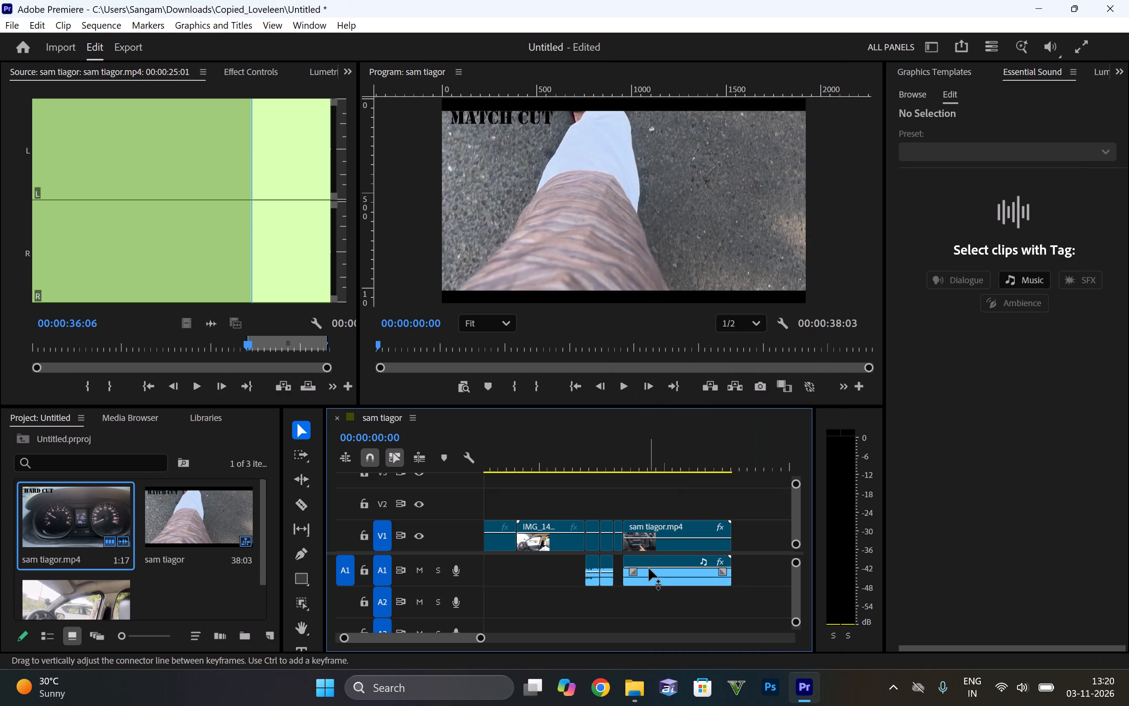
double_click(649, 568)
key("BackSpace")
key("BackSpace")
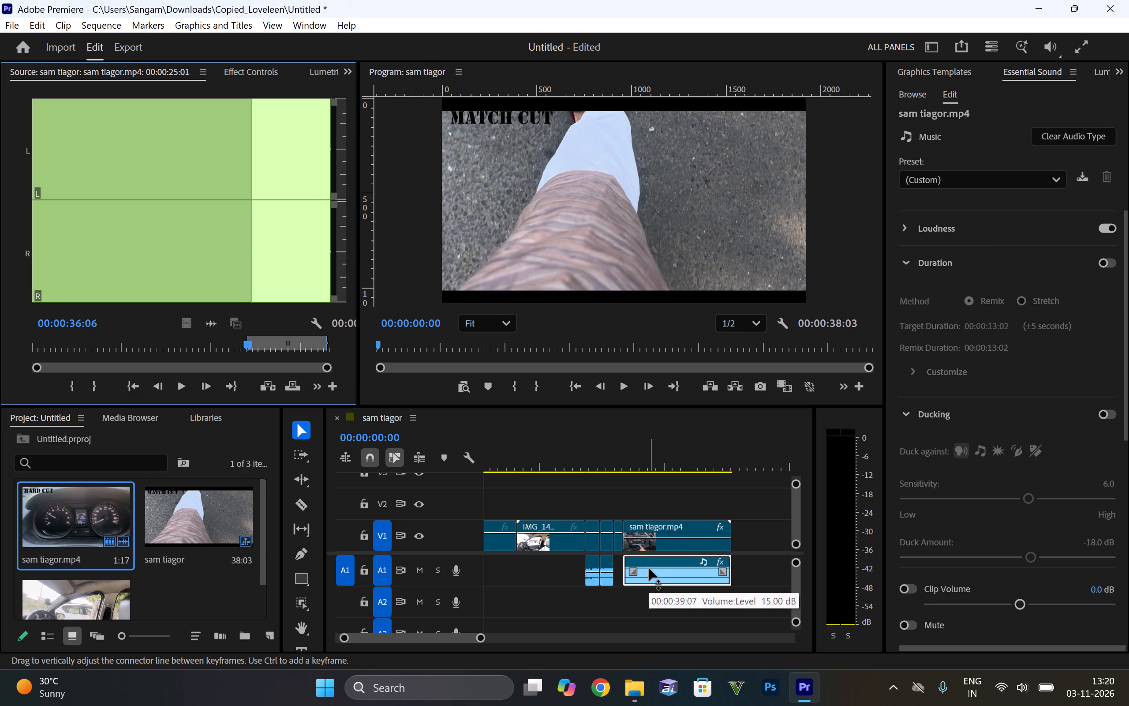
right_click(649, 568)
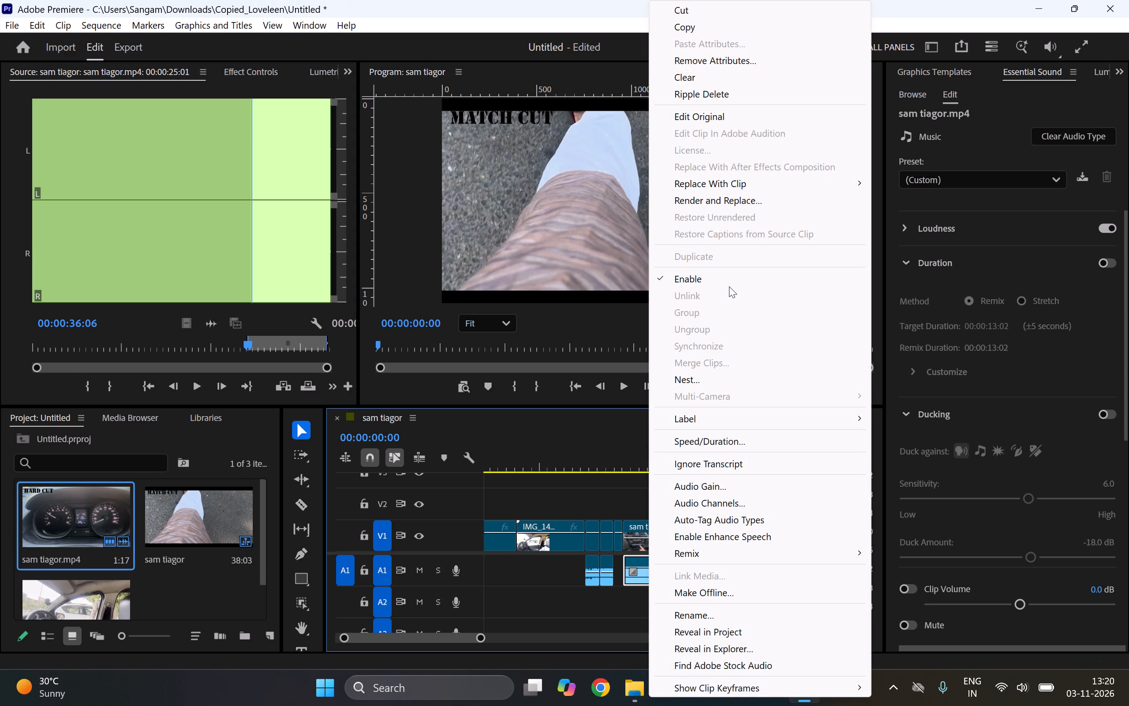
left_click(729, 272)
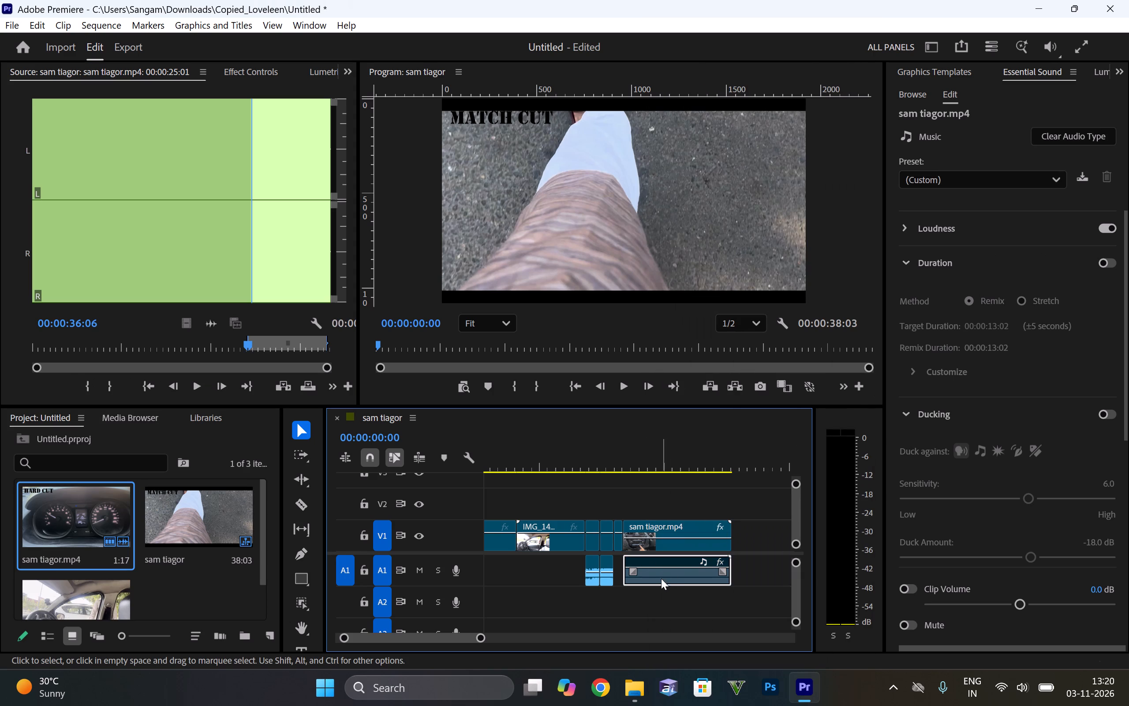
key("BackSpace")
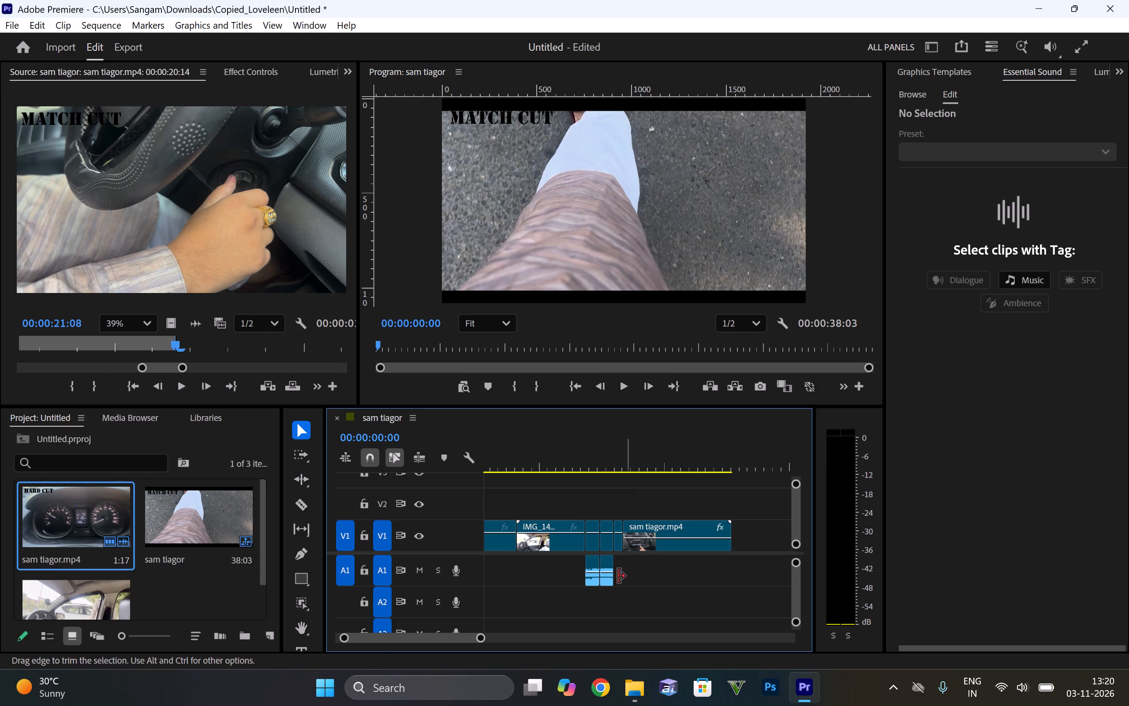
Unlink the second short clip after IMG_1451.MOV and delete its audio from track A1, keeping the video.
left_click(606, 580)
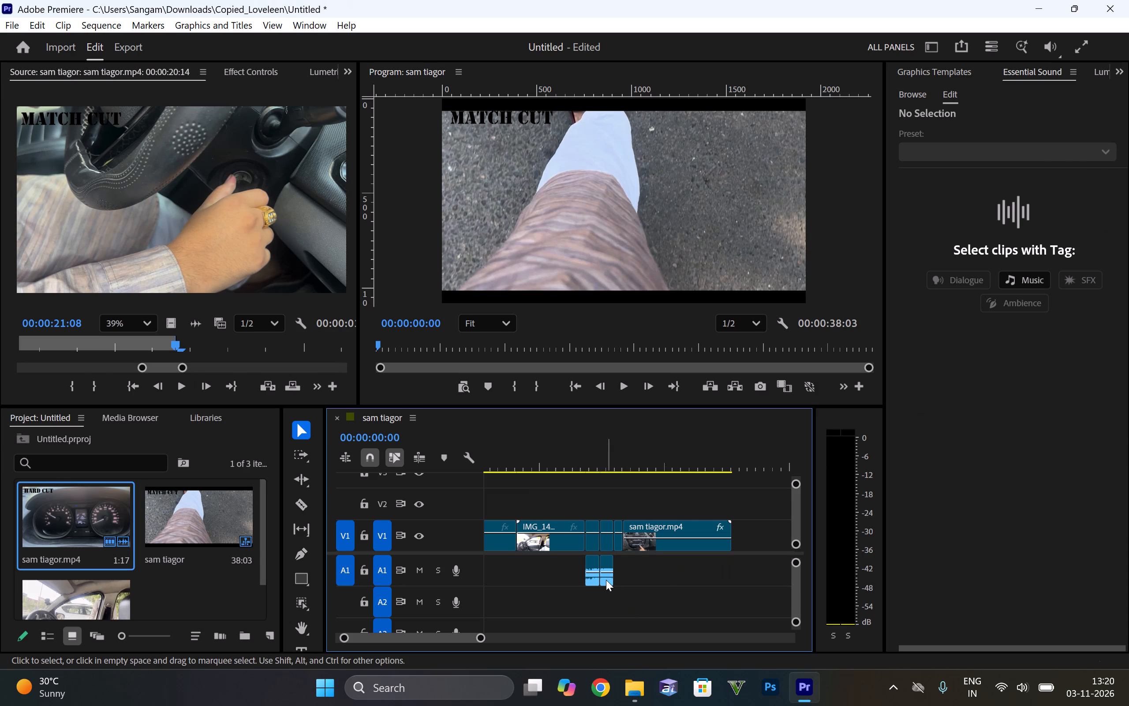
right_click(606, 578)
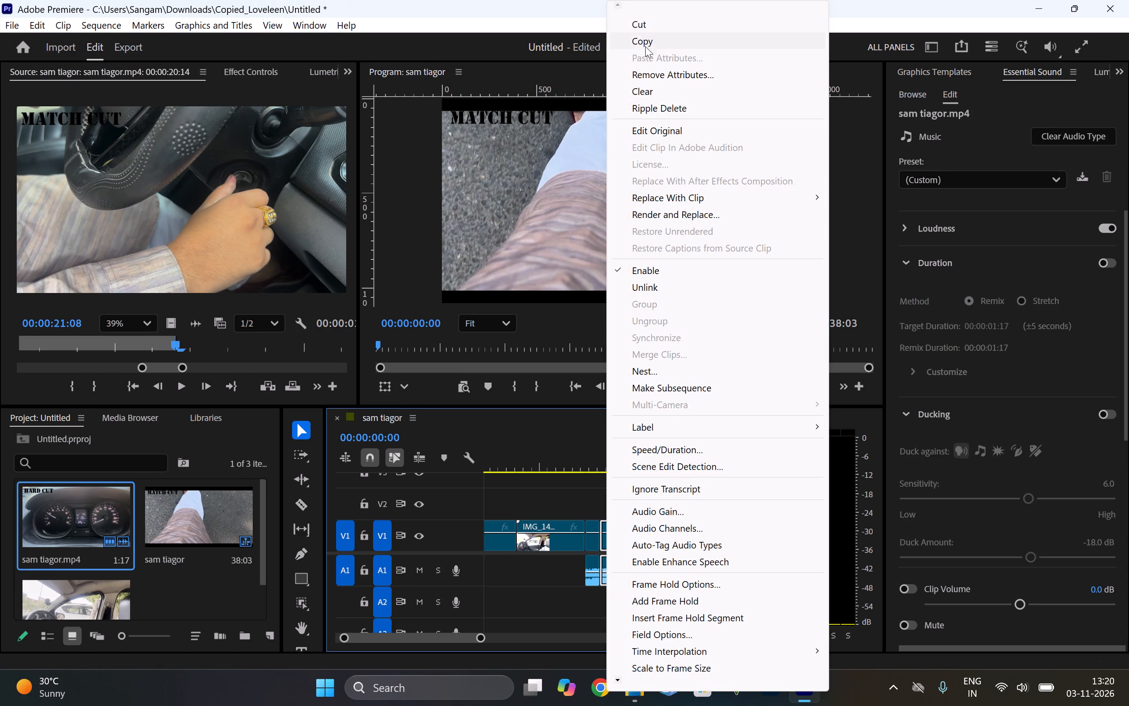
left_click_drag(646, 293, 654, 296)
left_click(661, 286)
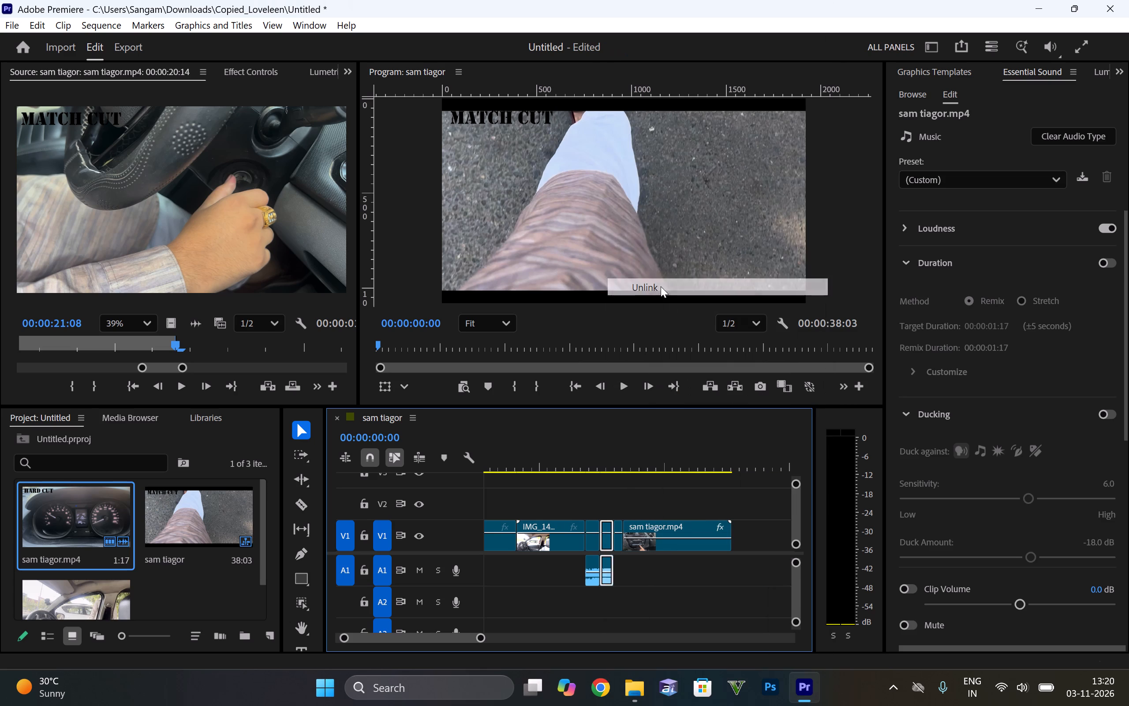
left_click(611, 568)
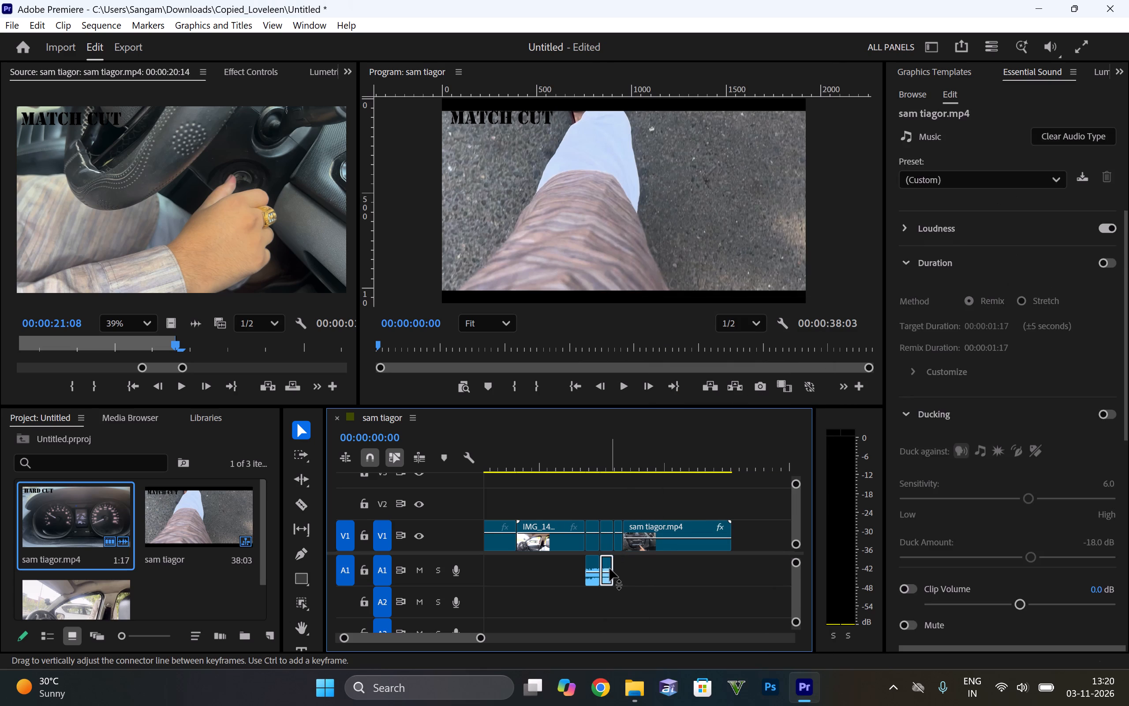
key("BackSpace")
Unlink the short clip directly after IMG_1451.MOV and delete its audio from track A1, keeping the video.
left_click(598, 575)
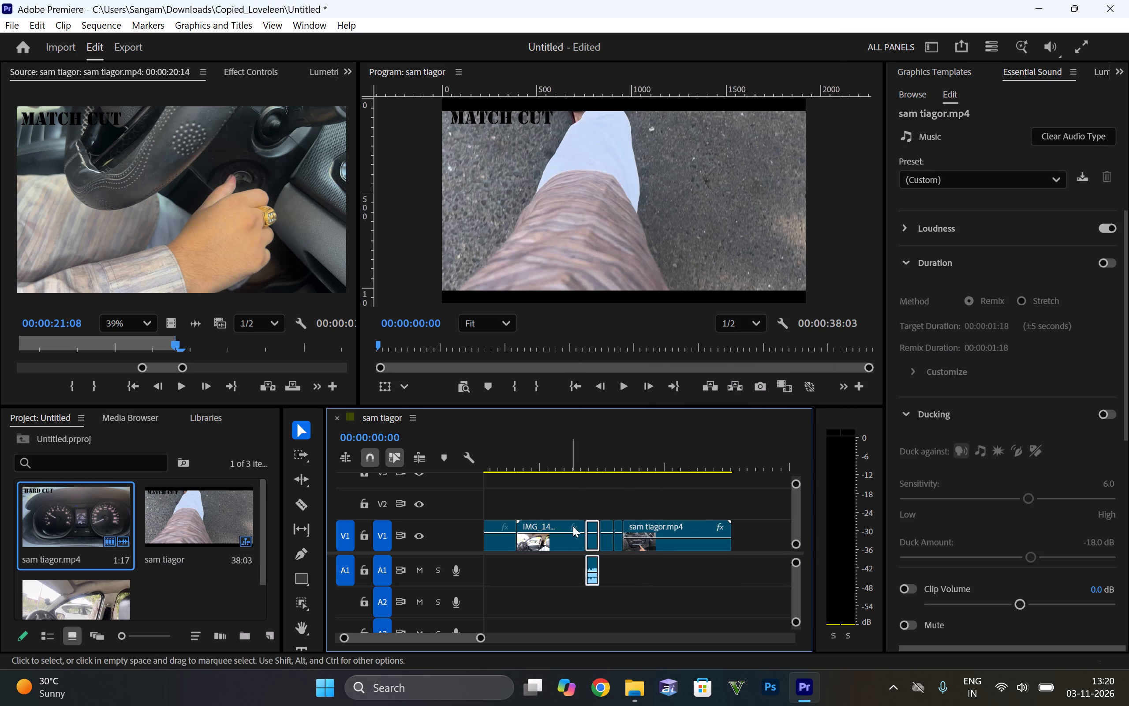
right_click(594, 568)
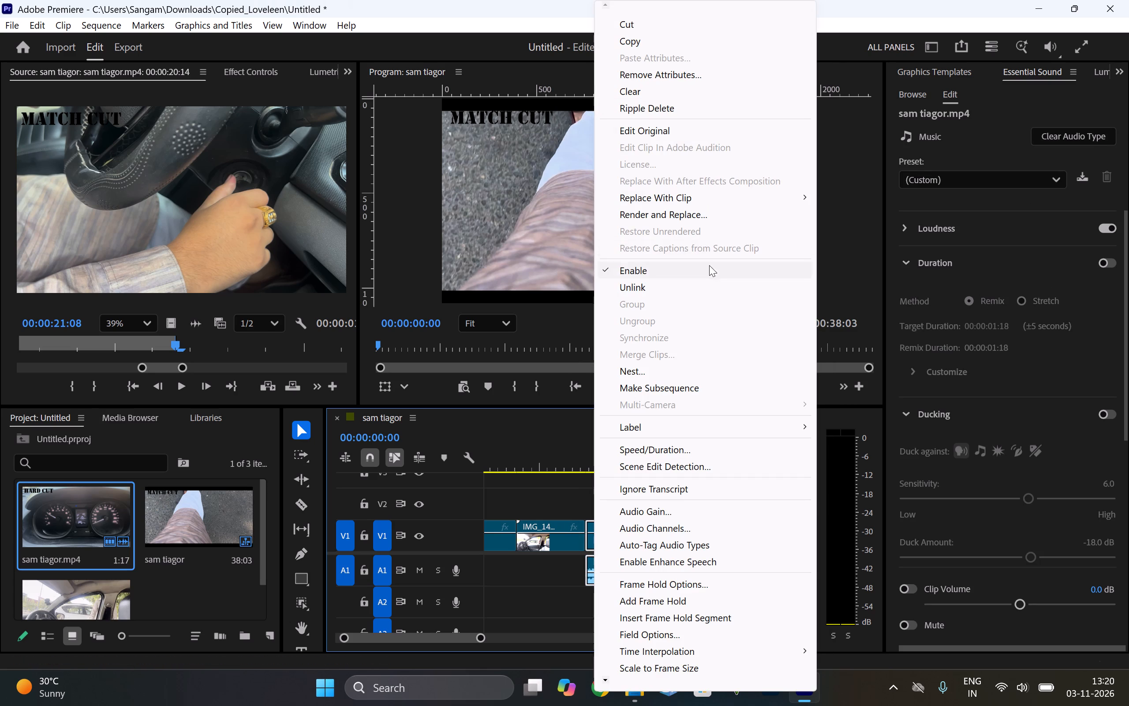
left_click(698, 291)
left_click(587, 572)
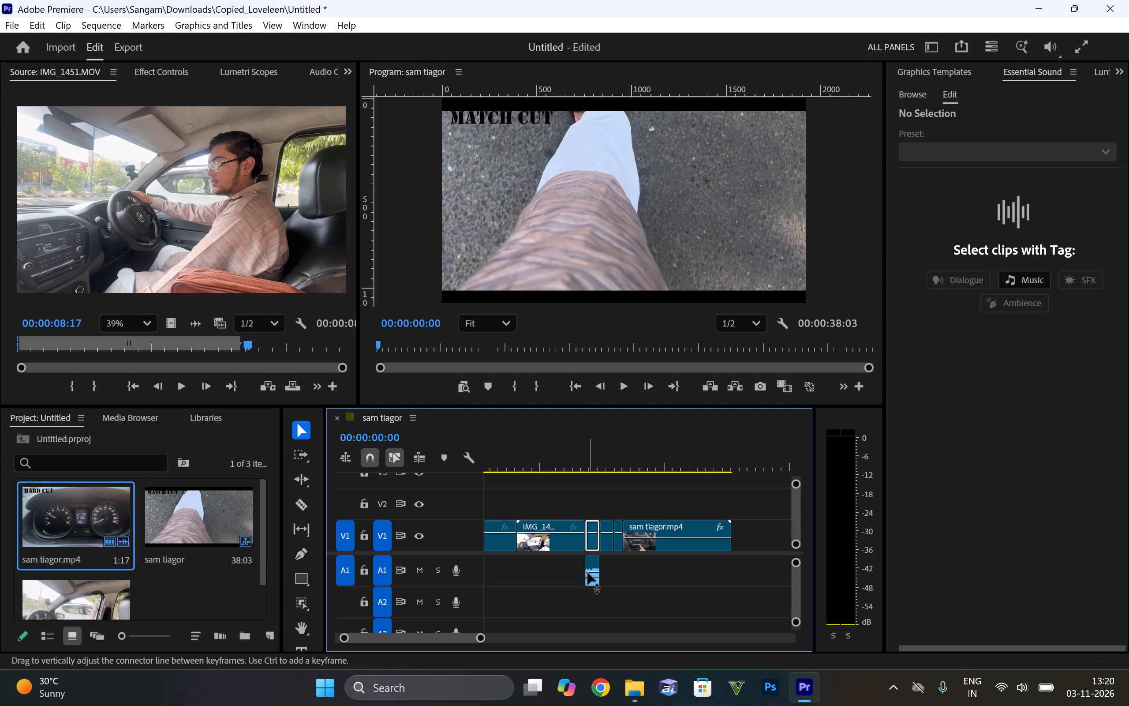
key("BackSpace")
scroll(633, 535, "down", 2)
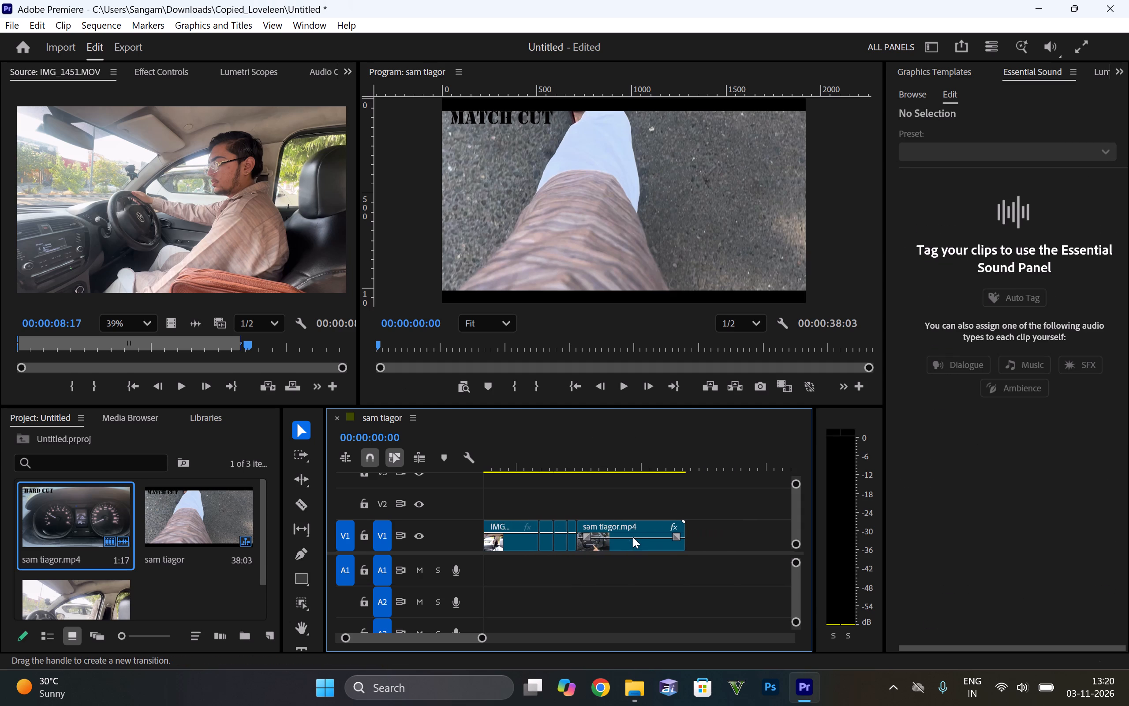
scroll(632, 537, "up", 14)
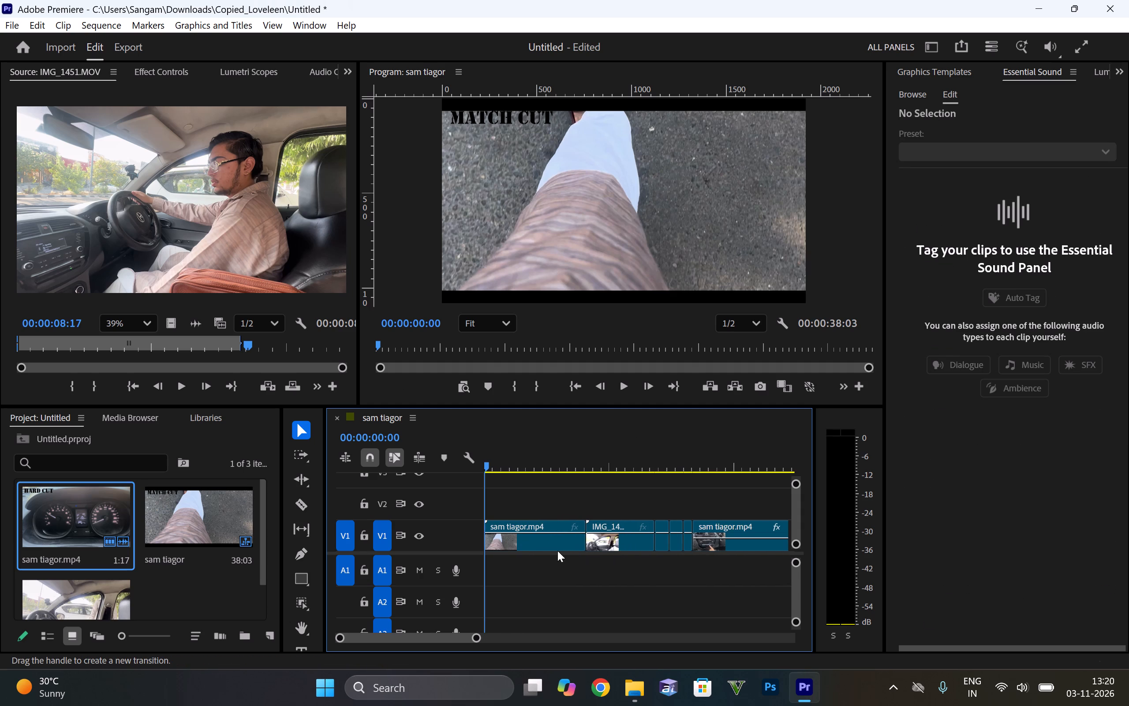
scroll(557, 551, "up", 1)
scroll(542, 518, "down", 2)
scroll(544, 518, "up", 9)
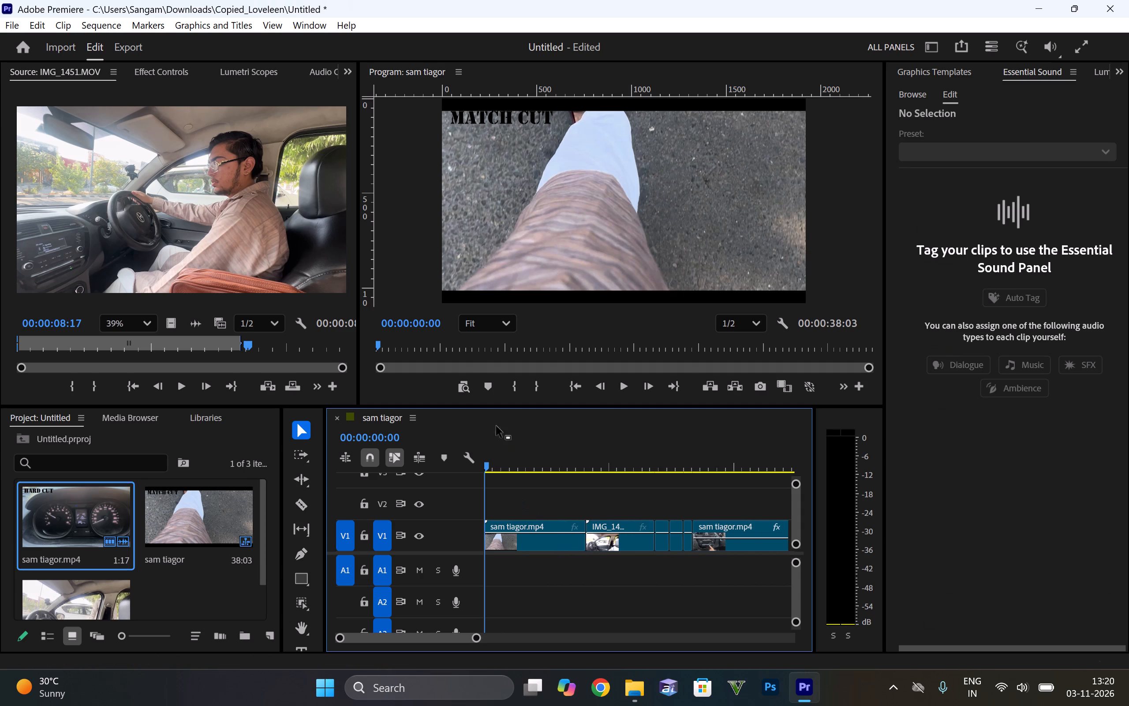
left_click_drag(377, 342, 478, 344)
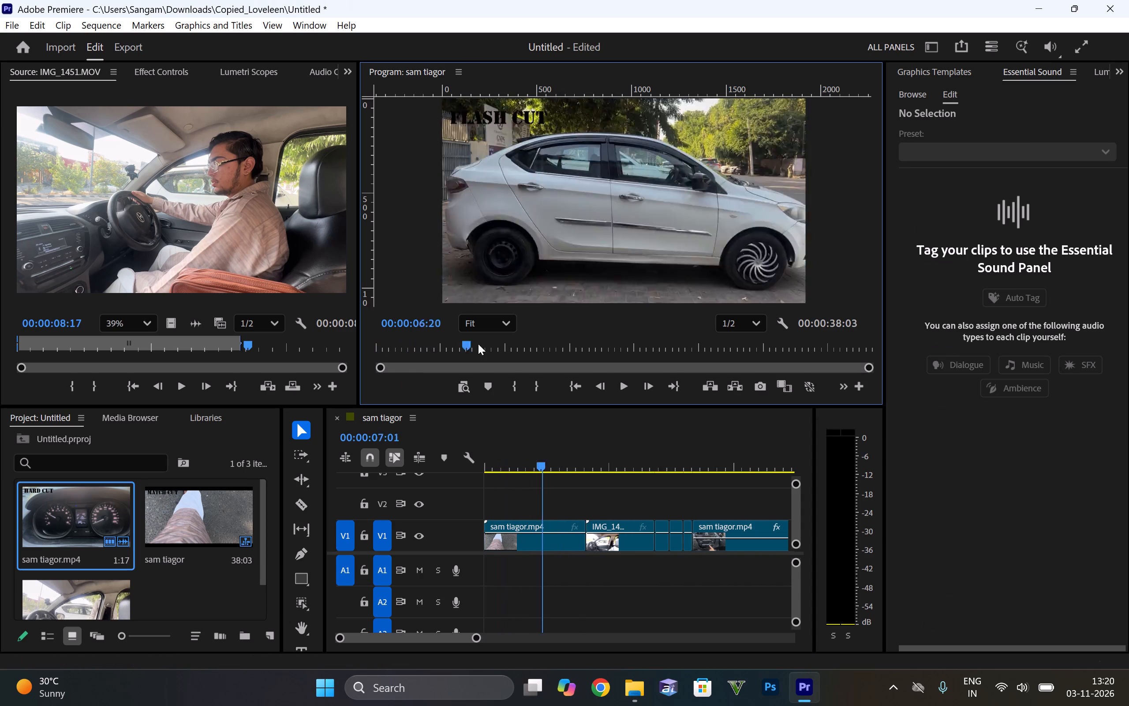
left_click_drag(478, 344, 175, 412)
scroll(431, 560, "down", 1)
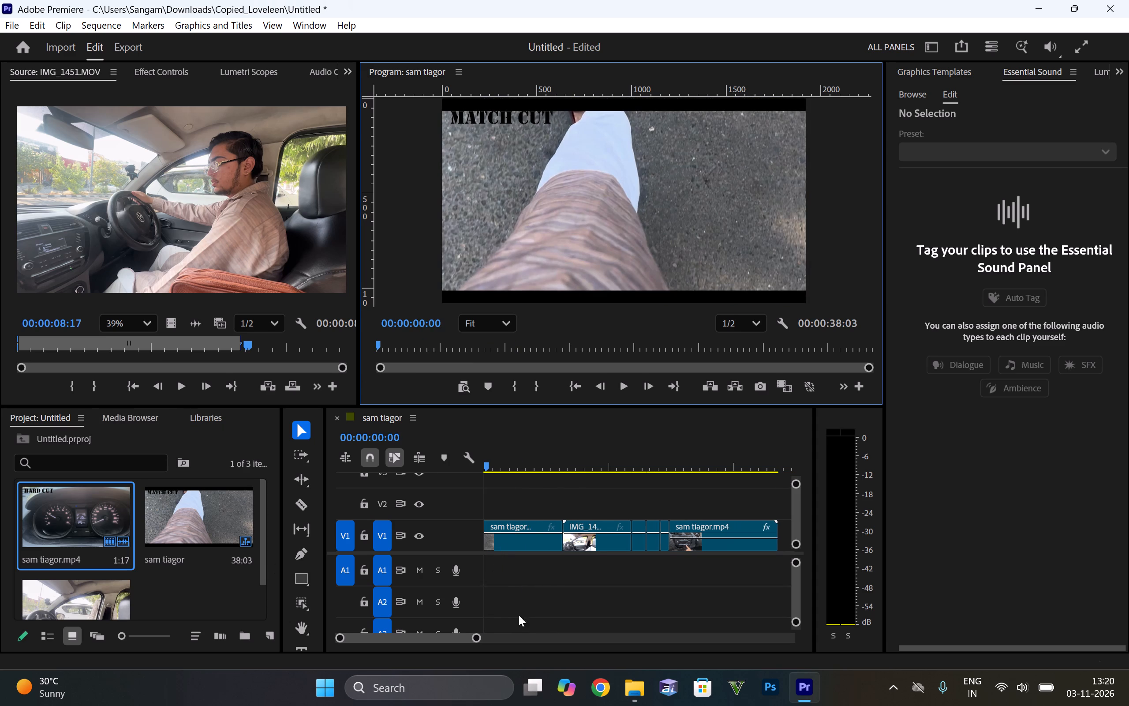
scroll(519, 618, "down", 2)
scroll(514, 620, "up", 5)
scroll(357, 654, "up", 6)
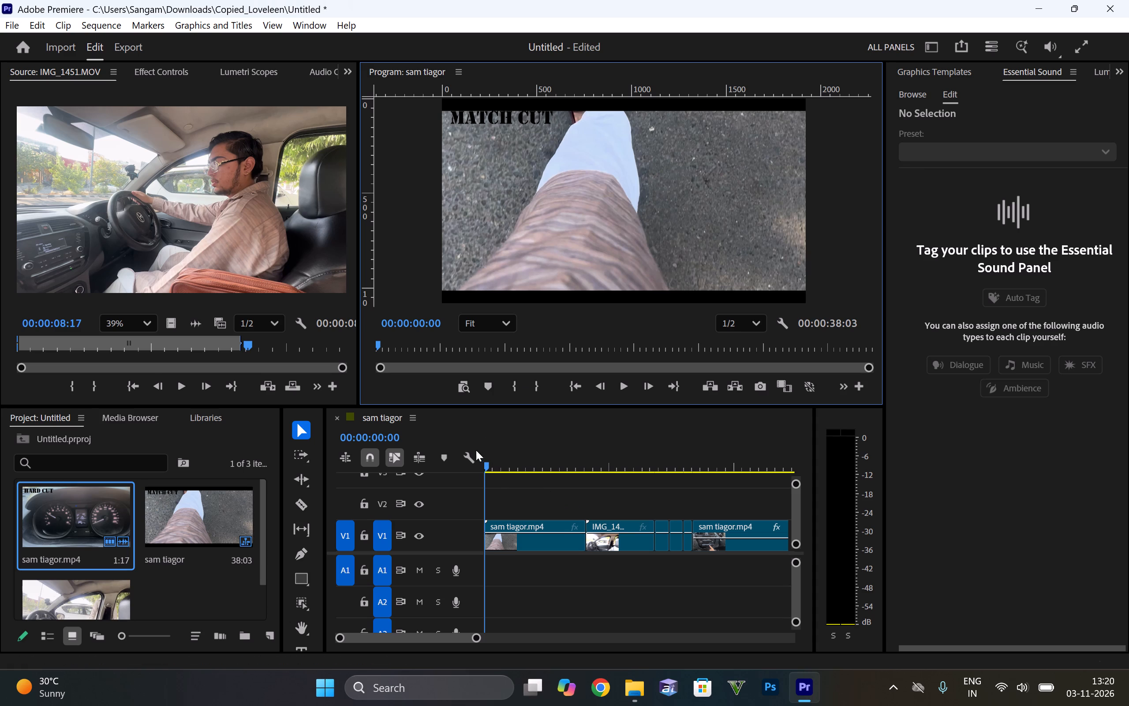
left_click_drag(485, 466, 526, 463)
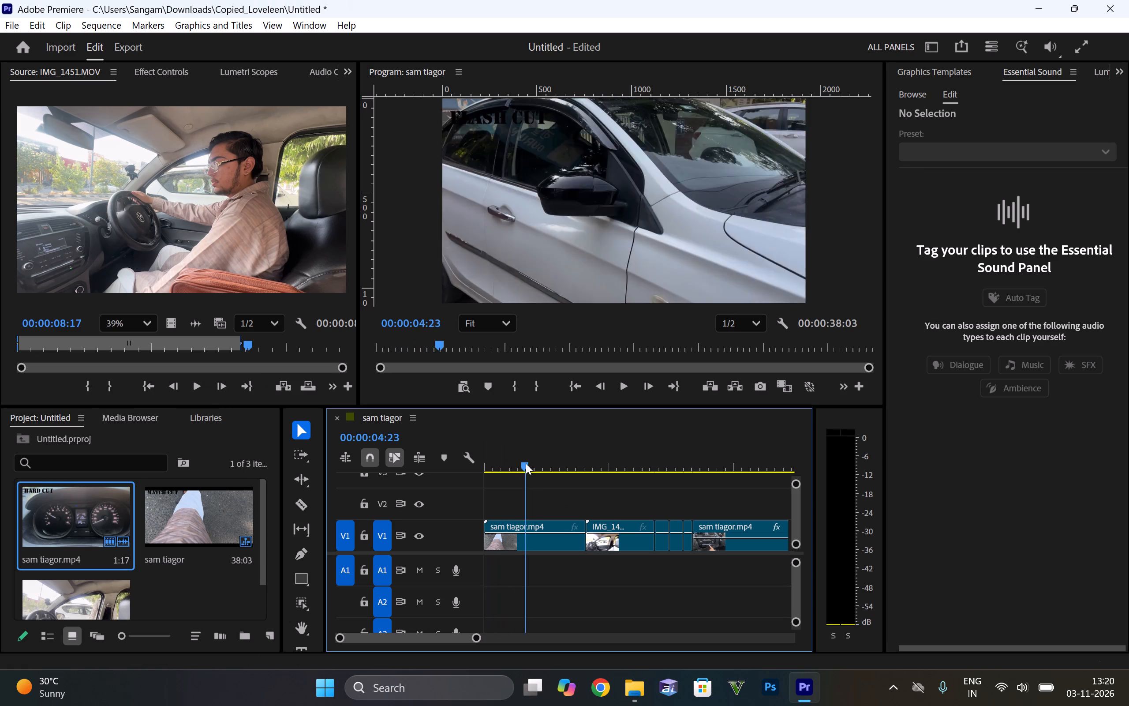
left_click_drag(526, 463, 651, 460)
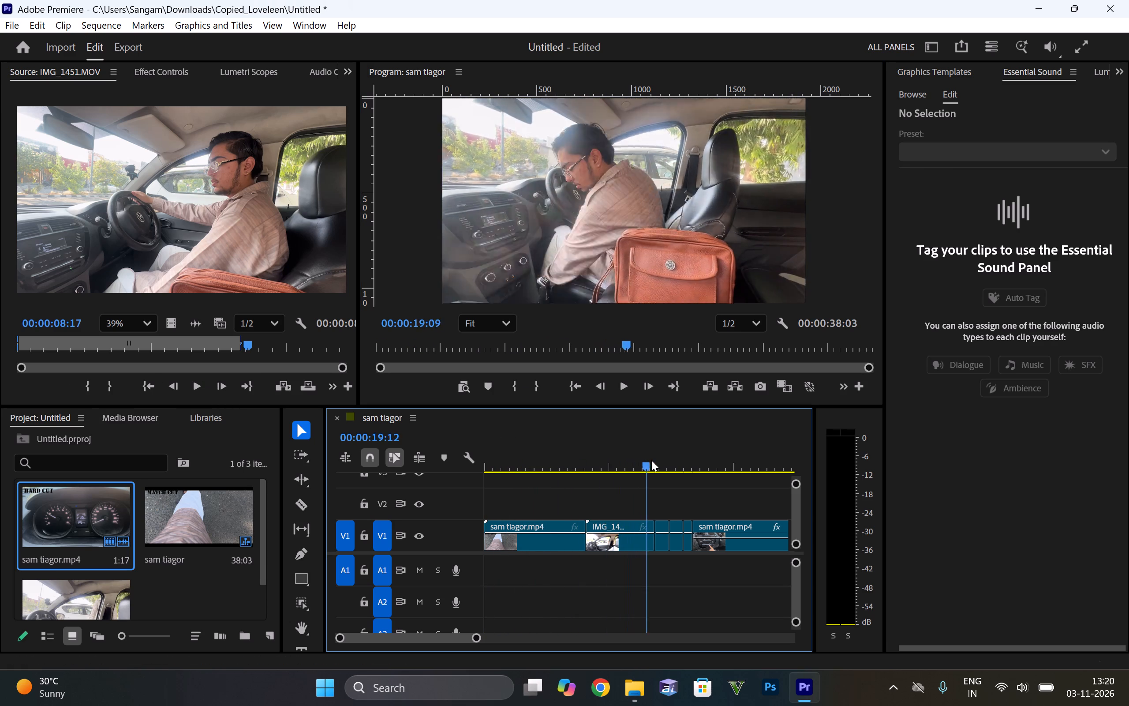
left_click_drag(651, 460, 722, 454)
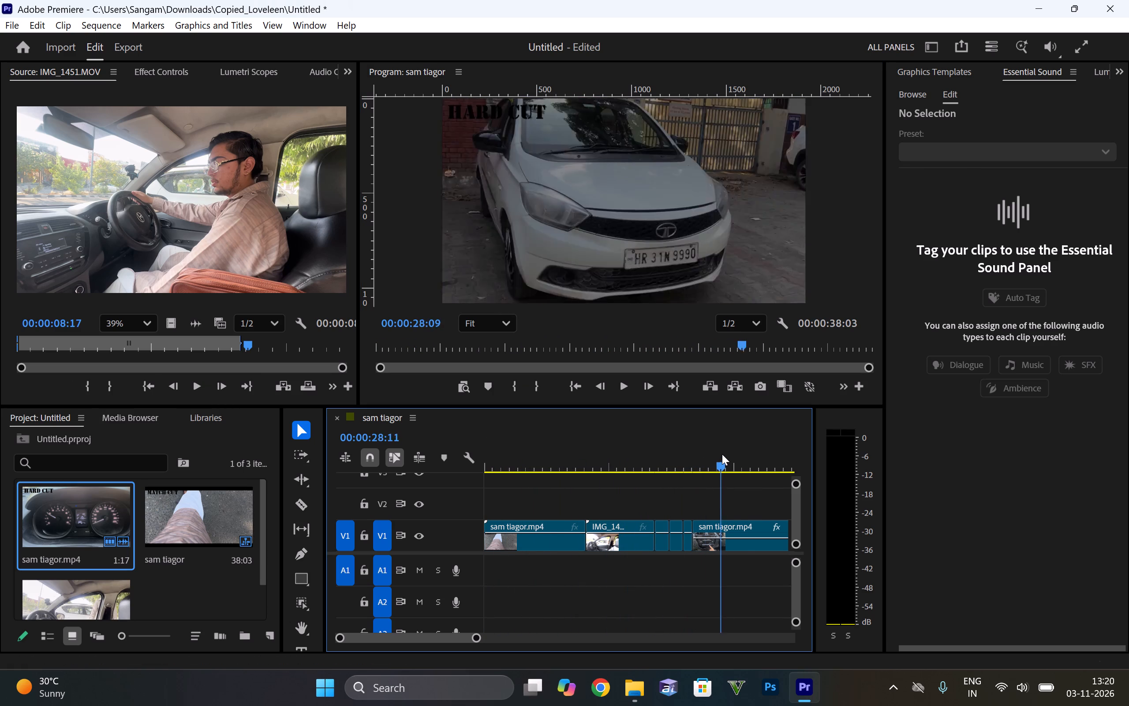
left_click_drag(722, 454, 732, 436)
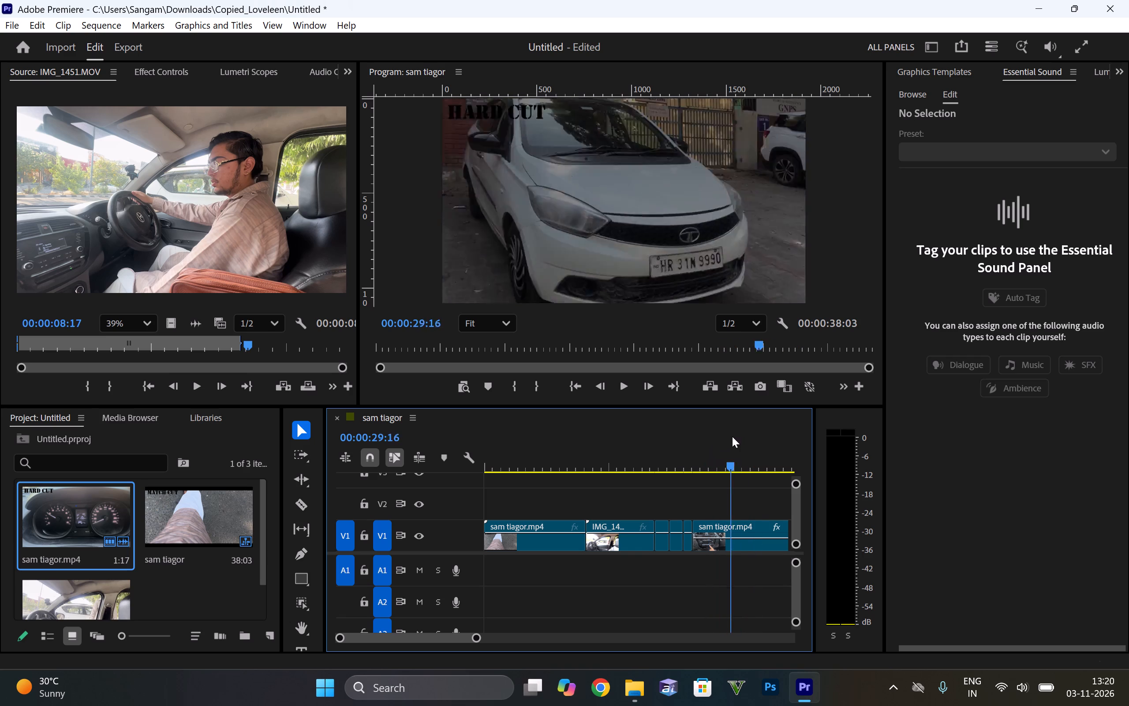
left_click_drag(732, 436, 709, 439)
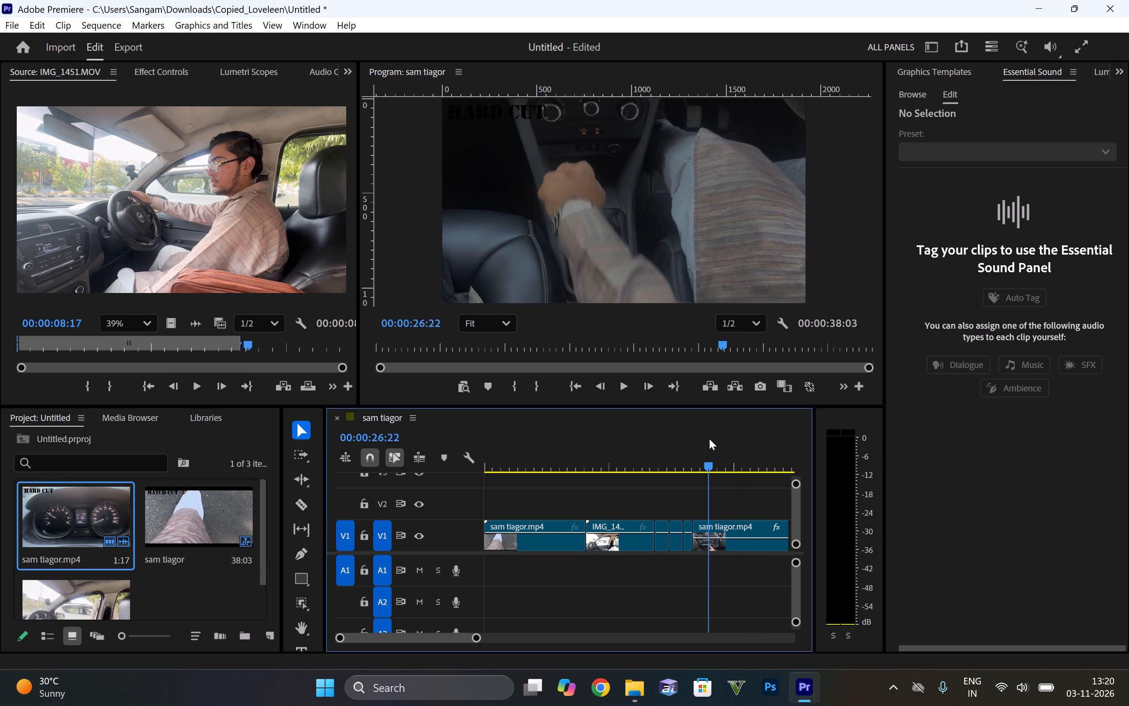
left_click_drag(709, 439, 746, 436)
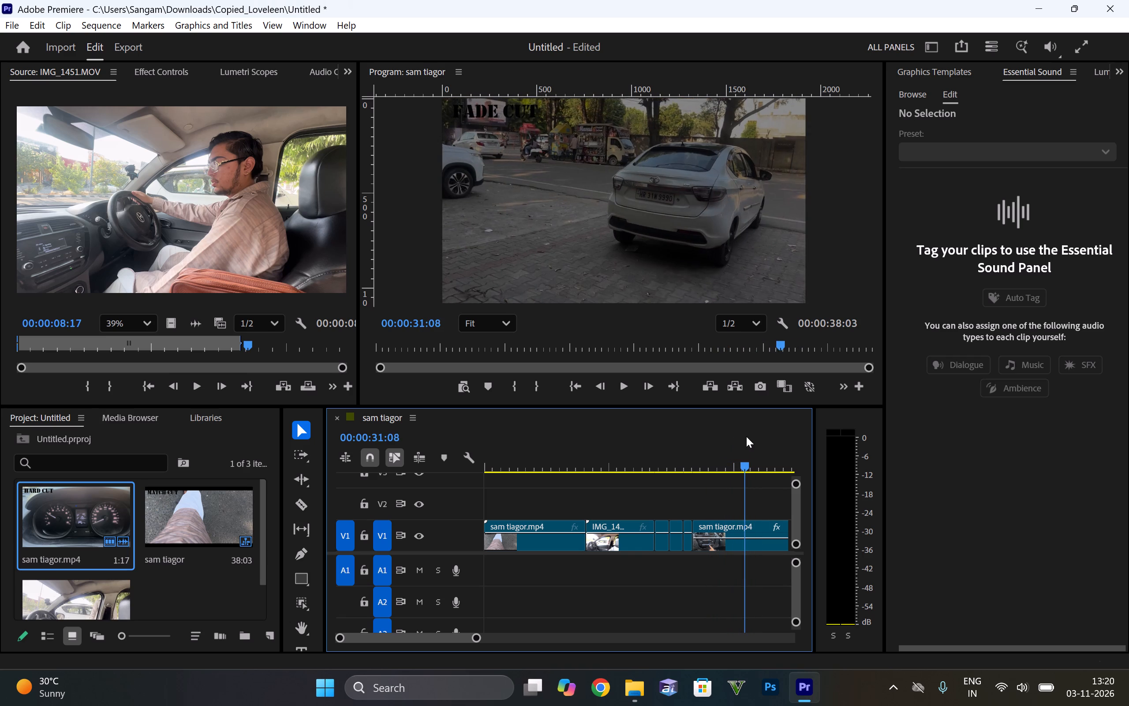
left_click_drag(746, 436, 722, 436)
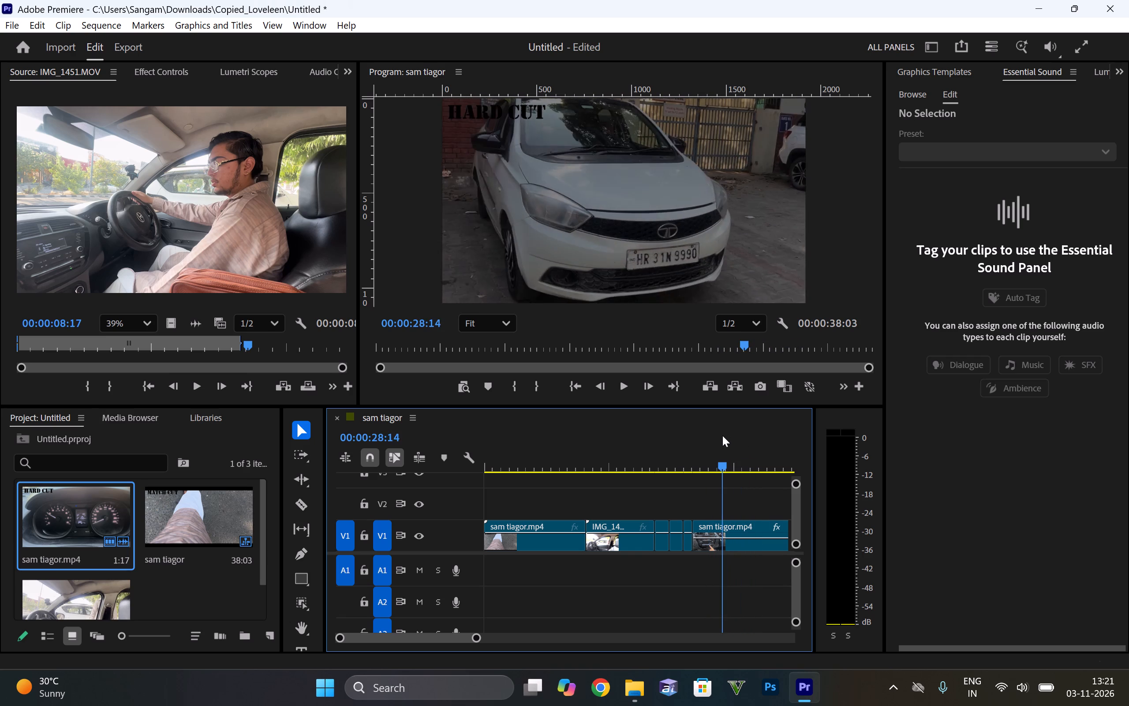
left_click_drag(722, 436, 733, 433)
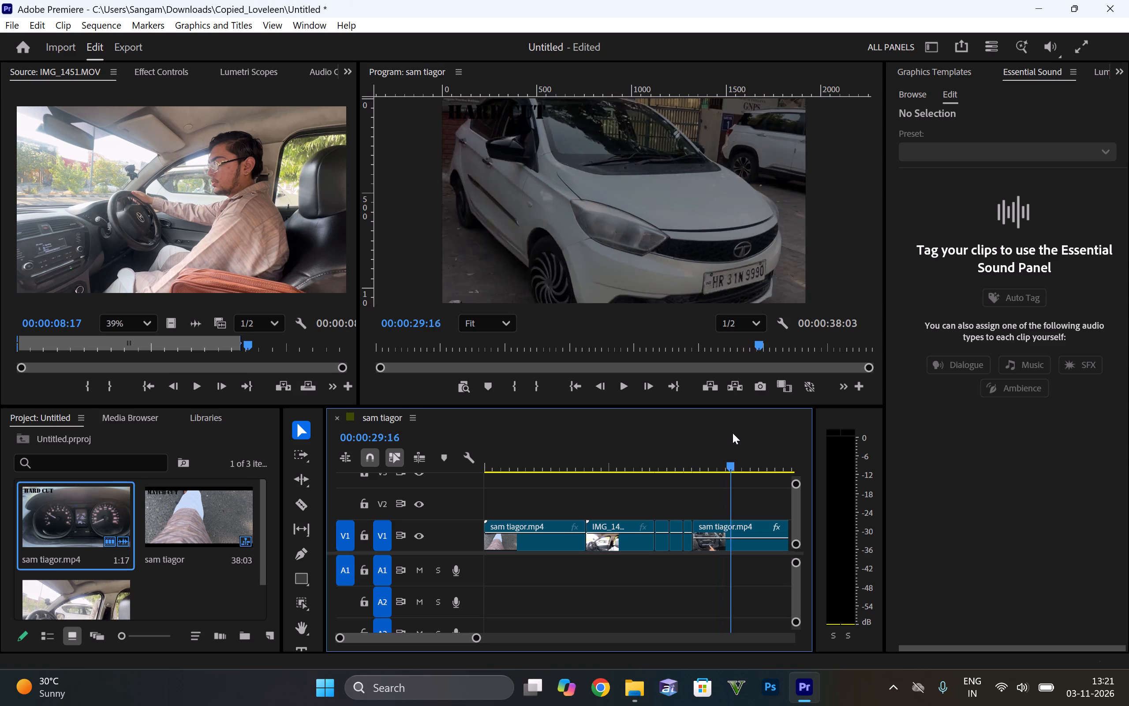
left_click_drag(733, 433, 716, 432)
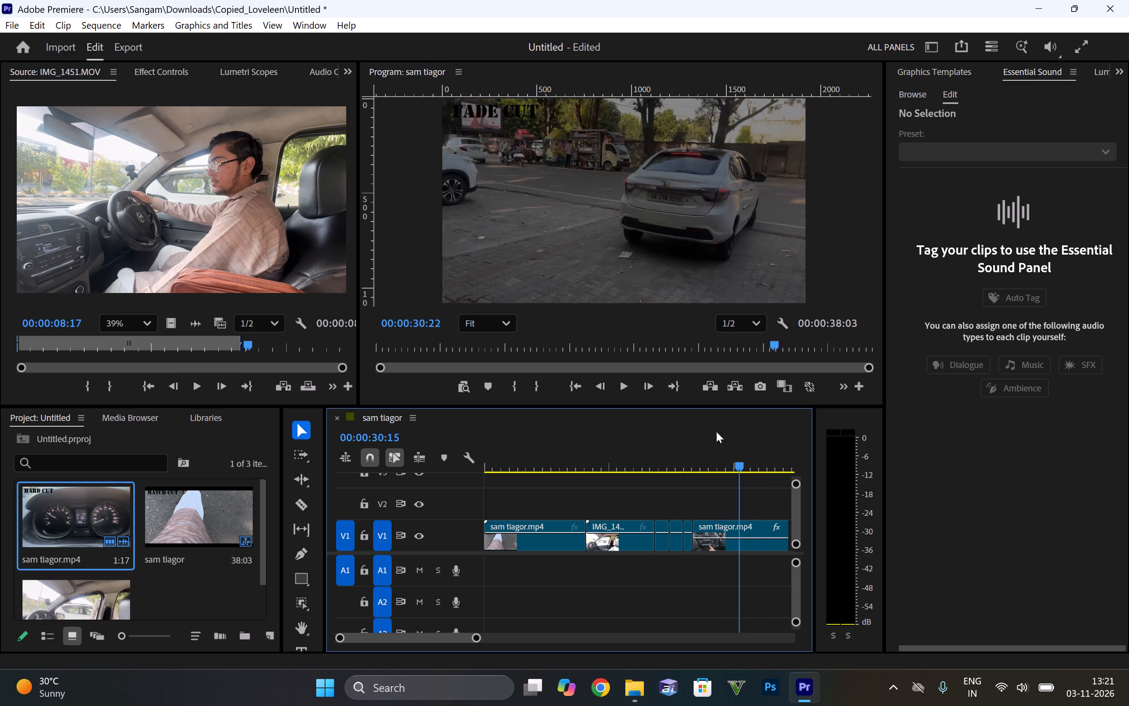
left_click_drag(716, 432, 496, 450)
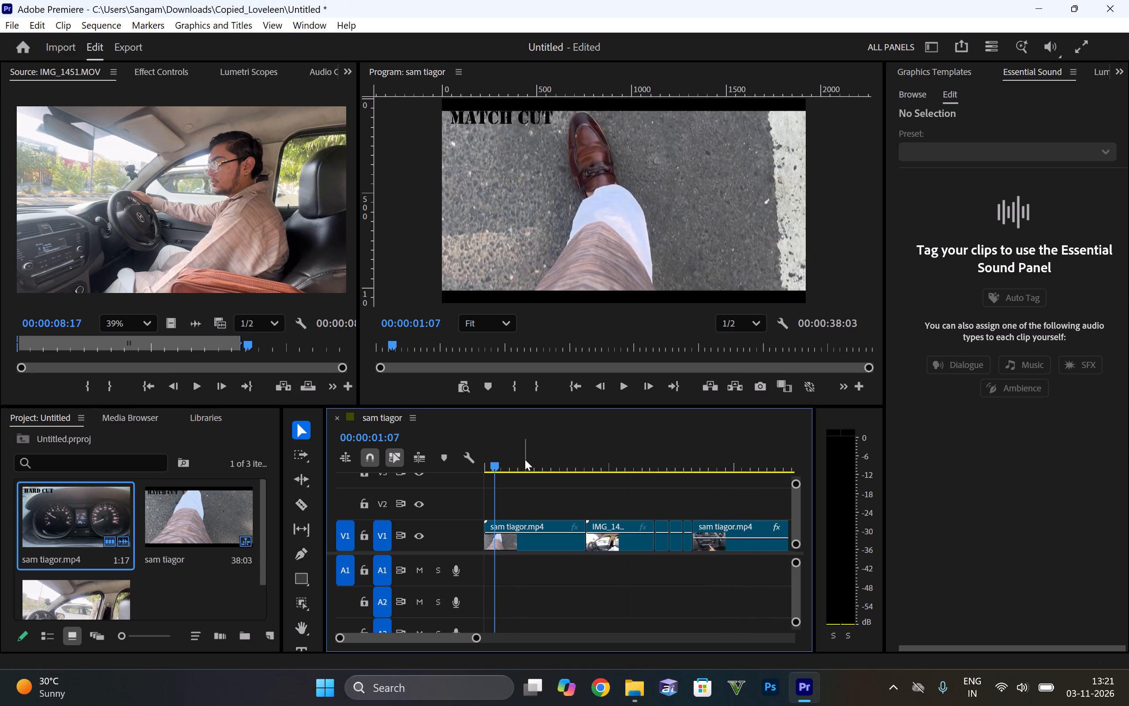
left_click_drag(495, 471, 449, 495)
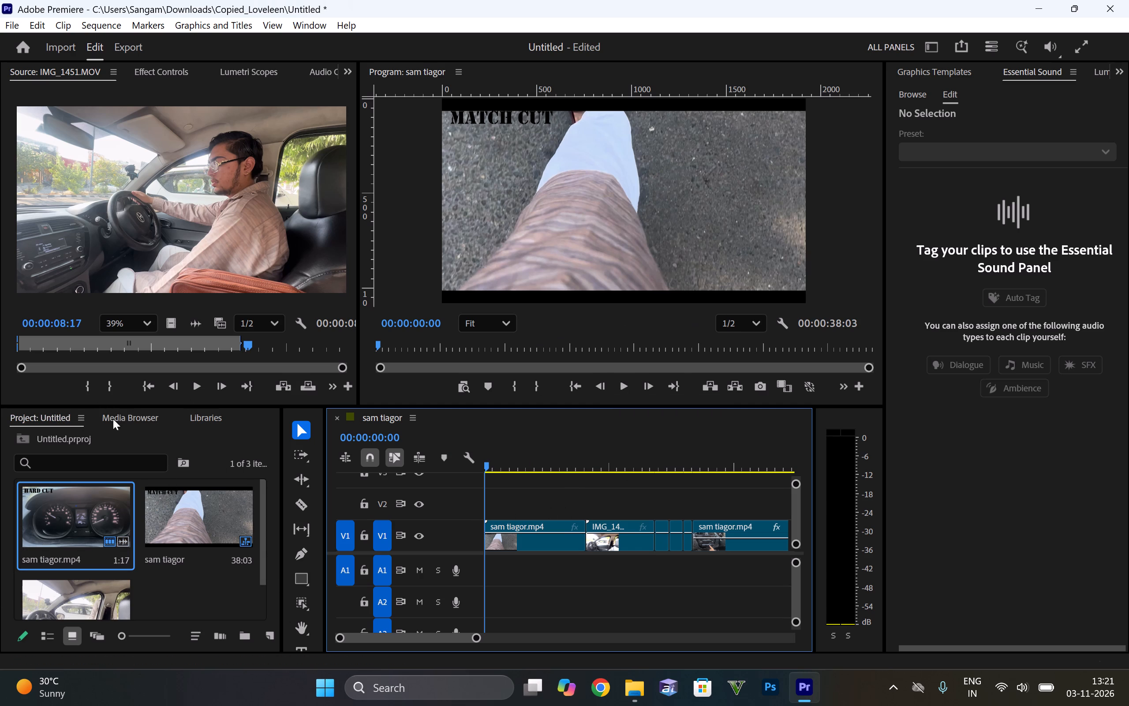
left_click(640, 686)
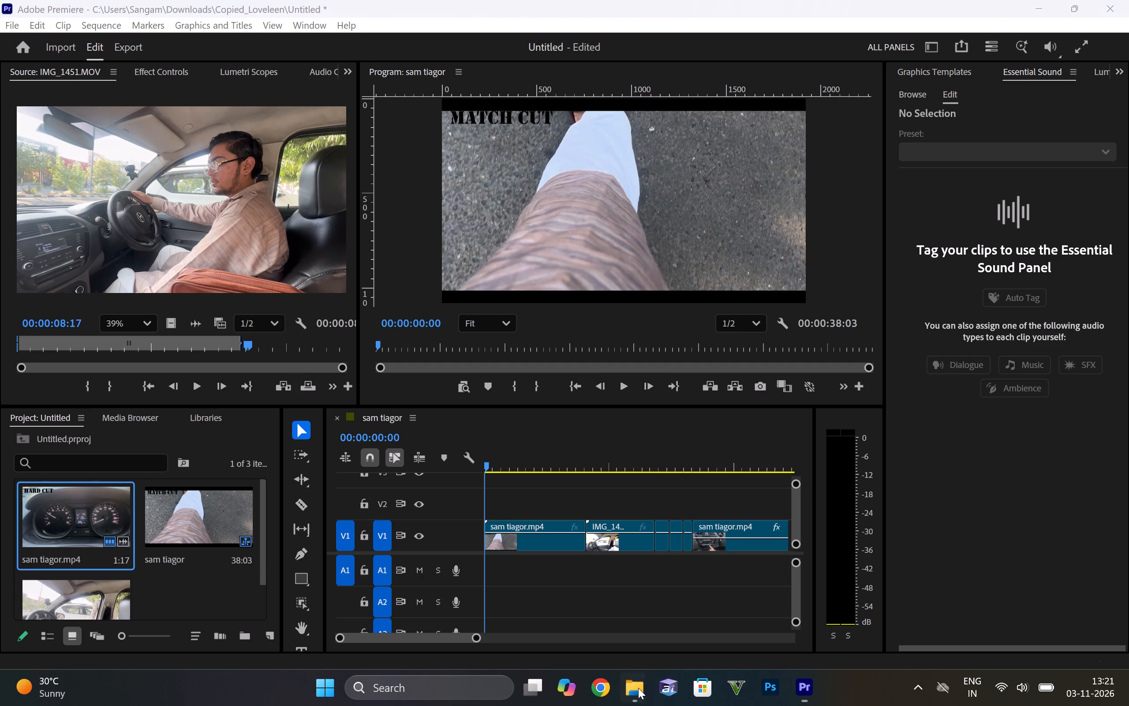
double_click(632, 694)
left_click(726, 600)
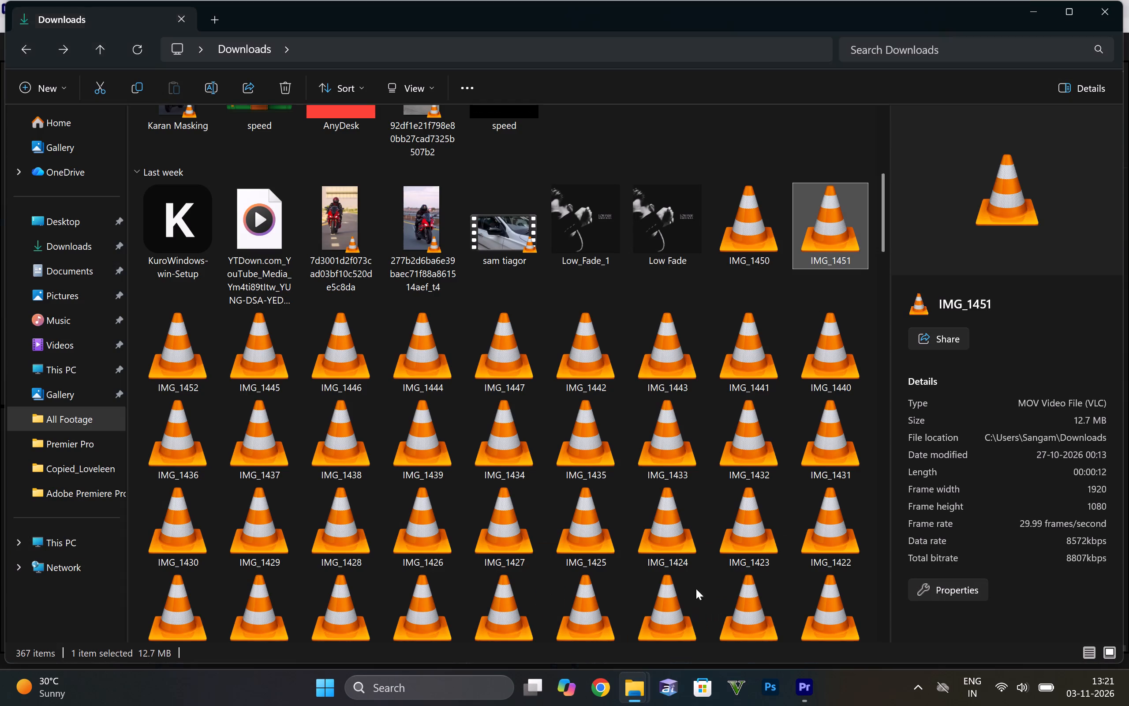
left_click_drag(579, 224, 587, 231)
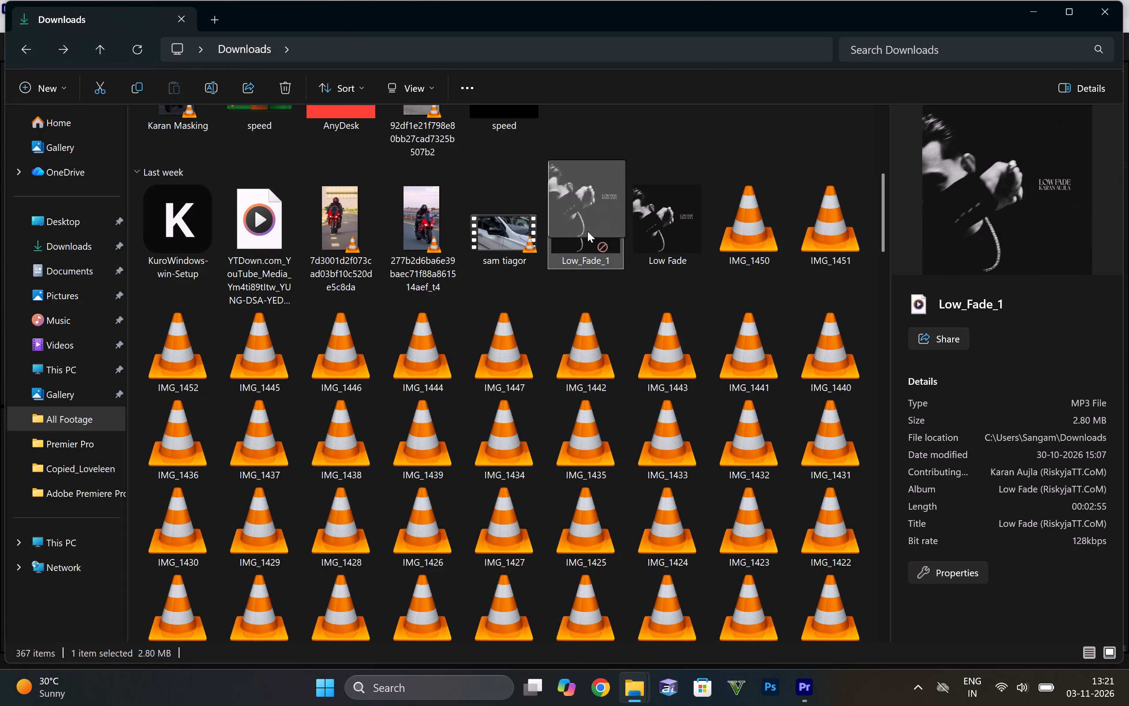
left_click_drag(587, 231, 670, 678)
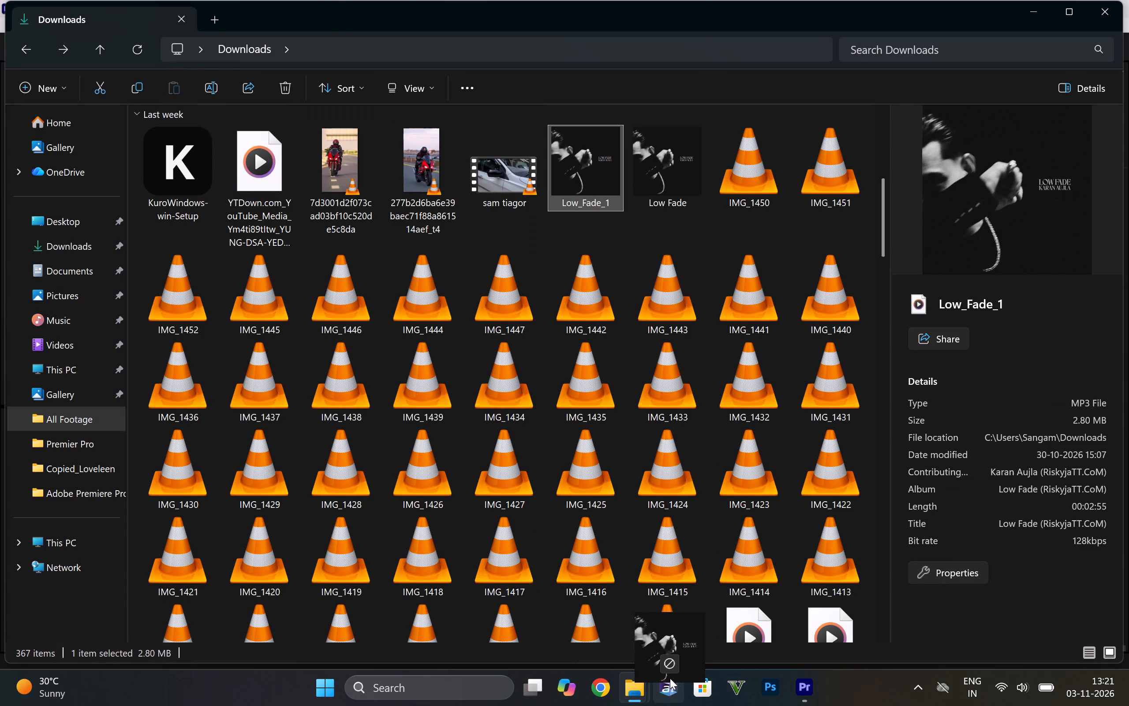
left_click_drag(670, 678, 707, 686)
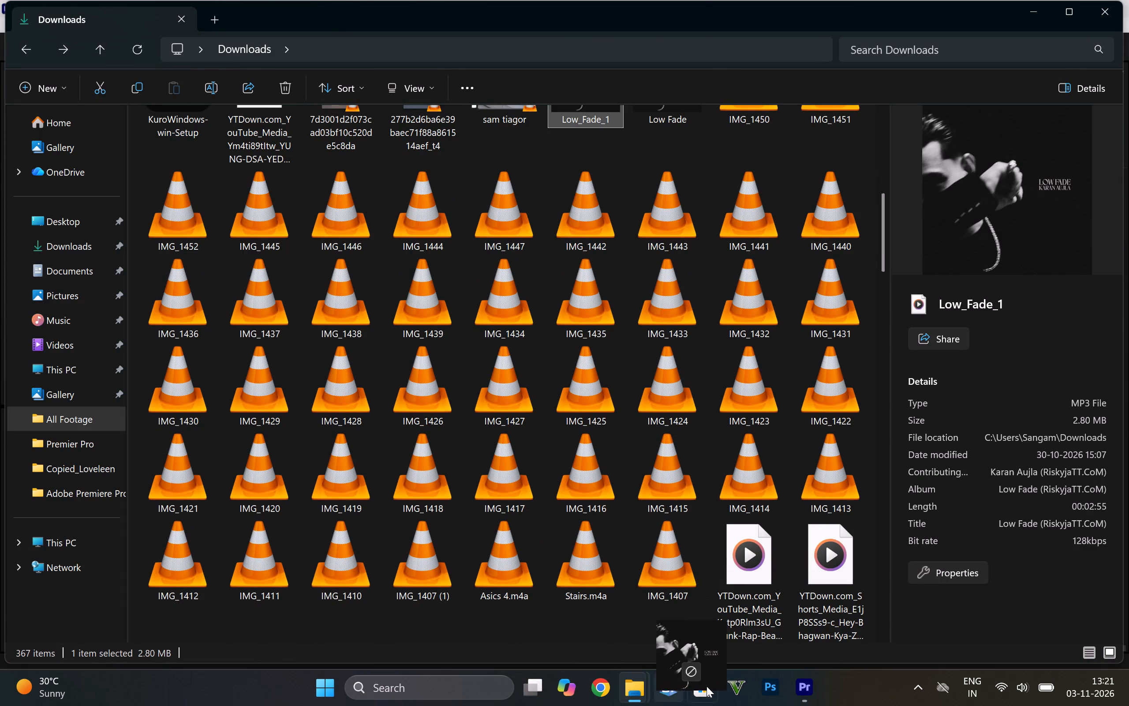
left_click_drag(707, 686, 799, 696)
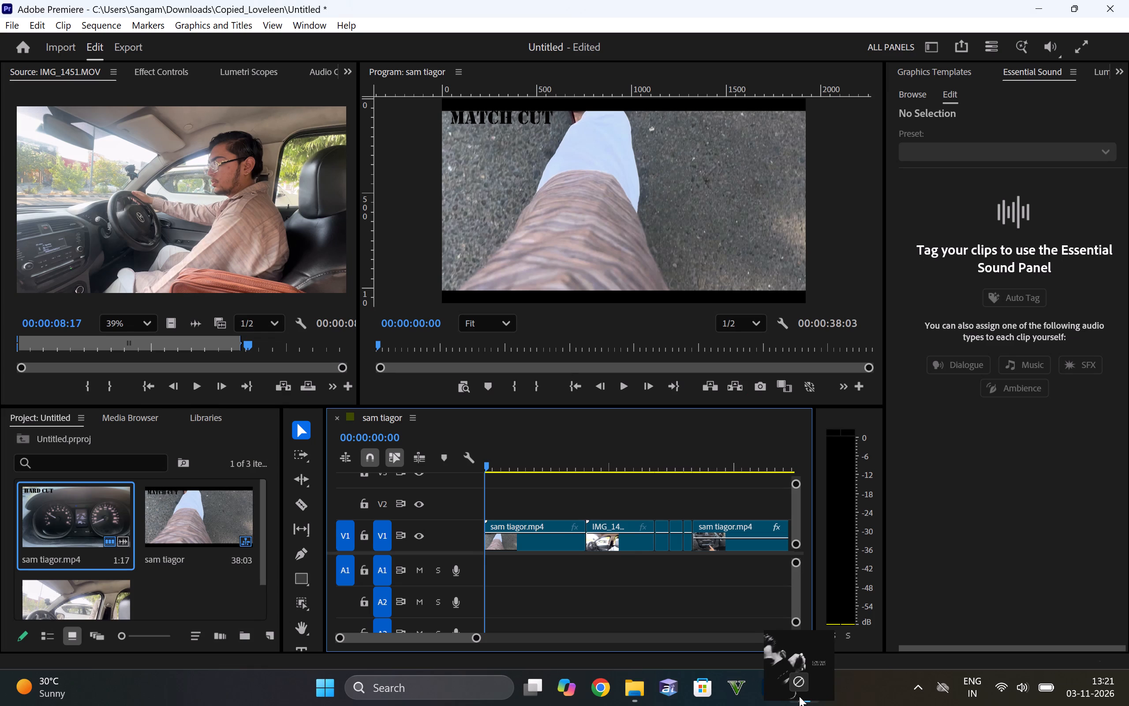
left_click_drag(799, 696, 525, 576)
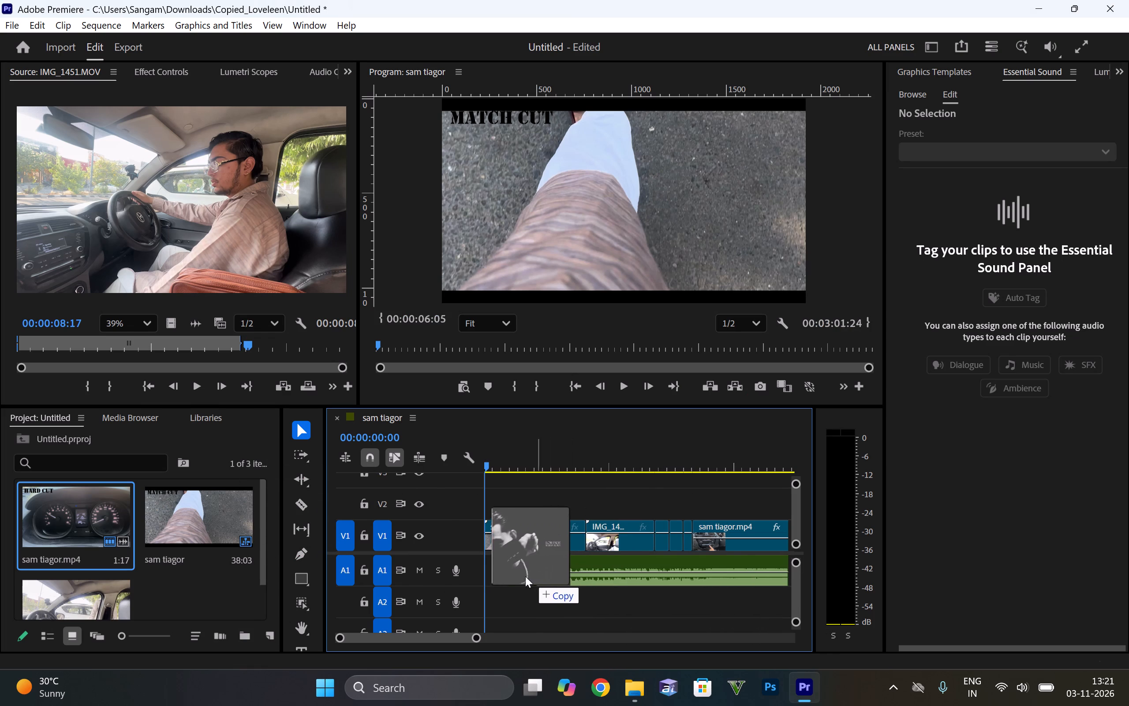
left_click_drag(525, 576, 488, 576)
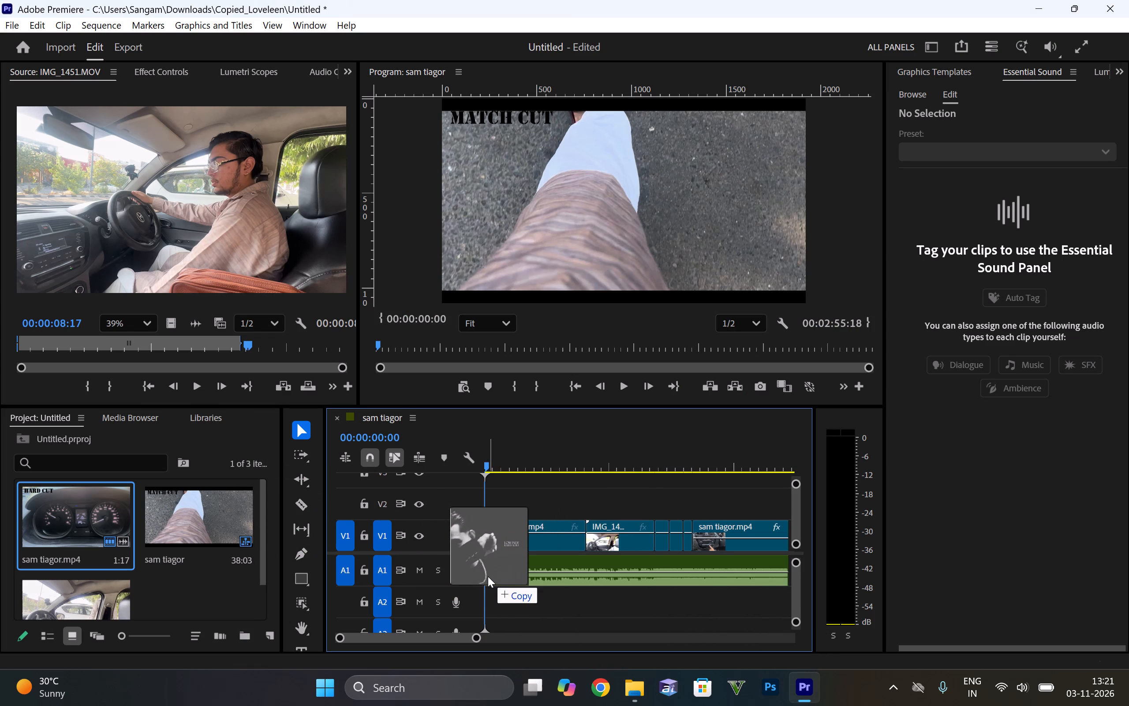
left_click_drag(488, 576, 546, 583)
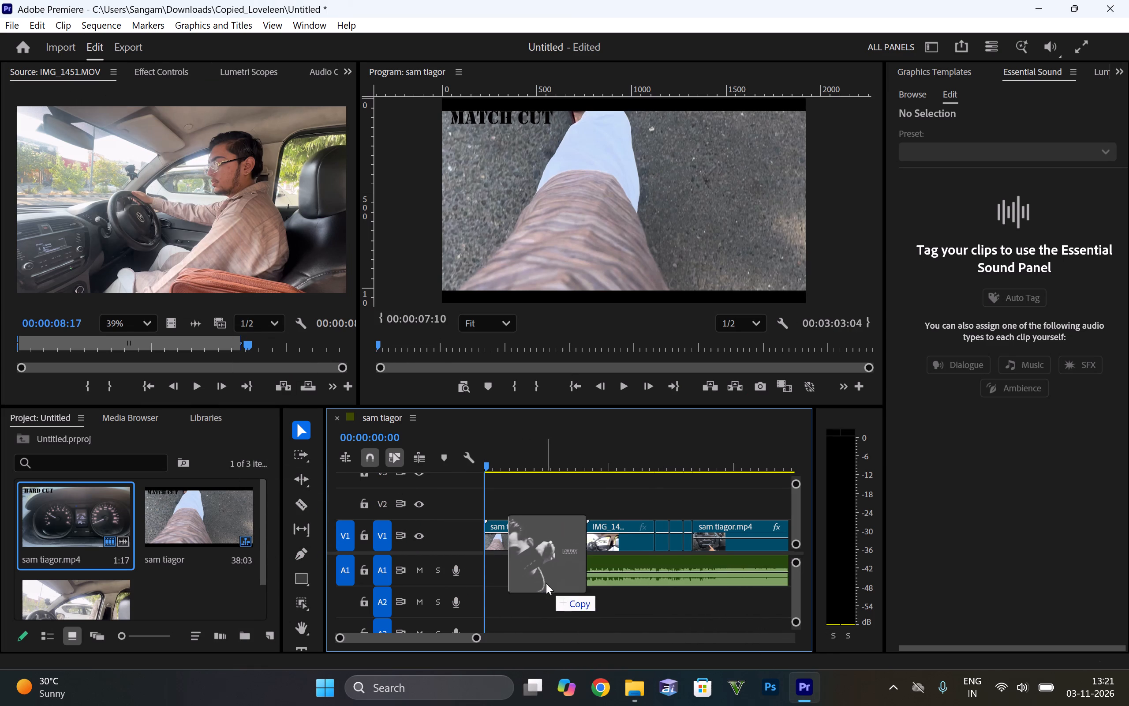
left_click_drag(546, 583, 493, 582)
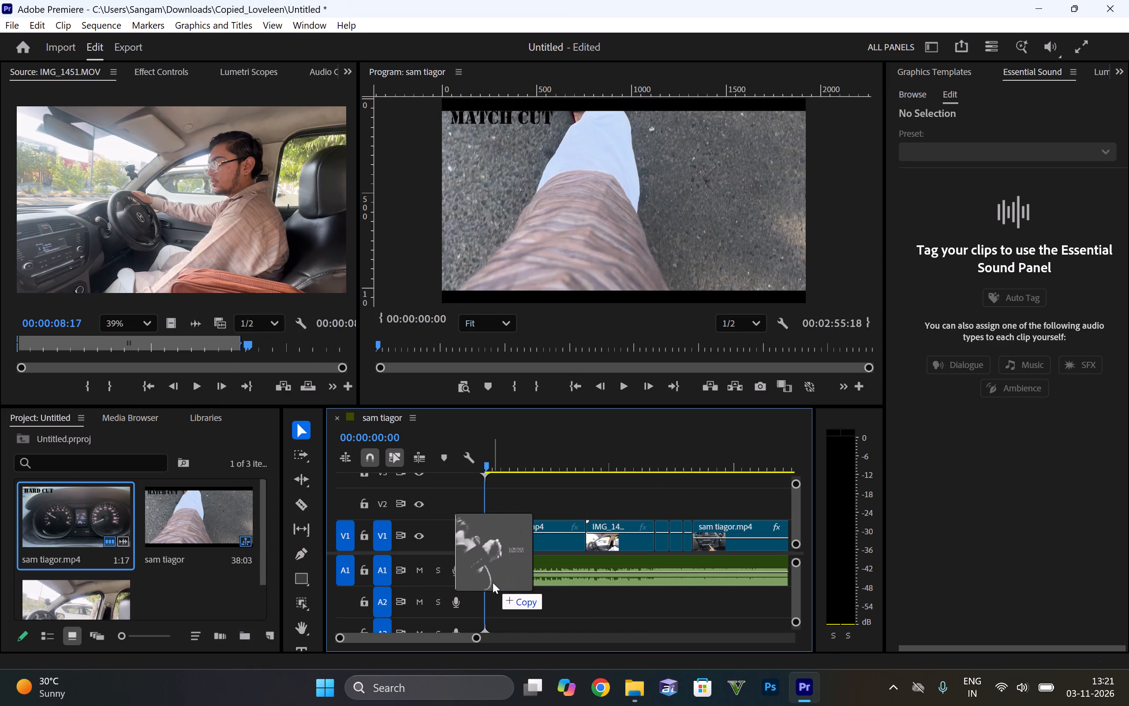
left_click_drag(493, 582, 495, 583)
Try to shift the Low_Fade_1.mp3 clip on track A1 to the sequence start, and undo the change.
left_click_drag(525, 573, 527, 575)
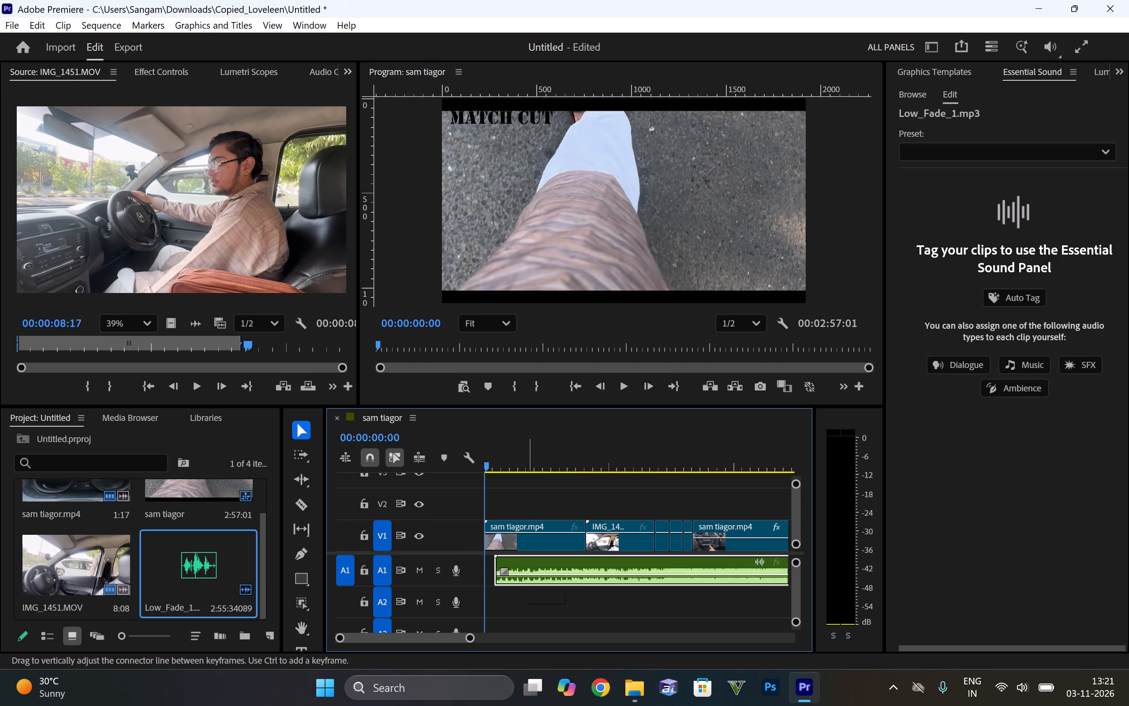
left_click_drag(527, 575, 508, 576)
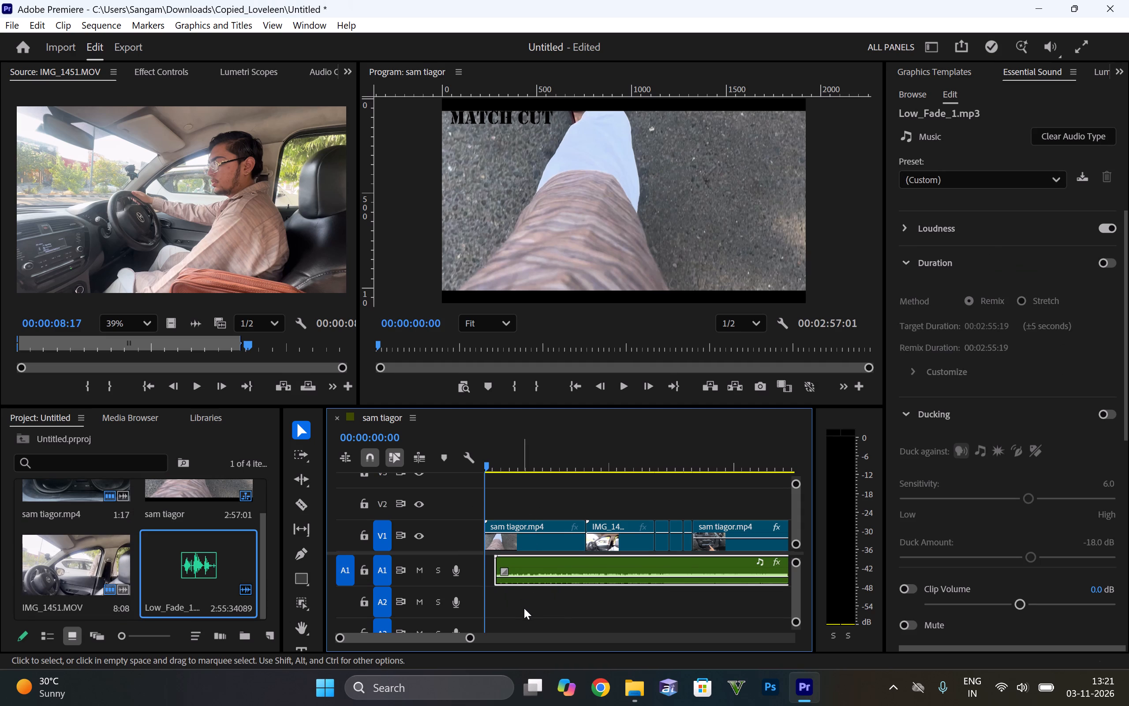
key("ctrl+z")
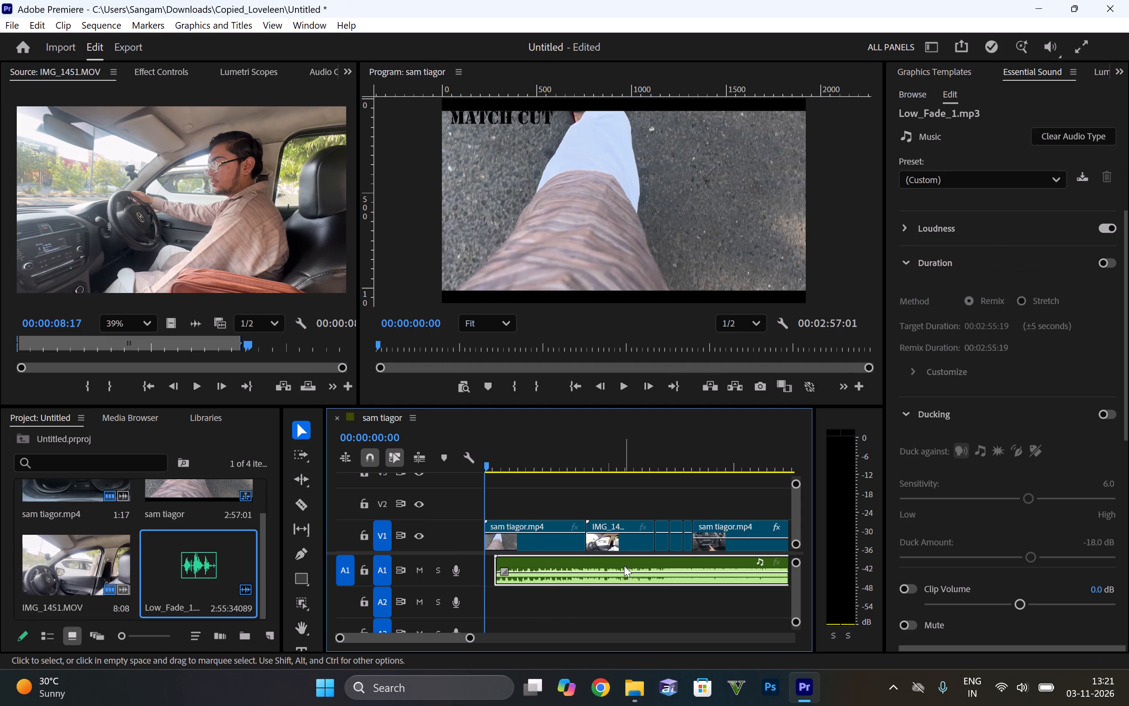
Delete the Low_Fade_1.mp3 clip from track A1, keeping the file in the project.
right_click(623, 566)
left_click(619, 565)
key("BackSpace")
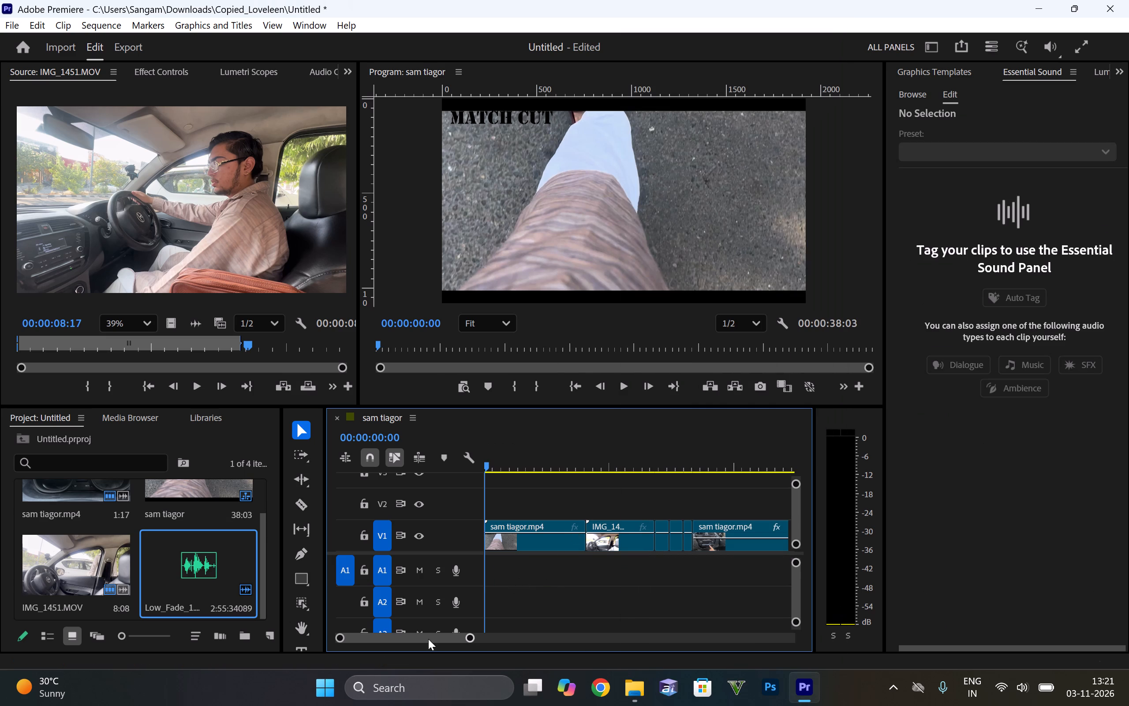
Open Low_Fade_1.mp3 in the Source monitor and mark its In point at 00;00;00;00.
double_click(204, 584)
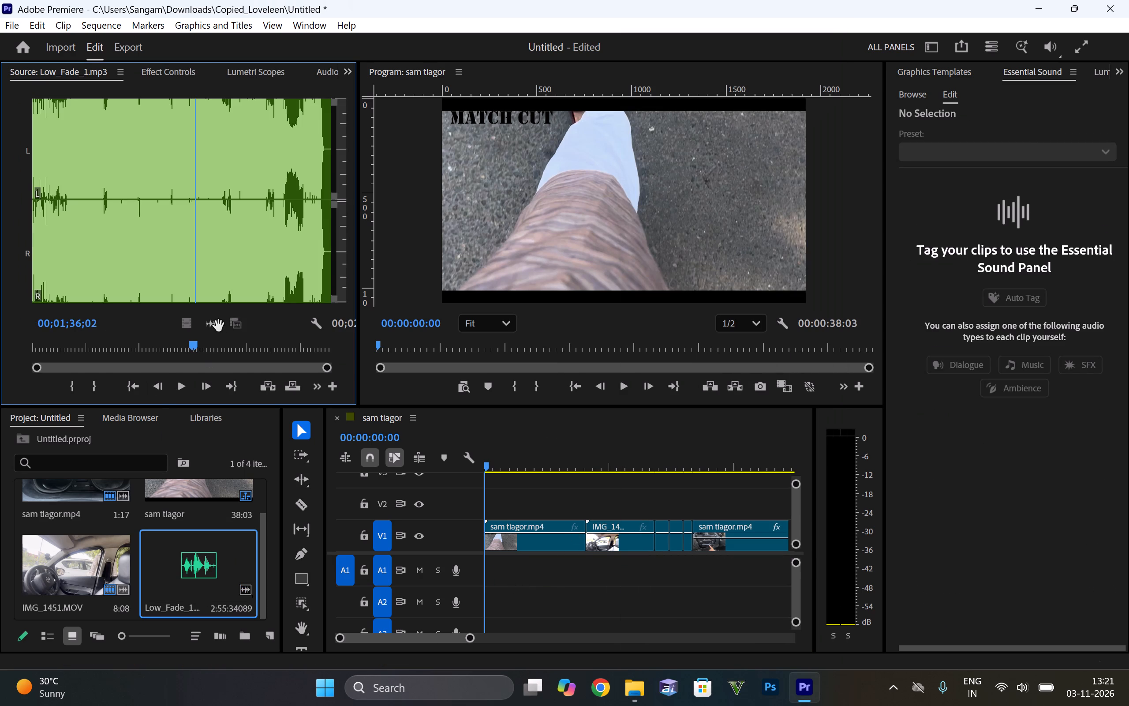
left_click_drag(189, 340, 0, 370)
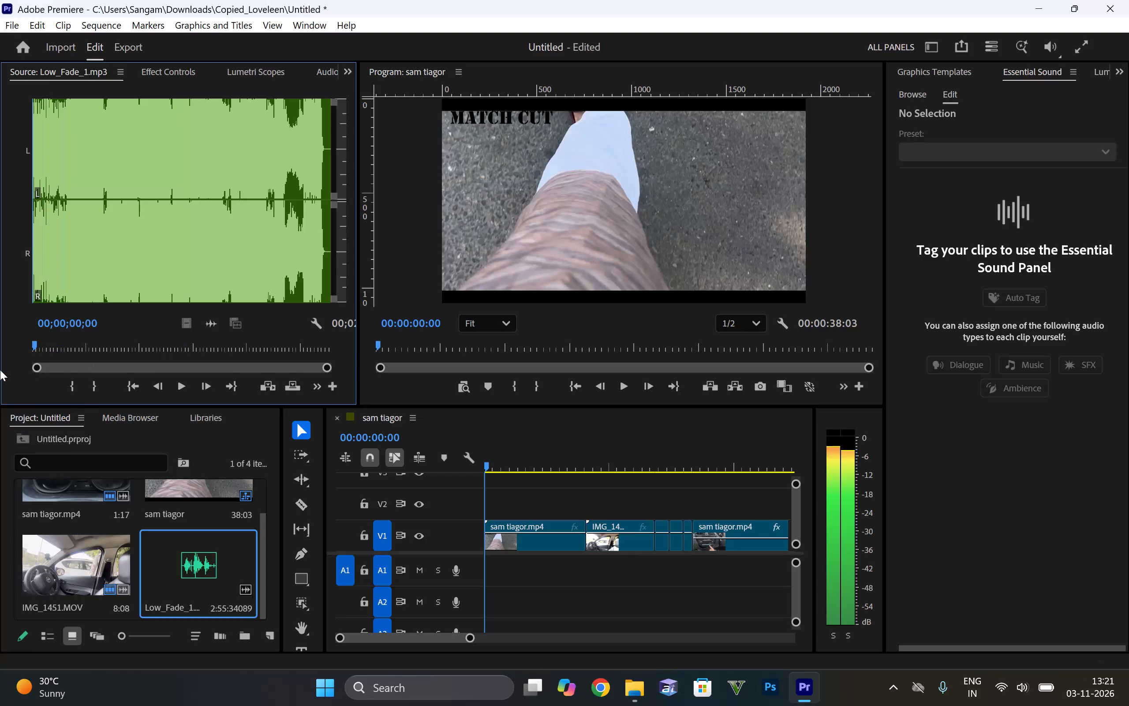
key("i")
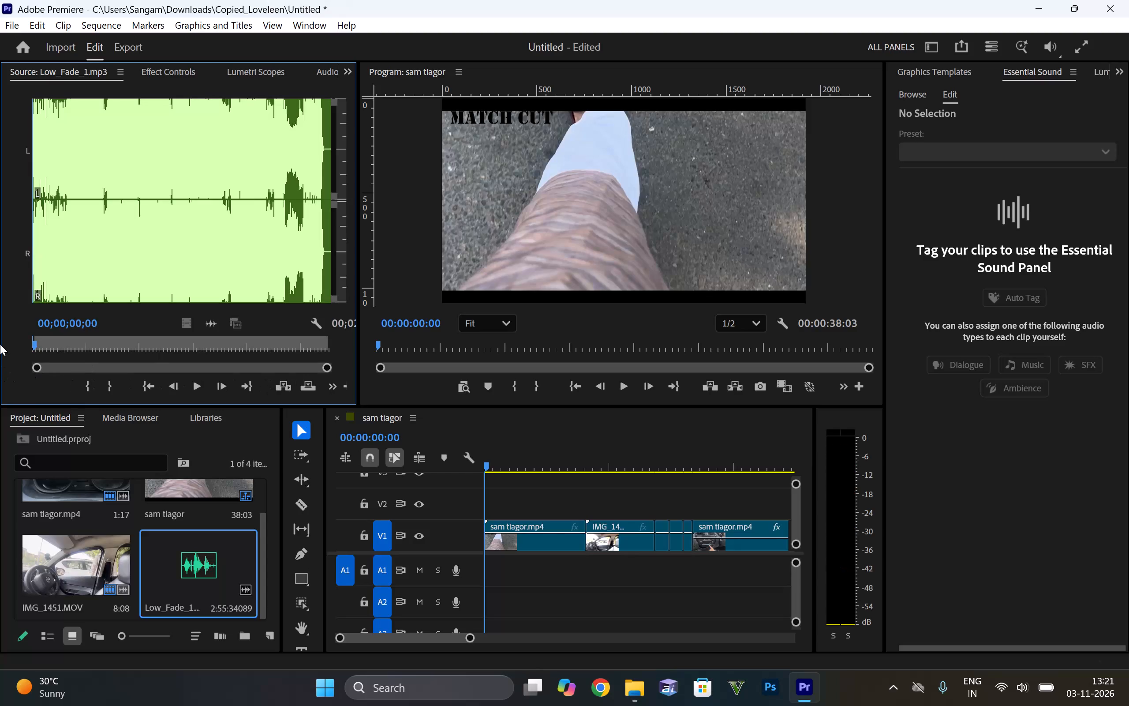
Listen to the opening seconds of Low_Fade_1.mp3, replaying from the start with pauses to locate the first beats.
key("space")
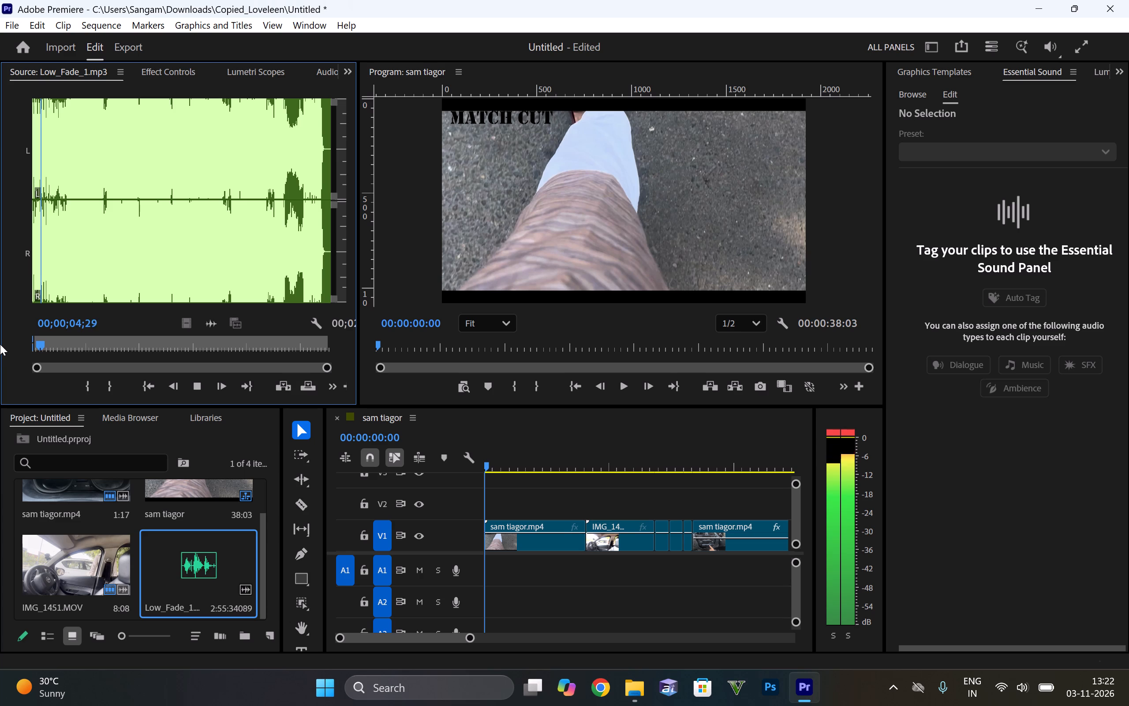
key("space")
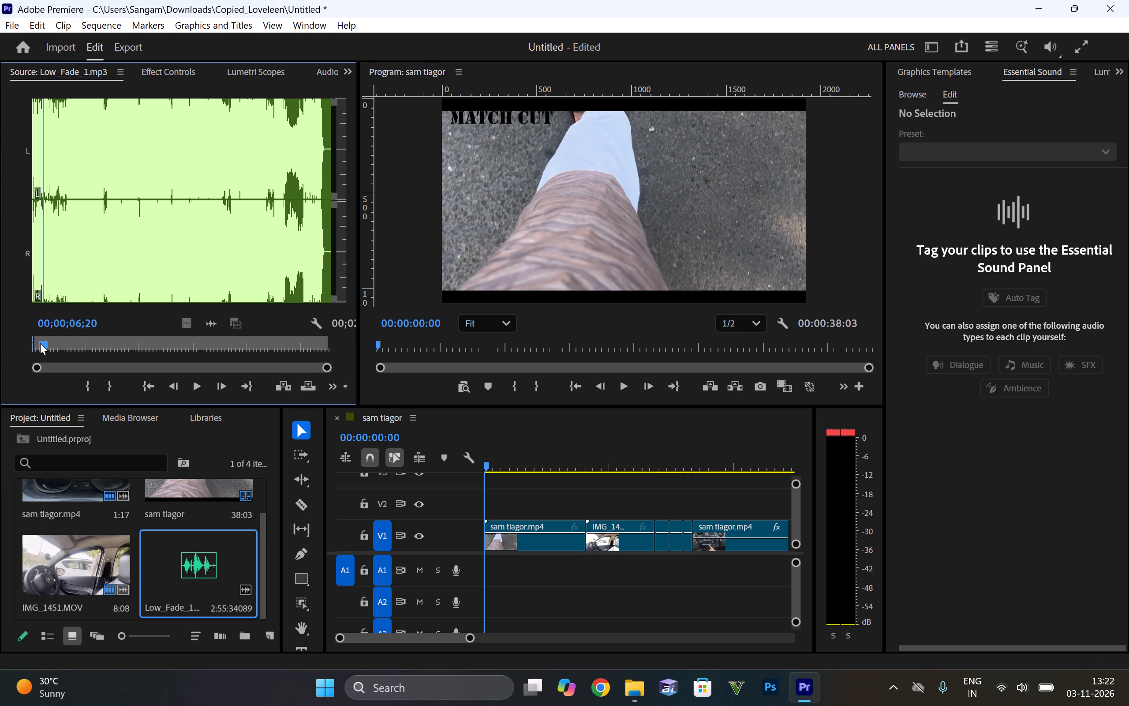
left_click_drag(42, 345, 30, 339)
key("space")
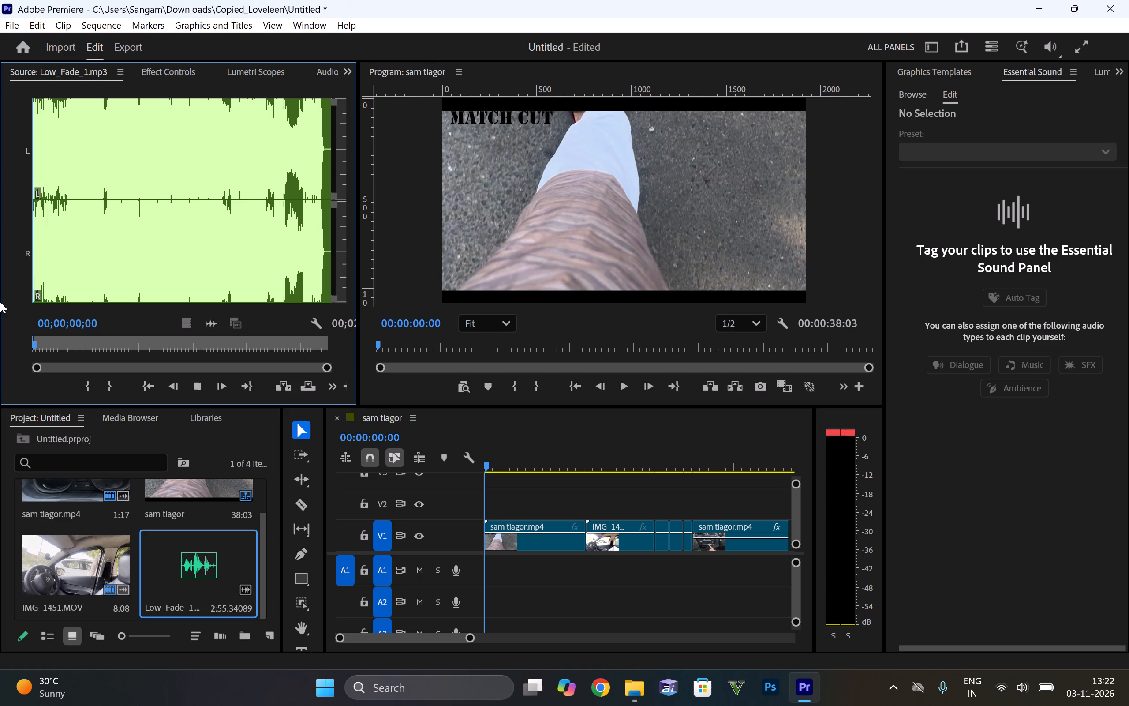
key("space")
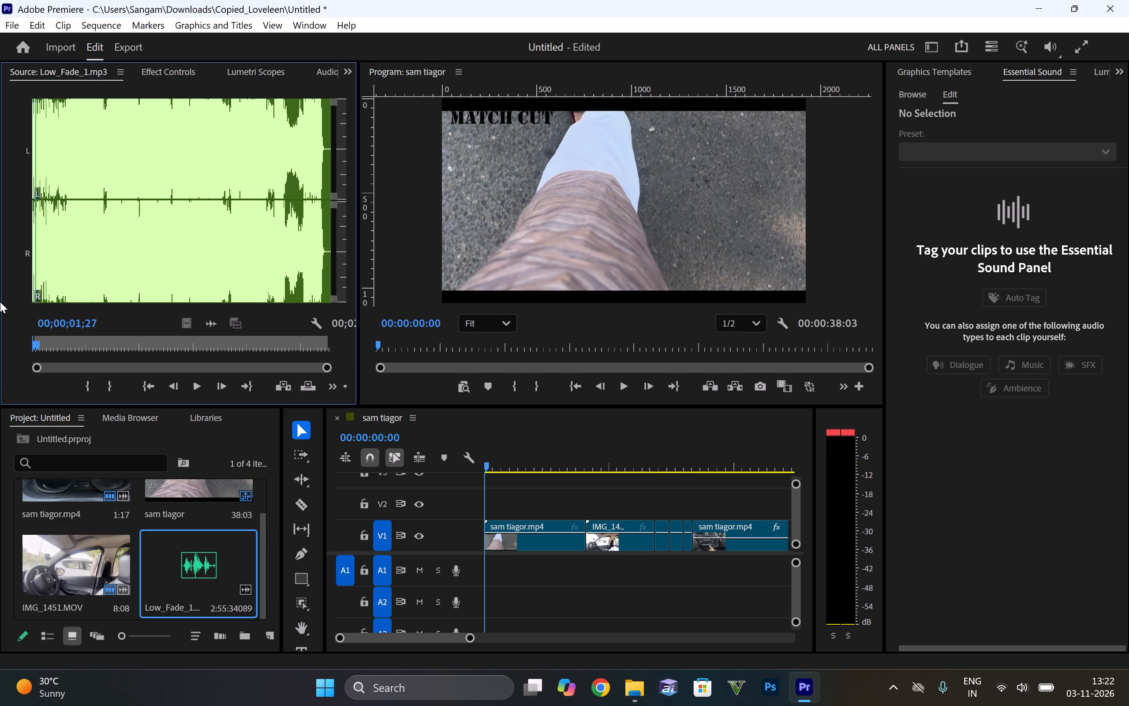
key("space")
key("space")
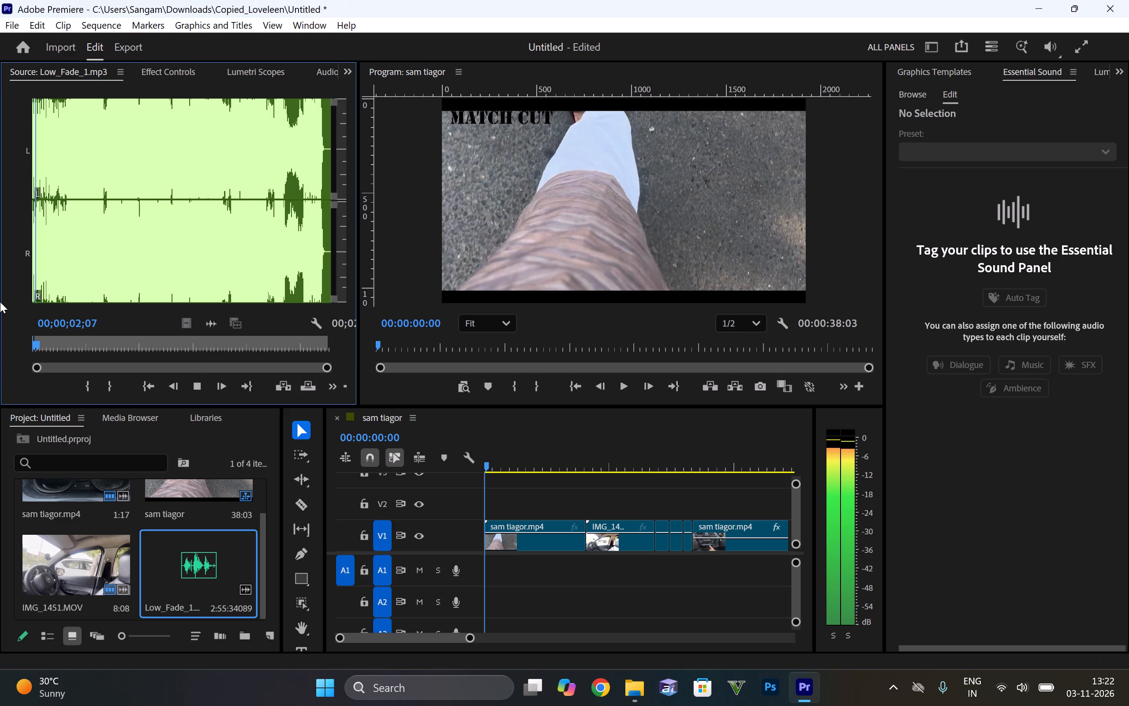
left_click(617, 384)
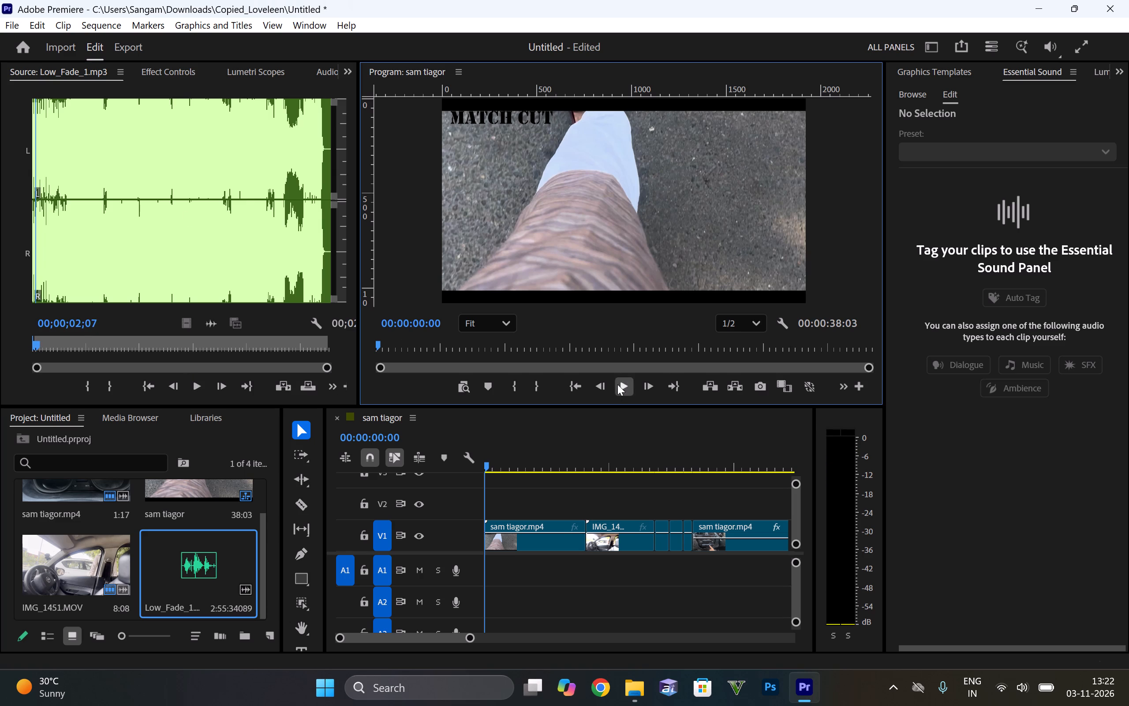
left_click(617, 384)
left_click(617, 384)
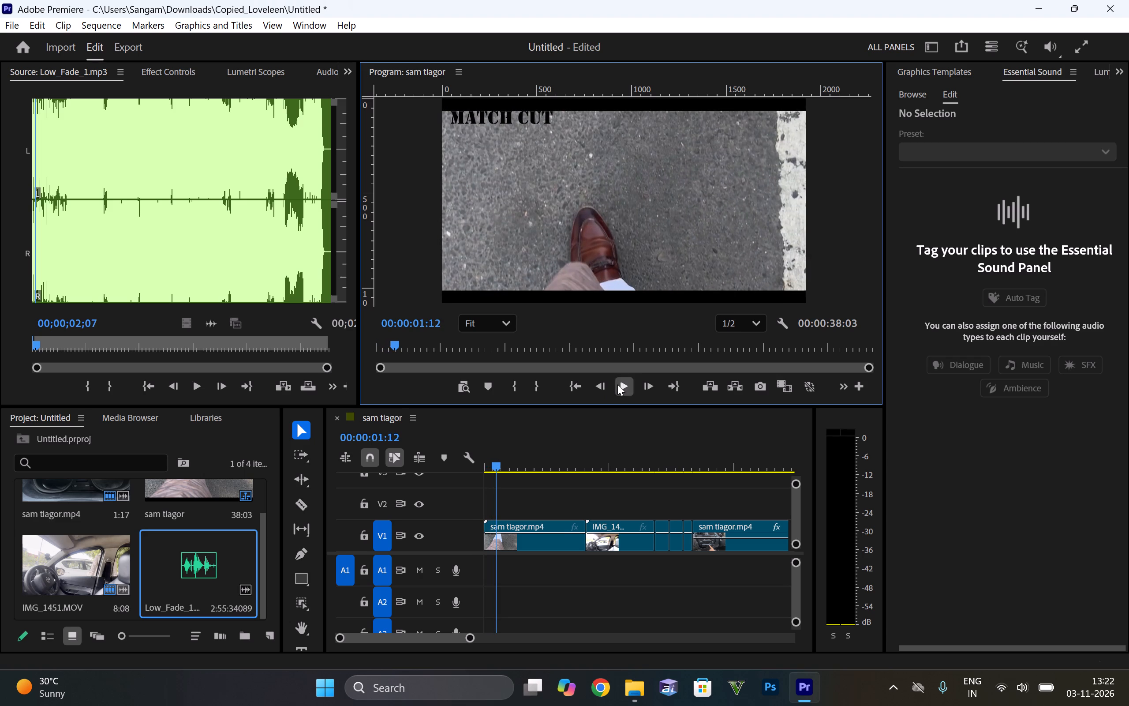
left_click(617, 384)
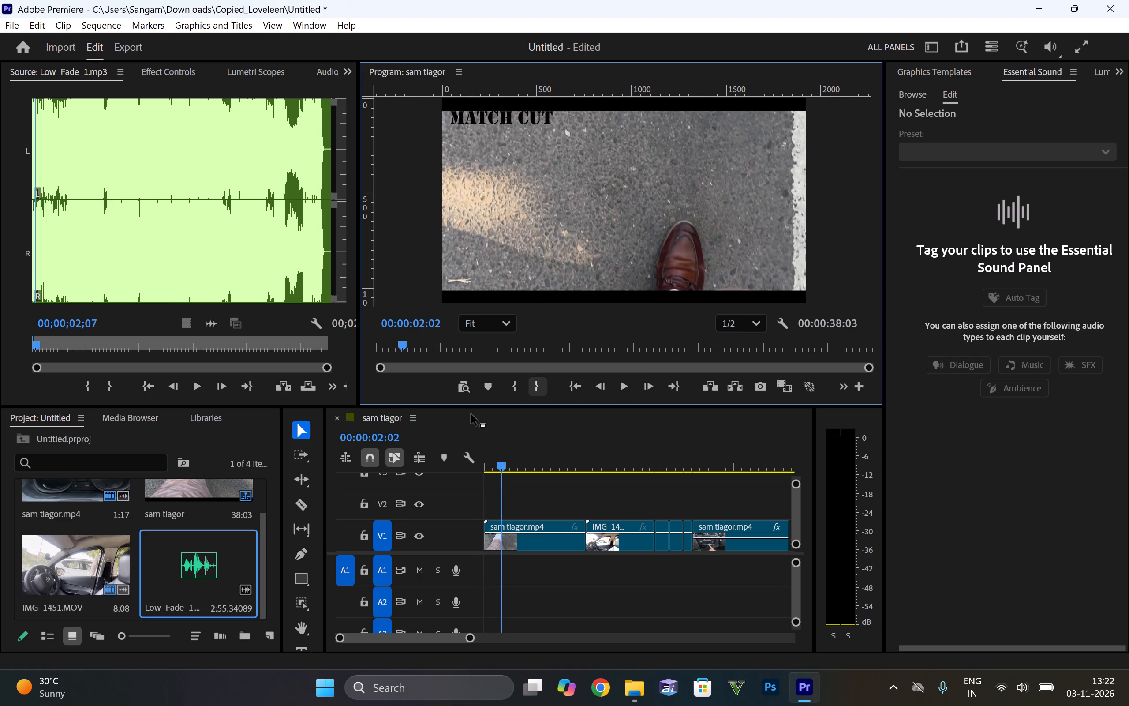
left_click(622, 387)
left_click(619, 387)
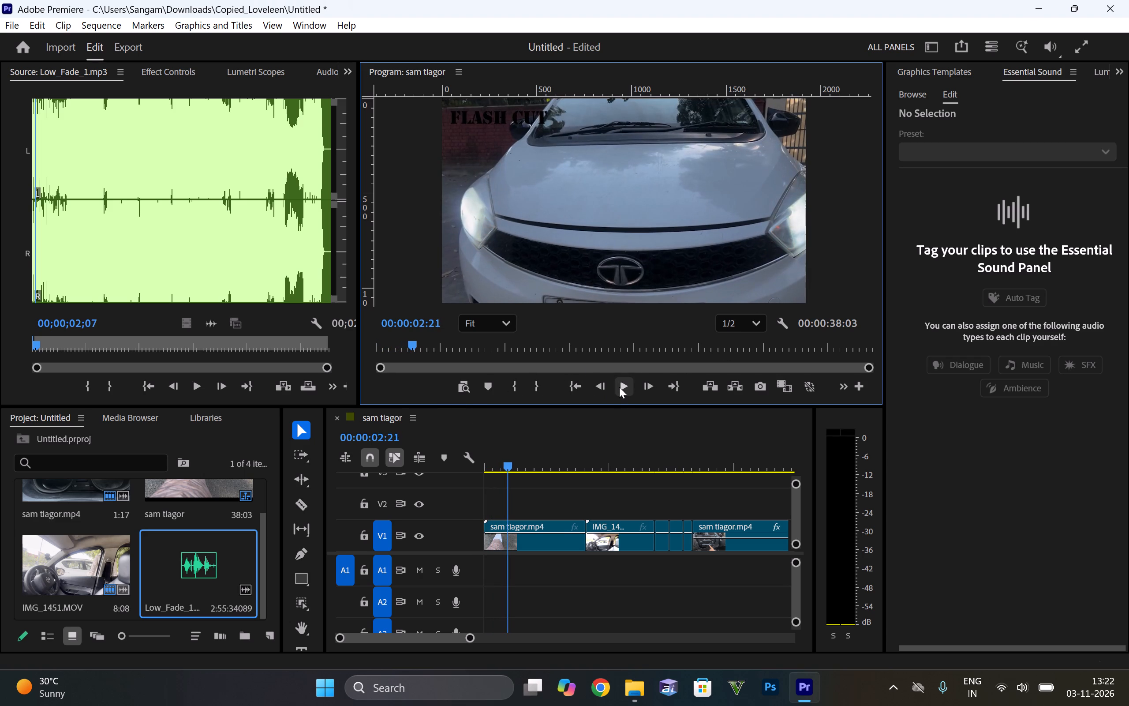
left_click_drag(414, 343, 415, 343)
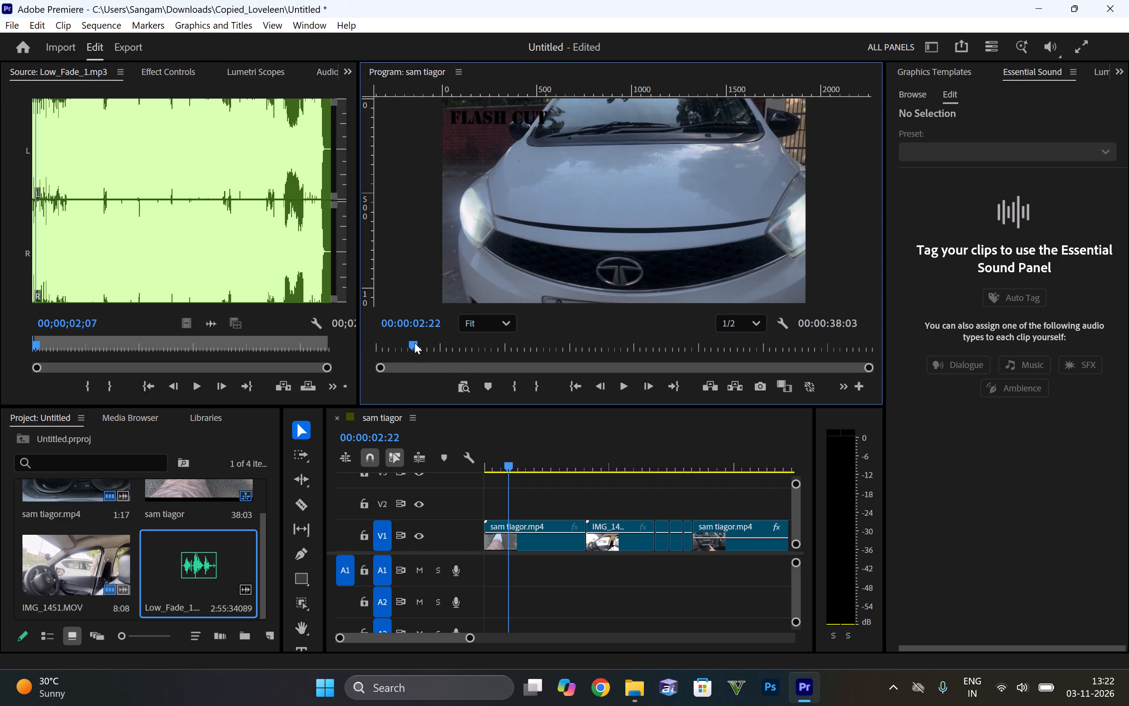
left_click_drag(415, 343, 405, 349)
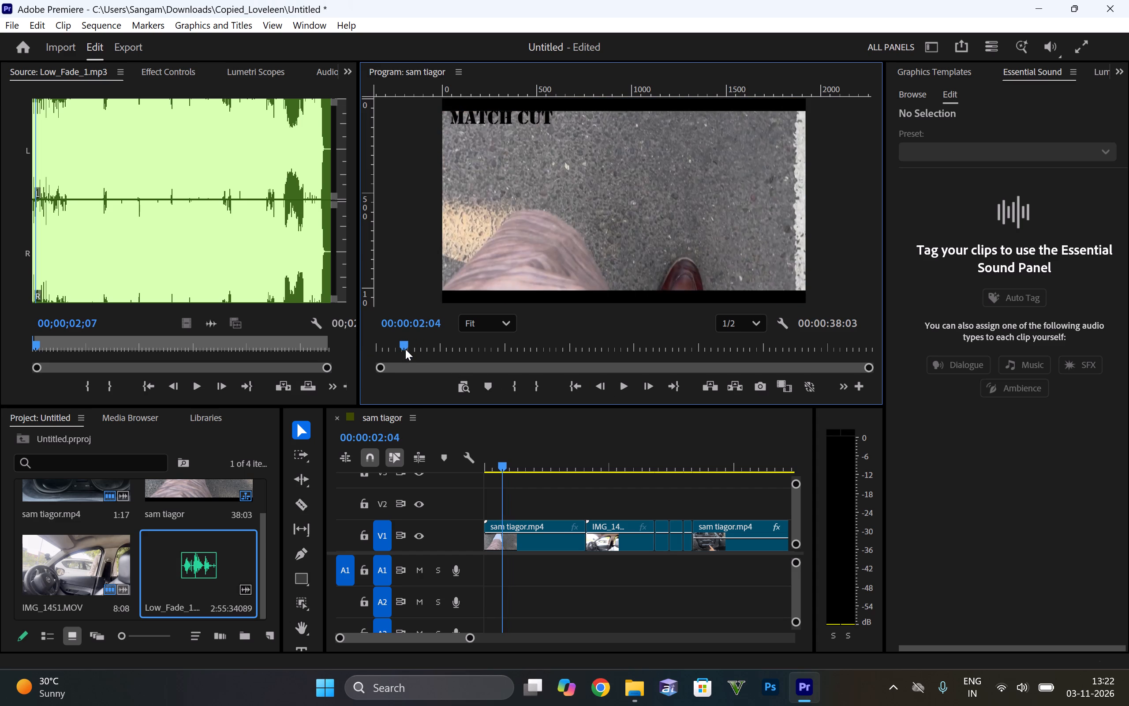
left_click_drag(405, 349, 413, 351)
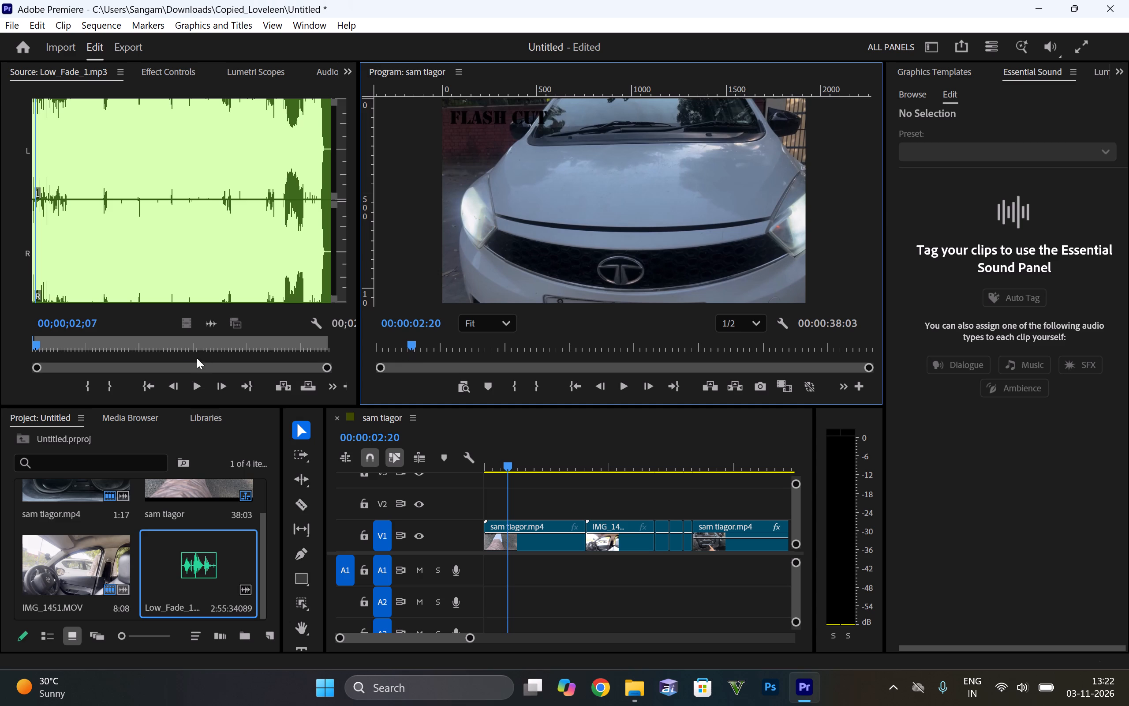
Replay Low_Fade_1.mp3 from its start in the Source monitor, pausing around the three-second mark and continuing to about nine seconds.
left_click(39, 345)
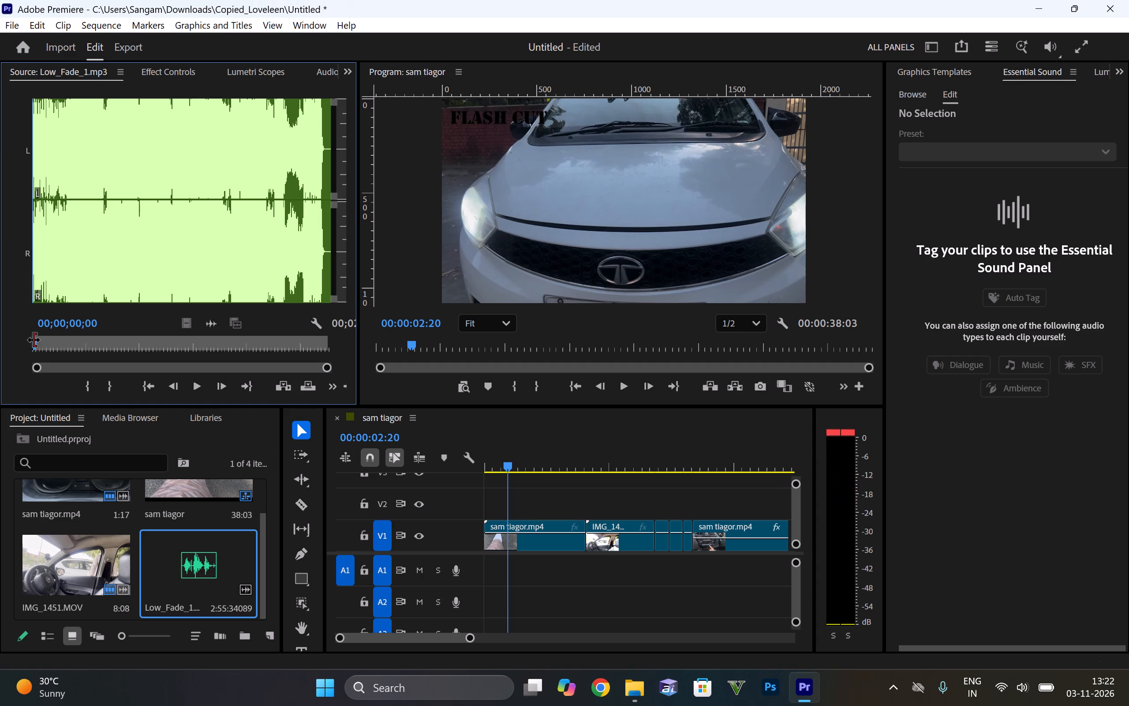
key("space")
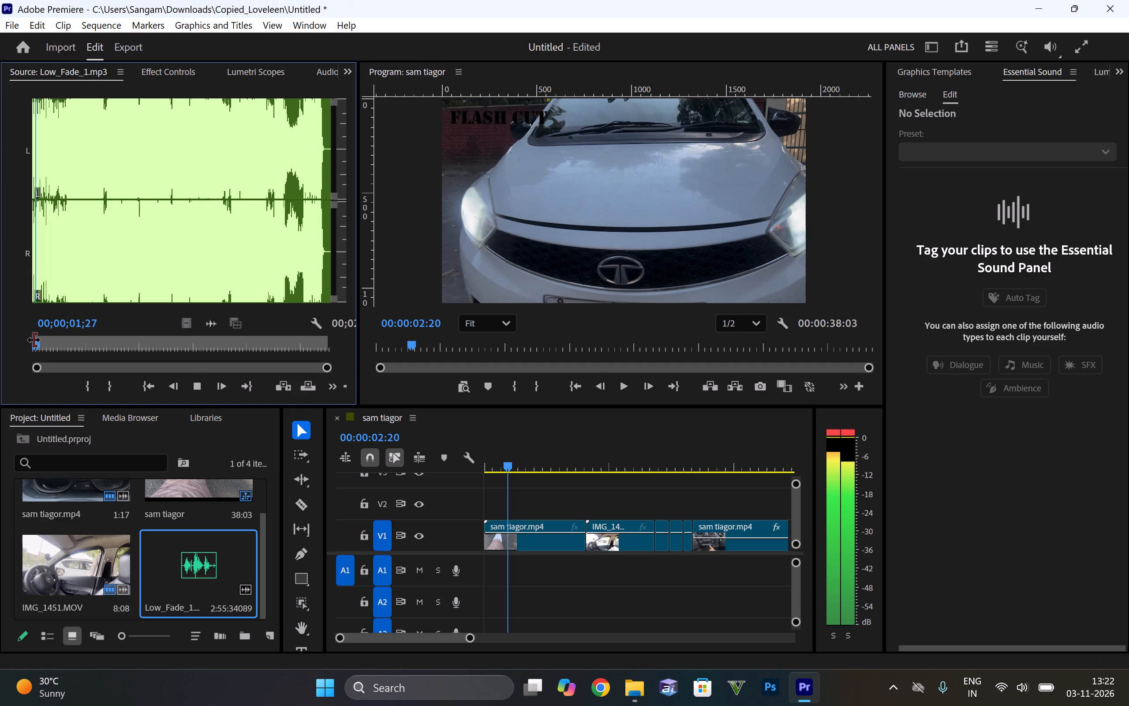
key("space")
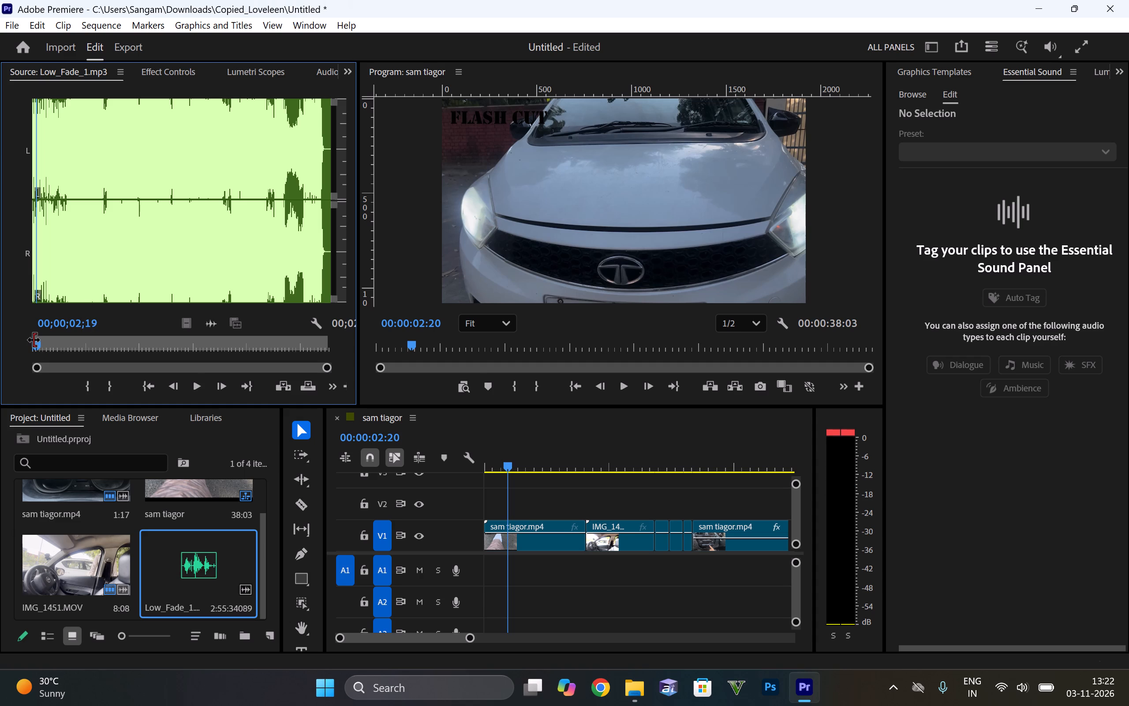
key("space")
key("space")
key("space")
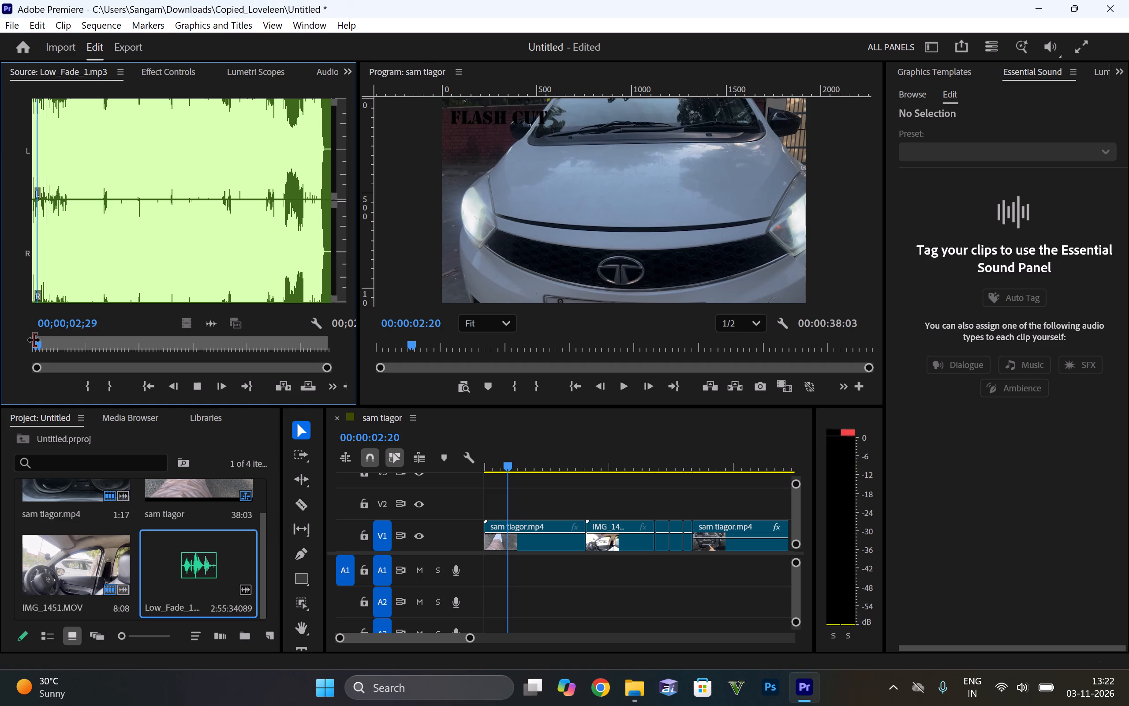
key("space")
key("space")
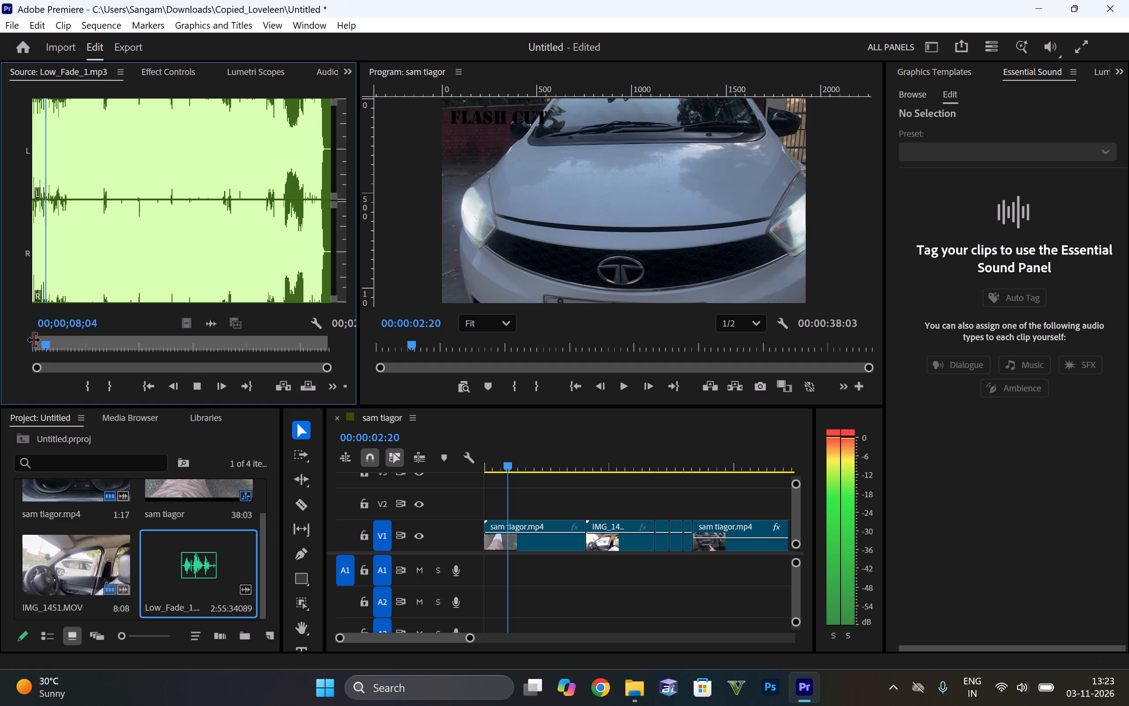
Step back frame by frame through Low_Fade_1.mp3 to the early beat, parking the Source playhead at 00;00;03;11.
key("Left")
key("Left")
key("Left")
key("Left")
key("Left")
key("Left")
key("Left")
key("Left")
key("Left")
key("Left")
key("Left")
key("Left")
key("Left")
key("Left")
key("Left")
key("Left")
key("Left")
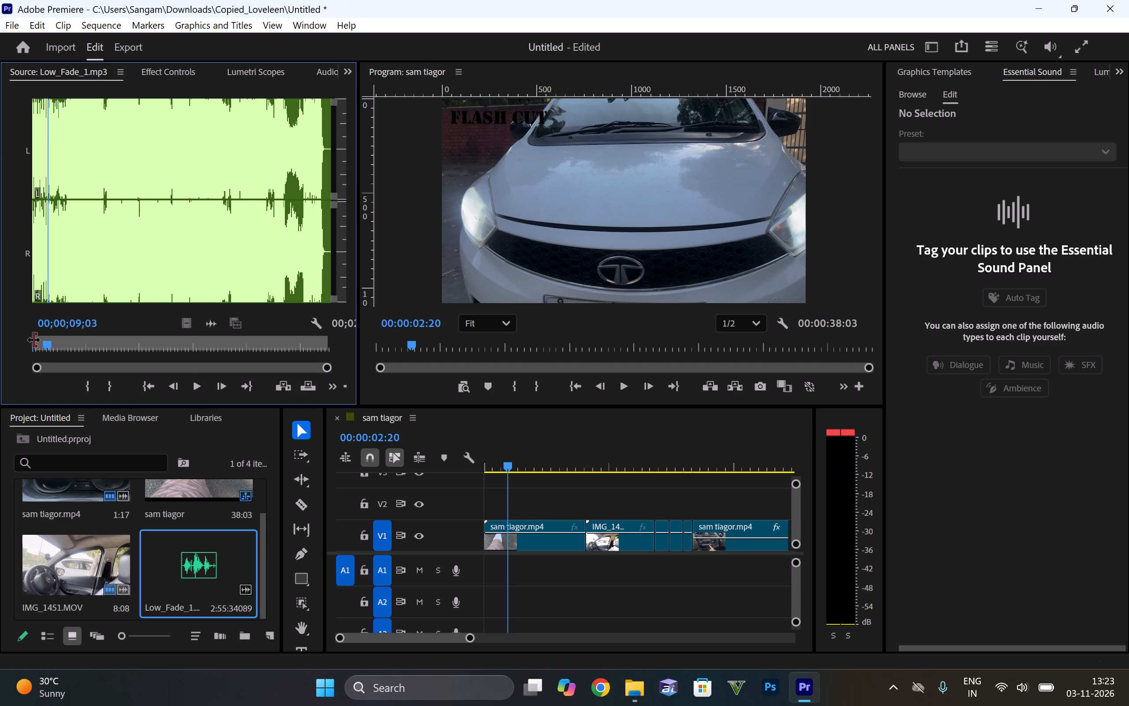
key("Left")
key("Left")
key("Left")
key("Left")
key("Left")
key("Left")
key("Left")
key("Left")
key("Left")
key("Left")
key("Left")
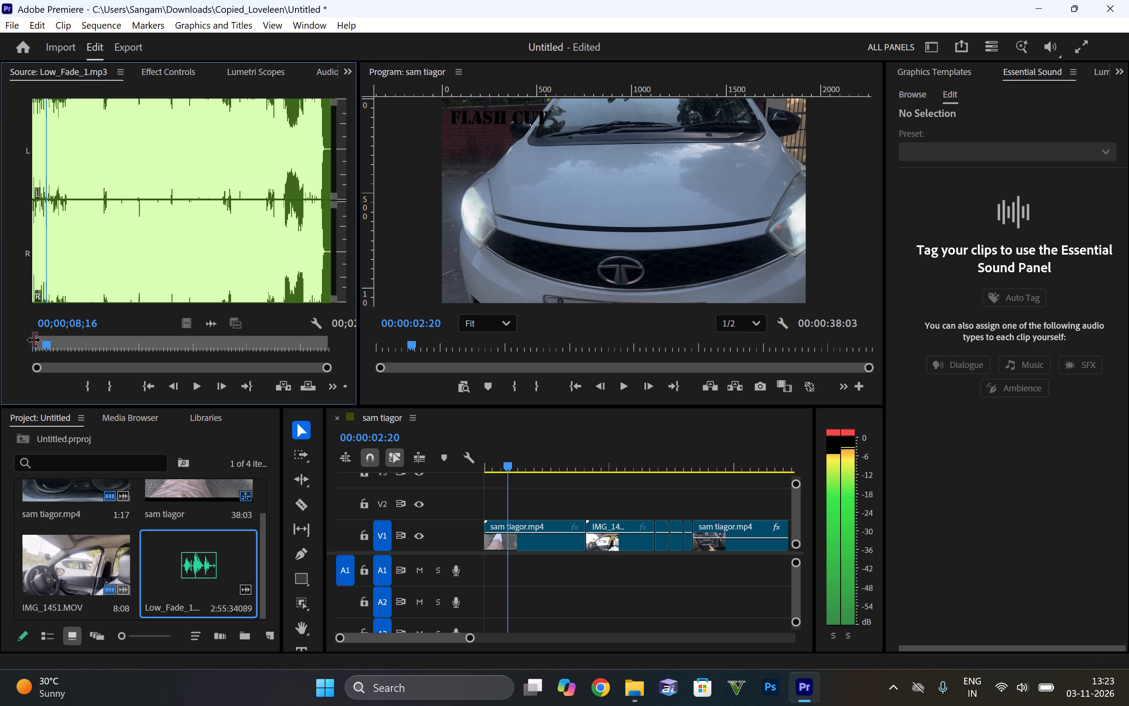
key("Left")
key("Left")
key("Left")
key("Left")
key("Left")
key("Left")
key("Left")
key("Left")
key("Left")
key("Left")
key("Left")
key("Left")
key("Left")
key("Left")
key("Left")
key("Left")
key("Left")
key("Left")
key("Left")
key("Left")
key("Left")
key("Left")
key("Left")
key("Left")
key("Left")
key("Left")
key("Left")
key("Left")
key("Left")
key("Left")
key("Left")
key("Left")
key("Left")
key("Left")
key("Left")
key("Left")
key("Left")
key("Left")
key("Left")
key("Left")
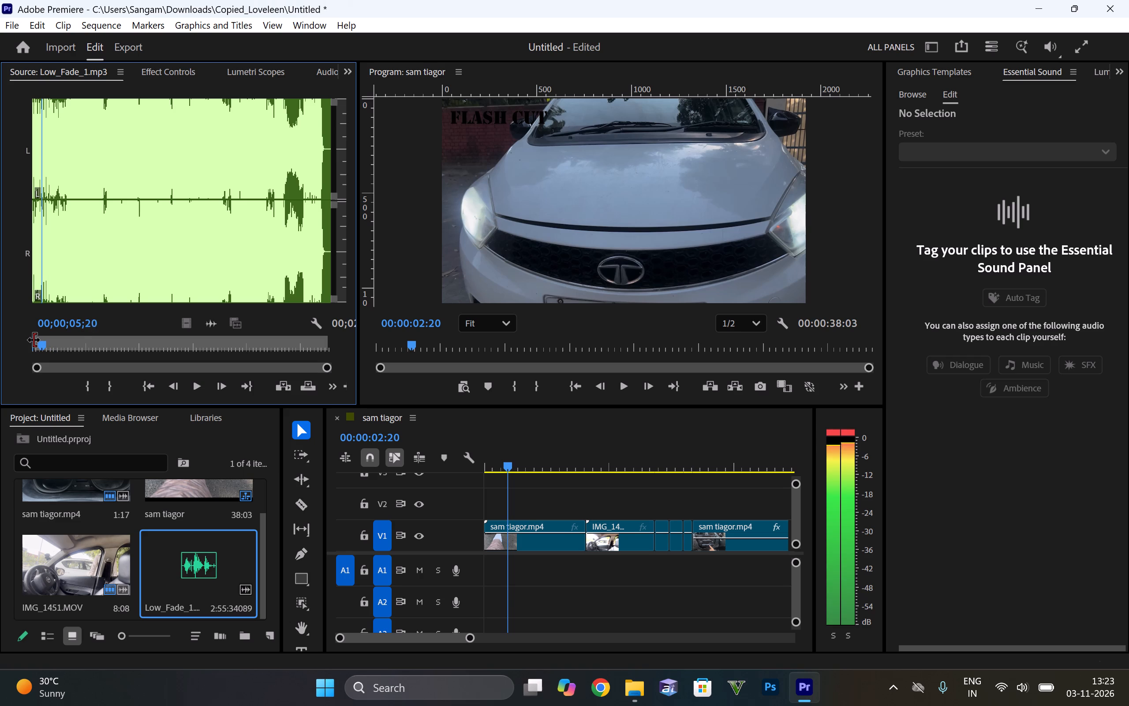
key("Left")
key("Left")
key("Left")
key("Left")
key("Left")
key("Left")
key("Left")
key("Left")
key("Left")
key("Left")
key("Left")
key("Left")
key("Left")
key("Left")
key("Left")
key("Left")
key("Left")
key("Left")
key("Left")
key("Left")
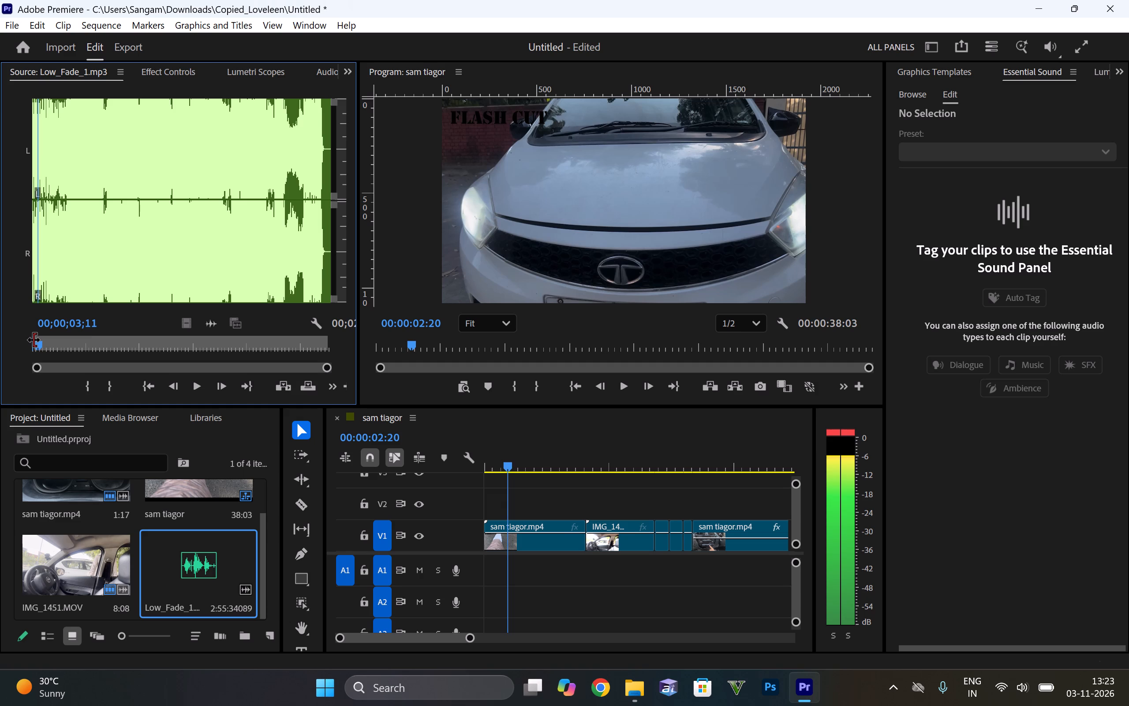
left_click(619, 389)
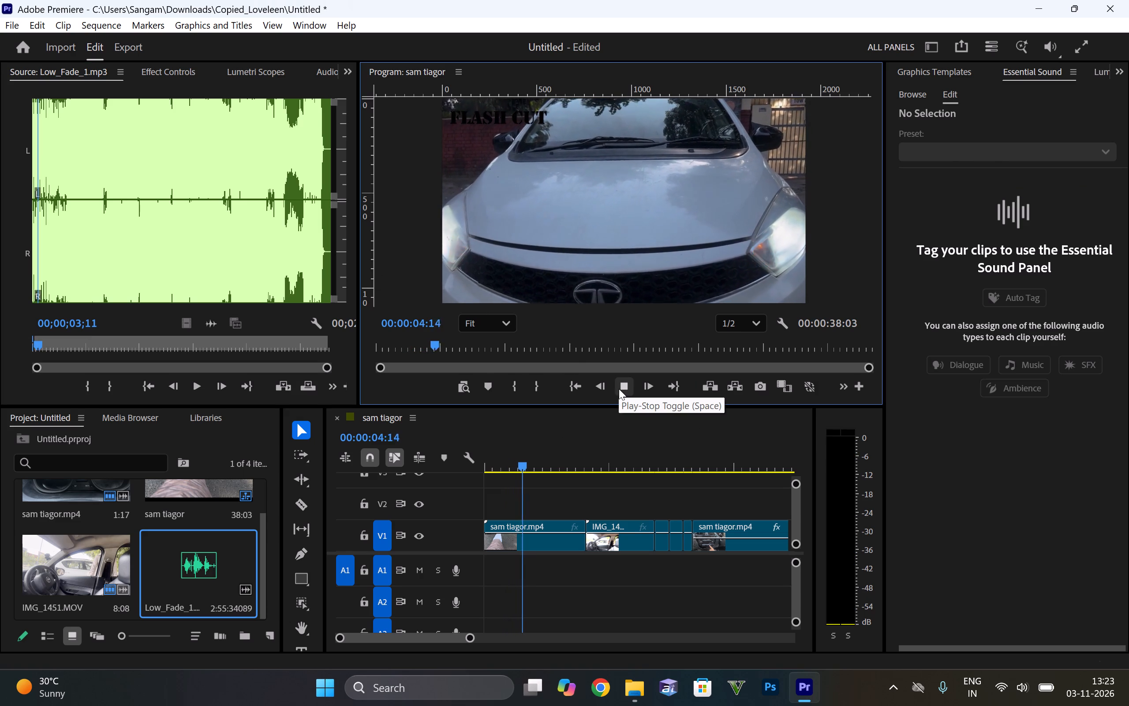
left_click(619, 389)
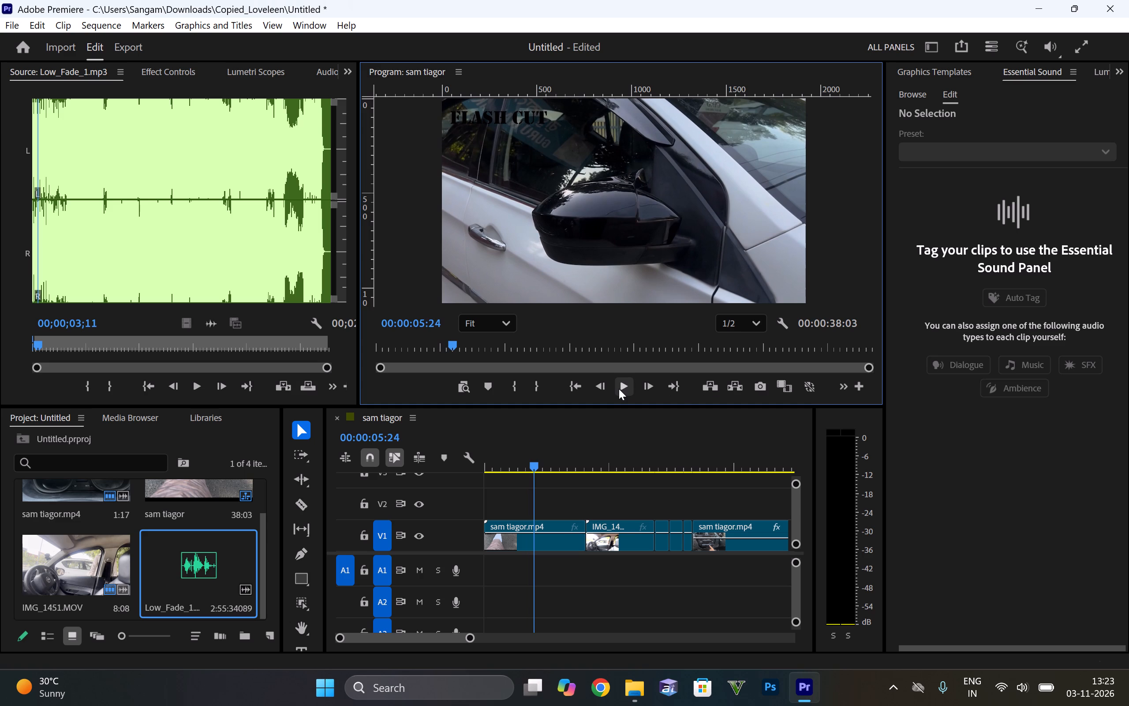
left_click(619, 389)
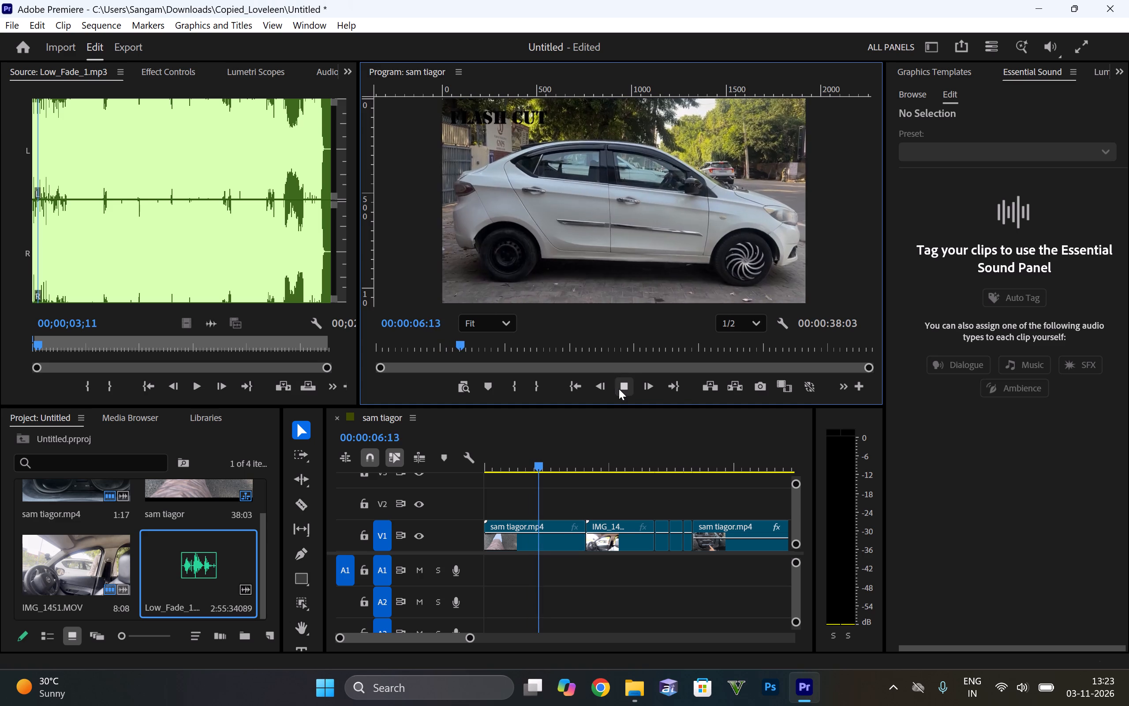
left_click(619, 389)
left_click(619, 389)
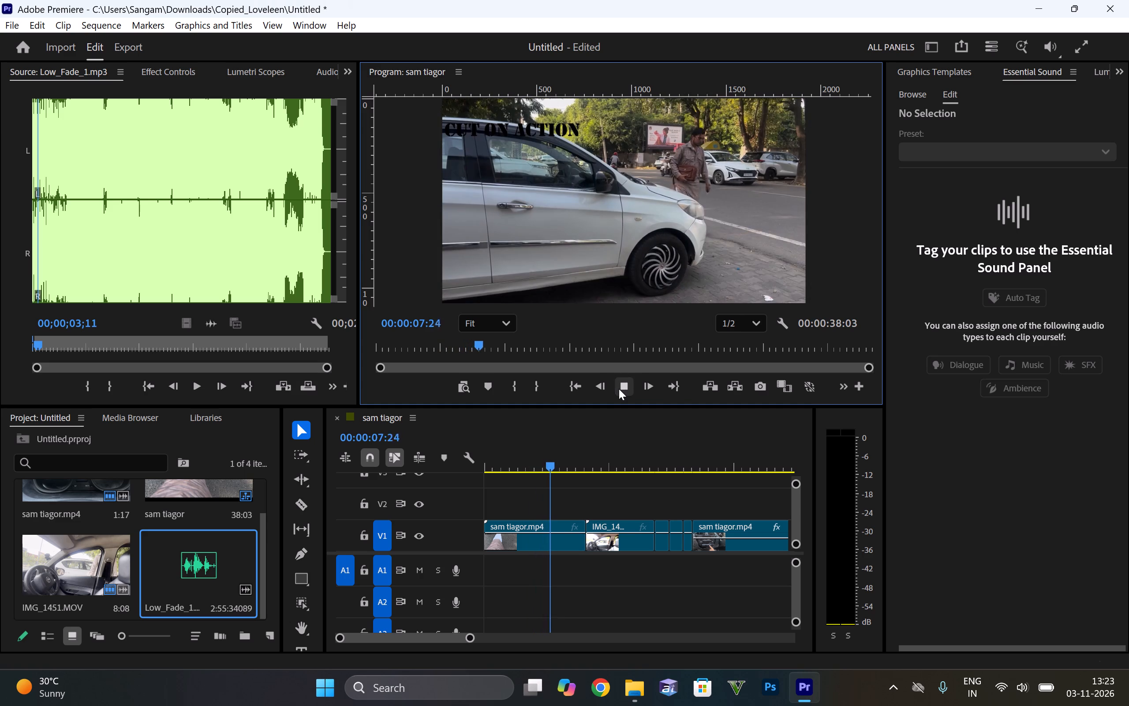
left_click(619, 389)
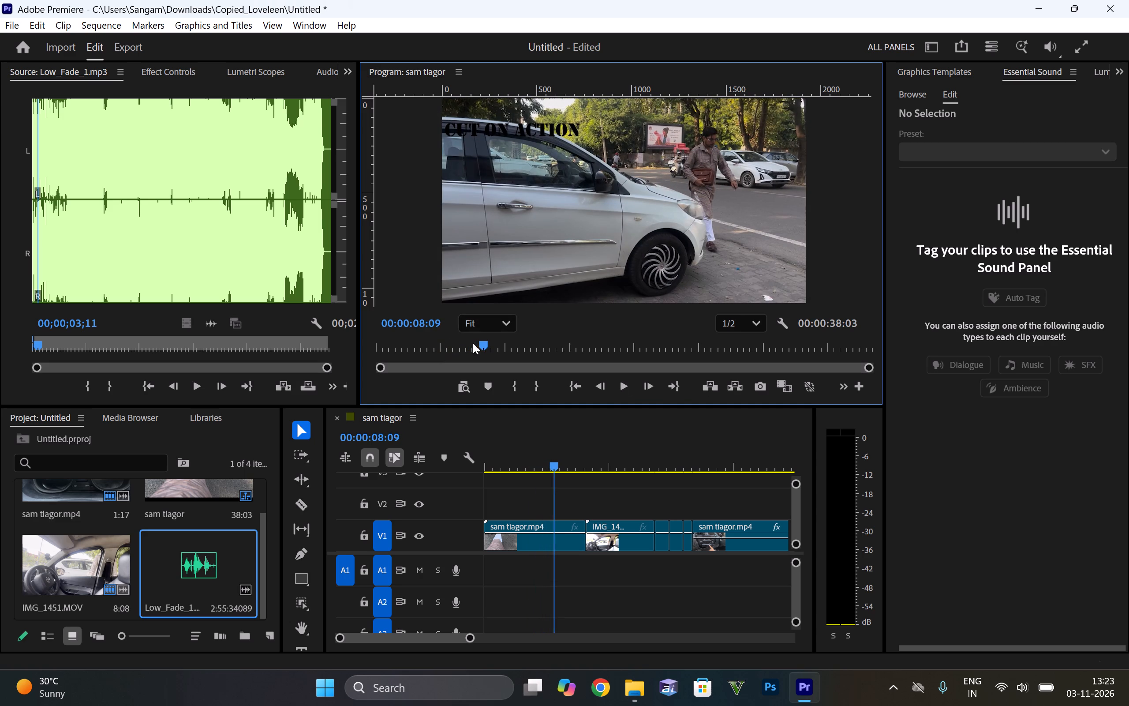
left_click_drag(484, 340, 468, 343)
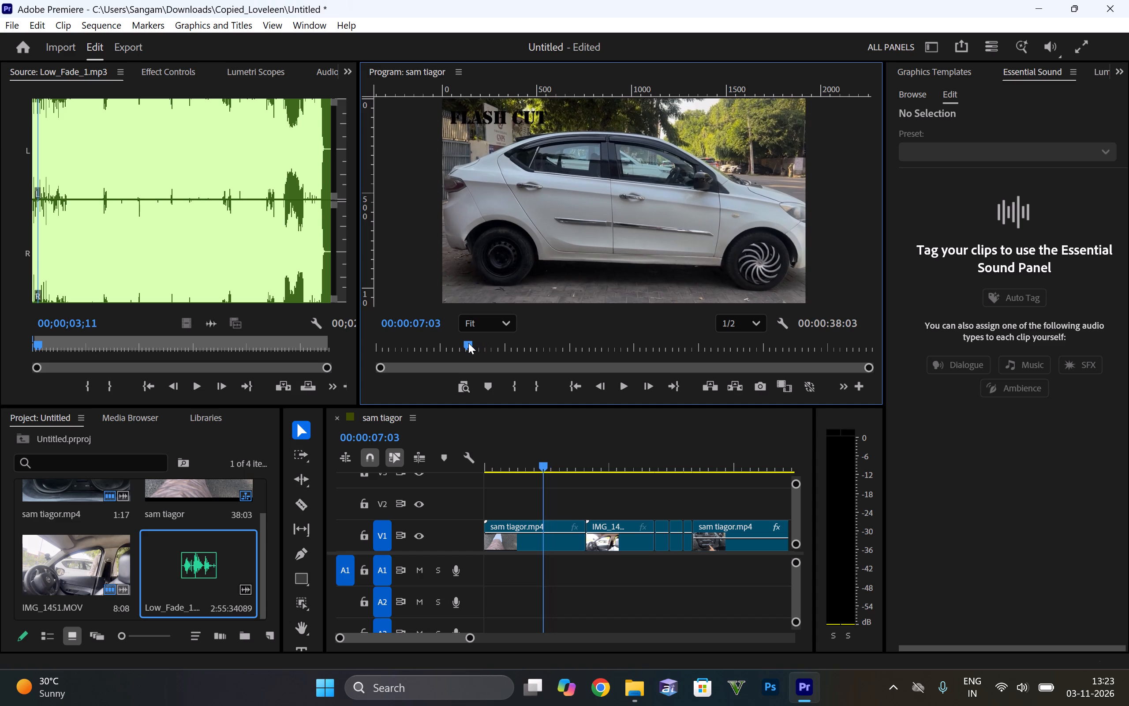
left_click_drag(468, 343, 474, 340)
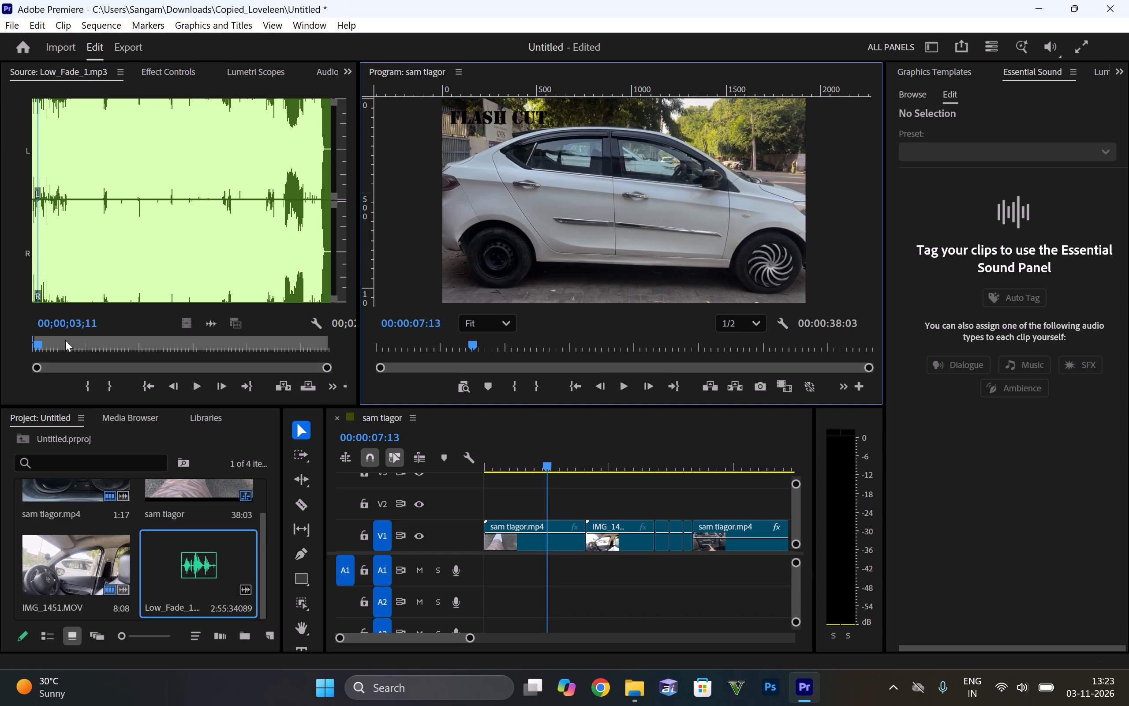
Scrub Low_Fade_1.mp3 to 00;00;06;00 and listen with pauses up to about 00;00;10;16.
left_click_drag(36, 342, 52, 355)
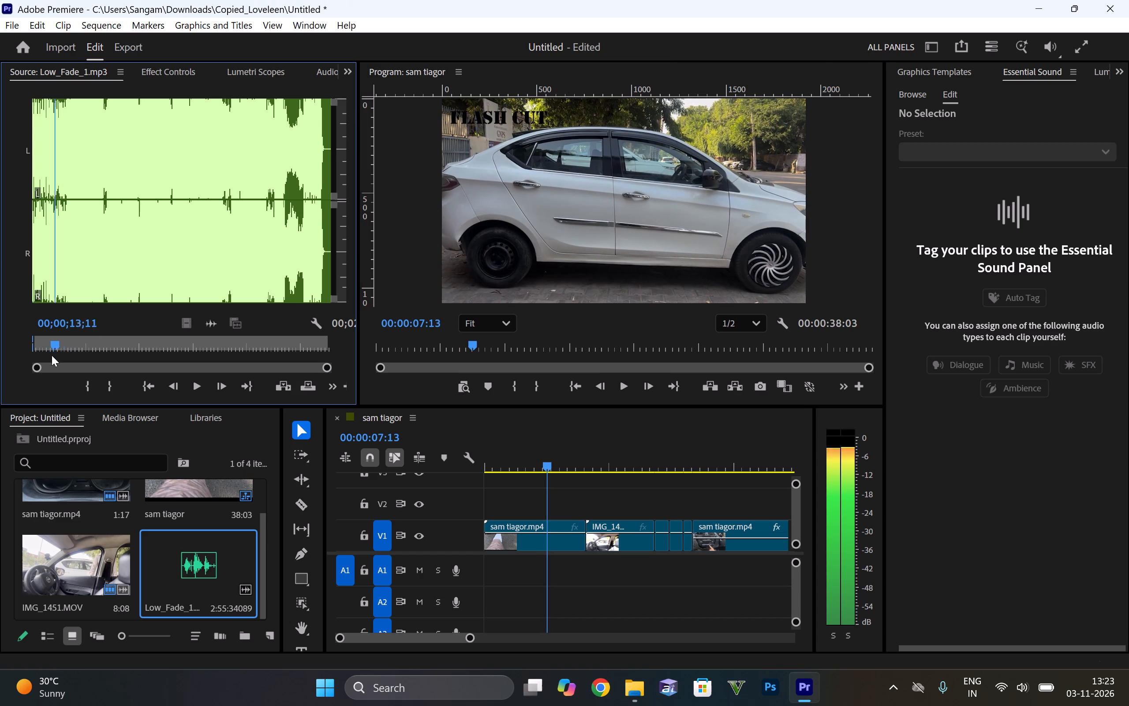
left_click_drag(52, 355, 41, 361)
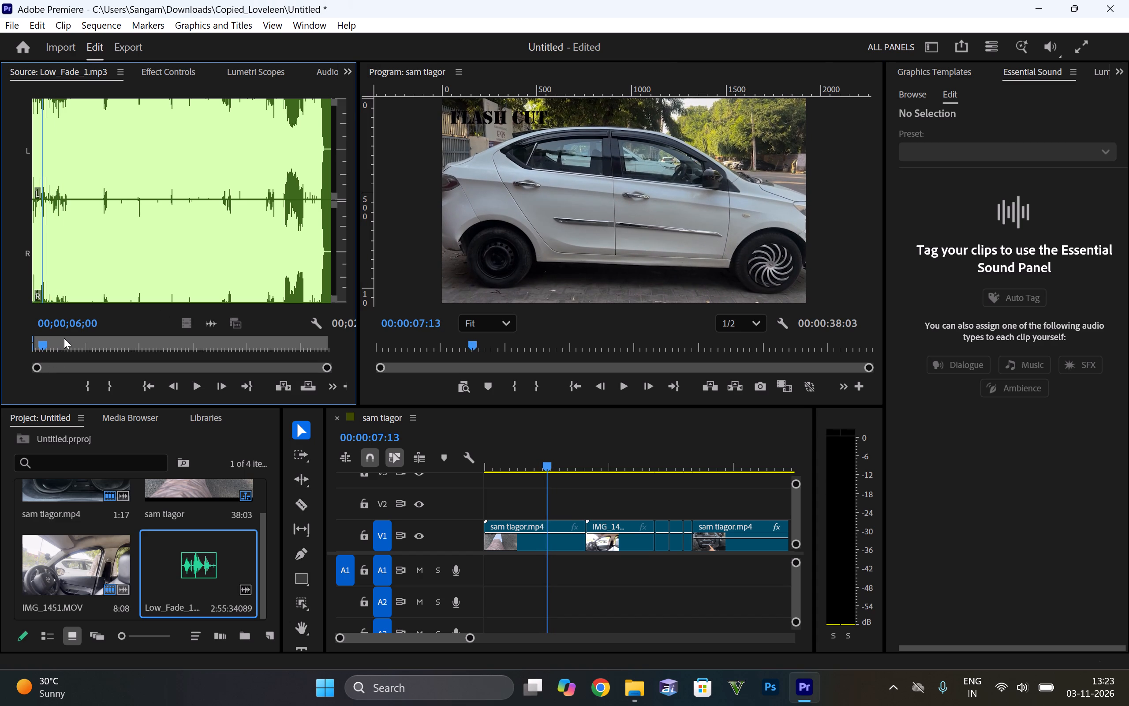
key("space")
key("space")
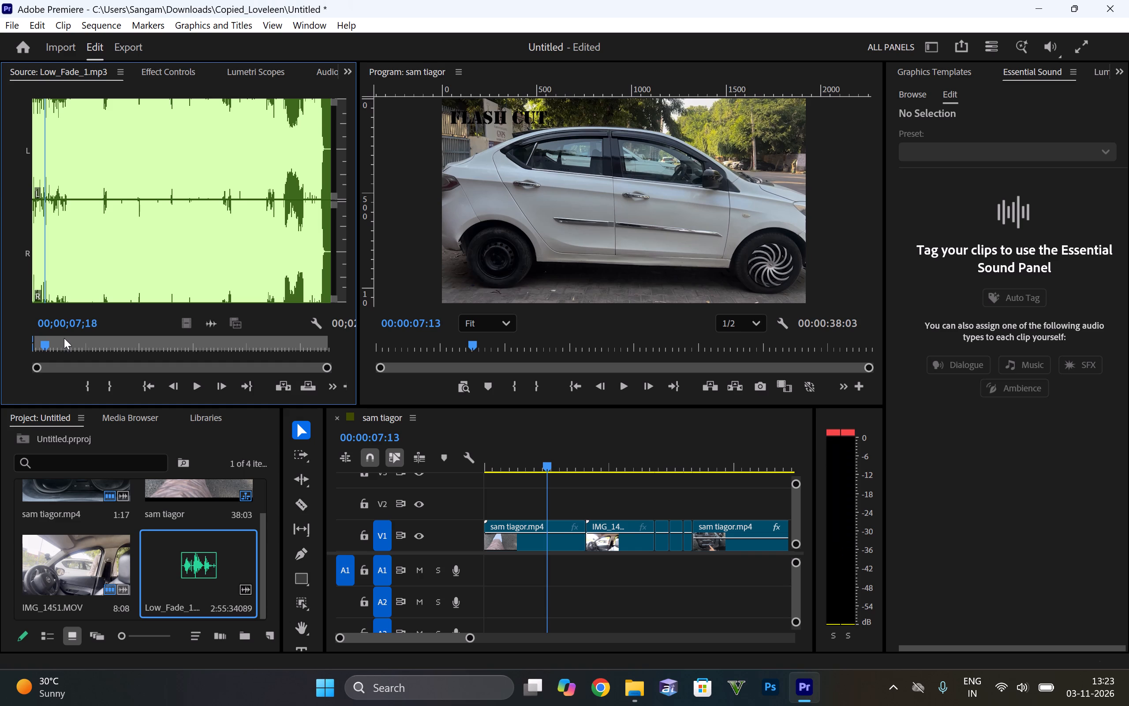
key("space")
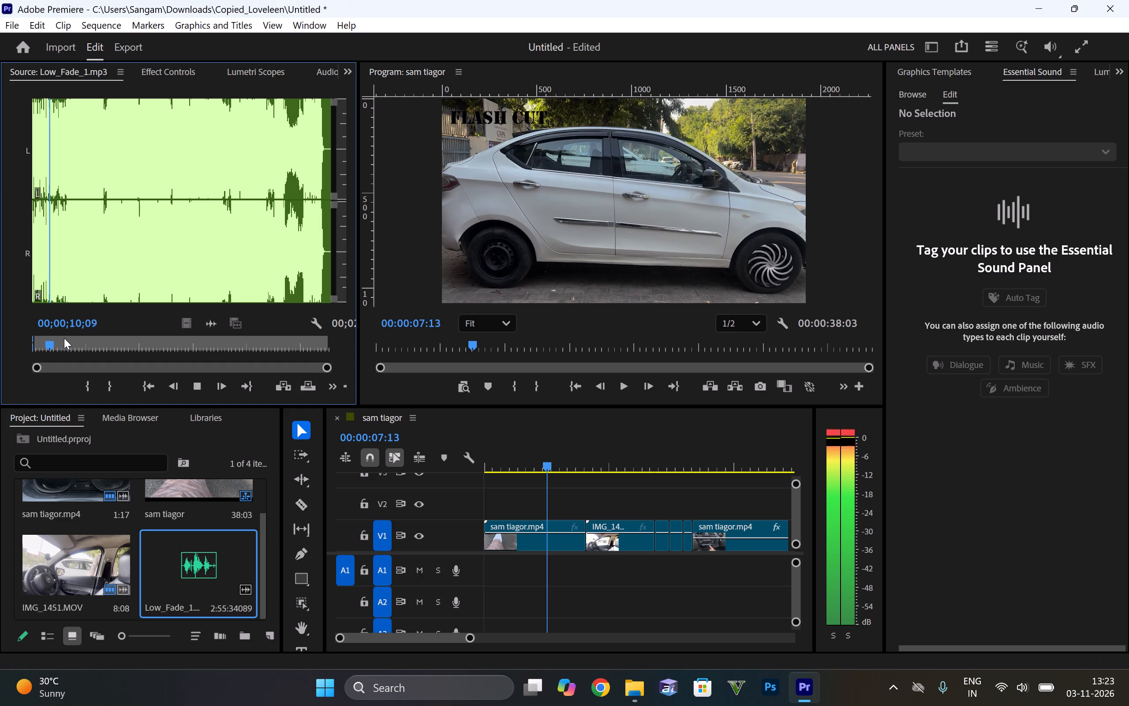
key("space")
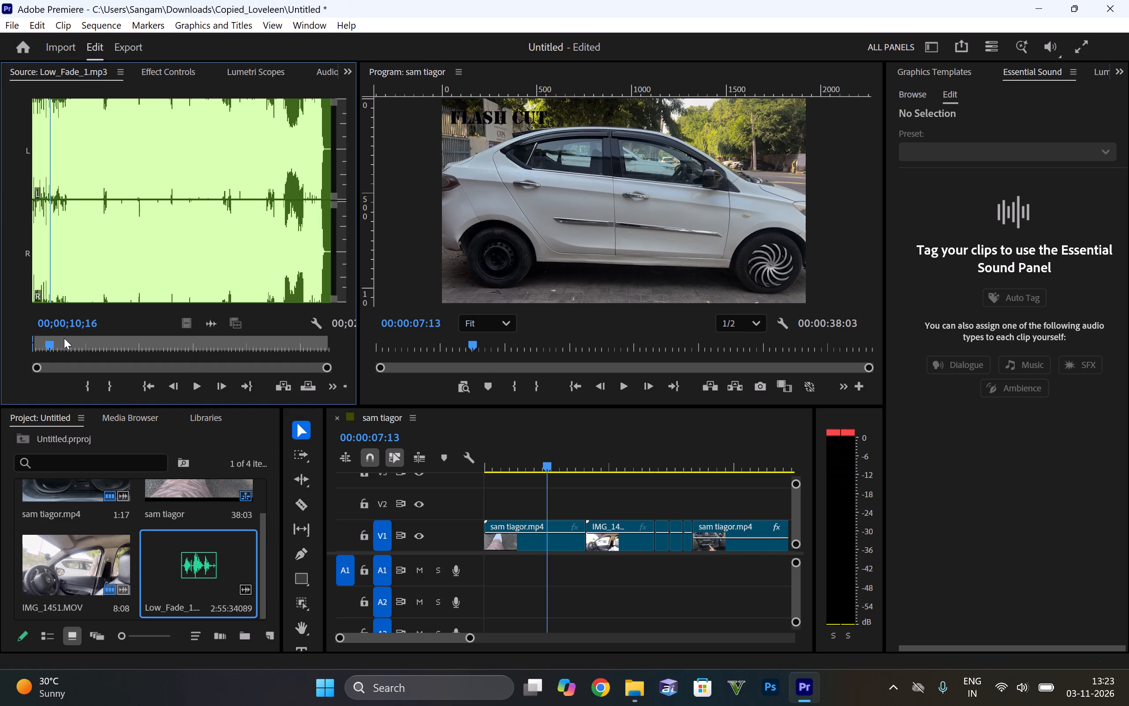
Step frame by frame through Low_Fade_1.mp3 back to the beat near seven seconds, parking the Source playhead at 00;00;07;13.
key("Left")
key("Left")
key("Left")
key("Left")
key("Left")
key("Left")
key("Left")
key("Left")
key("Left")
key("Left")
key("Left")
key("Left")
key("Left")
key("Left")
key("Left")
key("Left")
key("Left")
key("Left")
key("Left")
key("Left")
key("Left")
key("Left")
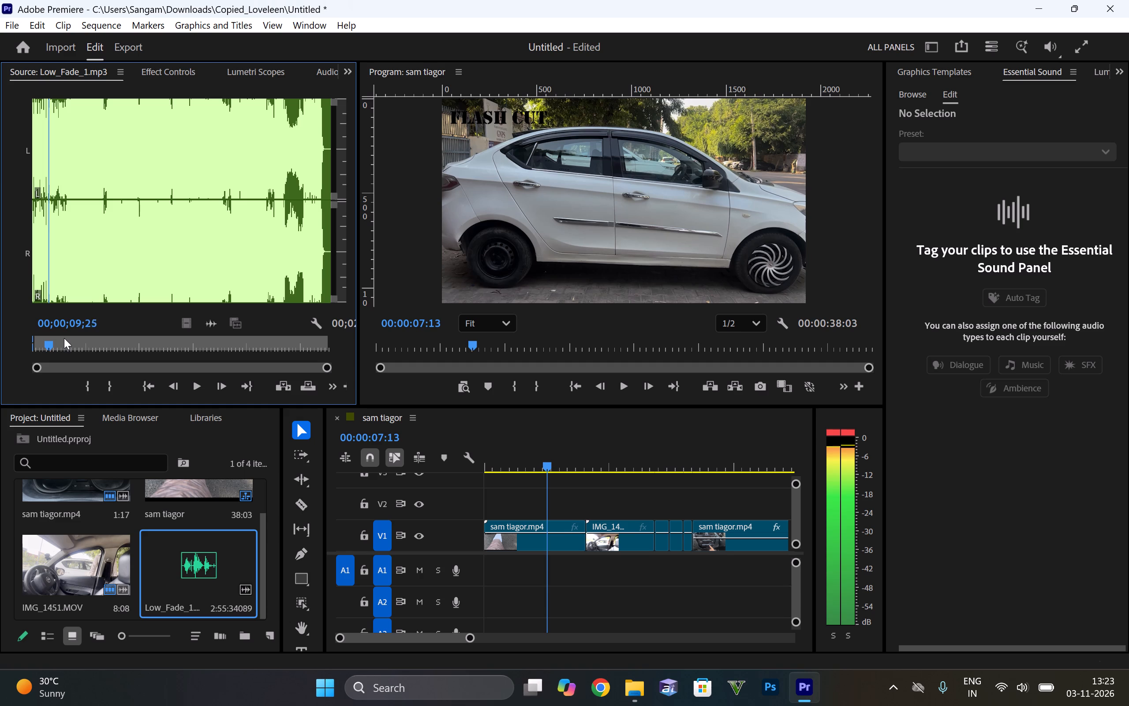
key("Left")
key("Left")
key("Left")
key("Left")
key("Left")
key("Left")
key("Left")
key("Left")
key("Left")
key("Left")
key("Left")
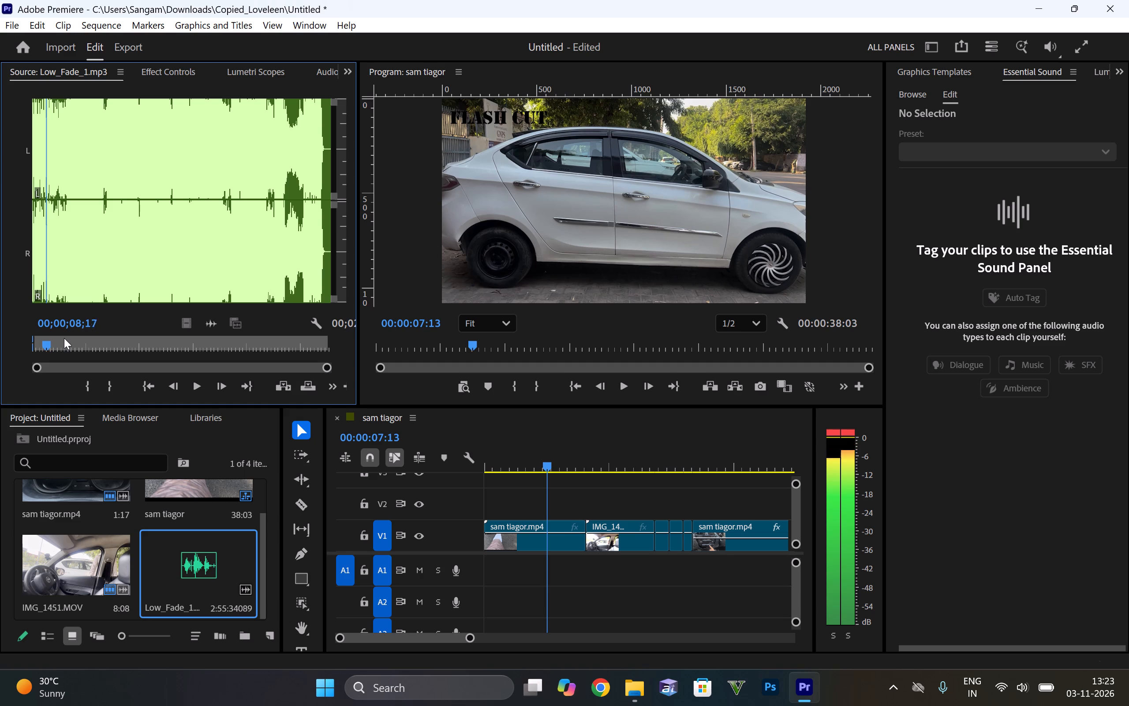
key("Left")
key("Left")
key("Left")
key("Left")
key("Left")
key("Left")
key("Left")
key("Left")
key("Left")
key("Left")
key("Left")
key("Left")
key("Left")
key("Left")
key("Left")
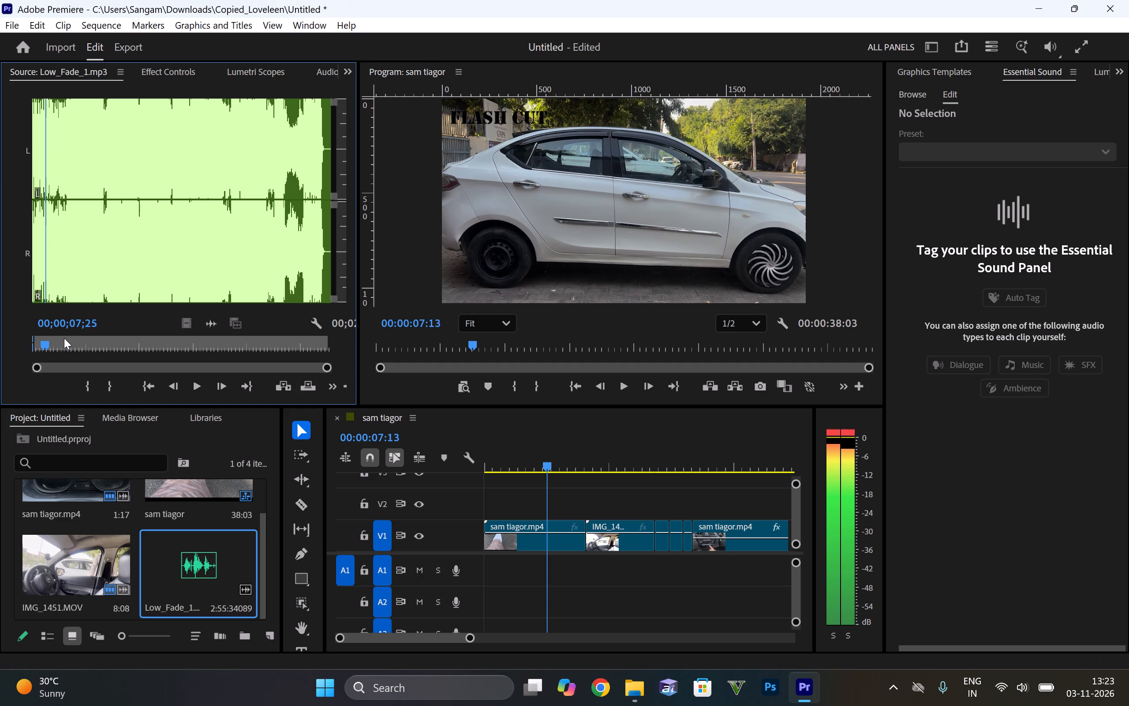
key("Left")
key("Left")
key("Left")
key("Left")
key("Left")
key("Left")
key("Left")
key("Left")
key("Left")
key("Left")
key("Left")
key("Left")
key("Left")
key("Left")
key("Left")
key("Left")
key("Left")
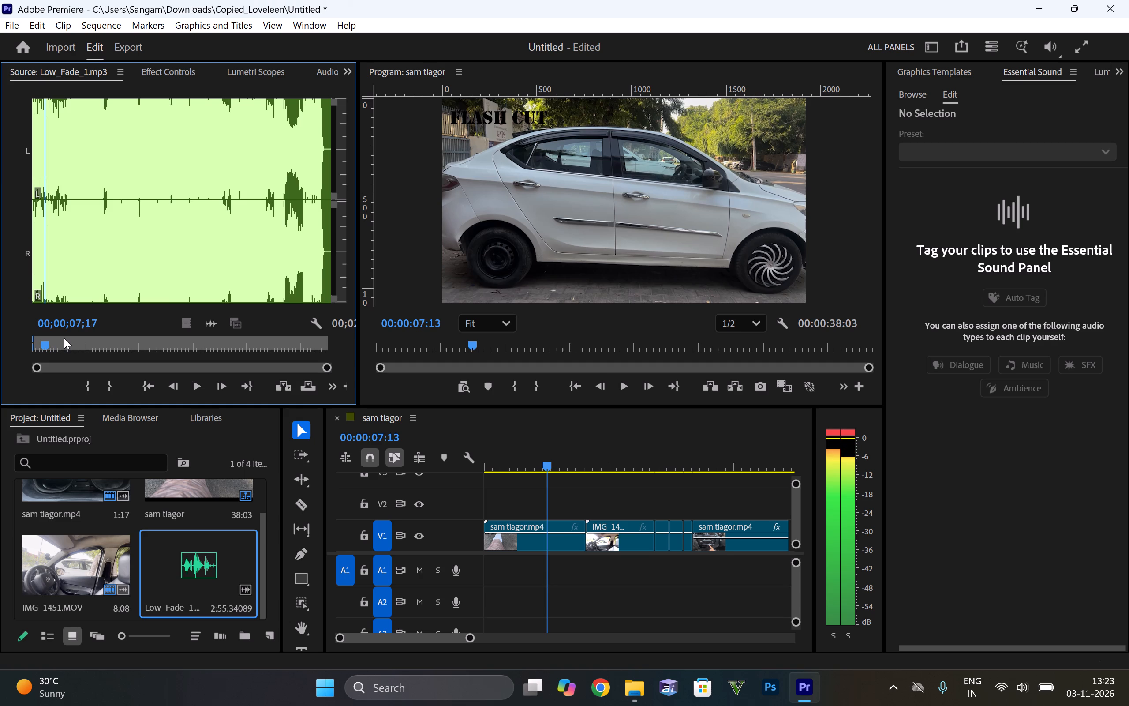
key("Right")
key("Right")
key("Right")
key("Right")
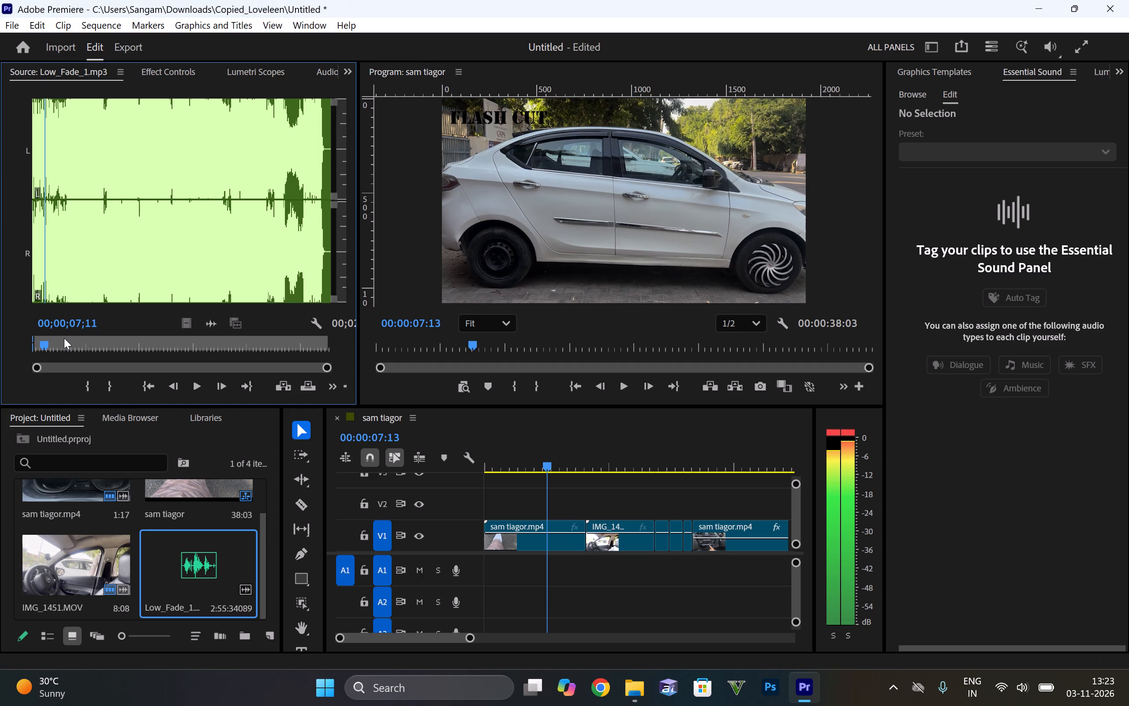
key("Right")
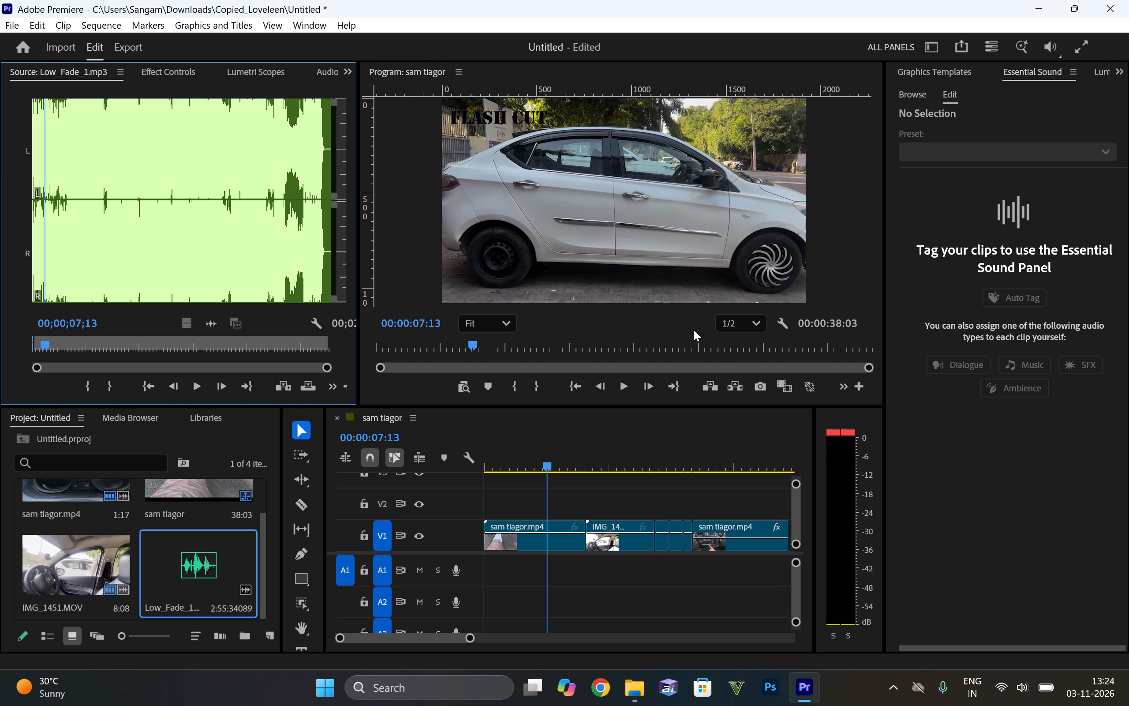
left_click(647, 325)
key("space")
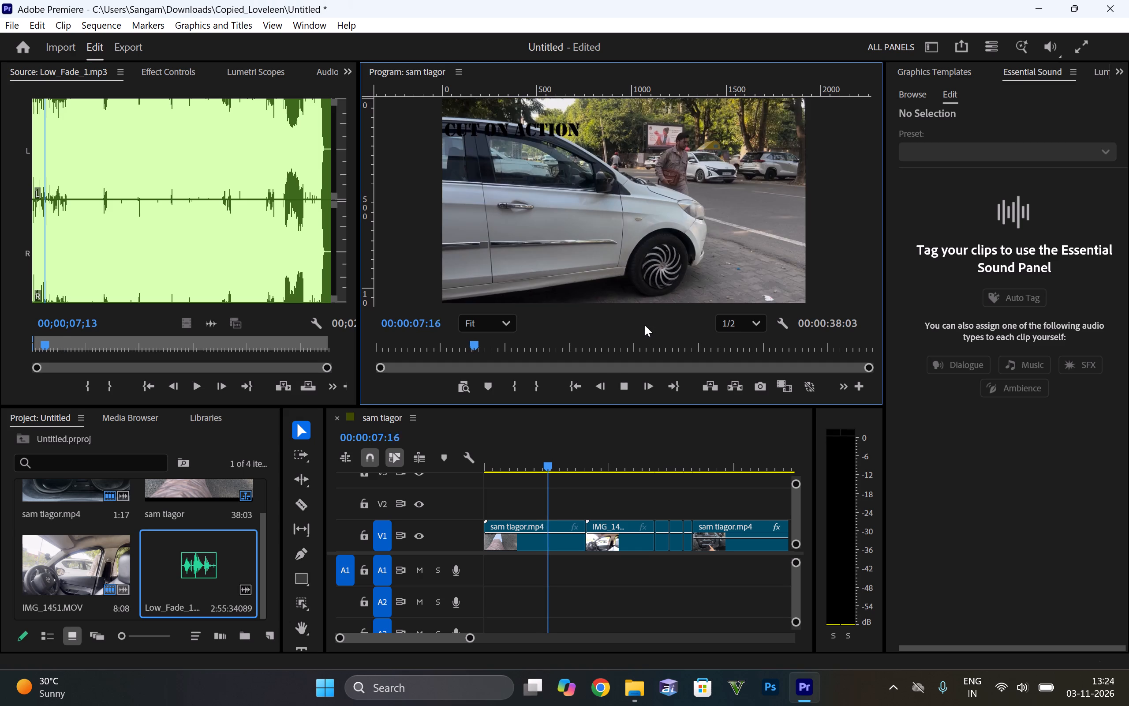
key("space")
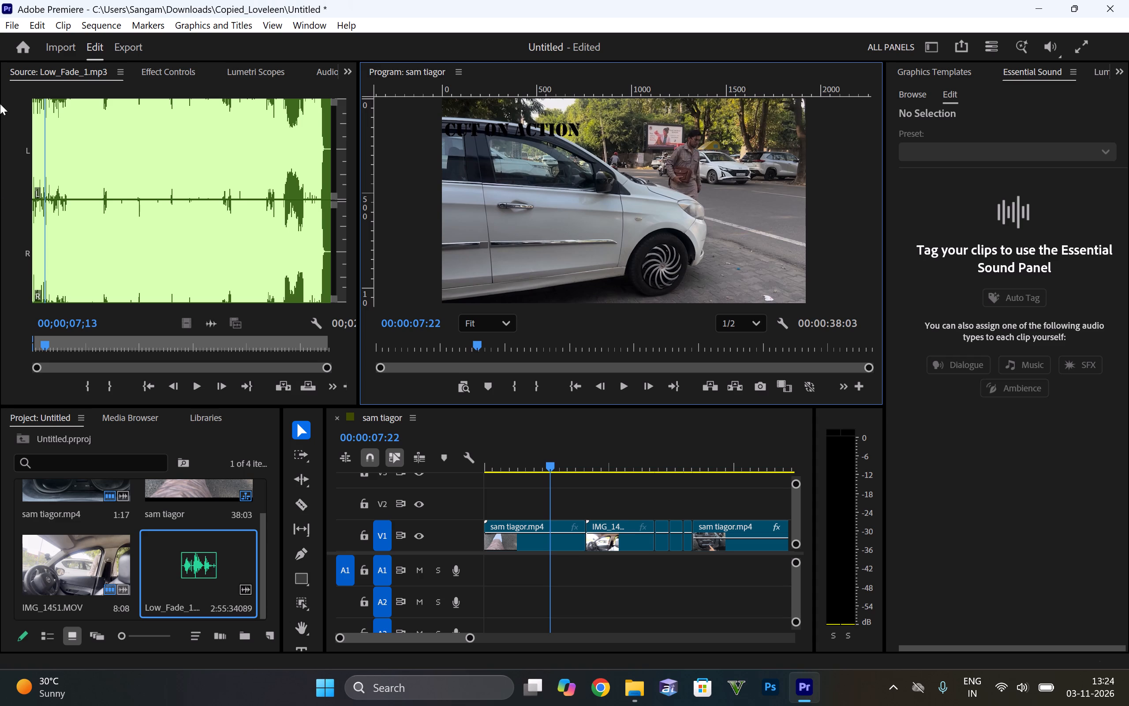
Advance Low_Fade_1.mp3 to 00;00;07;17 in the Source monitor and mark the Out point there.
left_click(116, 319)
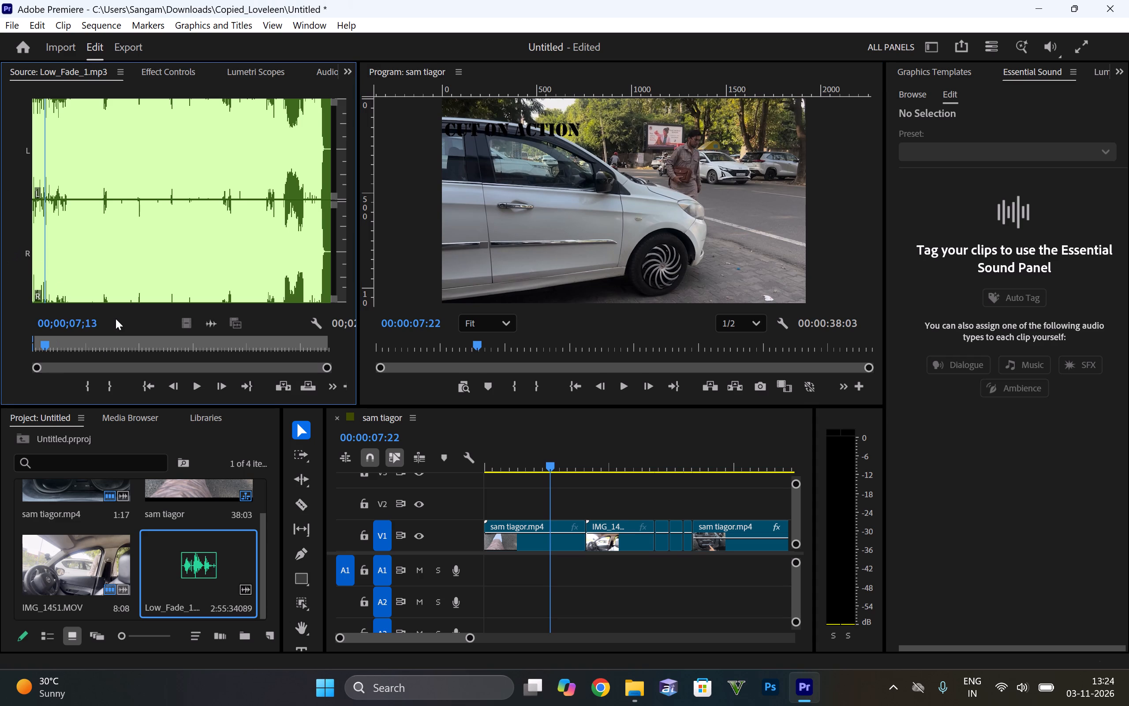
key("Right")
key("Right")
key("Right")
key("Right")
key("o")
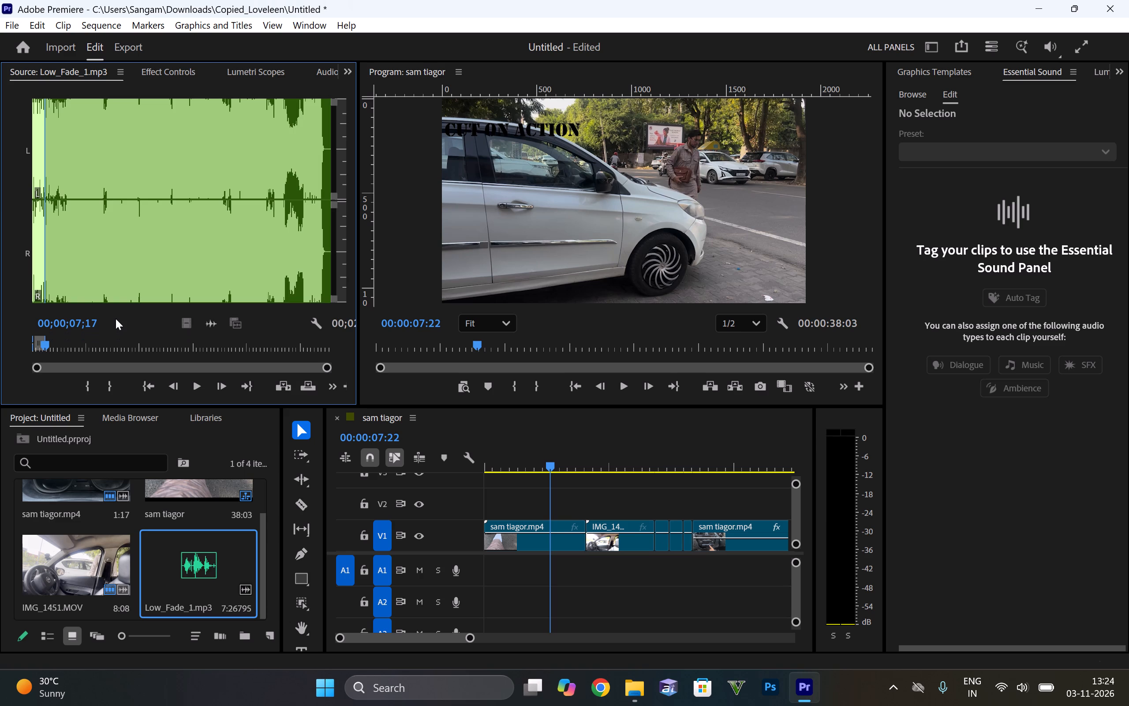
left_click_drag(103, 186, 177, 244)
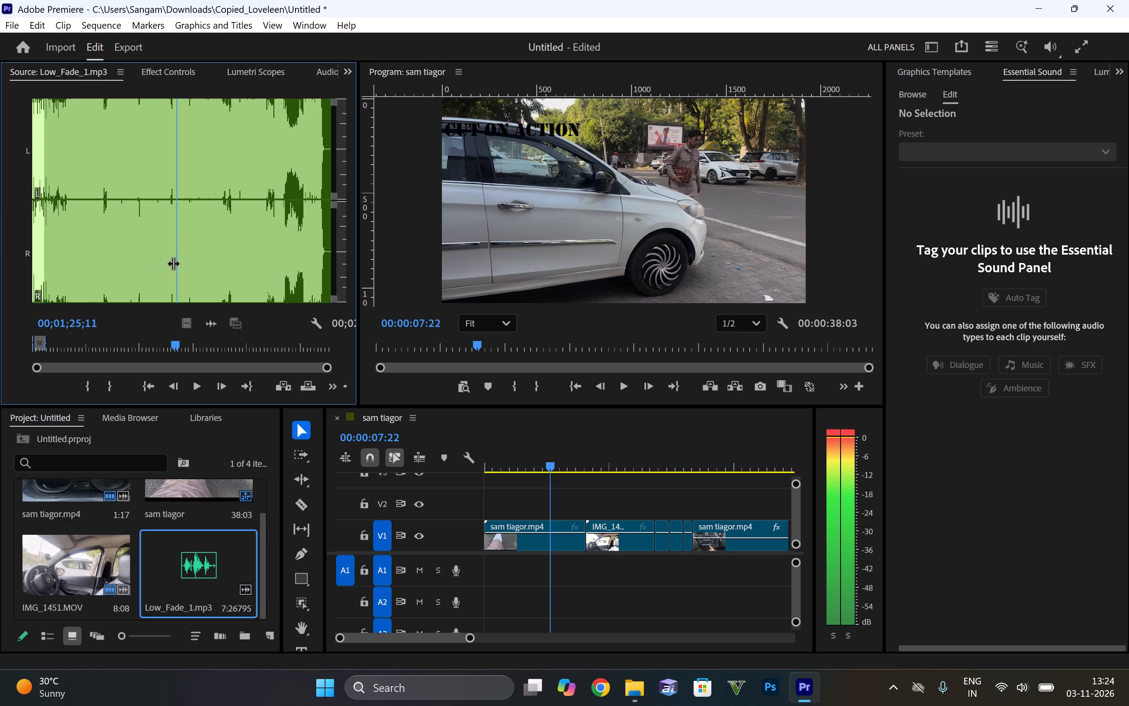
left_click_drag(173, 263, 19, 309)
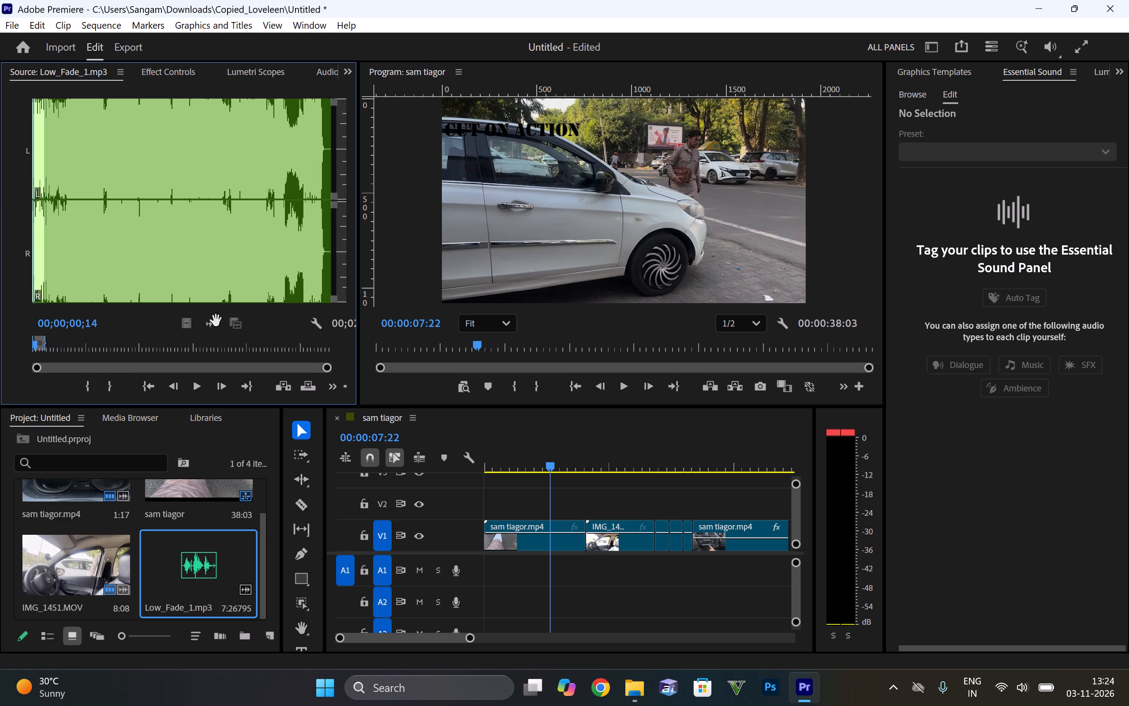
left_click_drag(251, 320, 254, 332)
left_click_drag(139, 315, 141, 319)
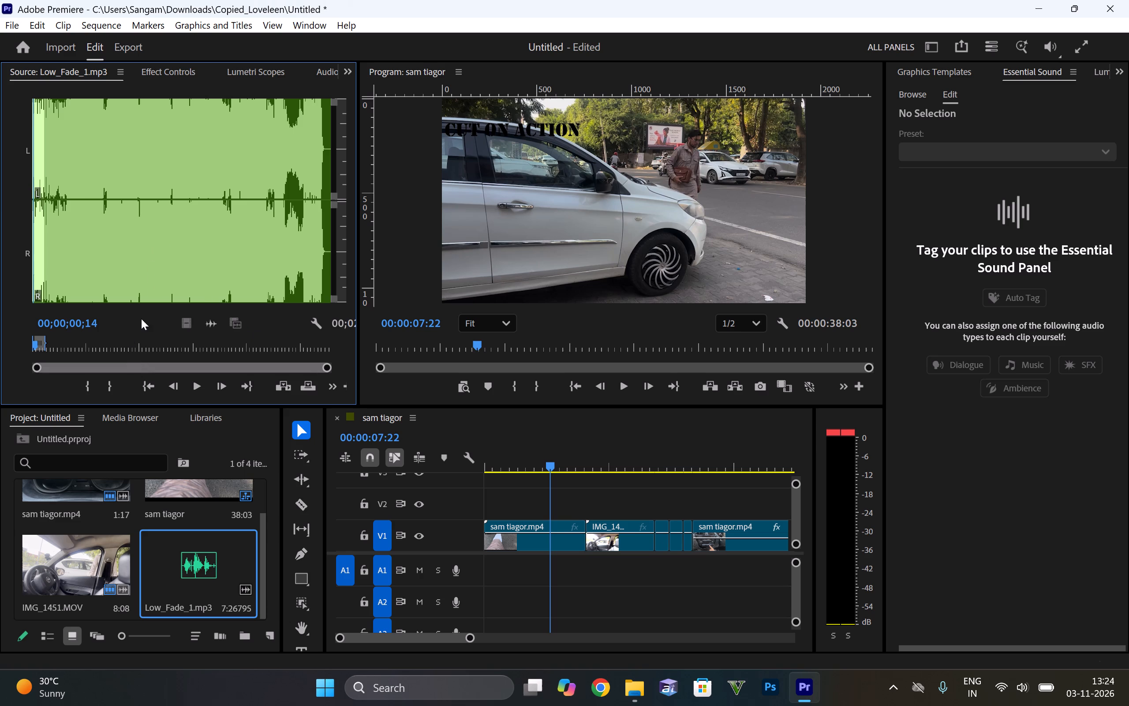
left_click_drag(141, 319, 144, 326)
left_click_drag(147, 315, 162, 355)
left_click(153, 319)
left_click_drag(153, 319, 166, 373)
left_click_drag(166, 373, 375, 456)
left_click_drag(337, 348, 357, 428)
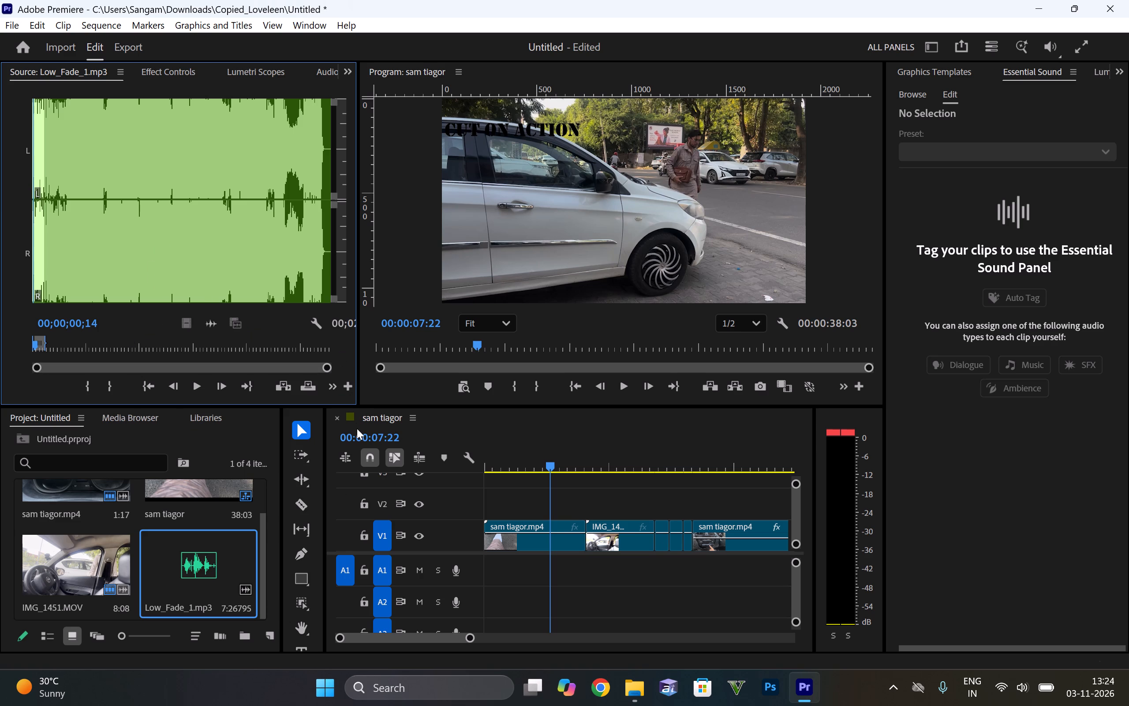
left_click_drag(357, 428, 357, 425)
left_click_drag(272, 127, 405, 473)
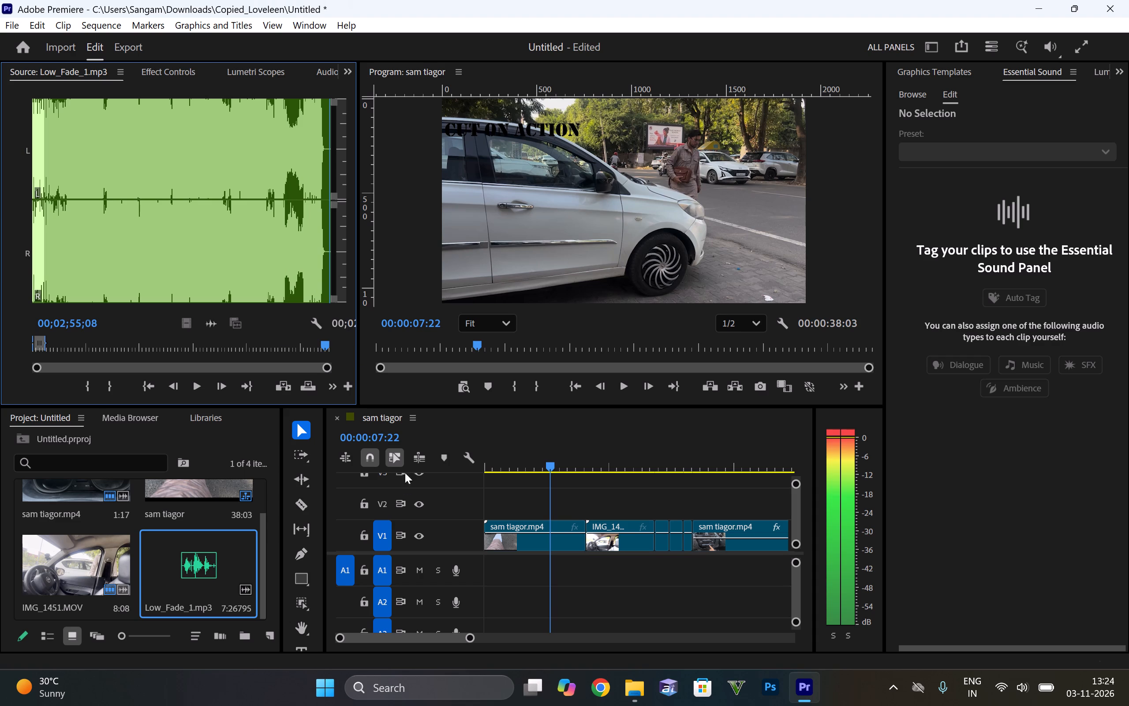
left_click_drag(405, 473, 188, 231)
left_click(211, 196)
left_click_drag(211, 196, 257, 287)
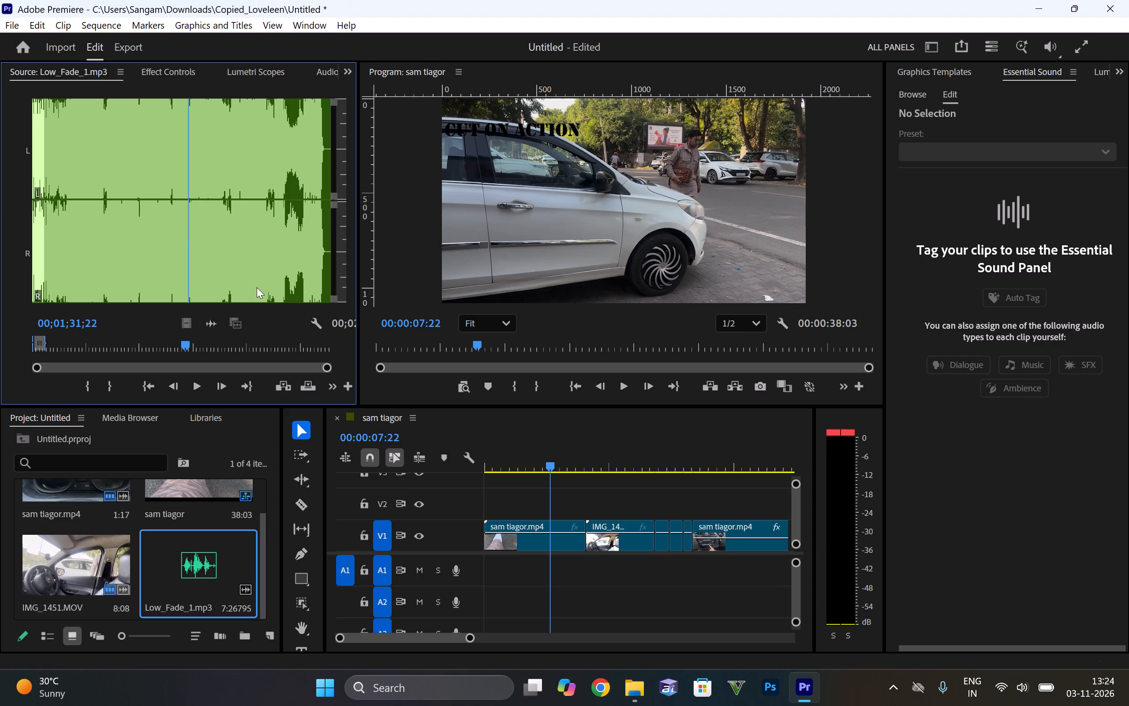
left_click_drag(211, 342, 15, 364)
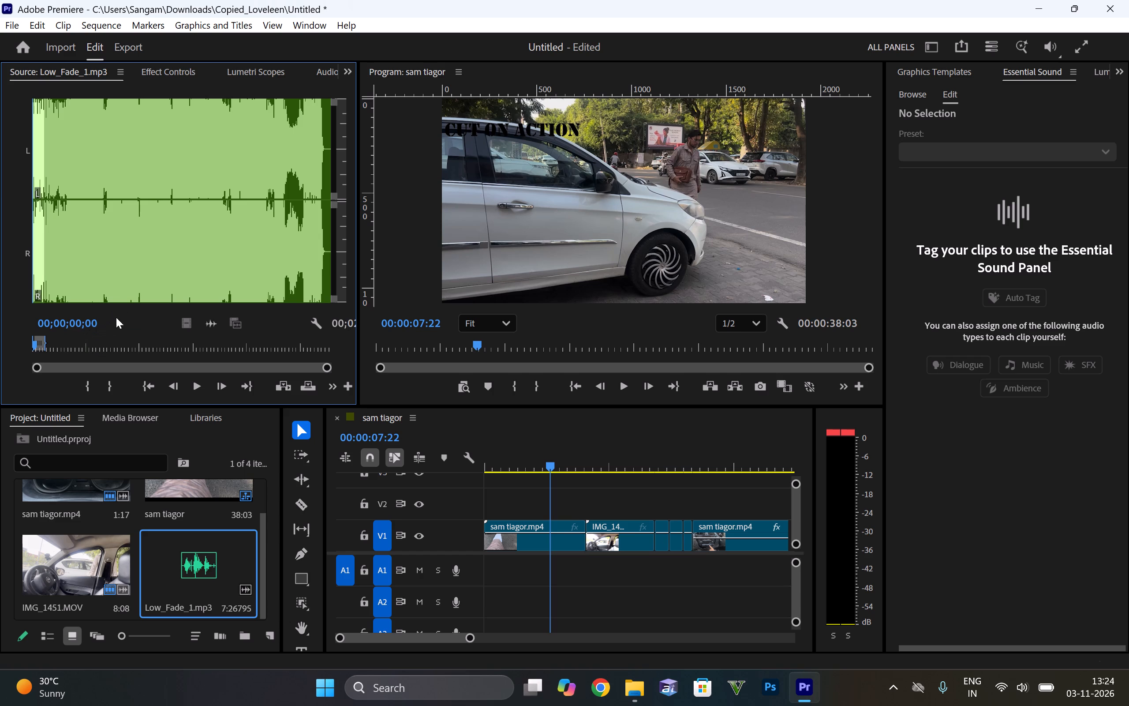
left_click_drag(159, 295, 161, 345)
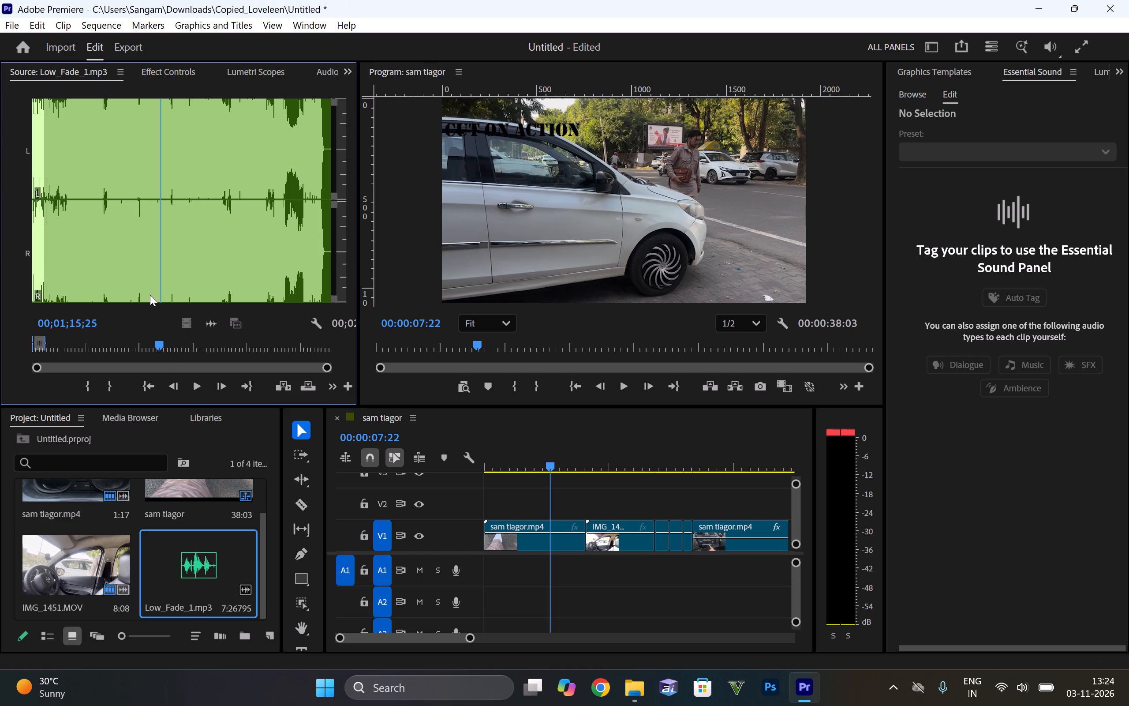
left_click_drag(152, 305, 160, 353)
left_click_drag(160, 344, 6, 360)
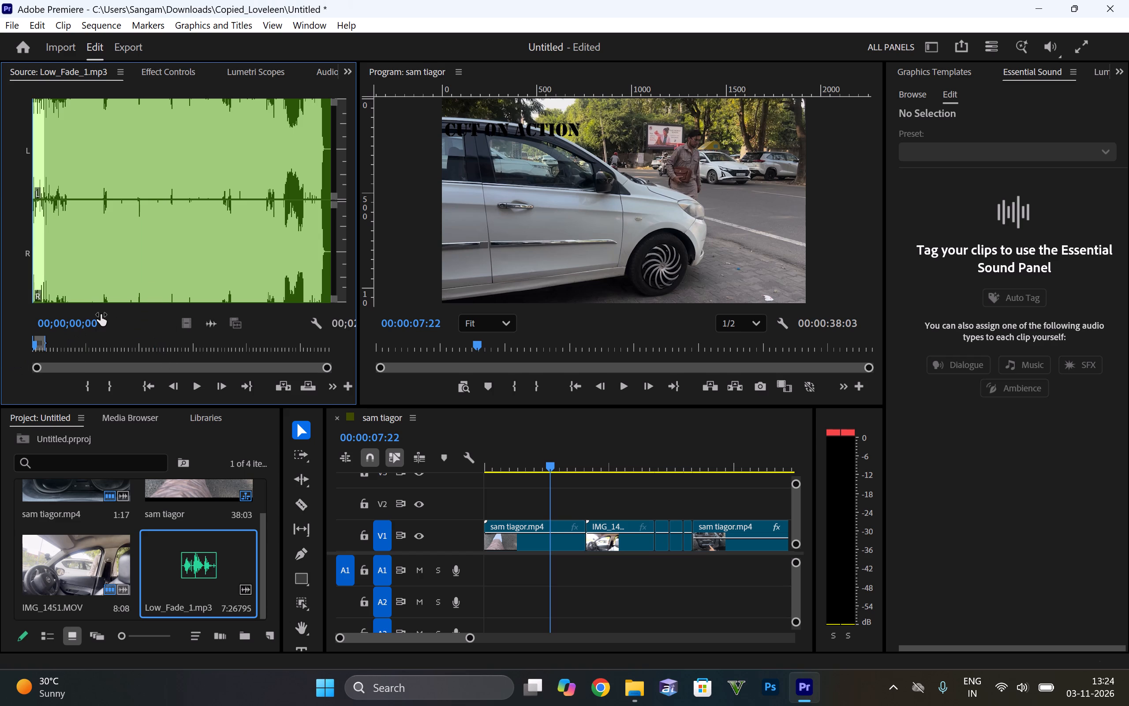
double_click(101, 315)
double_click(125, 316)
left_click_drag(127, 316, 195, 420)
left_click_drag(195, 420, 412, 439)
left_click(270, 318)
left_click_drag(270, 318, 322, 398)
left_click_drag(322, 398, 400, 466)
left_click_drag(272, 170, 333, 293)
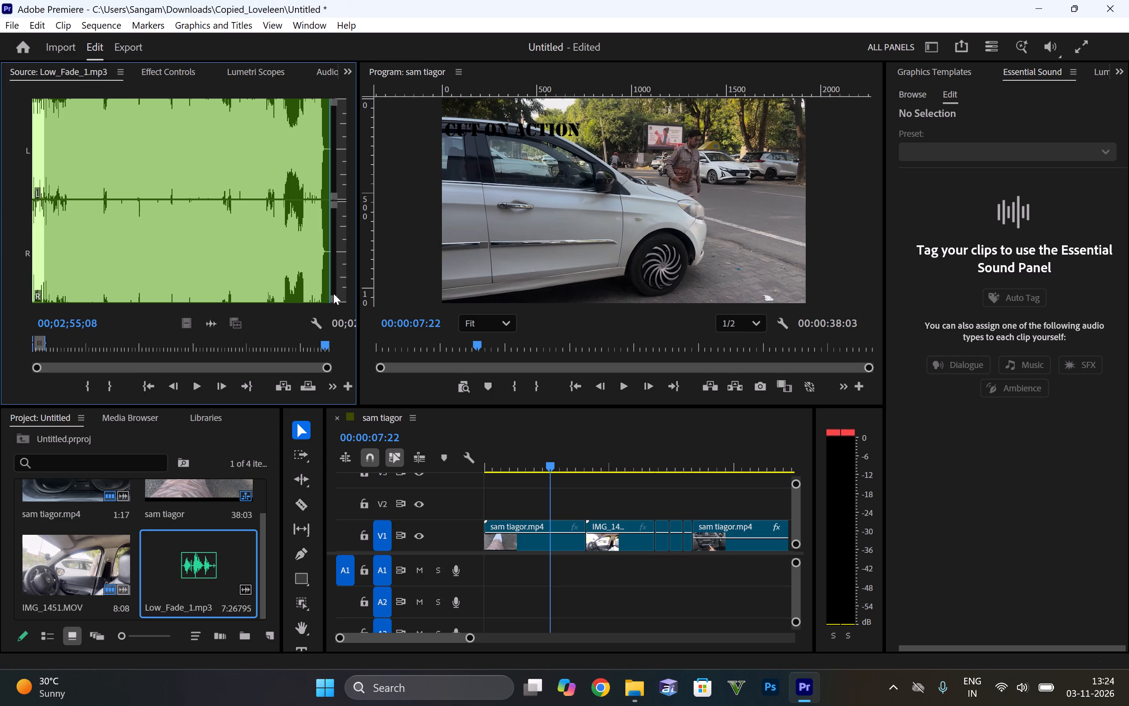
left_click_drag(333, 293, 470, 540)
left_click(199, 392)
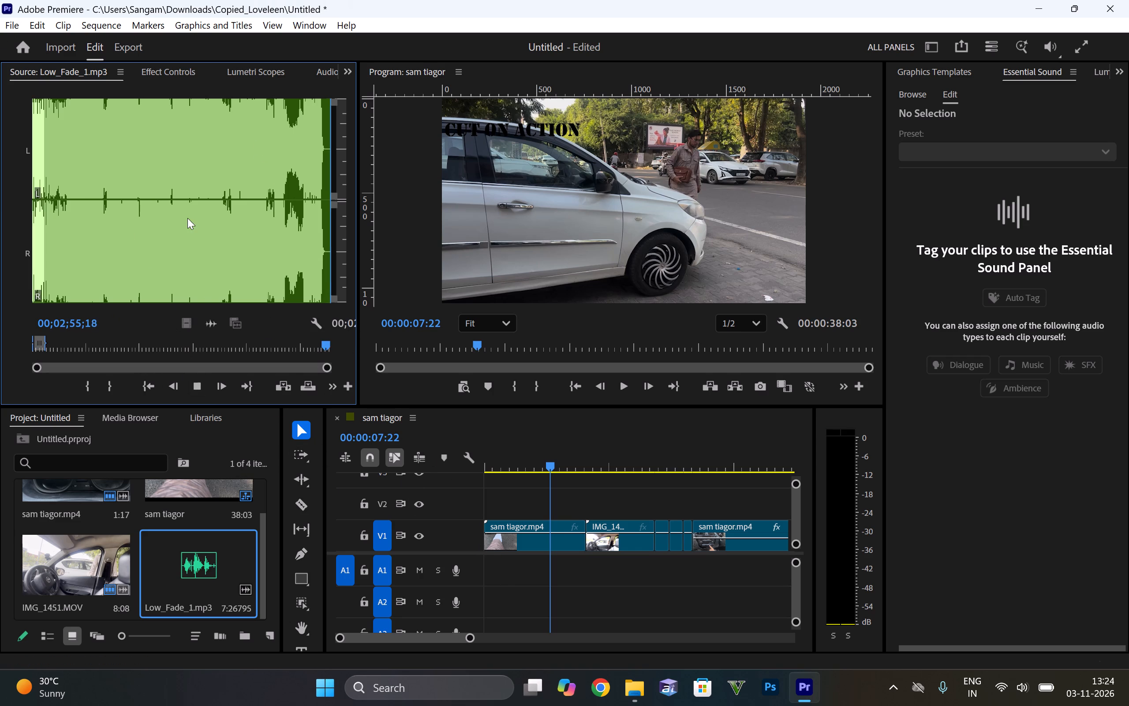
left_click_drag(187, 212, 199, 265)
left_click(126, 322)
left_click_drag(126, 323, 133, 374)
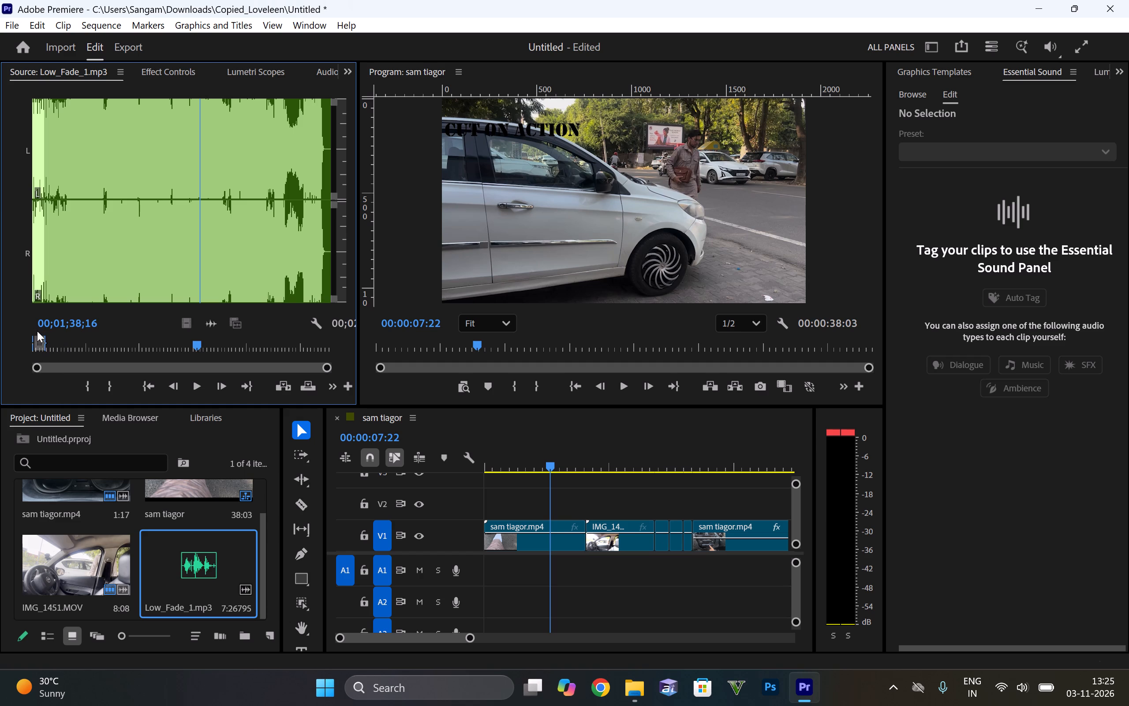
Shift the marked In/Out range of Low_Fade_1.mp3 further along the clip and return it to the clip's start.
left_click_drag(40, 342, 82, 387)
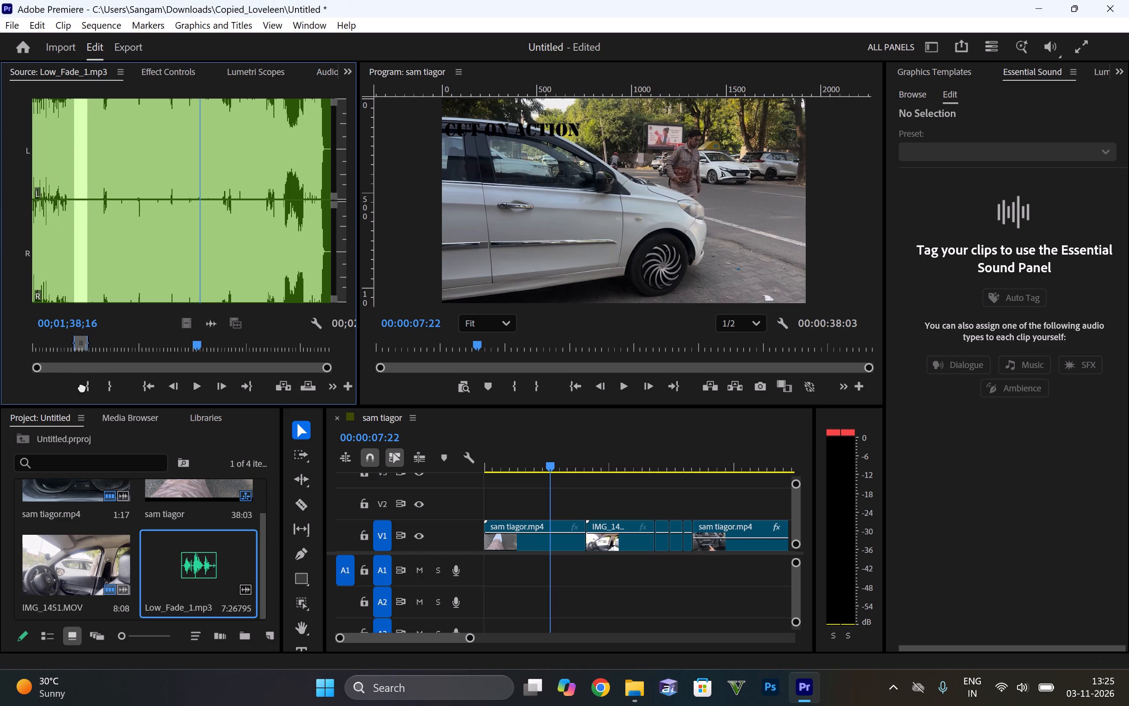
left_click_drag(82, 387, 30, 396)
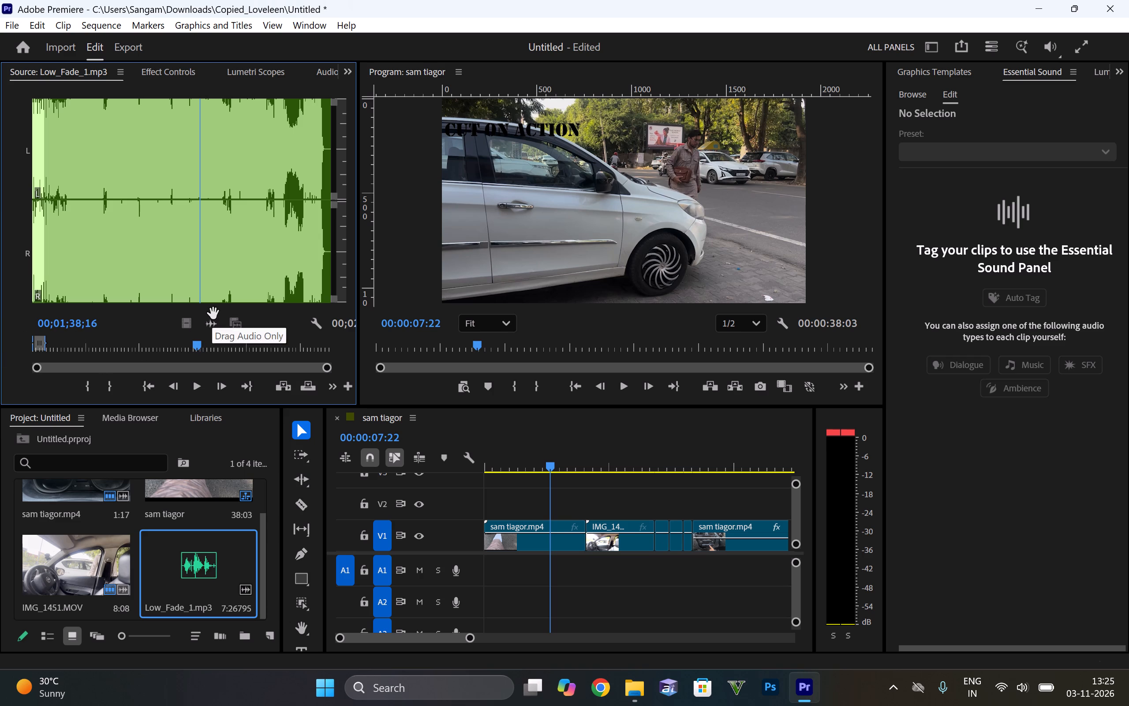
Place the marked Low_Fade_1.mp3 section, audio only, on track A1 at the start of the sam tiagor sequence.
left_click_drag(213, 314, 477, 573)
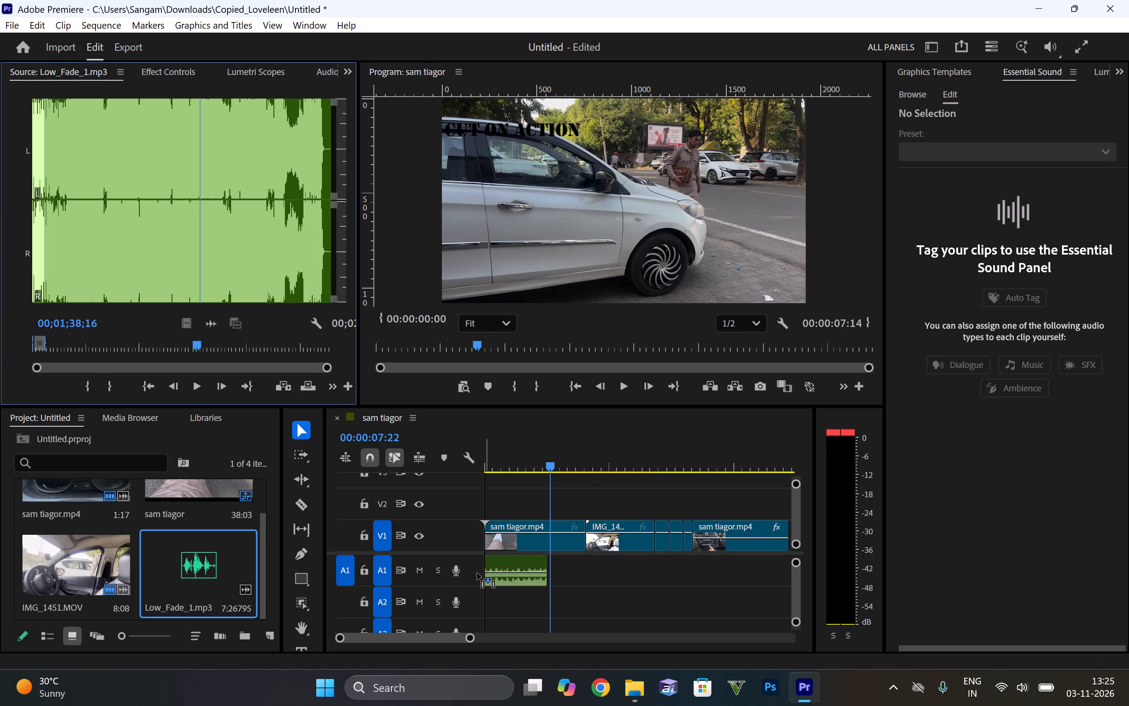
left_click_drag(477, 573, 481, 572)
Play the sequence from its beginning to 00:00:07:02 to check the music against the cuts, and scrub back to 00:00:02:01.
left_click_drag(546, 462, 484, 470)
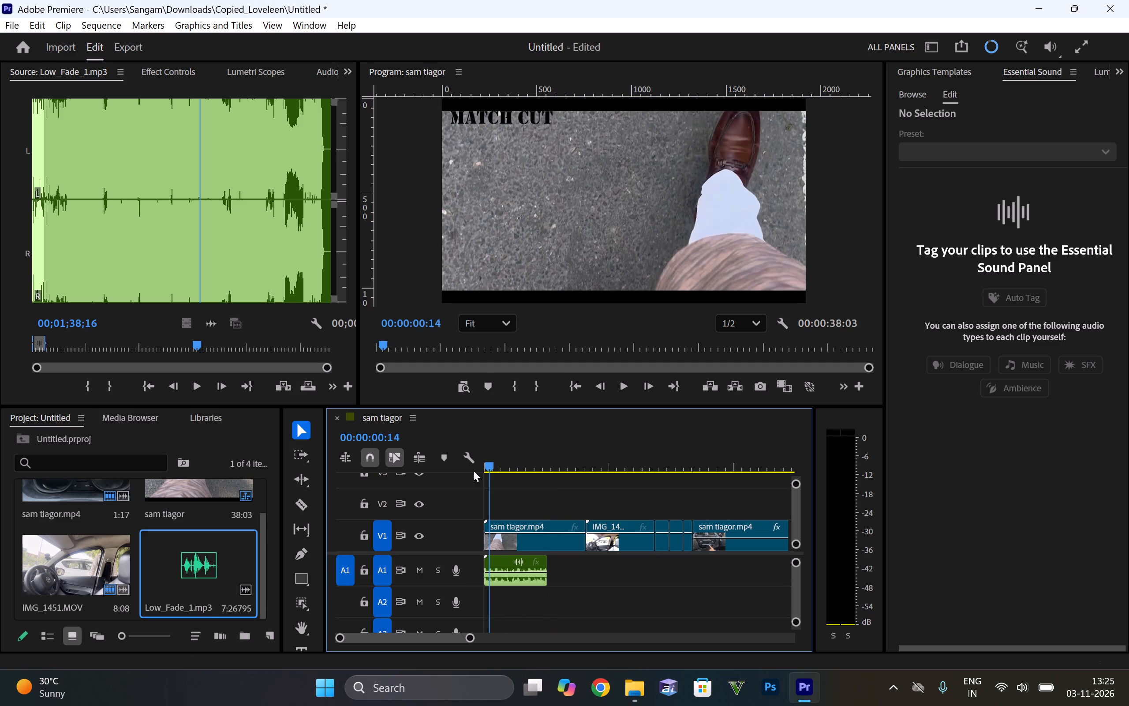
left_click(617, 385)
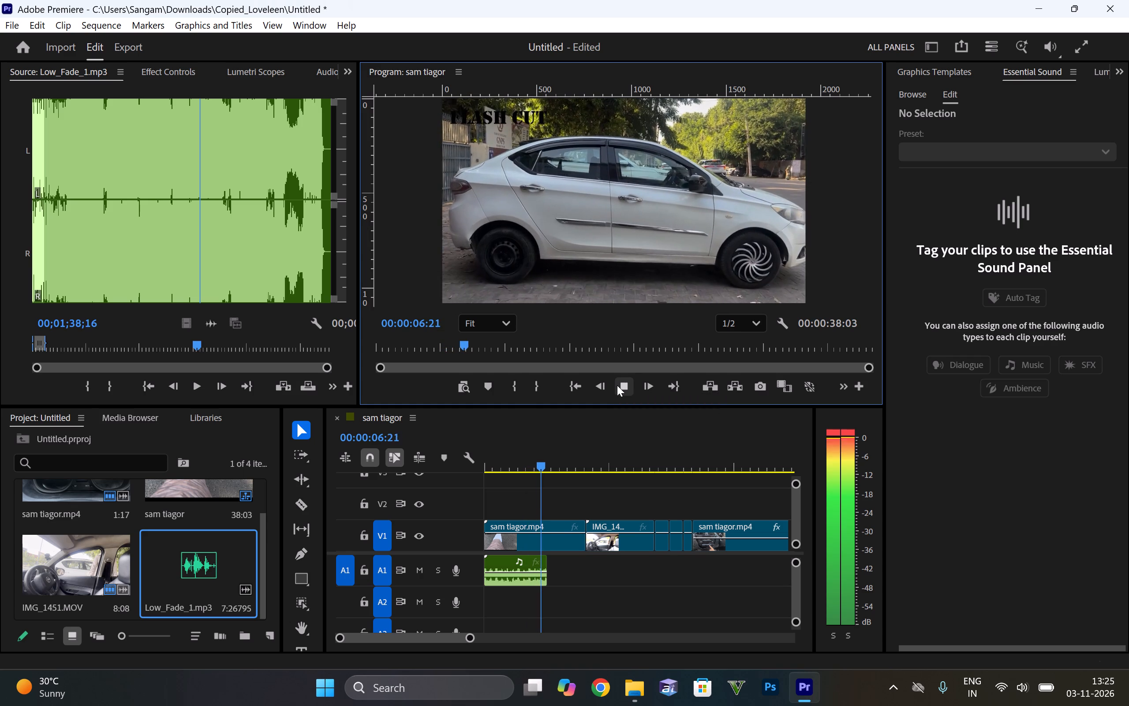
left_click(617, 385)
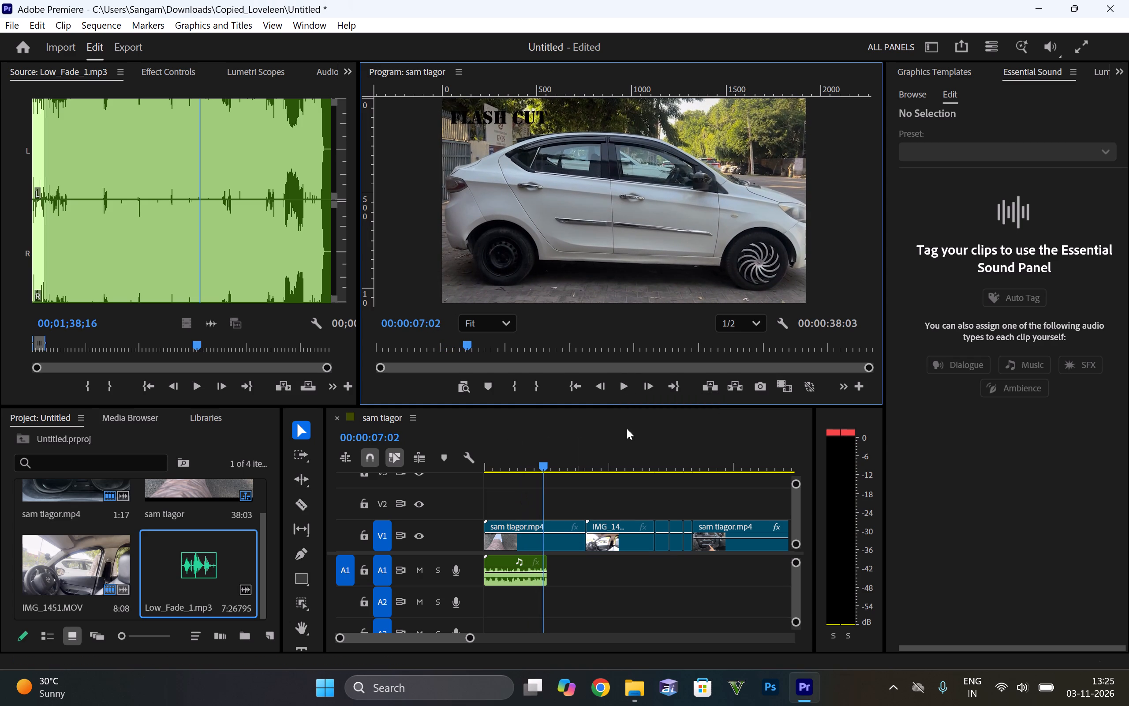
left_click_drag(542, 471, 500, 477)
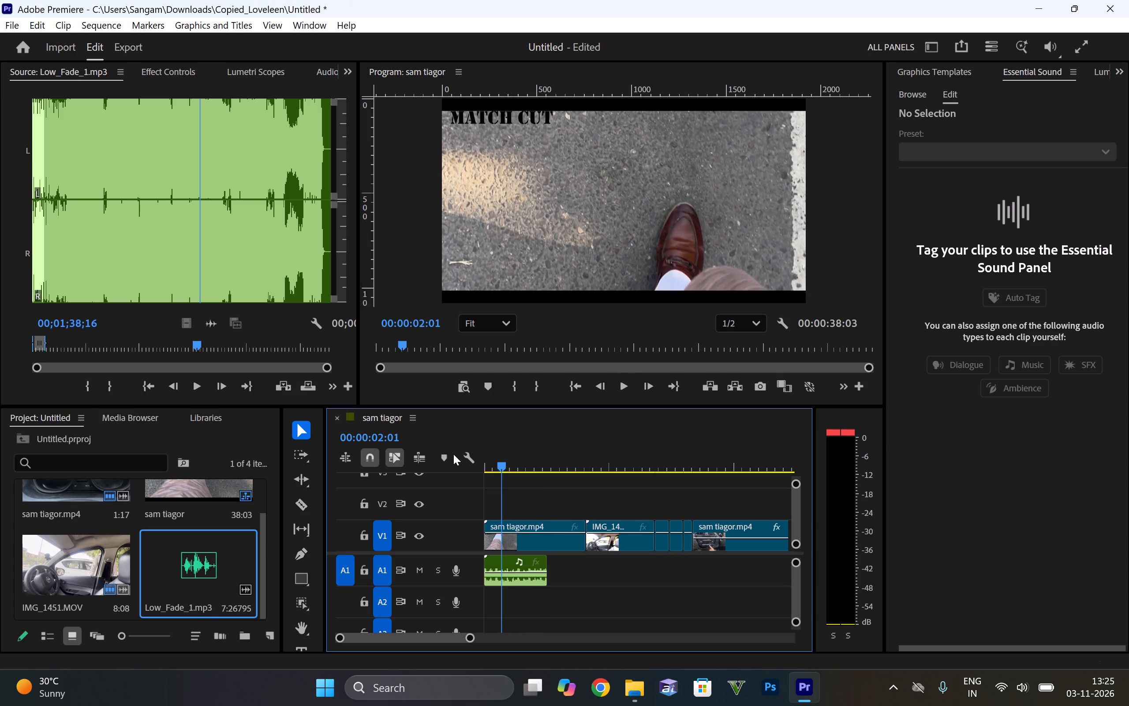
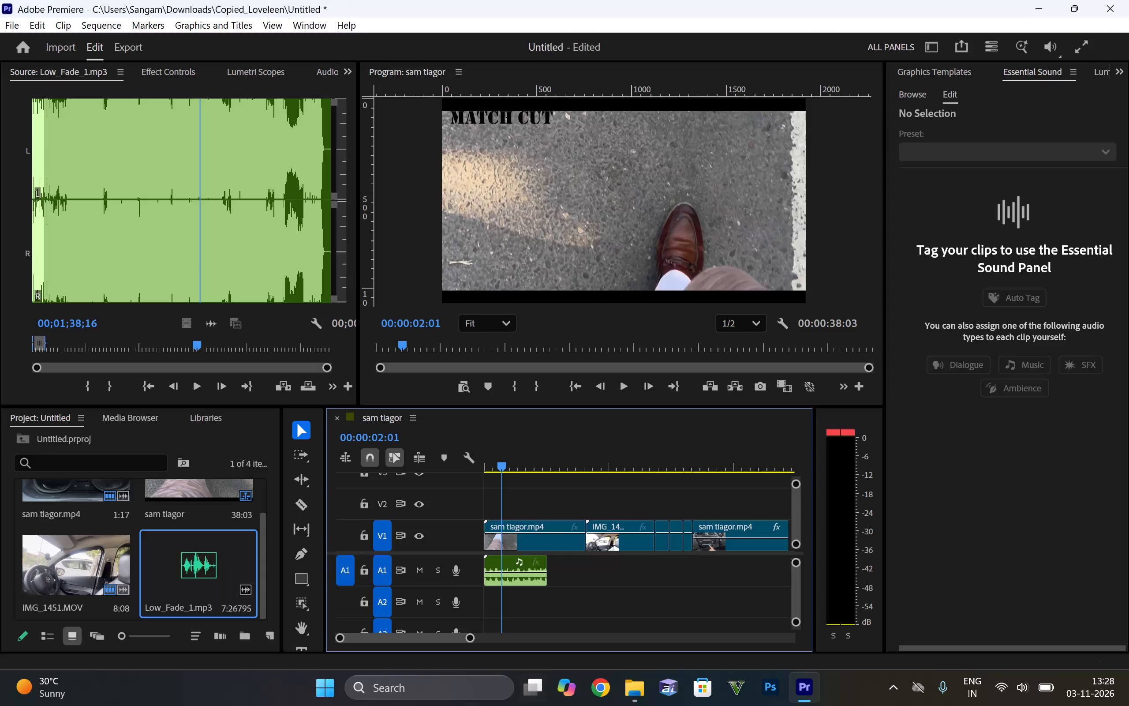
right_click(288, 683)
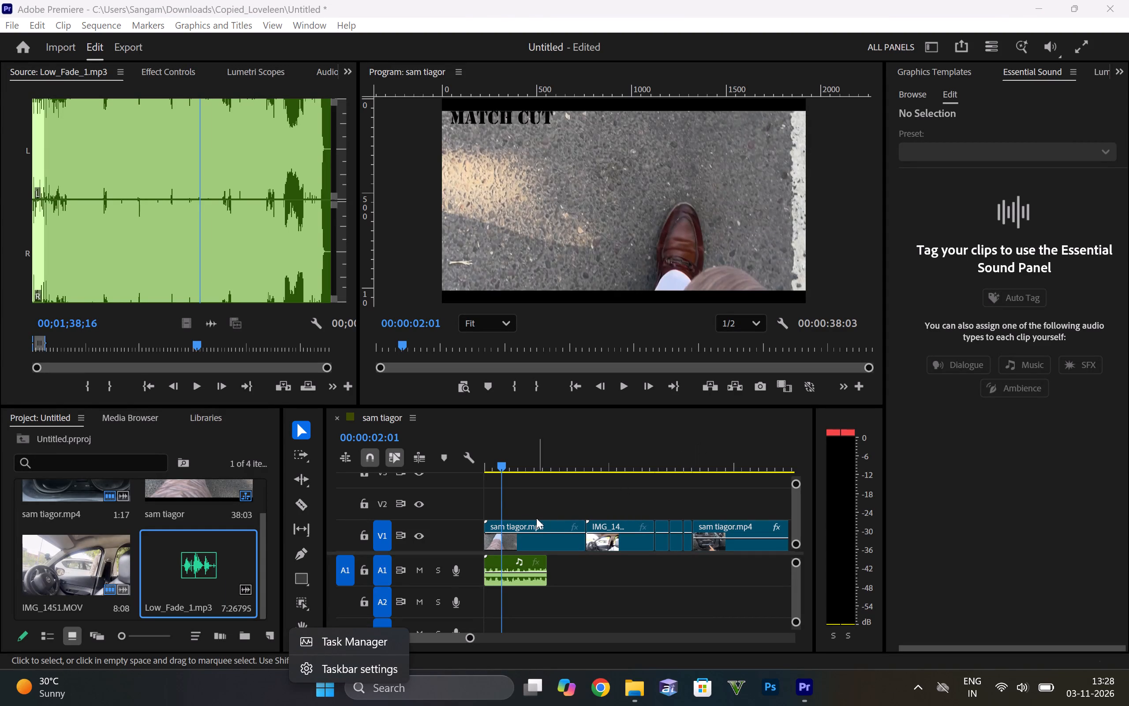
left_click_drag(503, 460, 475, 465)
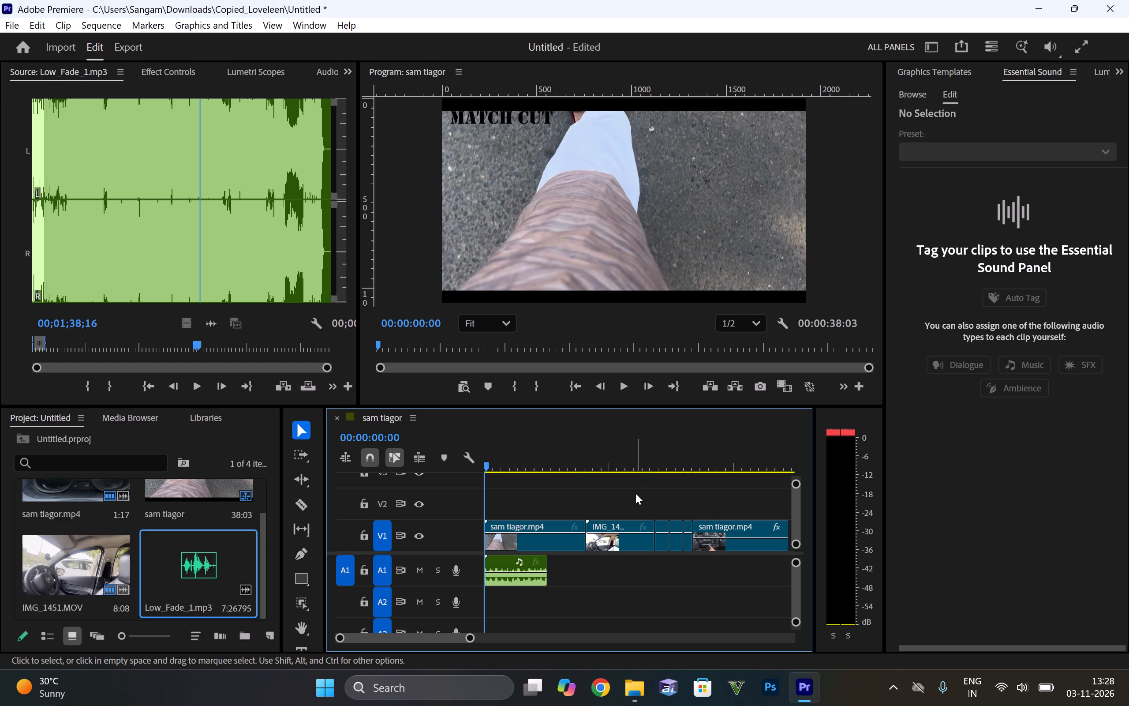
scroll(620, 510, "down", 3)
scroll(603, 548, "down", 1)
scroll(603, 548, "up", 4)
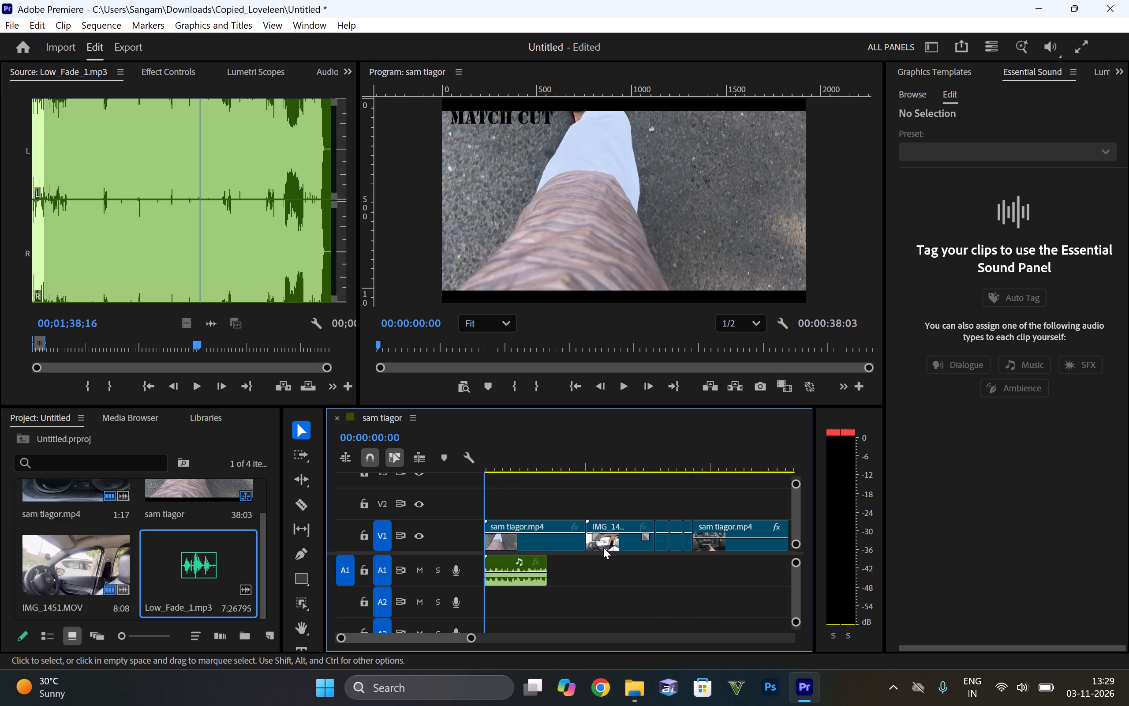
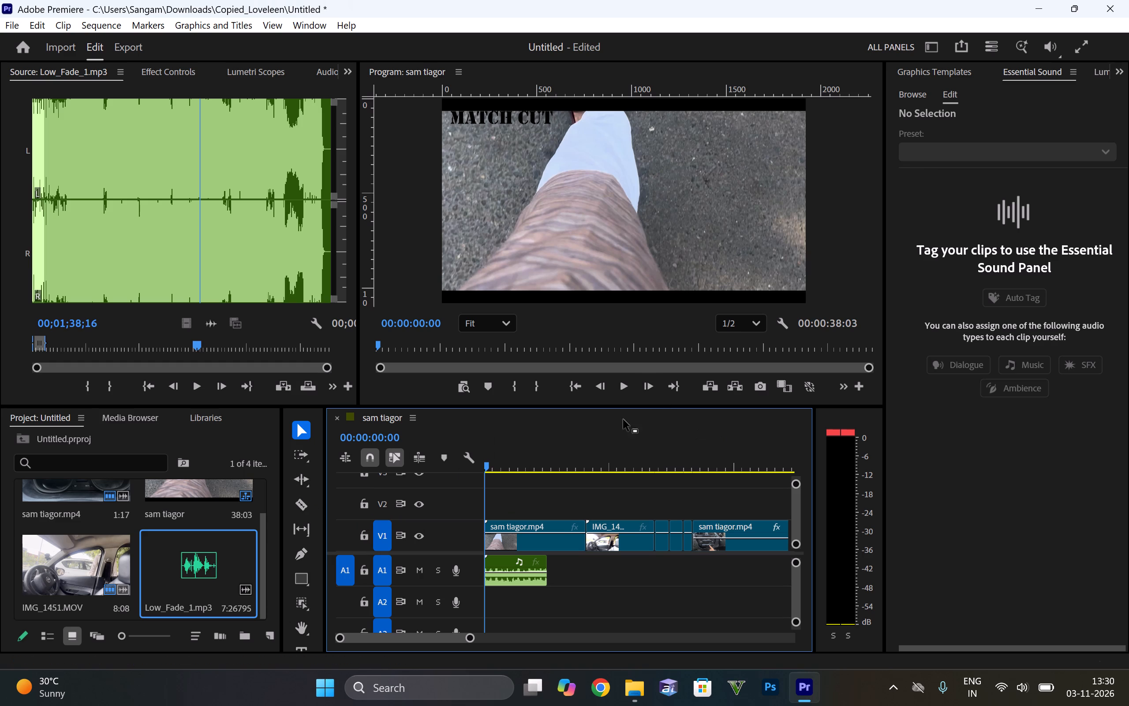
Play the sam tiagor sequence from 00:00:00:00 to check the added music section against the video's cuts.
double_click(624, 391)
left_click(624, 391)
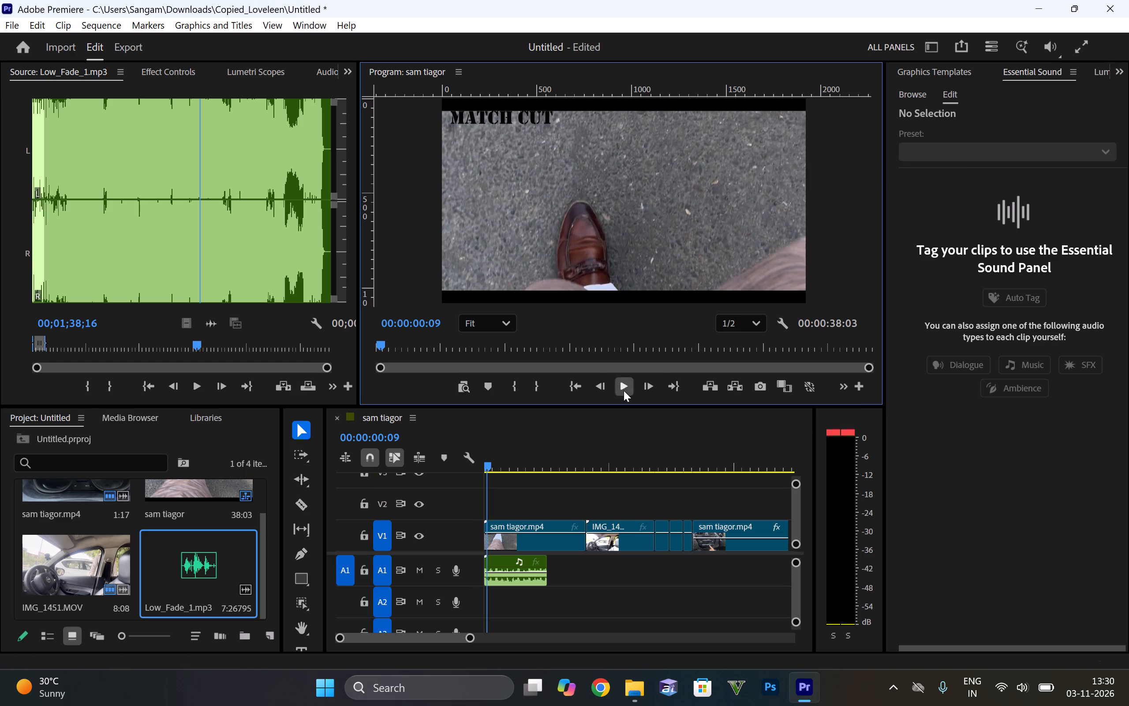
left_click(624, 391)
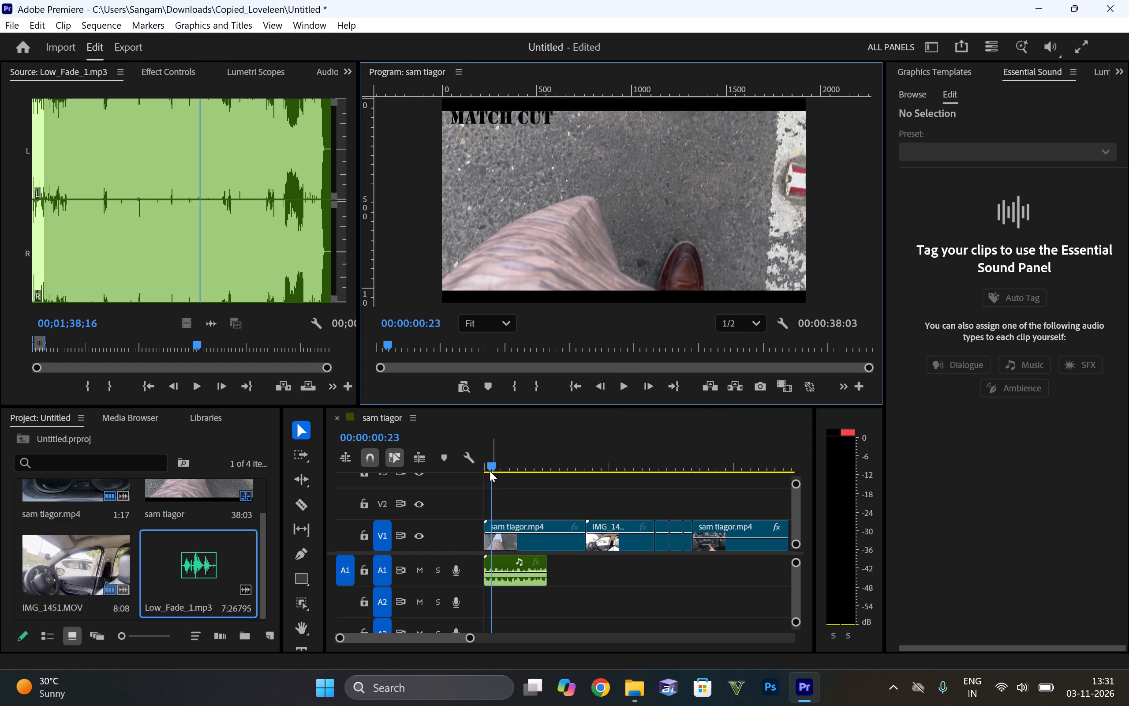
left_click_drag(490, 468, 741, 412)
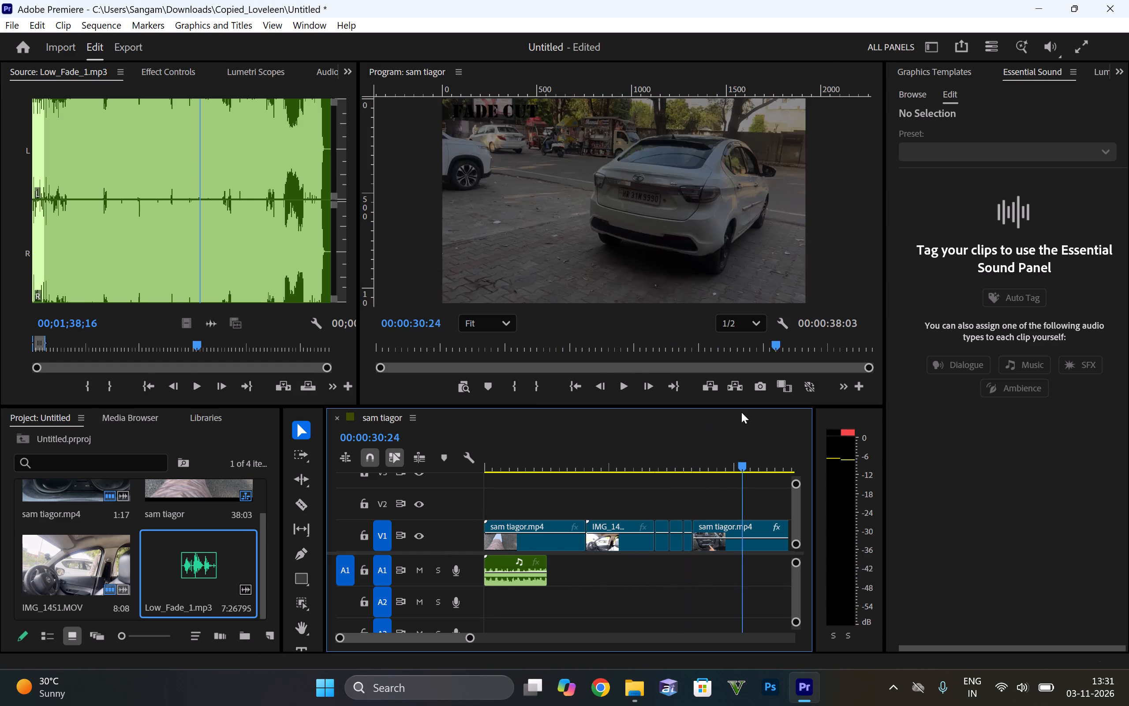
left_click_drag(741, 412, 423, 480)
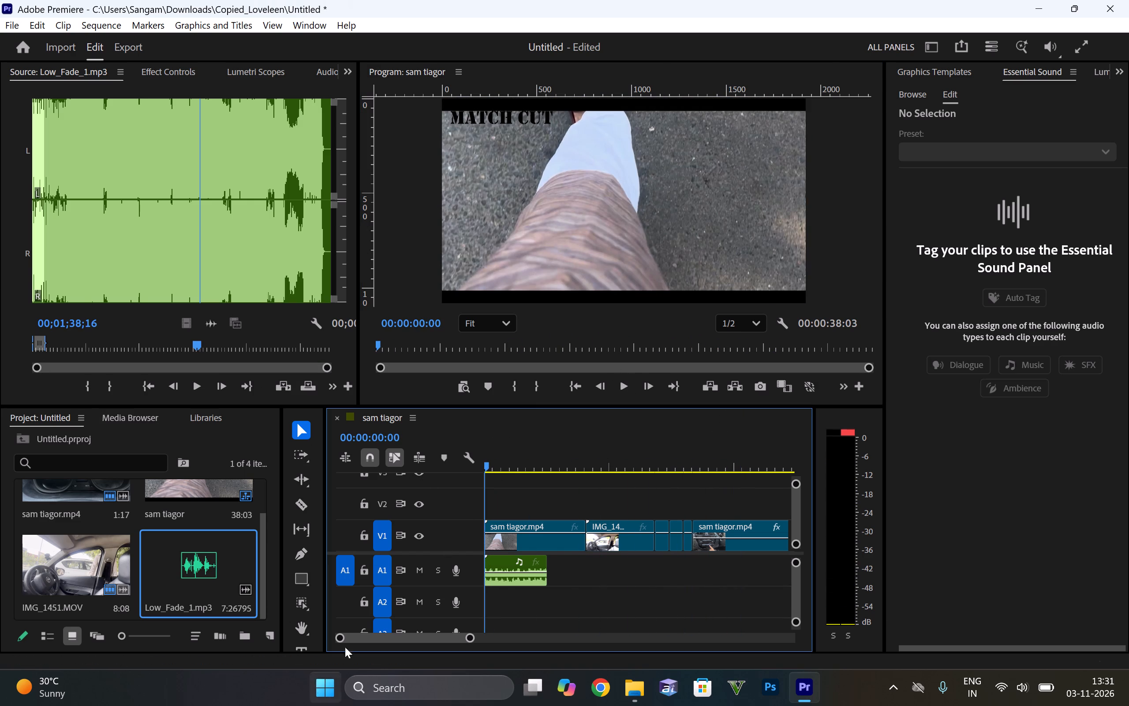
left_click(632, 380)
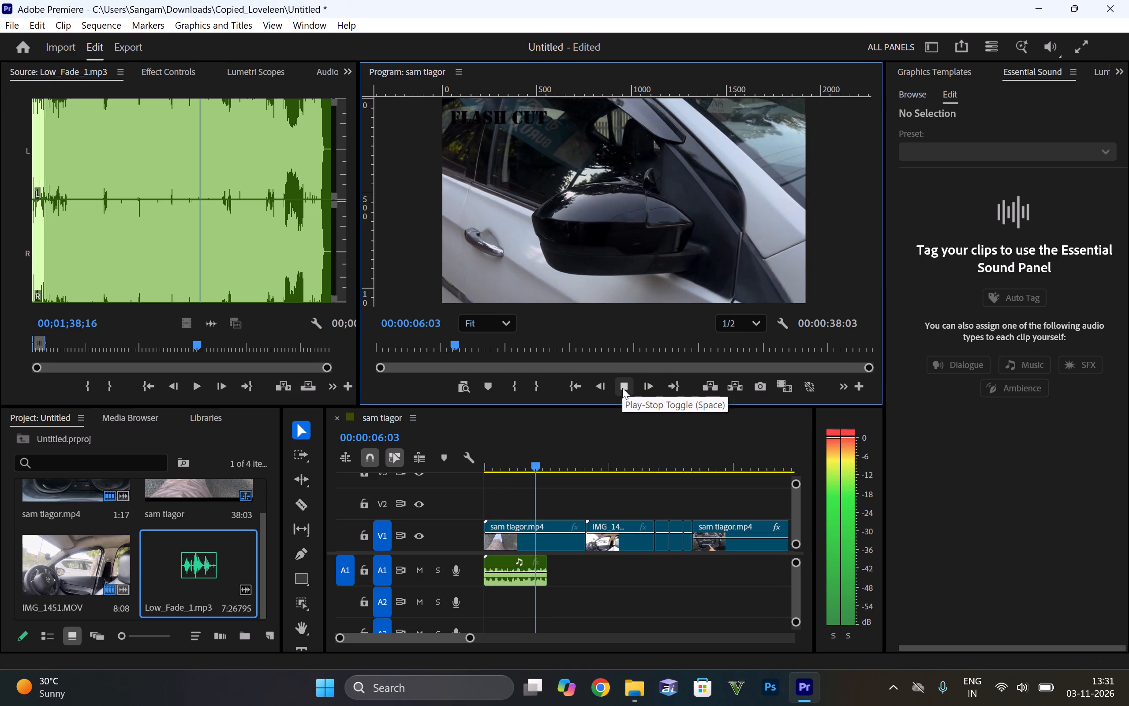
left_click(622, 388)
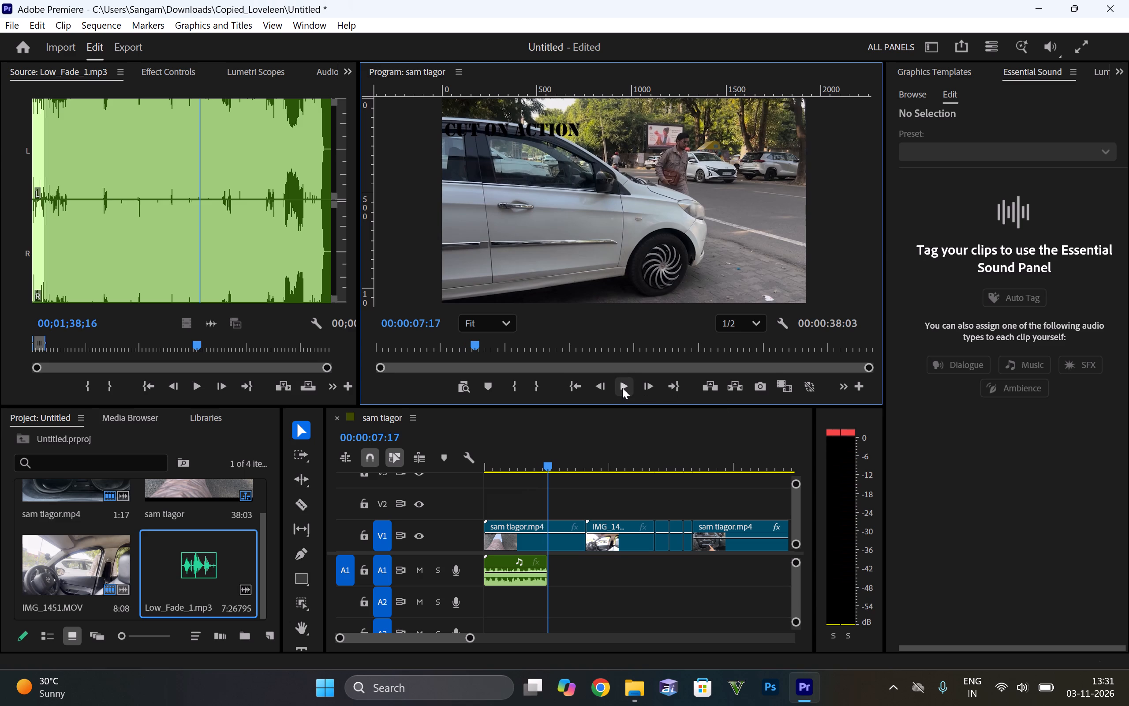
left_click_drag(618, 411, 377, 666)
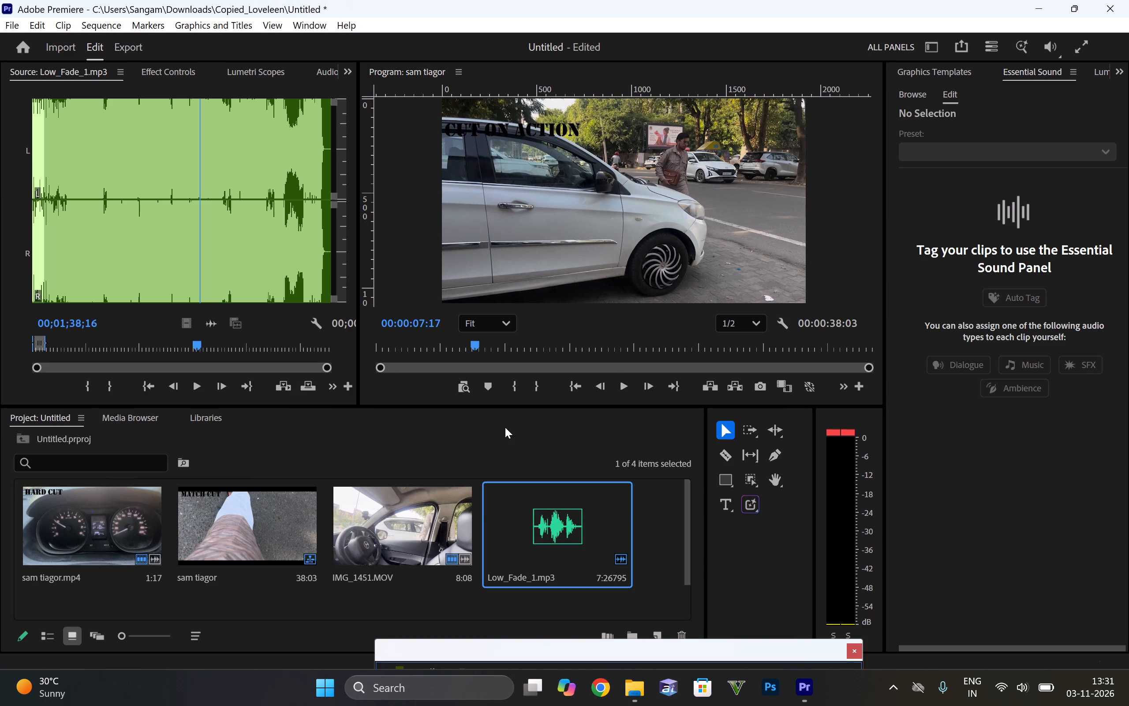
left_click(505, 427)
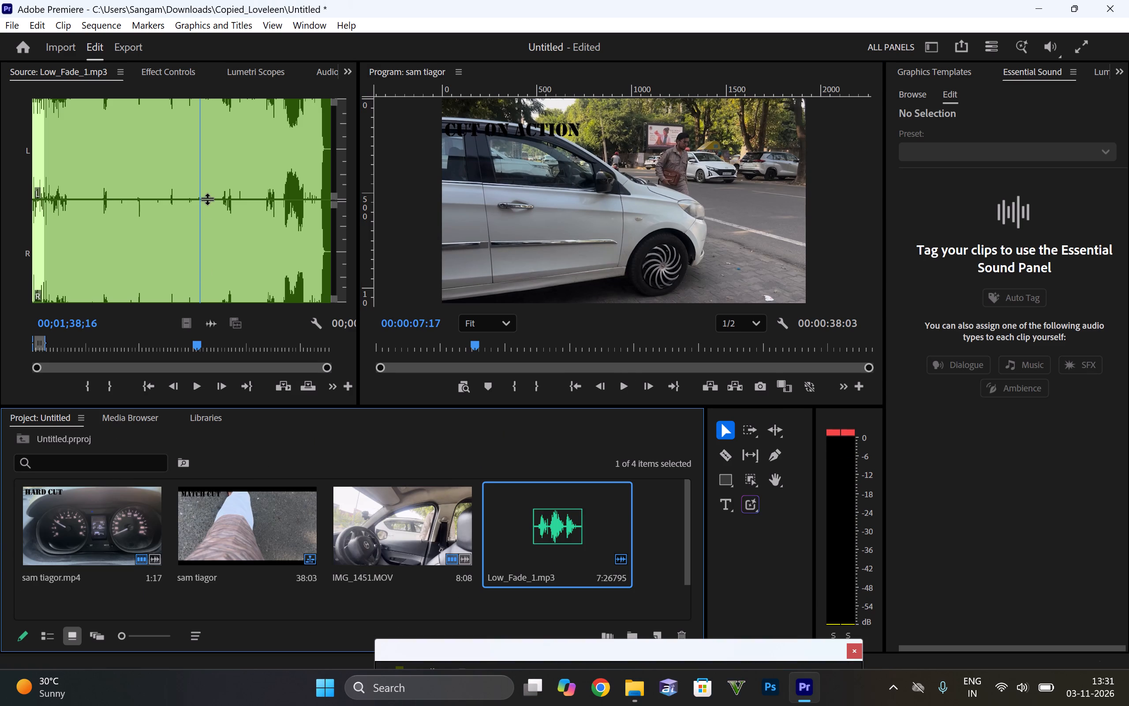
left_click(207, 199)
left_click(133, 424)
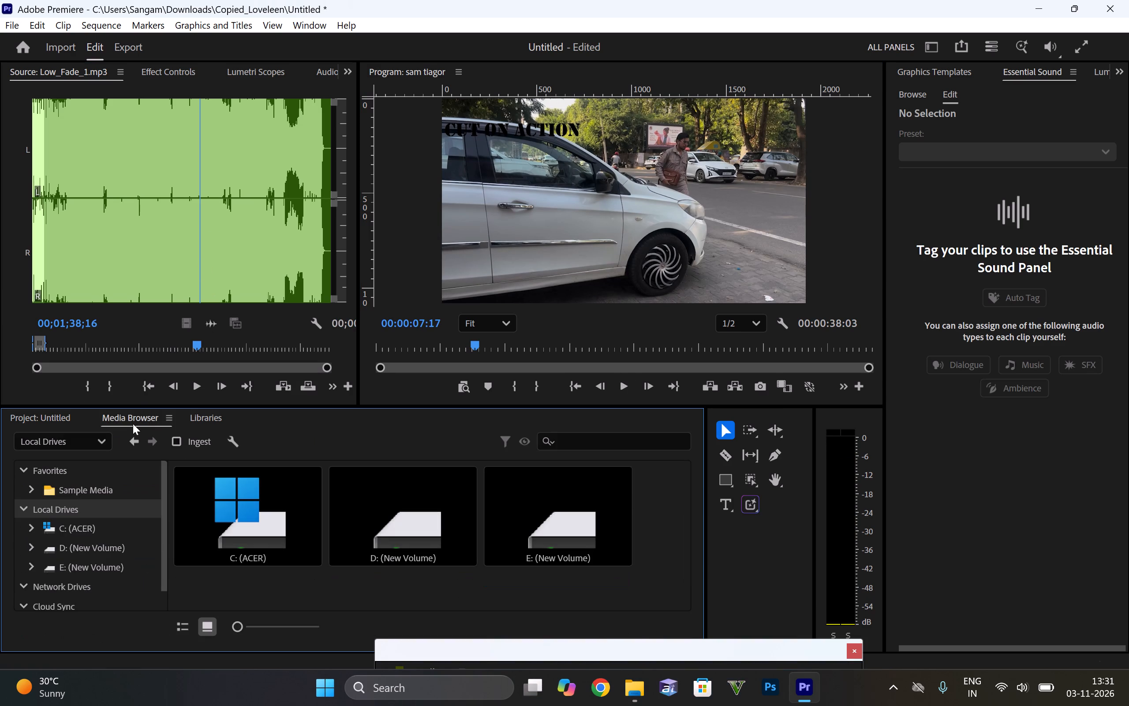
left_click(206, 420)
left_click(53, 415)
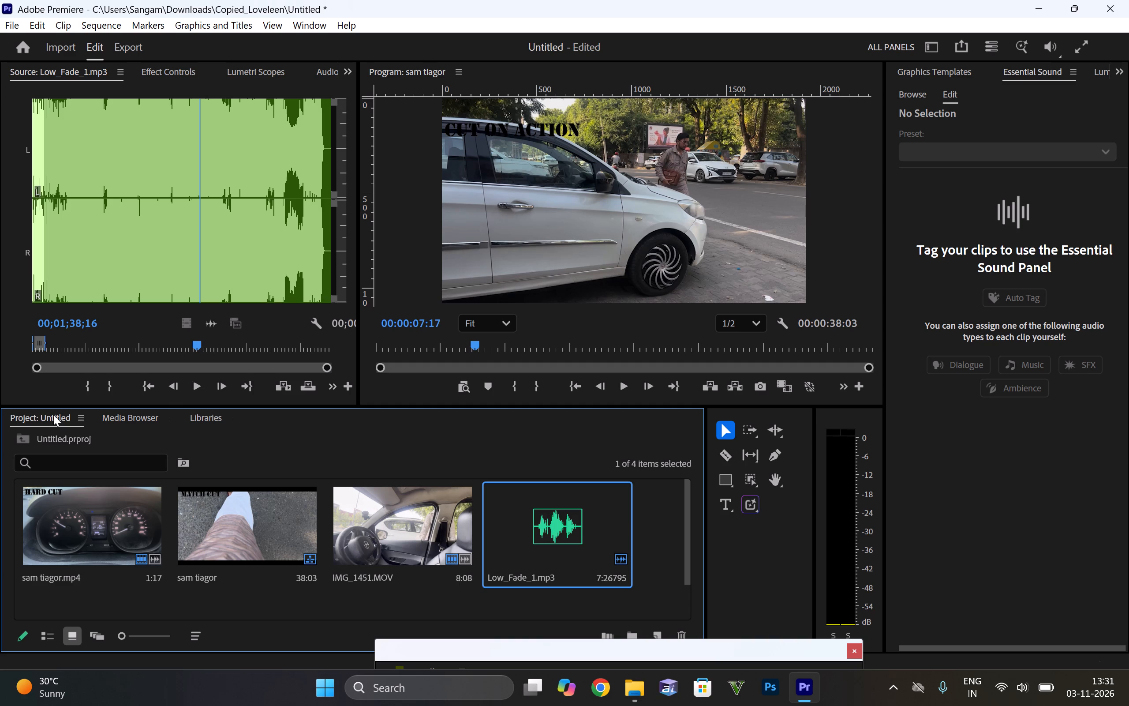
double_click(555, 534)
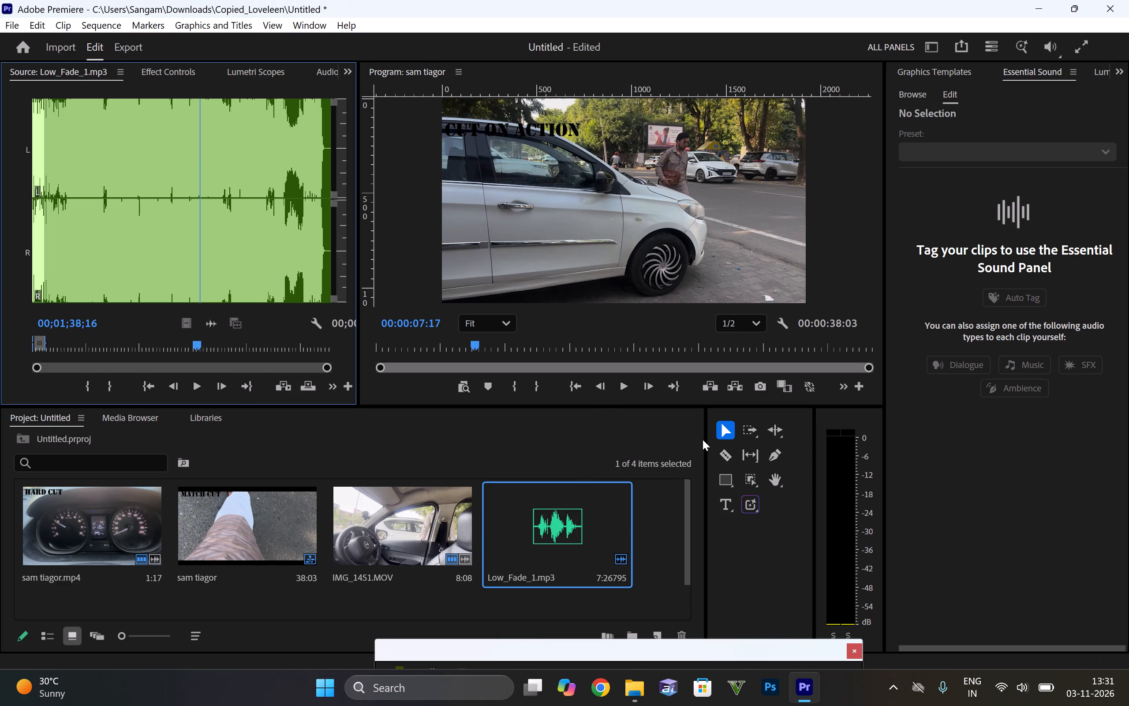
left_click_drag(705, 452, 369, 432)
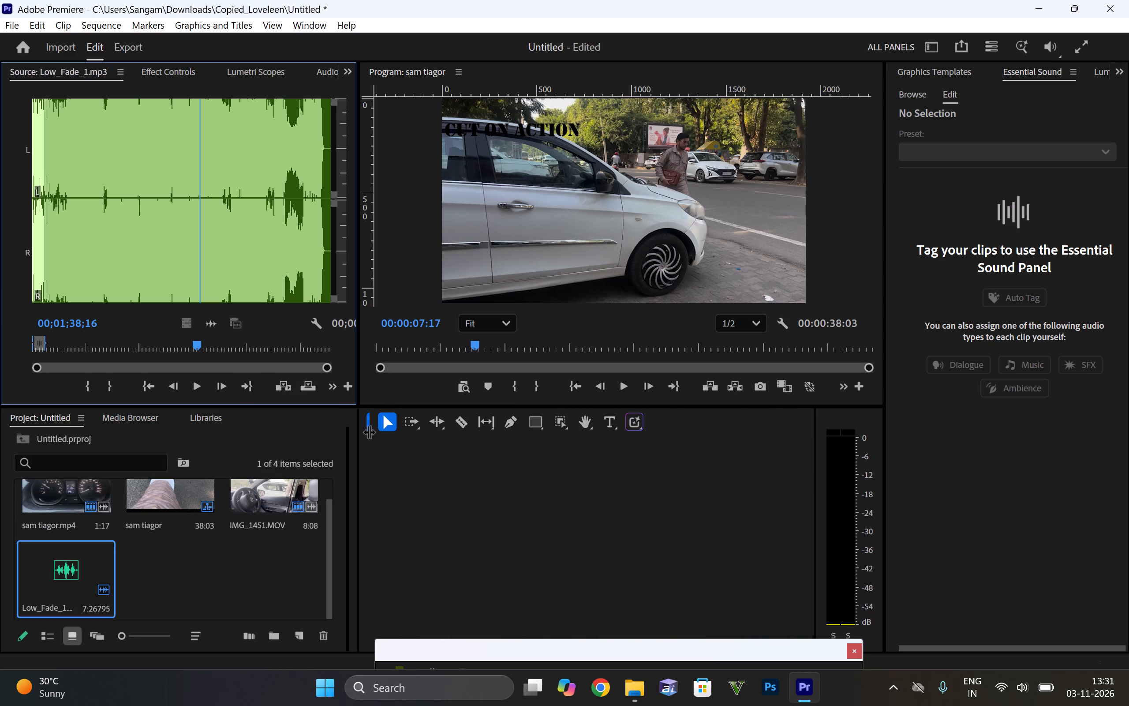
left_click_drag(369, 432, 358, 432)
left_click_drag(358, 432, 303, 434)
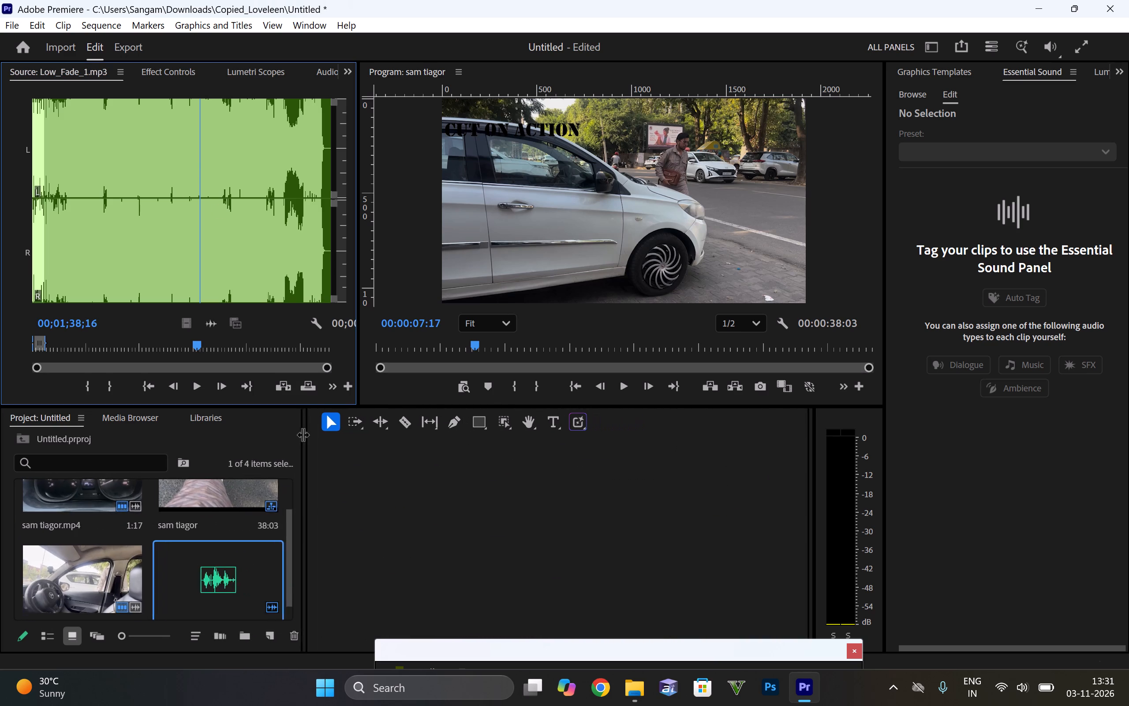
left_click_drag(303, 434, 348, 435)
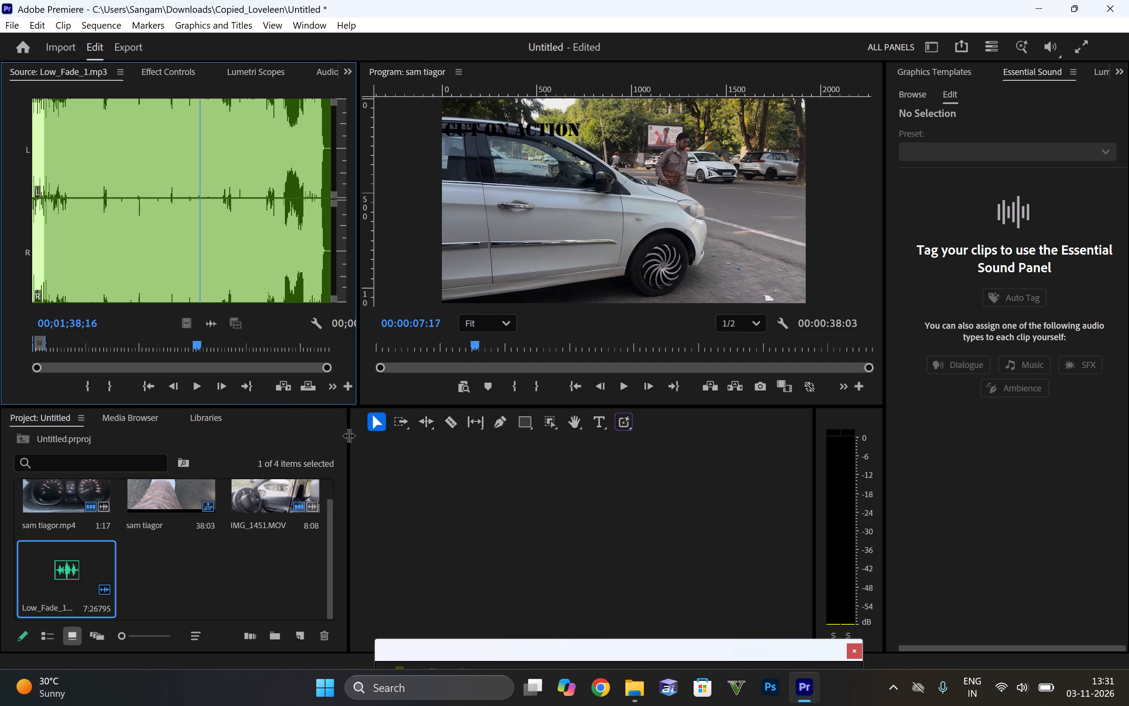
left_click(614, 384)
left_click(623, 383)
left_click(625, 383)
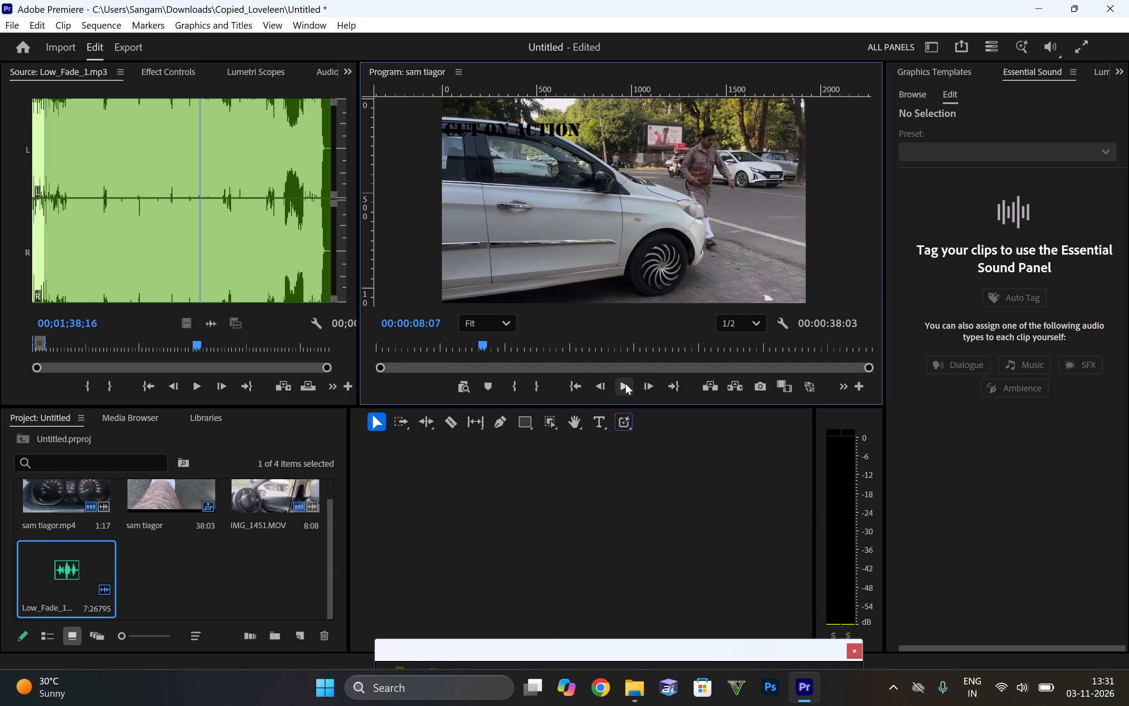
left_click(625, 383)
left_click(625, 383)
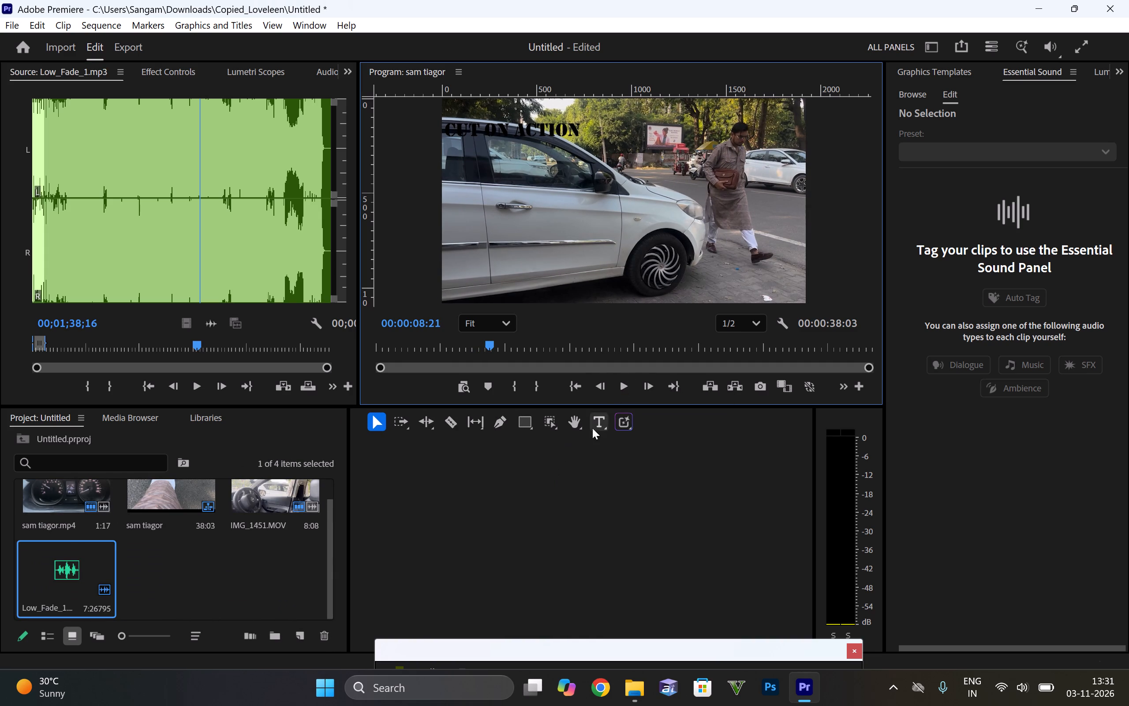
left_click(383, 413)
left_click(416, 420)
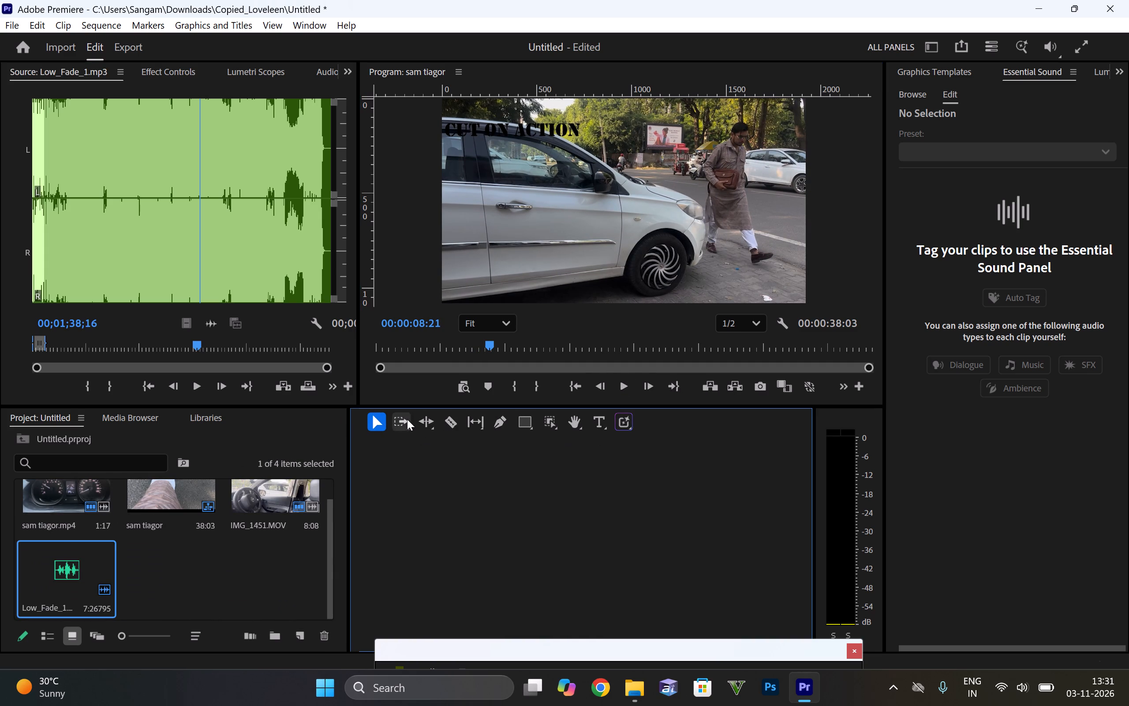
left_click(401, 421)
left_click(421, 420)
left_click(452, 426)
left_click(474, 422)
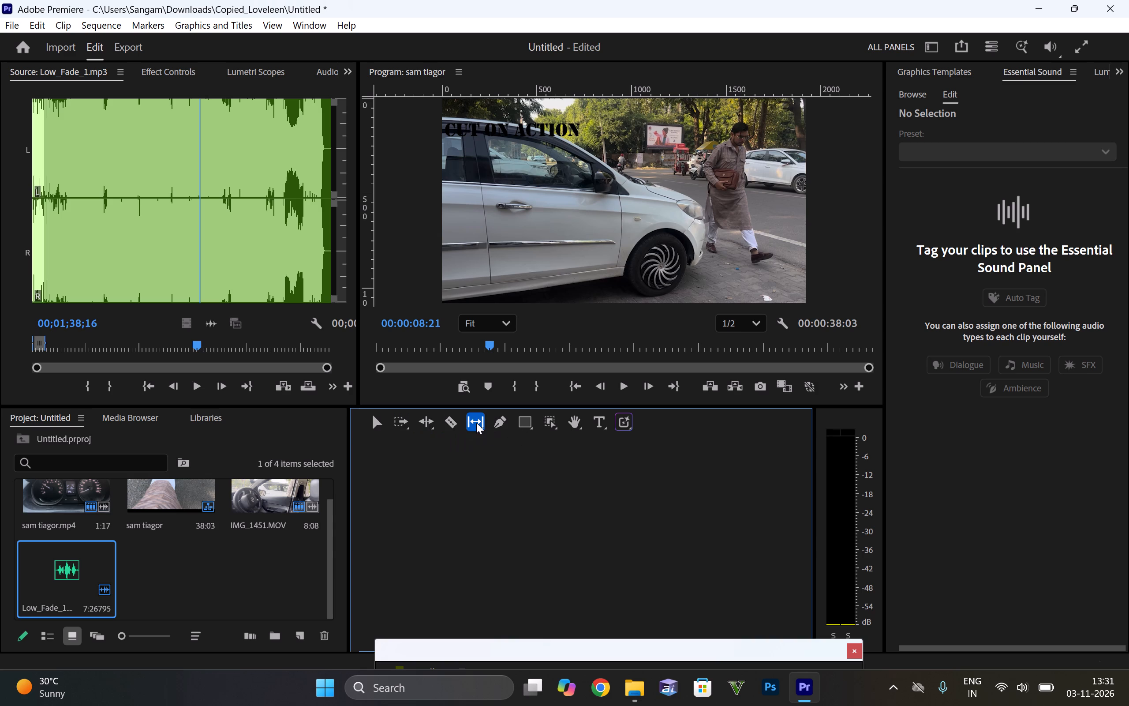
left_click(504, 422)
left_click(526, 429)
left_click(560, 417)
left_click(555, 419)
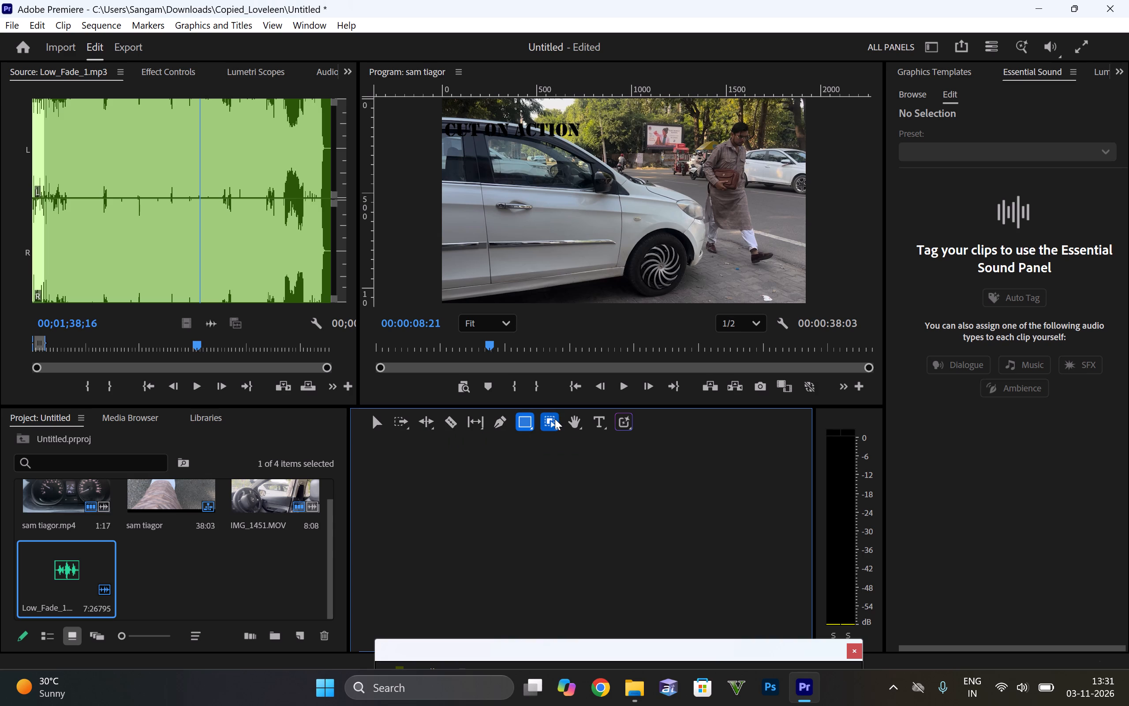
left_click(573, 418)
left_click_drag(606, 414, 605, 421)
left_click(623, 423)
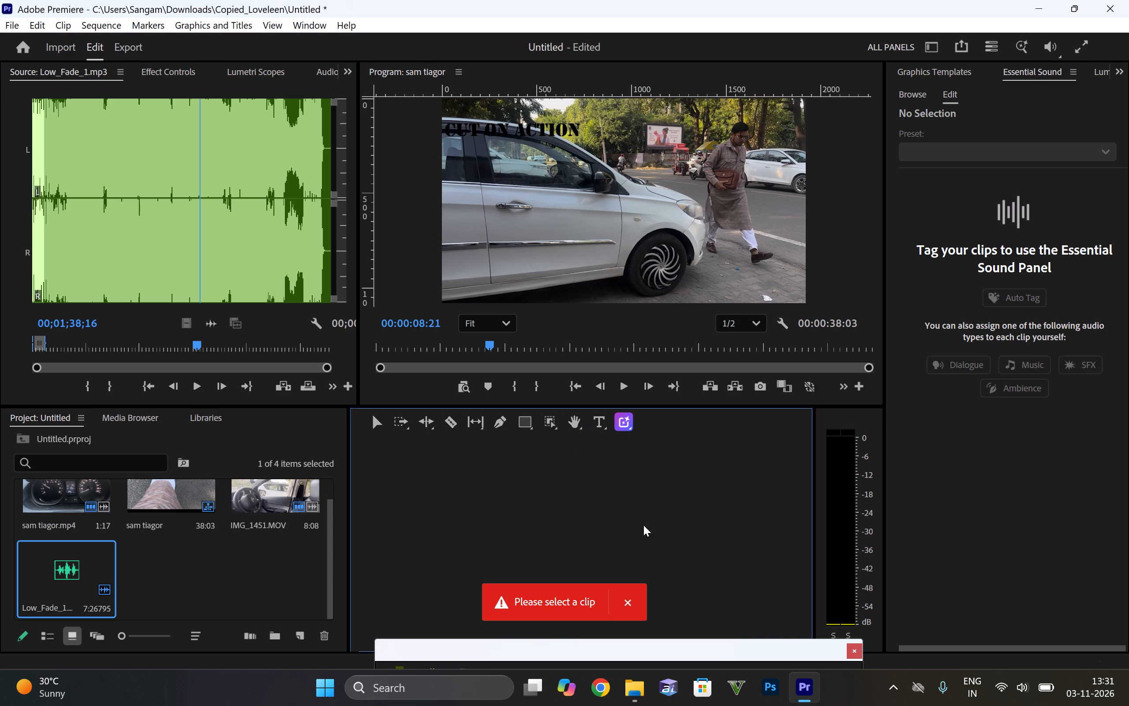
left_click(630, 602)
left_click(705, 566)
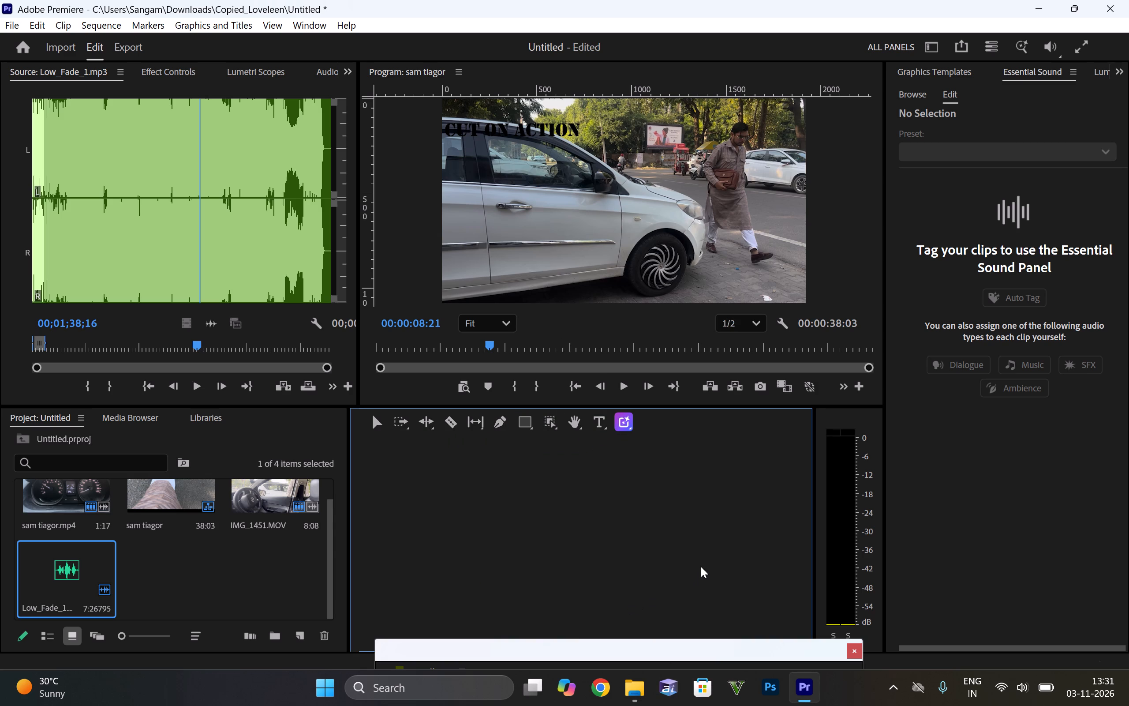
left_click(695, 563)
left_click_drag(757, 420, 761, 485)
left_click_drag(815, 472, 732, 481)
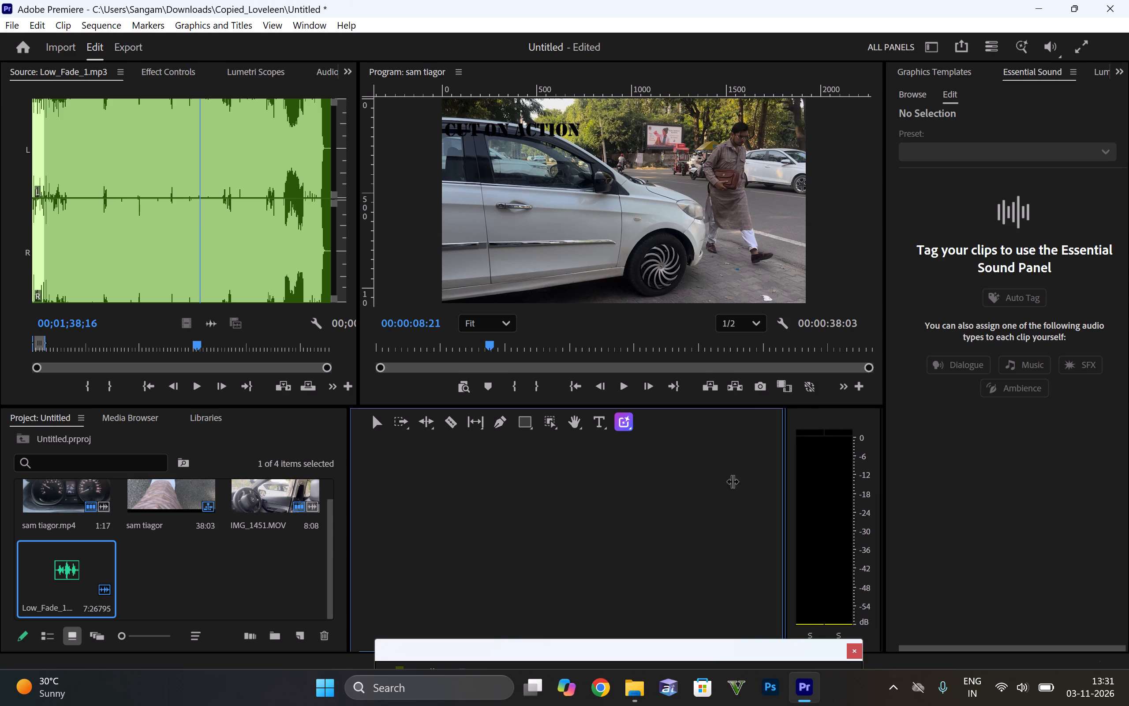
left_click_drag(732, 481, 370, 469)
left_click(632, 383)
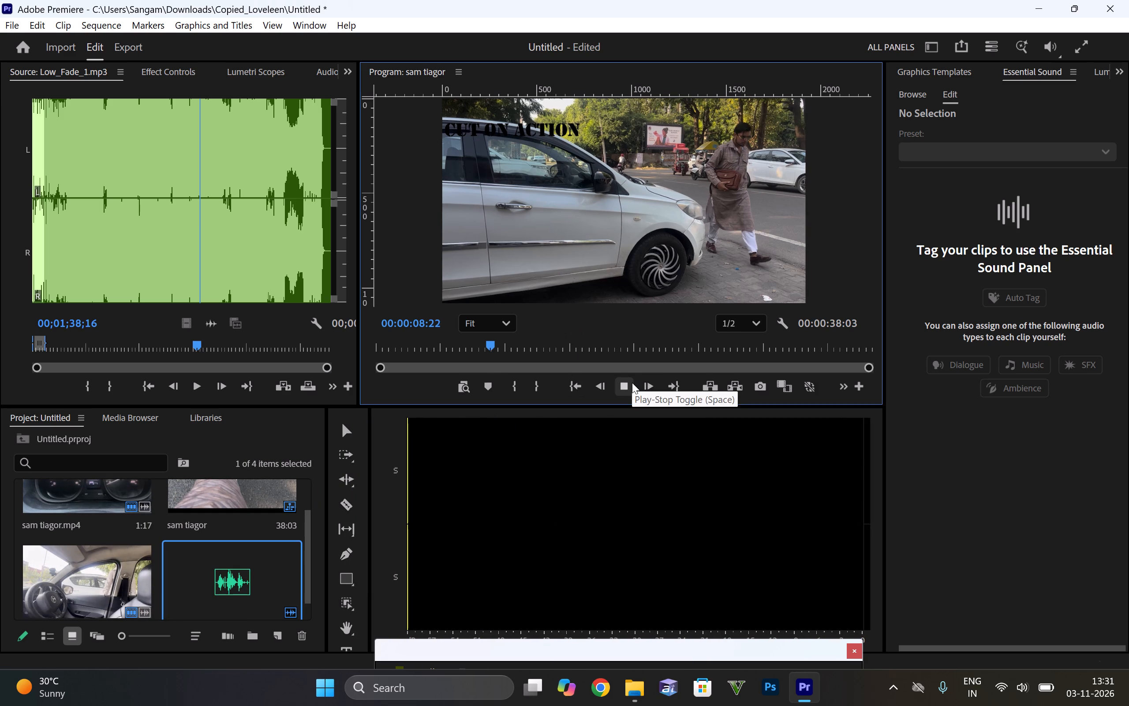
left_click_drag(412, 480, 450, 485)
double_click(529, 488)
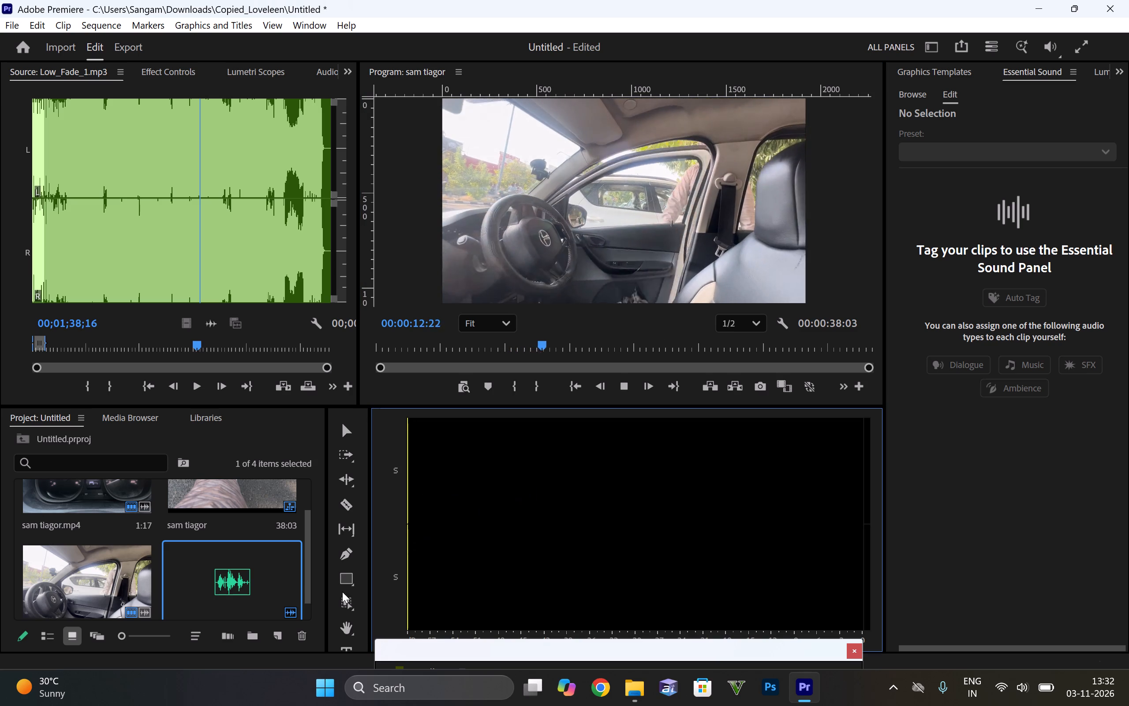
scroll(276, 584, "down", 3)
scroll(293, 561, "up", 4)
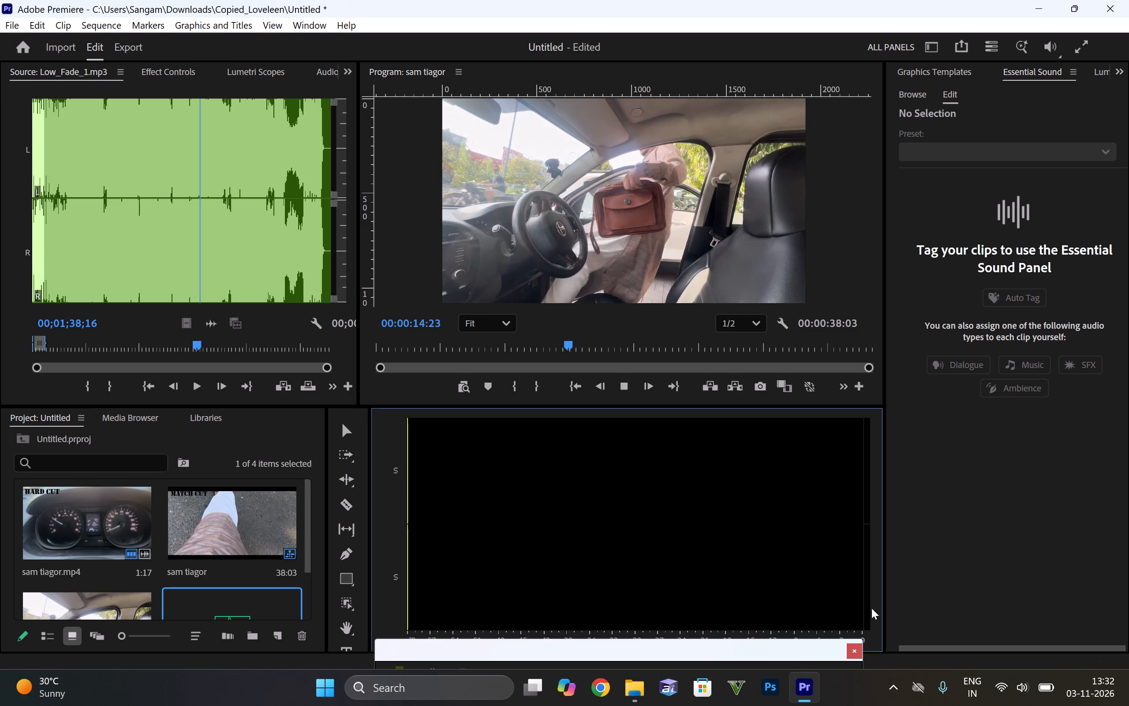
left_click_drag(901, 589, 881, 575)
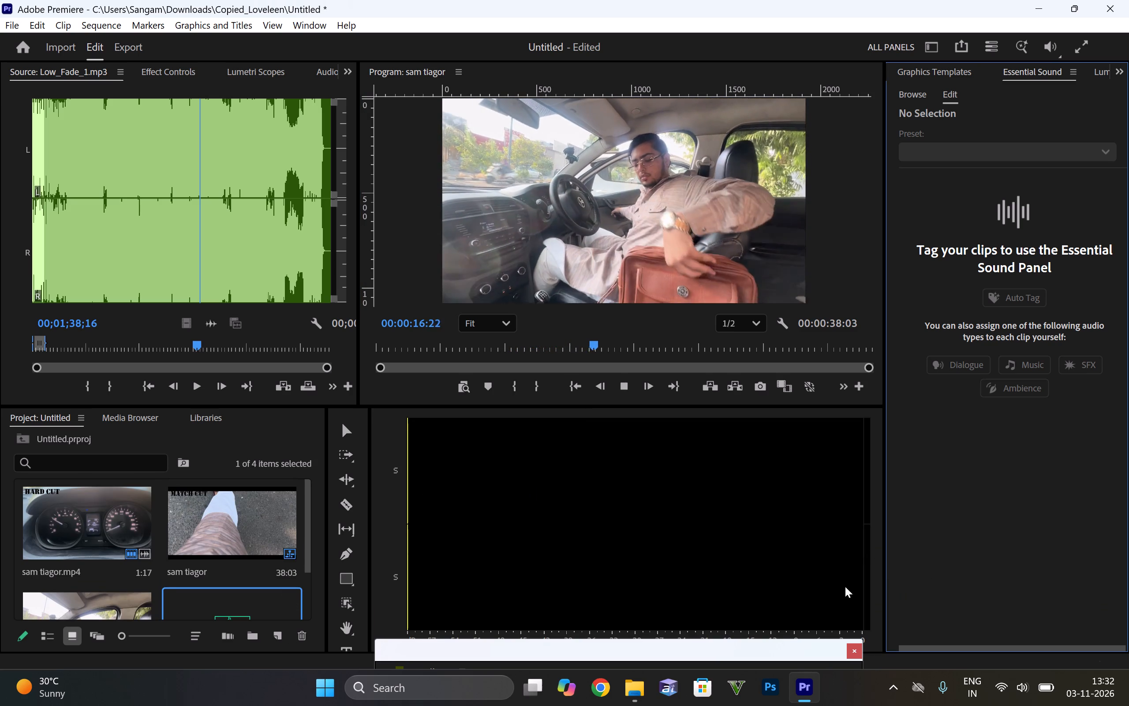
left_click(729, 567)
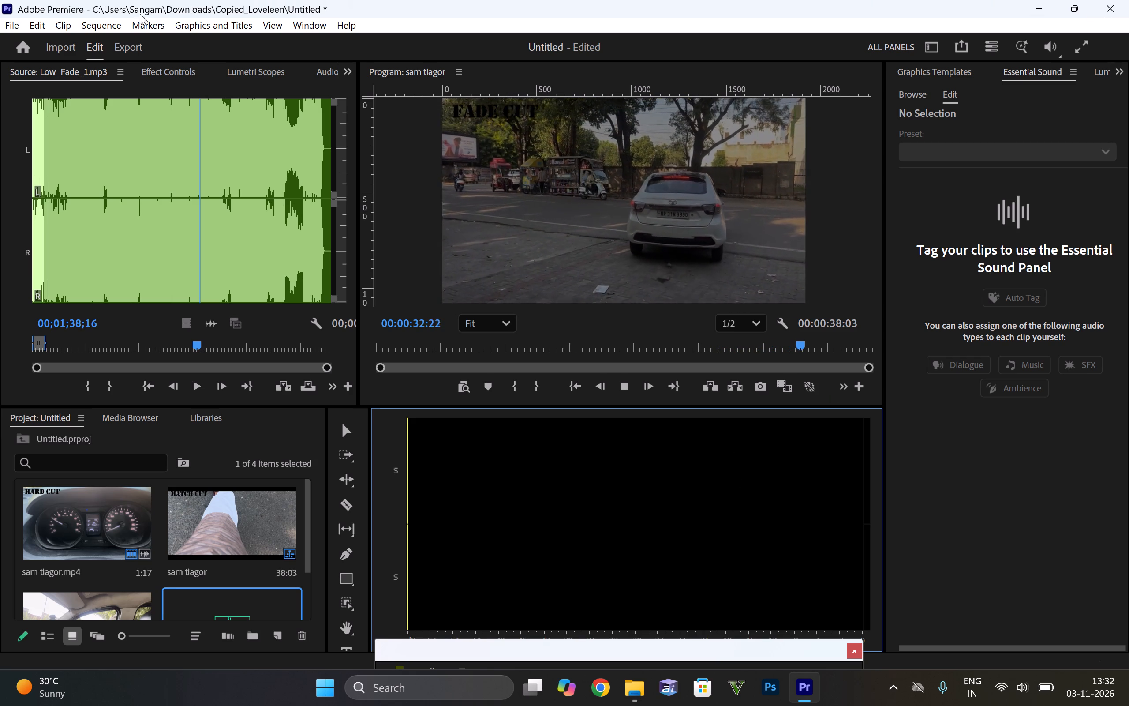
Reset the All Panels workspace to its saved layout to bring back the displaced timeline.
left_click(298, 31)
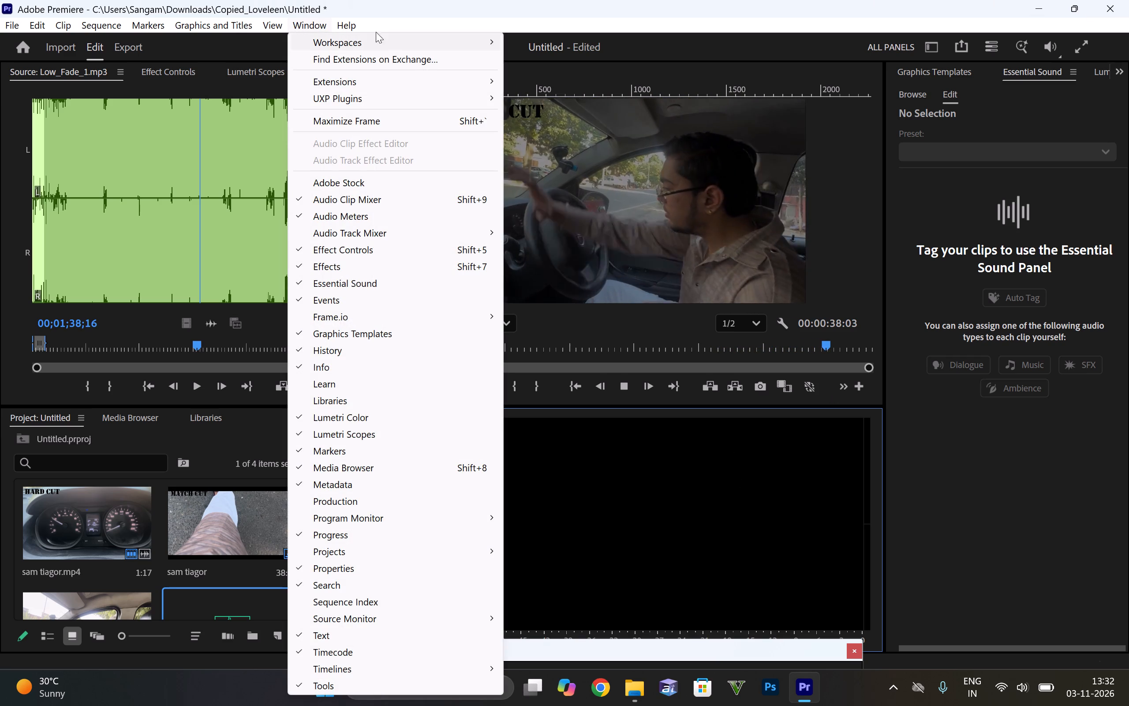
left_click(378, 42)
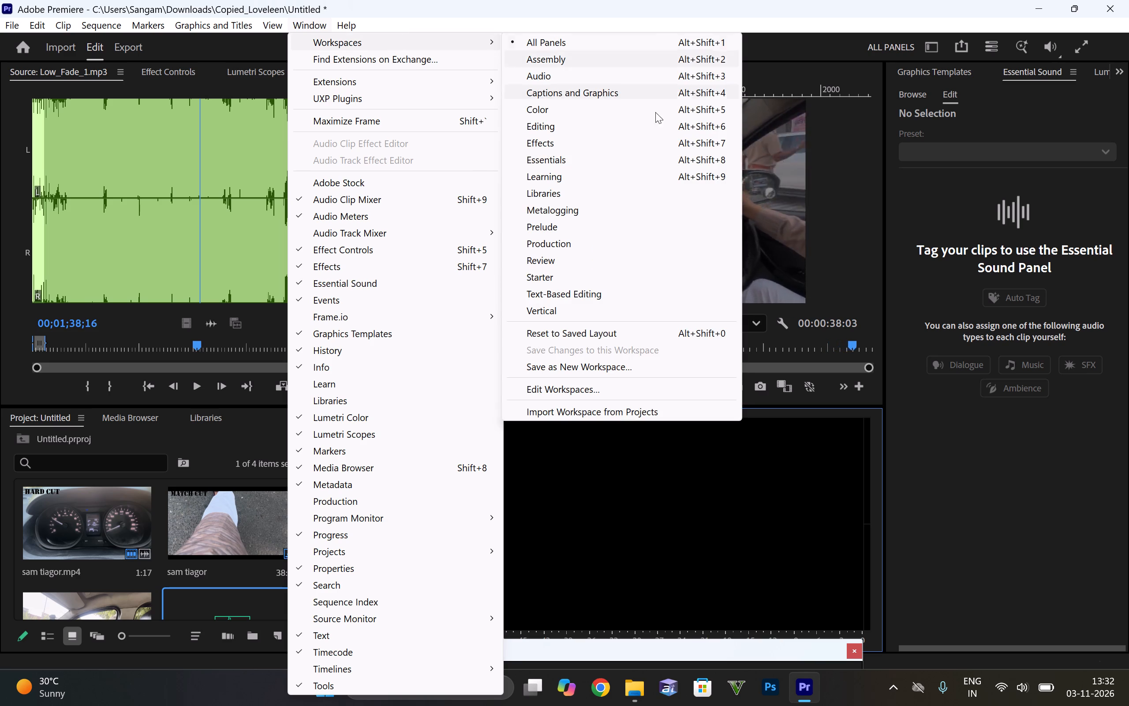
scroll(648, 341, "down", 5)
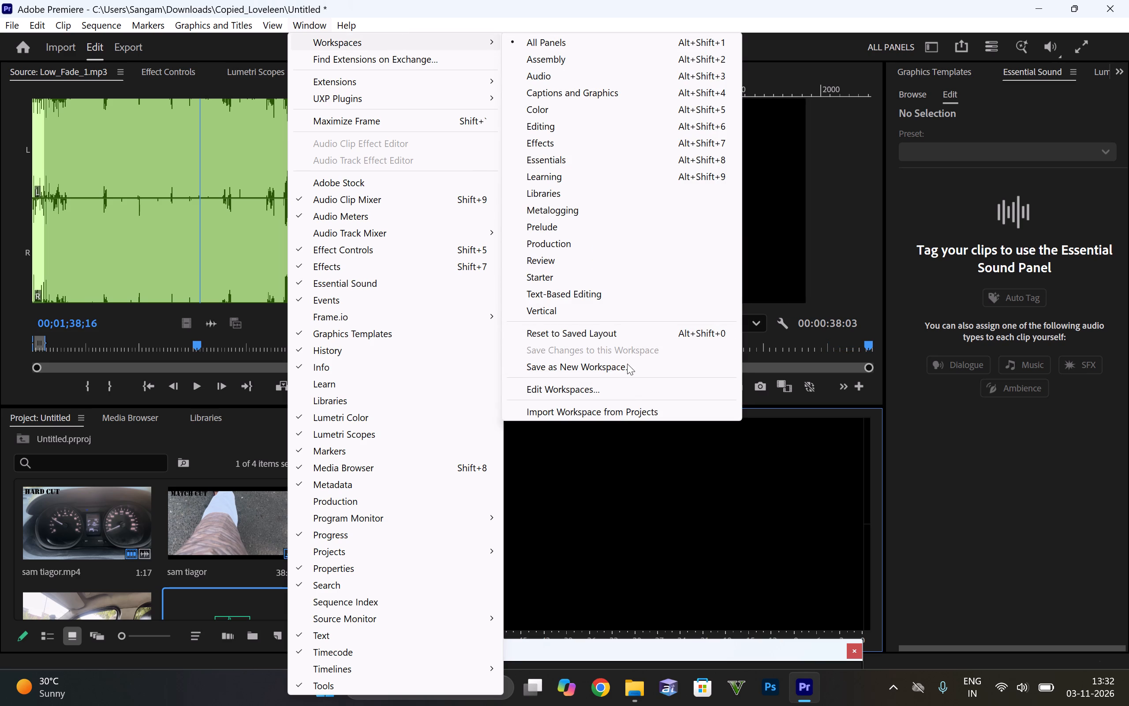
left_click(602, 331)
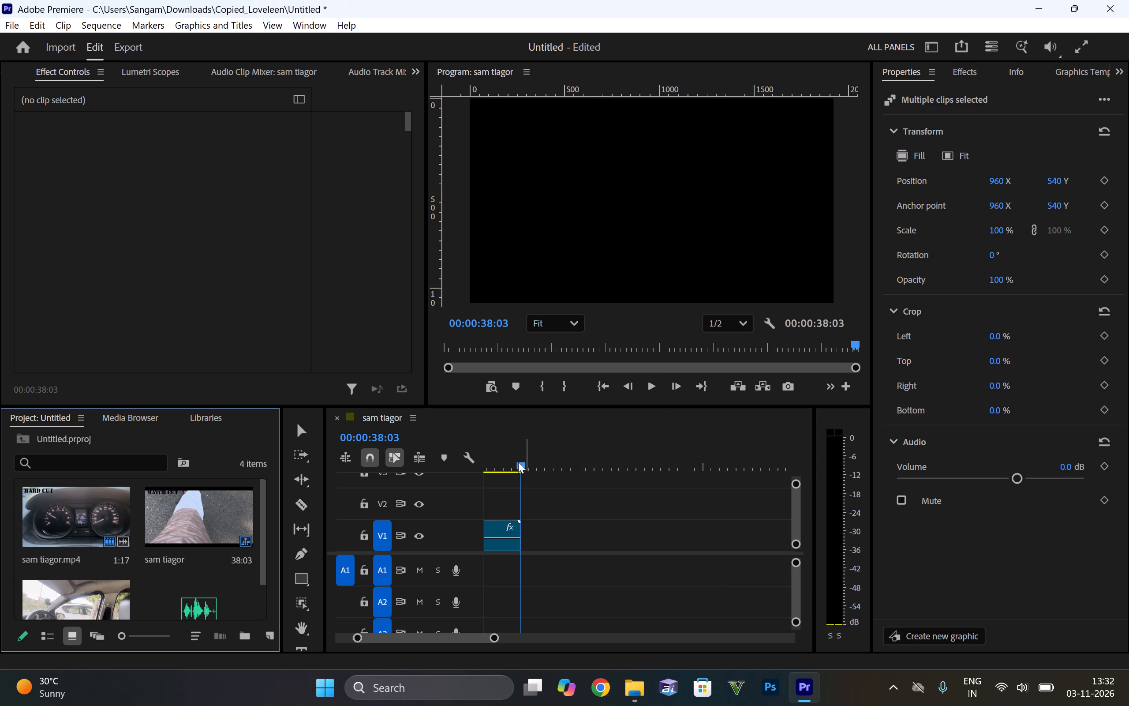
left_click_drag(856, 343, 714, 352)
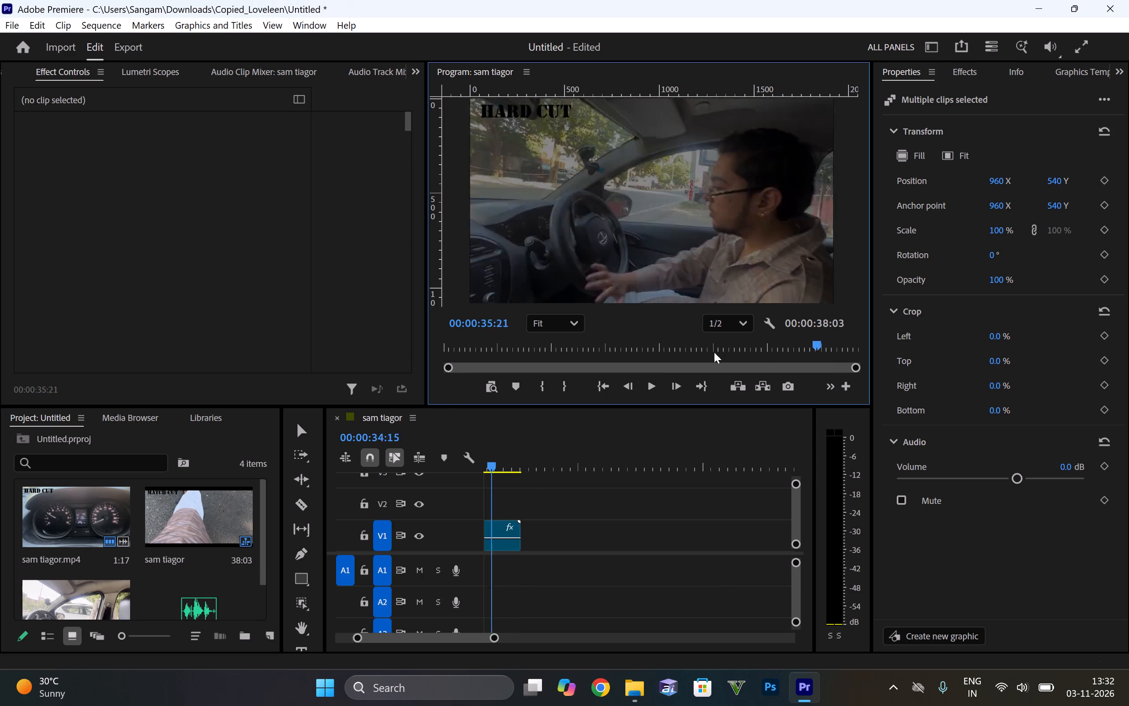
left_click_drag(714, 352, 393, 401)
left_click(650, 384)
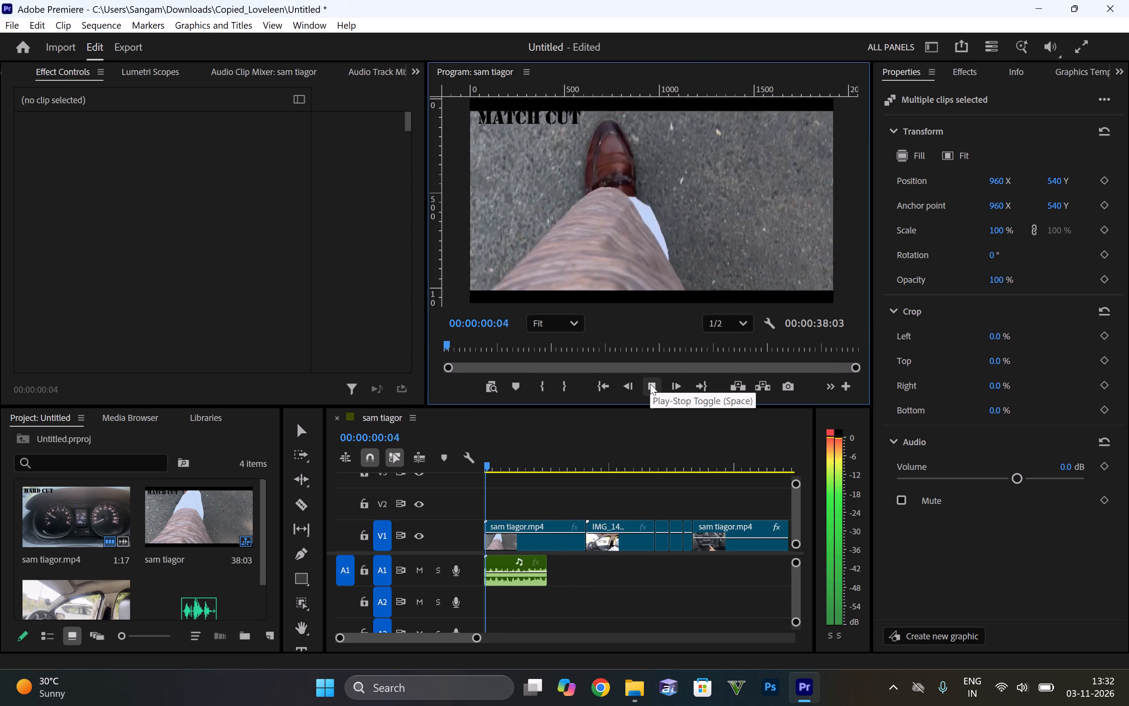
left_click(650, 384)
Load Low_Fade_1.mp3 as the source and listen through its first 15 seconds for a better starting beat.
double_click(170, 595)
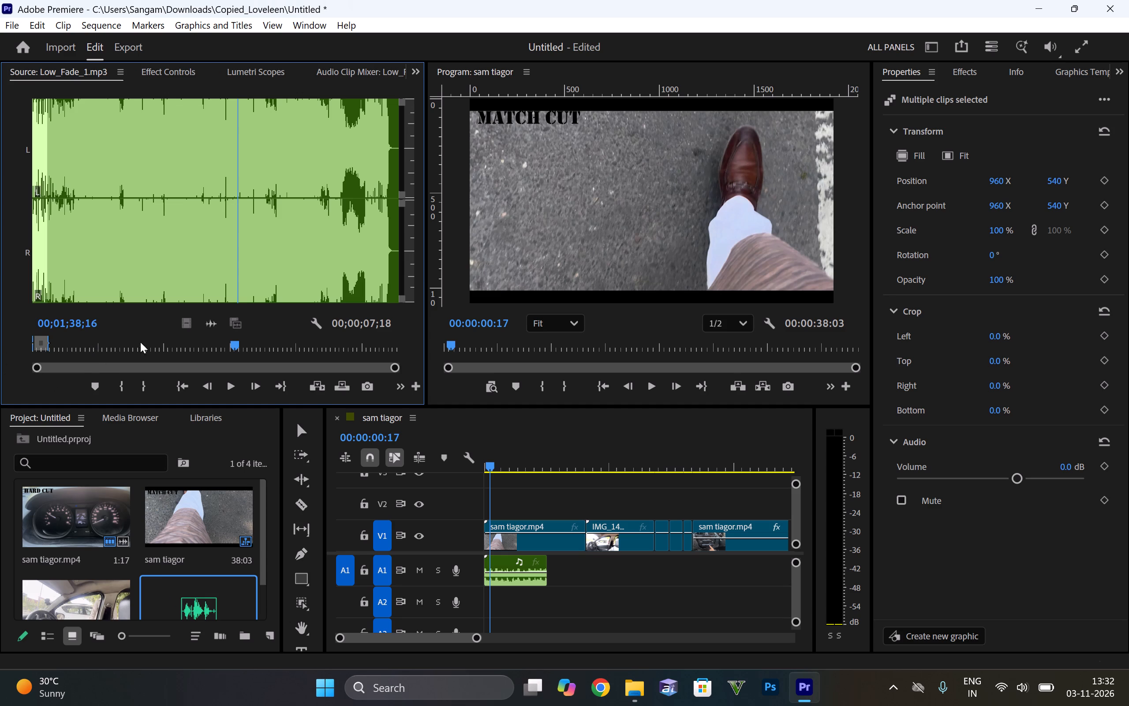
left_click_drag(236, 342, 83, 363)
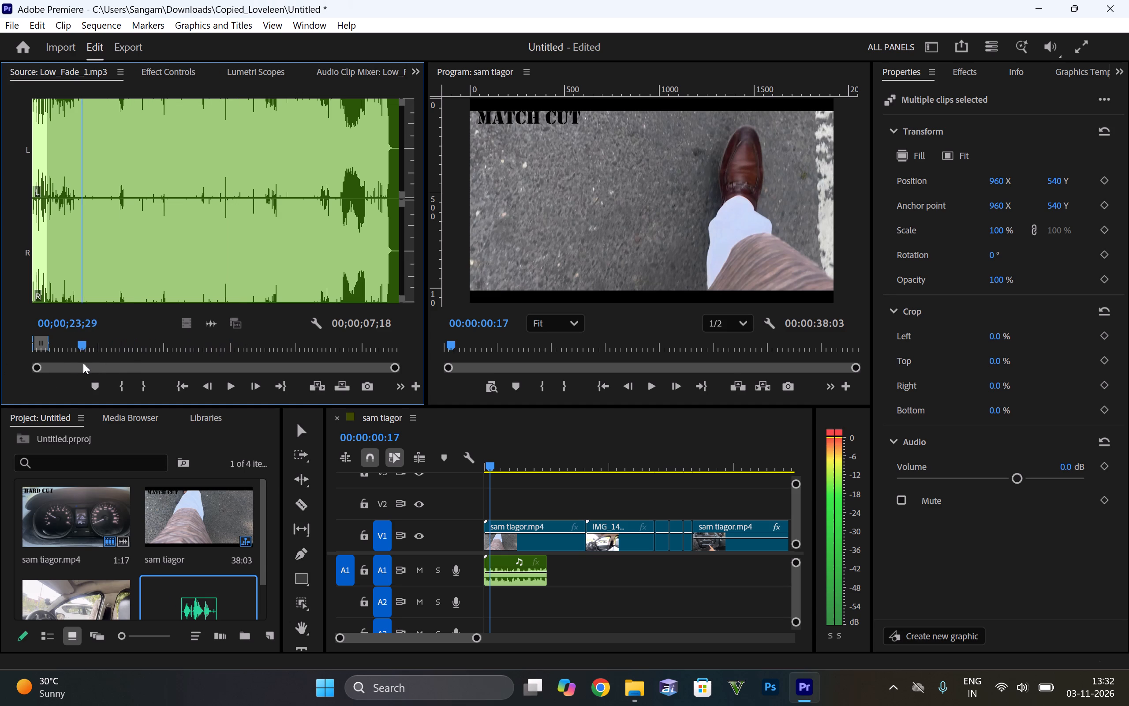
left_click_drag(83, 363, 62, 367)
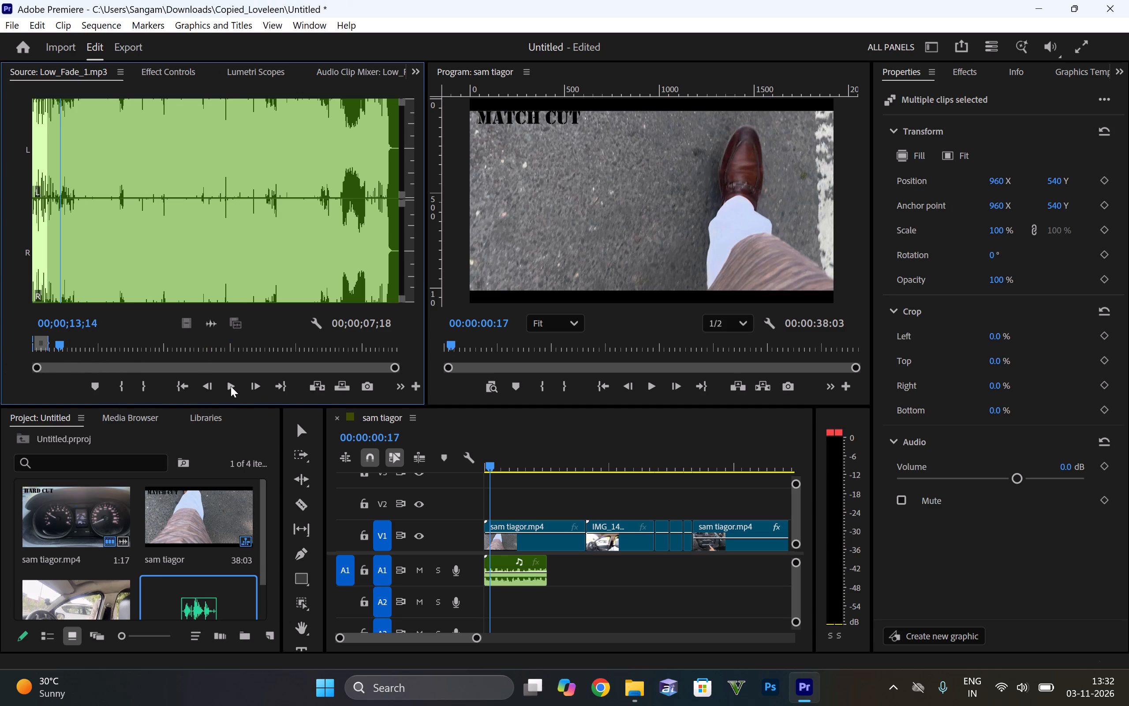
left_click(231, 386)
left_click(230, 386)
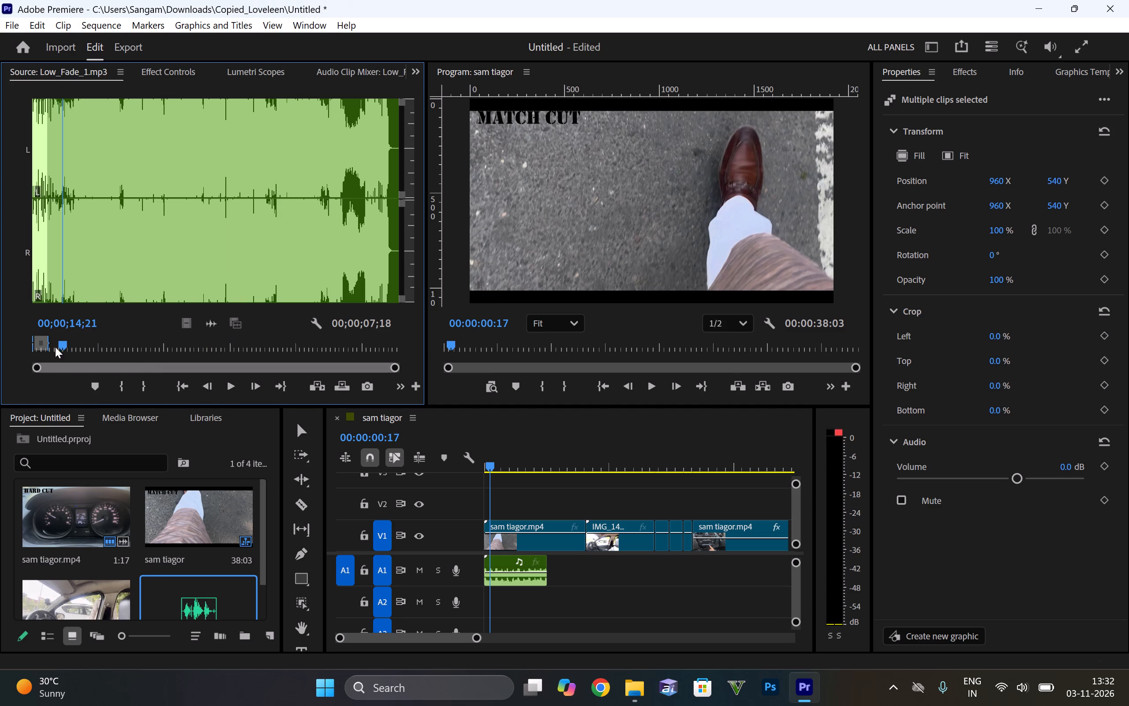
left_click_drag(66, 343, 49, 345)
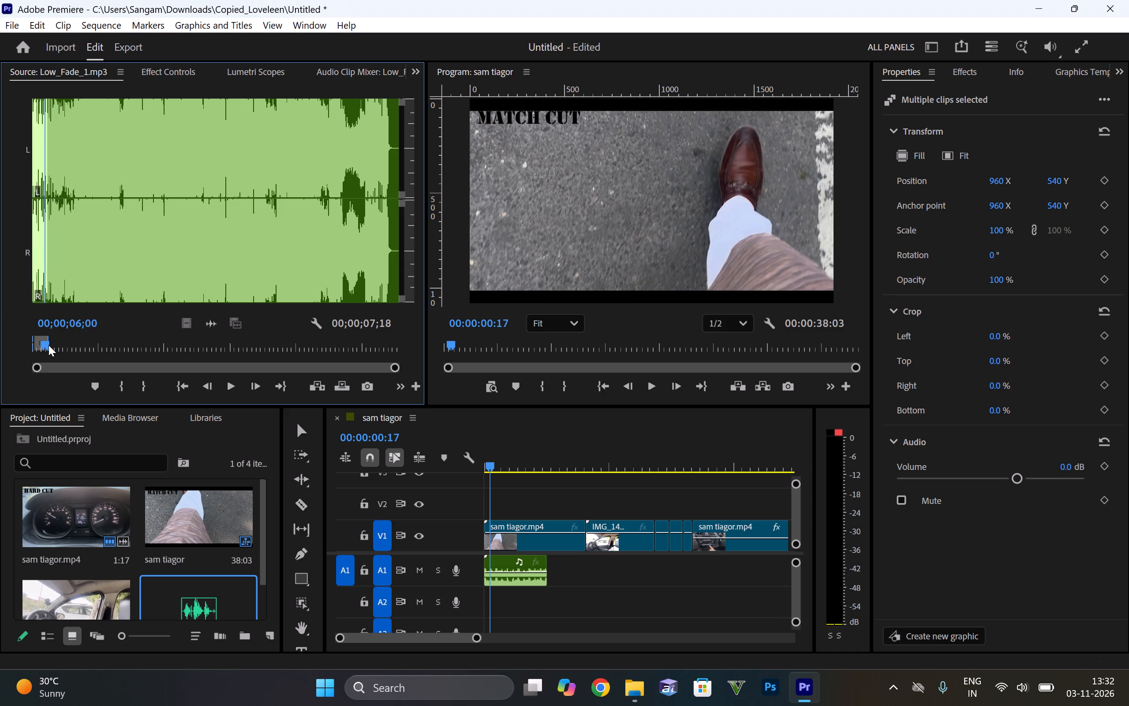
left_click_drag(49, 345, 41, 349)
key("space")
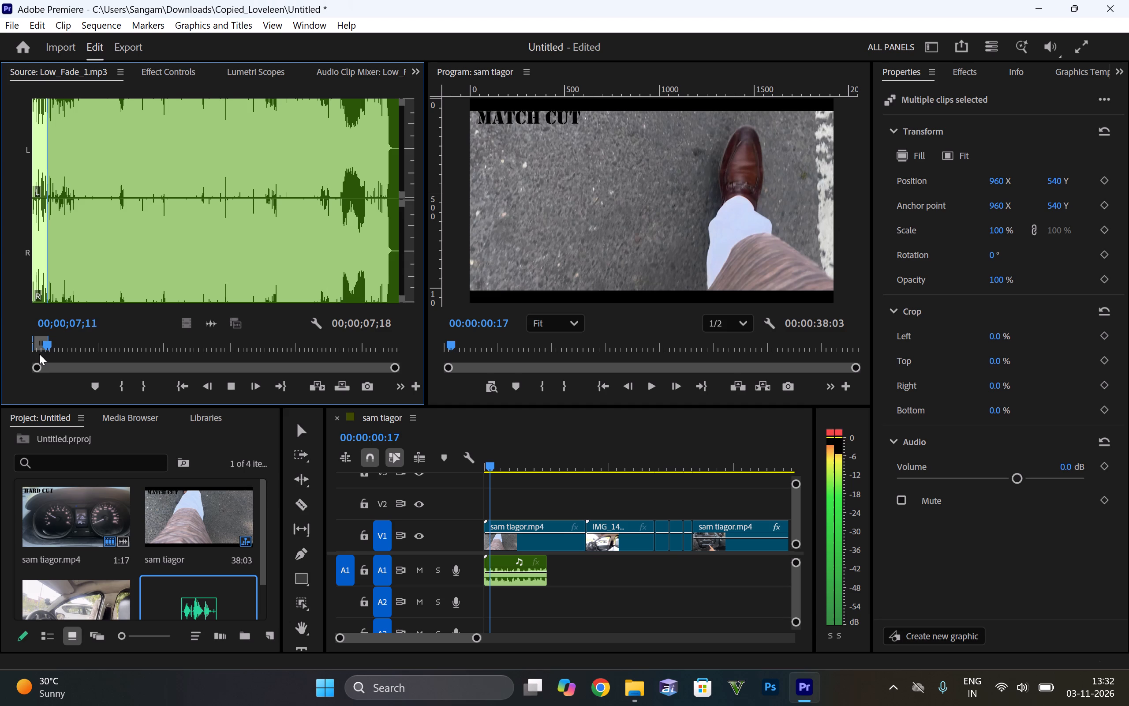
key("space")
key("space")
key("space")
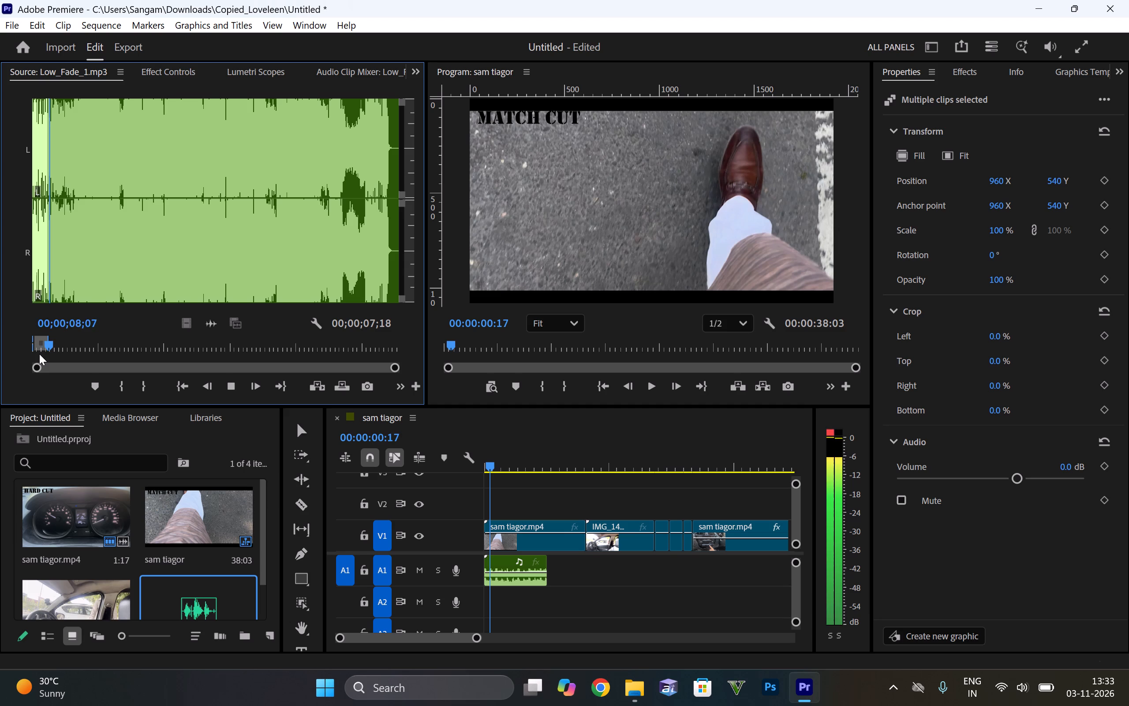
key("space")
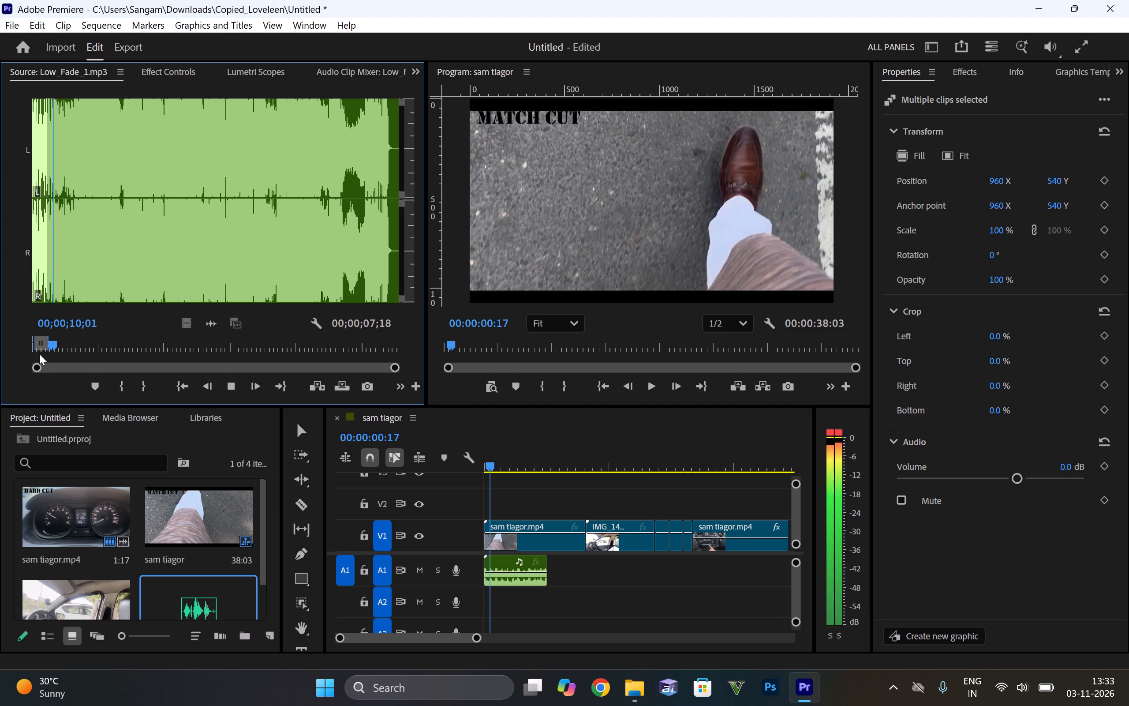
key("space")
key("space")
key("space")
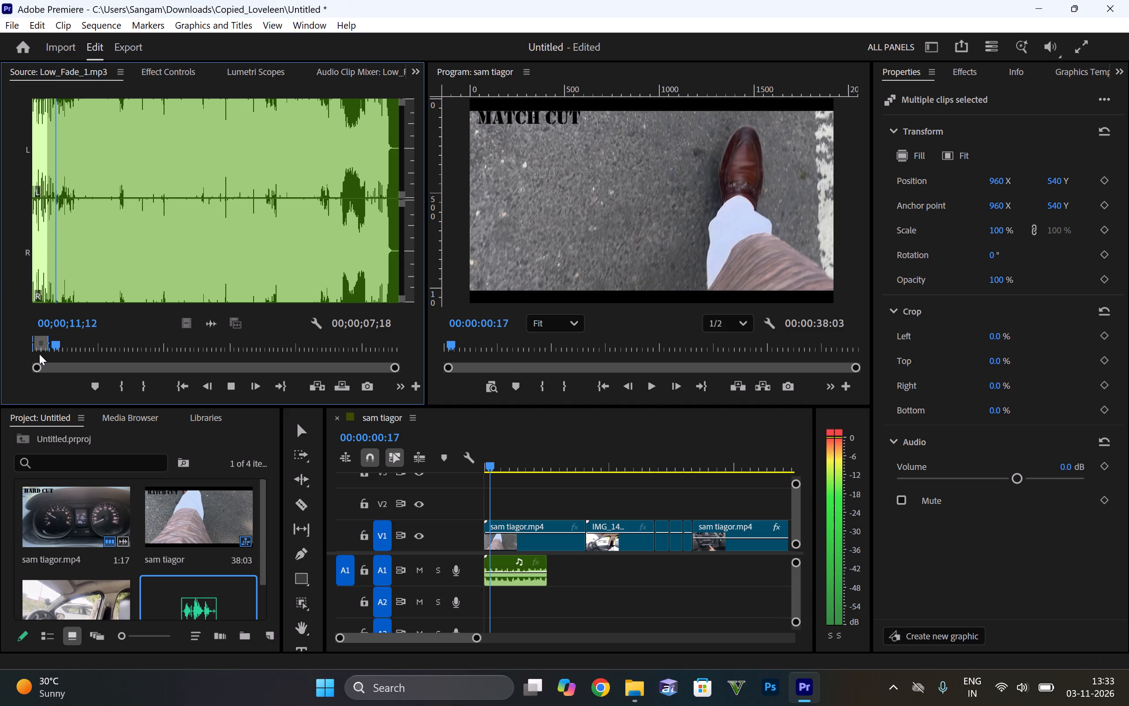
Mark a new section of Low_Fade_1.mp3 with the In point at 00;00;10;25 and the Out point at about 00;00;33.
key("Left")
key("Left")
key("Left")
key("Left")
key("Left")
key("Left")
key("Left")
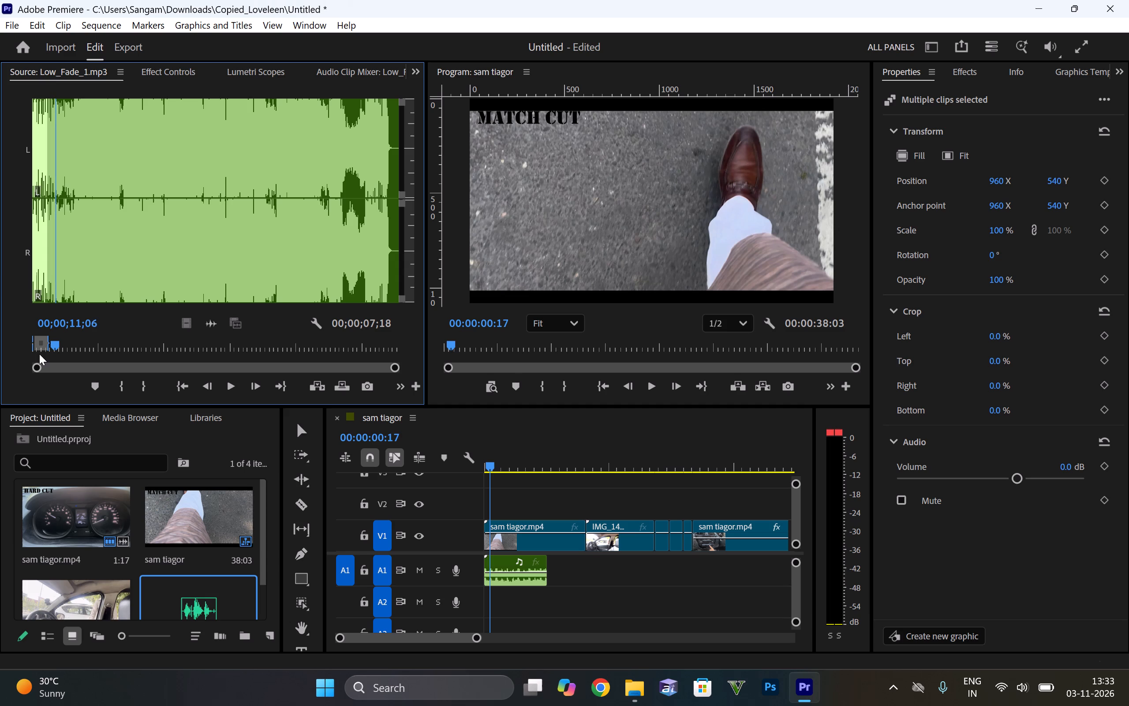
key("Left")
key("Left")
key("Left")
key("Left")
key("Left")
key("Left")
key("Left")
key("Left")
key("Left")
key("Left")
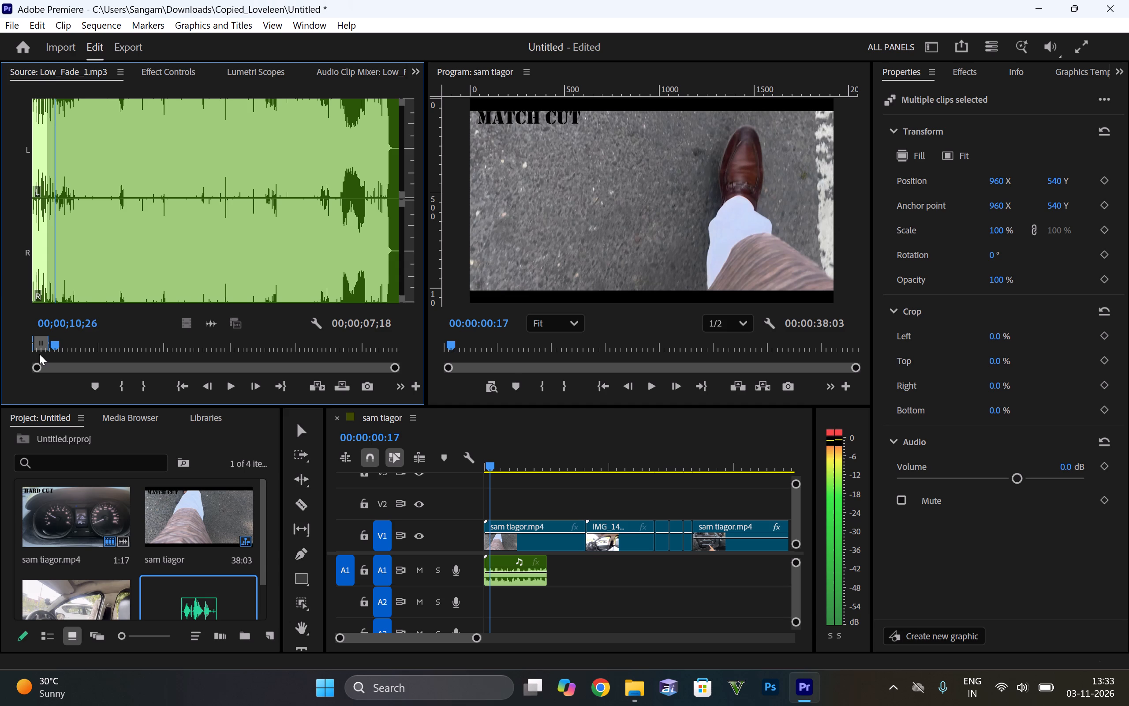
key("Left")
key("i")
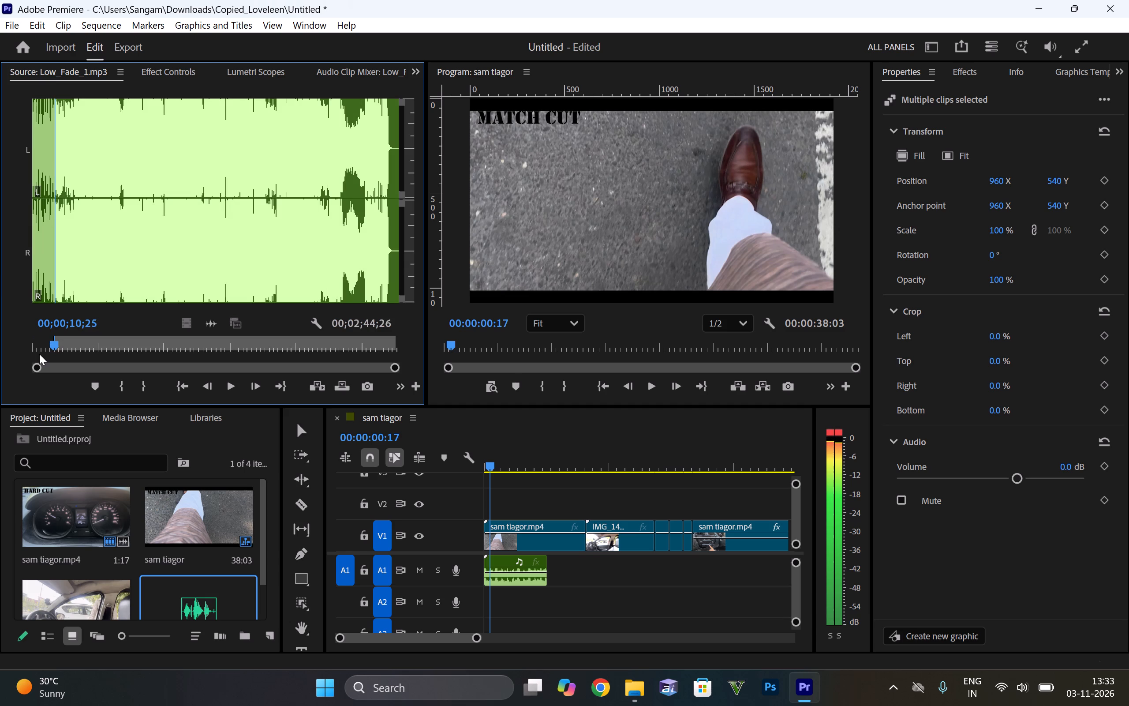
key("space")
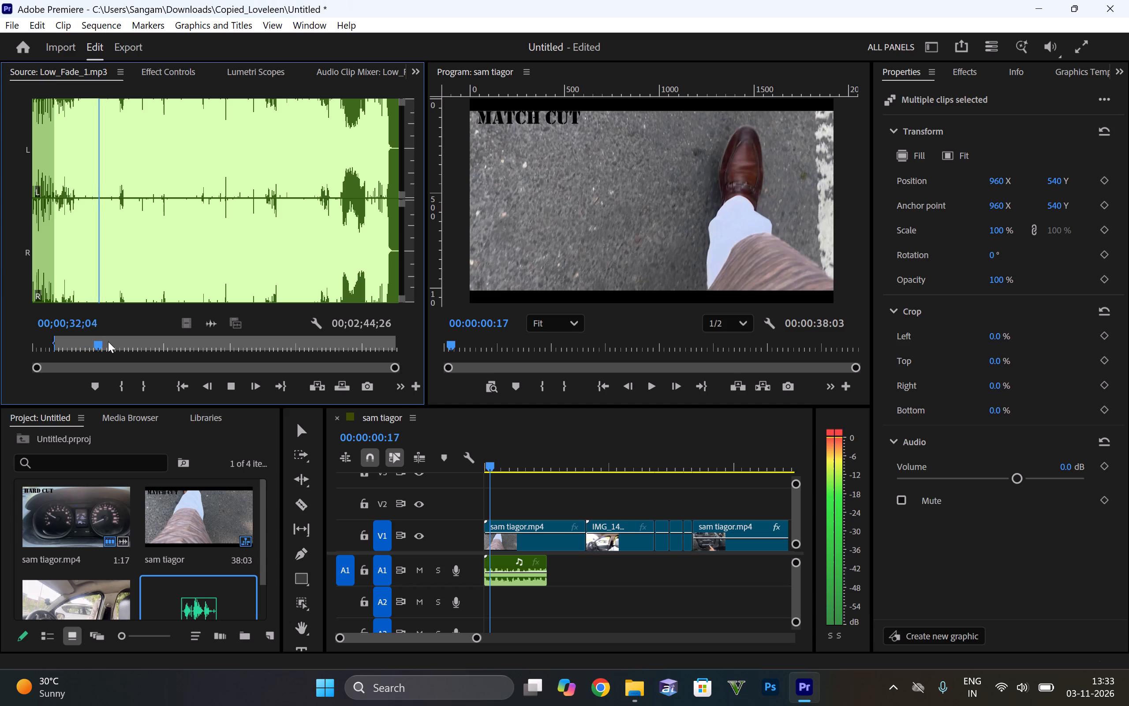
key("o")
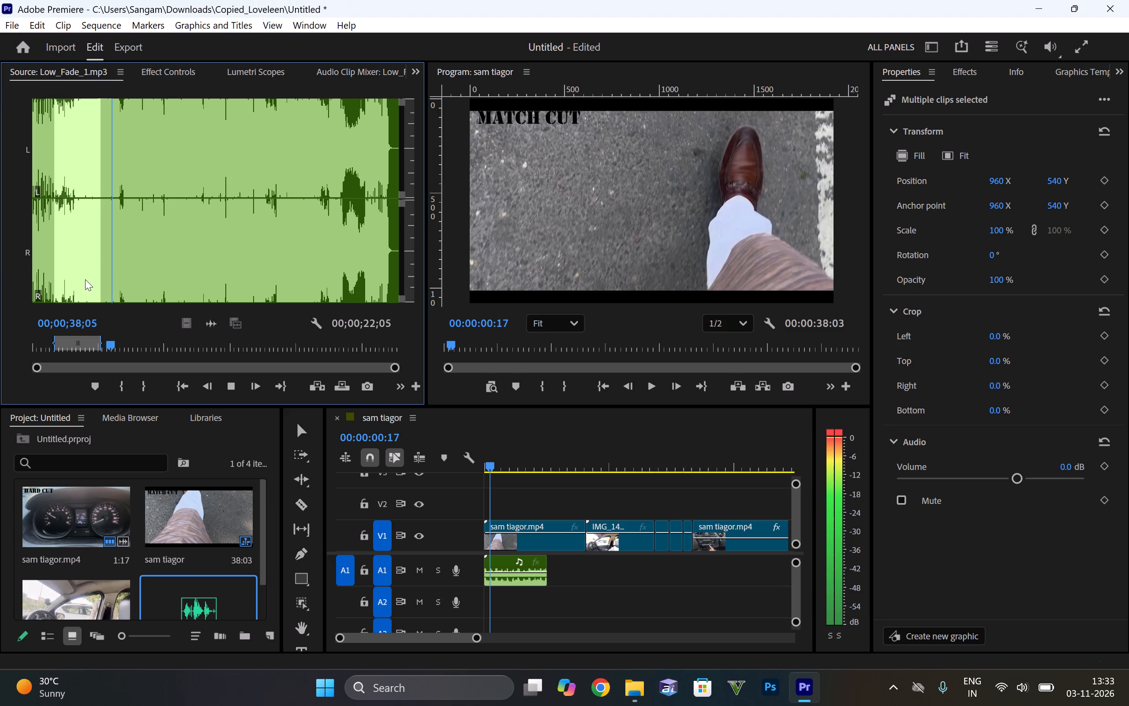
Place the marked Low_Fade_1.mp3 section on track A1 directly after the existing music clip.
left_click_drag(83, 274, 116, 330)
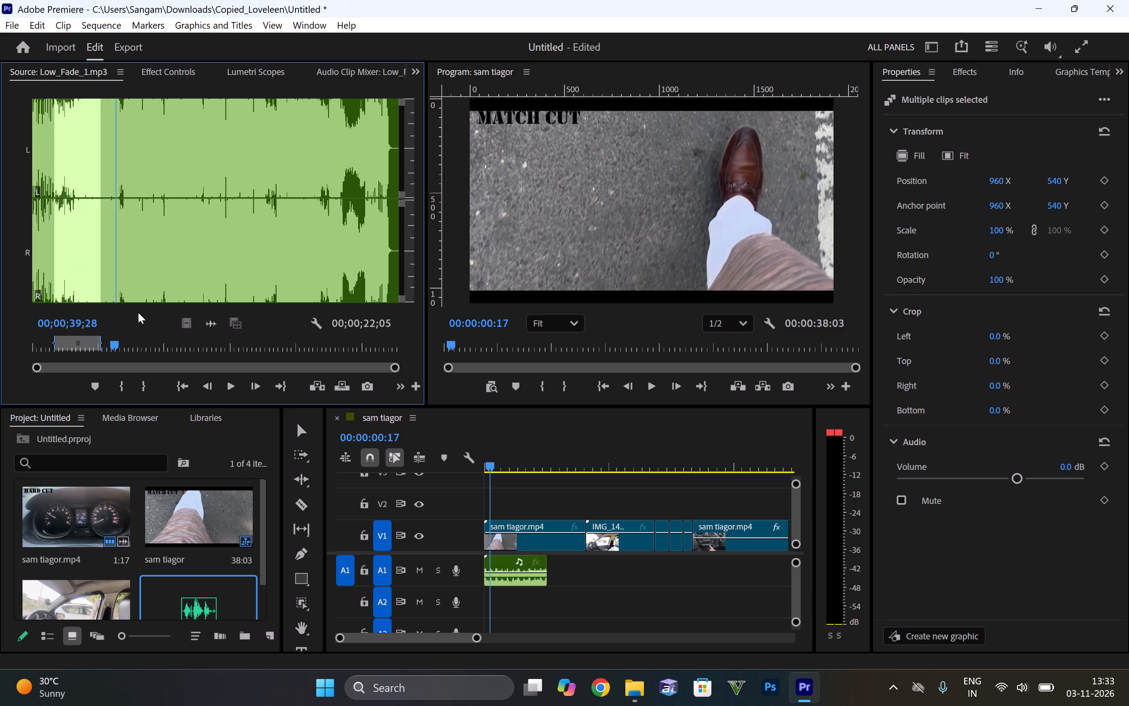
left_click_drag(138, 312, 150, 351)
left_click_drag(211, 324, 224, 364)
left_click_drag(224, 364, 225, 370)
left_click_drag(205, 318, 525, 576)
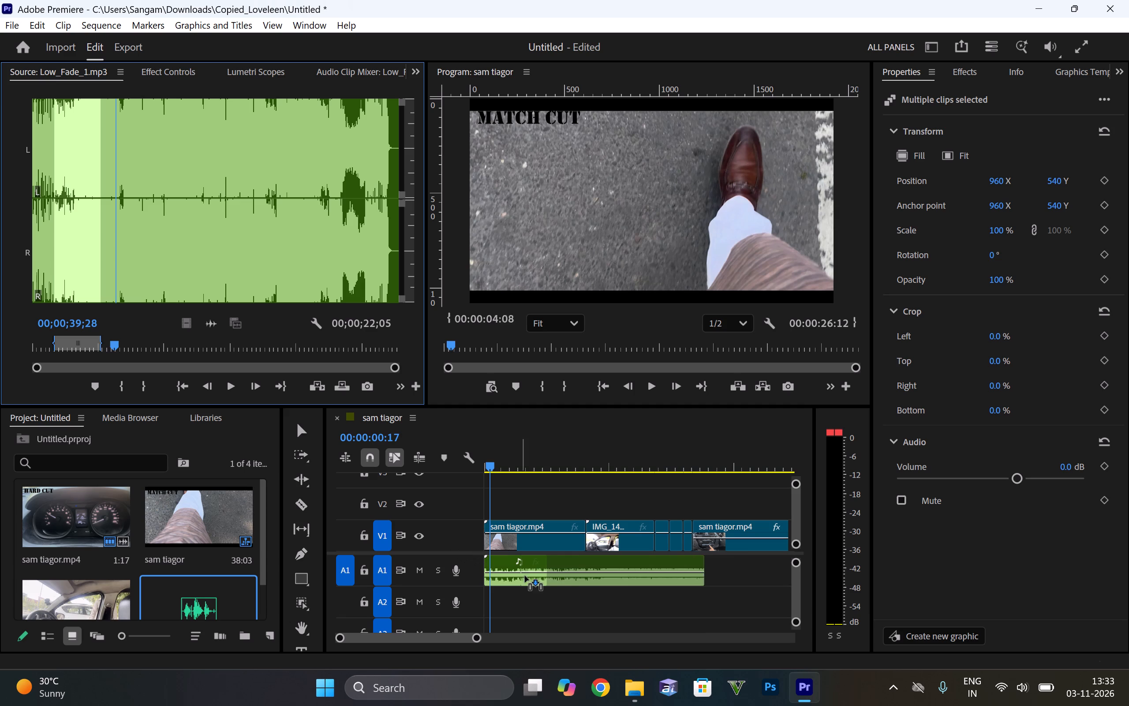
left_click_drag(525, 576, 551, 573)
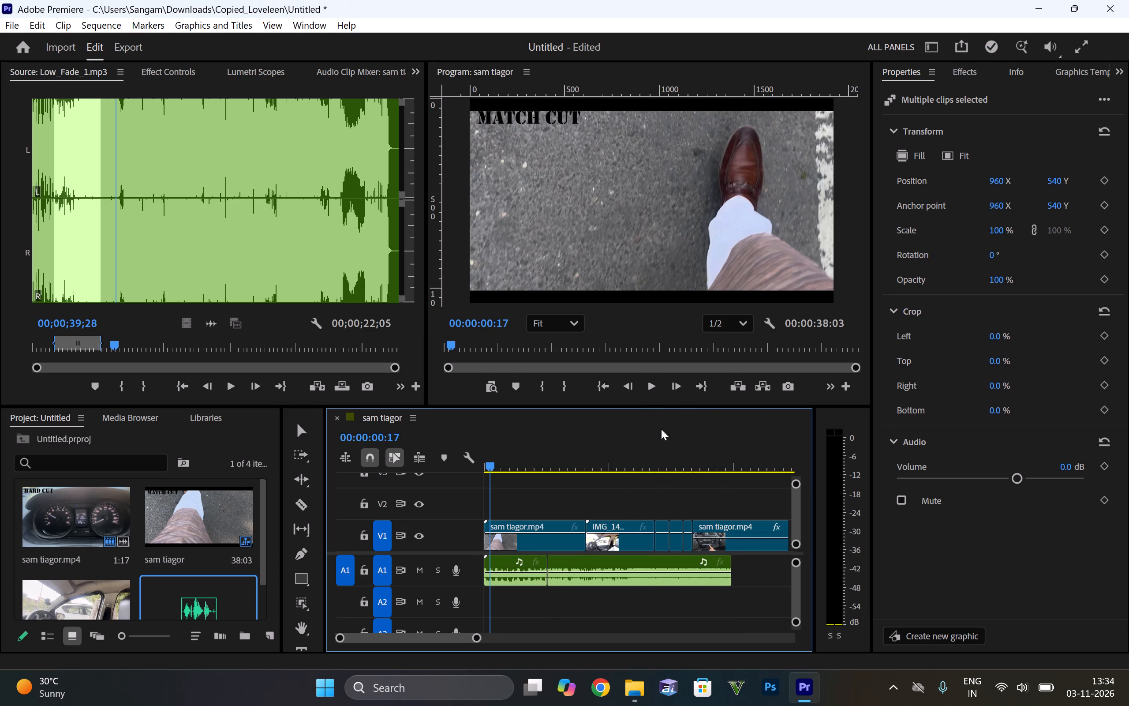
left_click(654, 383)
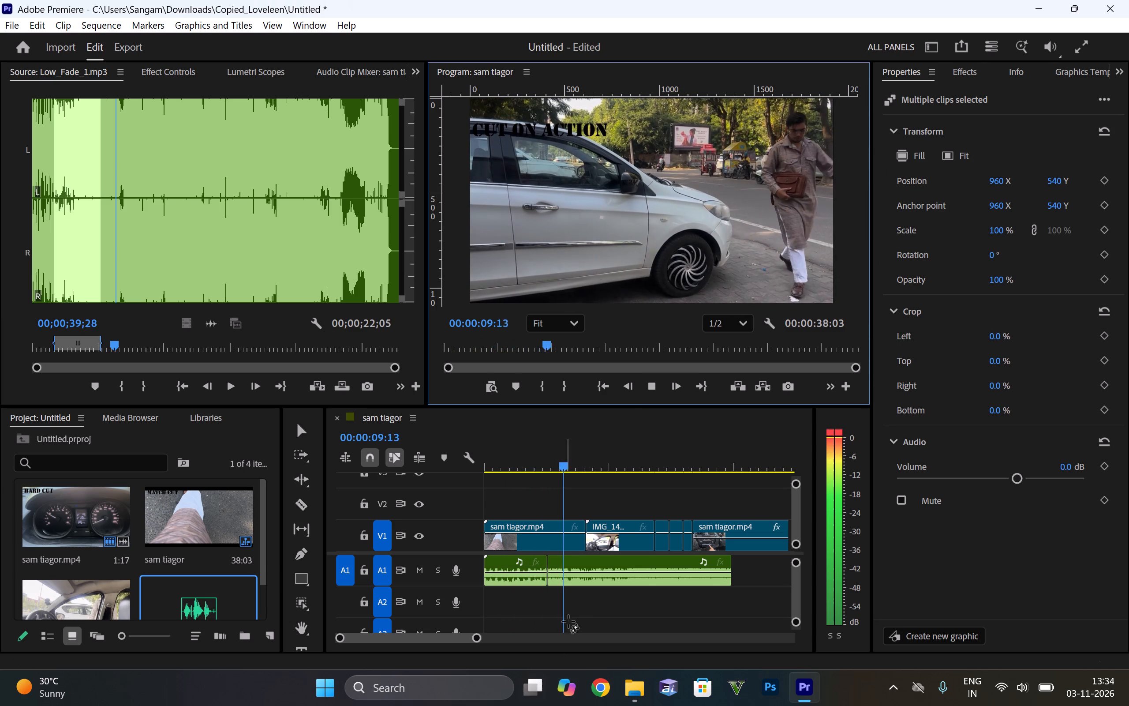
left_click(609, 571)
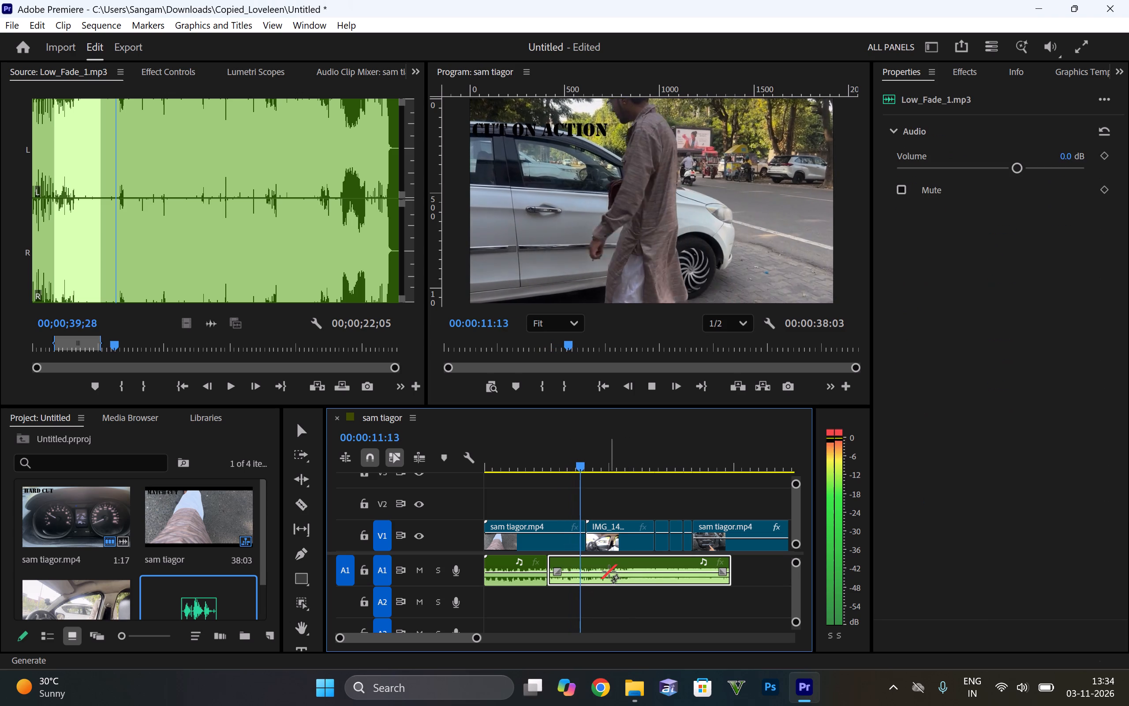
key("BackSpace")
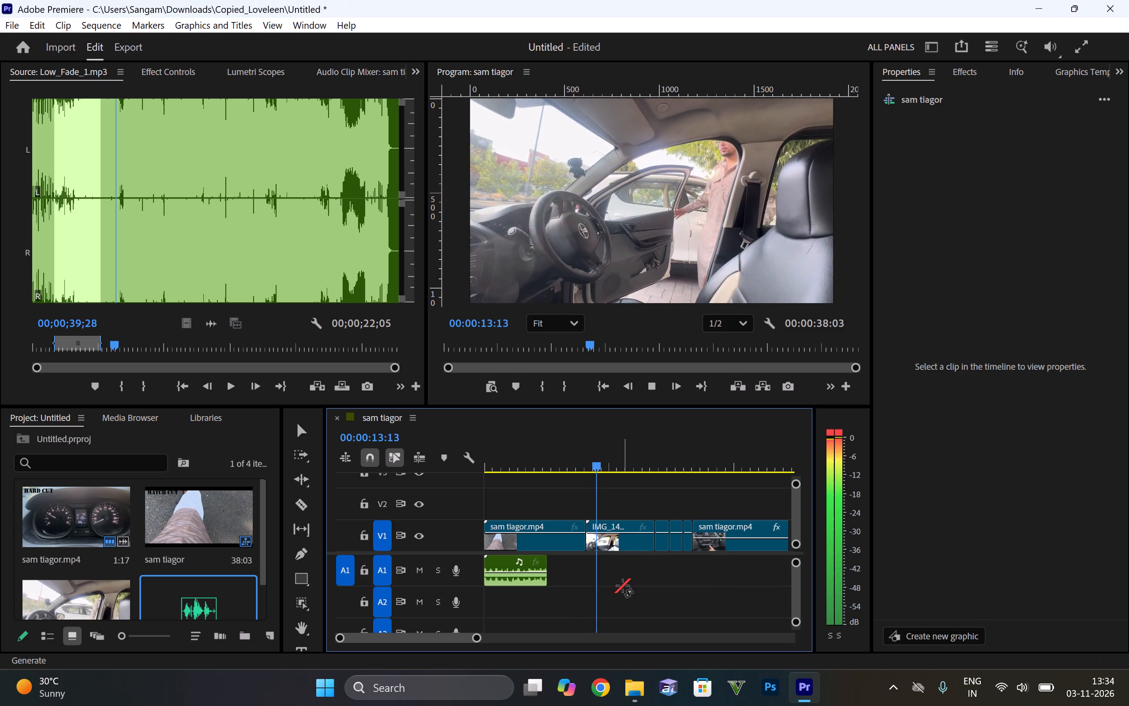
left_click(522, 570)
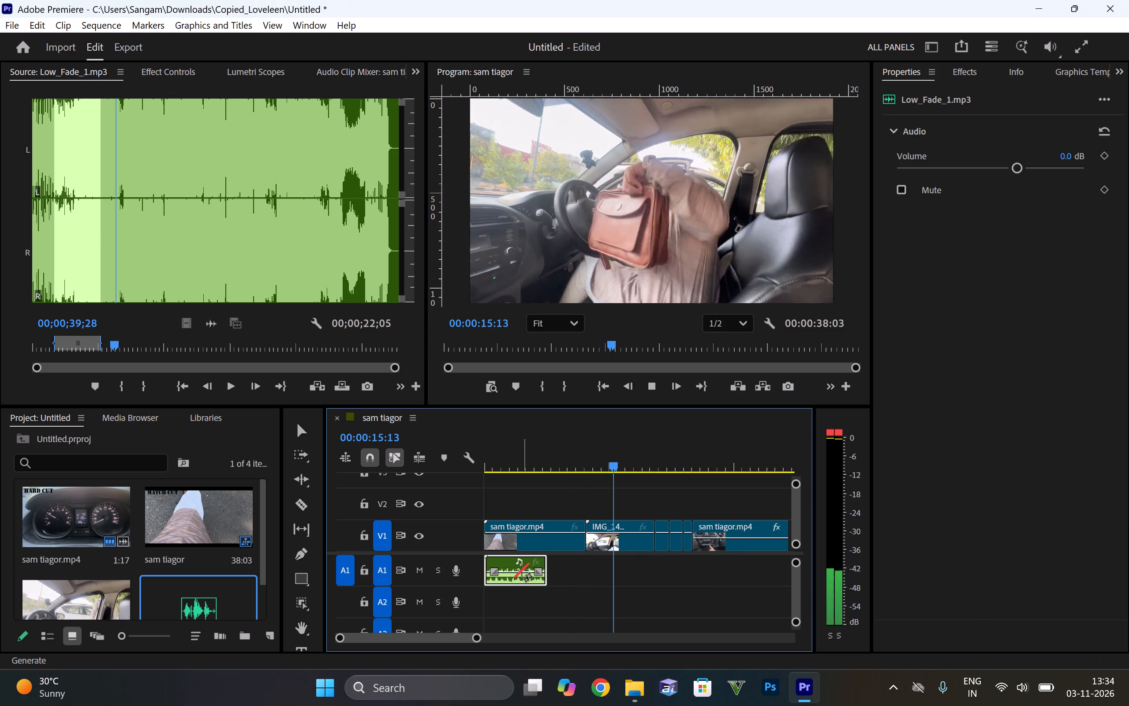
key("BackSpace")
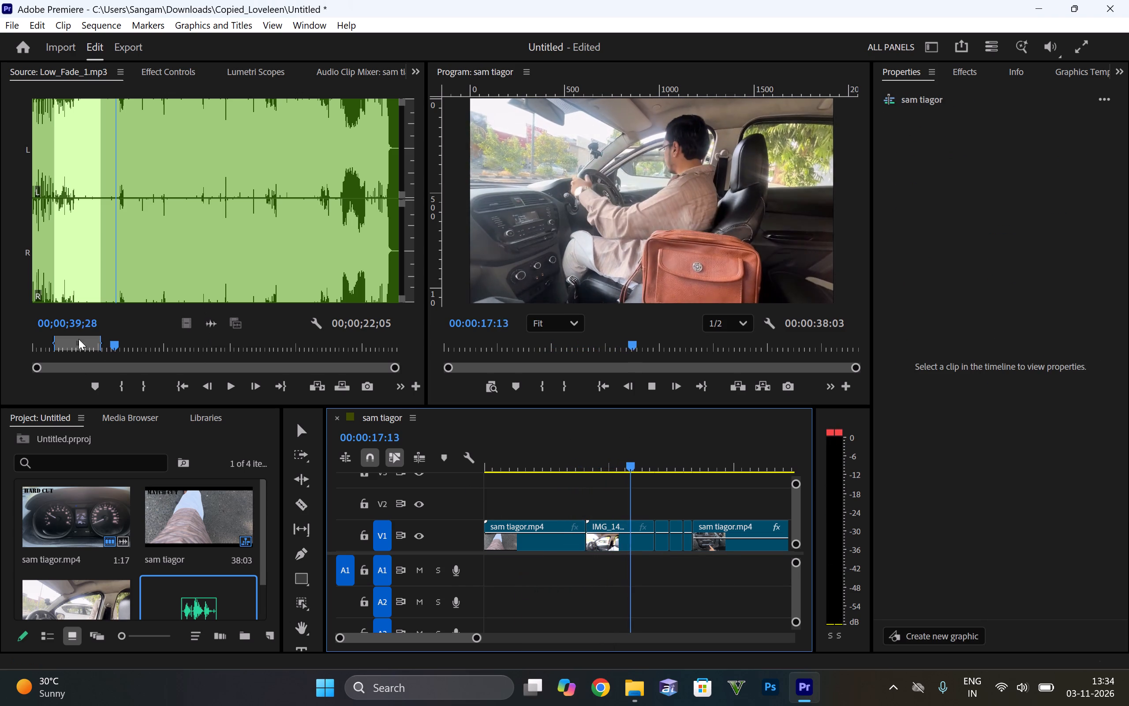
Mark a longer section of Low_Fade_1.mp3 with the In point at 00;00;00;00 and the Out point at 00;01;29;17.
left_click_drag(52, 342, 28, 349)
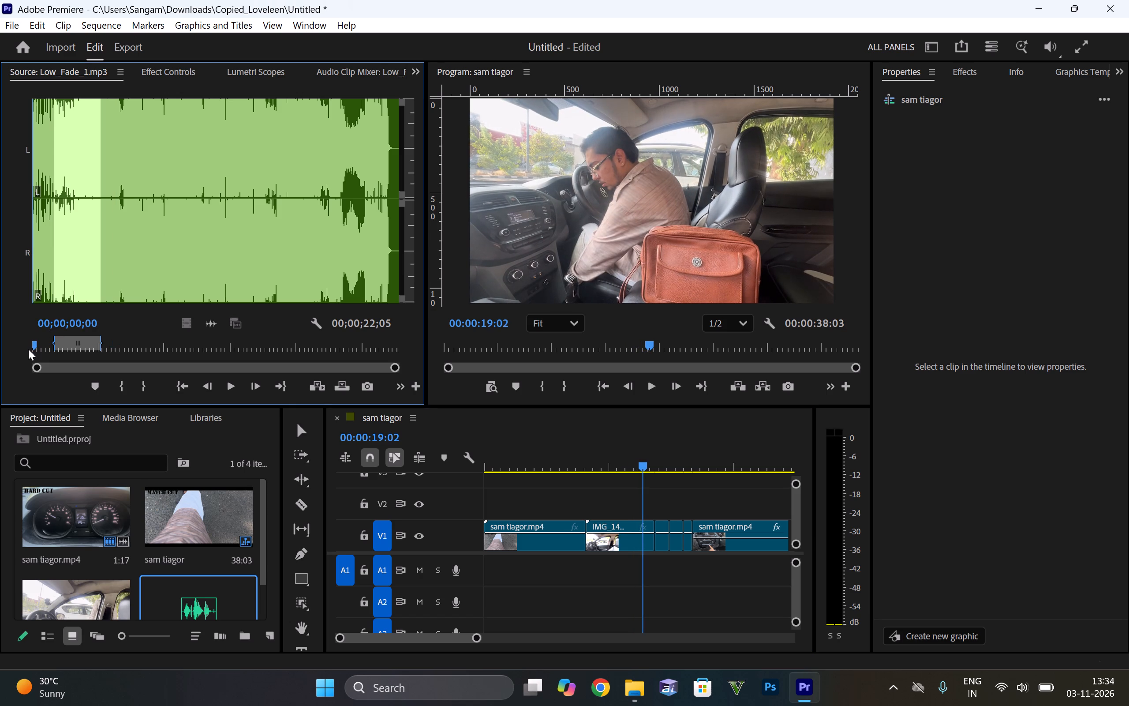
left_click_drag(28, 349, 20, 350)
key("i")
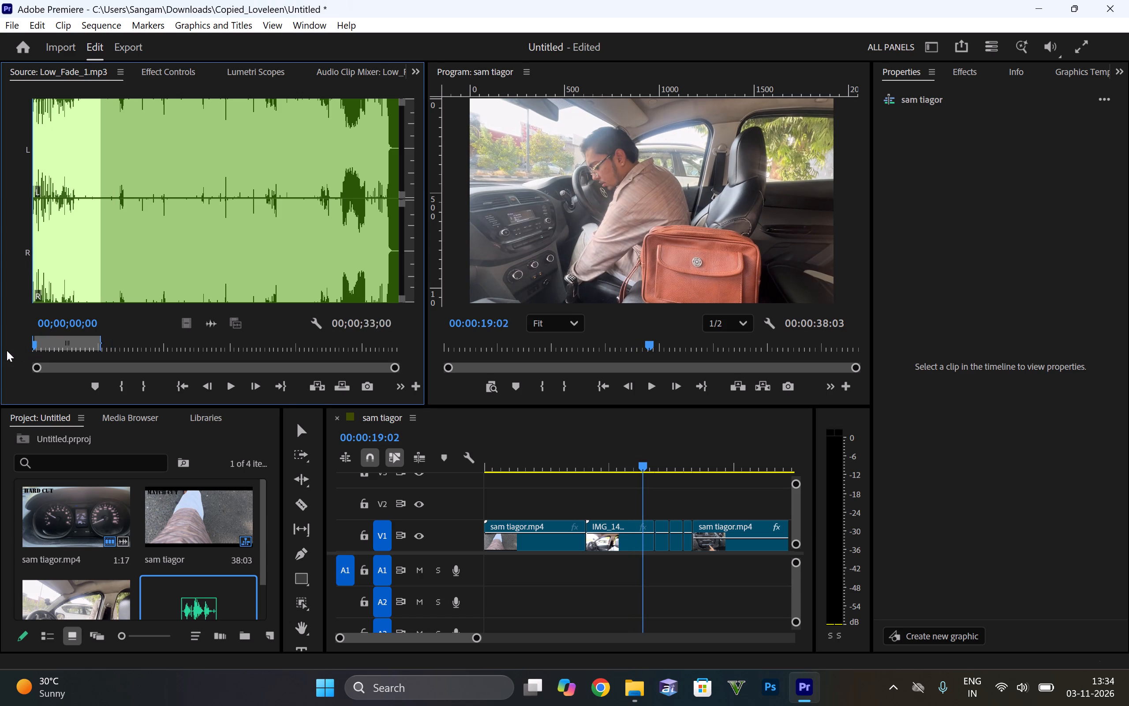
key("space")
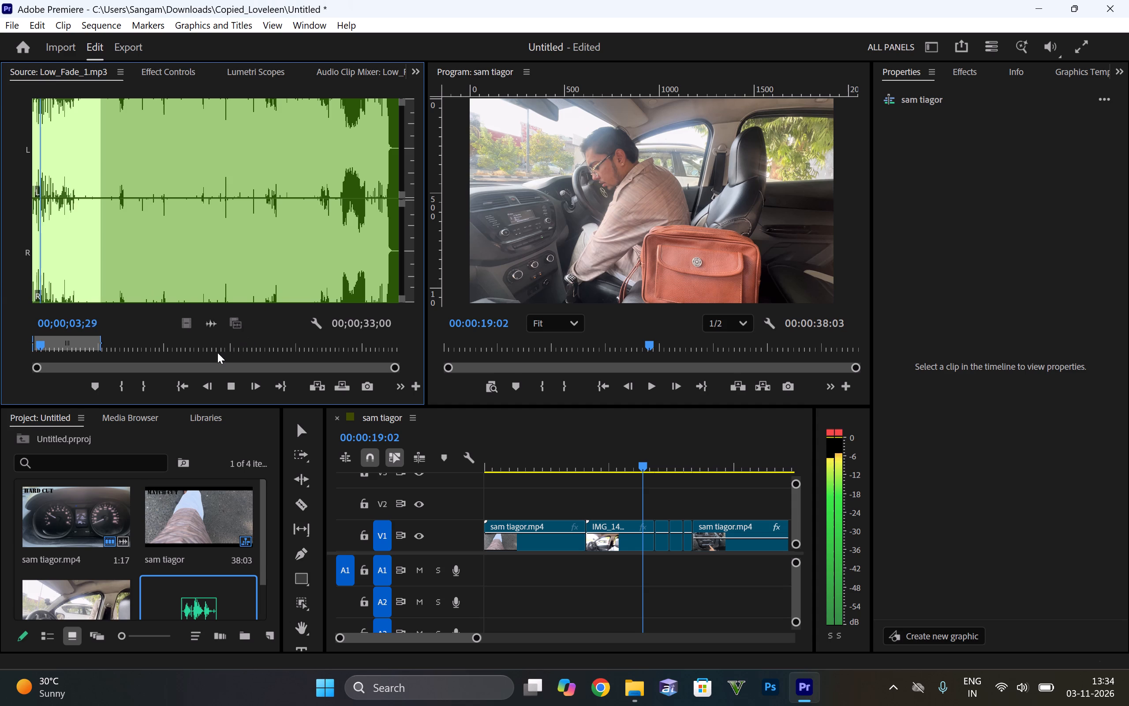
left_click(218, 342)
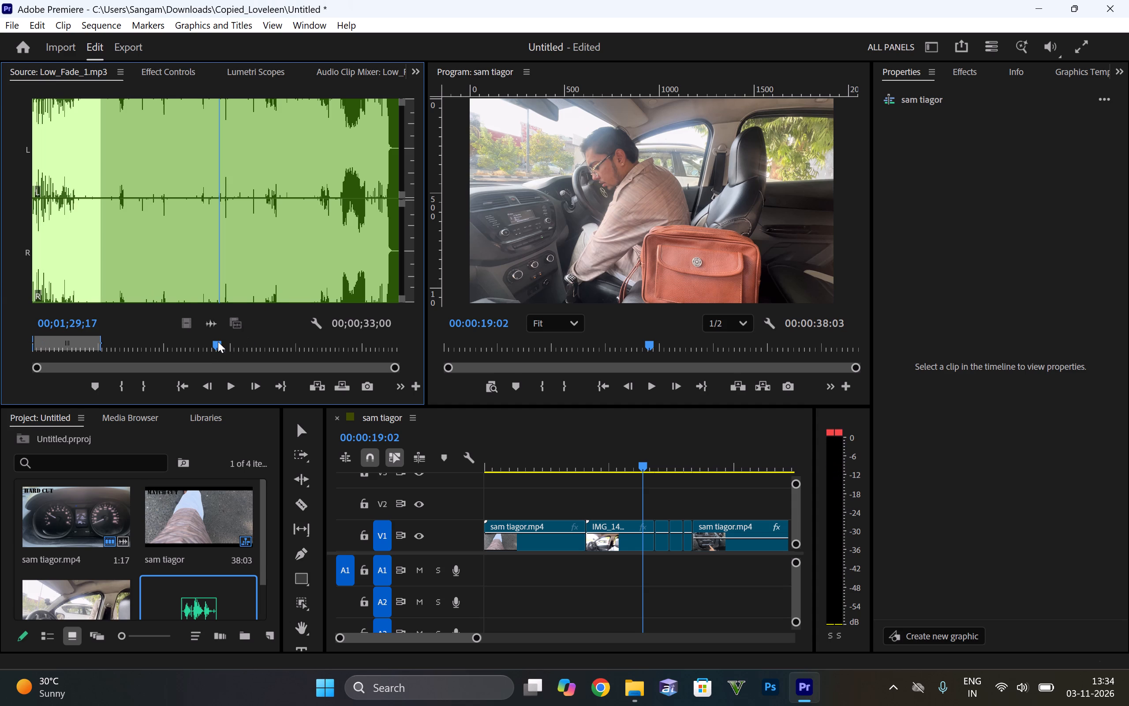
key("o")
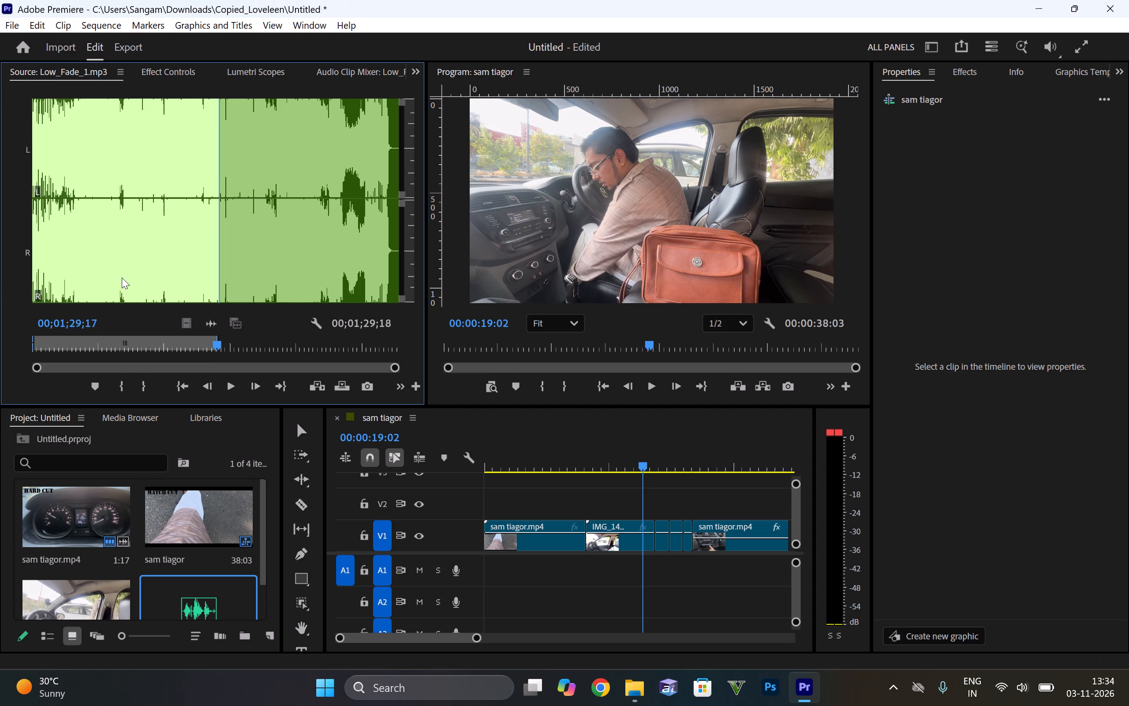
left_click_drag(210, 318, 410, 536)
left_click_drag(410, 536, 490, 572)
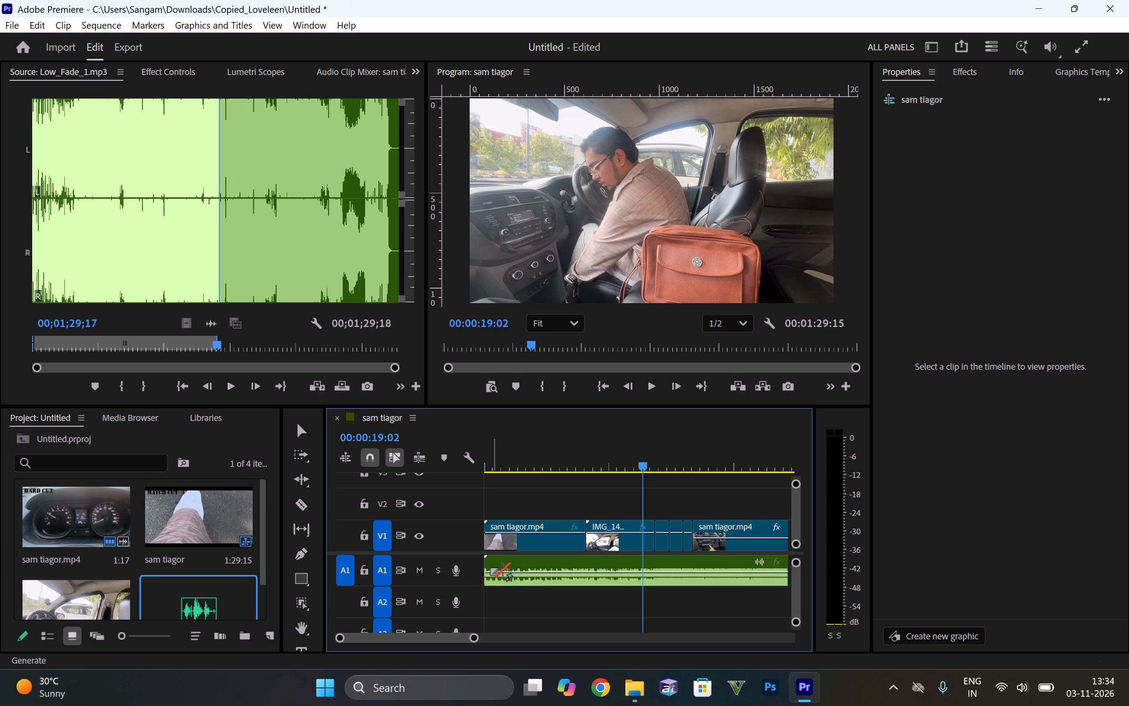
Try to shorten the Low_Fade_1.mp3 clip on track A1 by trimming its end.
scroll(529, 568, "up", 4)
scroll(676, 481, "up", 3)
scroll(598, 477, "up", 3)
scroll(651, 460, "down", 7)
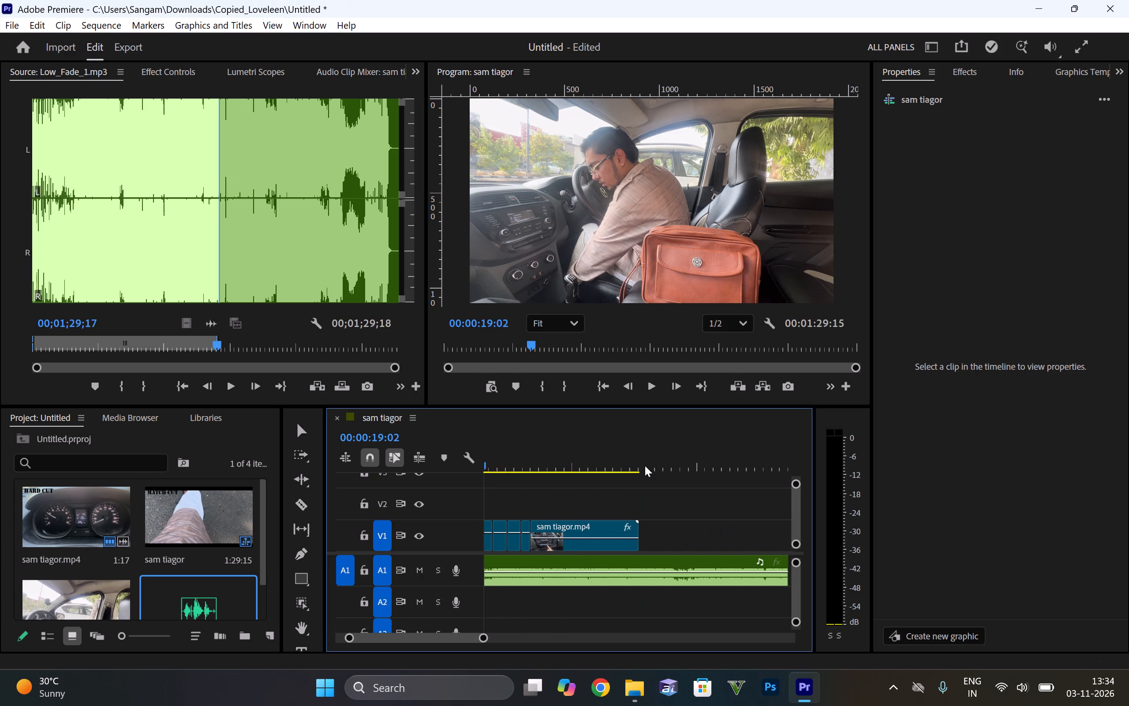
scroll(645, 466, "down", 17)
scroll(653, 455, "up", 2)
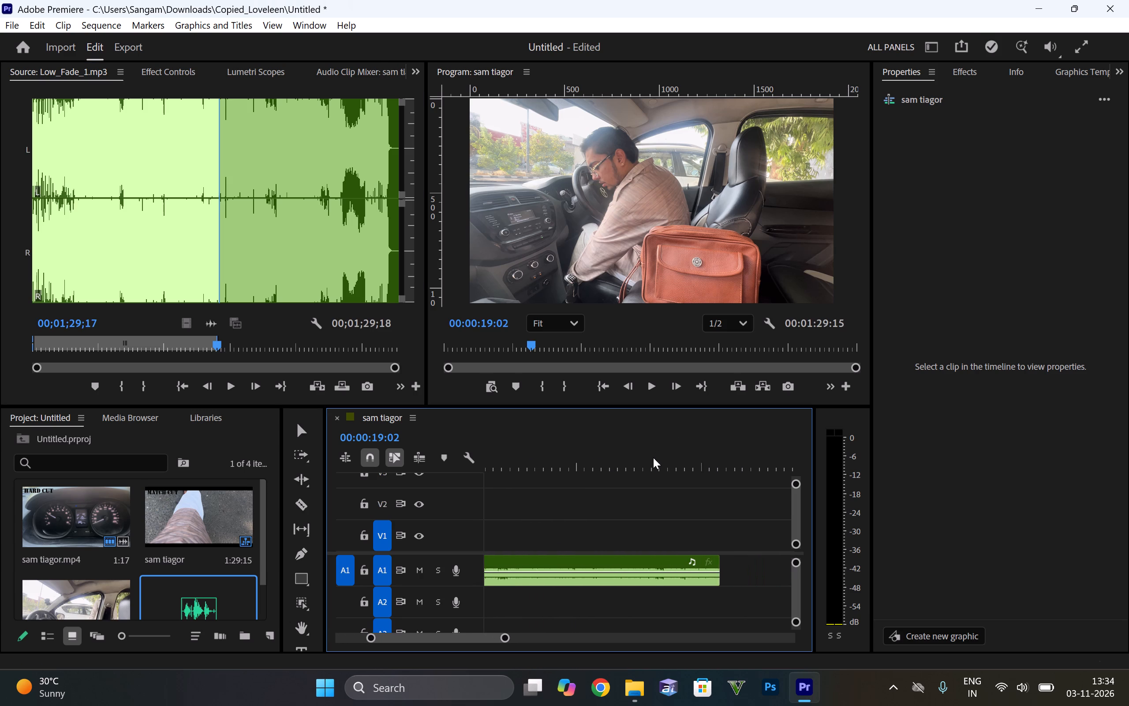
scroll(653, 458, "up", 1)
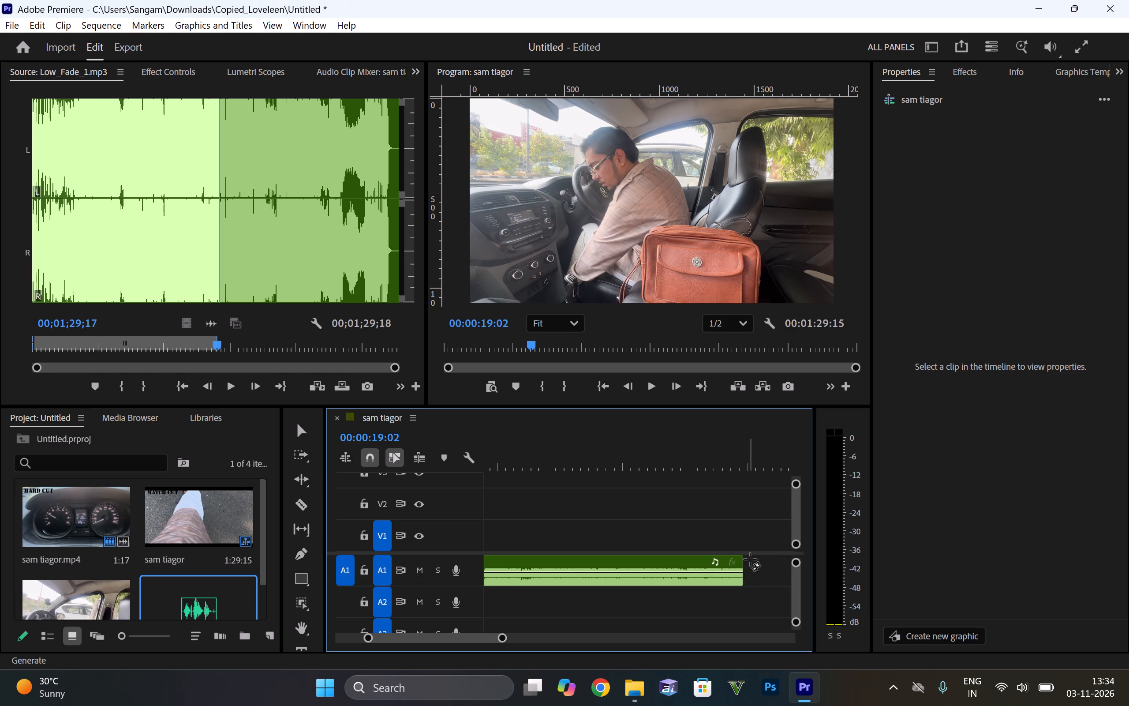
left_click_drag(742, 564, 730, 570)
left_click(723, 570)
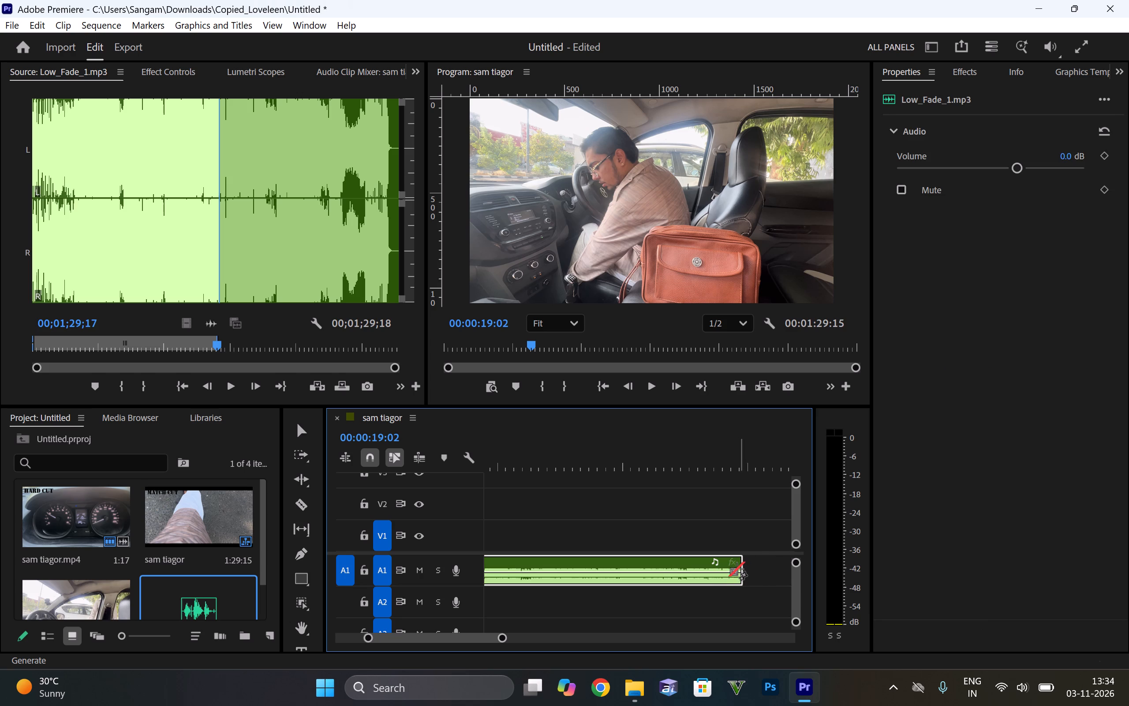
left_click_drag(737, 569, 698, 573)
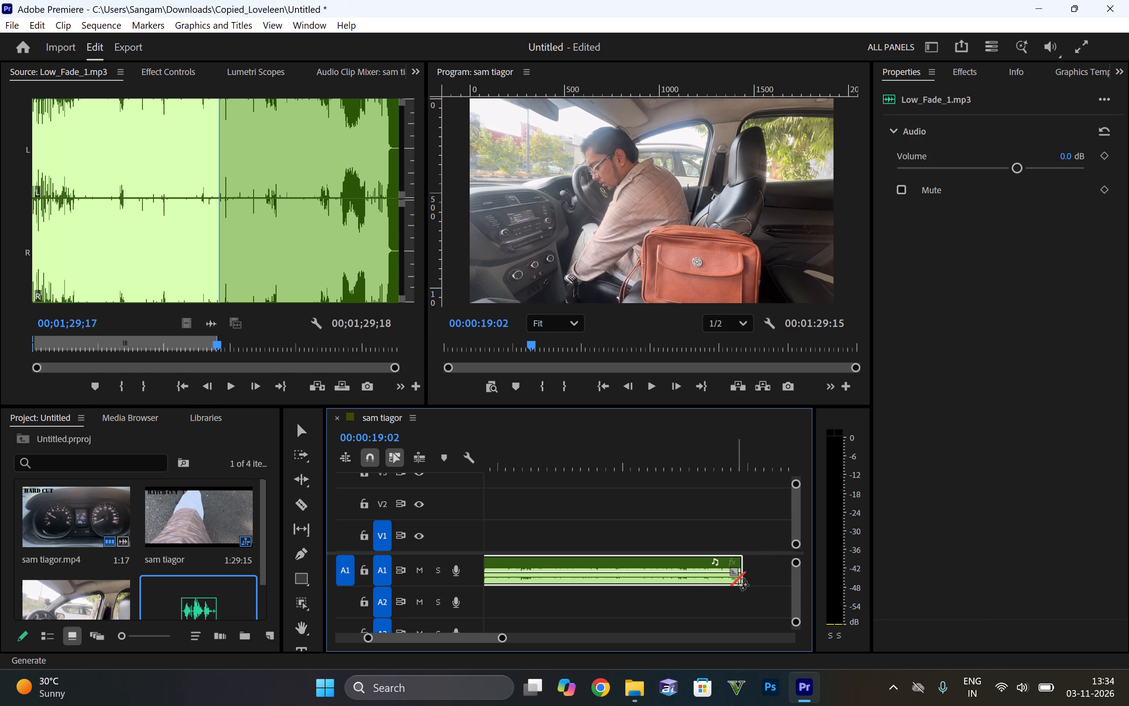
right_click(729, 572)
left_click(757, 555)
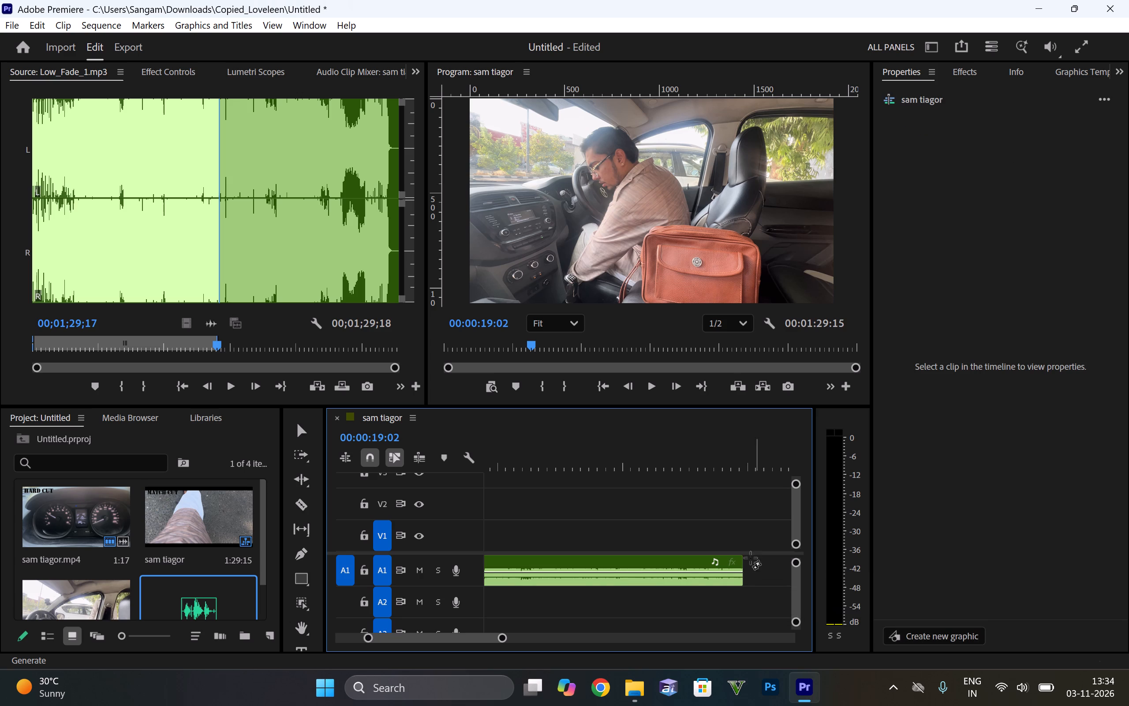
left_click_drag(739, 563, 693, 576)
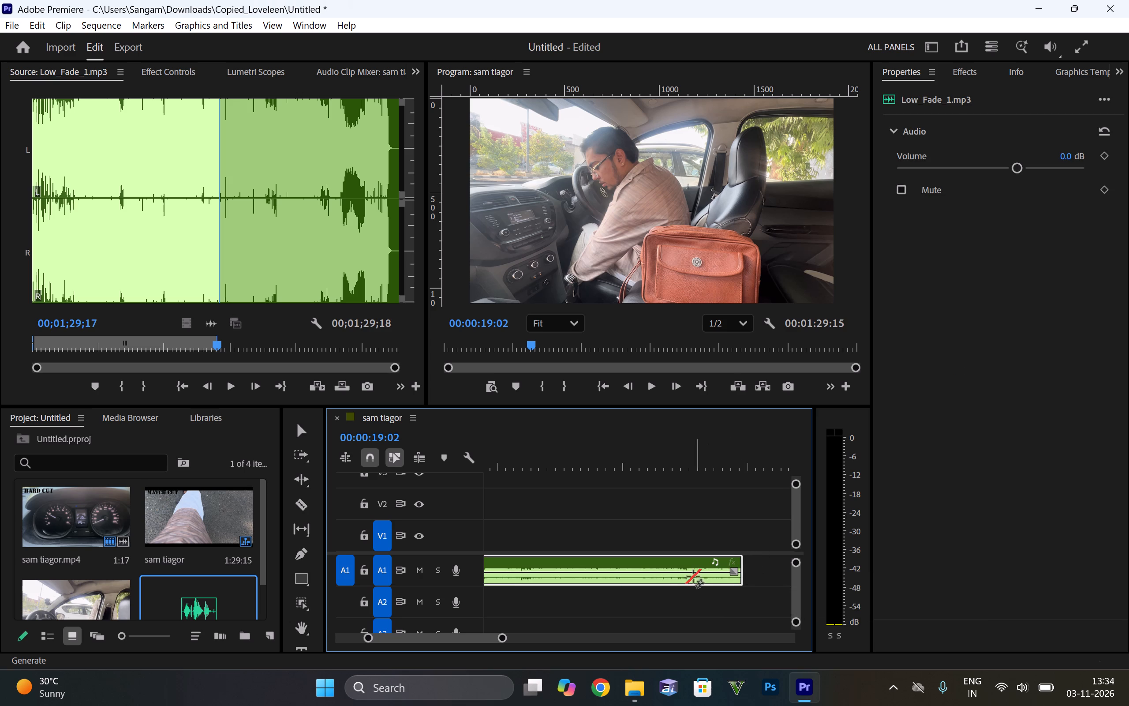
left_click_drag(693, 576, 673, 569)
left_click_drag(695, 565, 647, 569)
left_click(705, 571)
Compare where the Low_Fade_1.mp3 clip on A1 ends with the end of the video on V1.
scroll(751, 560, "down", 2)
scroll(721, 561, "up", 15)
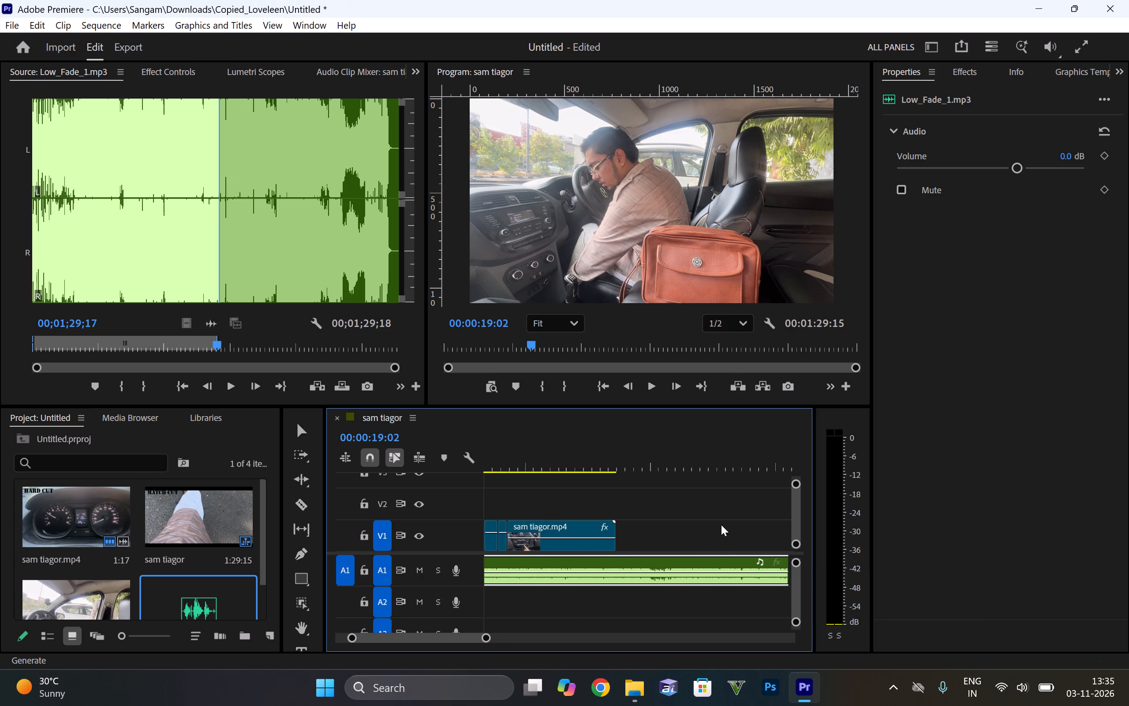
scroll(708, 537, "up", 5)
scroll(705, 538, "down", 3)
scroll(705, 538, "up", 1)
scroll(705, 538, "down", 2)
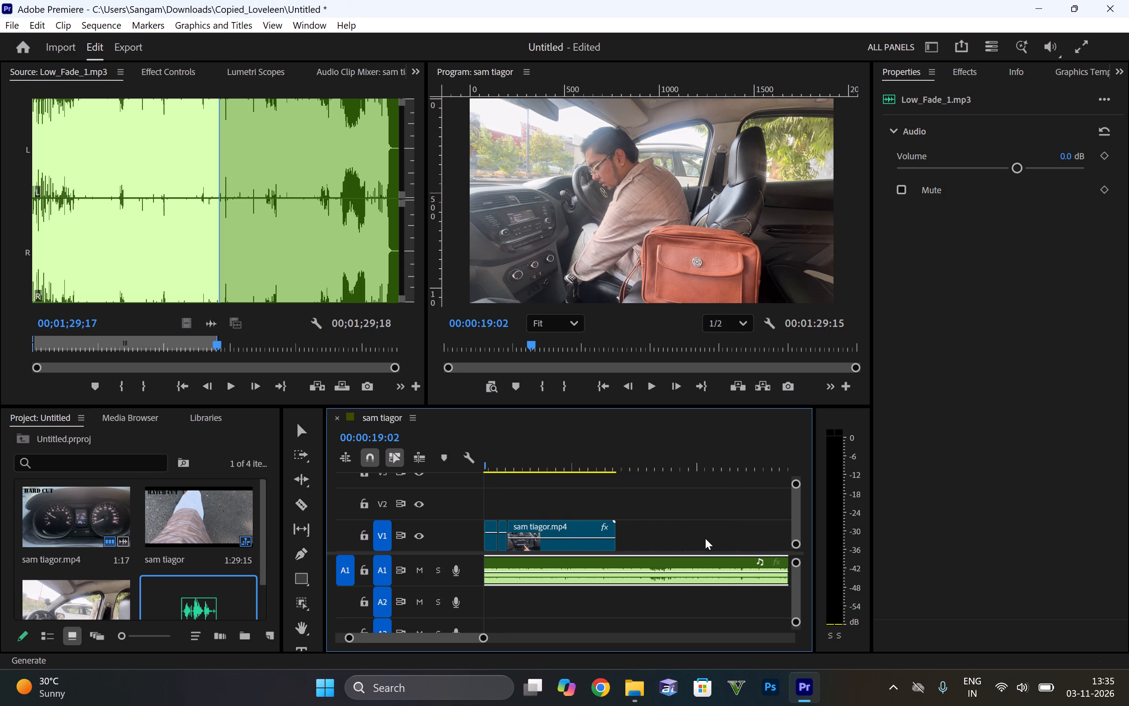
scroll(705, 538, "down", 6)
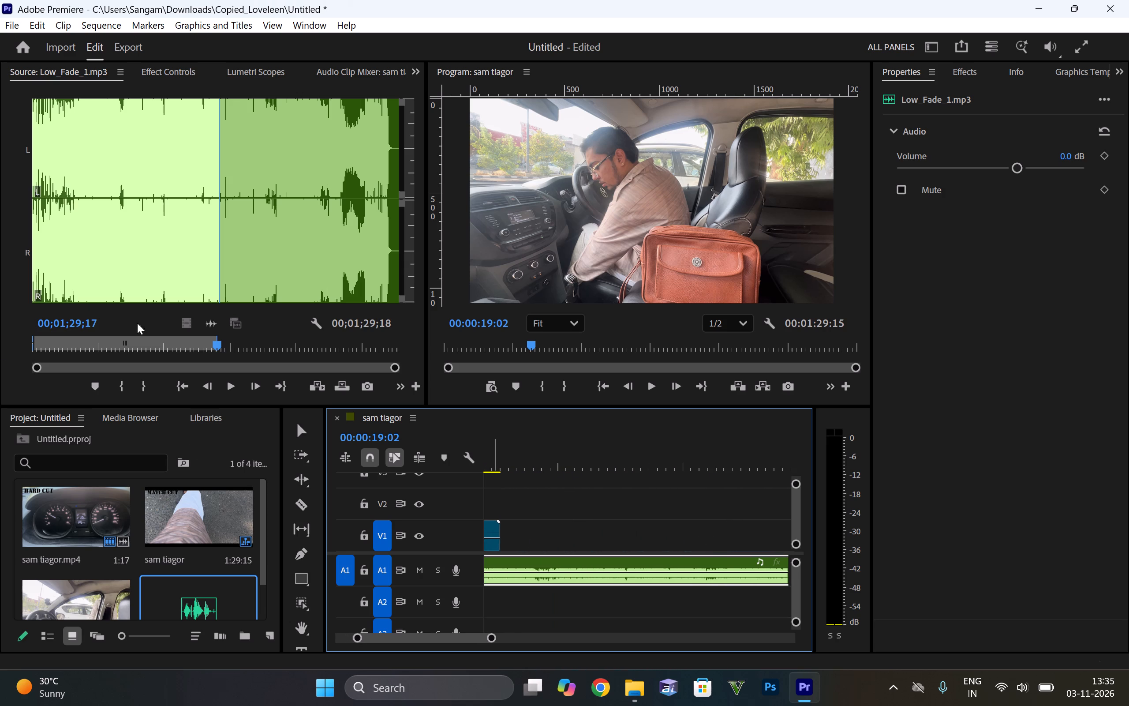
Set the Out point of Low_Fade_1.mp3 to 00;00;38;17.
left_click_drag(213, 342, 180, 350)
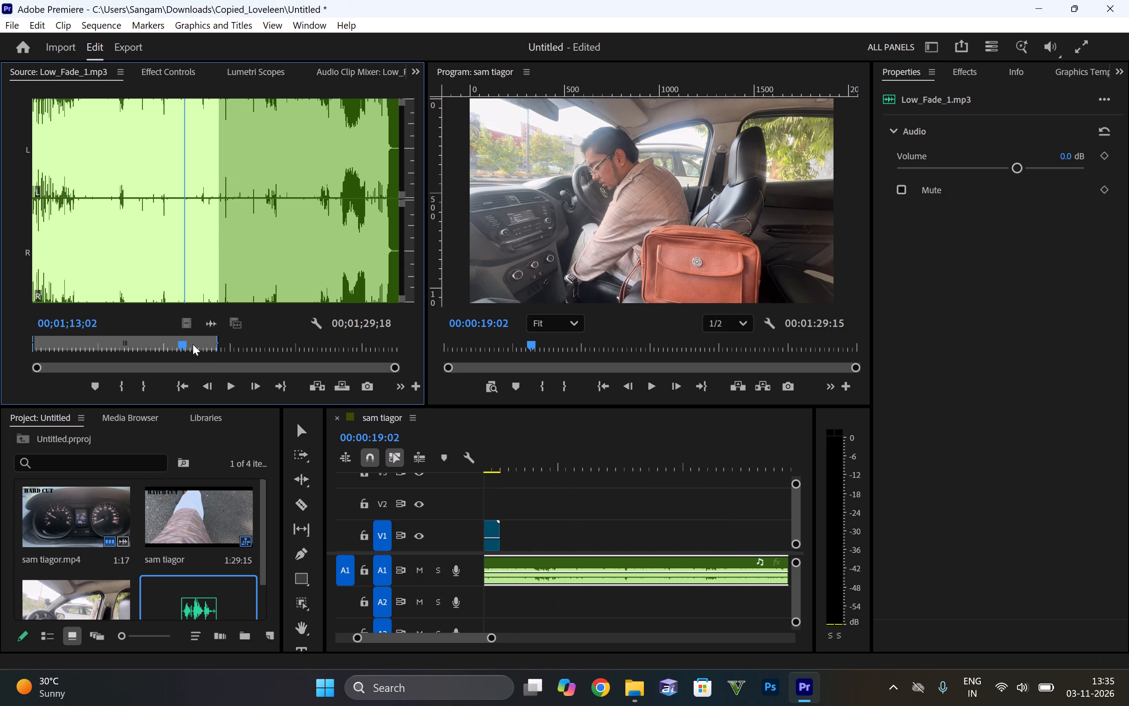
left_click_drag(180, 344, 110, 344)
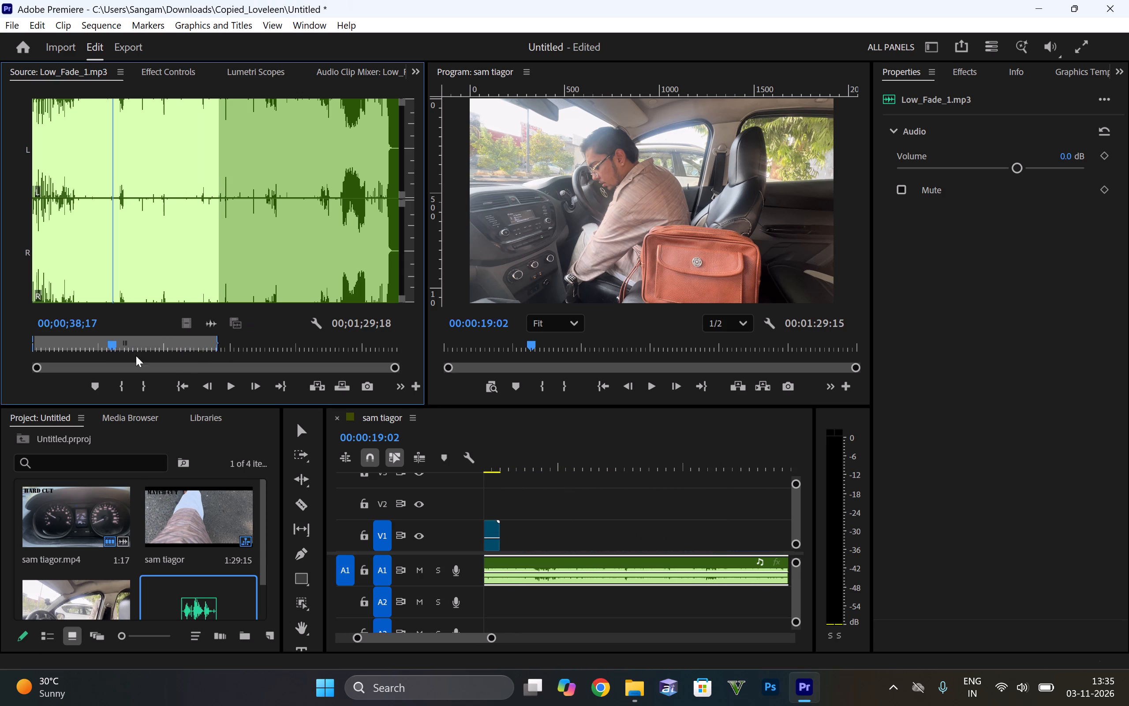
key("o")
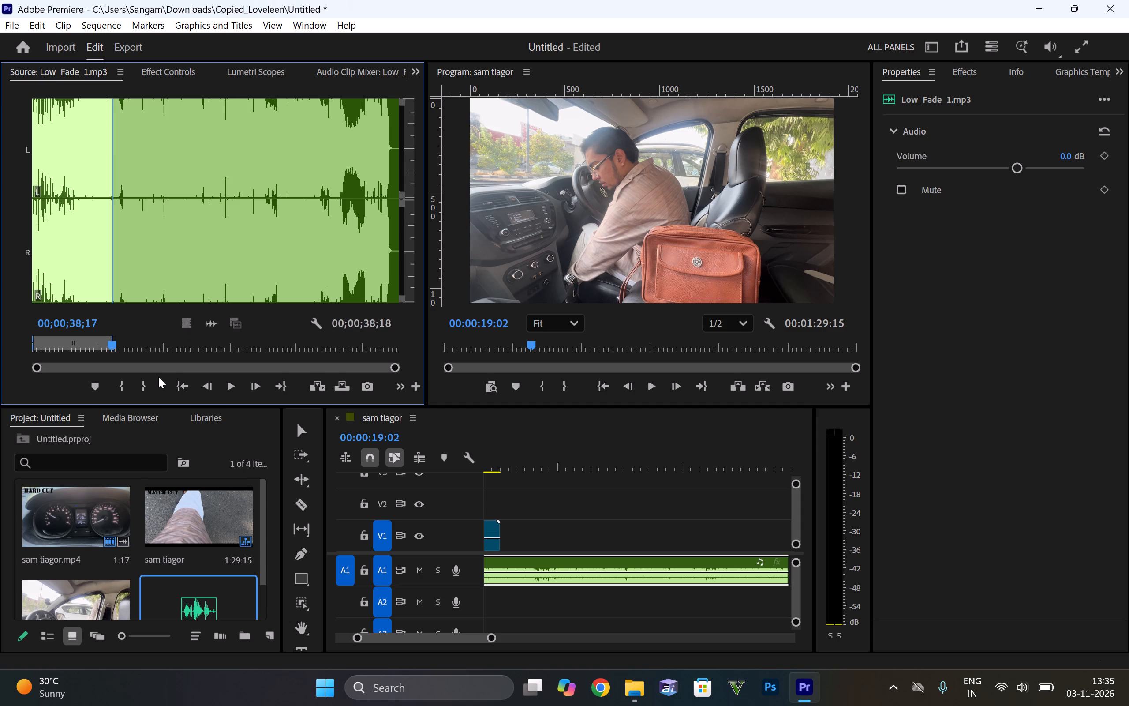
Set the Out point of the Low_Fade_1.mp3 source clip to 00;01;19;02.
left_click(198, 345)
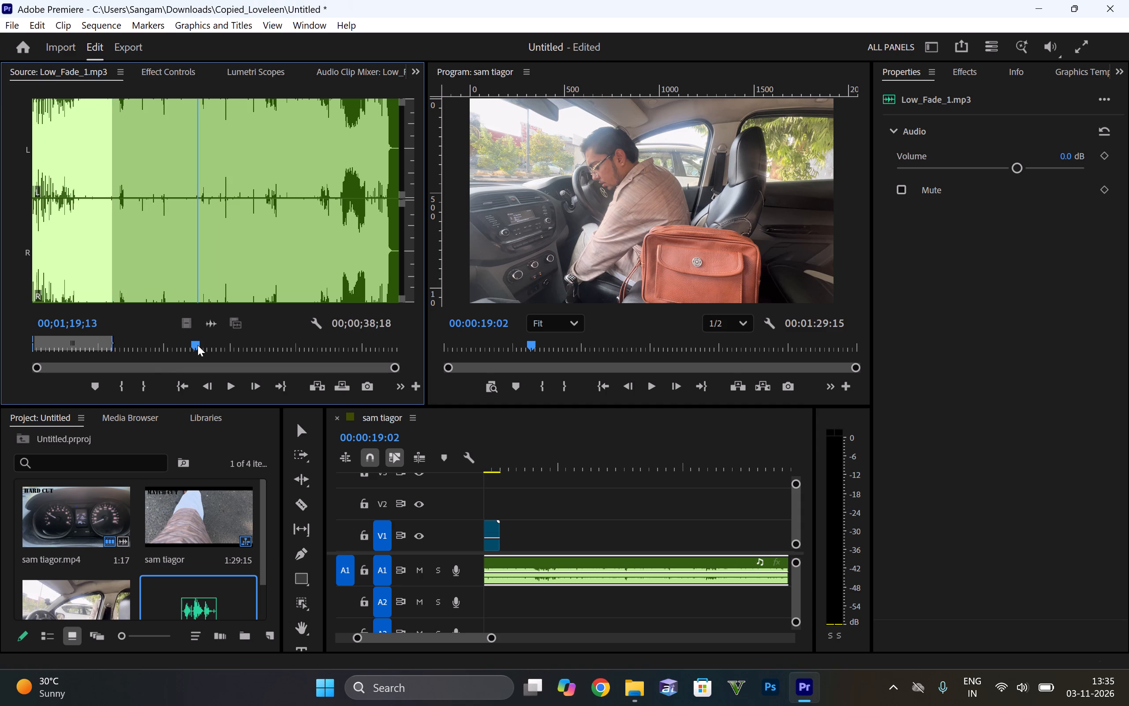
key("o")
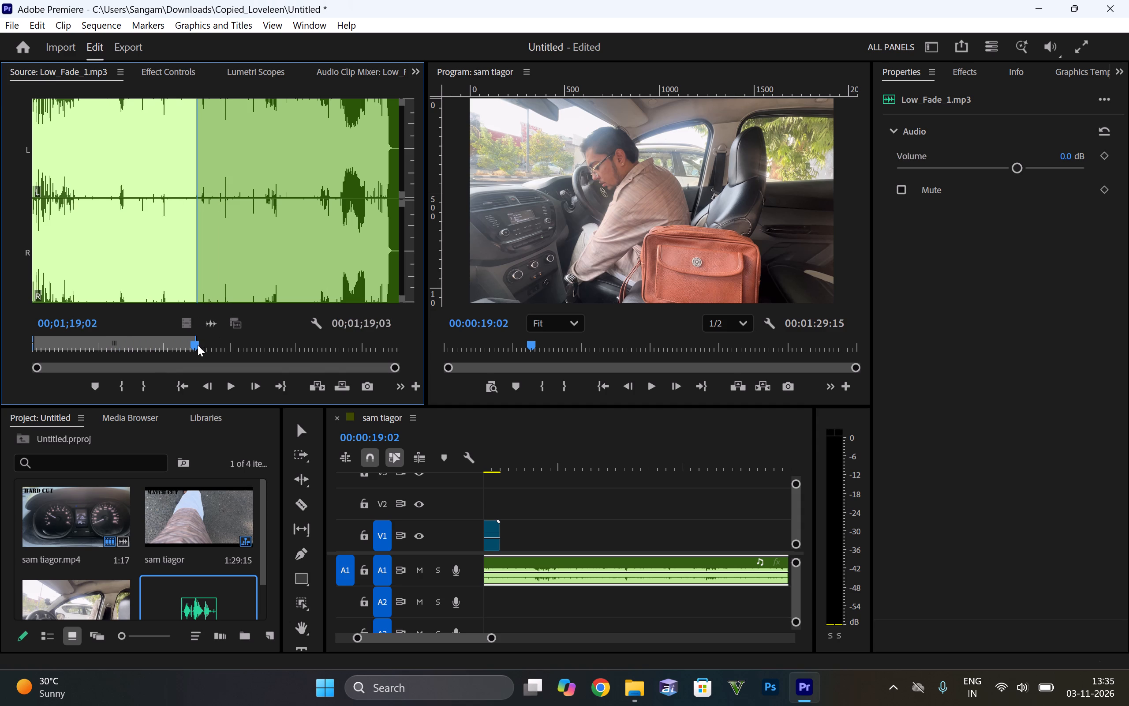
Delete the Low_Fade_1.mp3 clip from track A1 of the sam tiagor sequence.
right_click(639, 567)
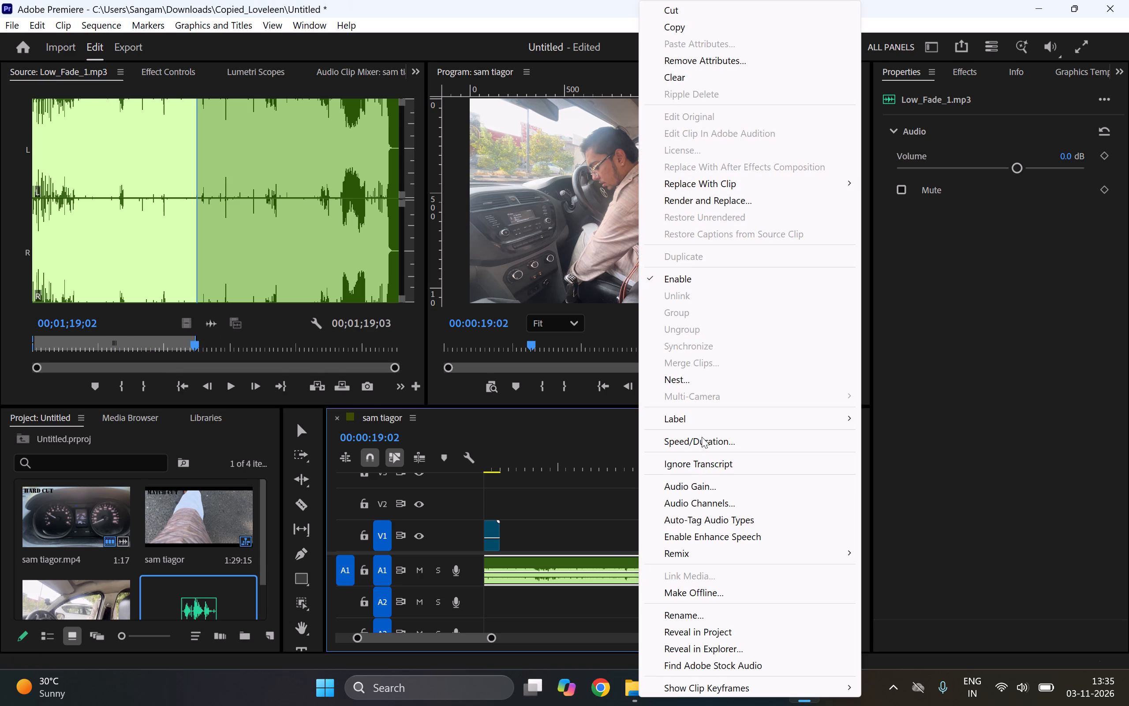
left_click(586, 561)
key("BackSpace")
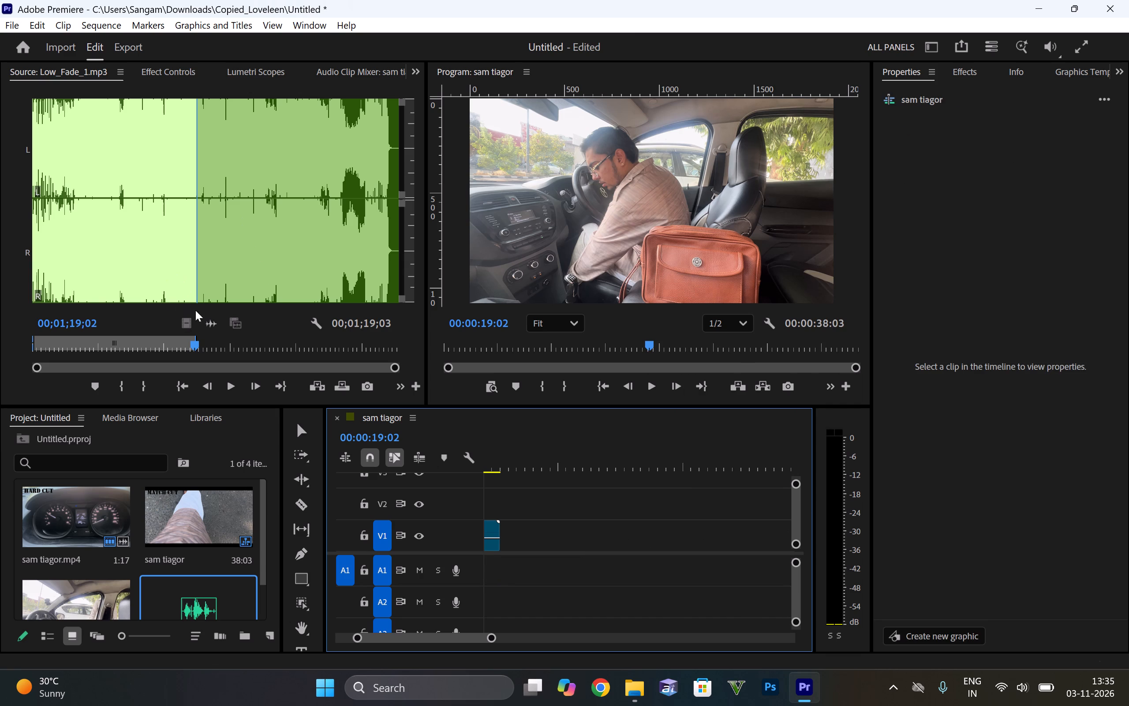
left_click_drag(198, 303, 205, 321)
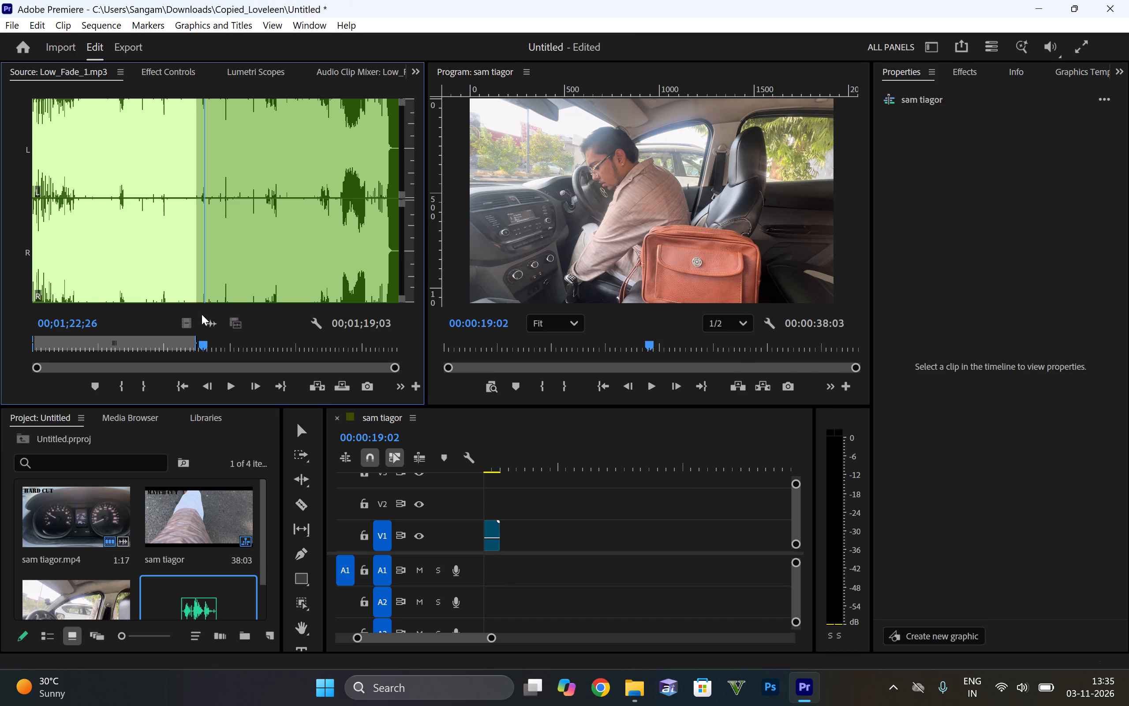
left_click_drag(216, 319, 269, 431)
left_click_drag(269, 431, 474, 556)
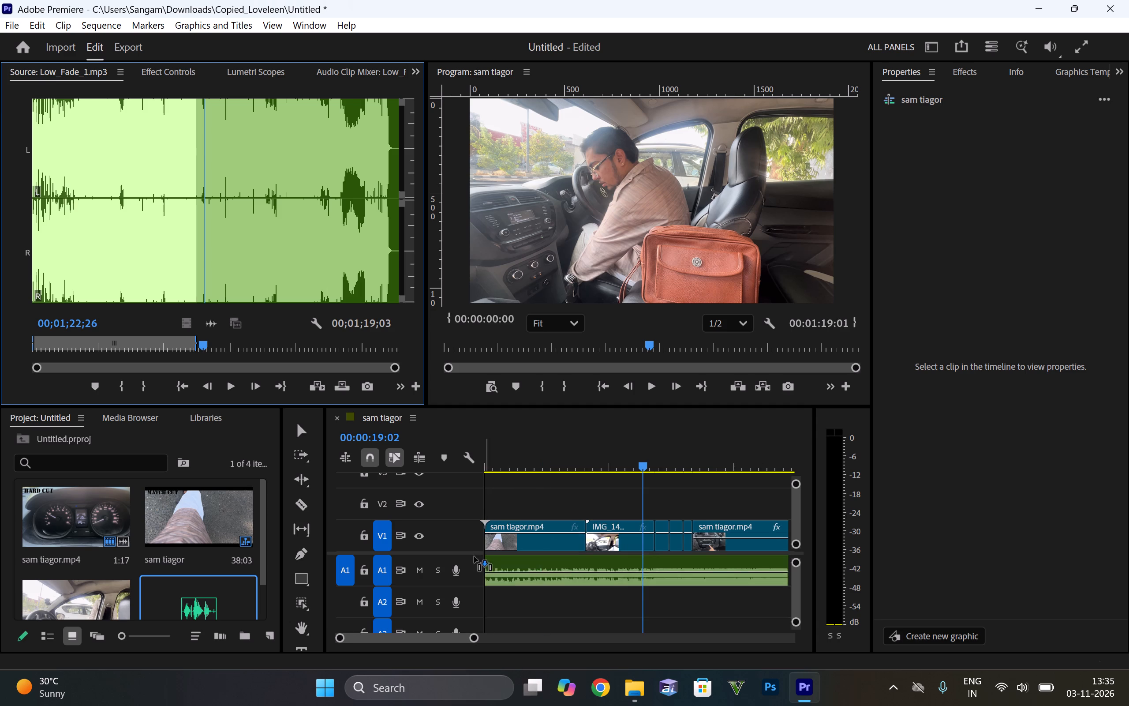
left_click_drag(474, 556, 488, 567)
scroll(610, 573, "up", 3)
scroll(789, 579, "up", 1)
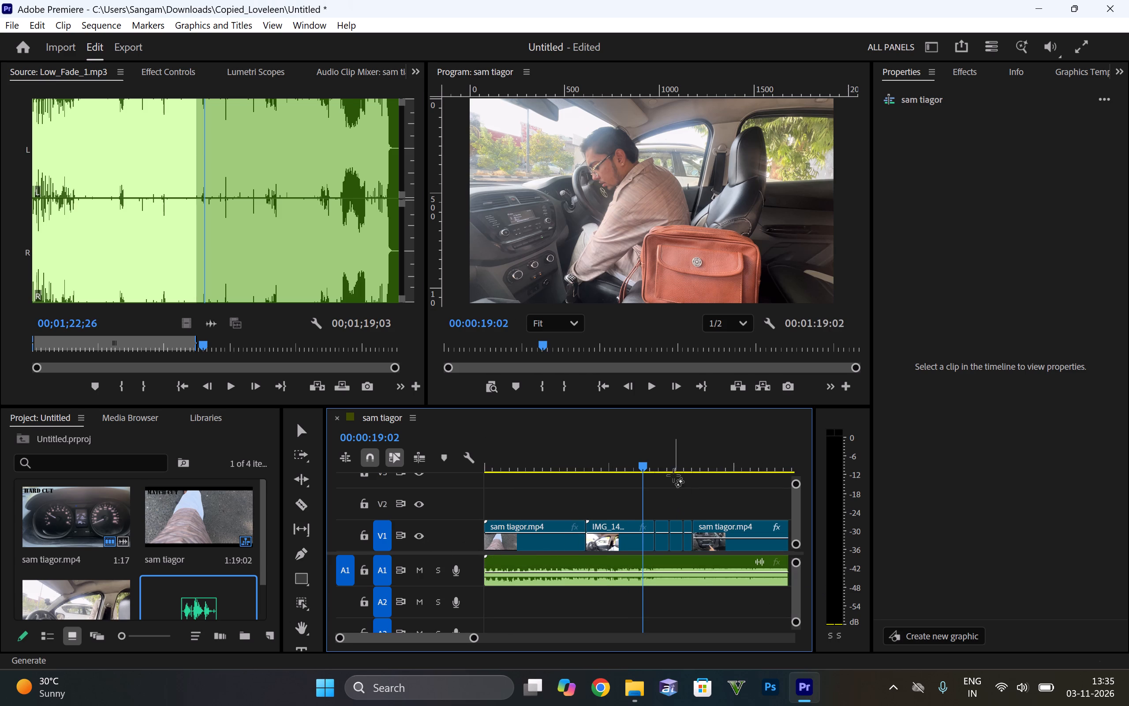
left_click_drag(642, 468, 796, 470)
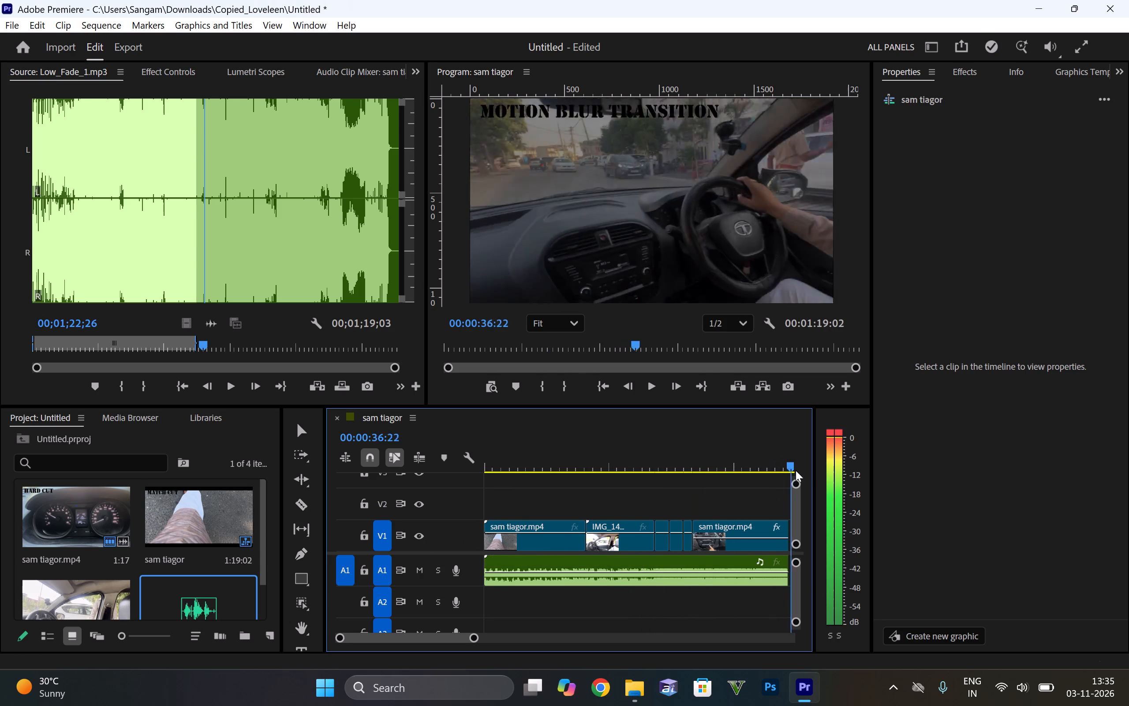
left_click_drag(796, 470, 300, 459)
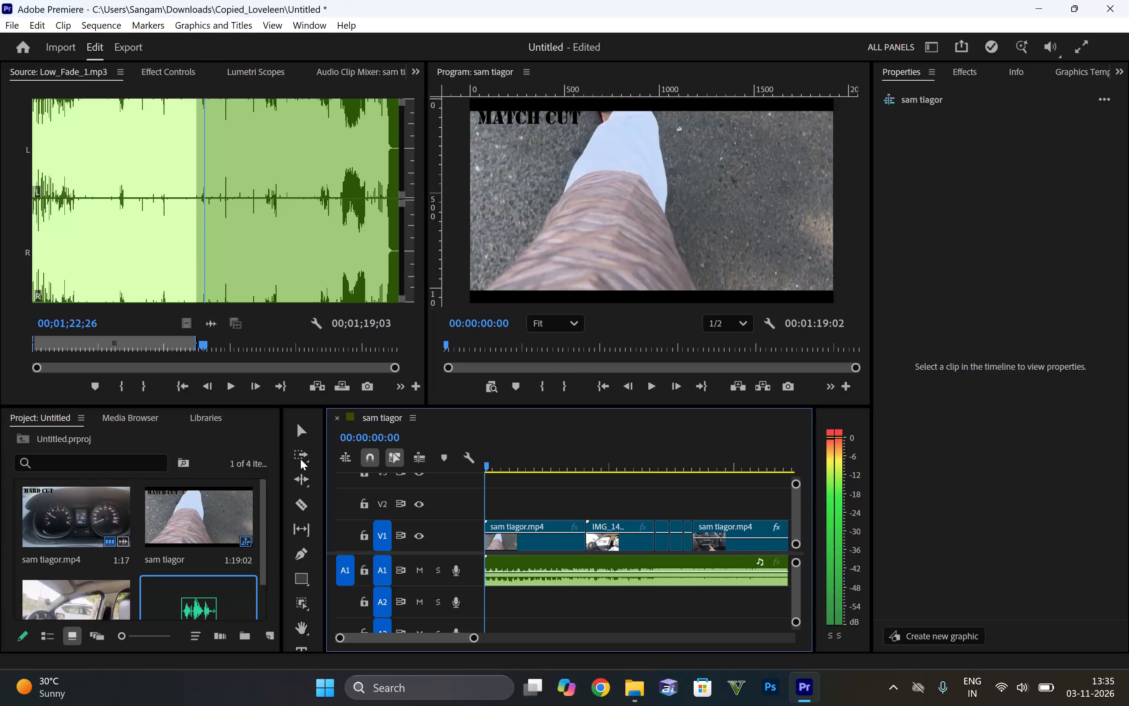
left_click_drag(300, 459, 850, 473)
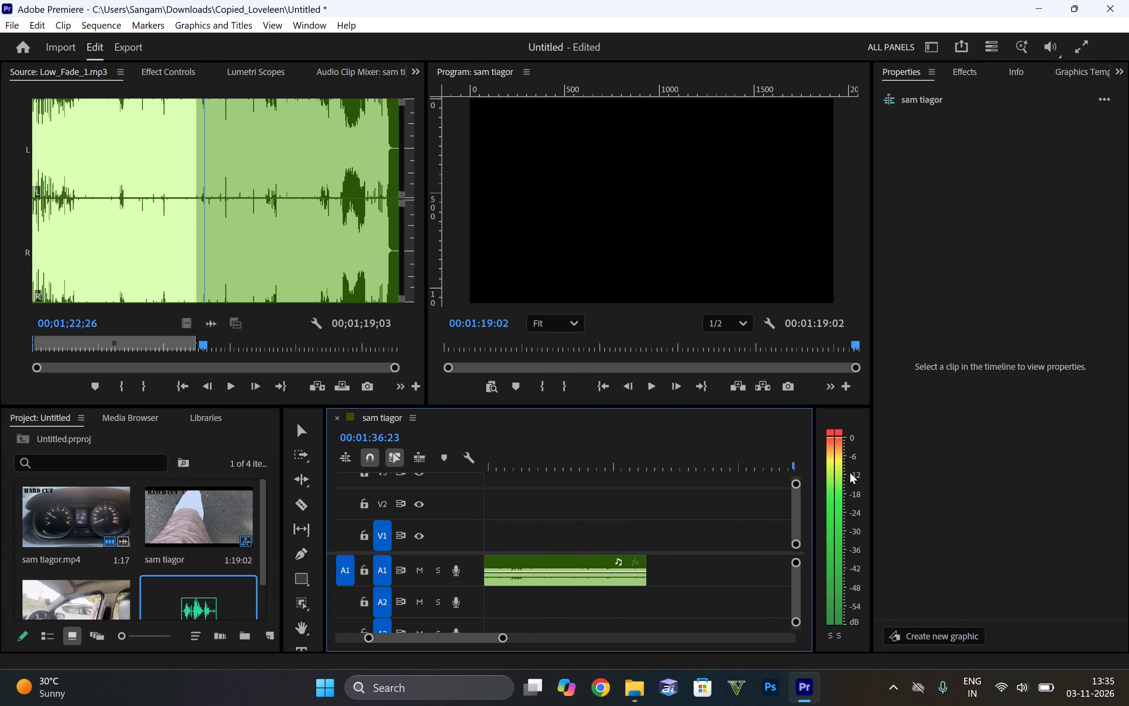
left_click_drag(850, 473, 756, 526)
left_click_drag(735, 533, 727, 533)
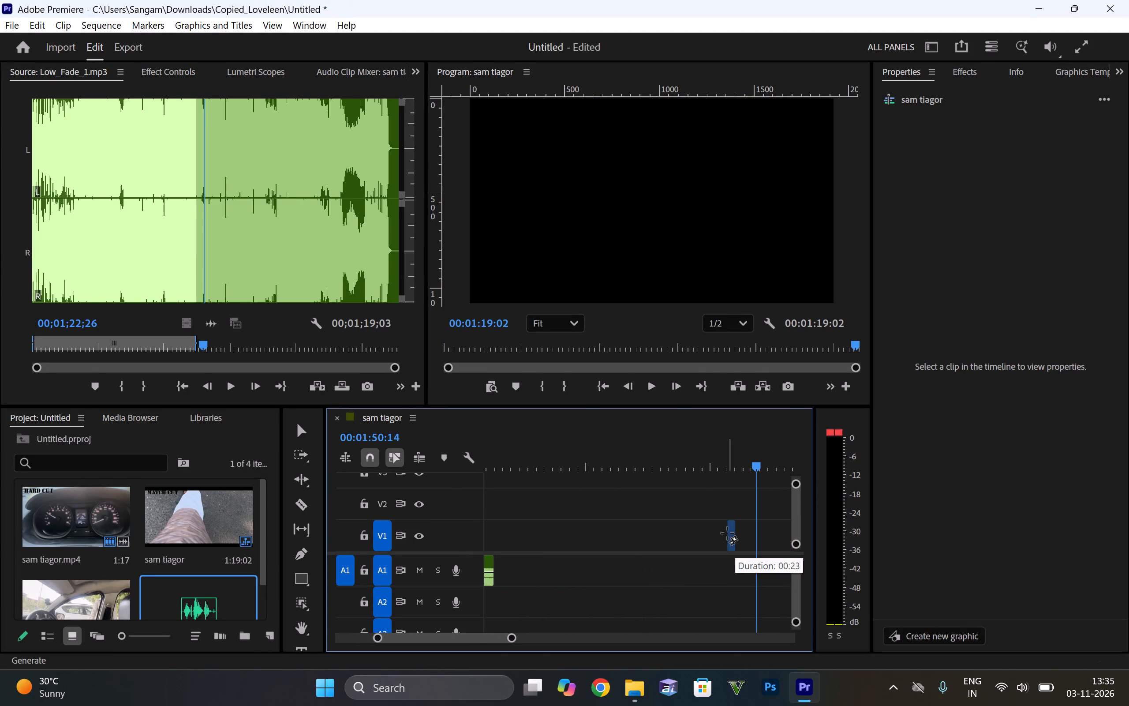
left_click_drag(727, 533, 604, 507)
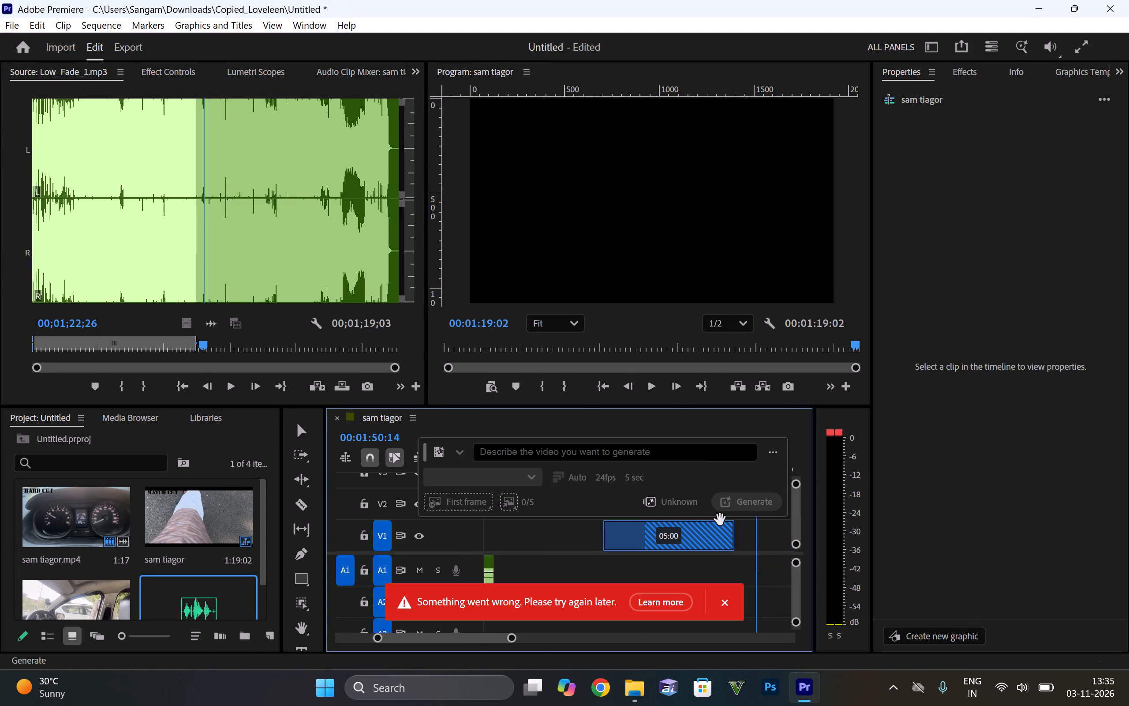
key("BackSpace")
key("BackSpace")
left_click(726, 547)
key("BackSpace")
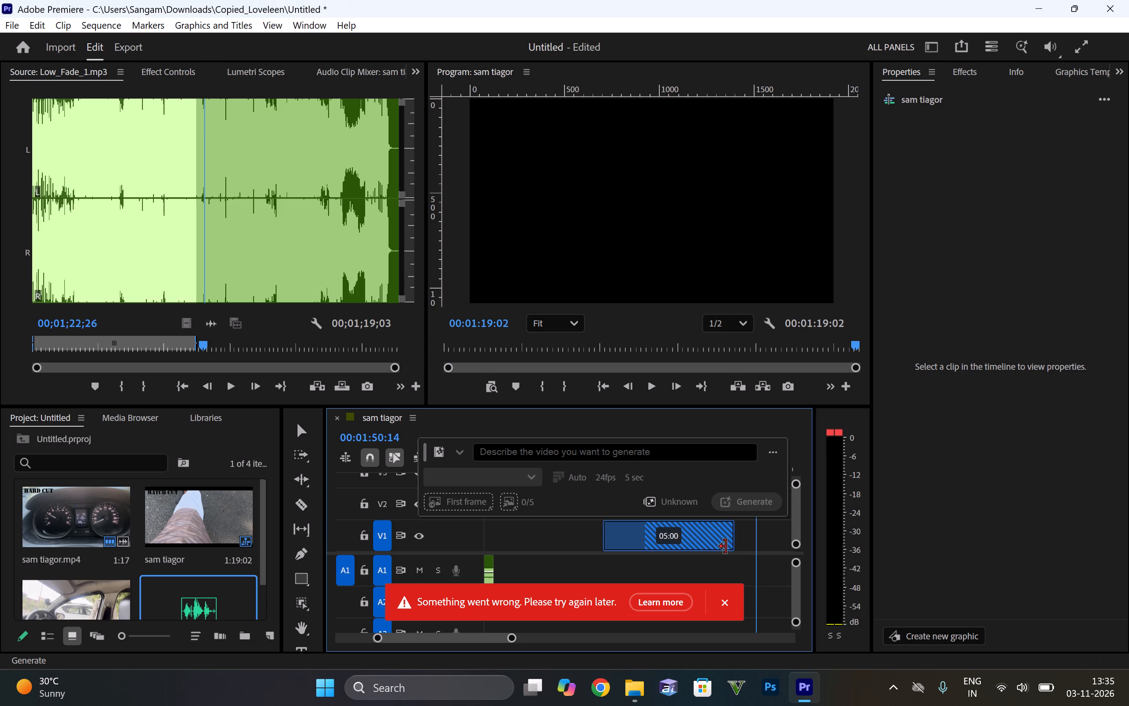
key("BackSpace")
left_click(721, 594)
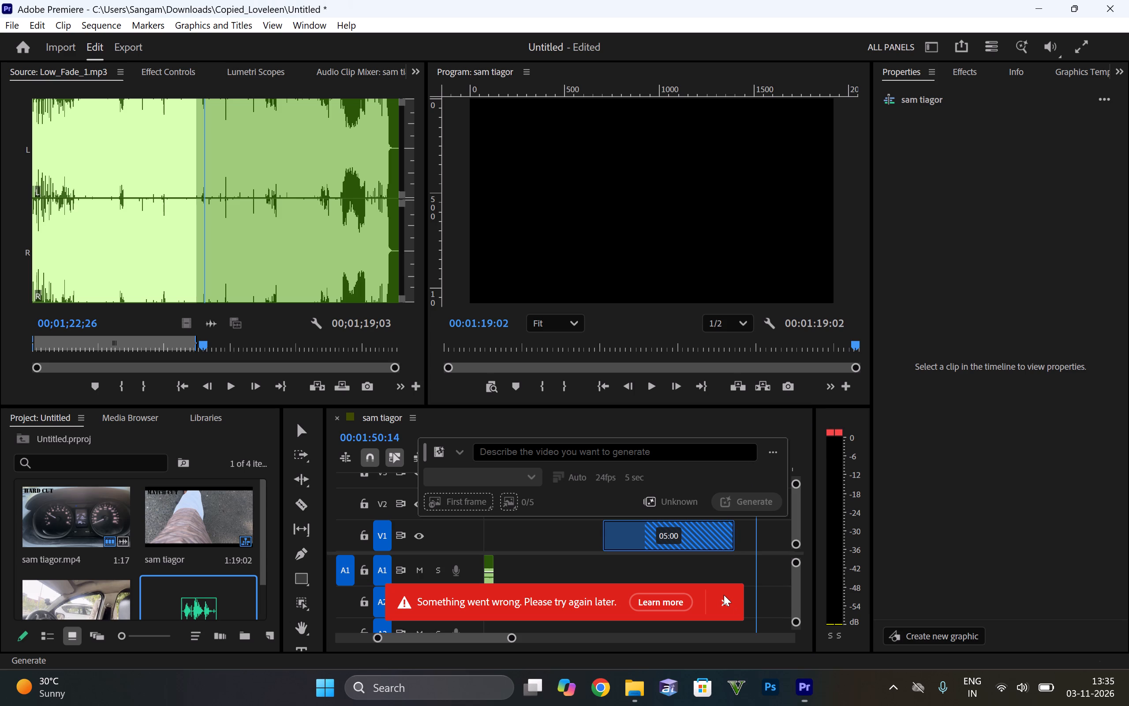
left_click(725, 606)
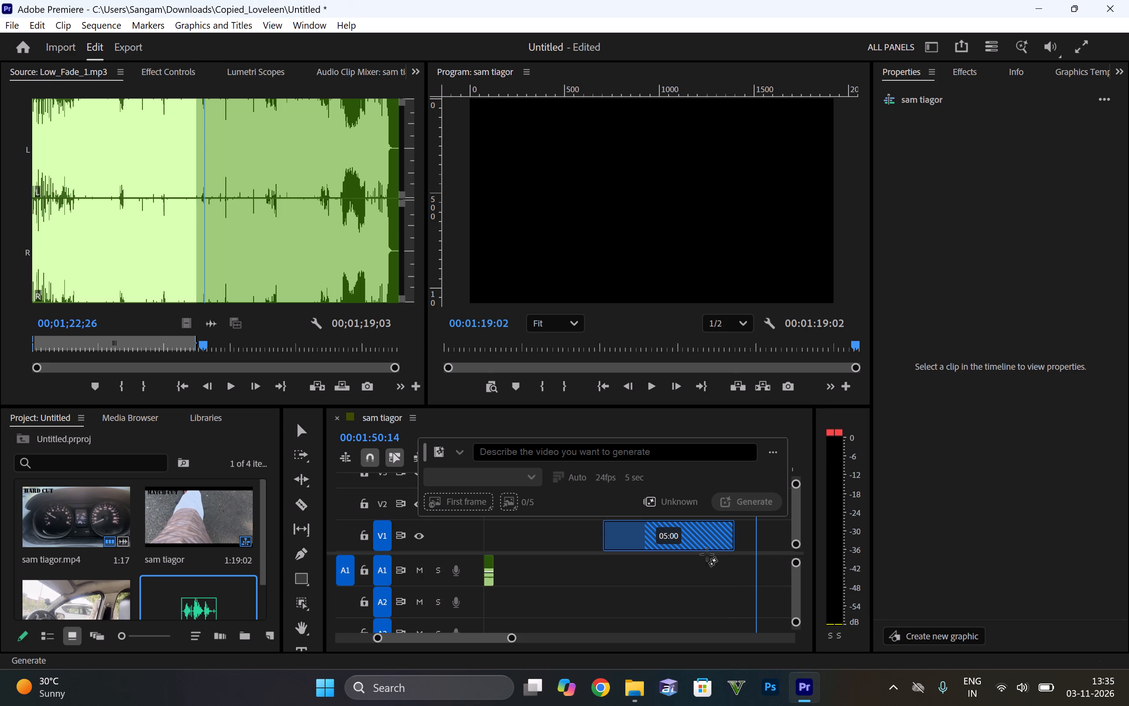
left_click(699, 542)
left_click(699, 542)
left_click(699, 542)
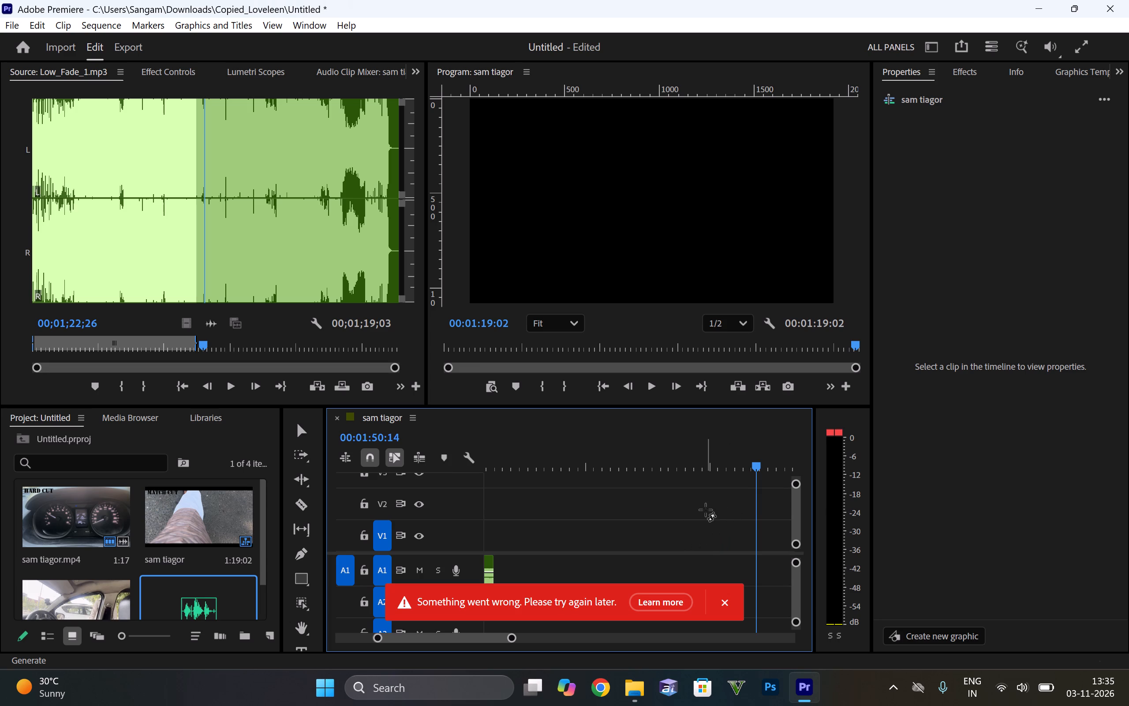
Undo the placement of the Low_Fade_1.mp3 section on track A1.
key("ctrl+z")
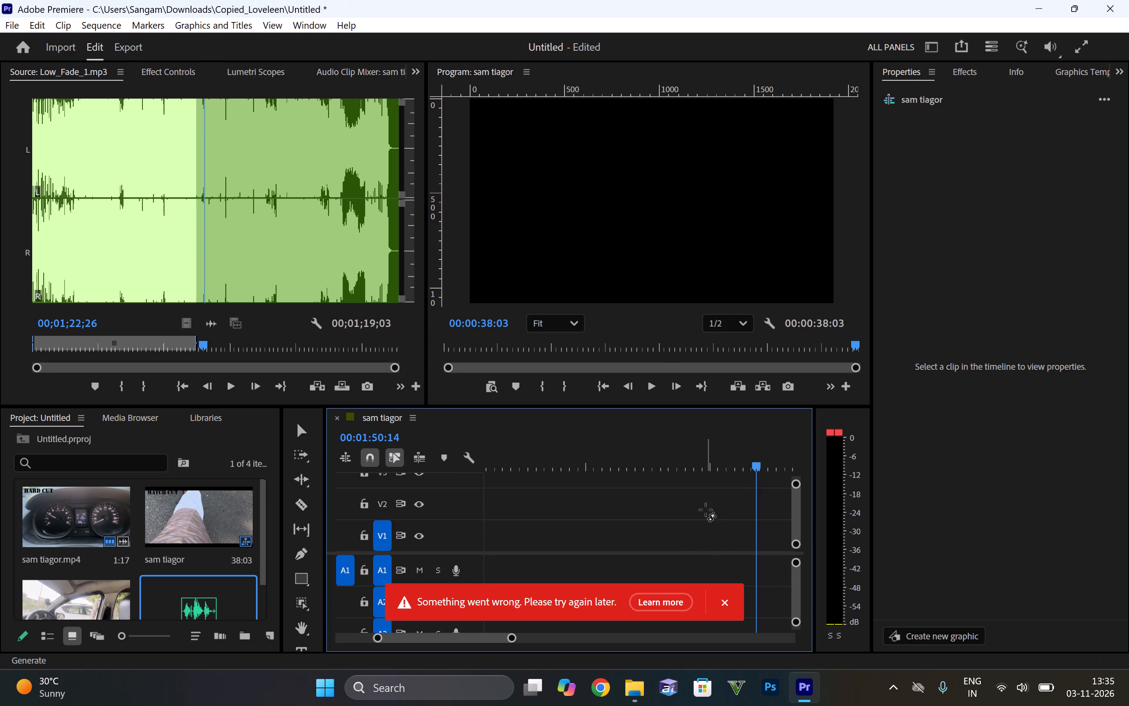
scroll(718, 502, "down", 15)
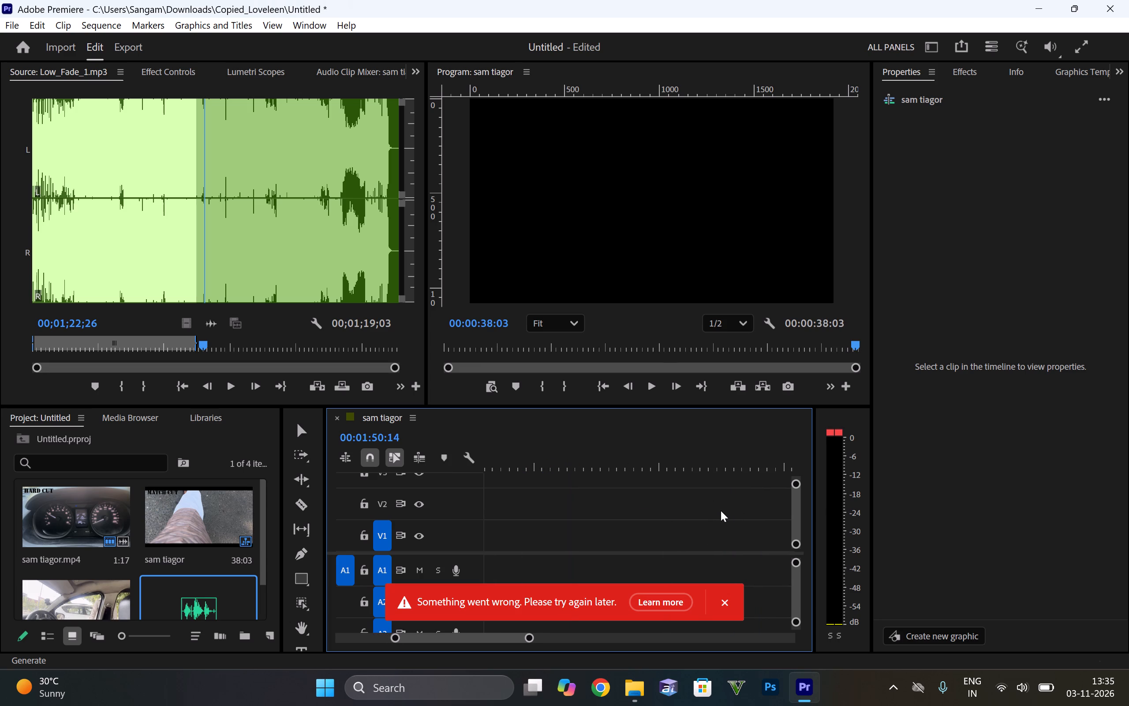
scroll(721, 511, "down", 15)
scroll(712, 541, "down", 20)
scroll(712, 541, "down", 2)
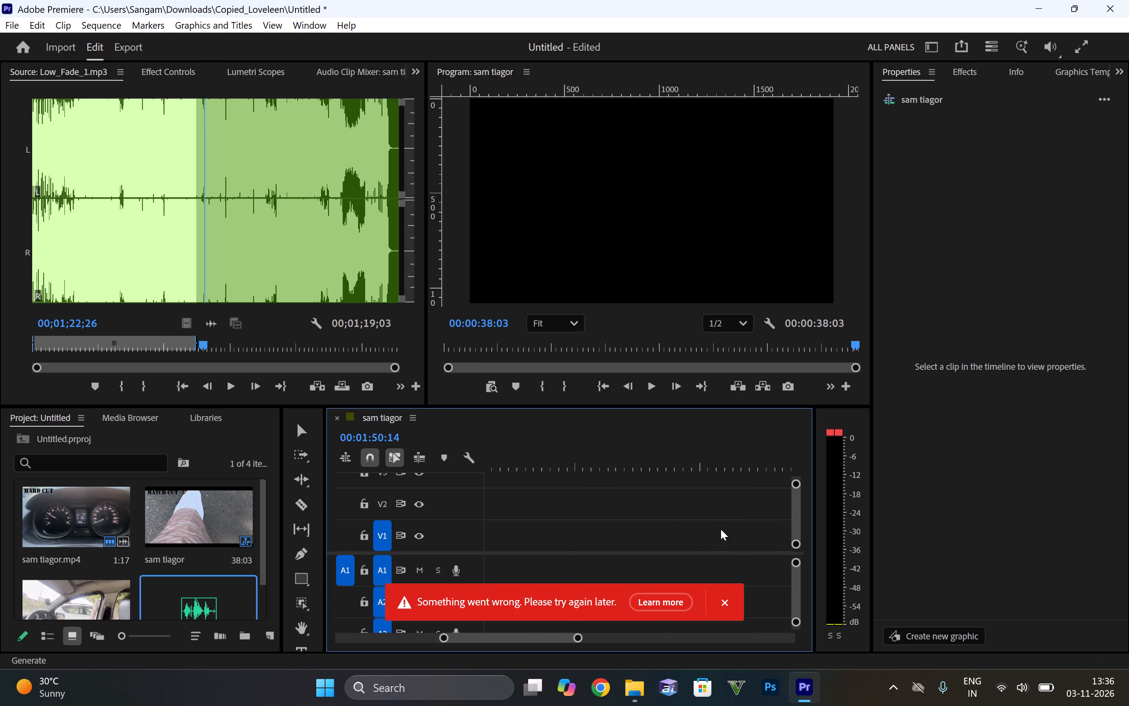
scroll(721, 529, "down", 9)
scroll(715, 522, "down", 20)
scroll(715, 522, "down", 5)
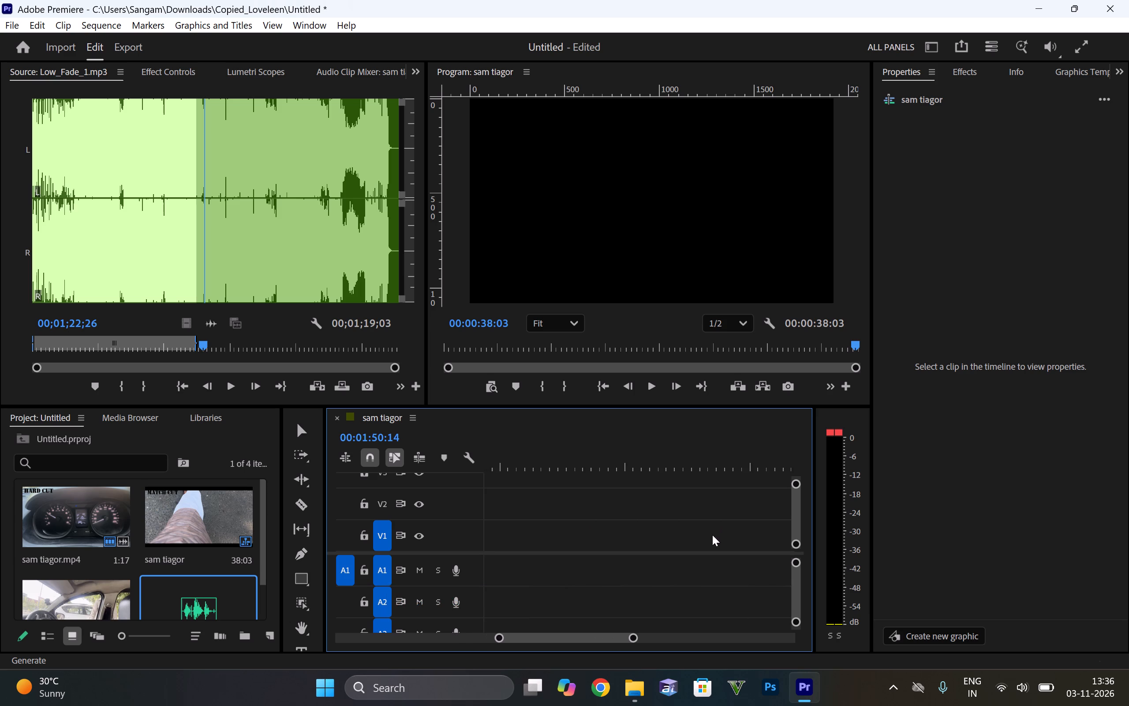
scroll(712, 535, "down", 19)
scroll(712, 535, "up", 20)
scroll(712, 535, "up", 3)
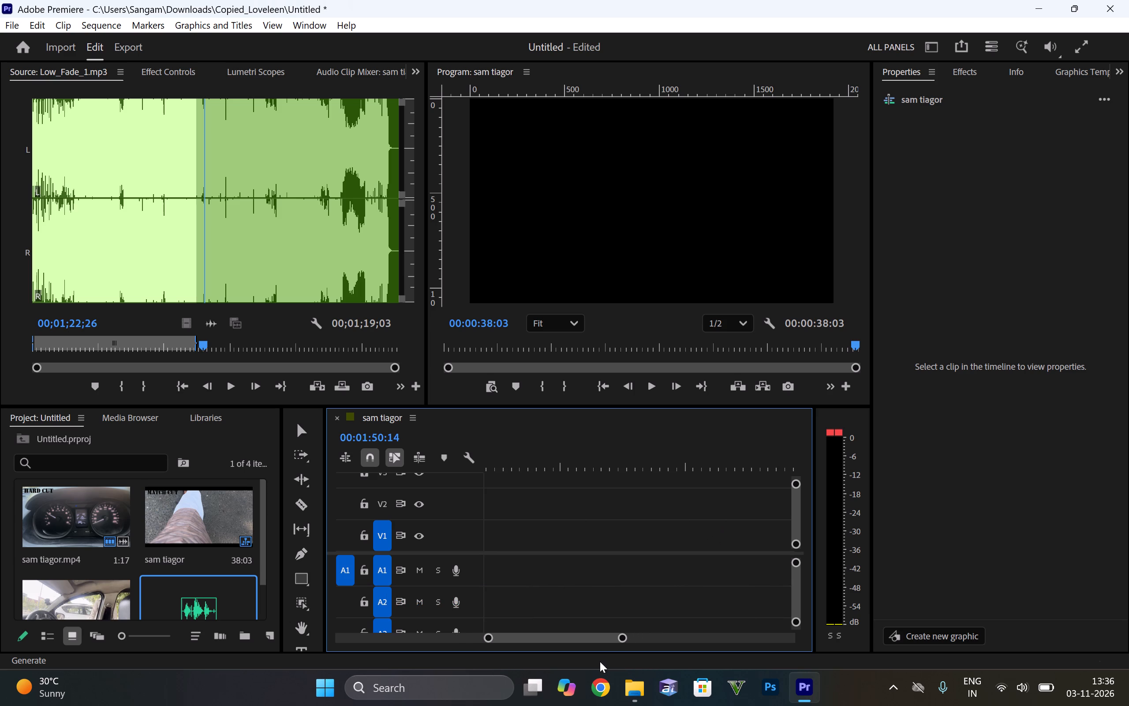
left_click_drag(602, 638, 292, 675)
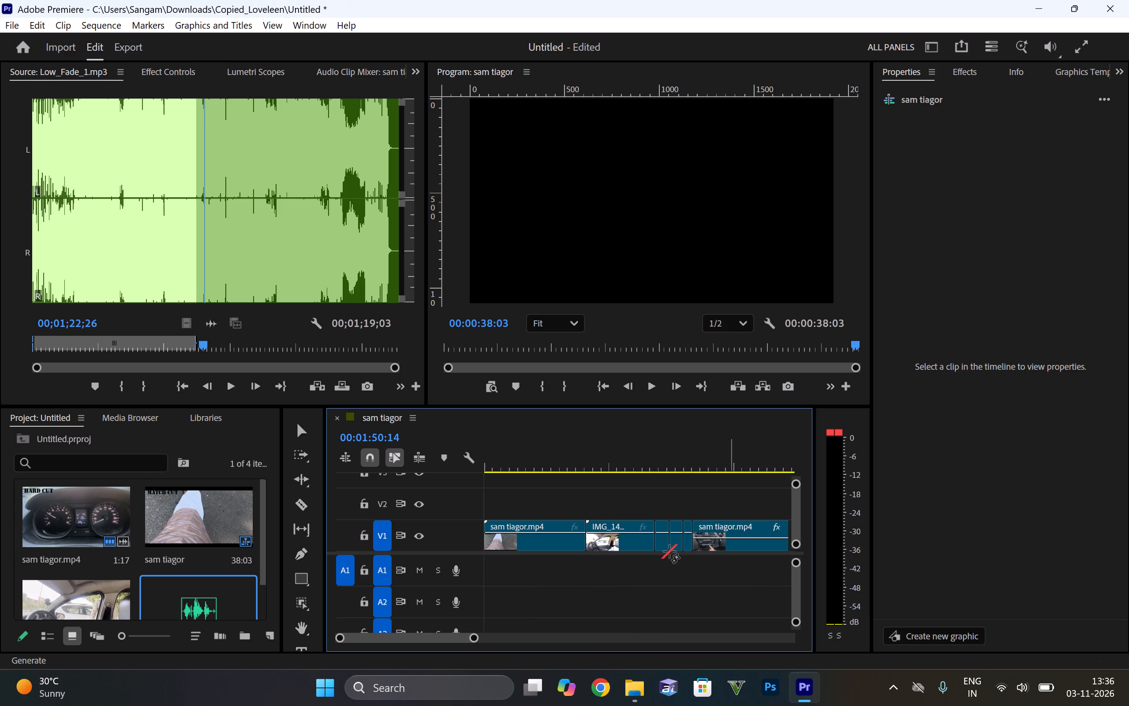
left_click(643, 383)
left_click(643, 383)
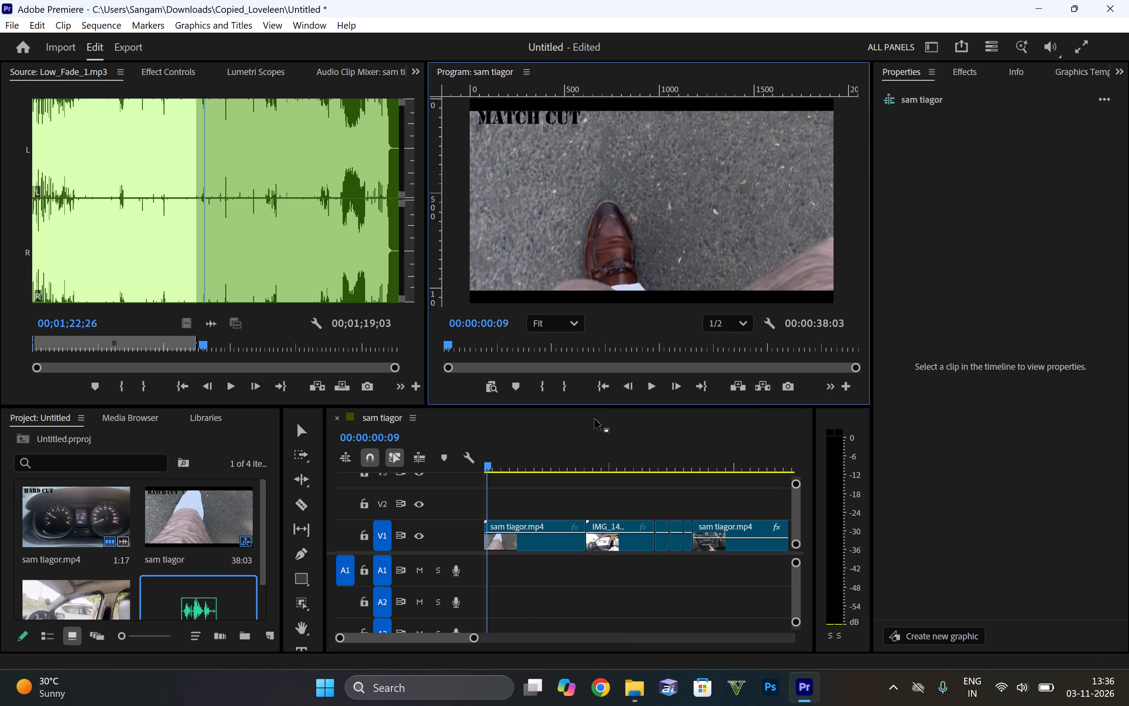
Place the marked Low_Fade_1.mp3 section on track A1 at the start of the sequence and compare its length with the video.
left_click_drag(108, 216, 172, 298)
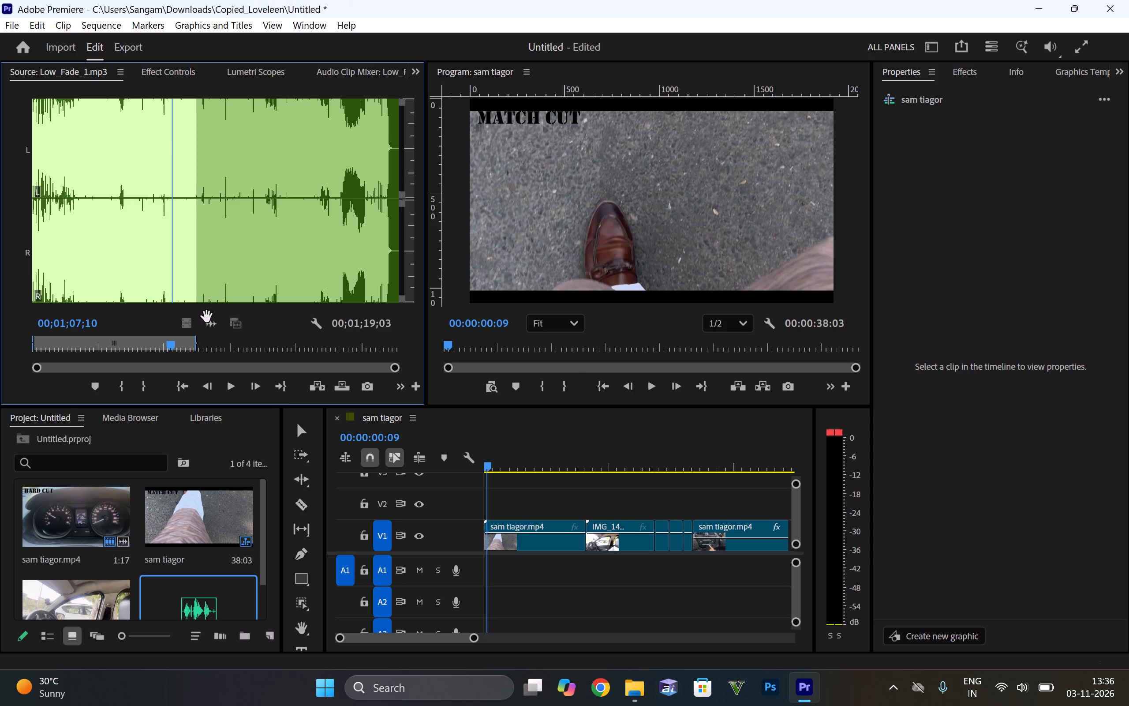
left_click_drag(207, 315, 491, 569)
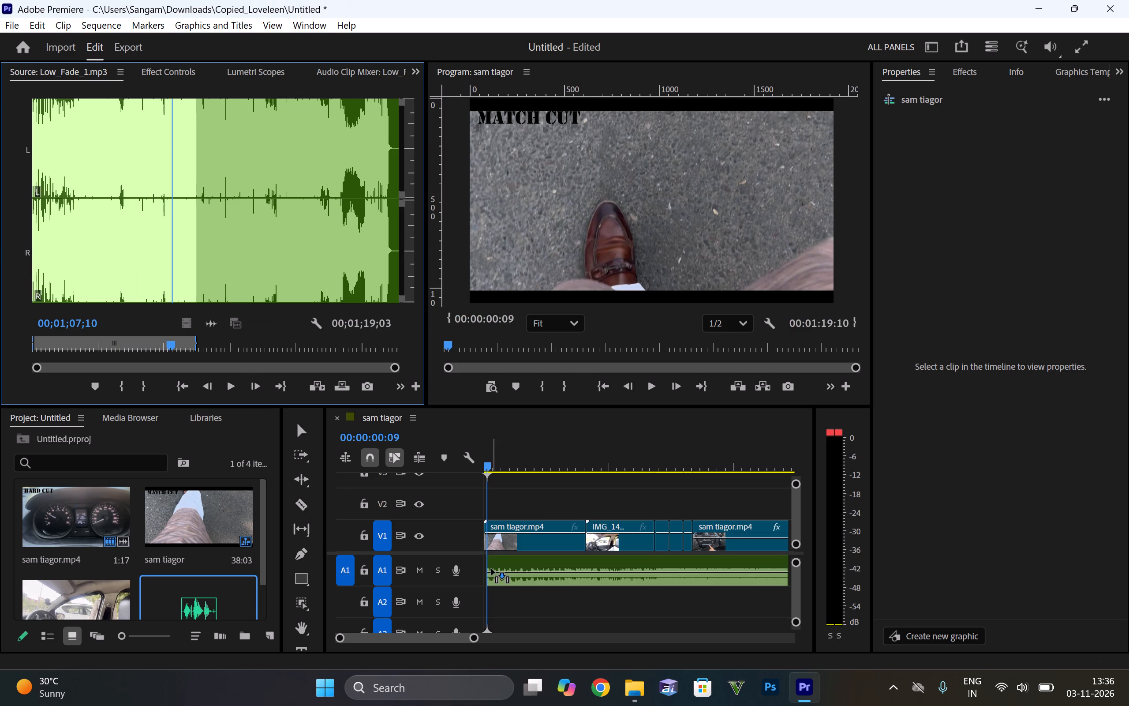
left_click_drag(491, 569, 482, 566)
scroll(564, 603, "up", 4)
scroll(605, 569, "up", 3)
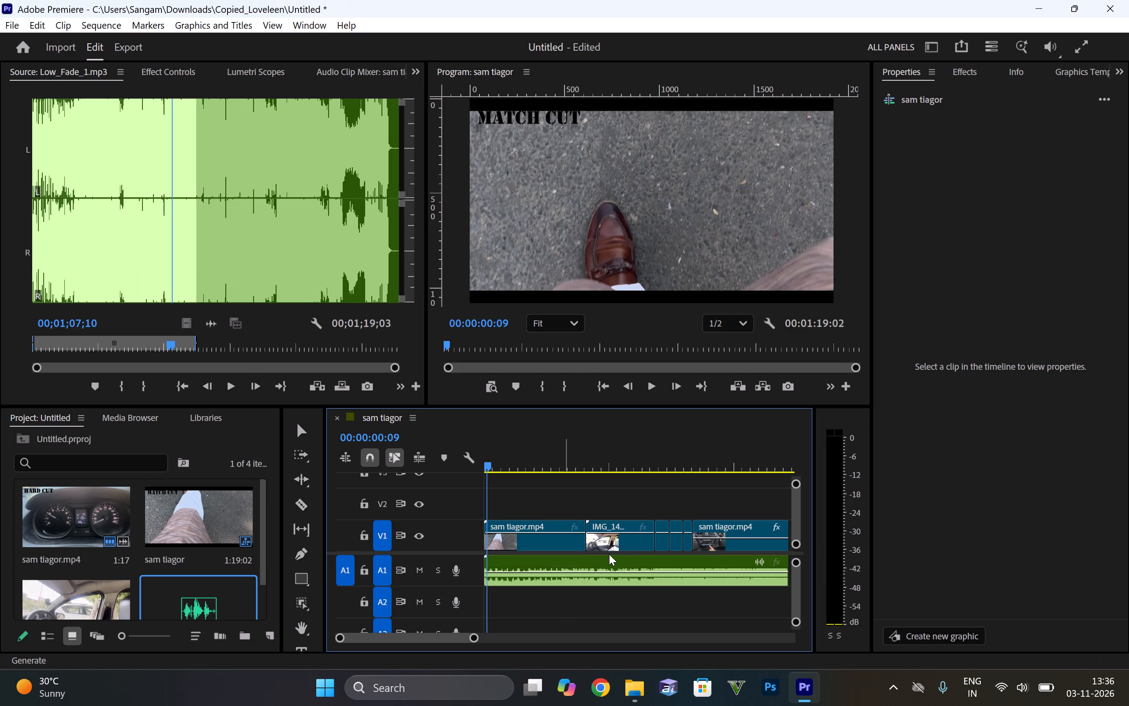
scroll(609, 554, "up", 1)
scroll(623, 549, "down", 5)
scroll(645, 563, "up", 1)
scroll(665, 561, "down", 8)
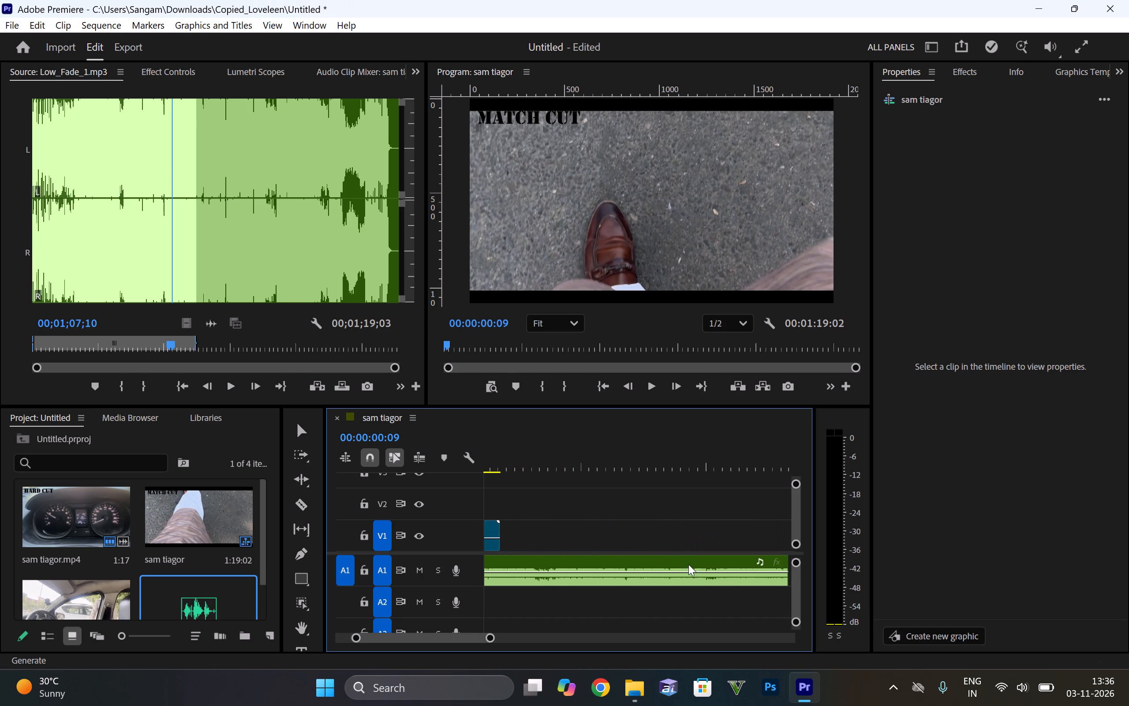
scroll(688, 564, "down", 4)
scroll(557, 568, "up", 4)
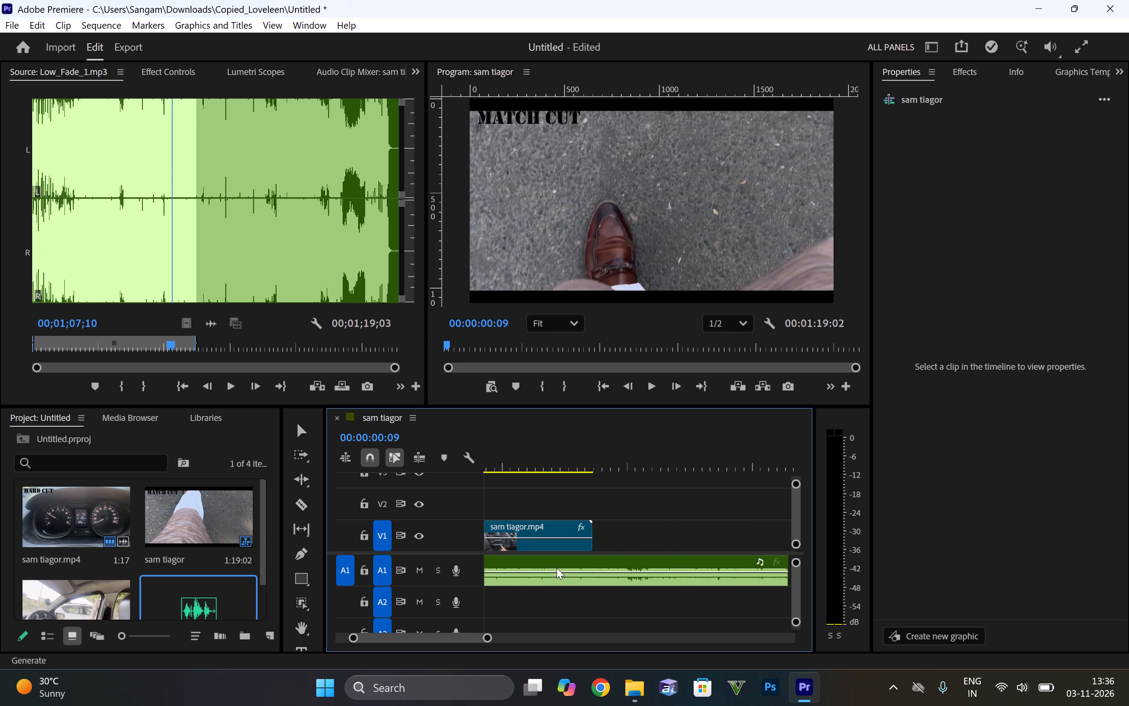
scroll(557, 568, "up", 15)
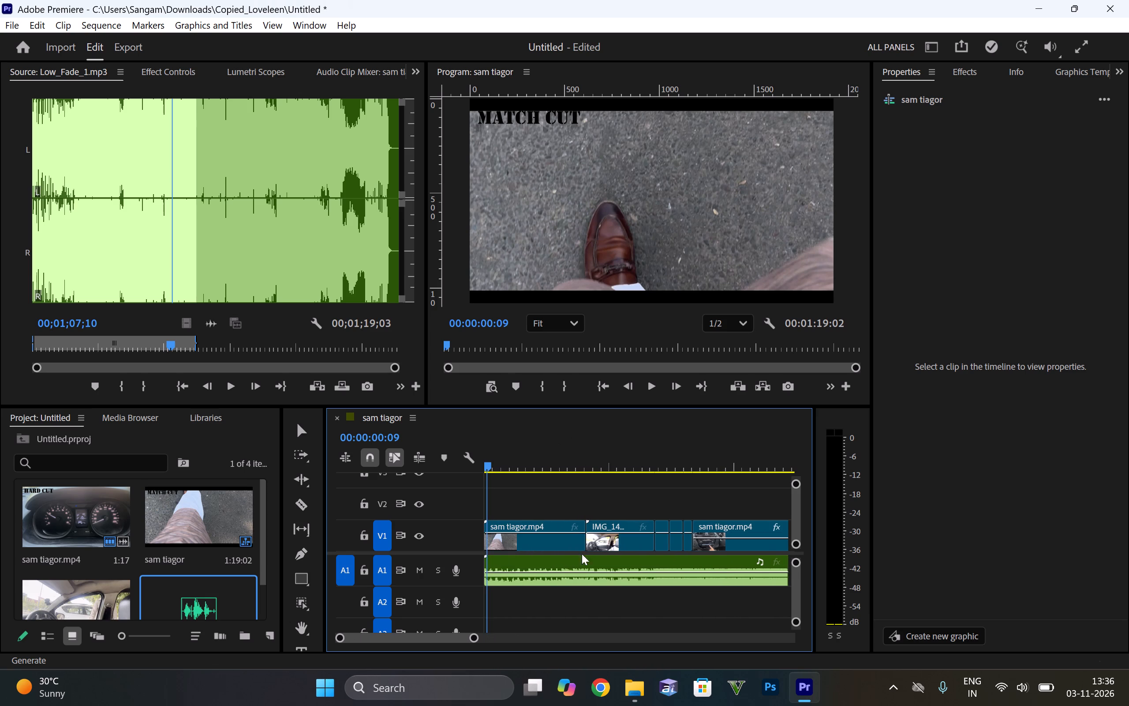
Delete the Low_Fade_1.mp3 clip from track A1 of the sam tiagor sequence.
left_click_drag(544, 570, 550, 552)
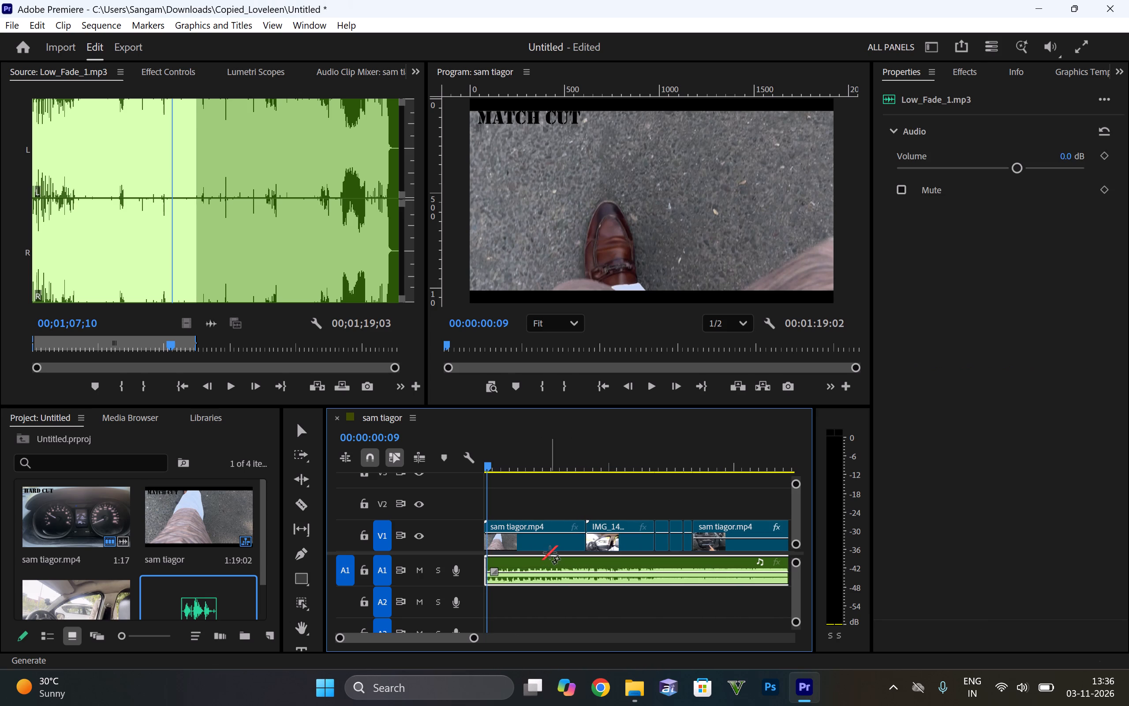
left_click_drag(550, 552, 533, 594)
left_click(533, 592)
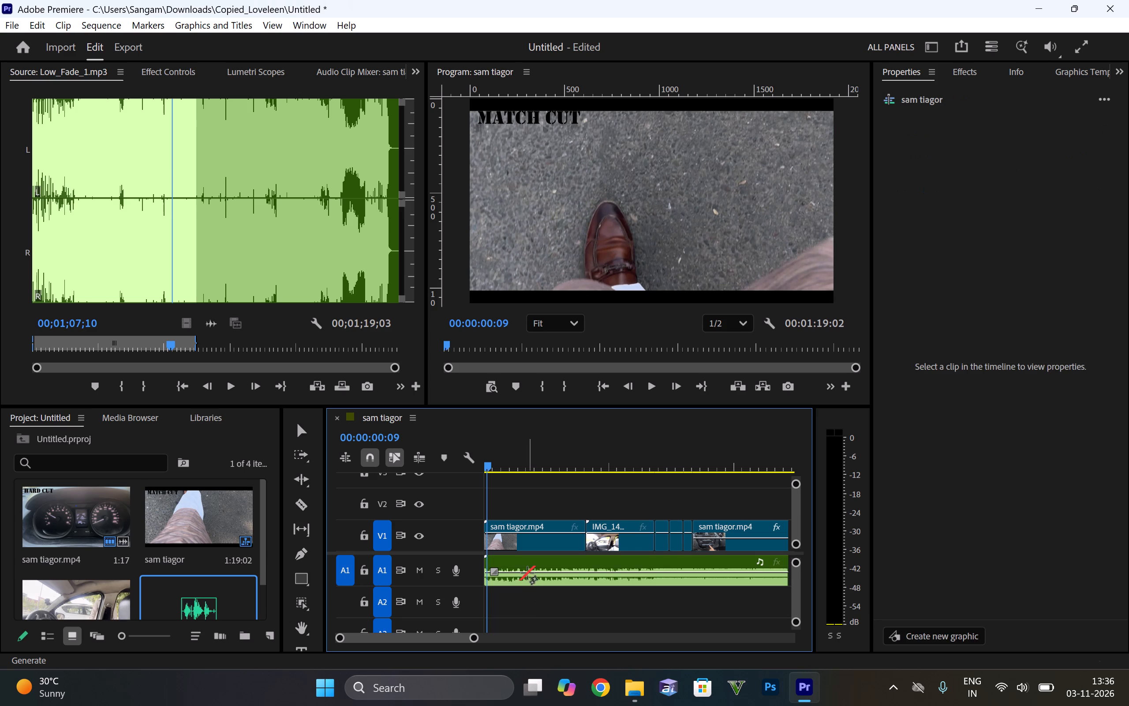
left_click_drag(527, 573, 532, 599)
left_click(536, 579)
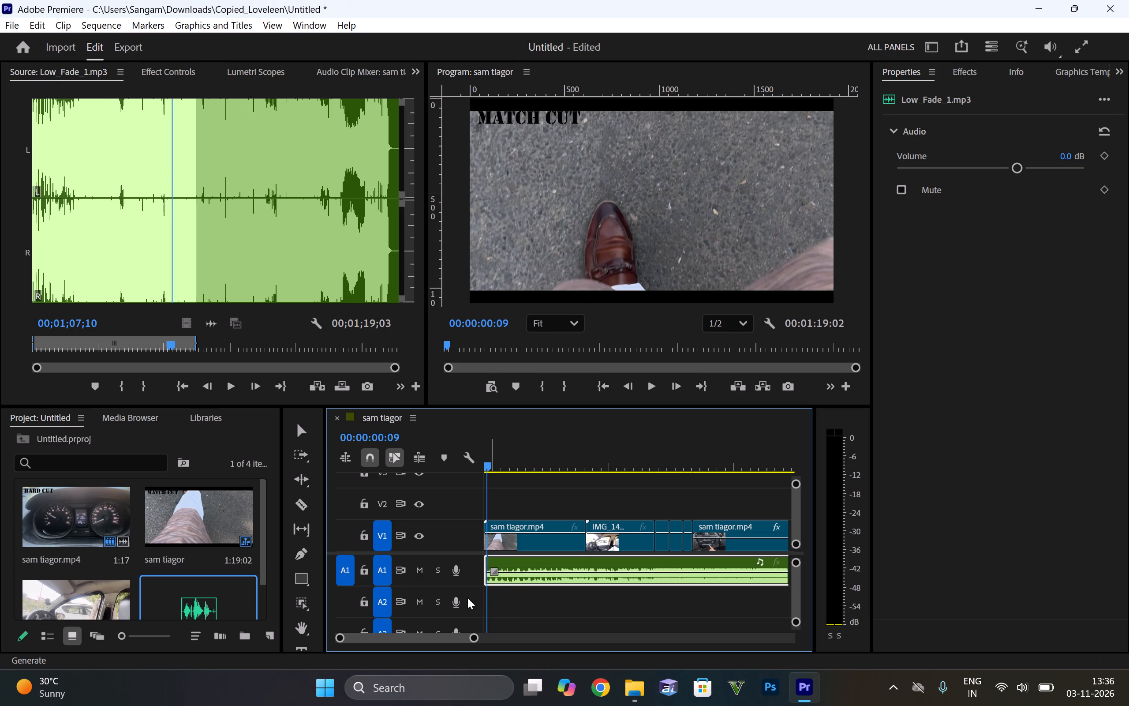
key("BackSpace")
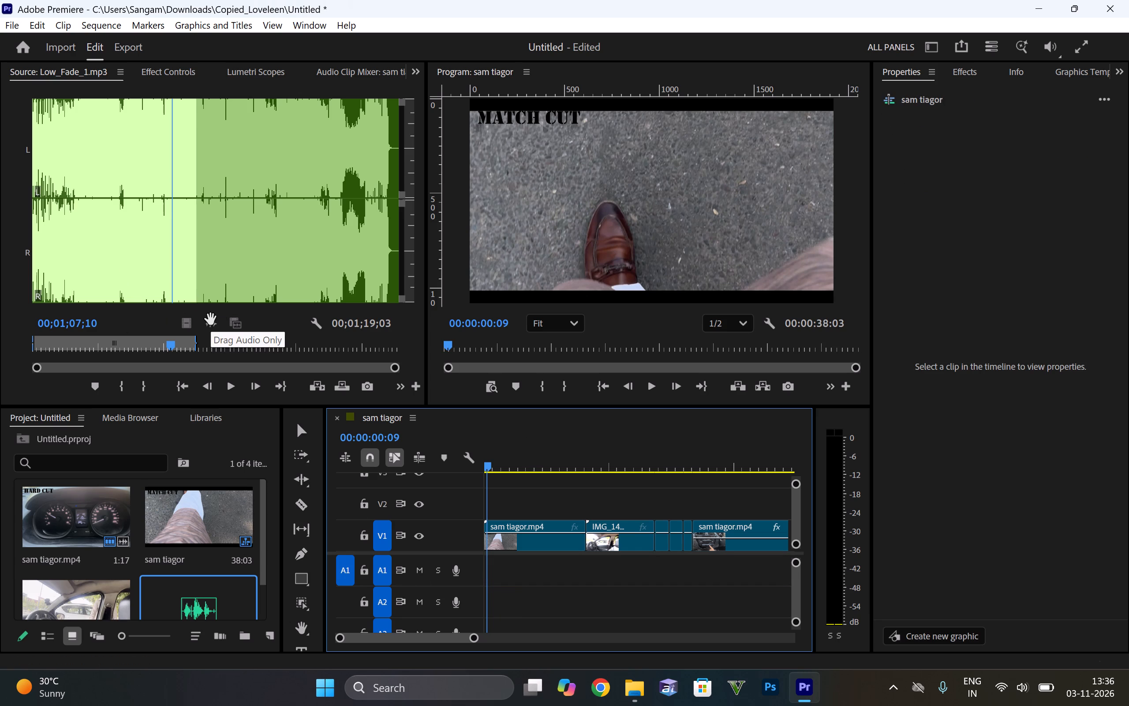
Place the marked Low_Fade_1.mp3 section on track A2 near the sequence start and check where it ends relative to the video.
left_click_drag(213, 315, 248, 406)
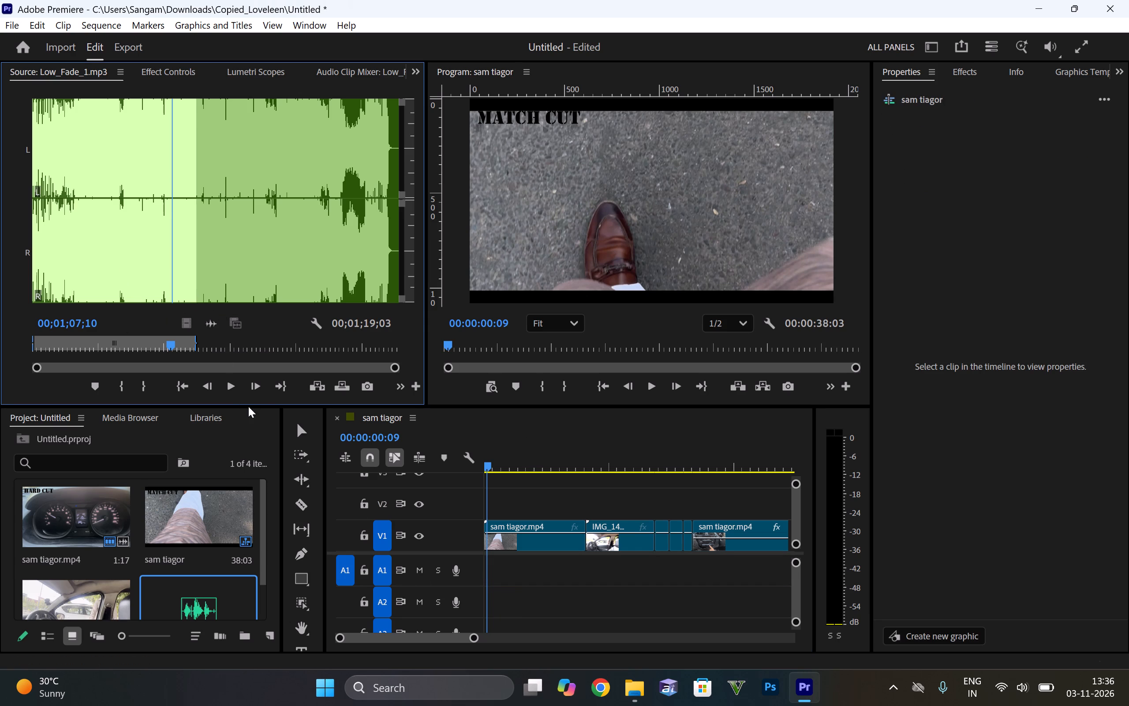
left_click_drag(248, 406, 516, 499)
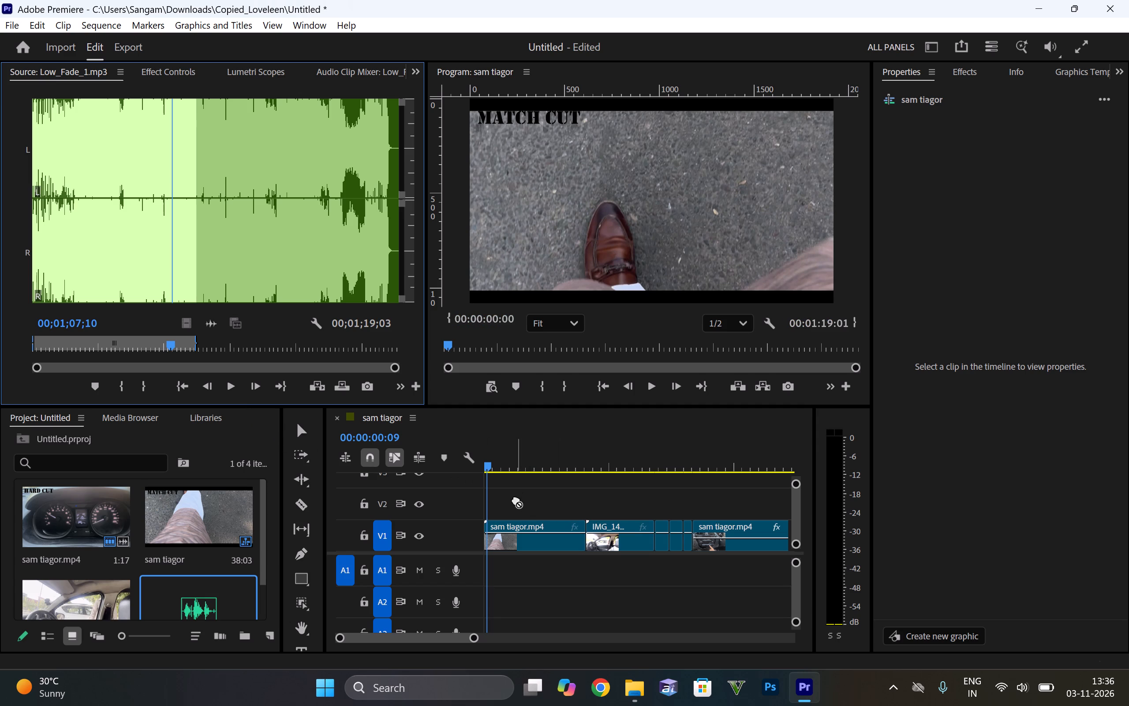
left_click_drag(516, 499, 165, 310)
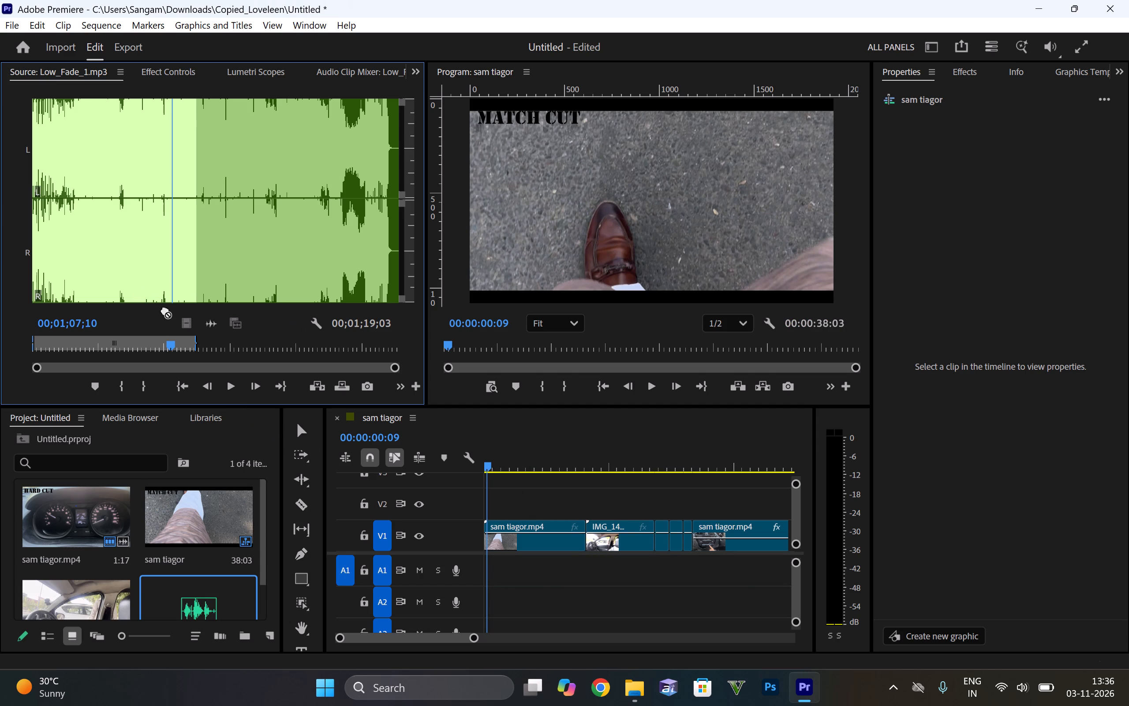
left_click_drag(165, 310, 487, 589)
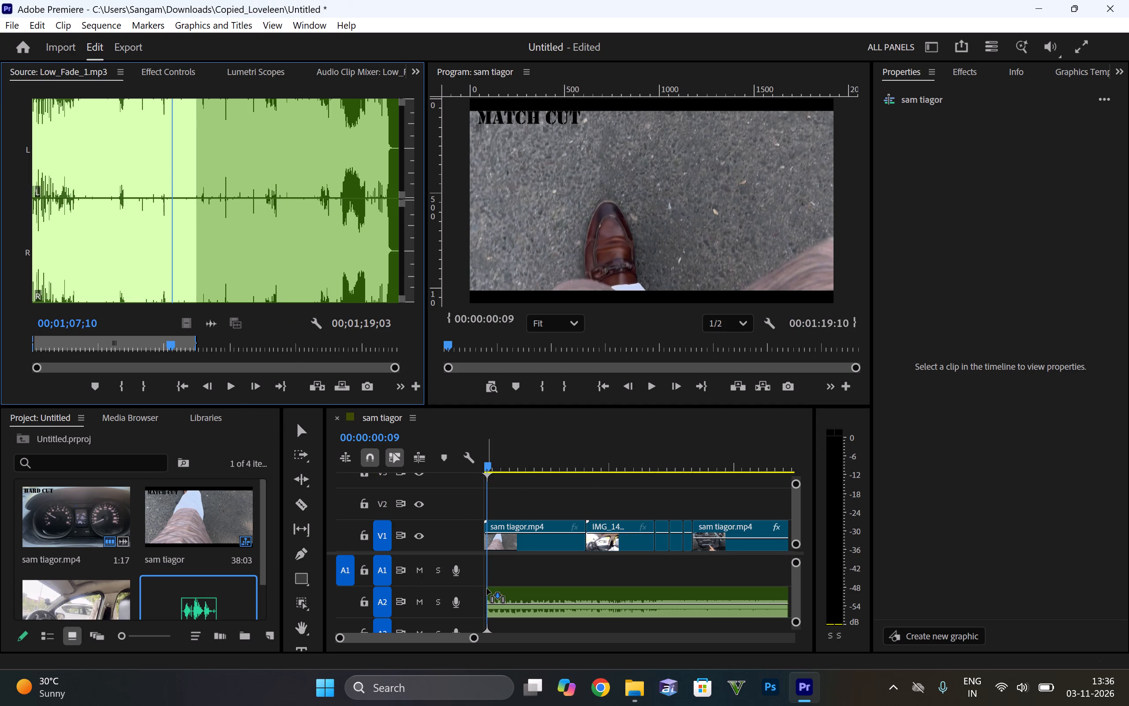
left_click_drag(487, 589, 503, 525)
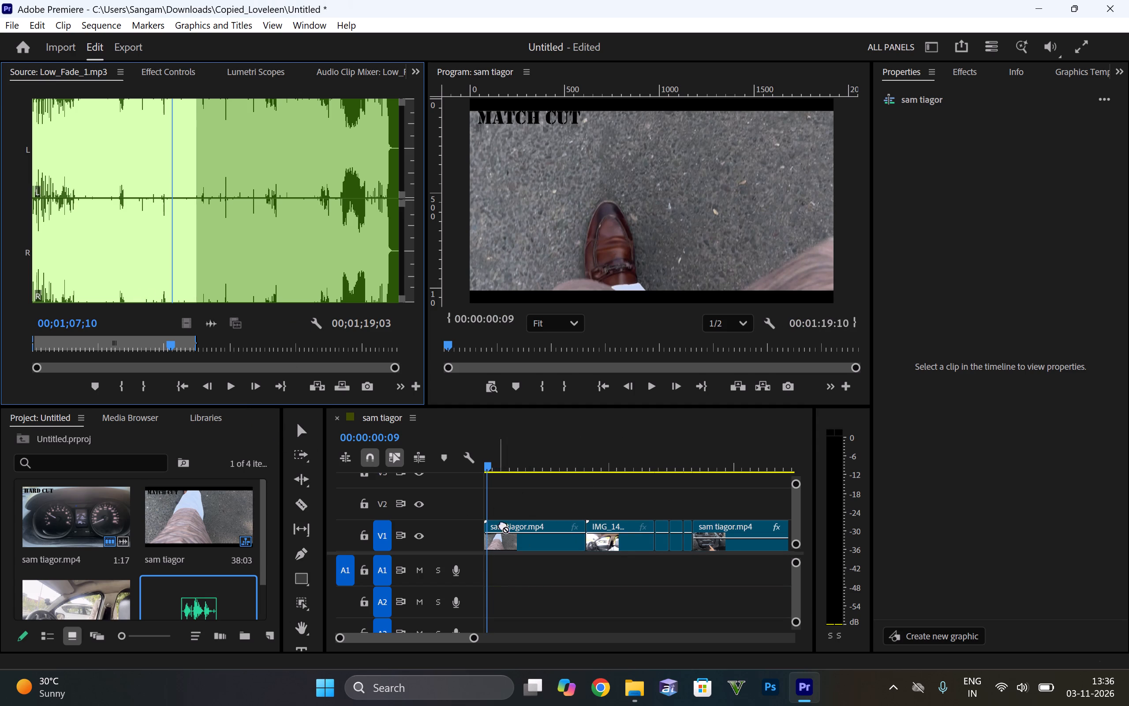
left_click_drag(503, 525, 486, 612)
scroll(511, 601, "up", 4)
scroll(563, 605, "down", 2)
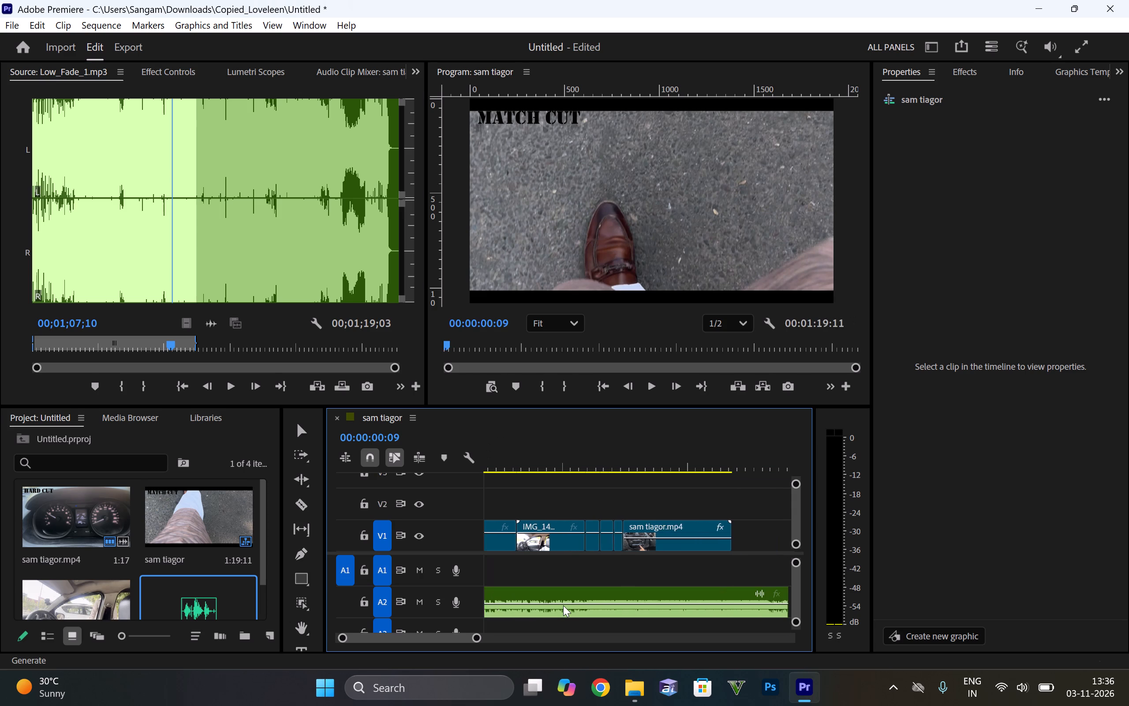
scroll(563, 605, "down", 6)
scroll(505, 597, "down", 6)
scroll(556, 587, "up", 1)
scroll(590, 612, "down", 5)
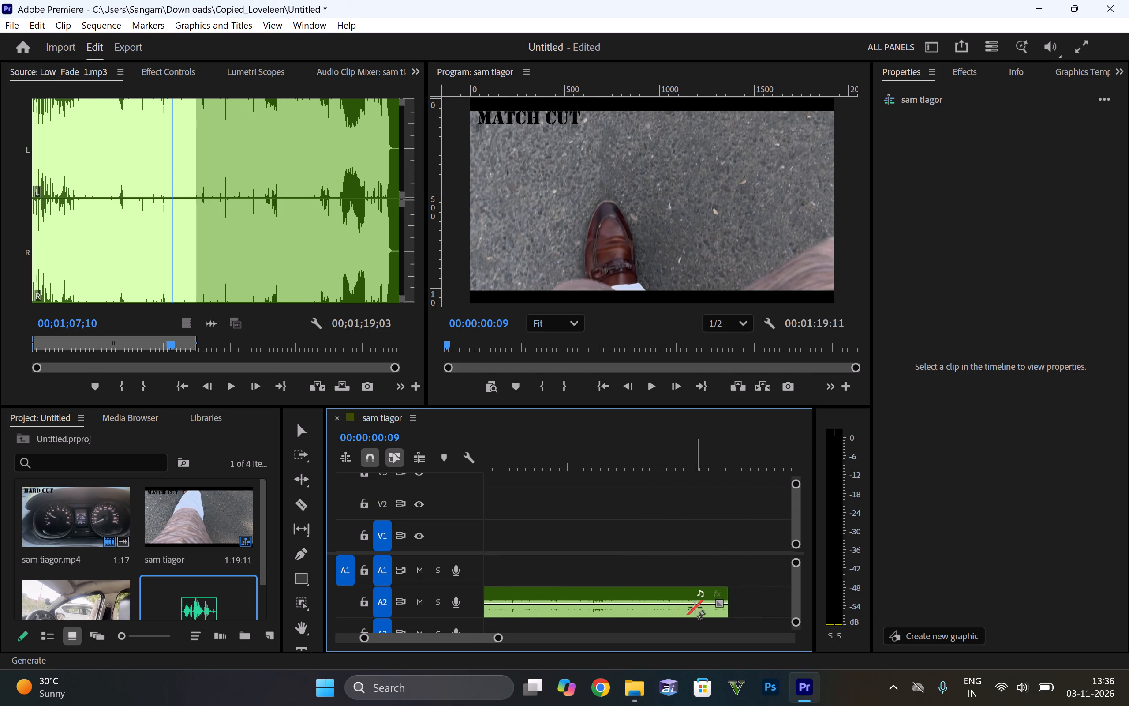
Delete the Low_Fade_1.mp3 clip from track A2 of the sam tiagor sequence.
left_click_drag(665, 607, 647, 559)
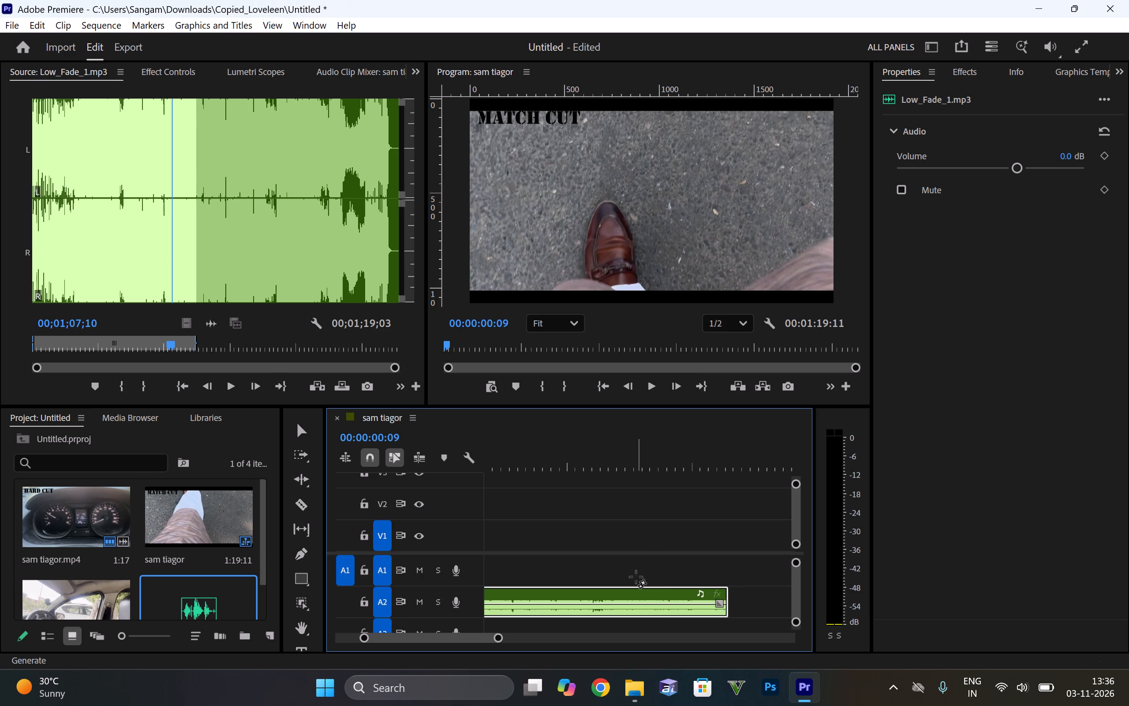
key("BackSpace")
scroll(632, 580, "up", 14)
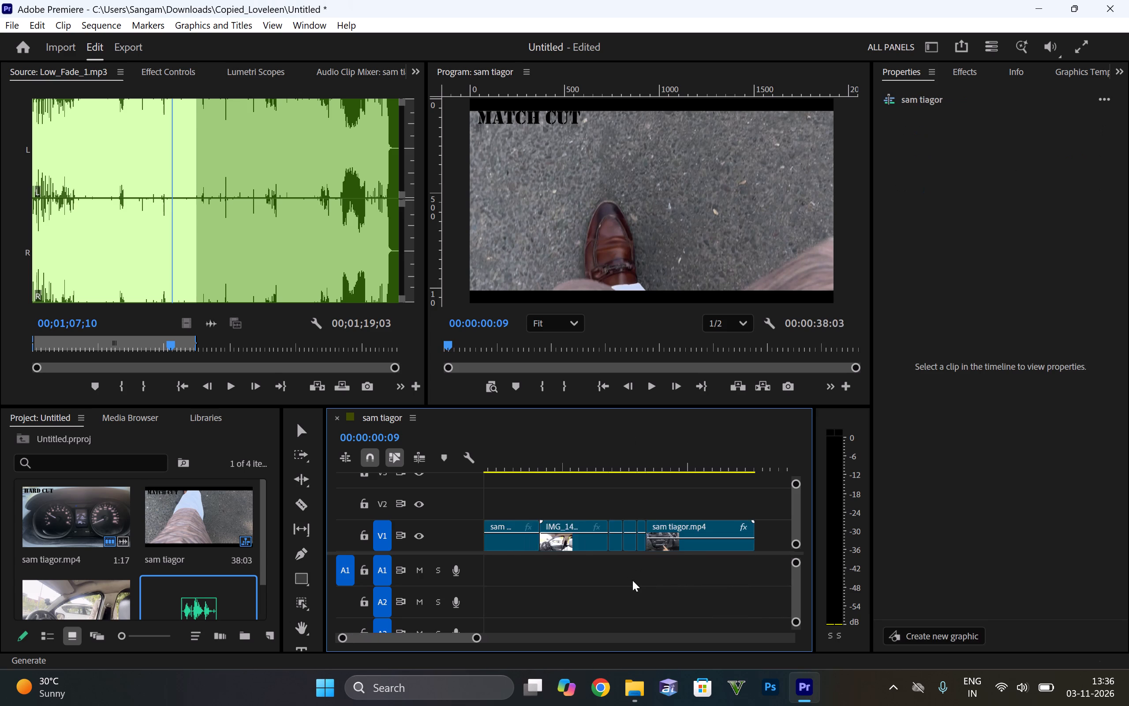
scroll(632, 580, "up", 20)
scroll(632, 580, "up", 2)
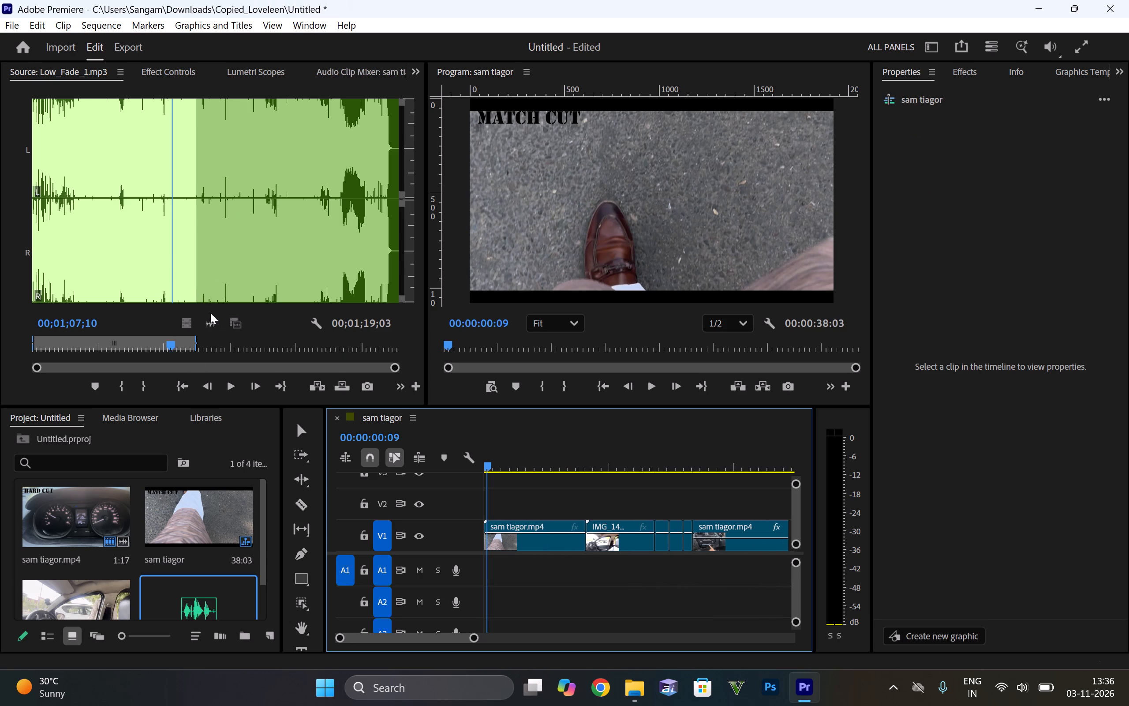
Set the out point of the Low_Fade_1.mp3 source at 00;00;38;03 to match the video's length.
left_click_drag(173, 341, 148, 346)
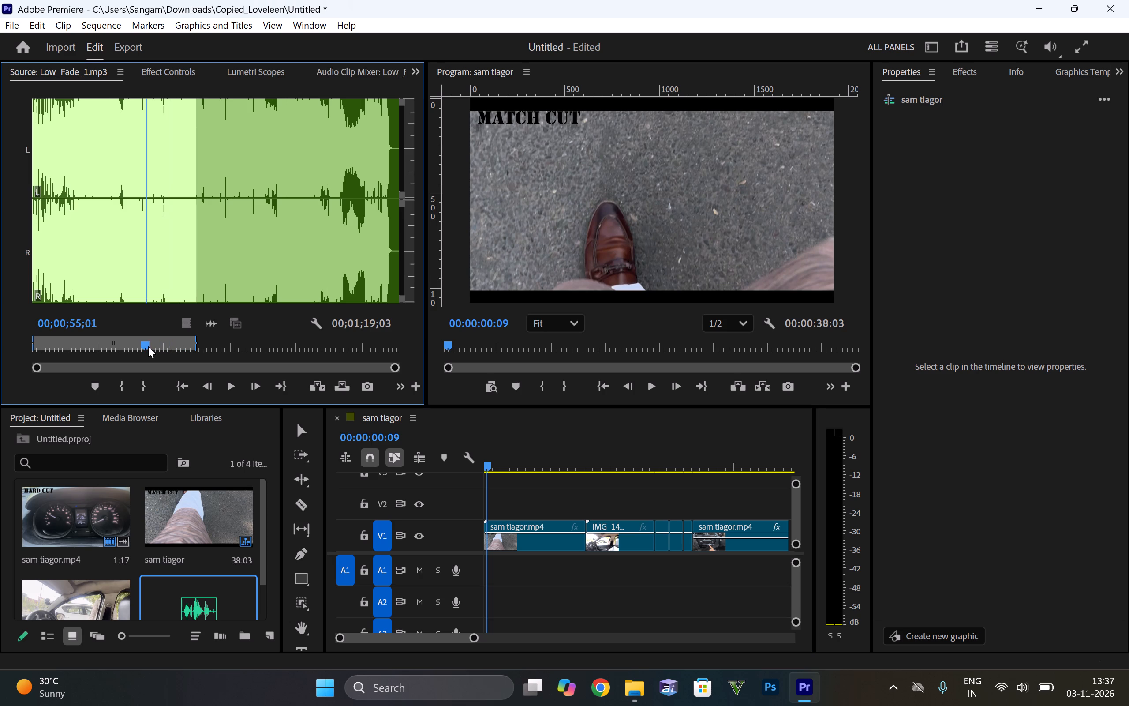
left_click_drag(148, 346, 104, 360)
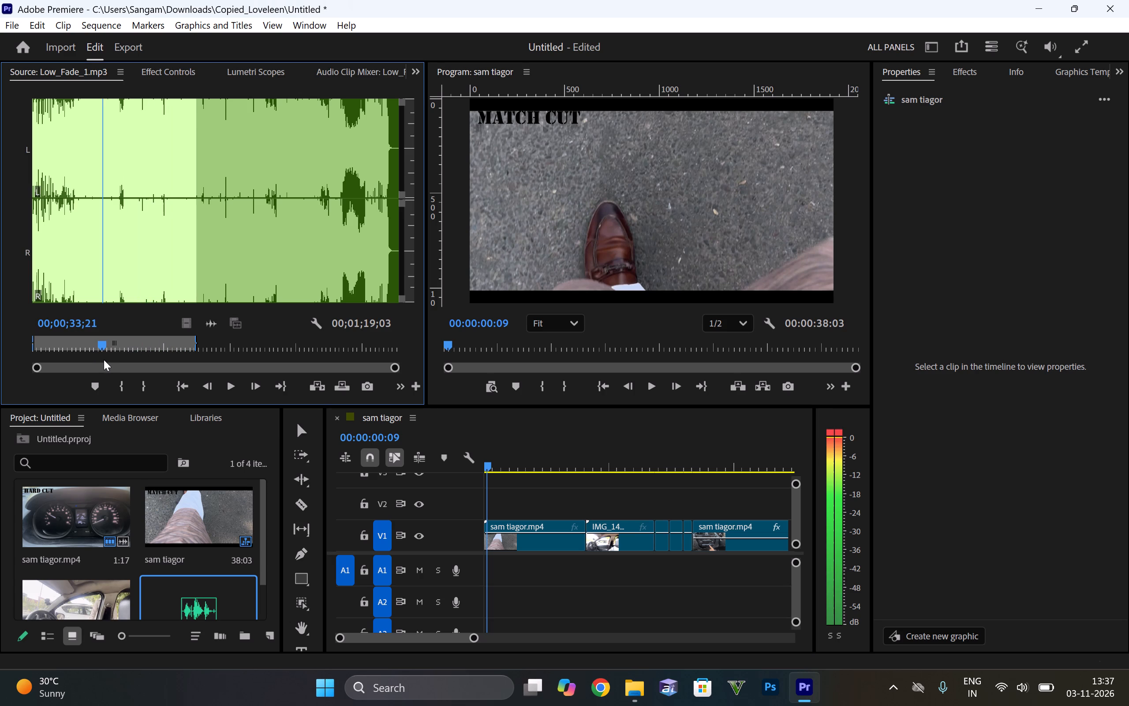
left_click_drag(104, 360, 120, 345)
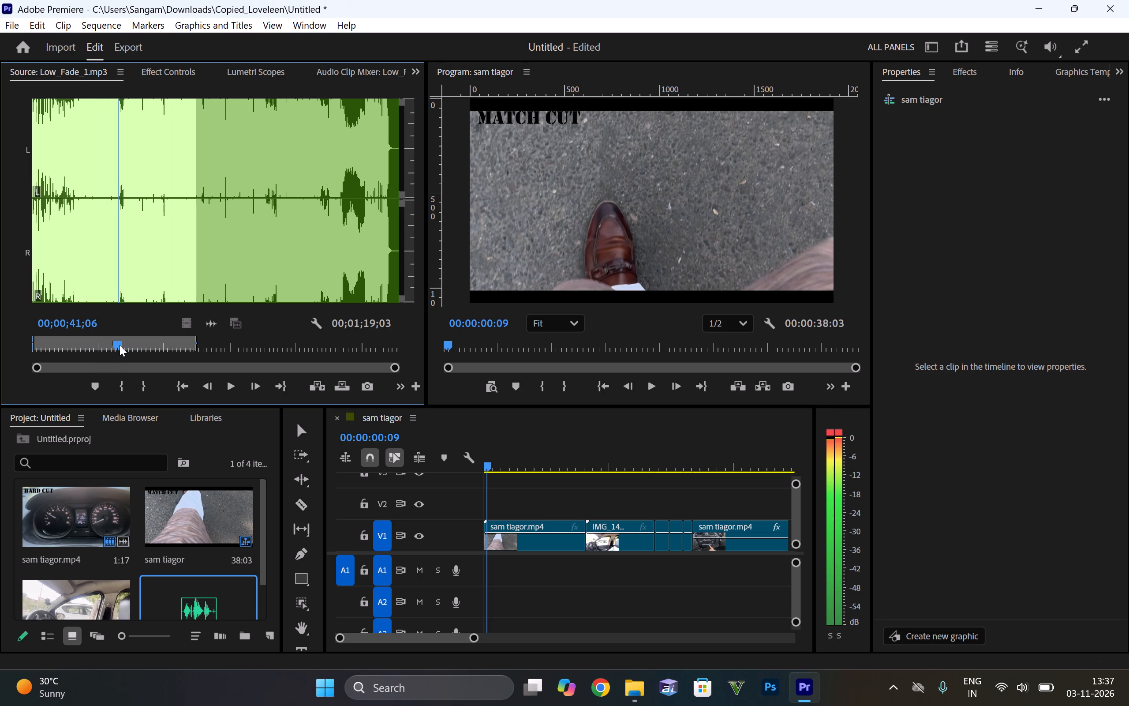
left_click_drag(120, 345, 112, 349)
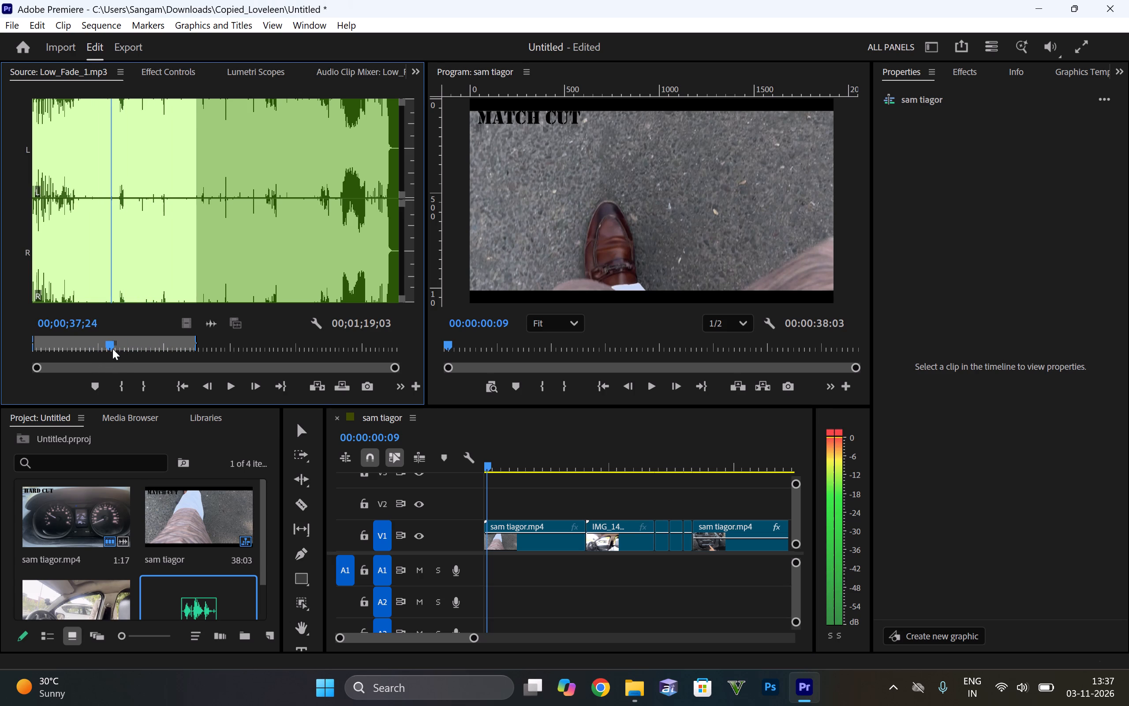
left_click_drag(112, 349, 116, 346)
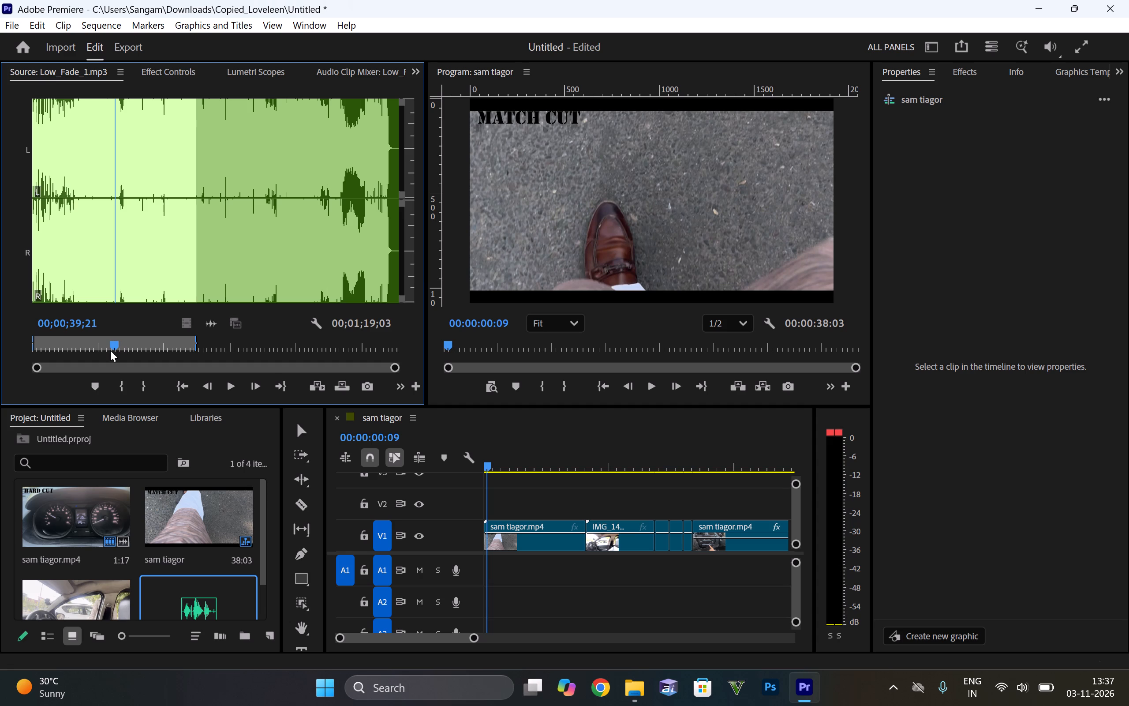
key("Left")
key("Left")
key("Left")
key("Left")
key("Left")
key("Left")
key("Left")
key("Left")
key("Left")
key("Left")
key("Left")
key("Left")
key("Left")
key("Left")
key("Left")
key("Left")
key("Left")
key("Left")
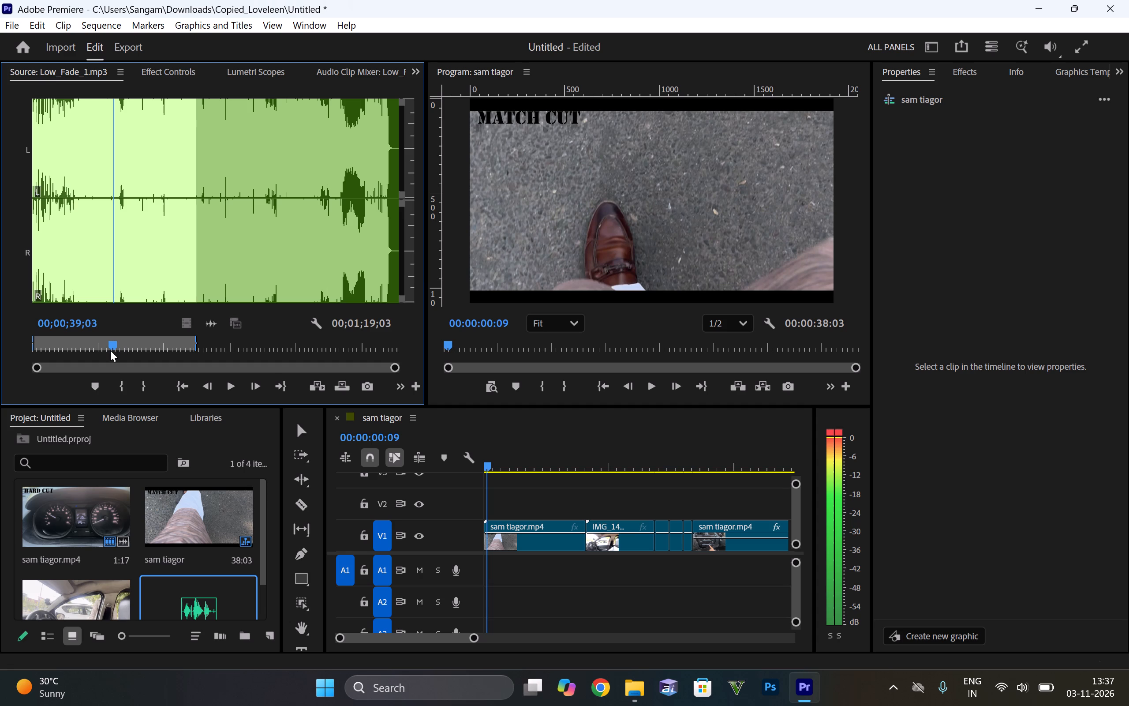
key("Left")
key("Left")
key("Left")
key("Left")
key("Left")
key("Left")
key("Left")
key("Left")
key("Left")
key("Left")
key("Left")
key("Left")
key("Left")
key("Left")
key("Left")
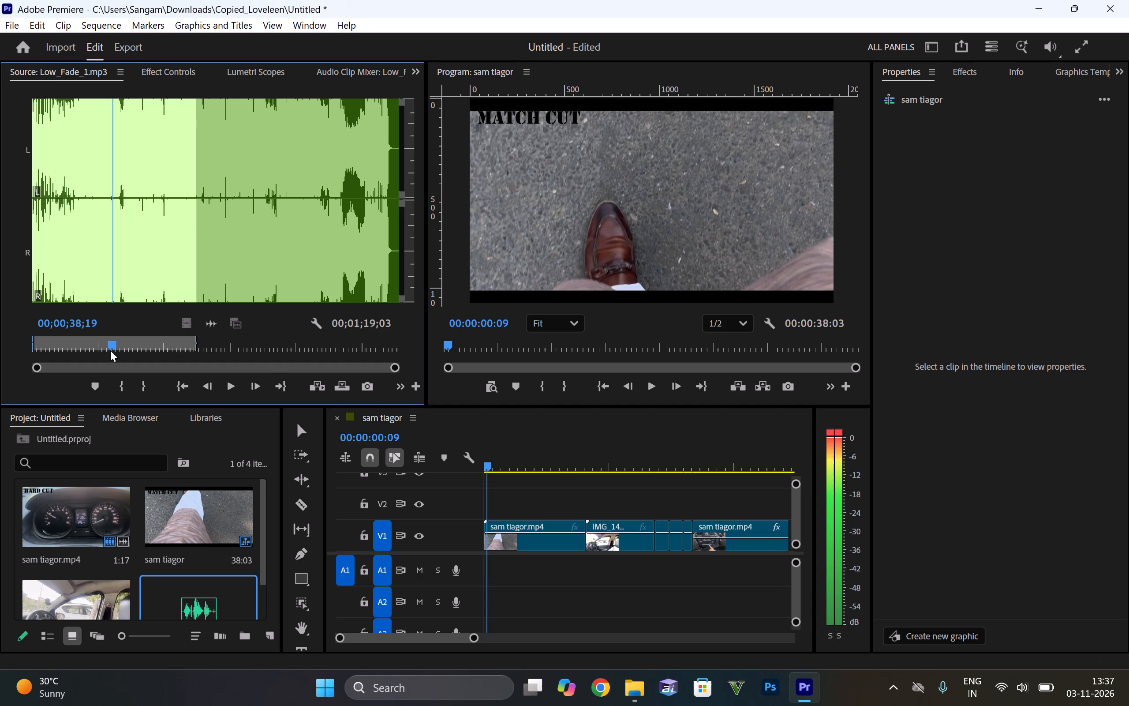
key("Left")
key("Left")
key("Left")
key("Left")
key("Left")
key("Left")
key("Left")
key("Left")
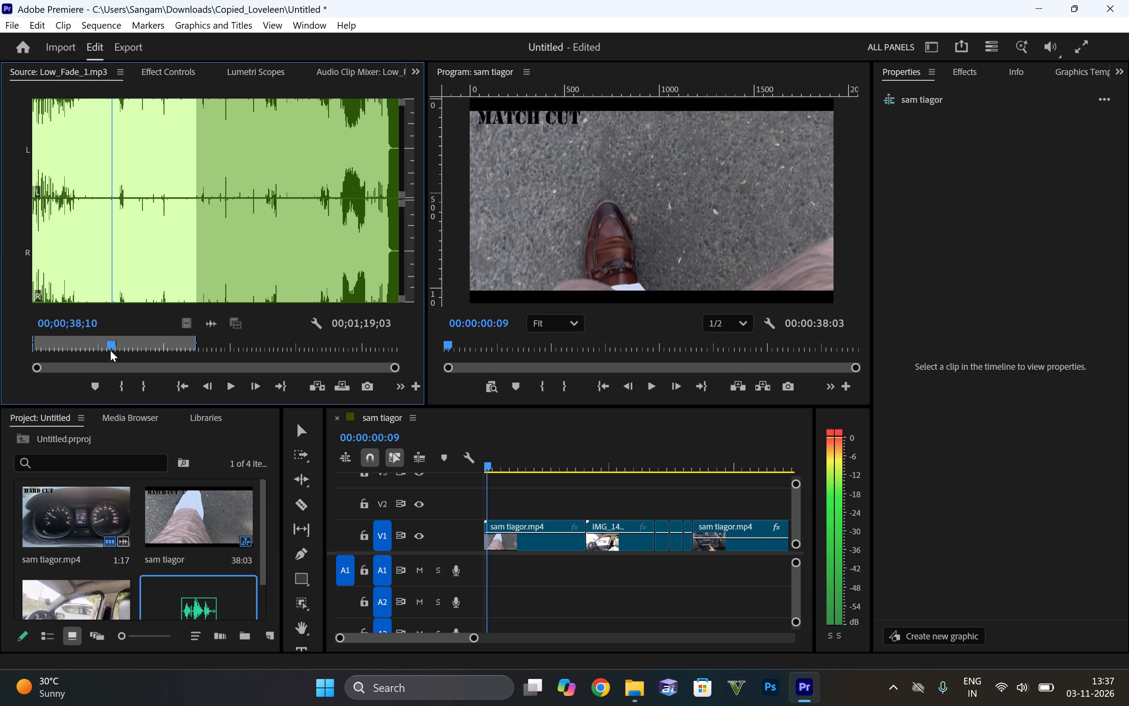
key("Left")
key("Left")
key("Left")
key("Left")
key("Left")
key("Left")
key("Left")
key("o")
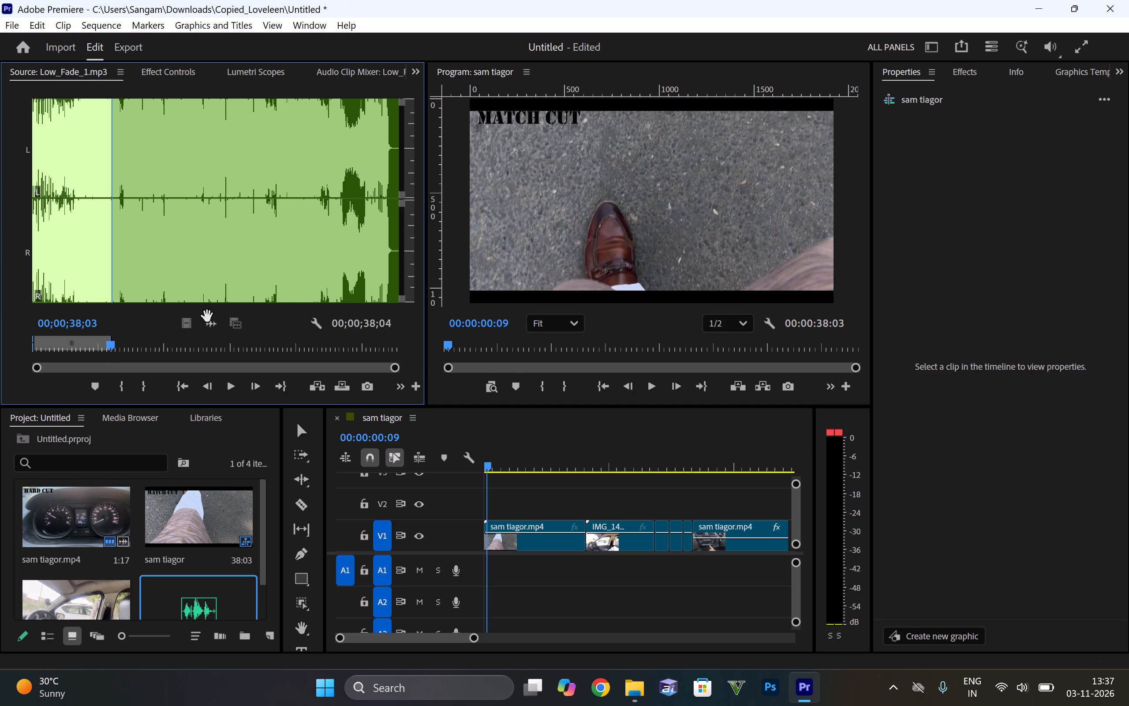
left_click_drag(209, 315, 482, 573)
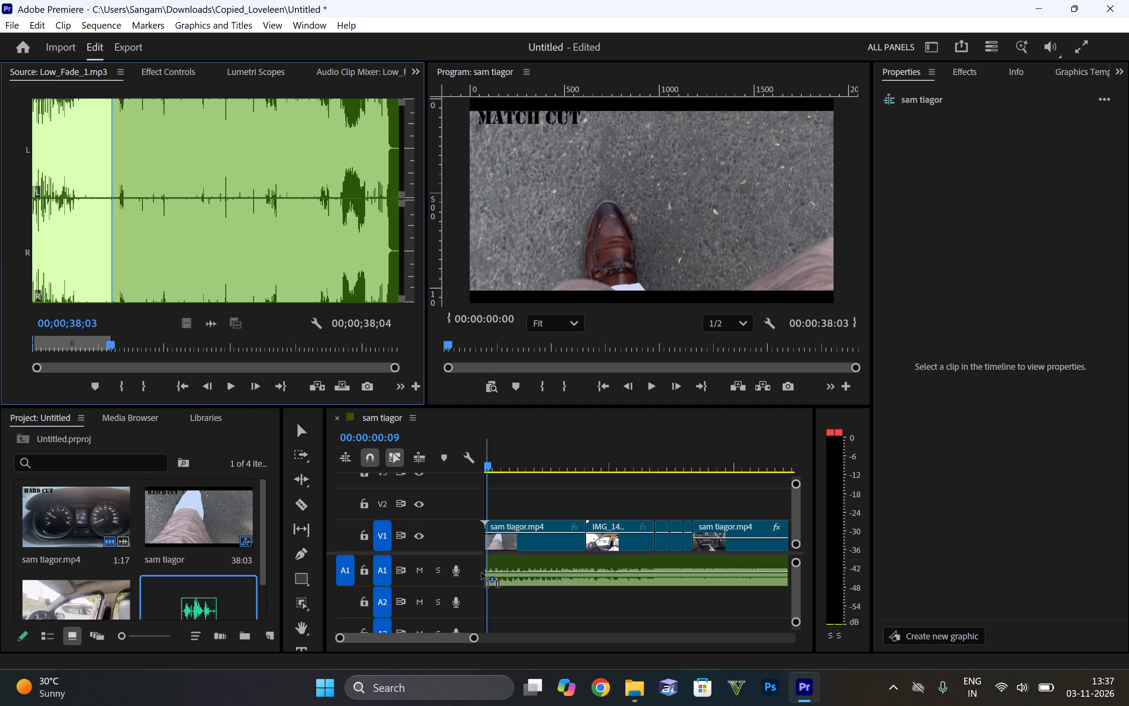
left_click_drag(482, 573, 479, 571)
scroll(587, 635, "up", 5)
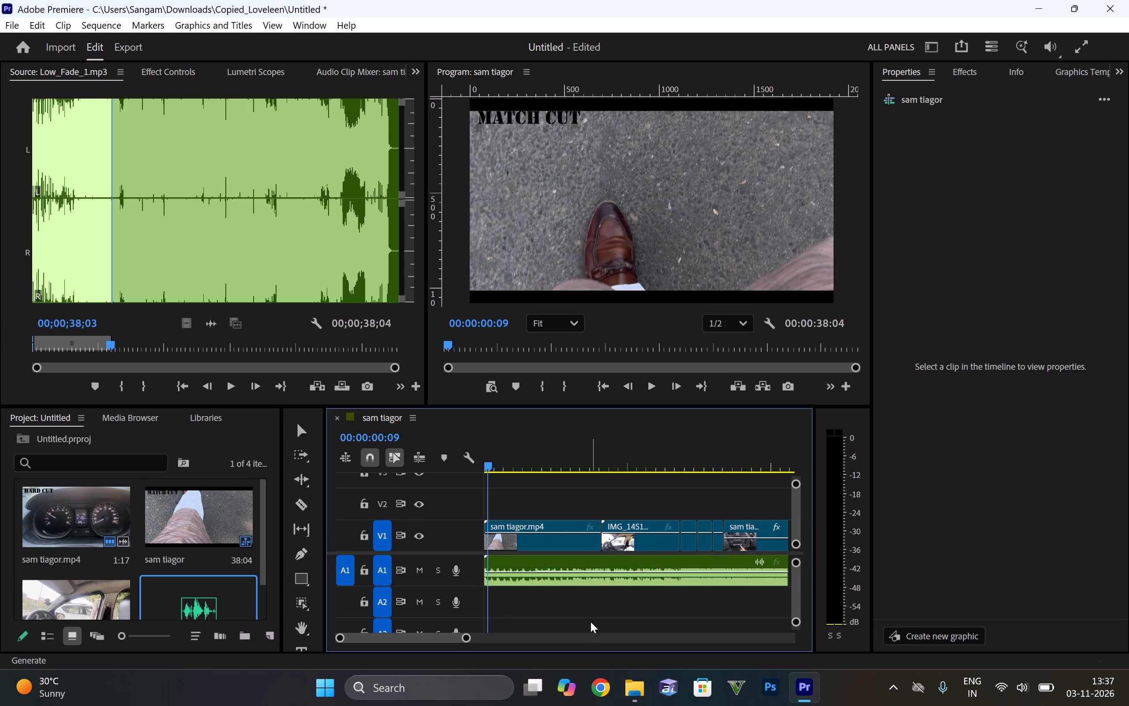
scroll(591, 622, "up", 1)
scroll(588, 622, "down", 9)
scroll(579, 604, "up", 17)
scroll(484, 521, "up", 4)
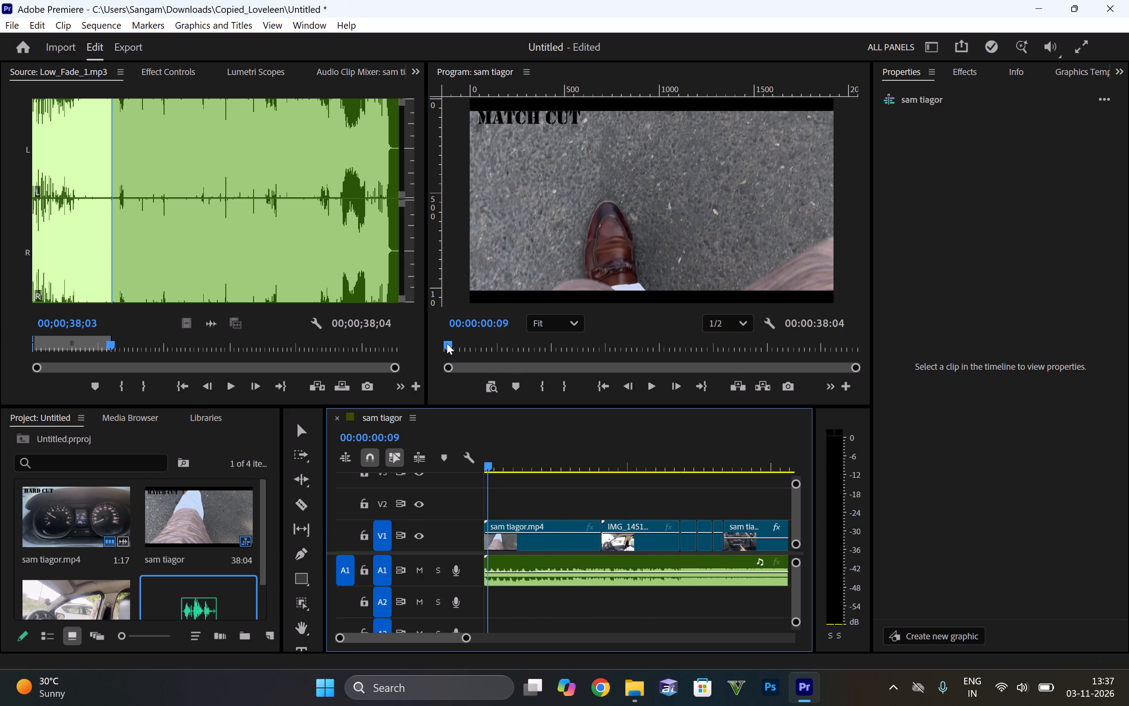
left_click_drag(447, 343, 401, 367)
left_click(645, 386)
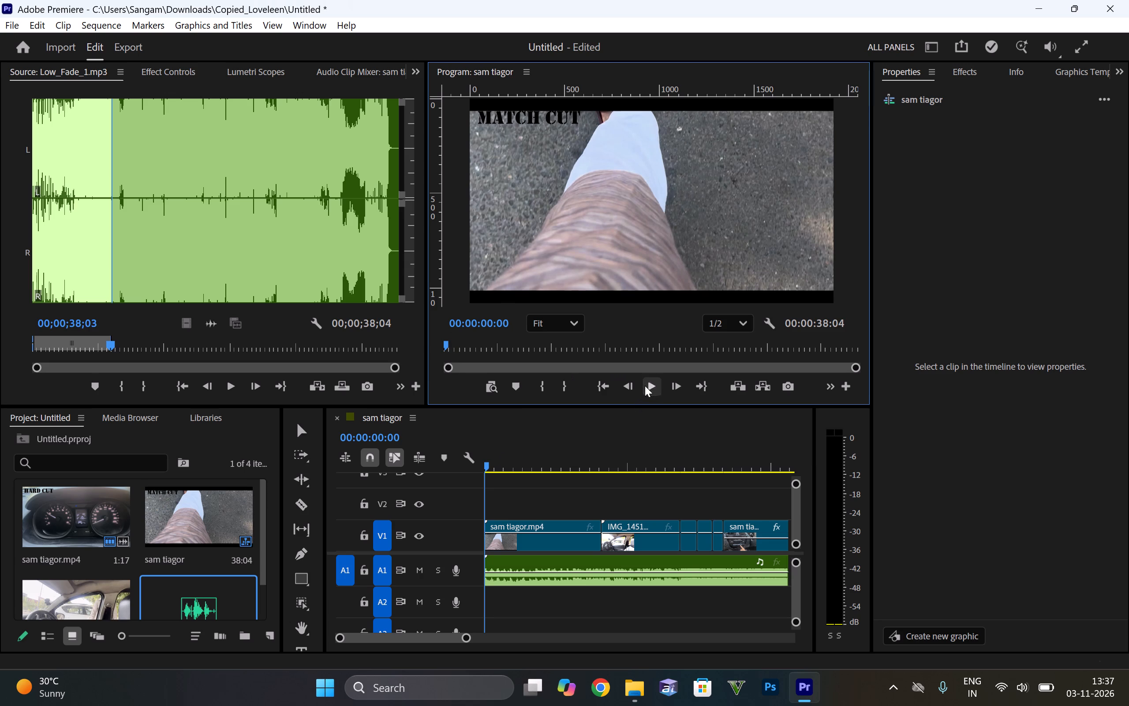
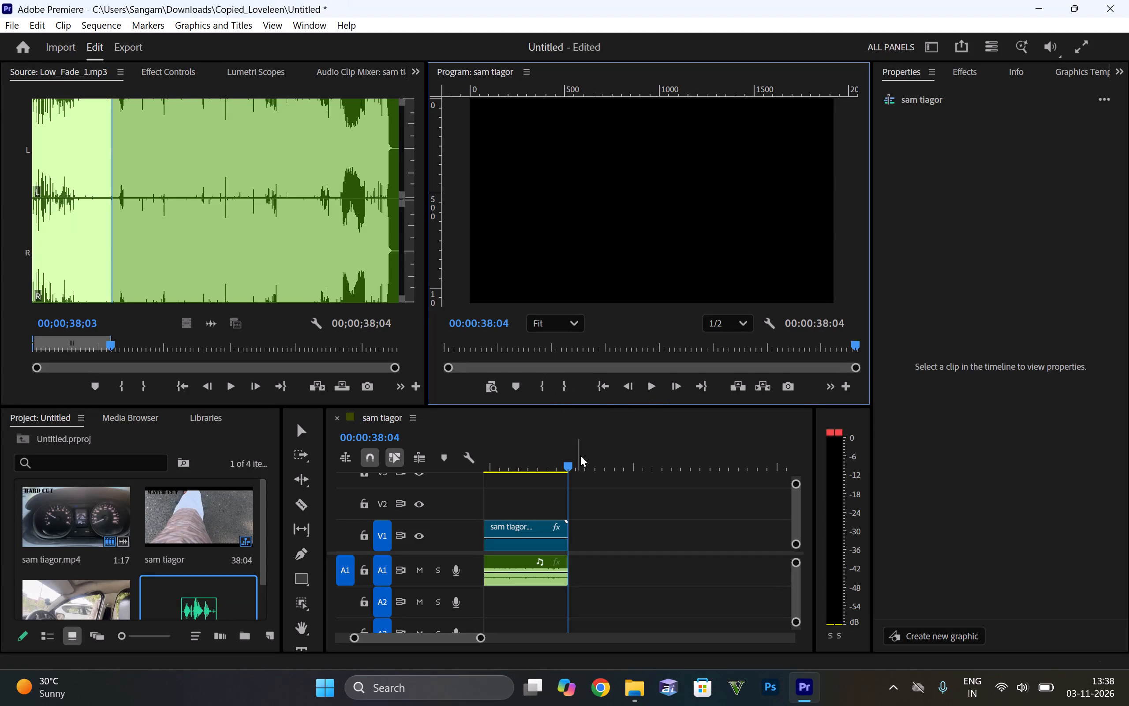
left_click_drag(571, 466, 550, 462)
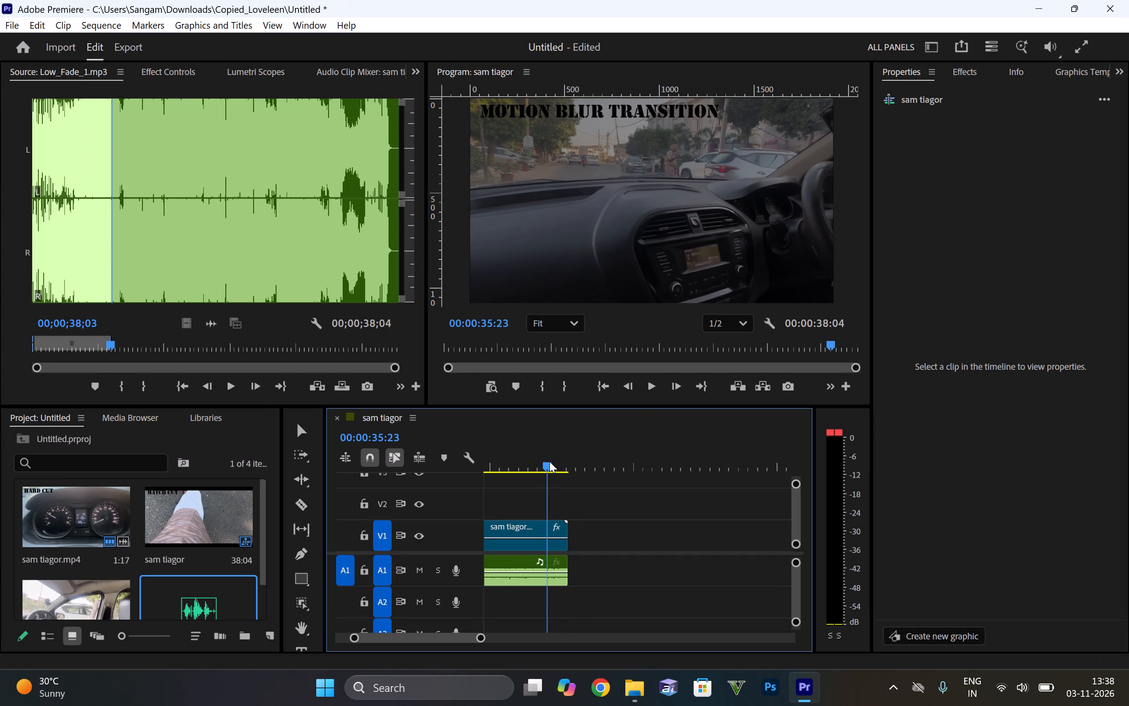
left_click_drag(550, 462, 539, 464)
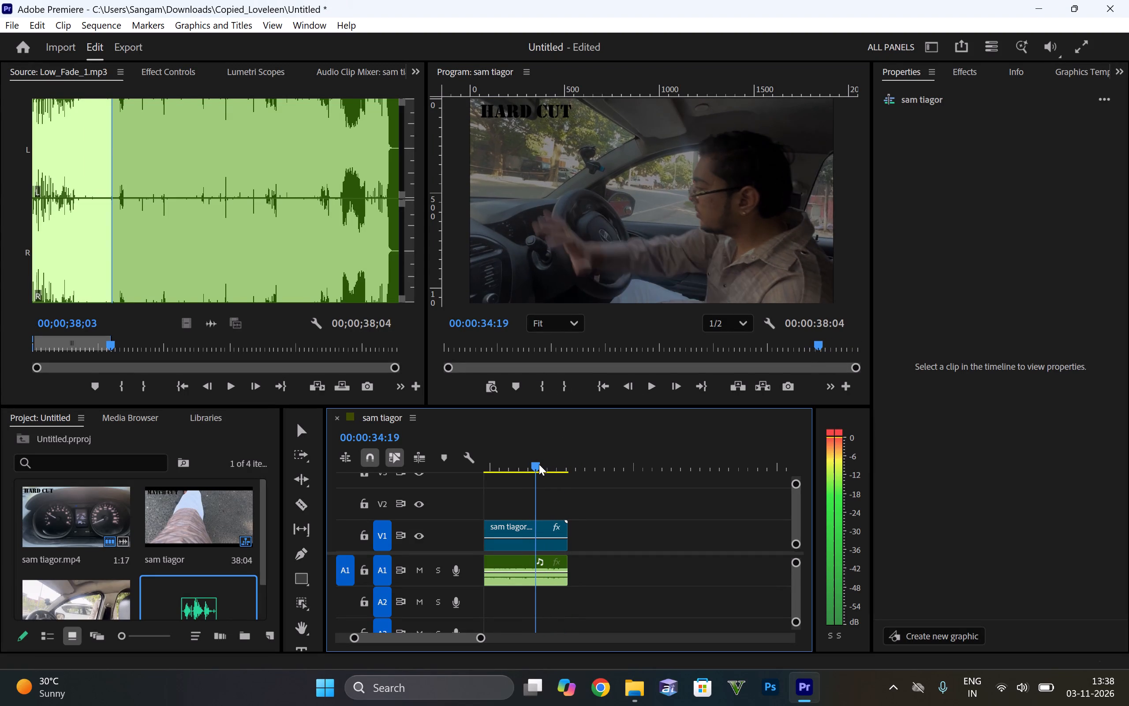
left_click_drag(539, 464, 535, 460)
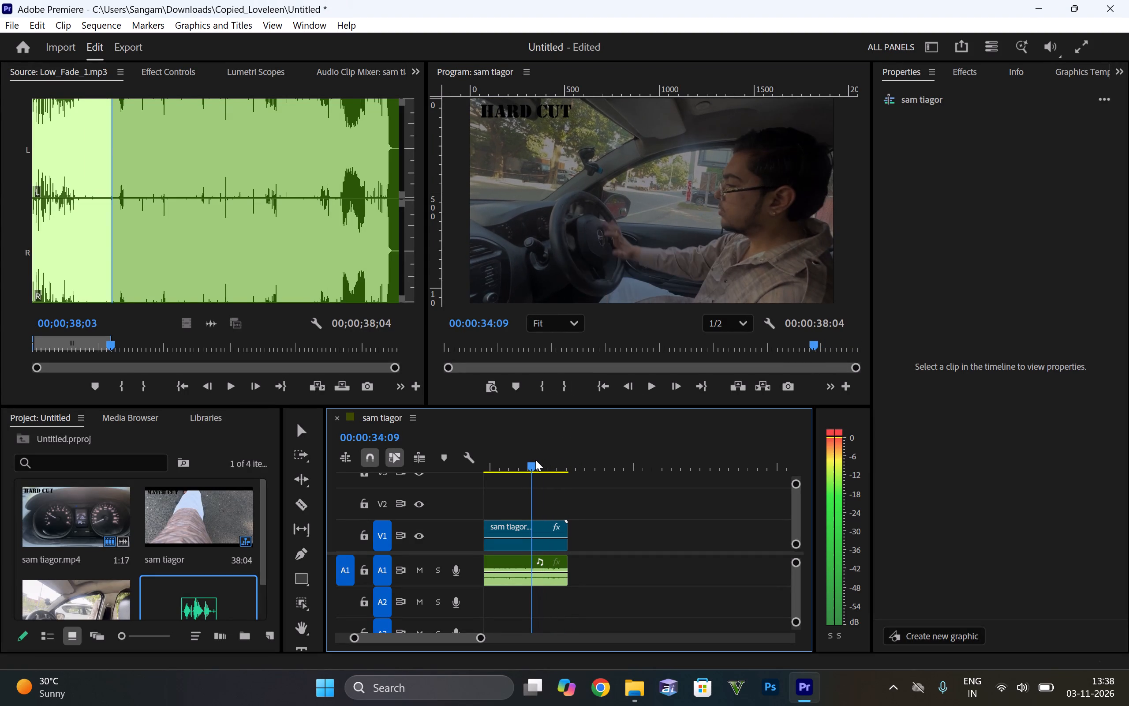
left_click_drag(535, 460, 541, 458)
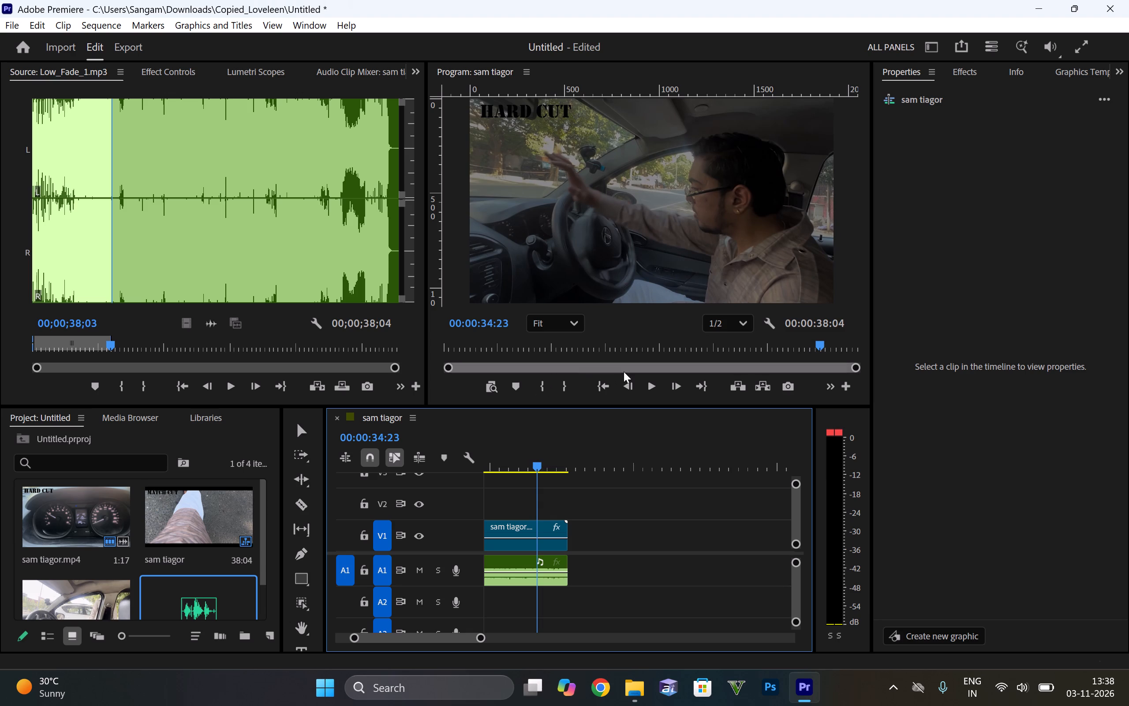
left_click(654, 386)
left_click(654, 386)
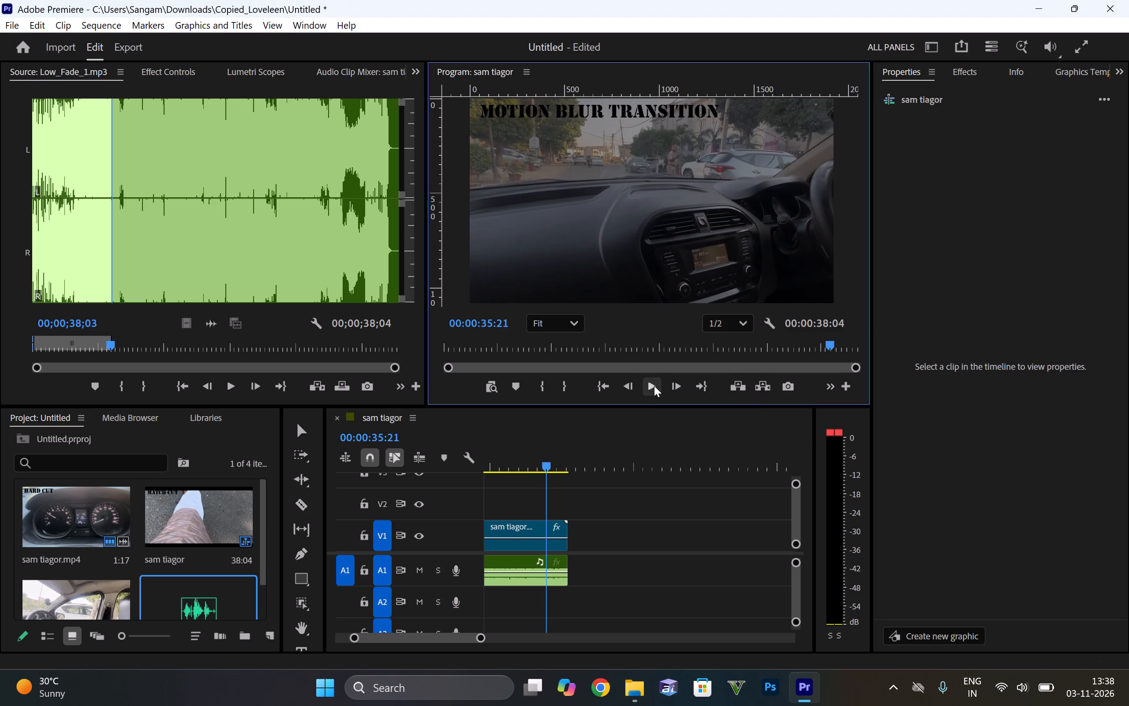
left_click(654, 386)
left_click(654, 384)
left_click(654, 384)
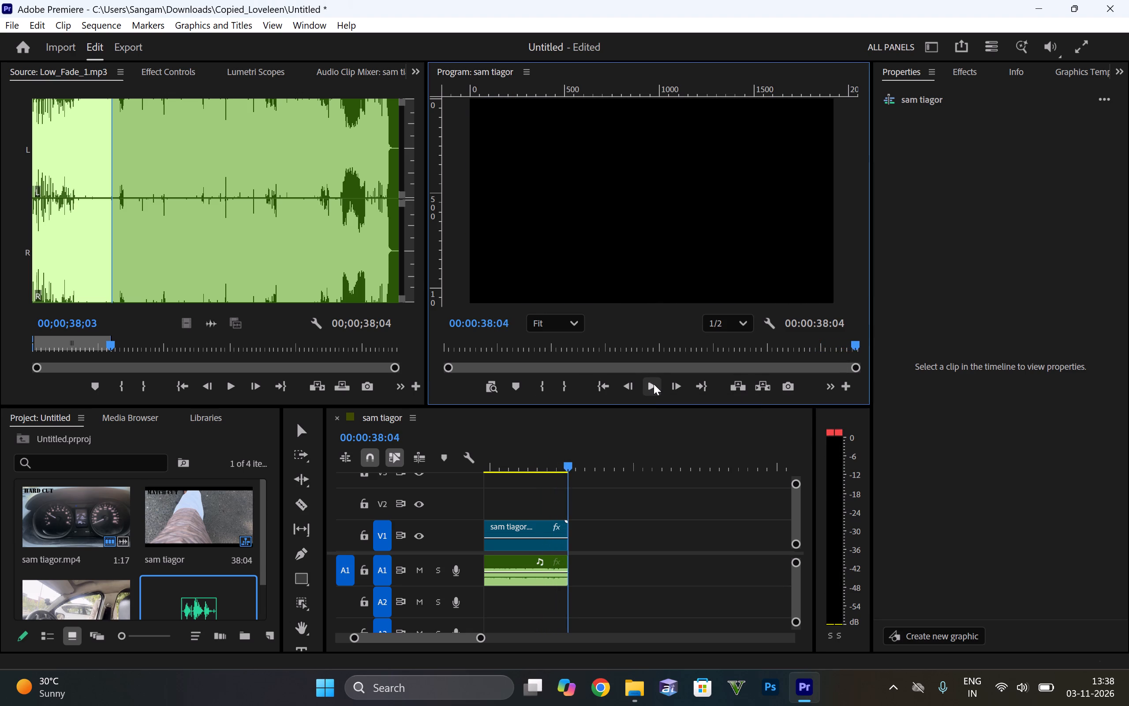
left_click_drag(654, 384, 646, 383)
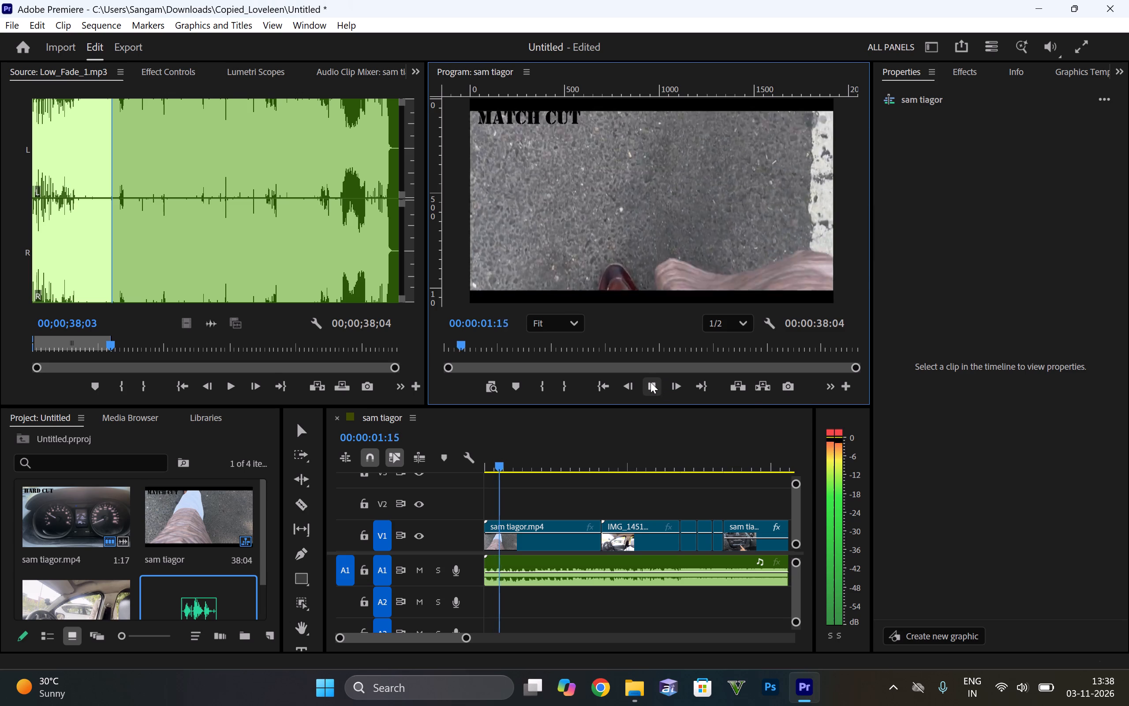
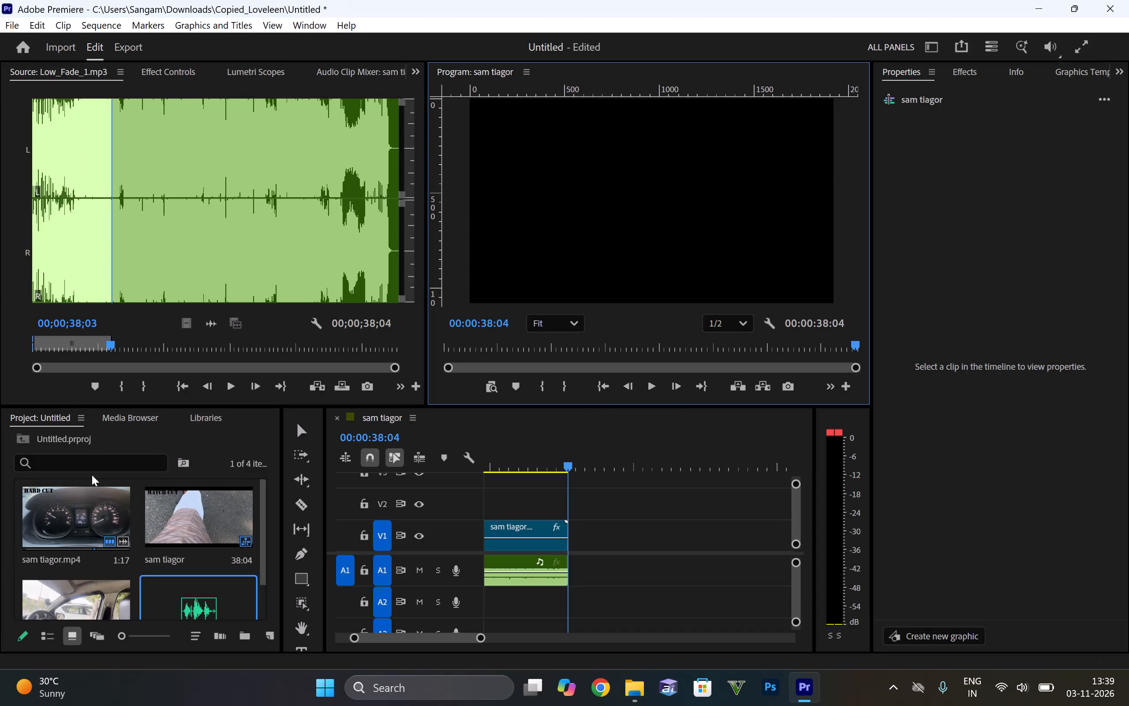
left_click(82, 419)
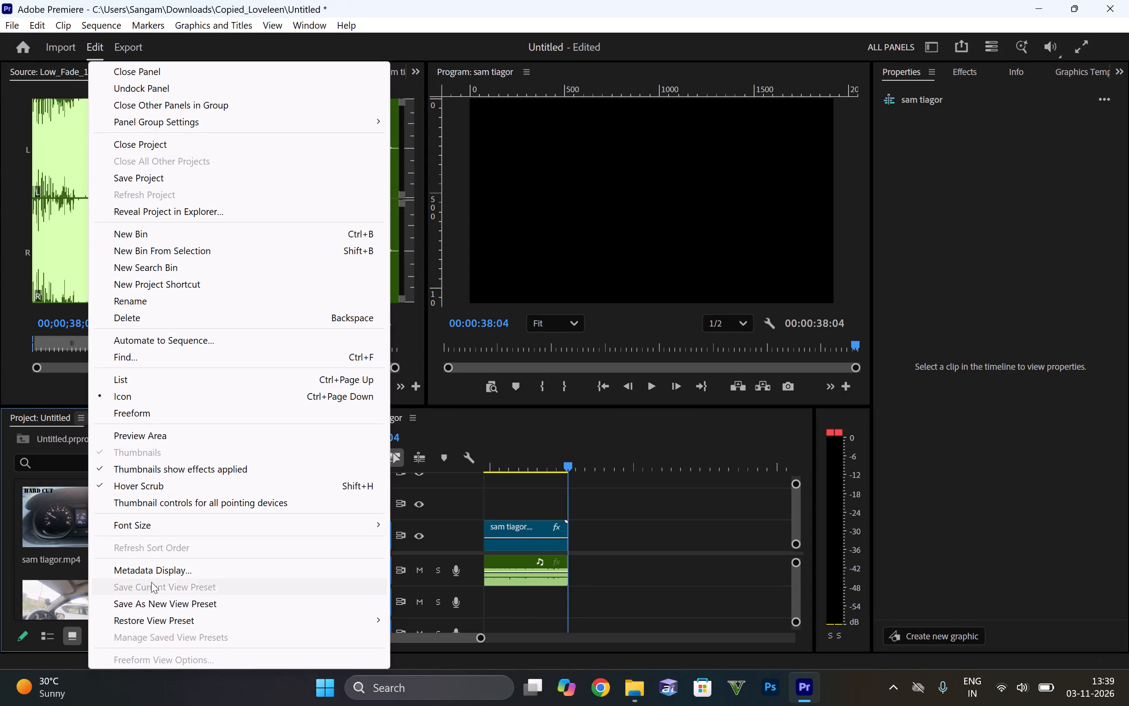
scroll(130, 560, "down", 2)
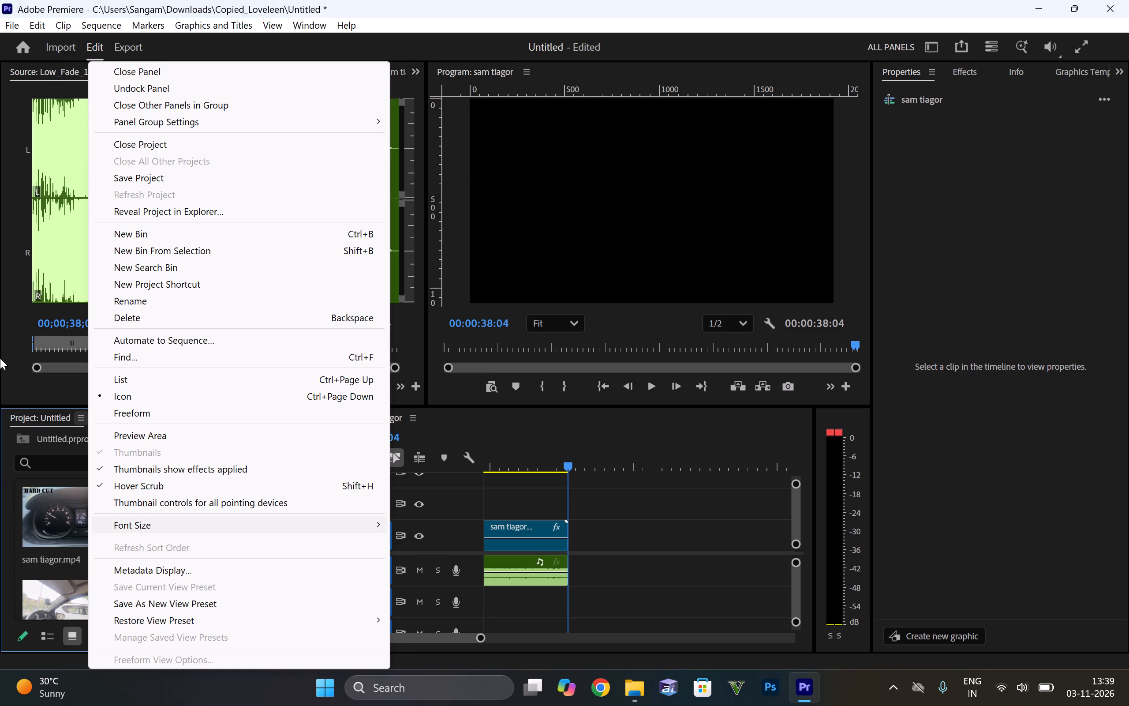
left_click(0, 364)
Look through the favourites, local drives, network drives and cloud locations in the Media Browser.
left_click(120, 421)
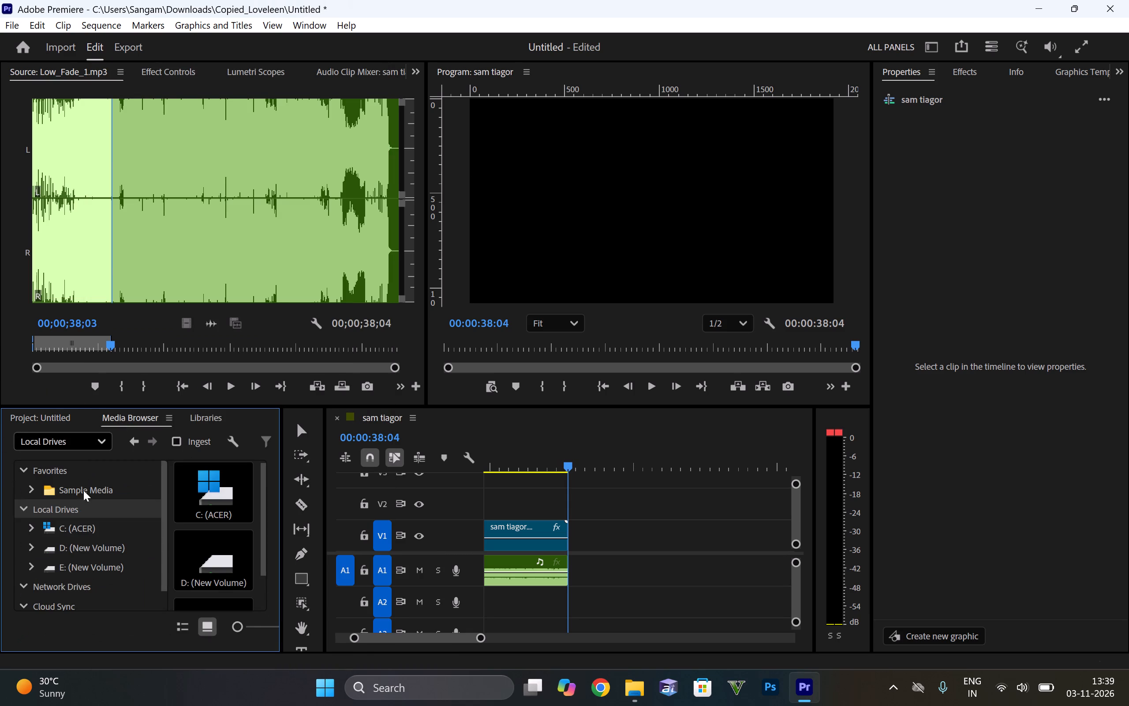
scroll(75, 578, "down", 3)
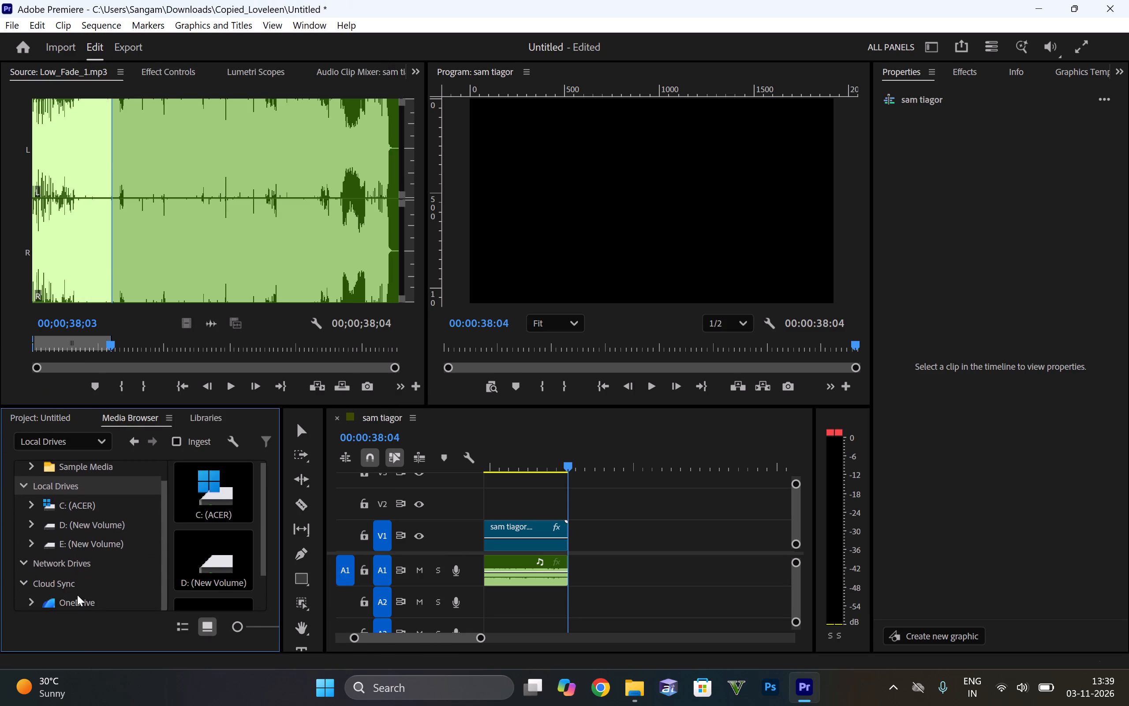
scroll(77, 594, "down", 3)
scroll(101, 539, "up", 1)
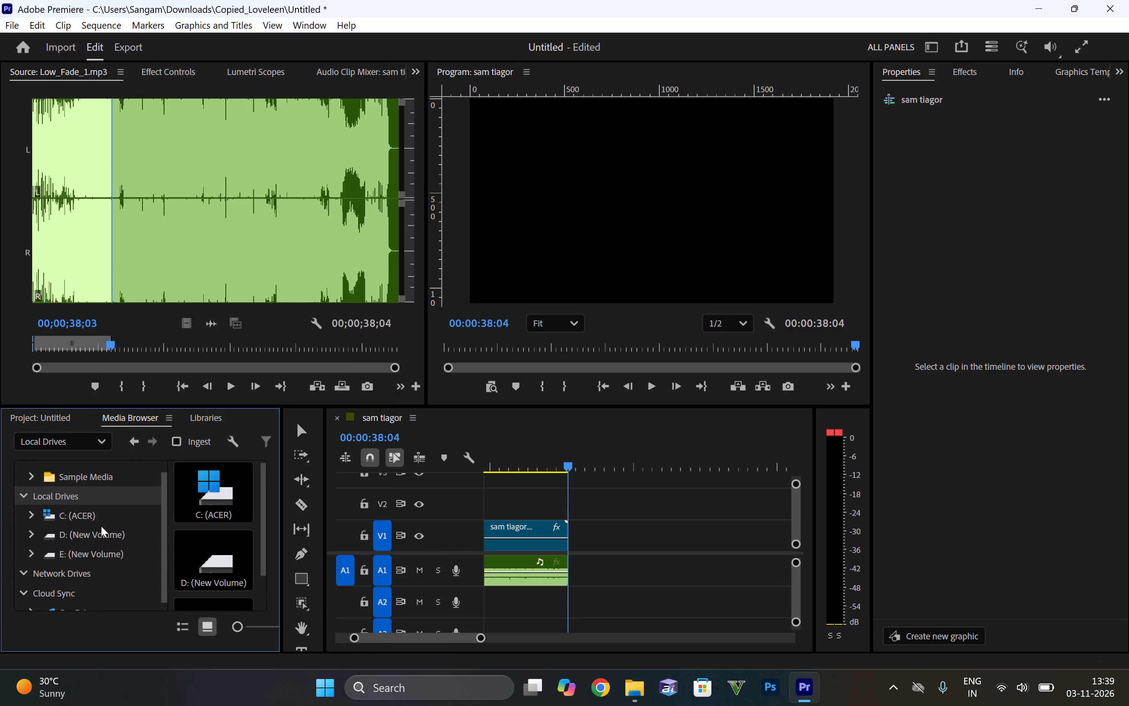
scroll(101, 526, "up", 3)
scroll(101, 525, "down", 8)
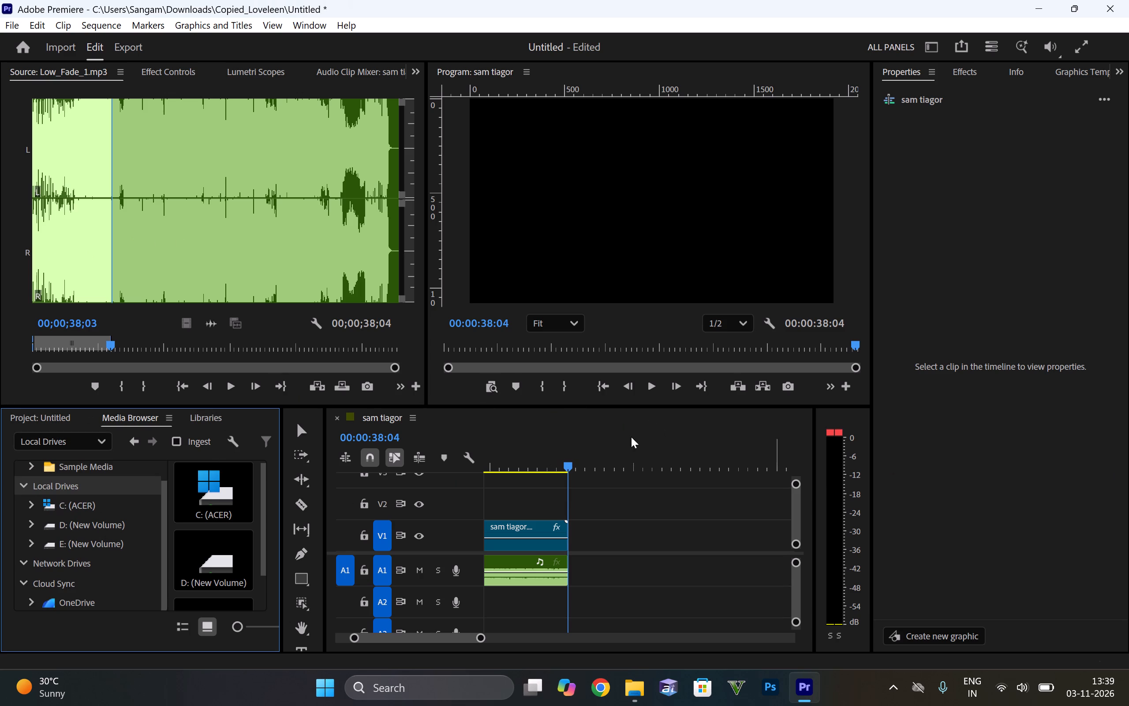
left_click_drag(565, 463, 496, 494)
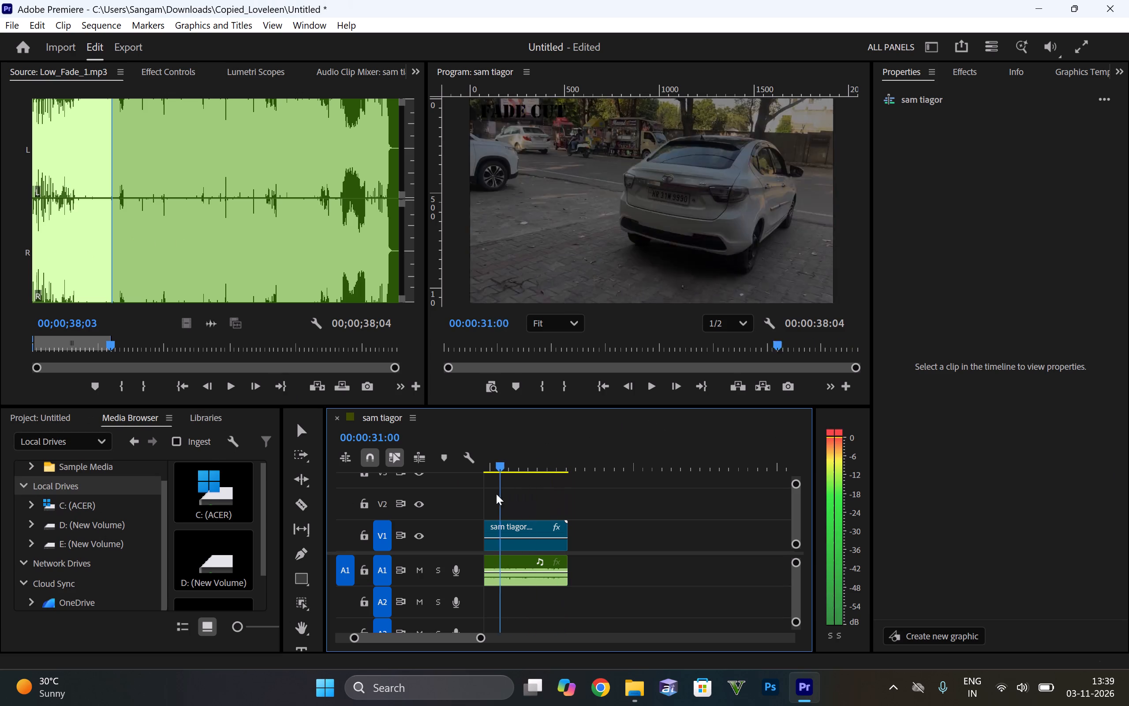
left_click_drag(496, 494, 359, 533)
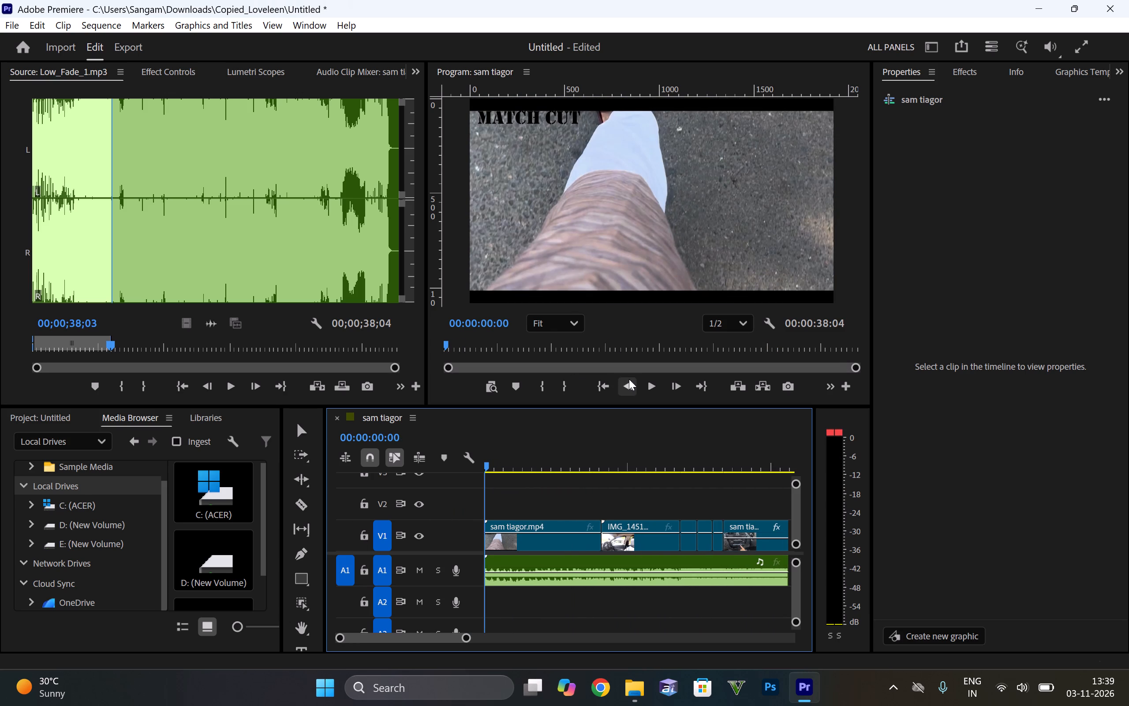
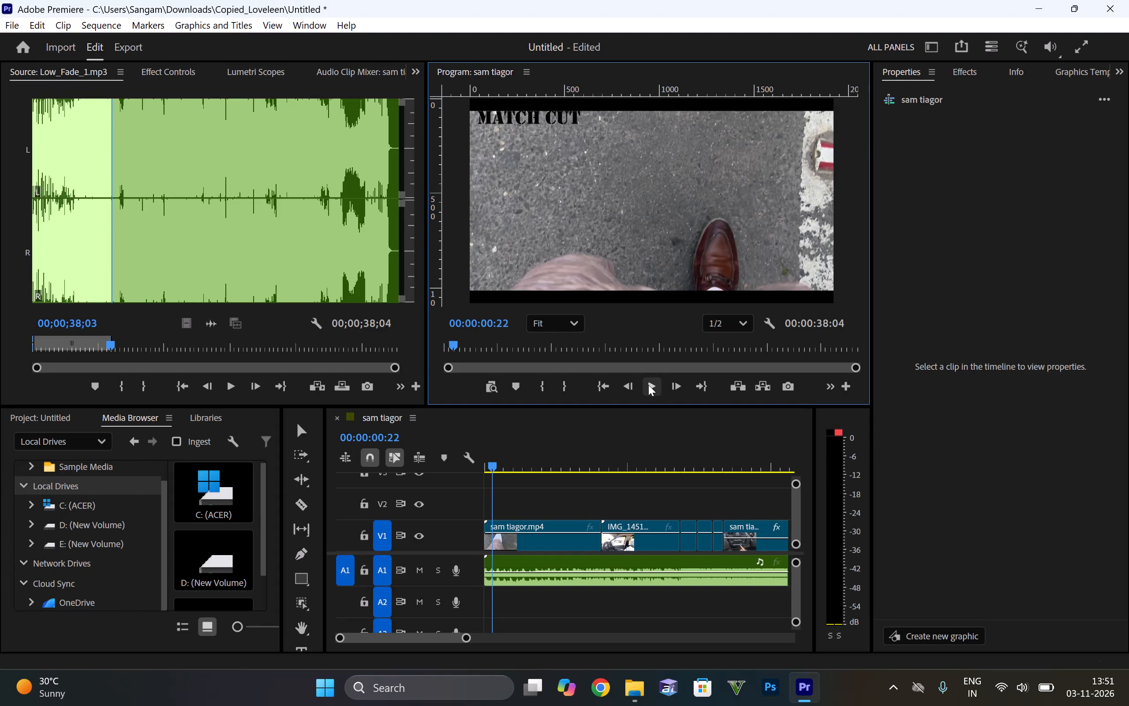
right_click(648, 385)
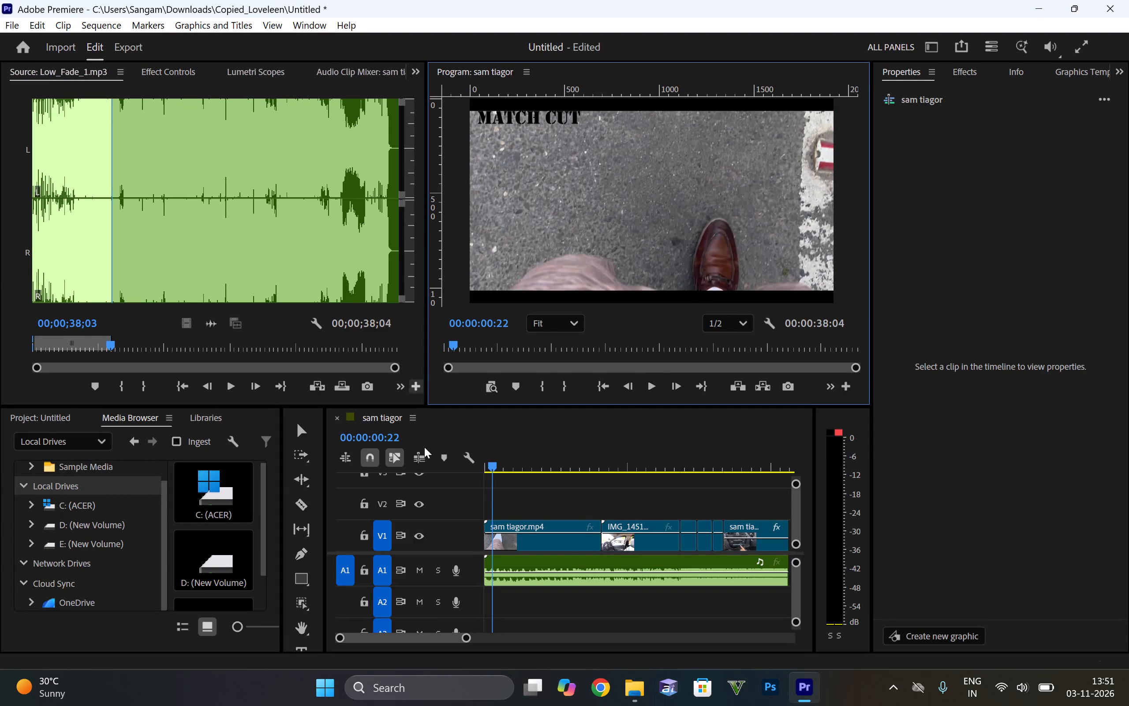
left_click(652, 381)
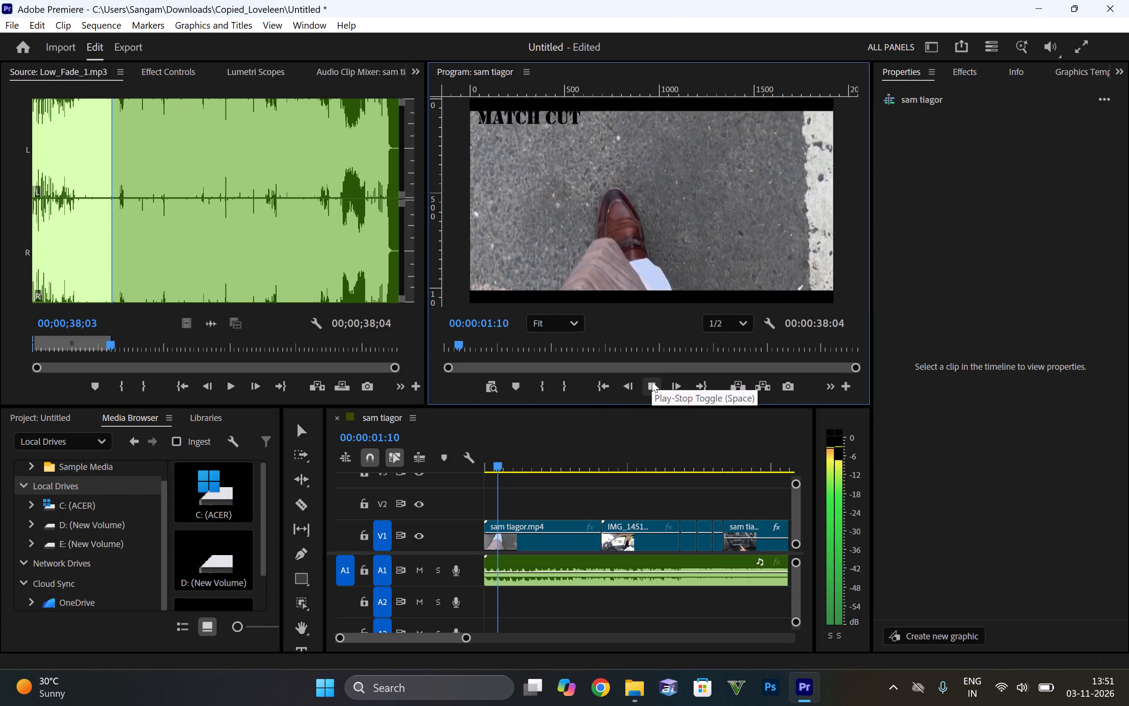
left_click(652, 381)
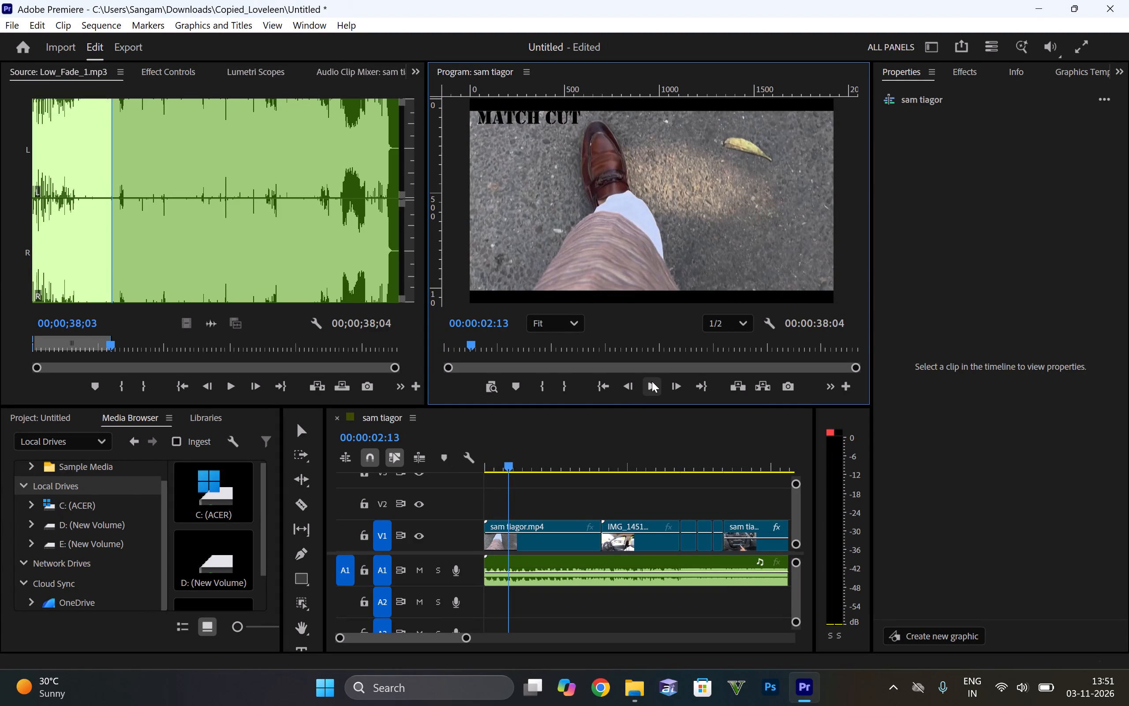
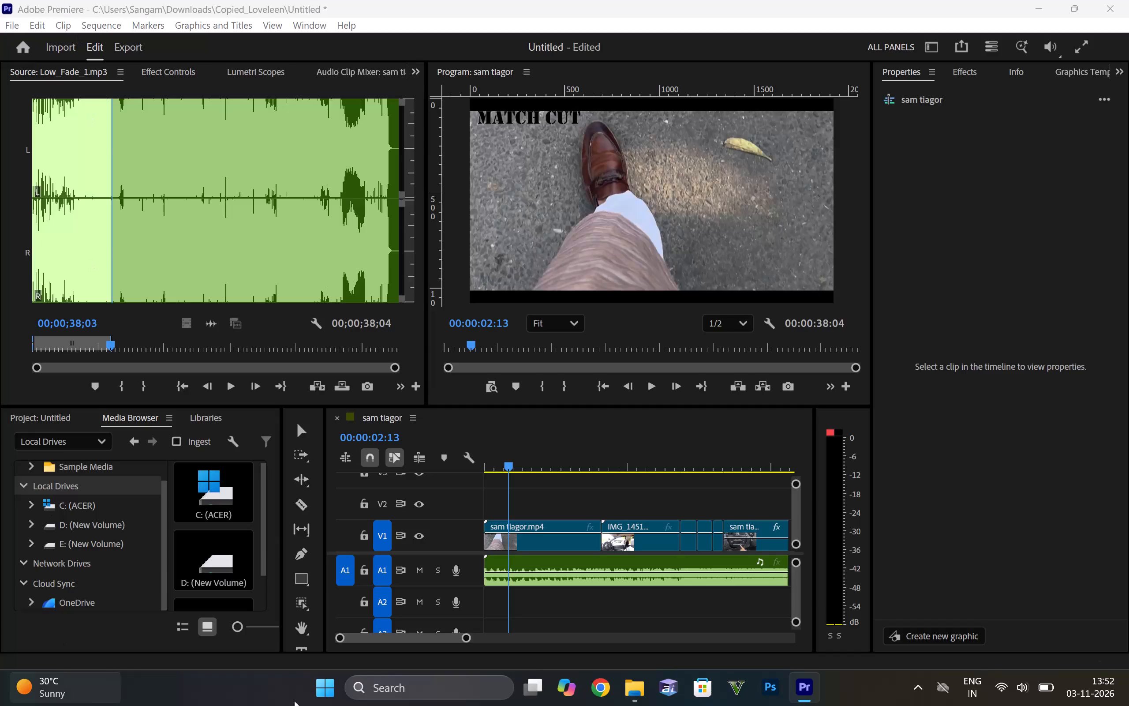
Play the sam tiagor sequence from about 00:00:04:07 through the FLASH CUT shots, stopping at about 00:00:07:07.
scroll(452, 347, "down", 2)
scroll(513, 461, "up", 3)
left_click_drag(512, 458, 539, 464)
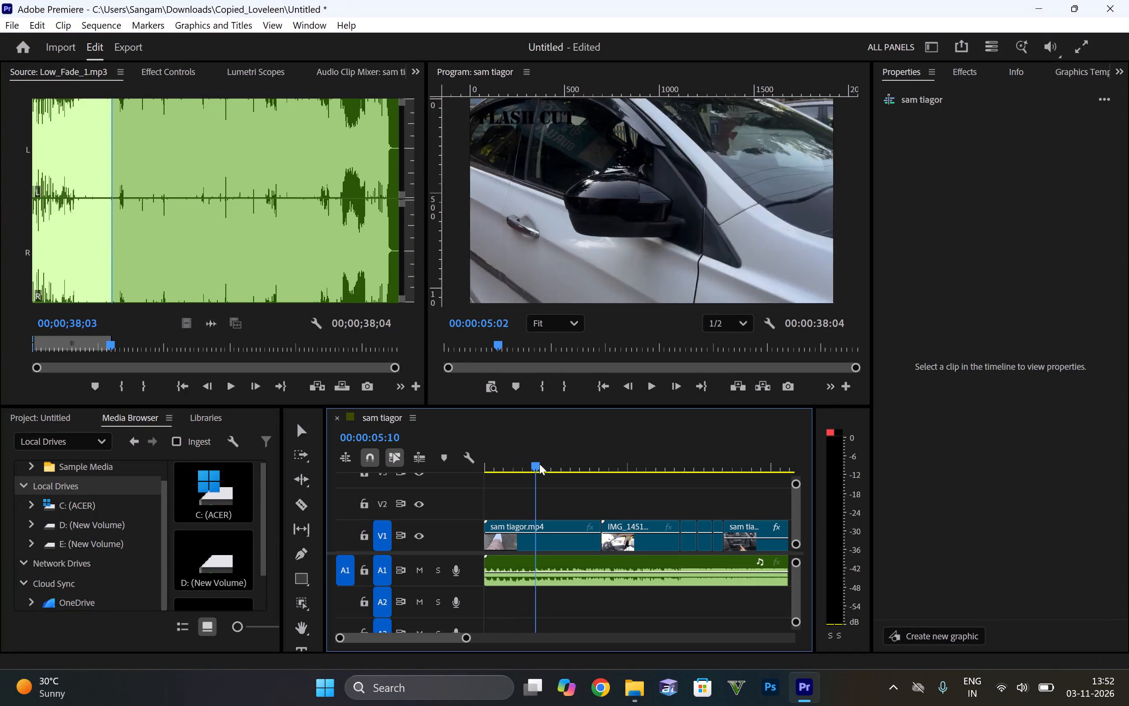
left_click_drag(539, 464, 527, 471)
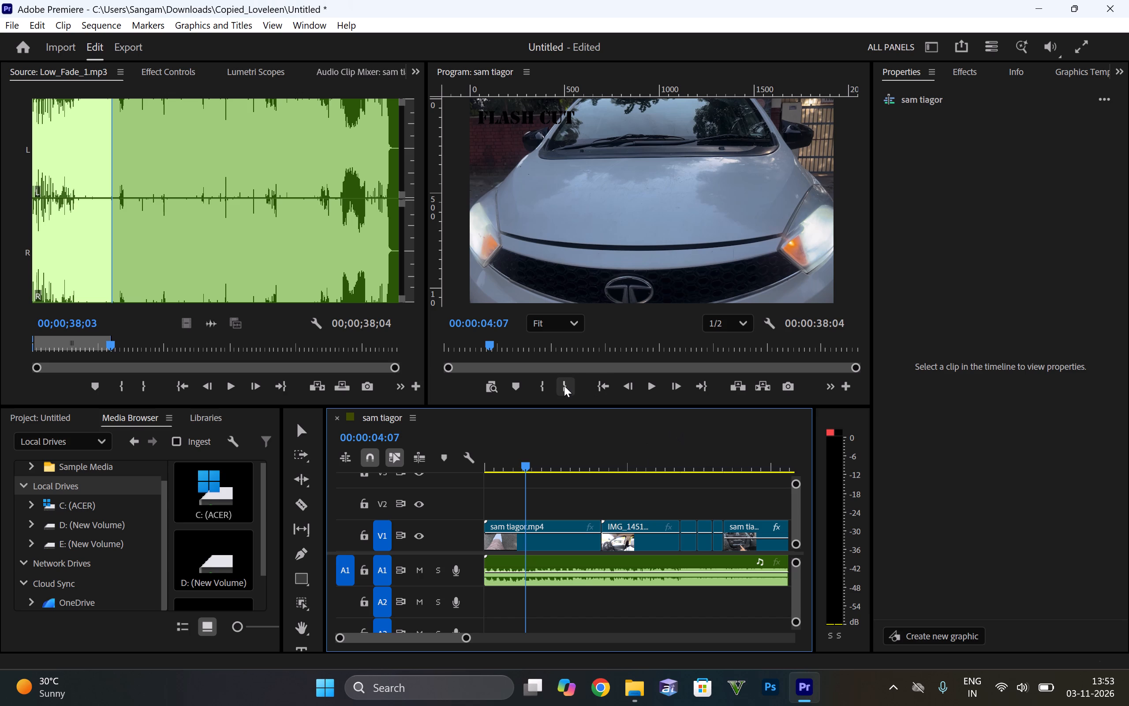
left_click(651, 395)
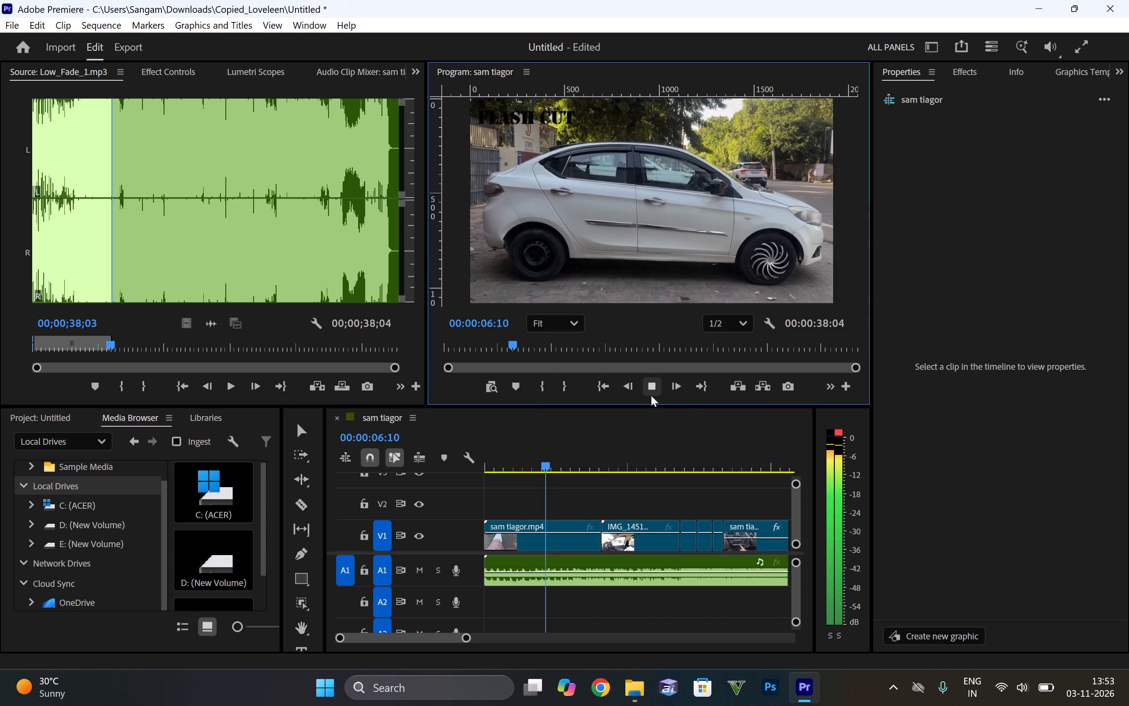
left_click(651, 395)
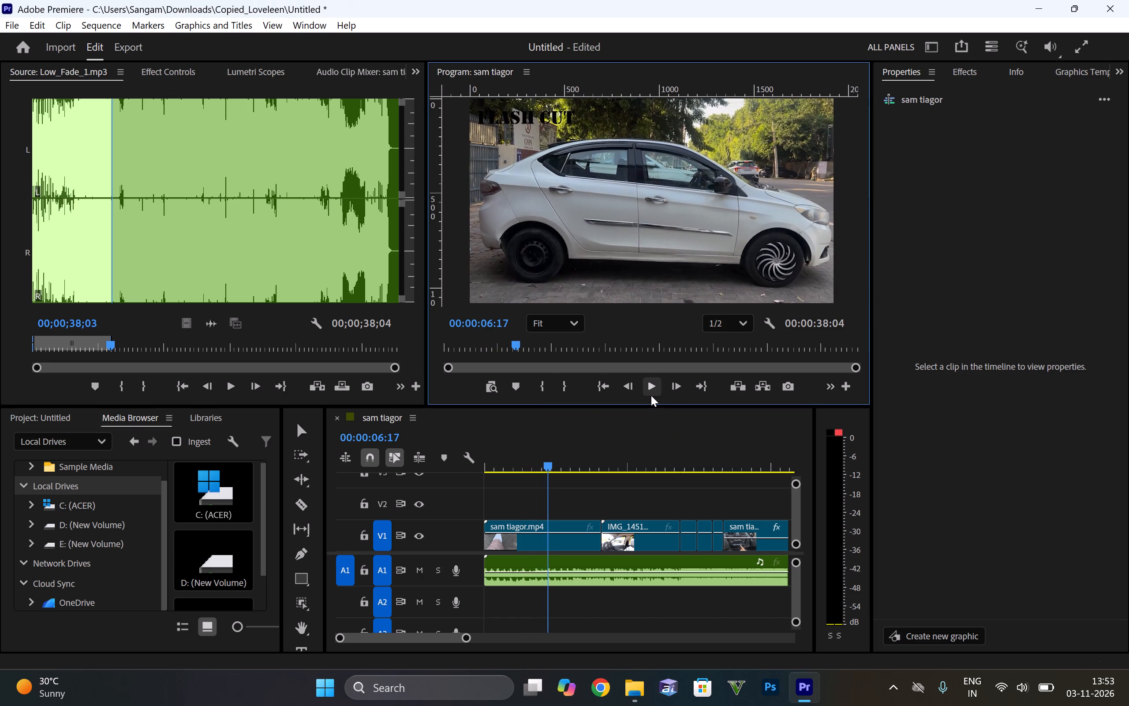
left_click(651, 395)
left_click(651, 395)
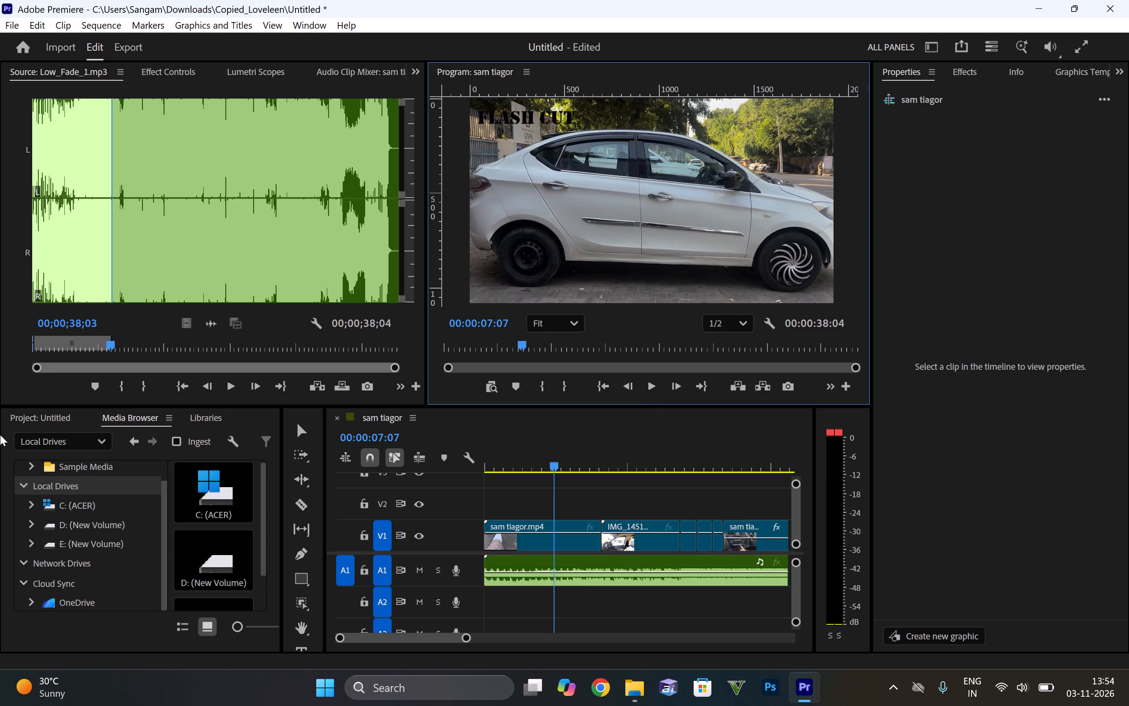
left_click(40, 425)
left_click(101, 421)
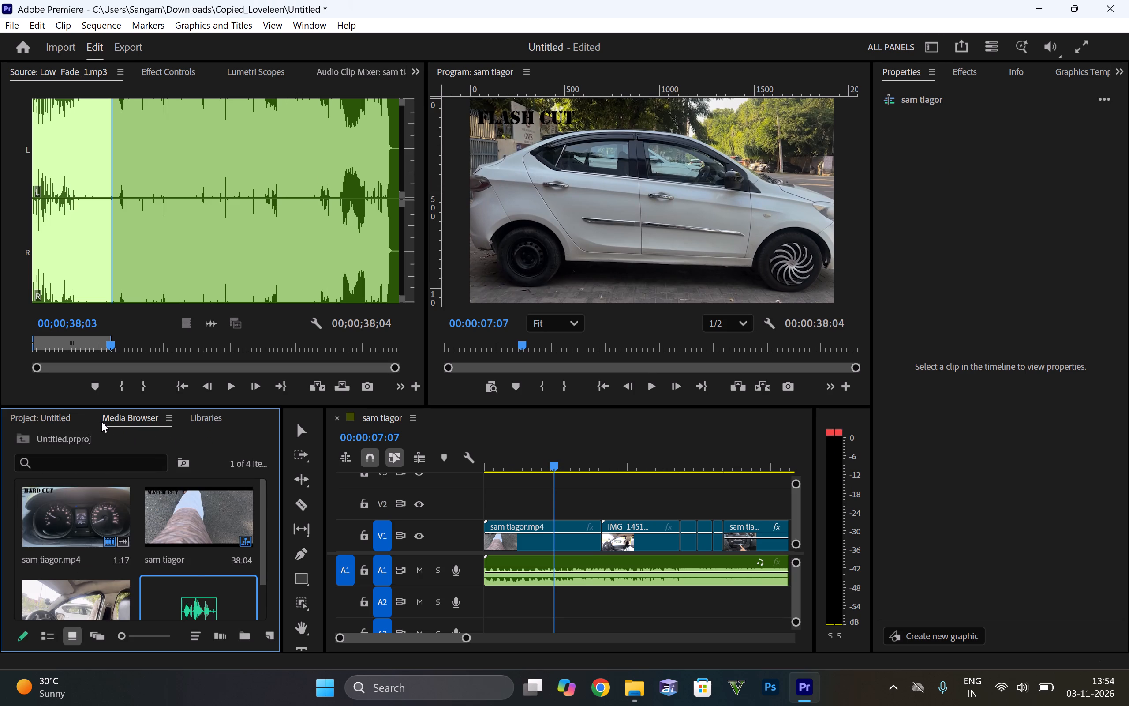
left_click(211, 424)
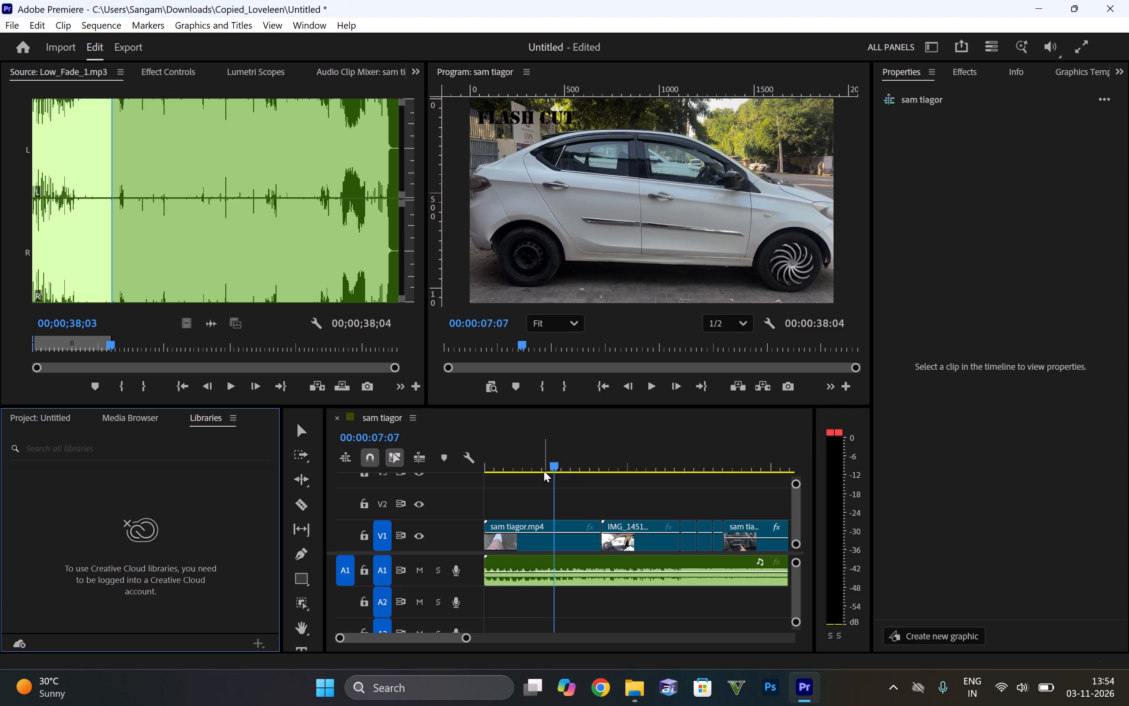
left_click_drag(556, 458, 460, 492)
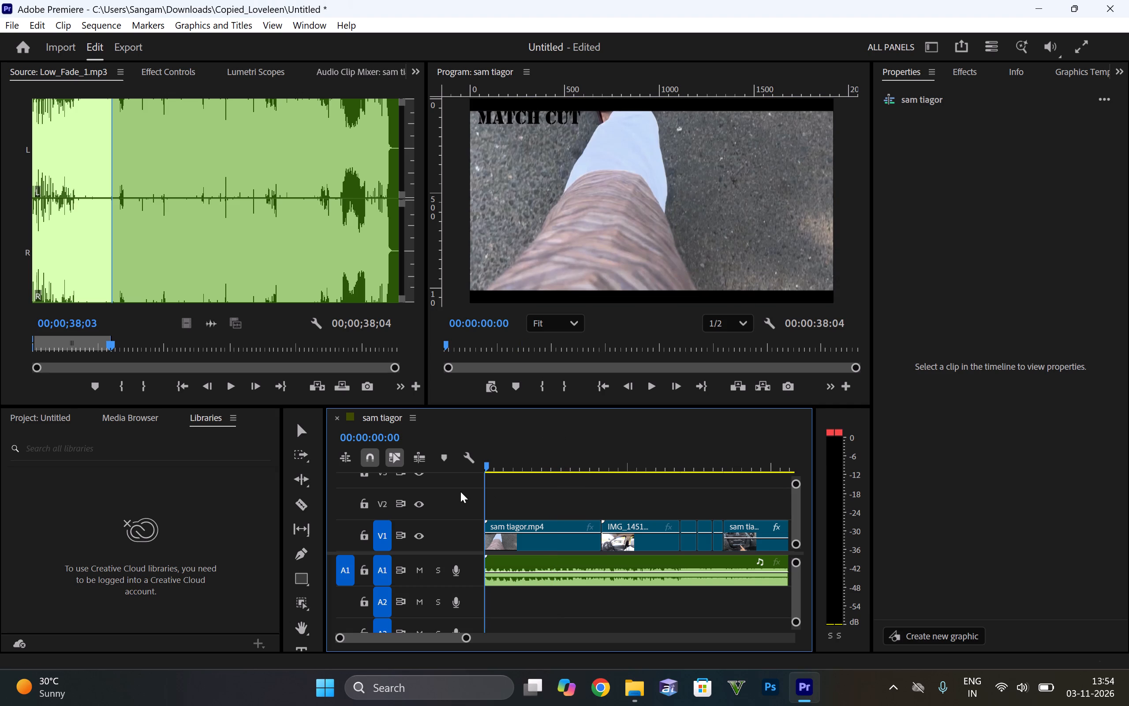
left_click_drag(460, 492, 637, 460)
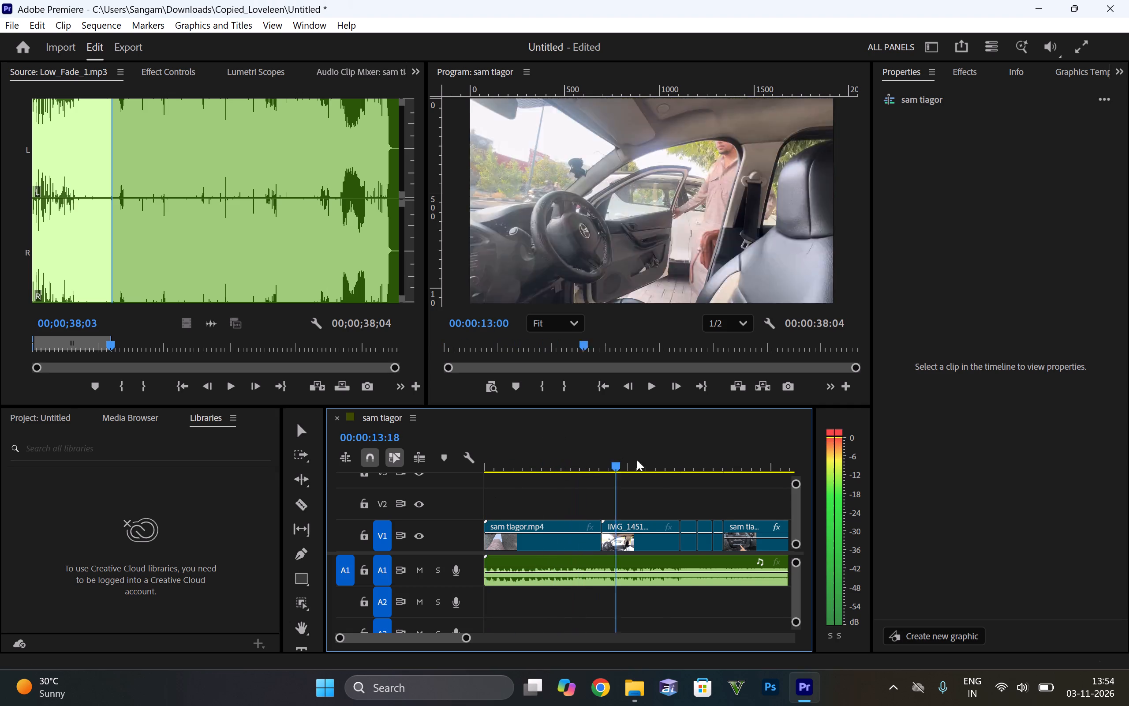
left_click_drag(637, 460, 761, 612)
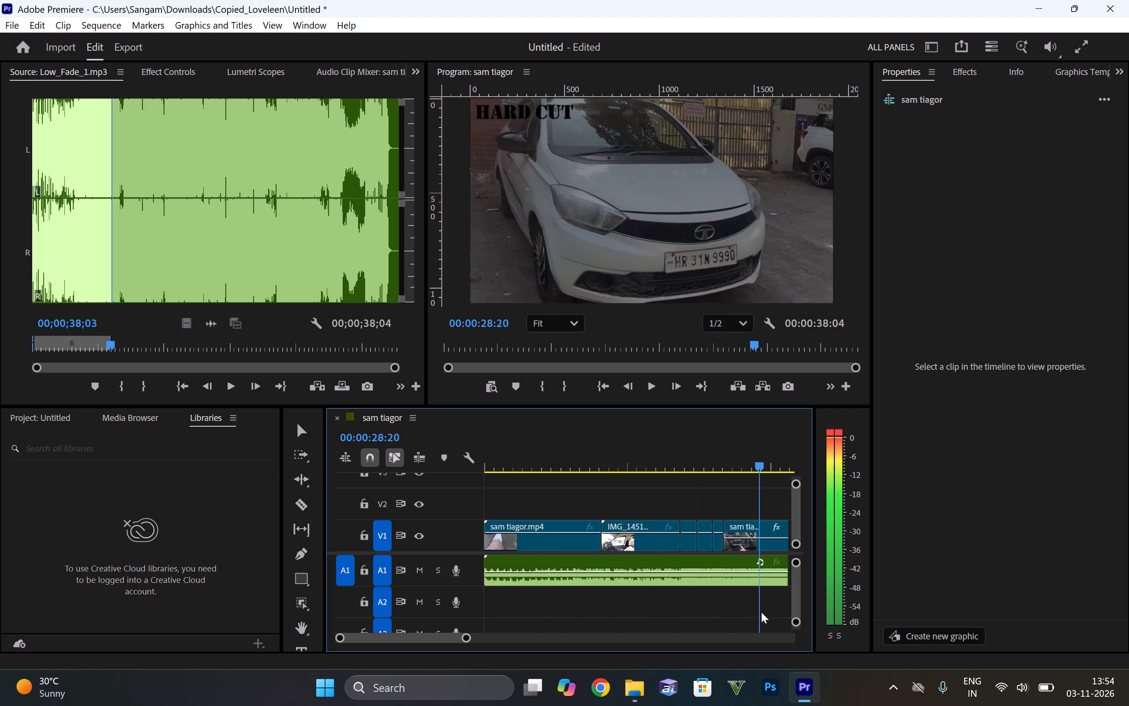
left_click_drag(761, 612, 478, 705)
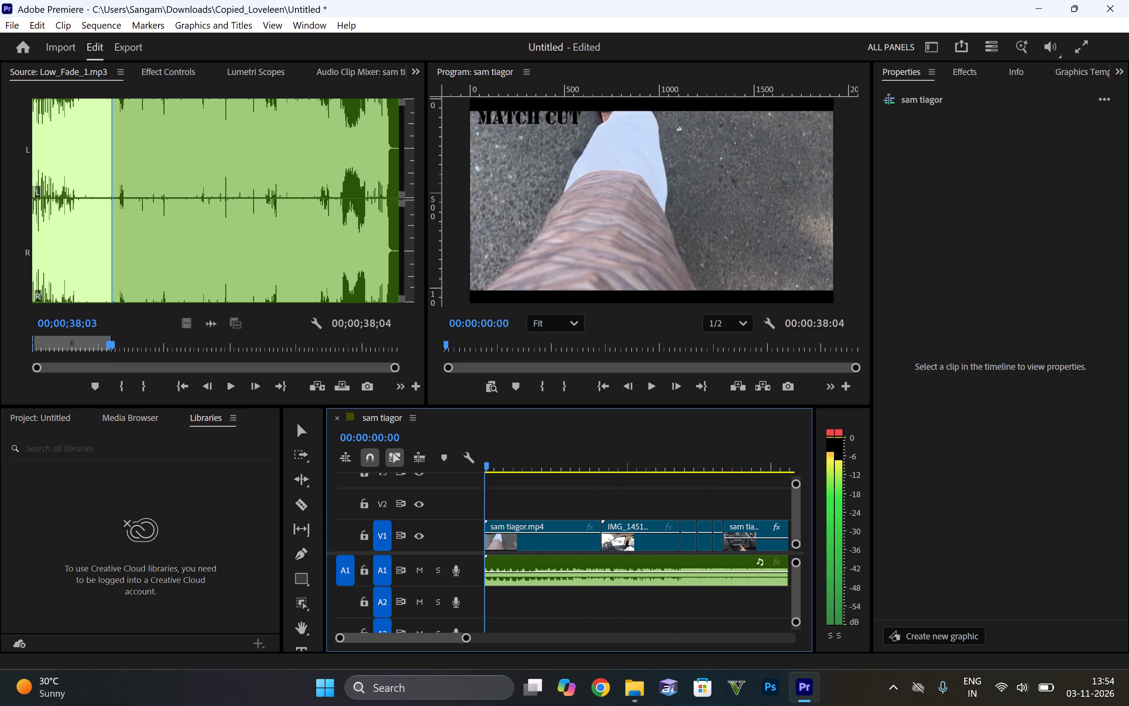
left_click_drag(478, 705, 584, 590)
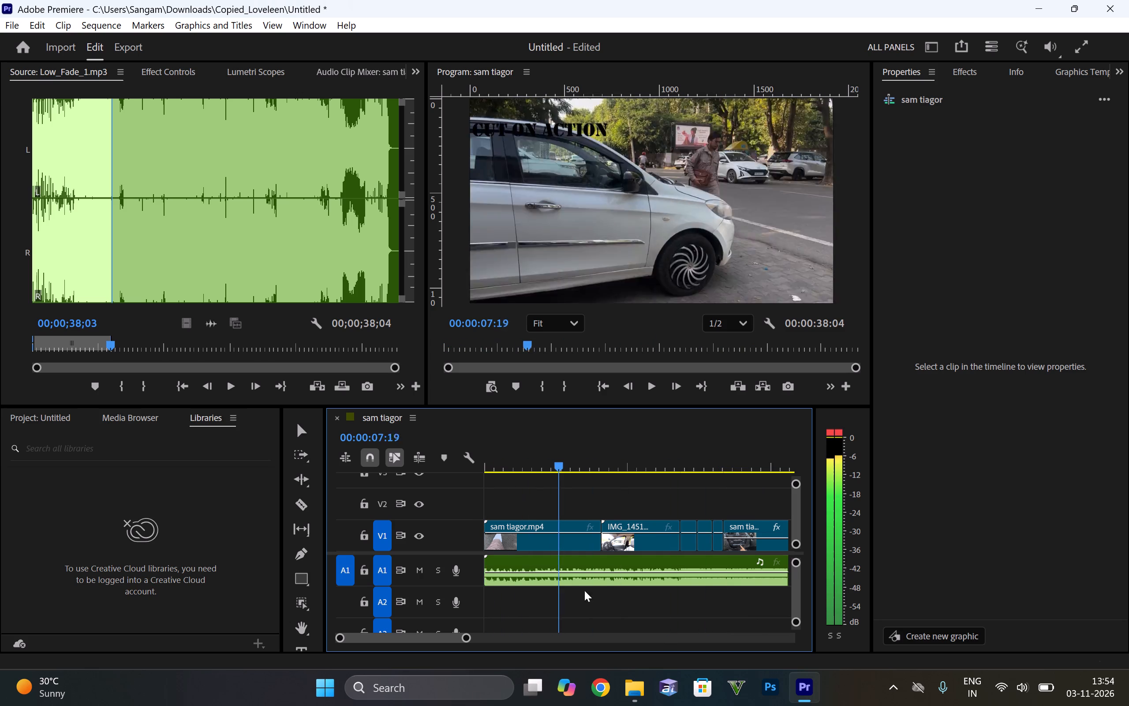
left_click_drag(584, 590, 722, 585)
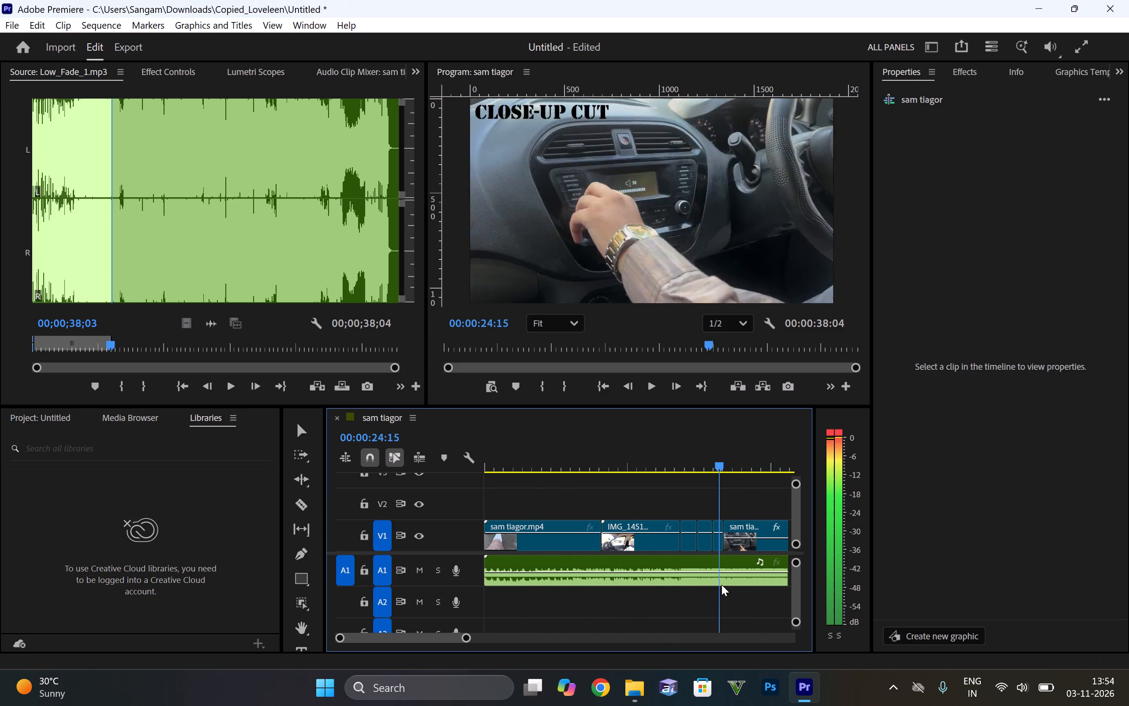
left_click_drag(722, 585, 427, 638)
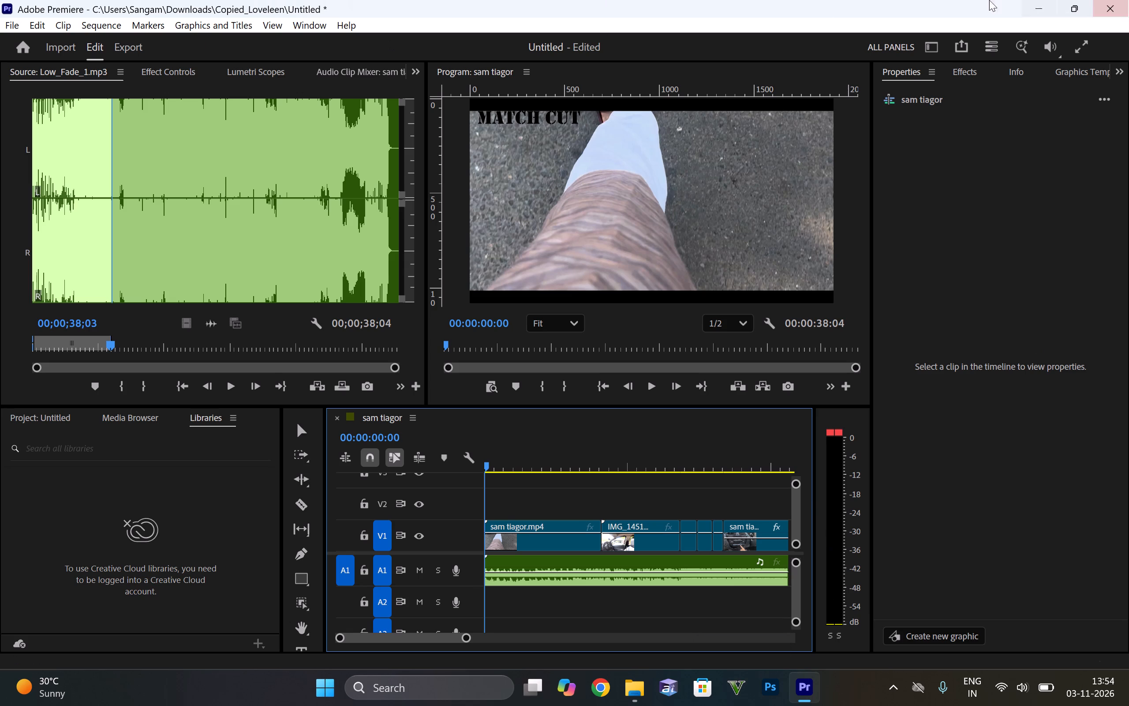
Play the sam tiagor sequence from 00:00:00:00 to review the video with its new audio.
key("space")
key("space")
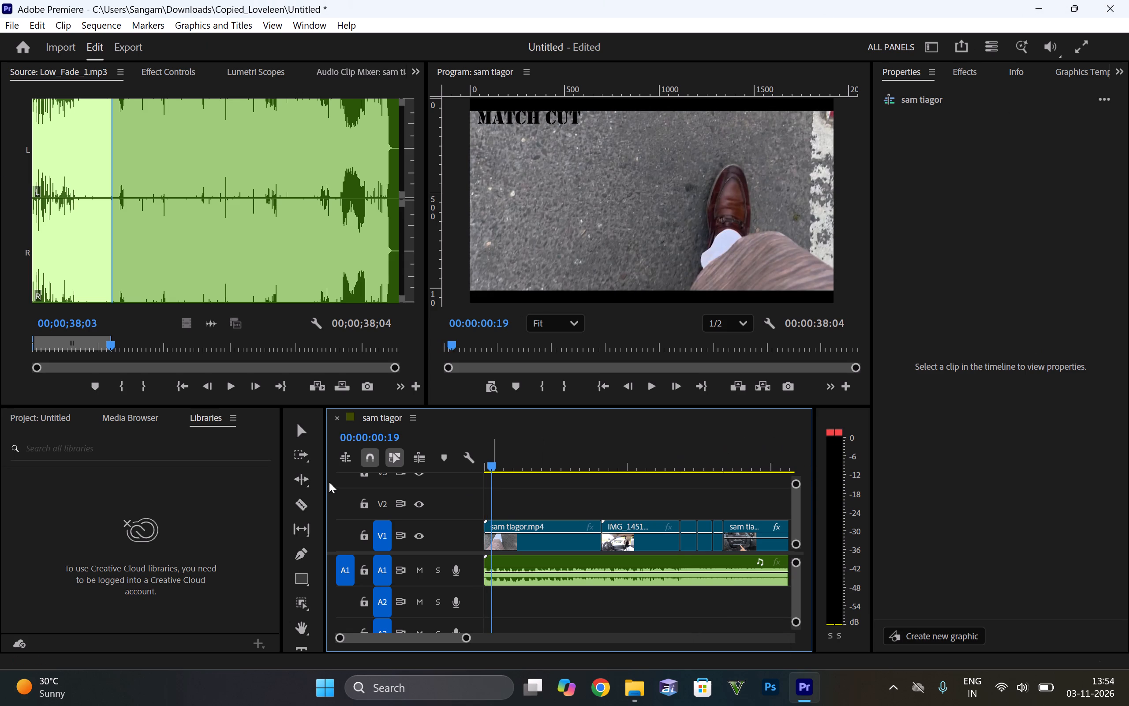
left_click_drag(489, 460, 447, 496)
key("space")
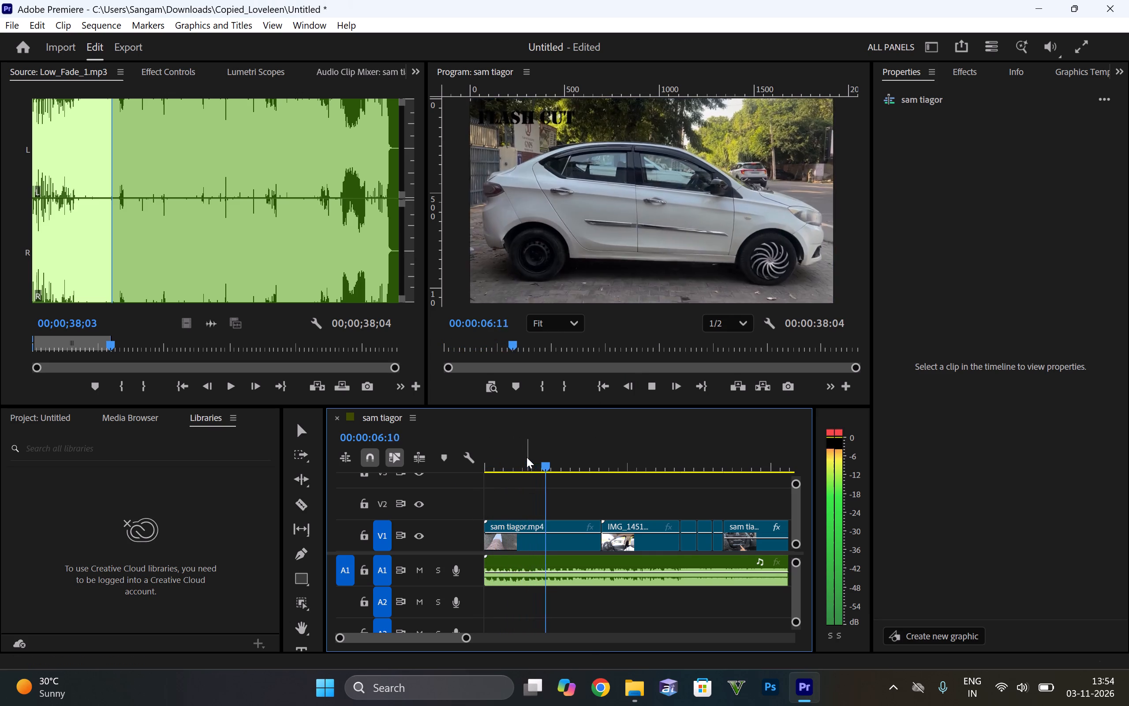
Lower the system volume while the sequence plays, and stop playback at about 00:00:30:05.
key("F2")
key("F2")
key("F2")
key("F2")
key("F2")
key("F2")
key("F2")
key("F2")
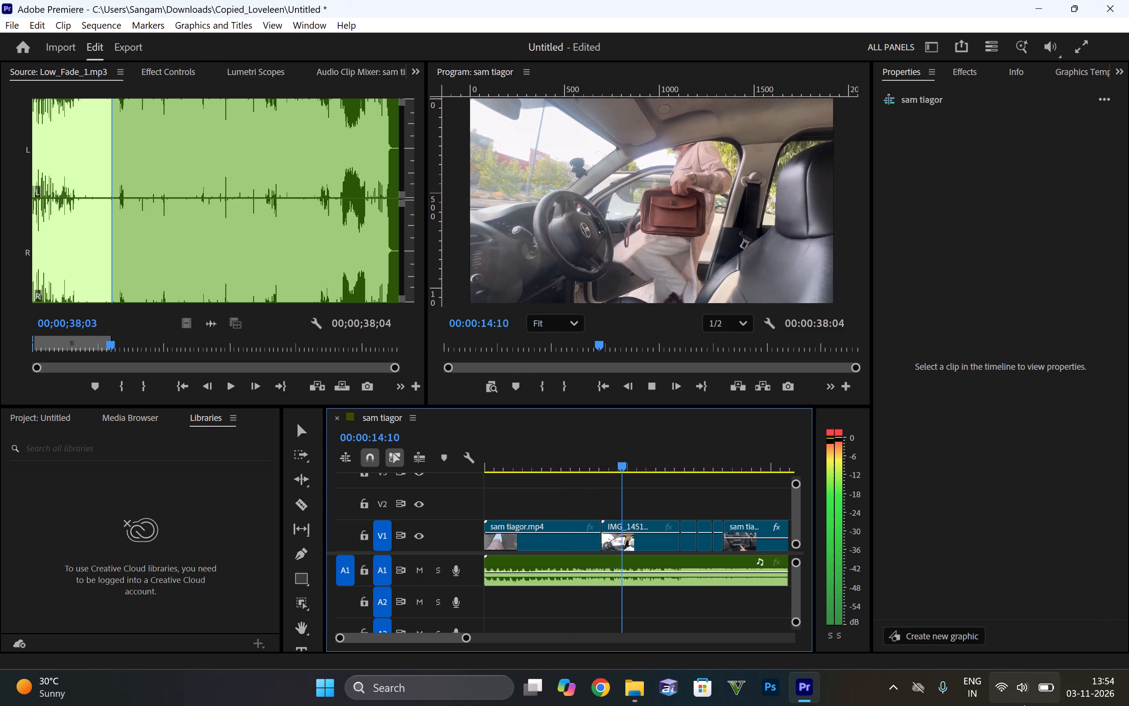
left_click(1024, 687)
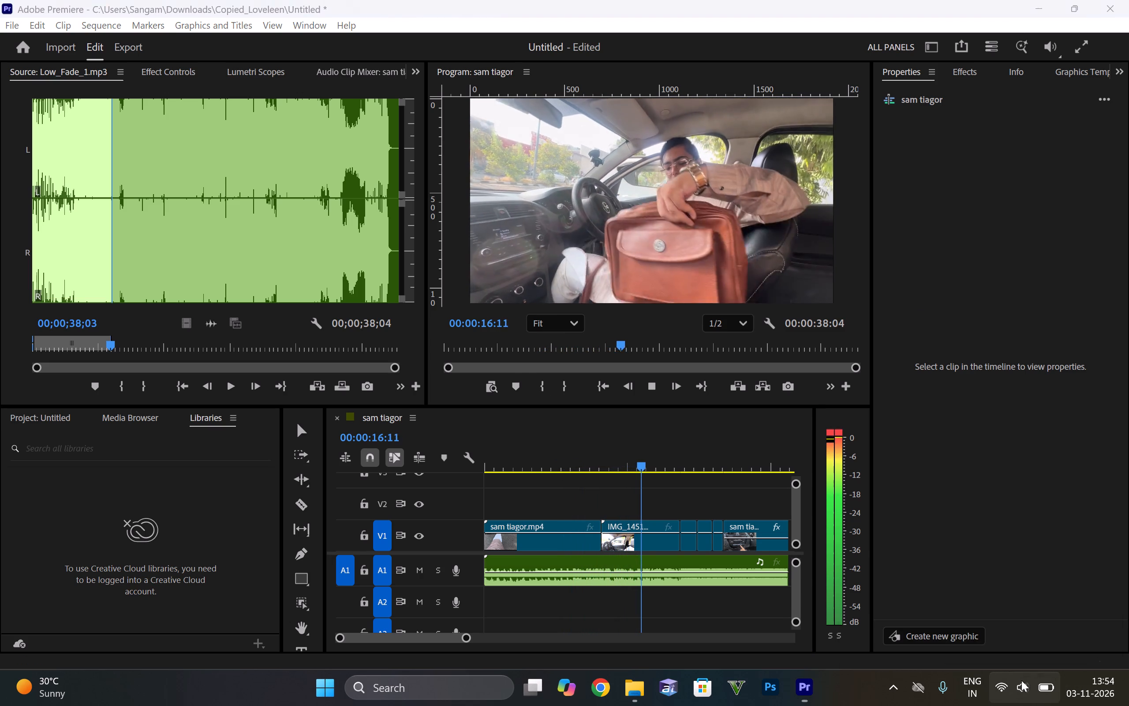
left_click_drag(976, 593, 967, 608)
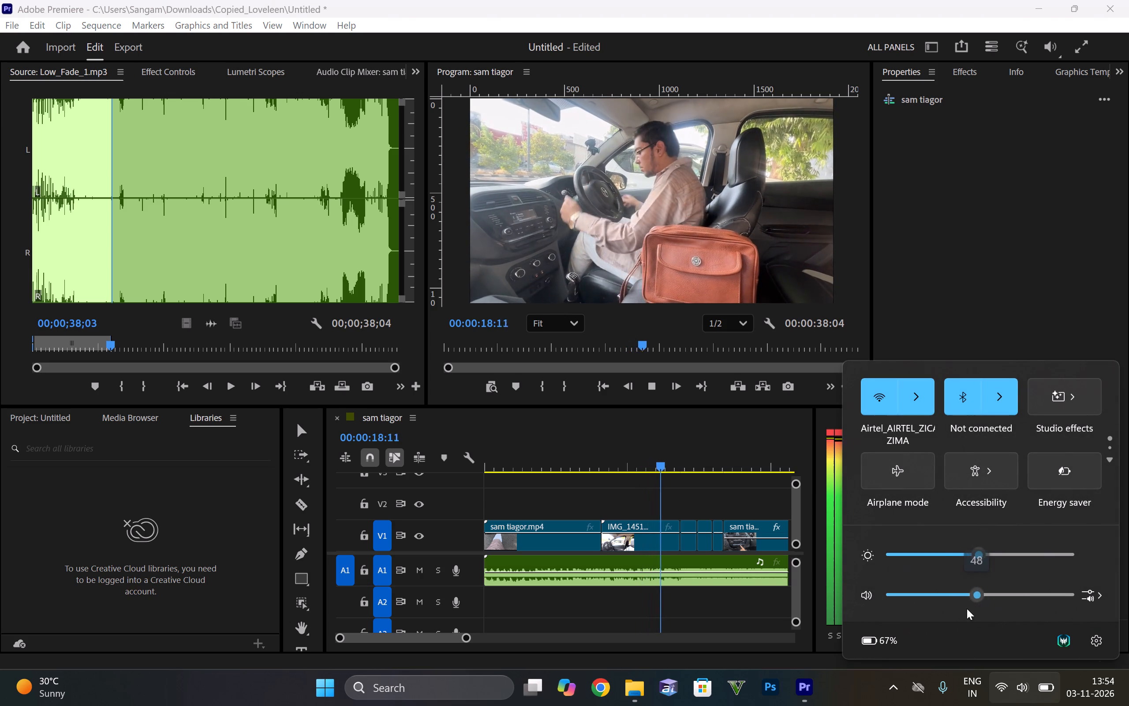
left_click_drag(967, 608, 938, 623)
left_click(1019, 686)
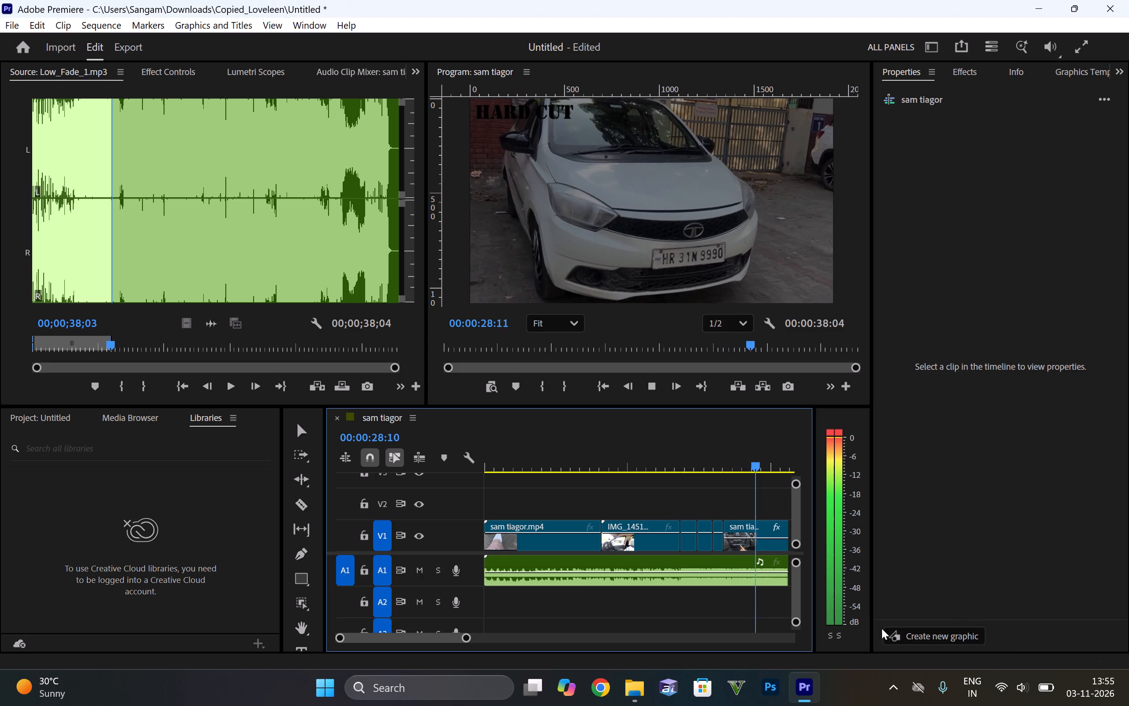
key("space")
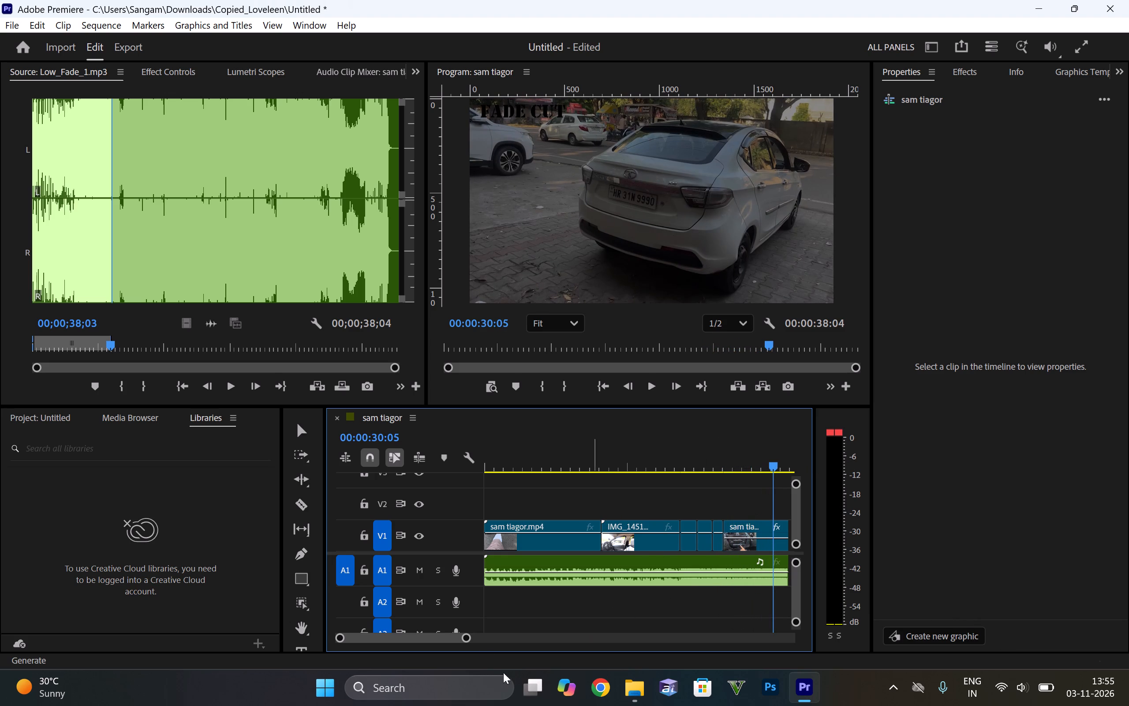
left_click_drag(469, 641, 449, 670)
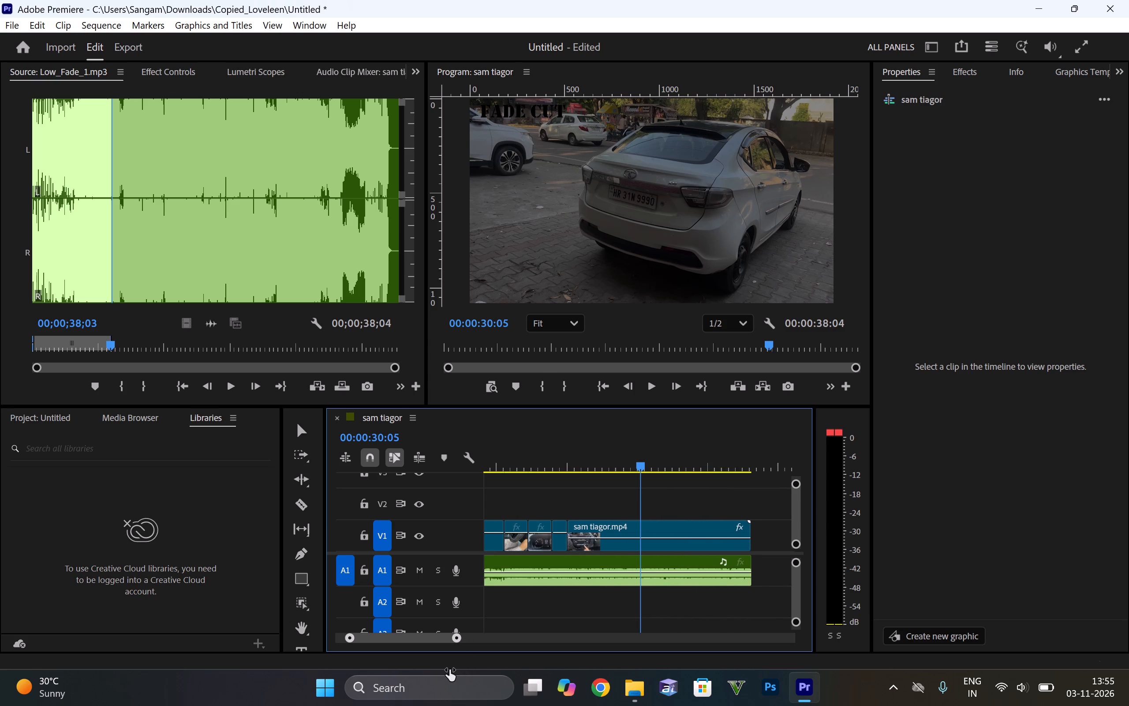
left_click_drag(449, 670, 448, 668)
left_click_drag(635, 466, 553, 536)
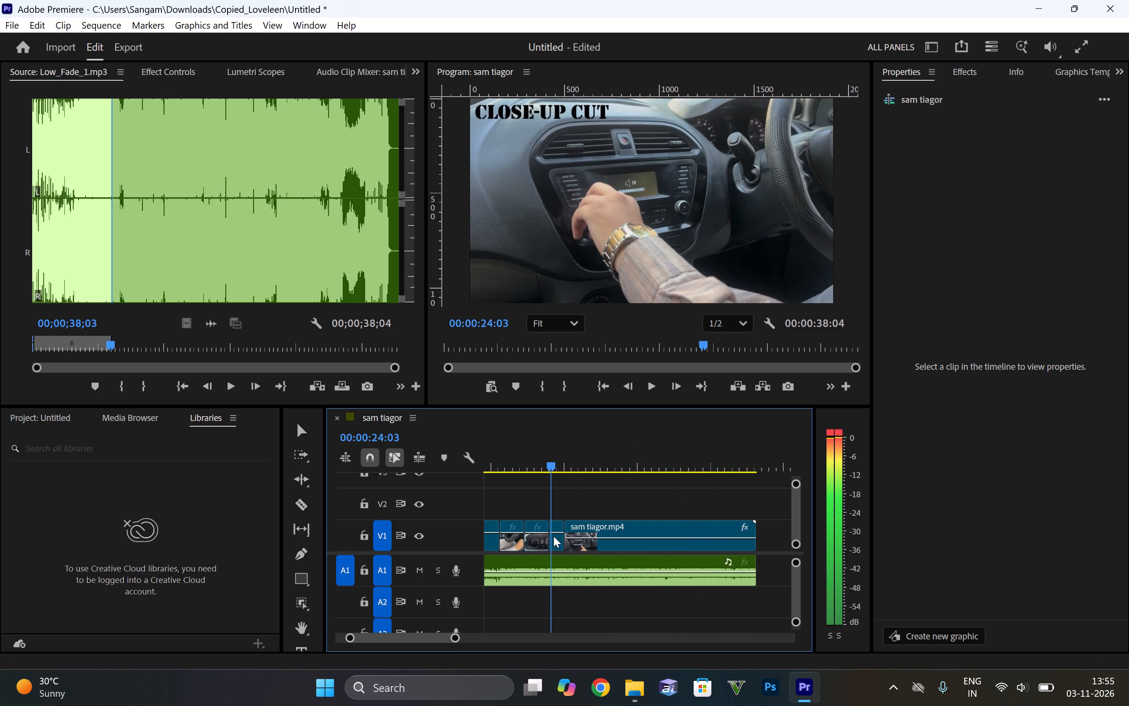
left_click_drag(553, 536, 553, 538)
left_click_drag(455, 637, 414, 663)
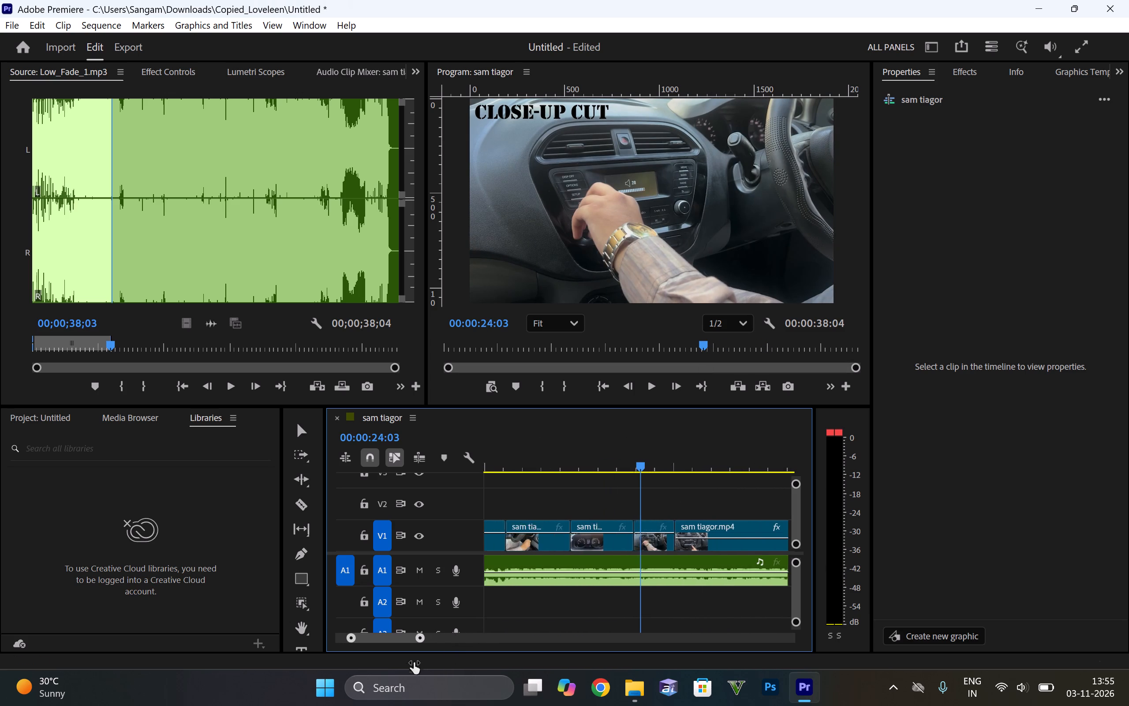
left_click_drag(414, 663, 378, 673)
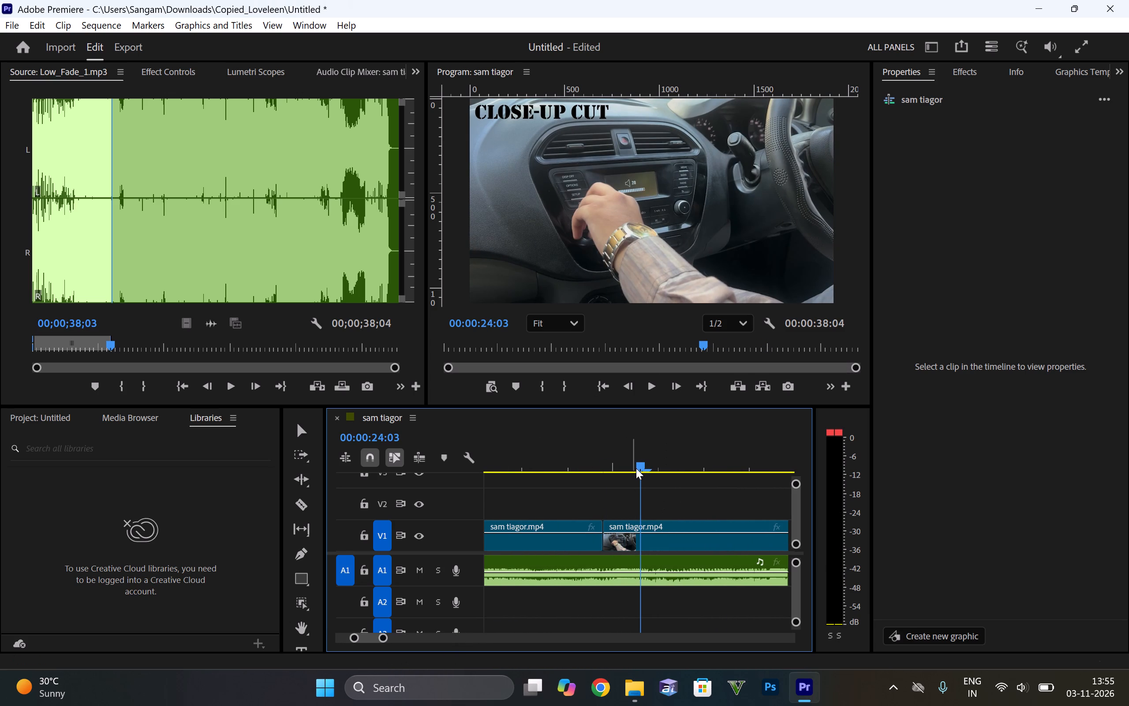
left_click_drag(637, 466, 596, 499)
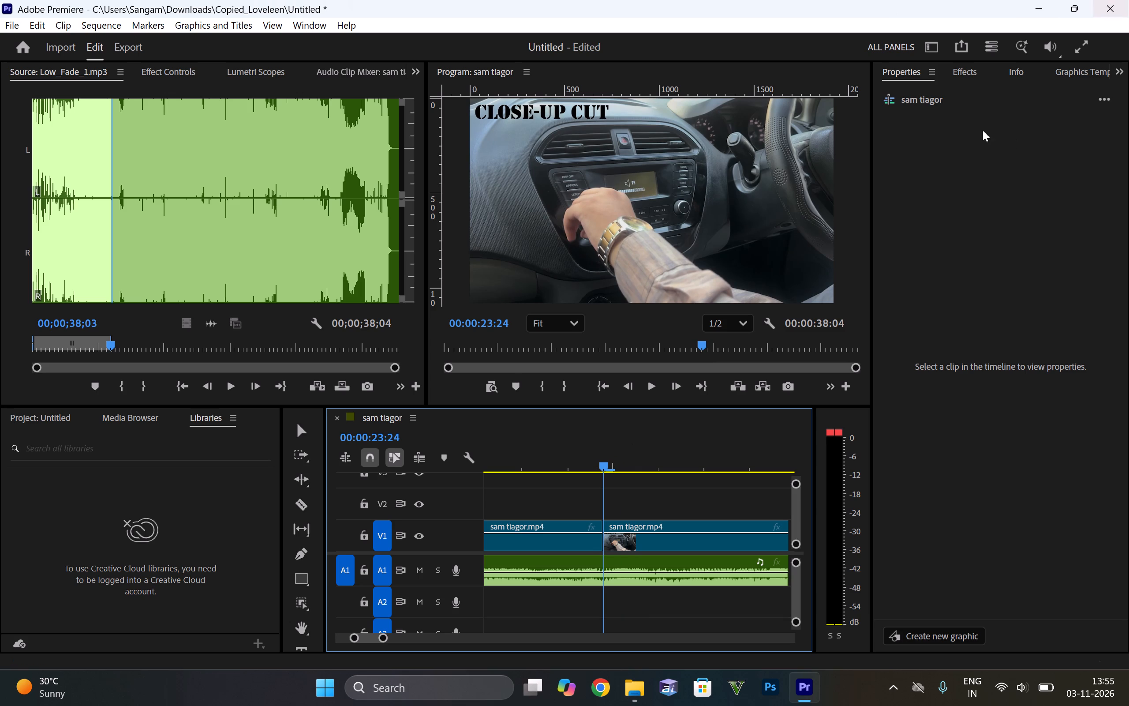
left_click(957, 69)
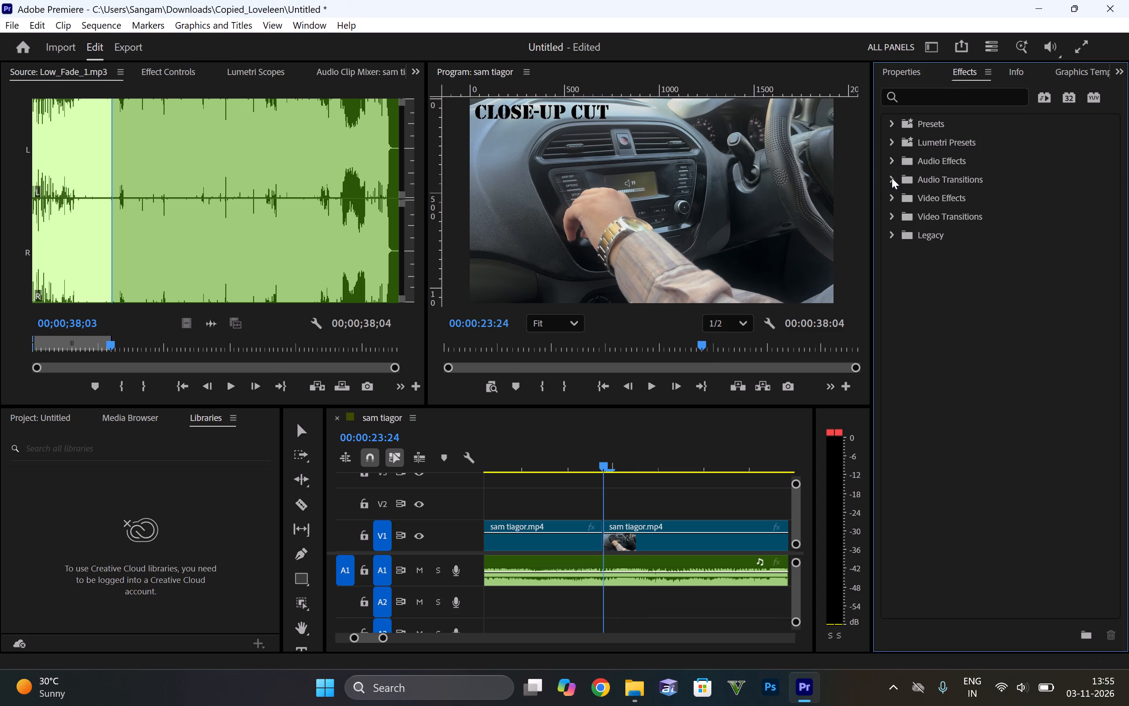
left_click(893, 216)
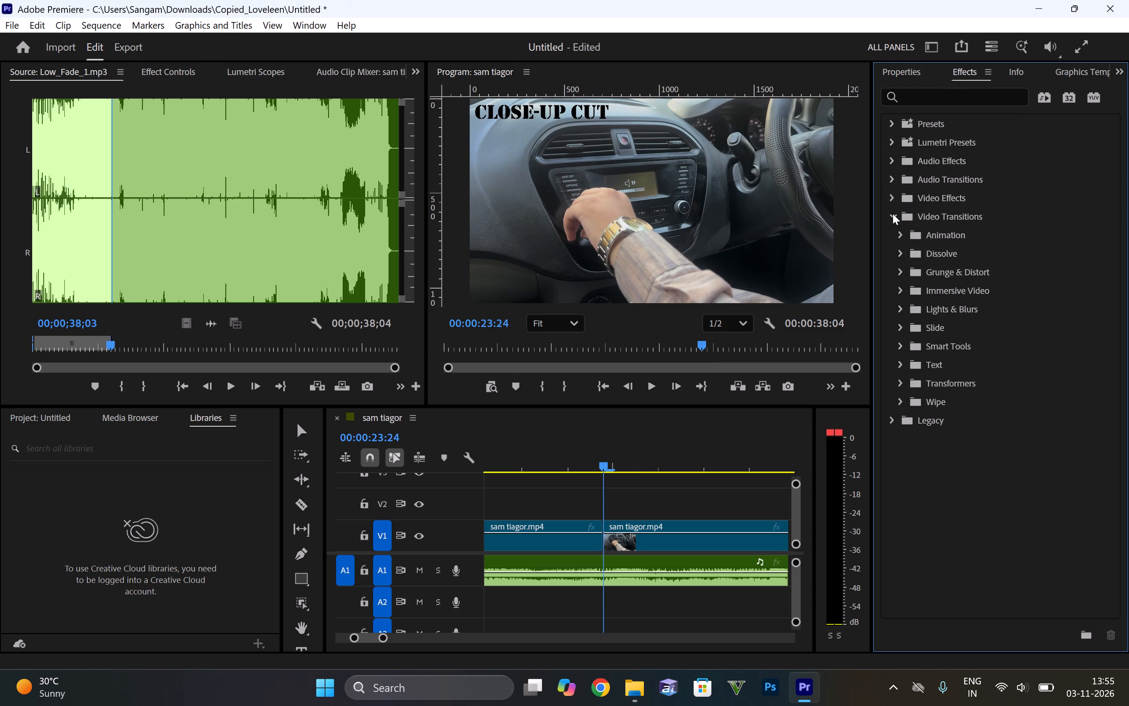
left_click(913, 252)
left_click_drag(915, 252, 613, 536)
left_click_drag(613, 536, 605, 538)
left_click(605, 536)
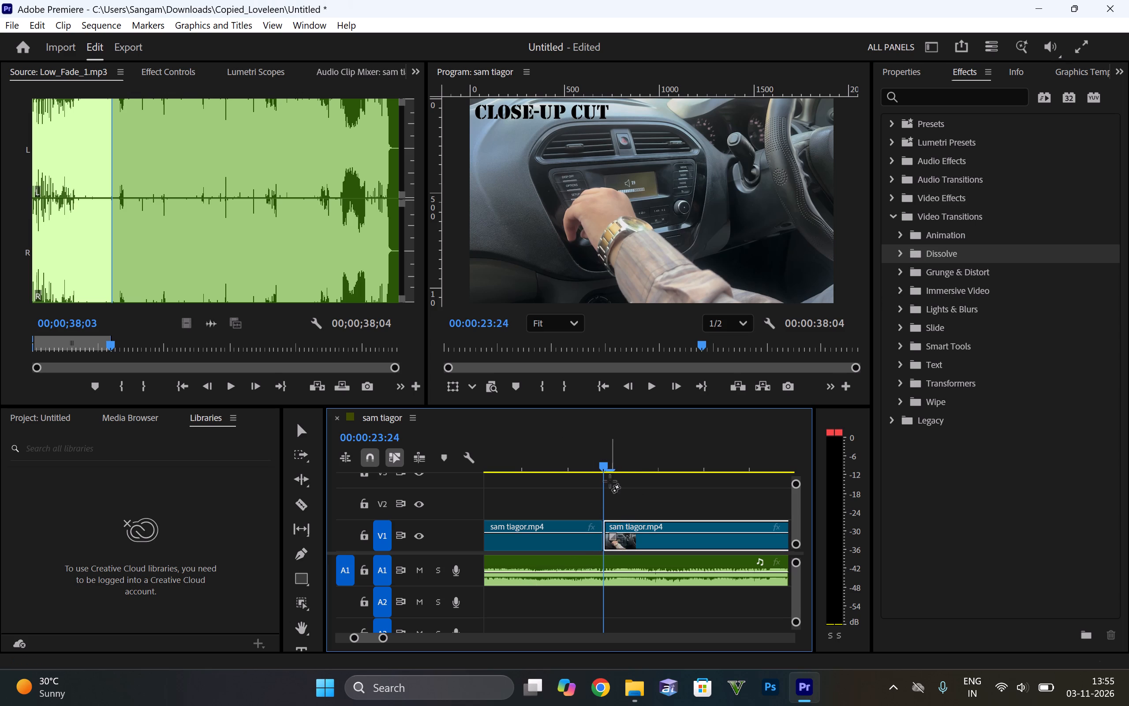
Play the video around the 00:00:23:24 cut into the CLOSE-UP CUT shot, stopping at about 00:00:24:08.
key("space")
key("space")
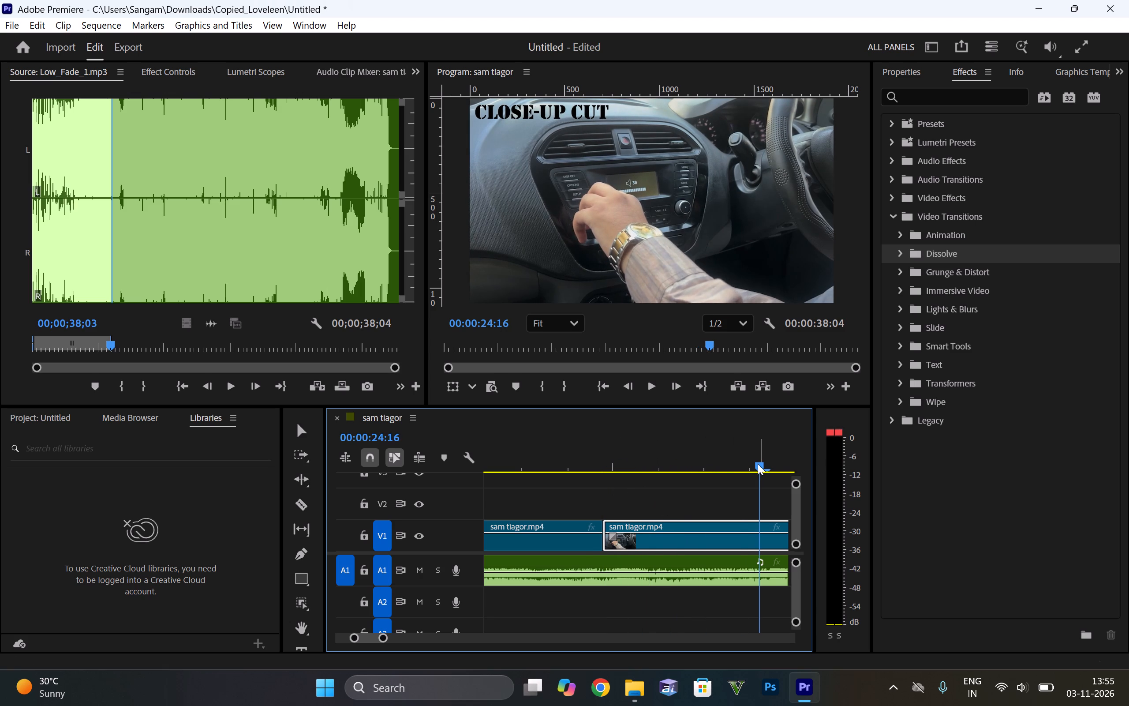
left_click_drag(758, 464, 577, 517)
key("space")
key("space")
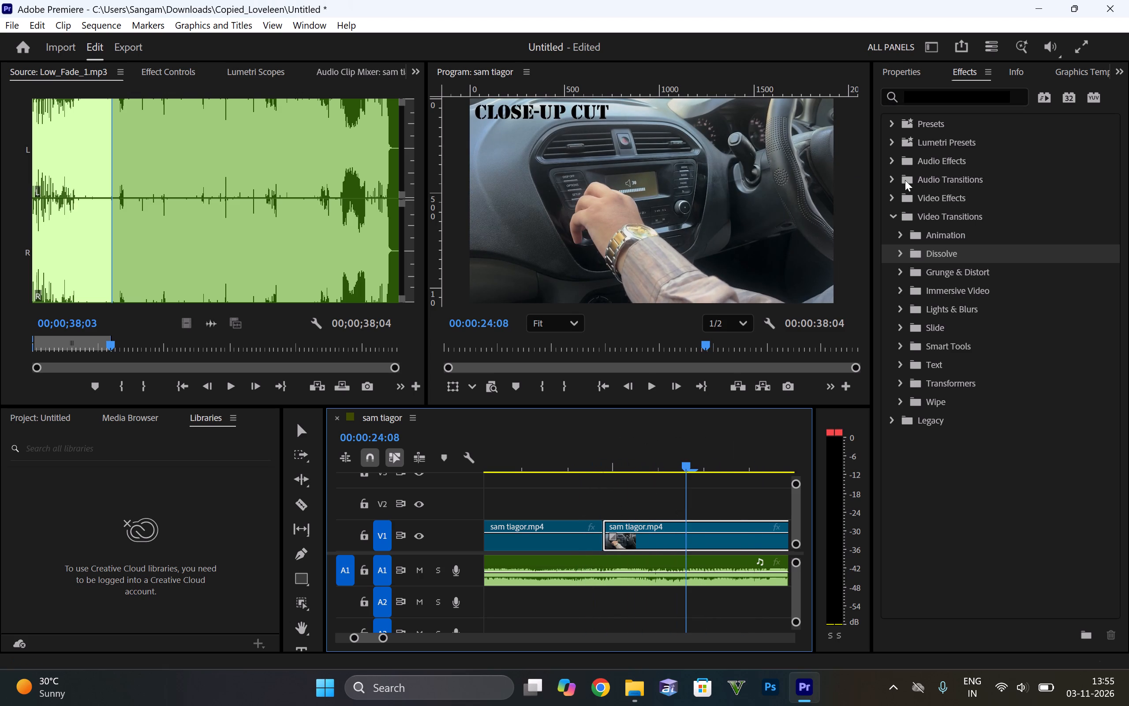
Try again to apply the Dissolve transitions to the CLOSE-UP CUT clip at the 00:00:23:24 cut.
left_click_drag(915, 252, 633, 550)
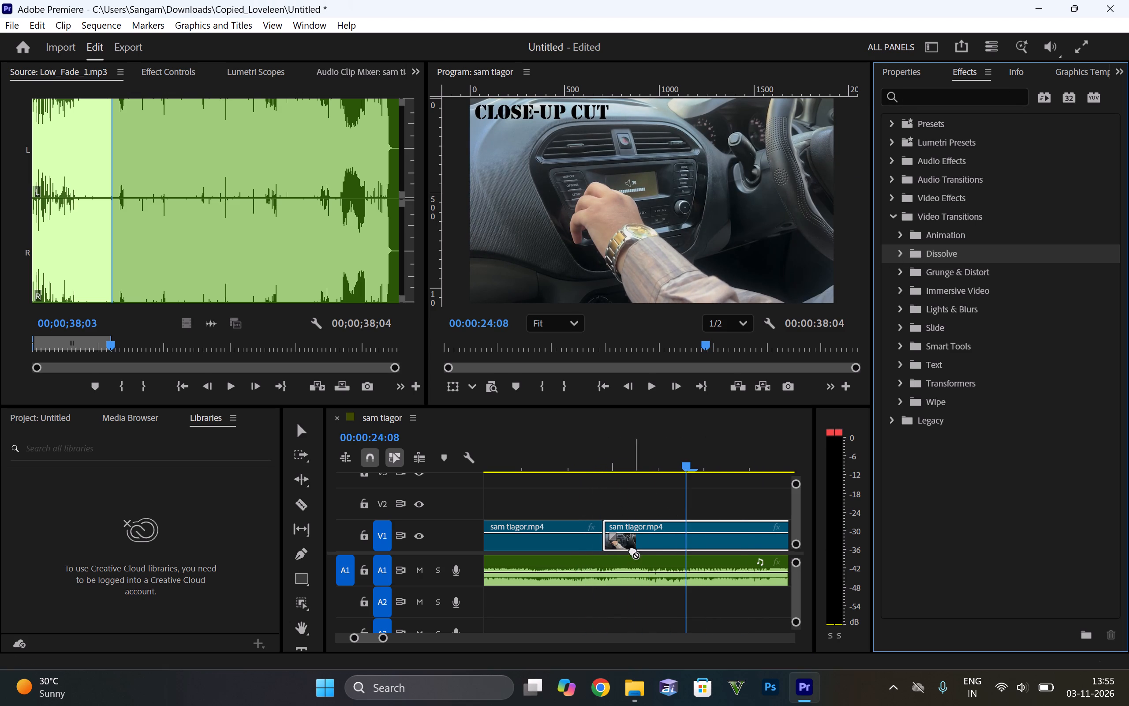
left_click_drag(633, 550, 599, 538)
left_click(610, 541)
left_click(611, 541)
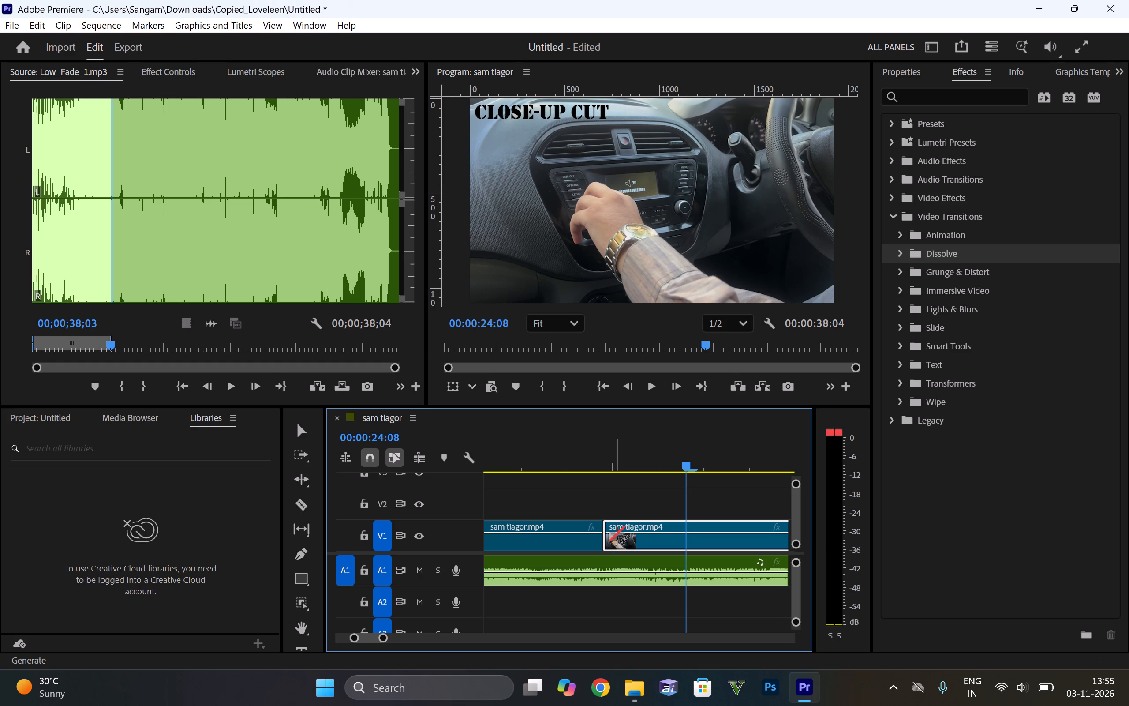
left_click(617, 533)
Play the CLOSE-UP CUT shot from 00:00:24:08 into the FLASH CUT shot up to 00:00:25:19, and return the playhead to 00:00:25:02.
key("space")
key("space")
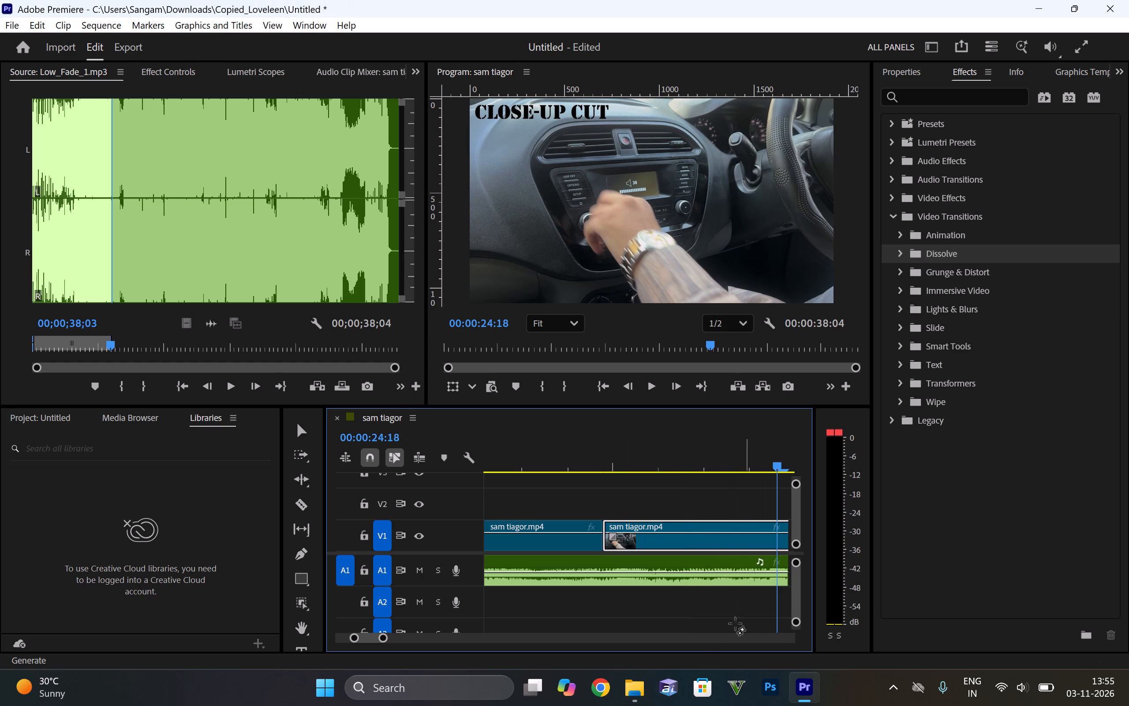
left_click_drag(382, 637, 367, 649)
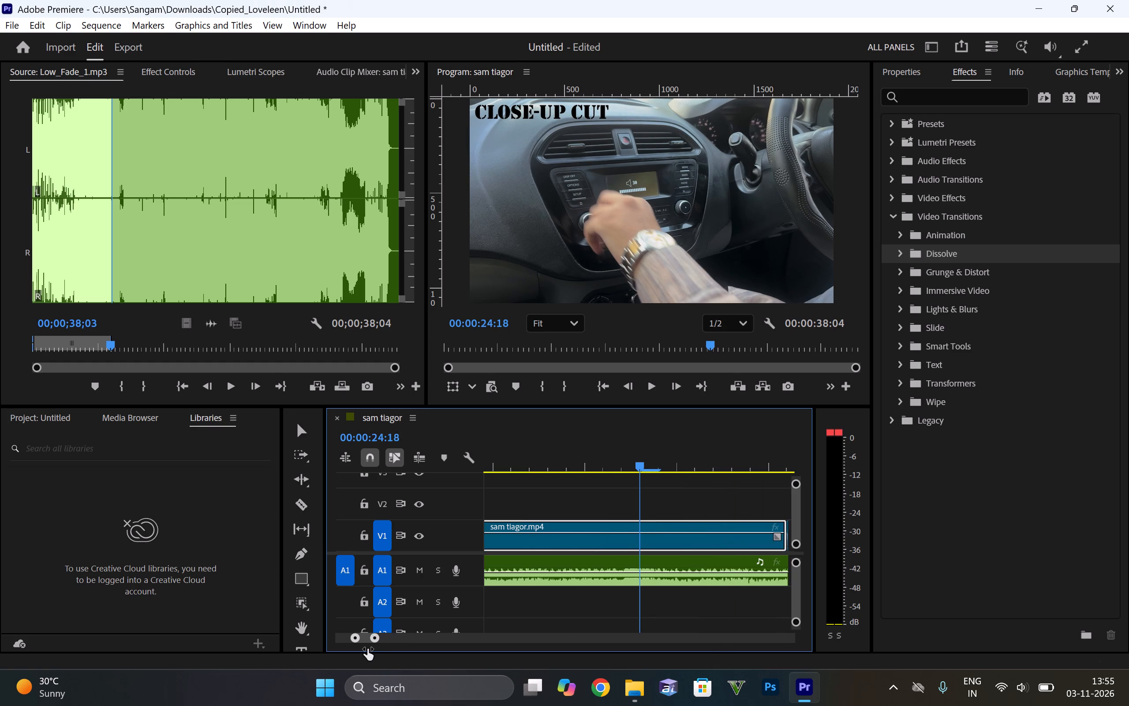
left_click_drag(367, 649, 377, 646)
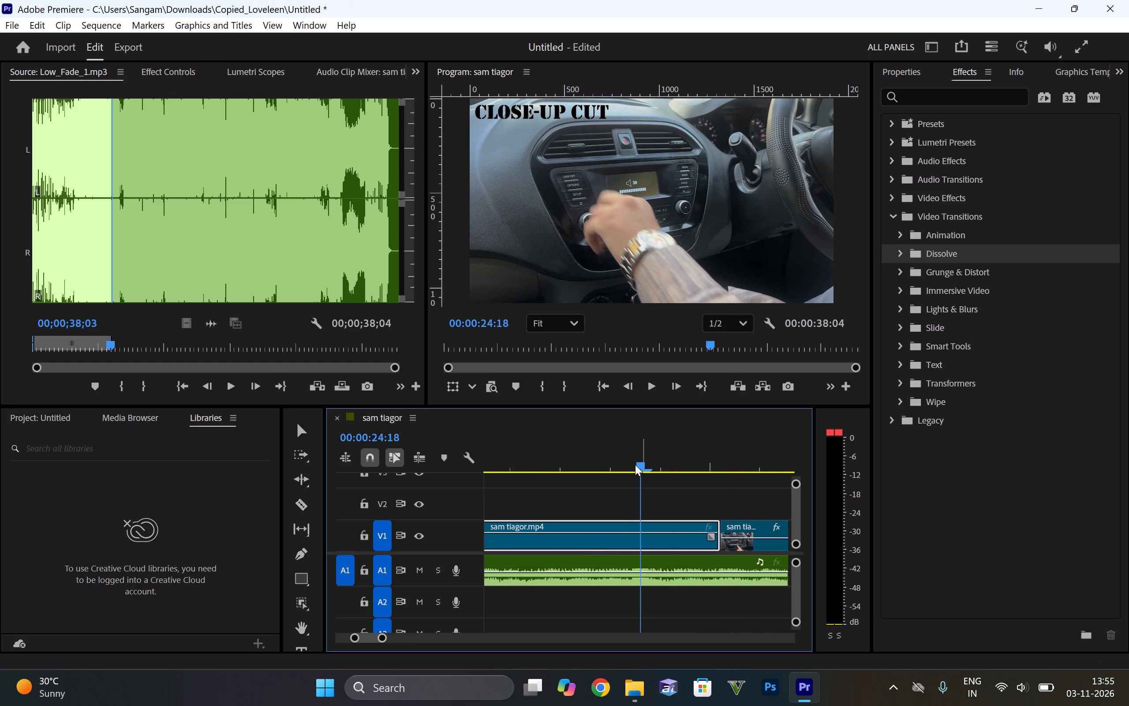
left_click_drag(636, 462, 677, 494)
key("space")
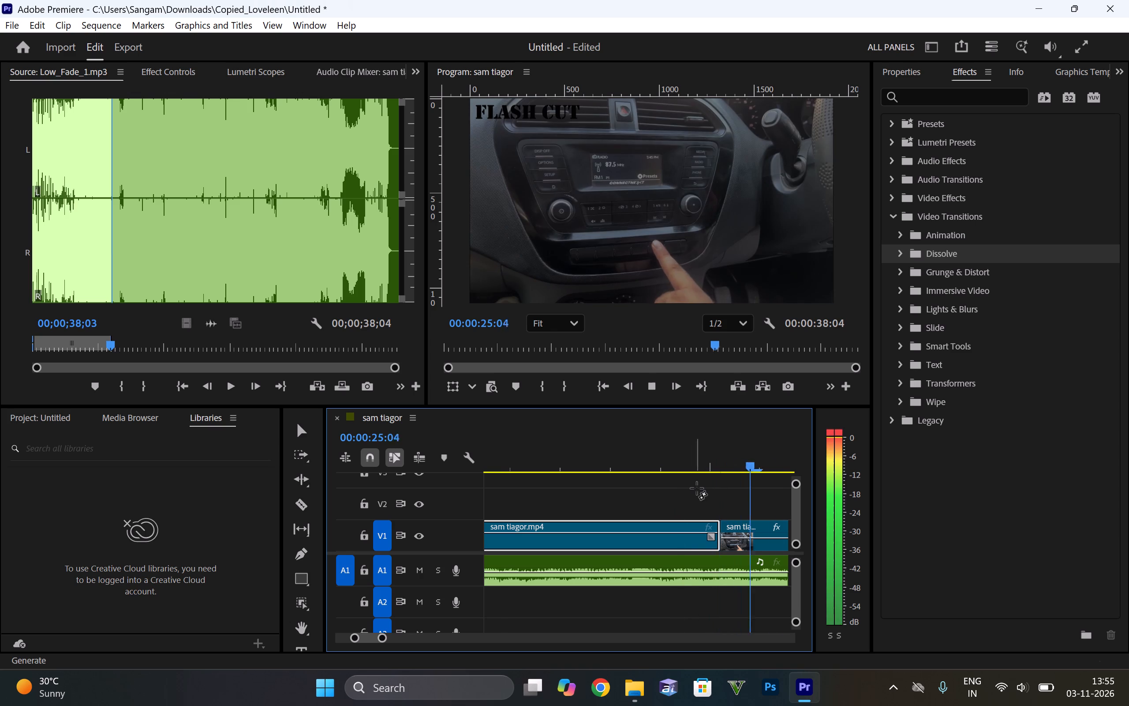
key("space")
key("space")
key("space")
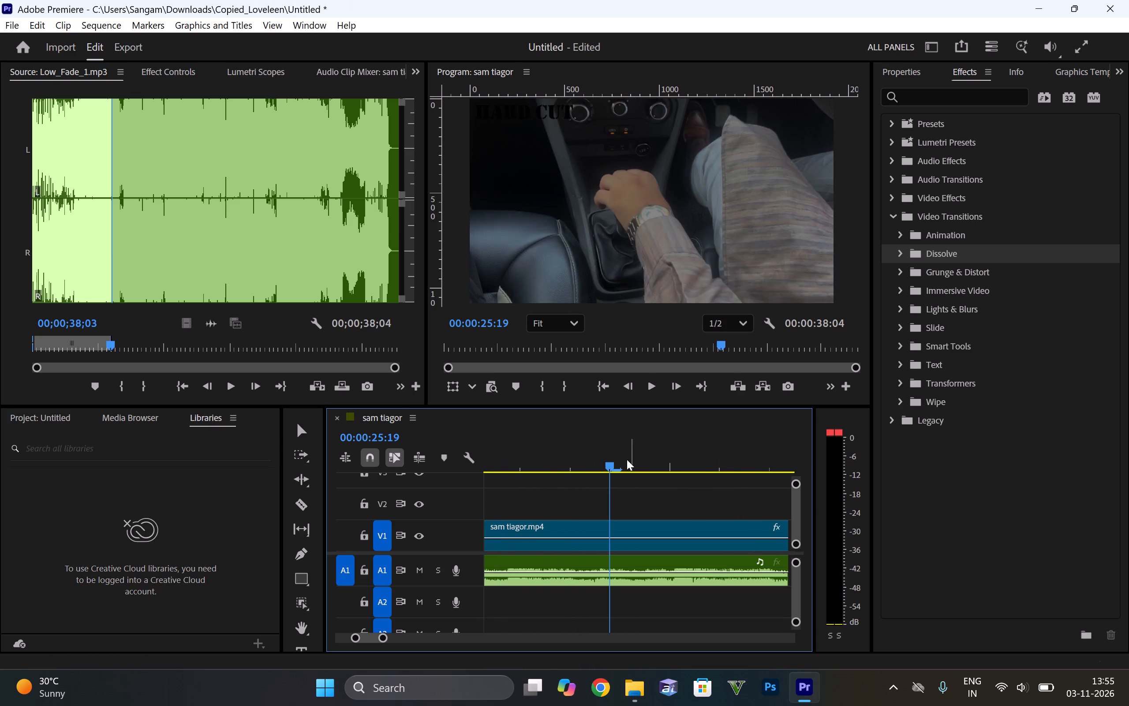
left_click_drag(628, 459, 813, 428)
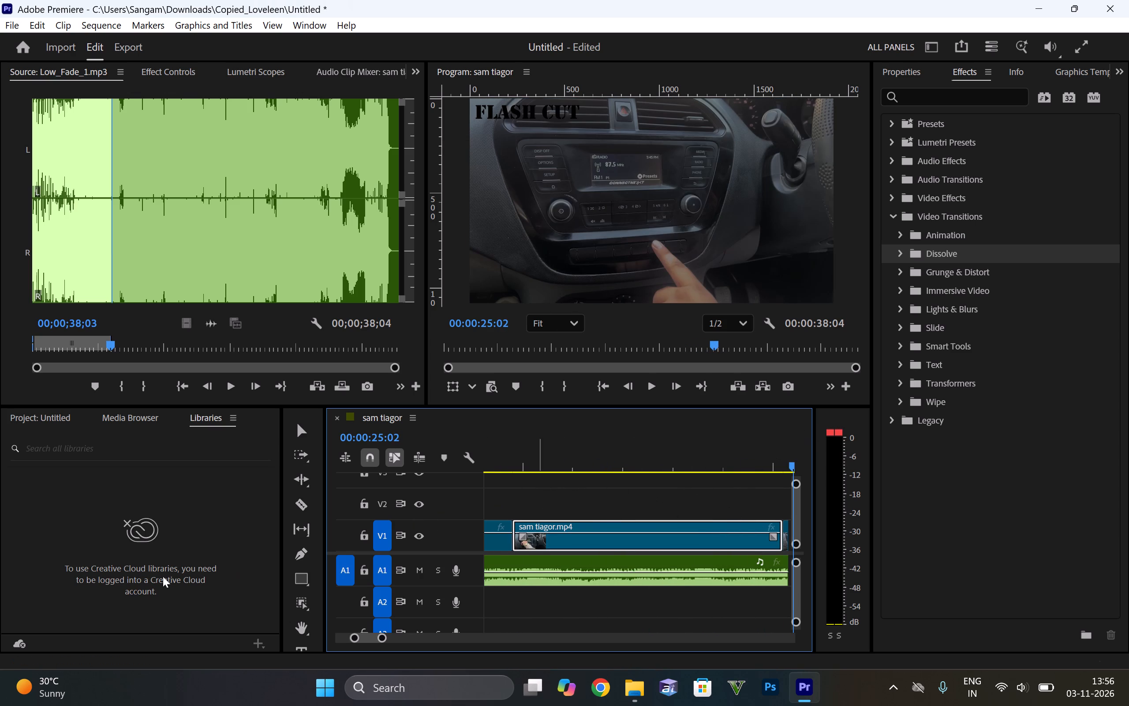
left_click_drag(325, 510, 234, 542)
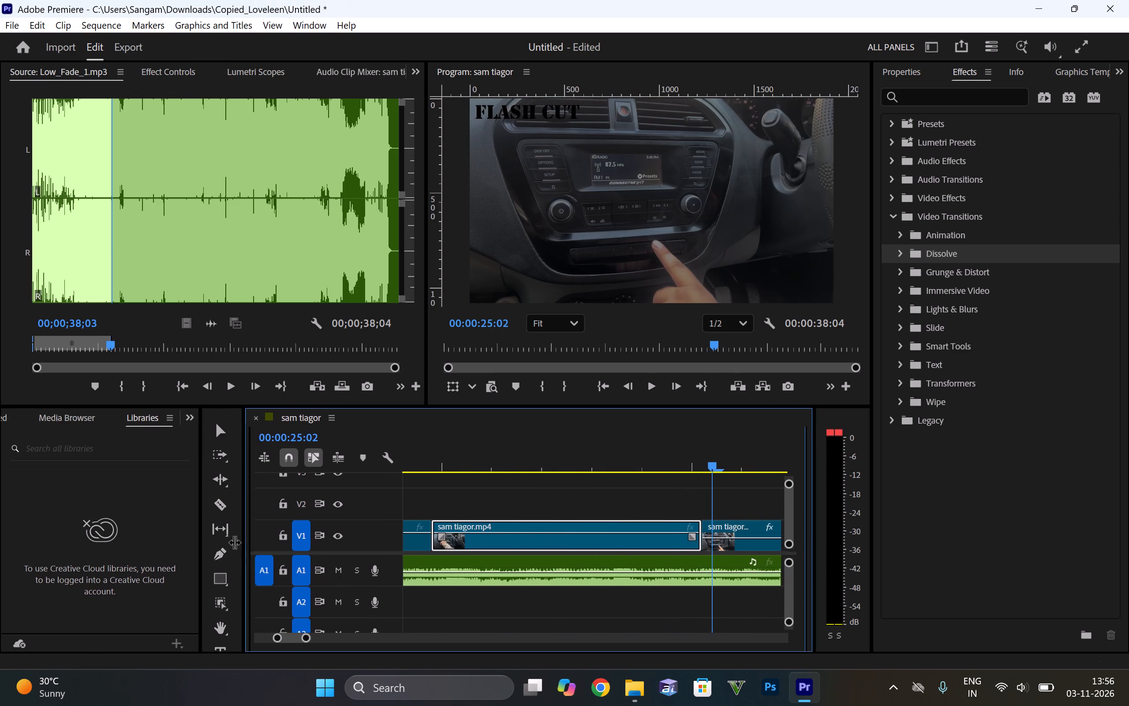
left_click_drag(234, 542, 146, 539)
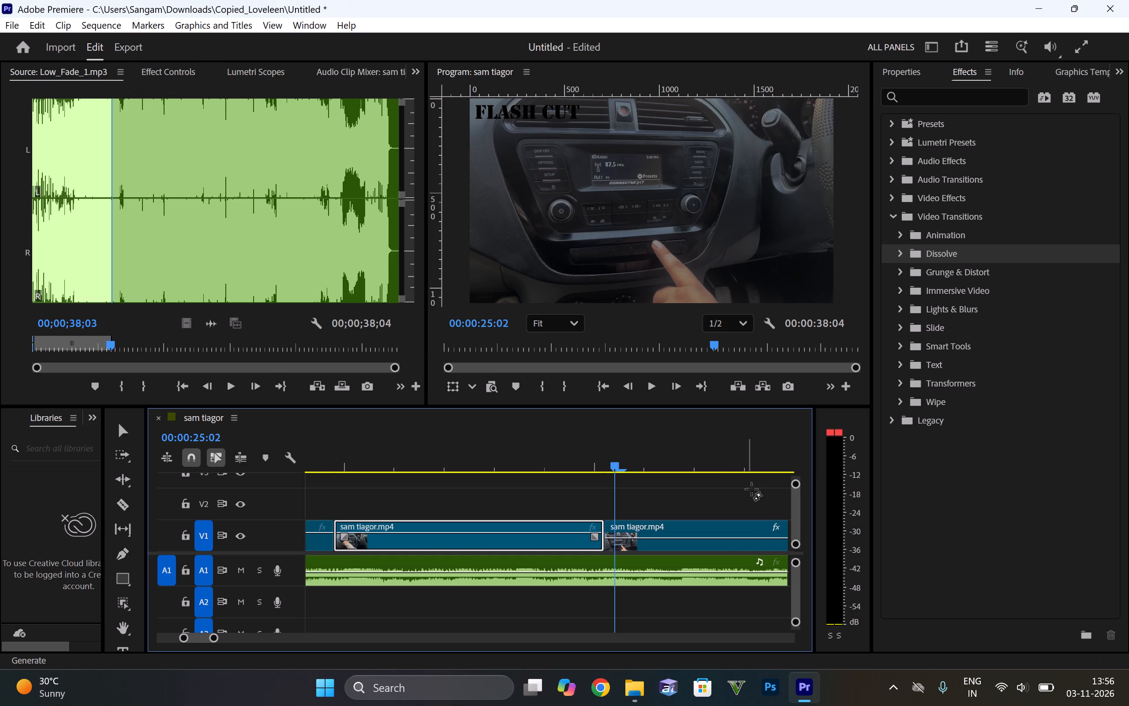
left_click_drag(813, 538, 906, 540)
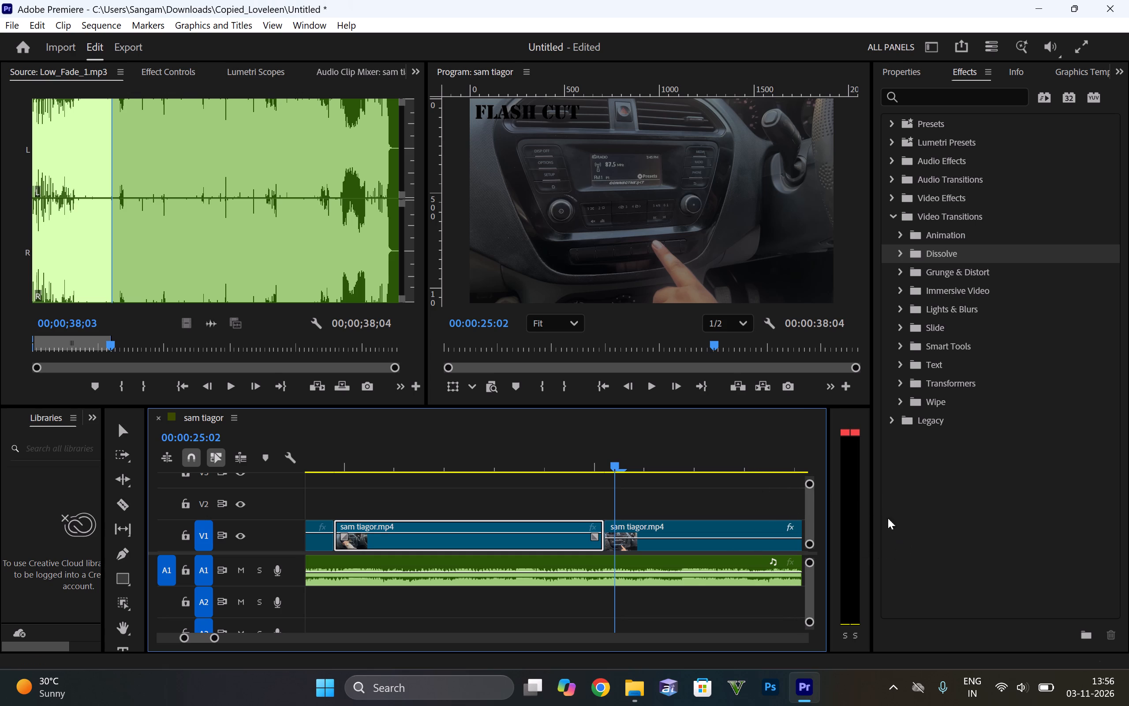
Apply the Block Motion animation transition at the 00:00:25:01 cut between the CLOSE-UP CUT and FLASH CUT clips.
left_click_drag(612, 460, 469, 516)
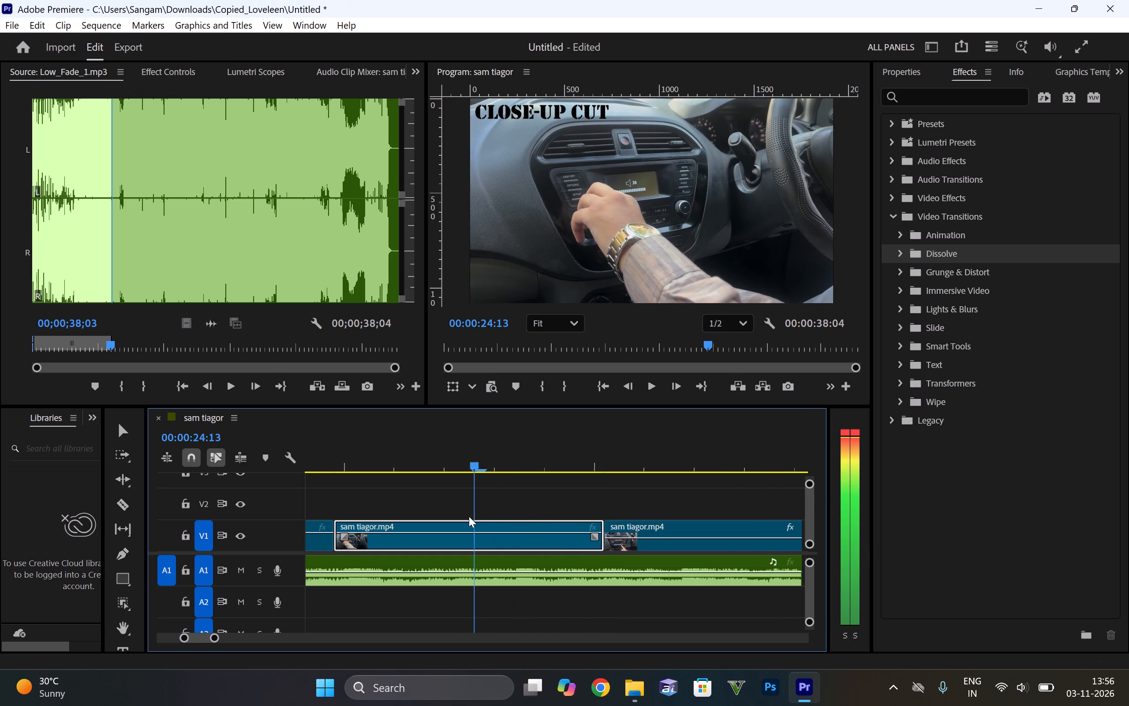
left_click_drag(469, 516, 598, 502)
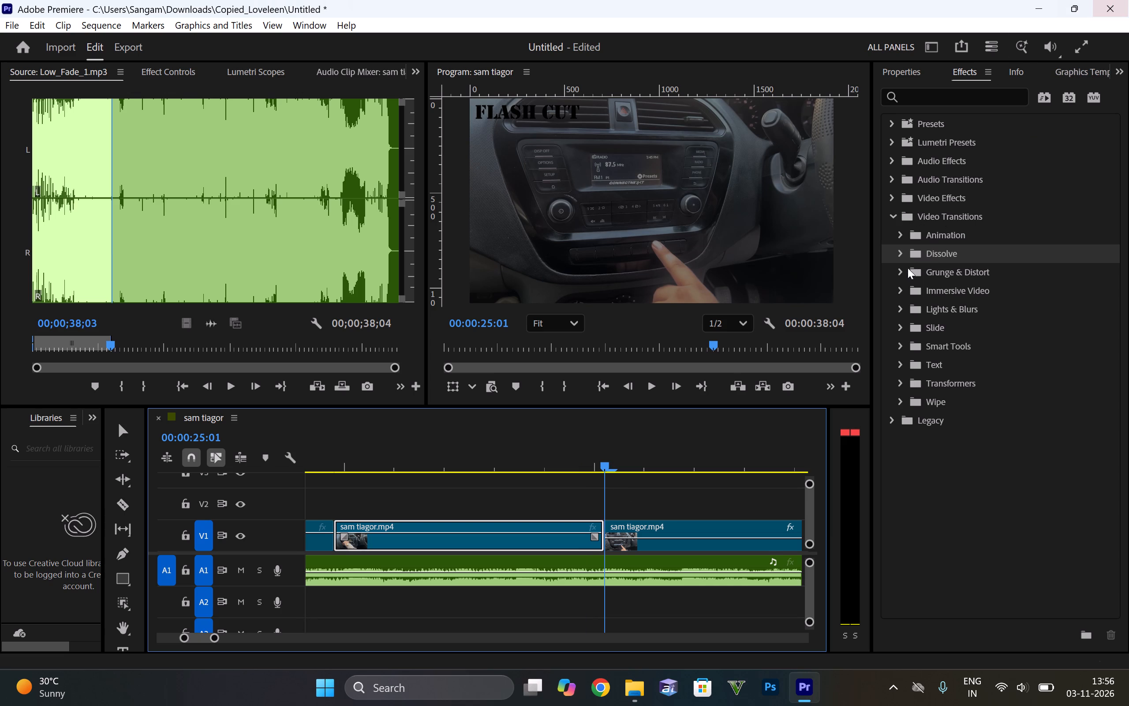
left_click(894, 239)
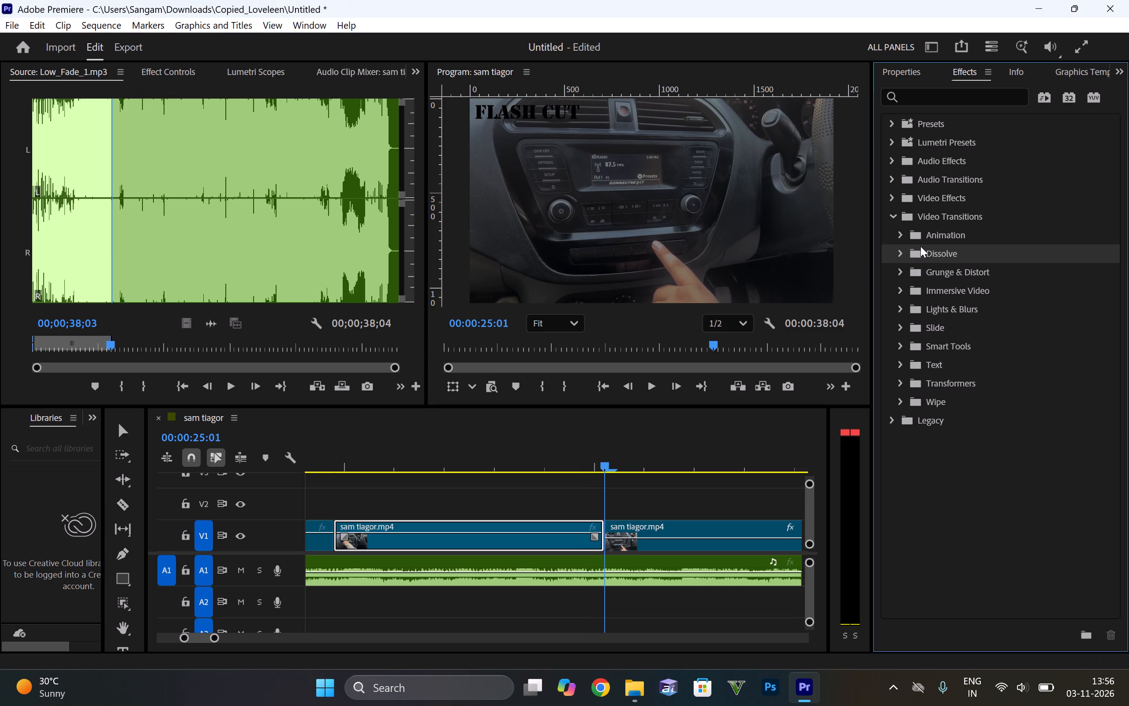
left_click_drag(926, 252, 611, 549)
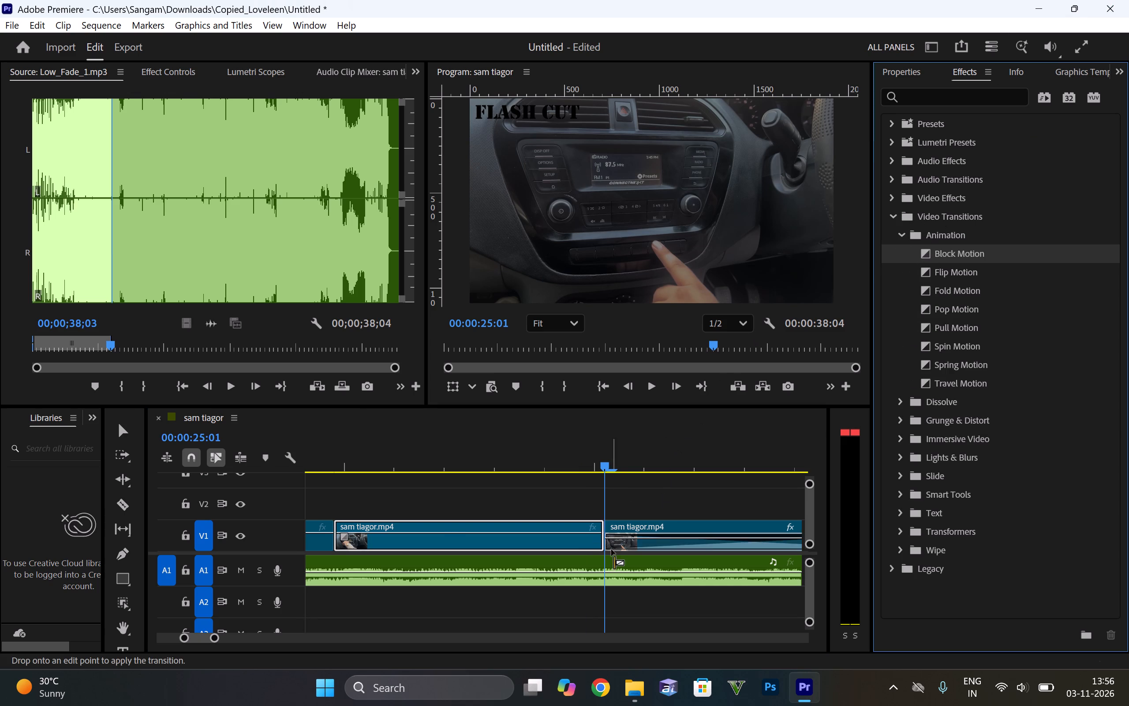
left_click_drag(611, 549, 609, 520)
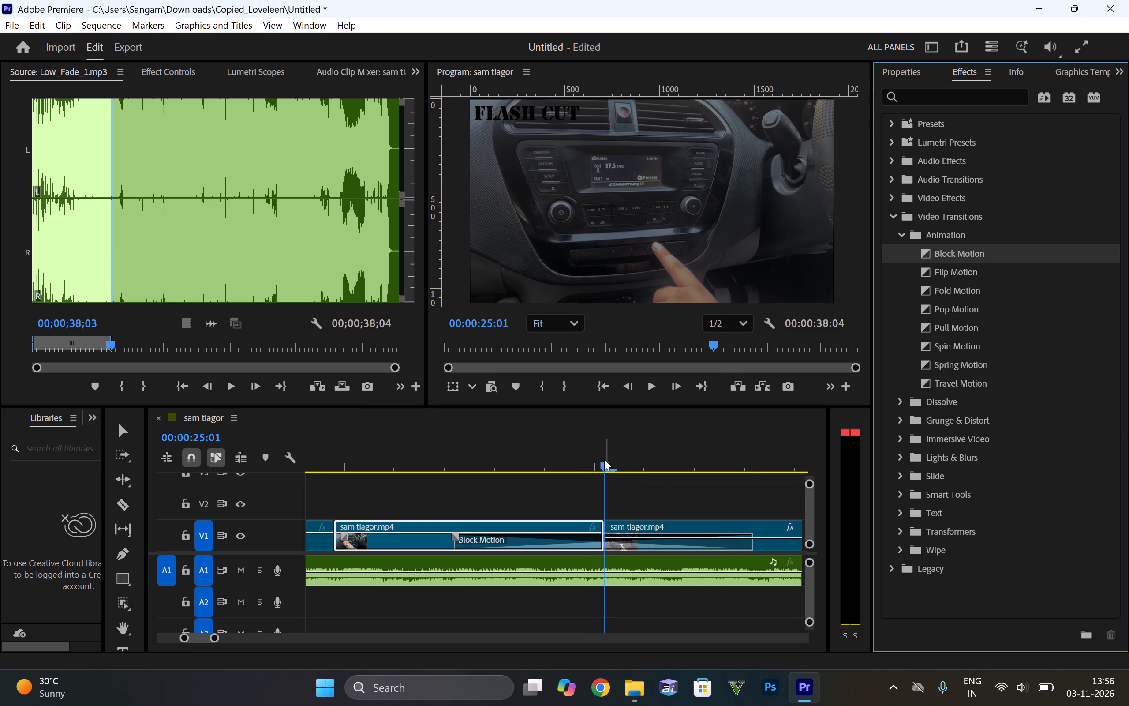
Play the Block Motion transition between the CLOSE-UP CUT and FLASH CUT clips repeatedly to review it, stopping at 00:00:25:04.
left_click_drag(604, 461, 422, 523)
key("space")
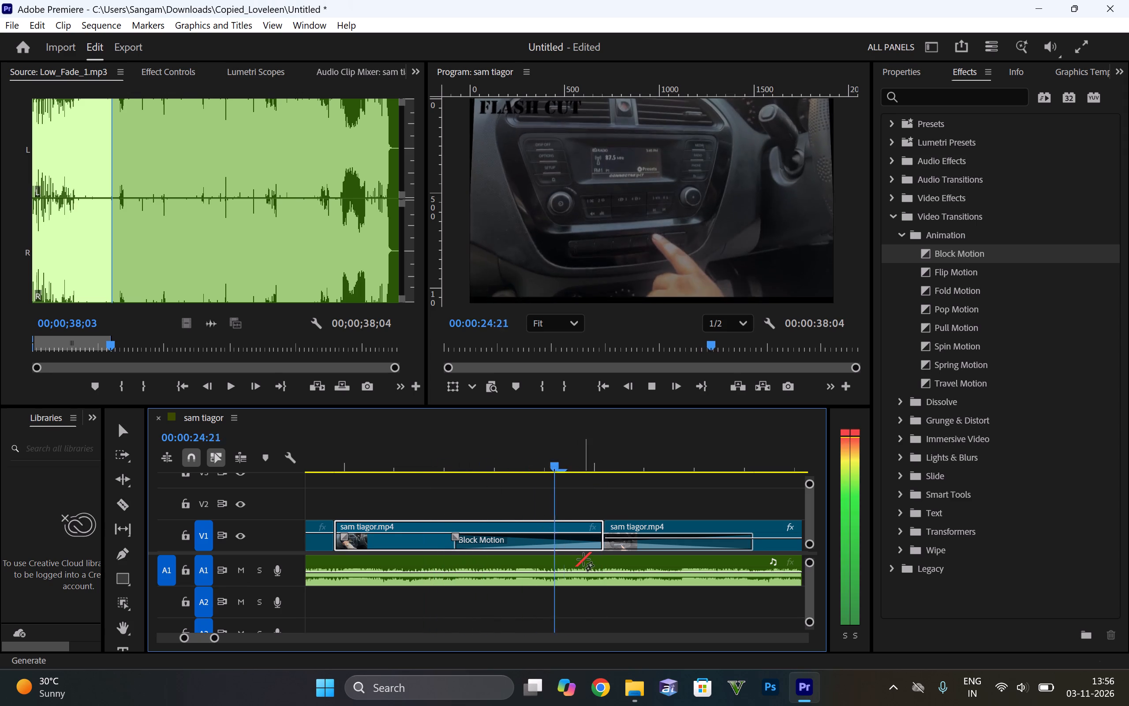
key("space")
key("space")
key("space")
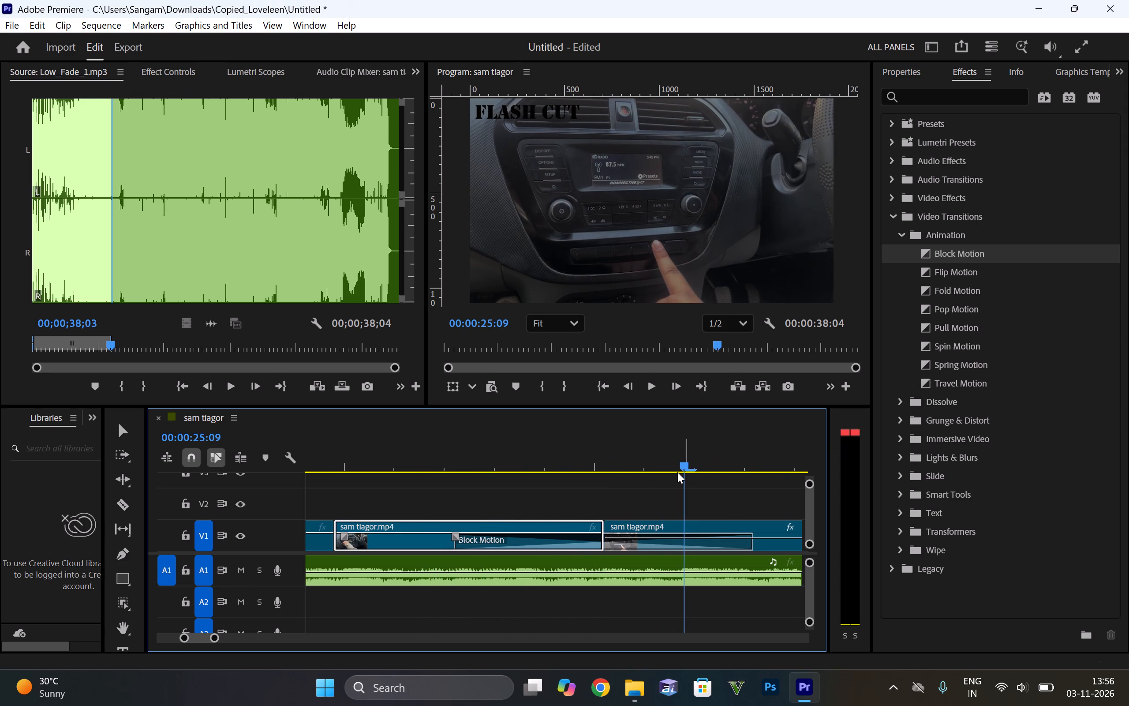
left_click_drag(680, 462, 388, 449)
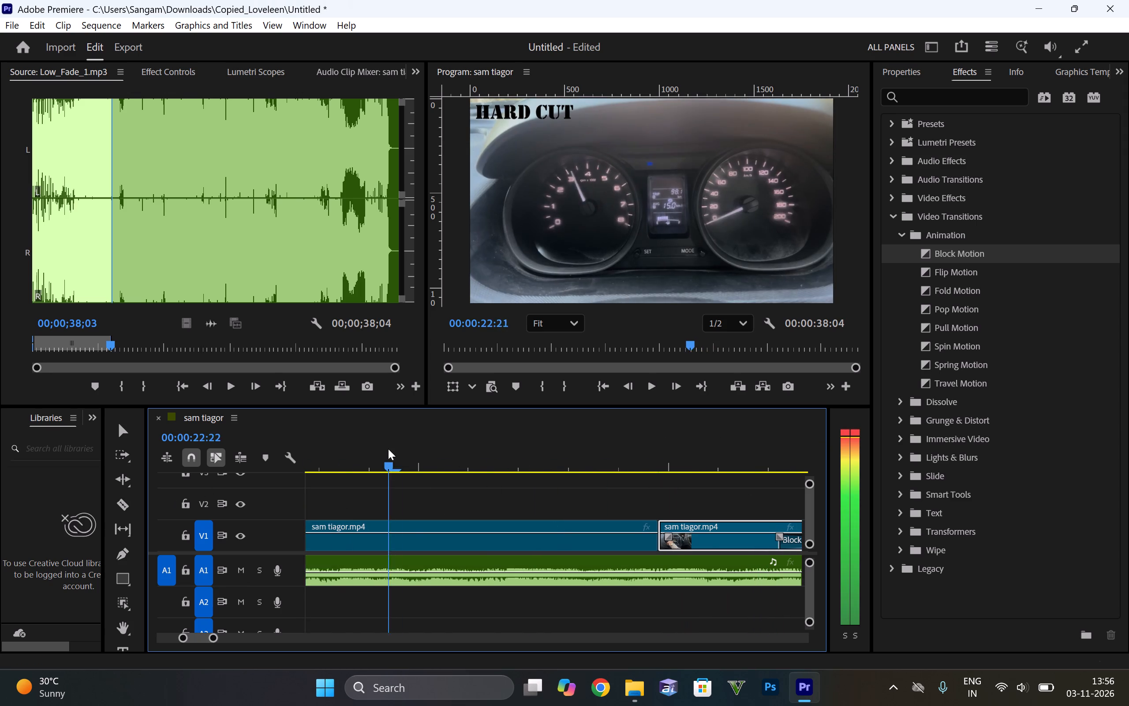
left_click_drag(388, 449, 621, 444)
key("space")
key("space")
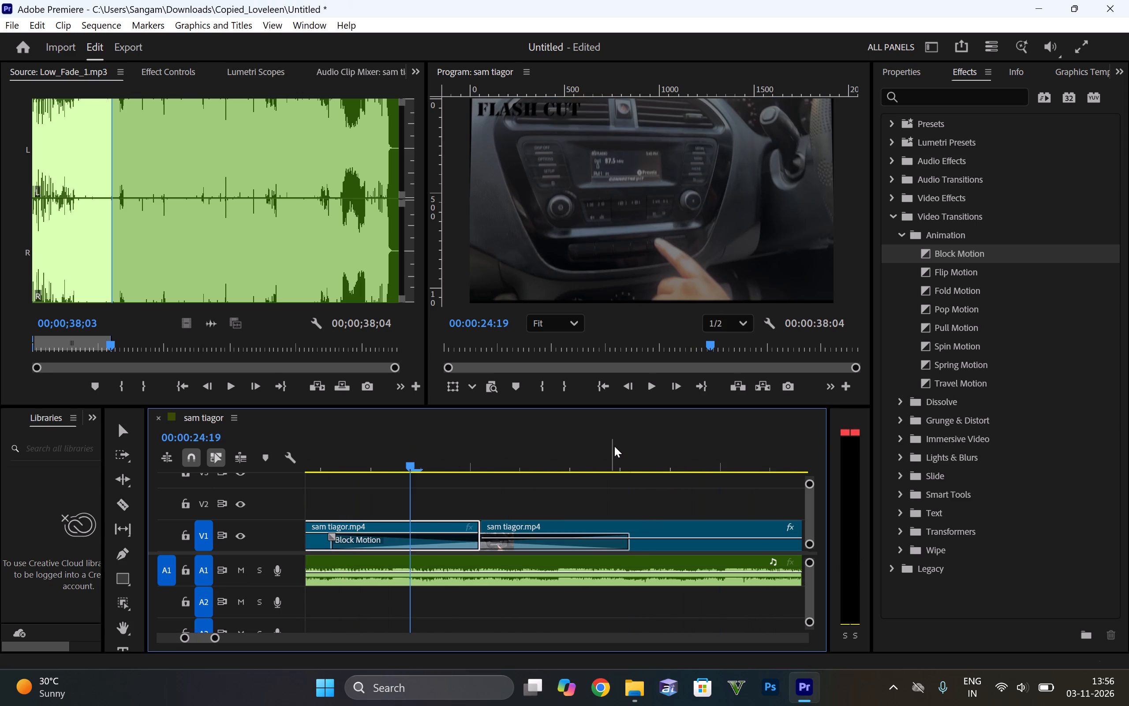
key("space")
key("space")
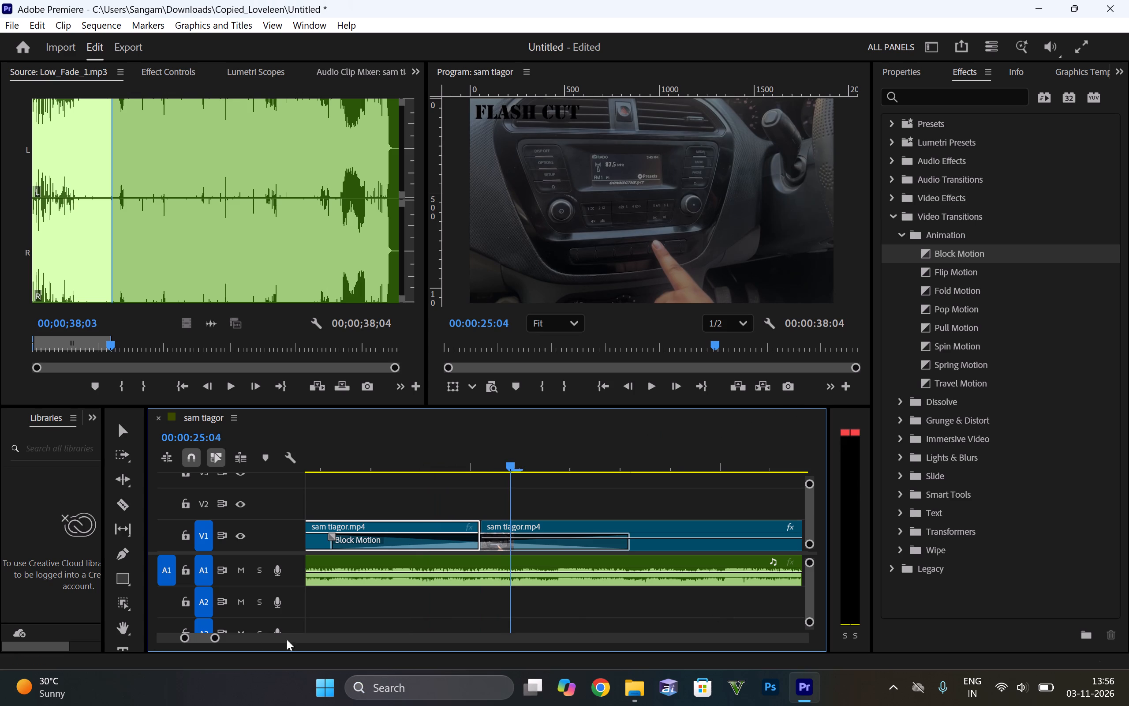
left_click_drag(212, 638, 343, 655)
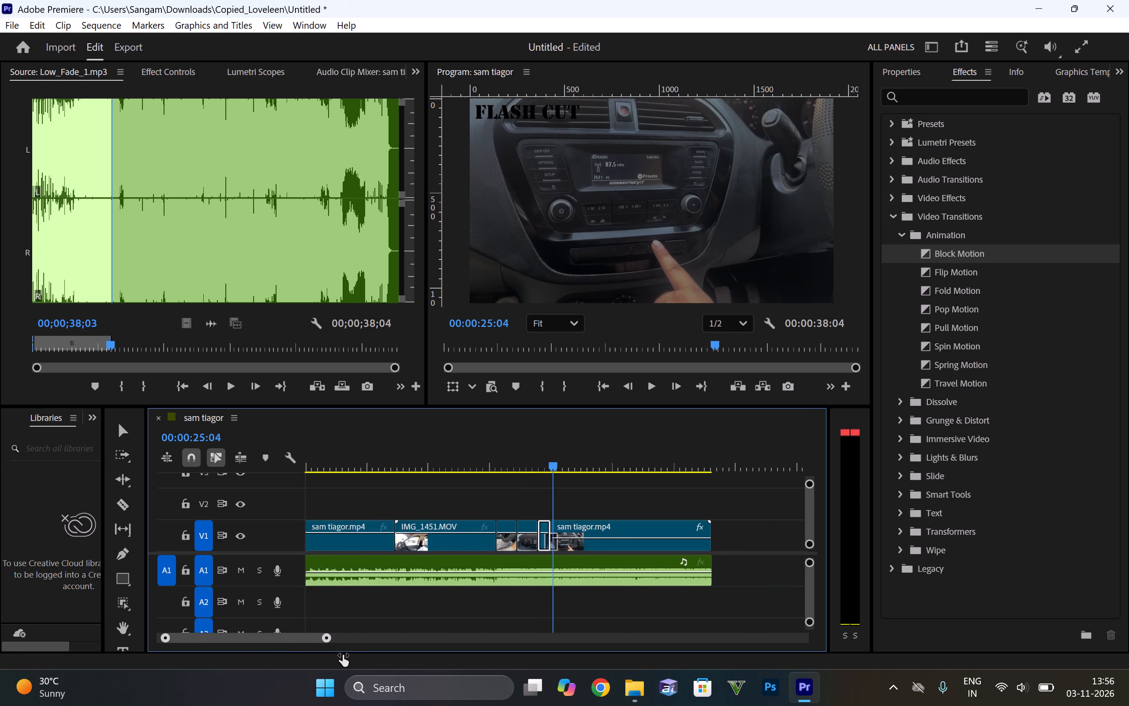
left_click_drag(343, 655, 343, 655)
left_click_drag(555, 466, 202, 413)
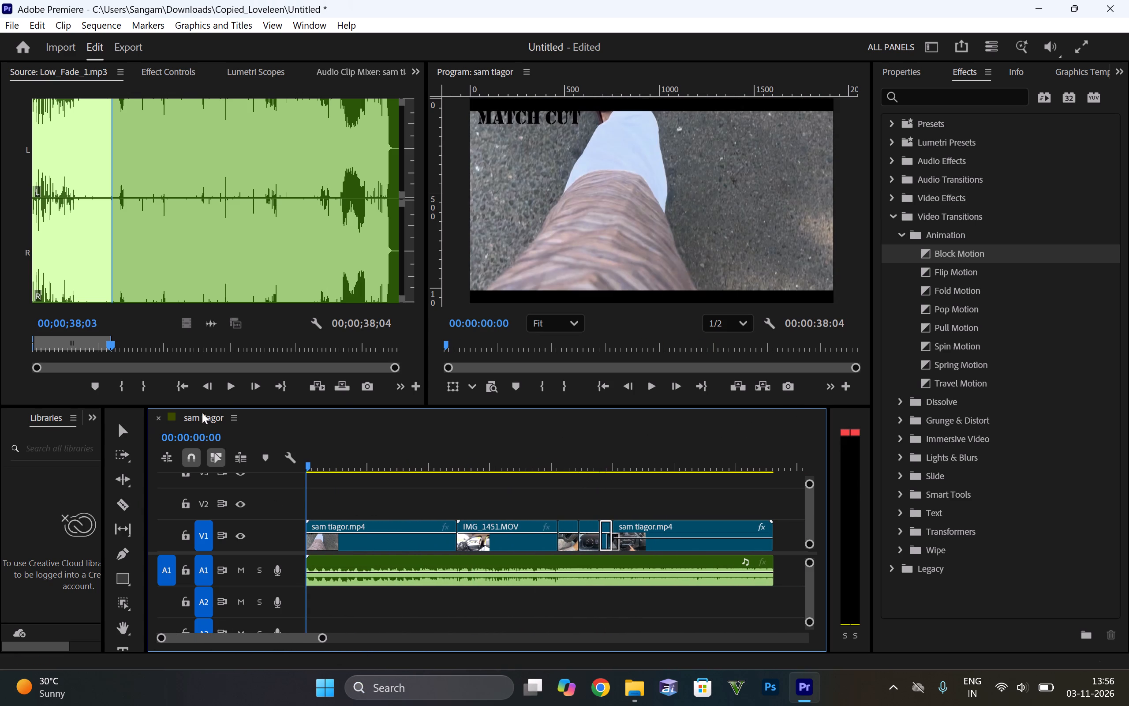
left_click_drag(202, 413, 437, 390)
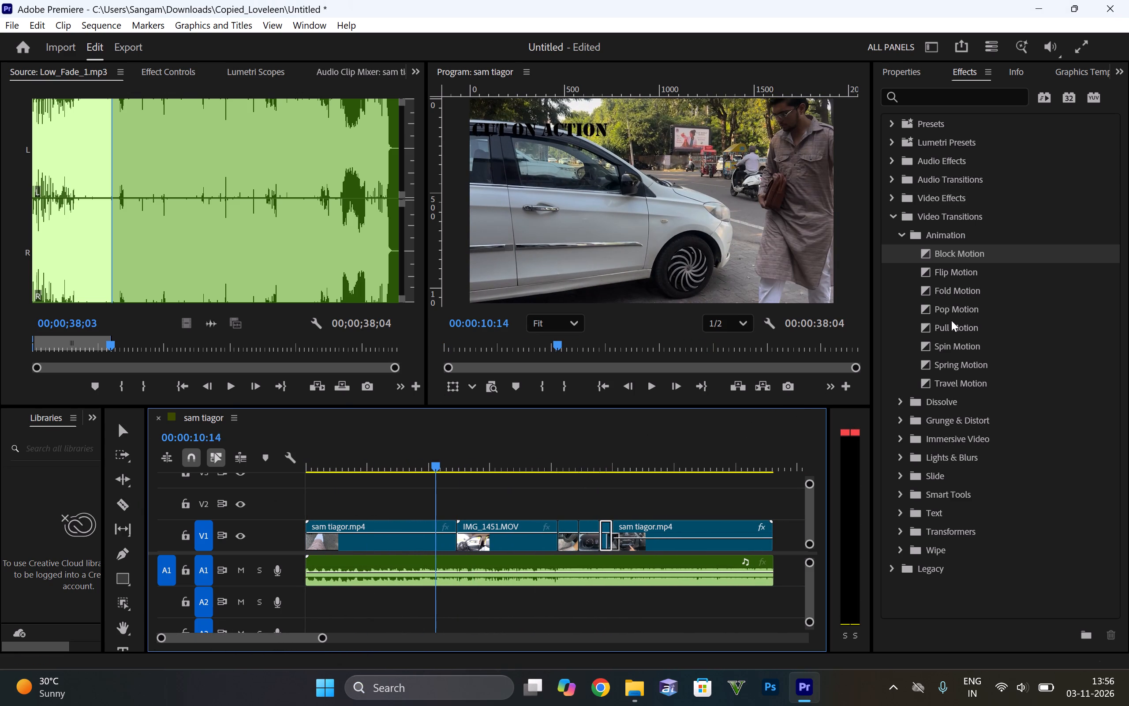
left_click(927, 273)
left_click_drag(923, 268, 448, 543)
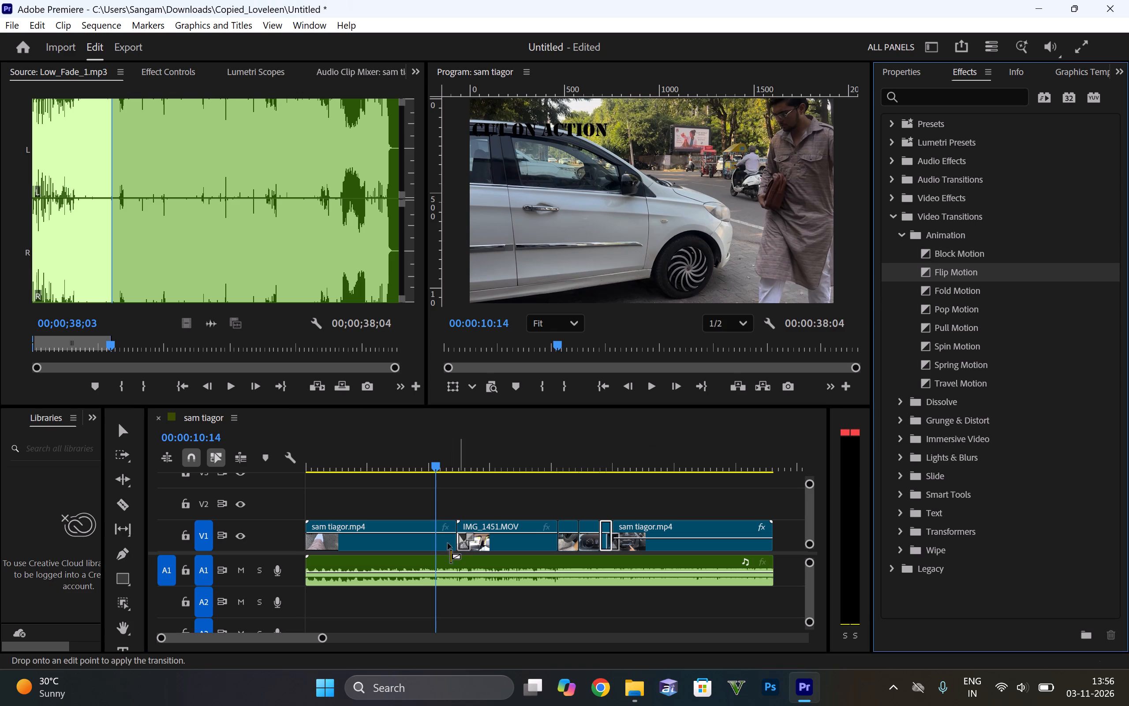
left_click_drag(448, 543, 458, 531)
Play the sequence from 00:00:10:14 through the Flip Motion transition and into IMG_1451.MOV, stopping at 00:00:18:11.
key("space")
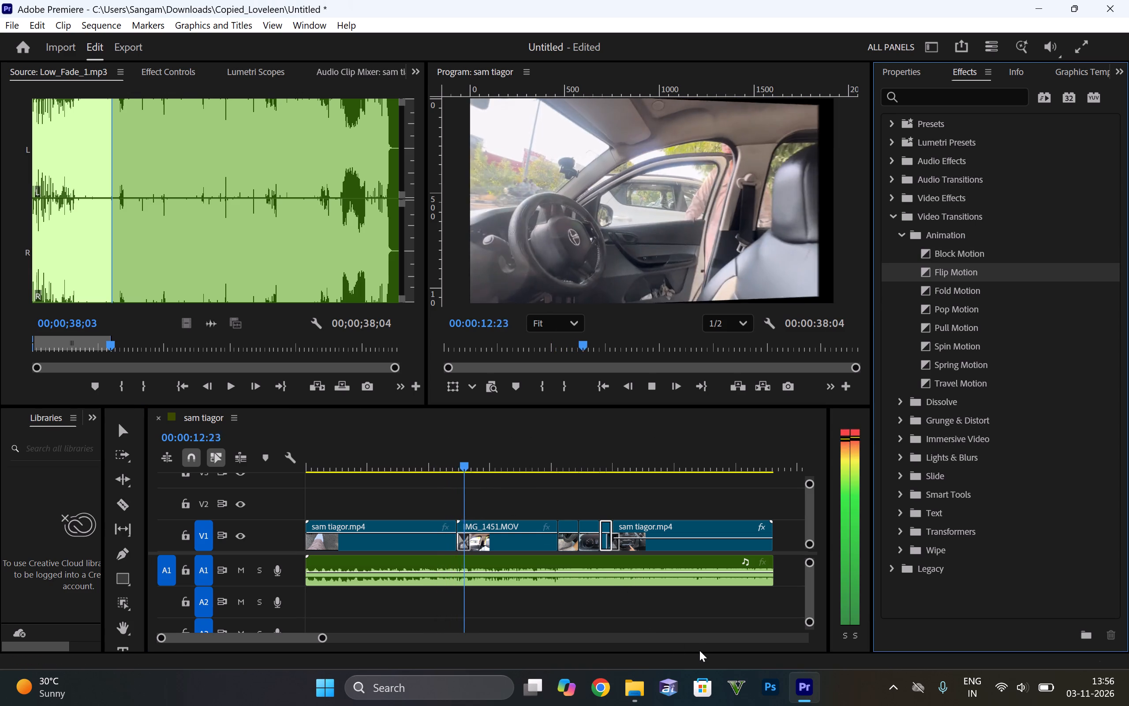
key("space")
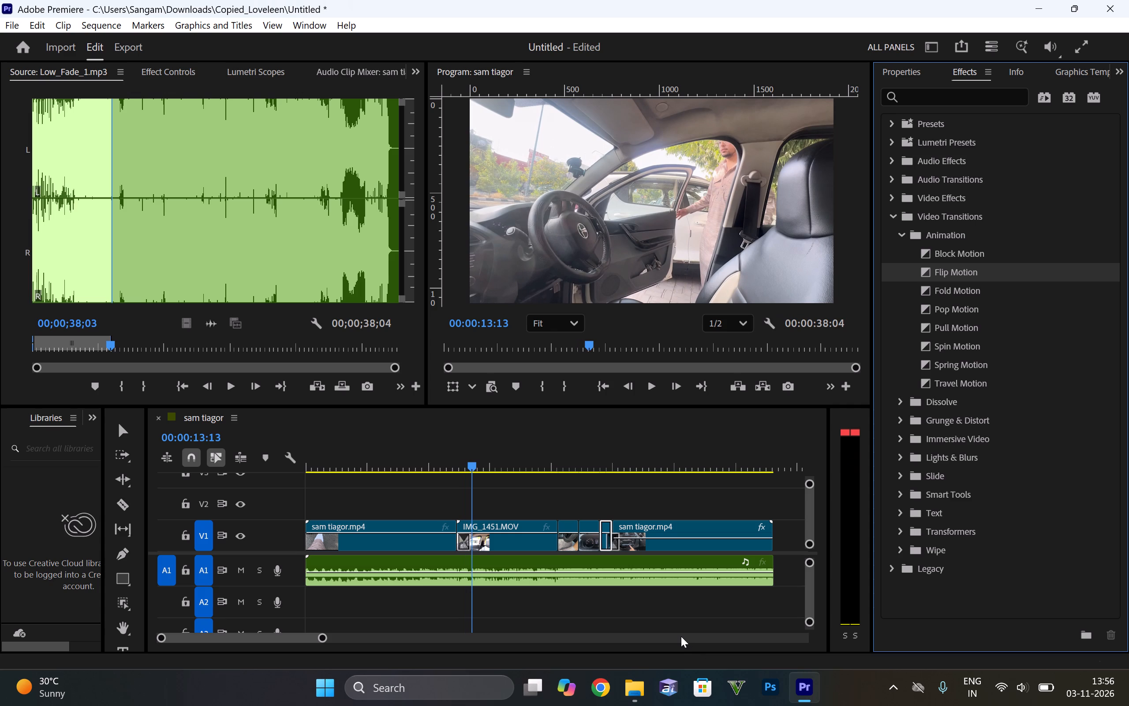
key("space")
key("space")
key("space")
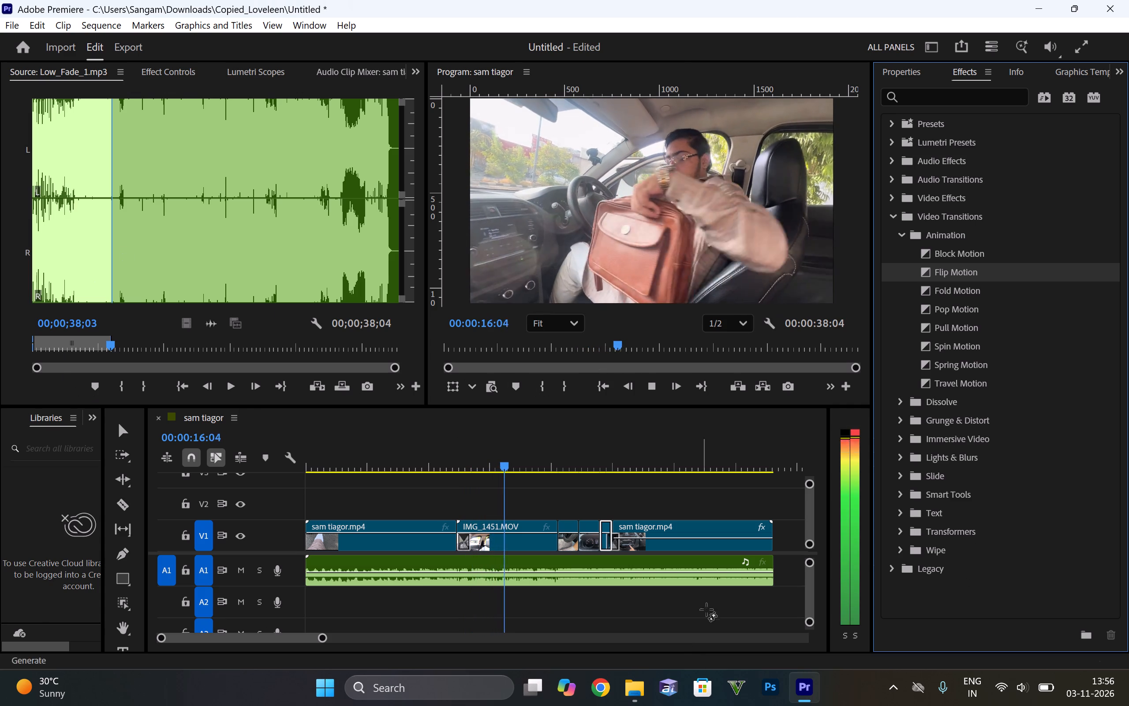
key("space")
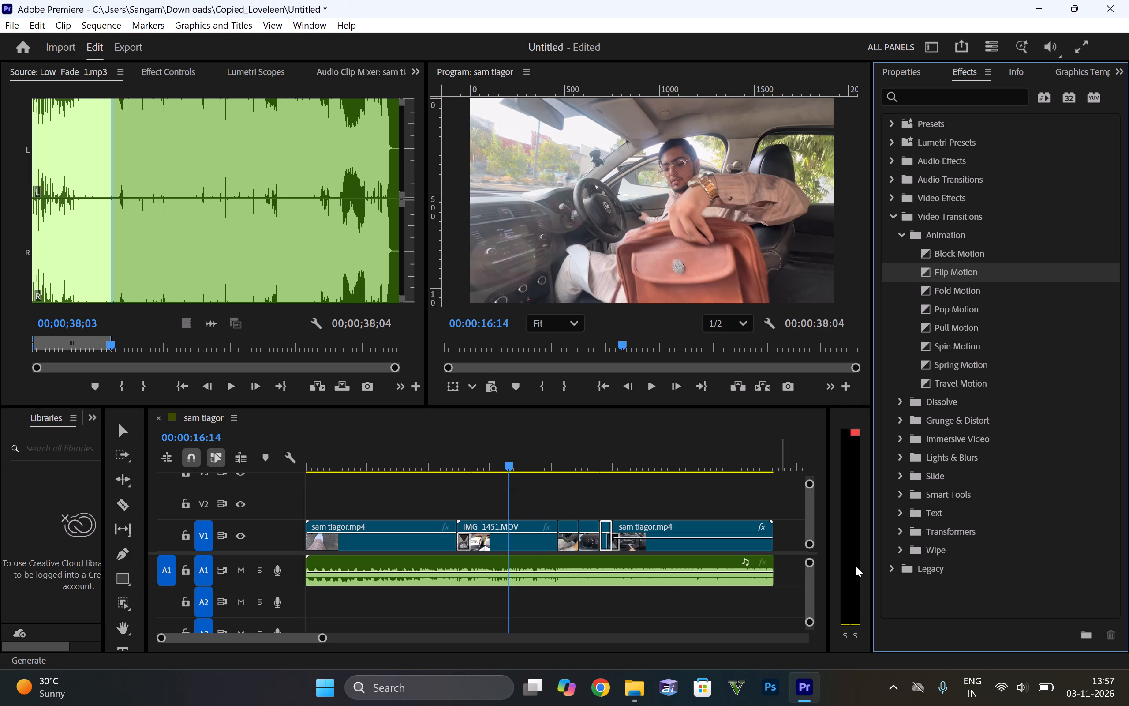
key("space")
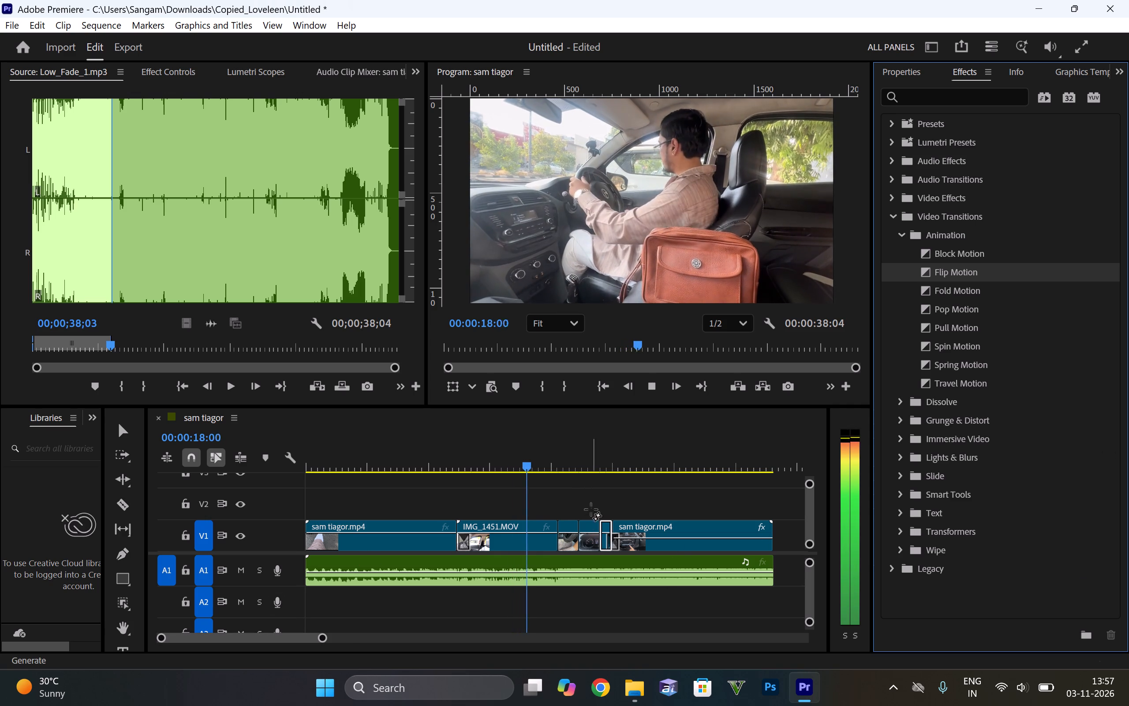
key("space")
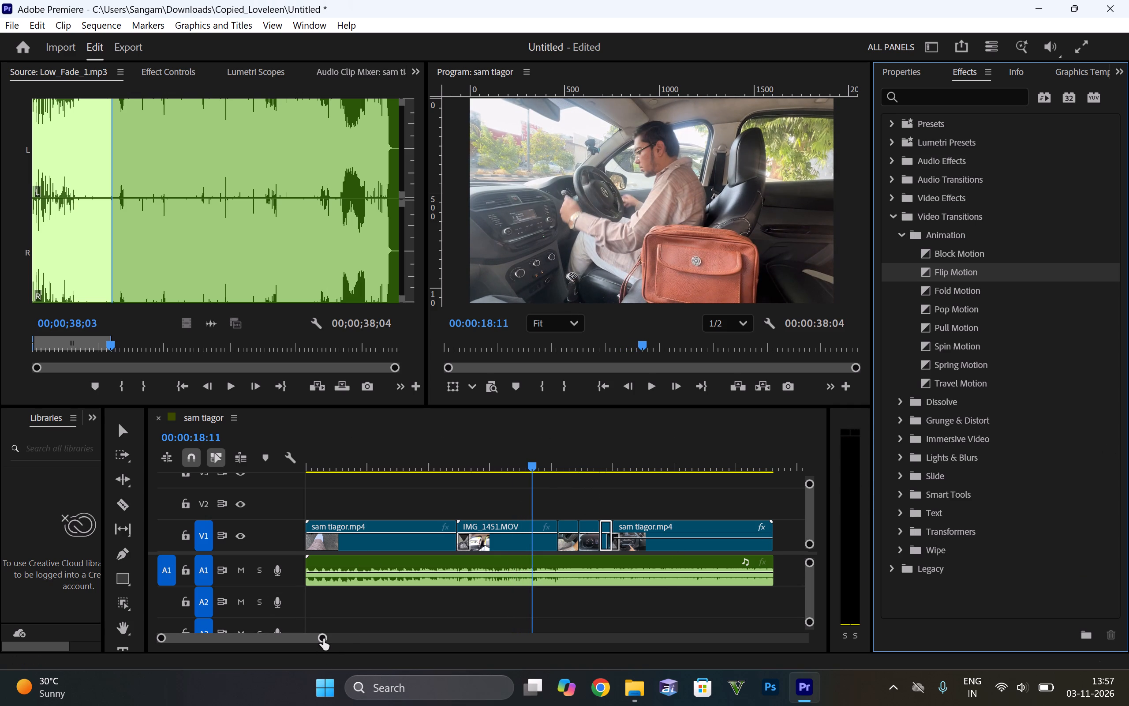
Apply the Glitch transition from Grunge & Distort at the cut between IMG_1451.MOV and the MATCH CUT clip that follows it.
left_click_drag(323, 639, 336, 644)
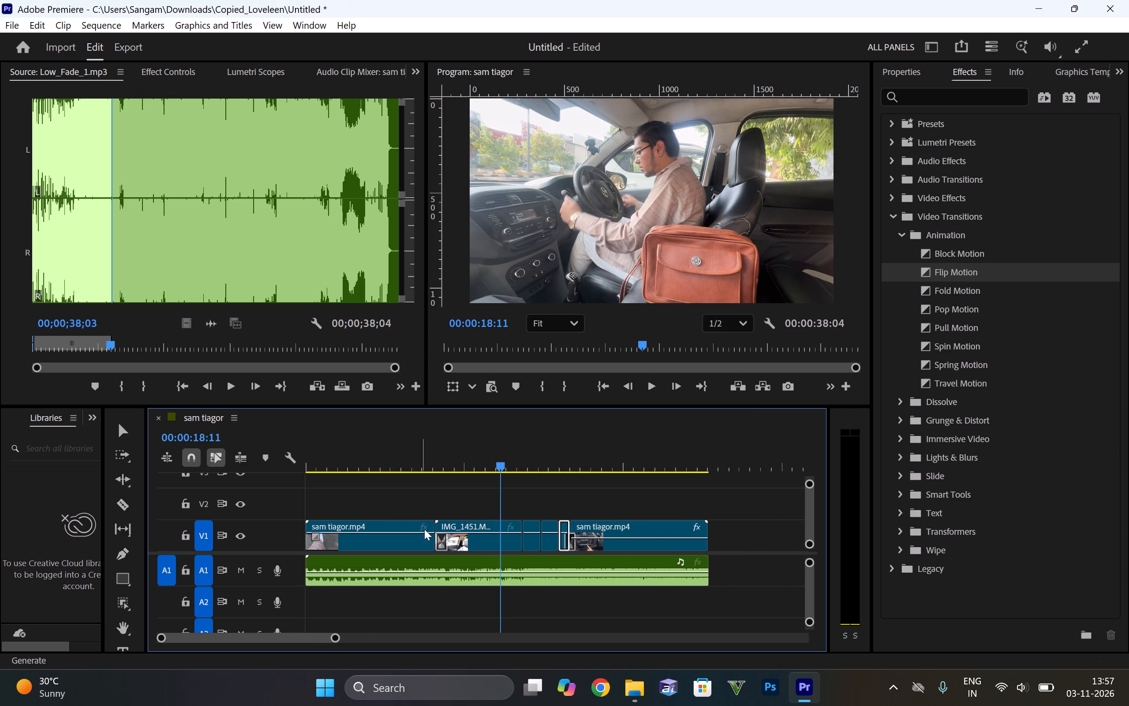
left_click(520, 544)
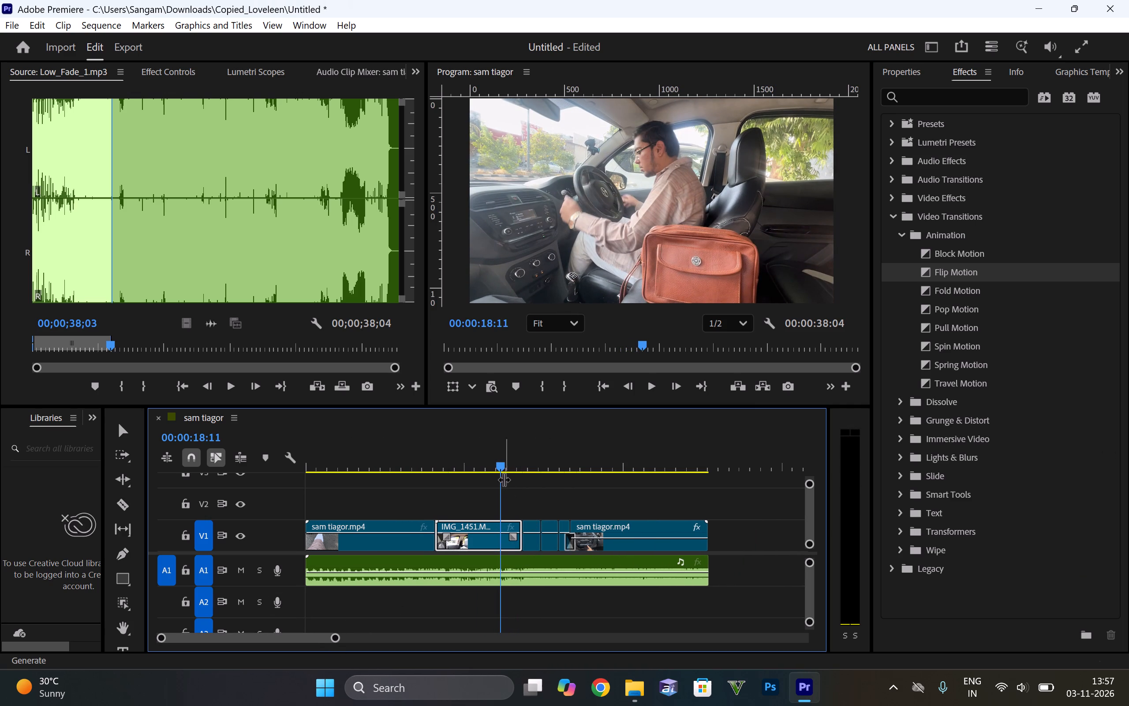
left_click_drag(503, 467, 522, 481)
left_click(530, 541)
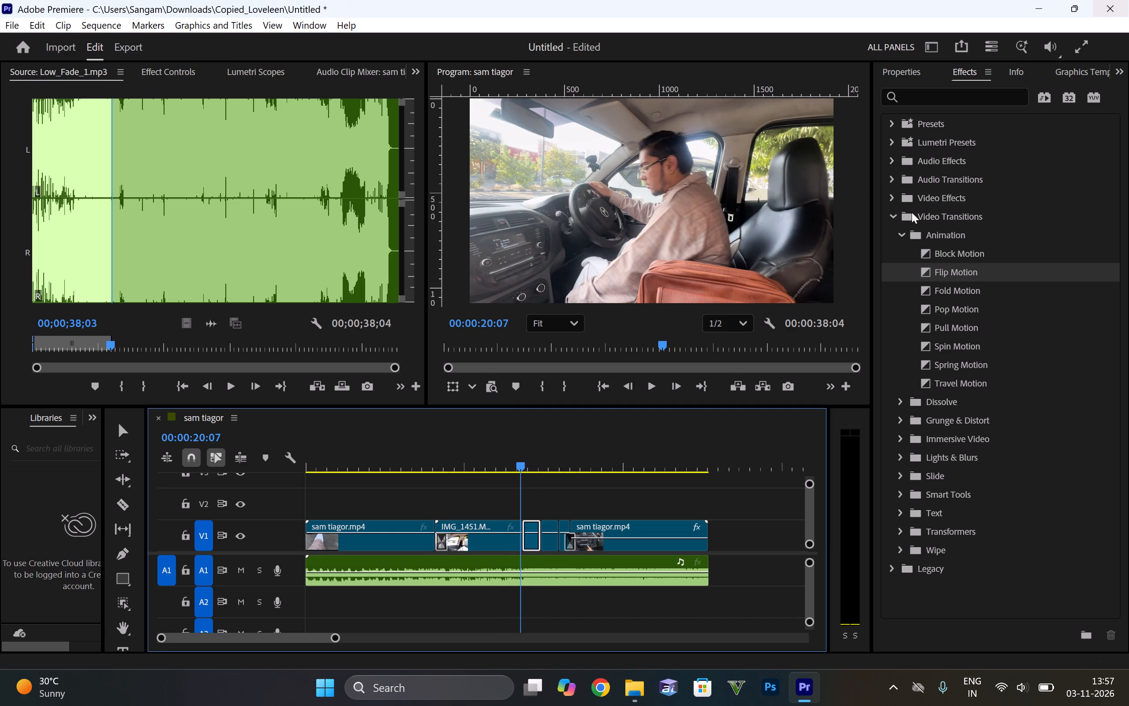
scroll(912, 426, "down", 4)
left_click(904, 402)
scroll(936, 434, "down", 12)
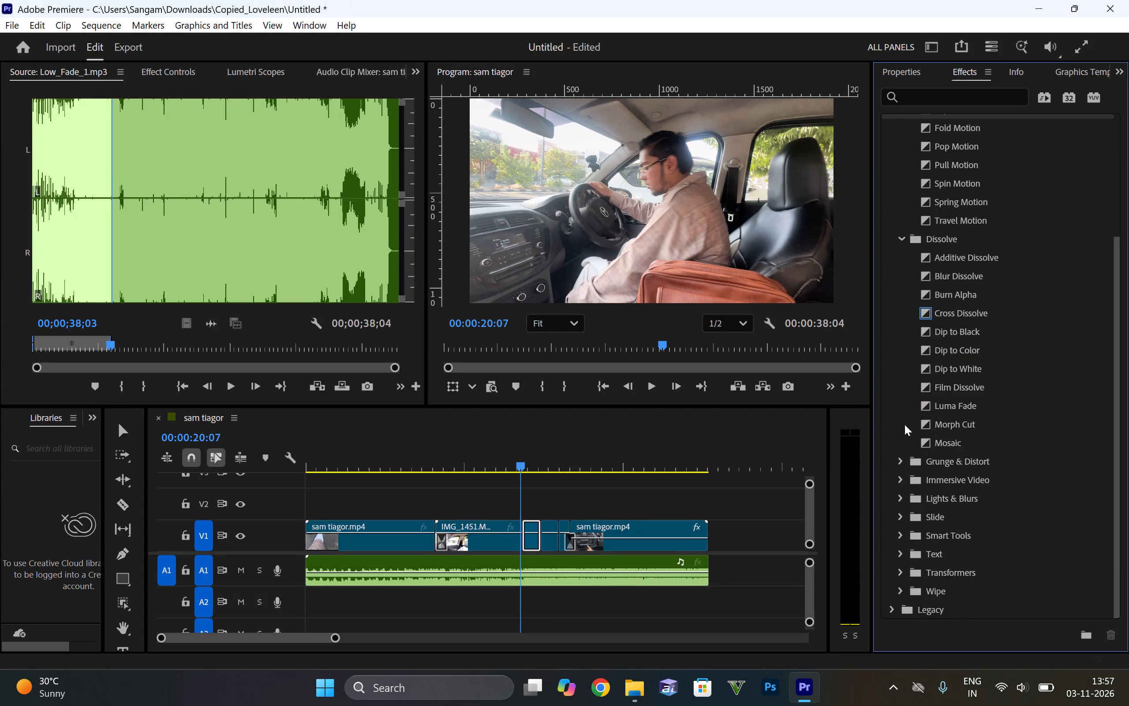
left_click(902, 457)
scroll(950, 484, "down", 4)
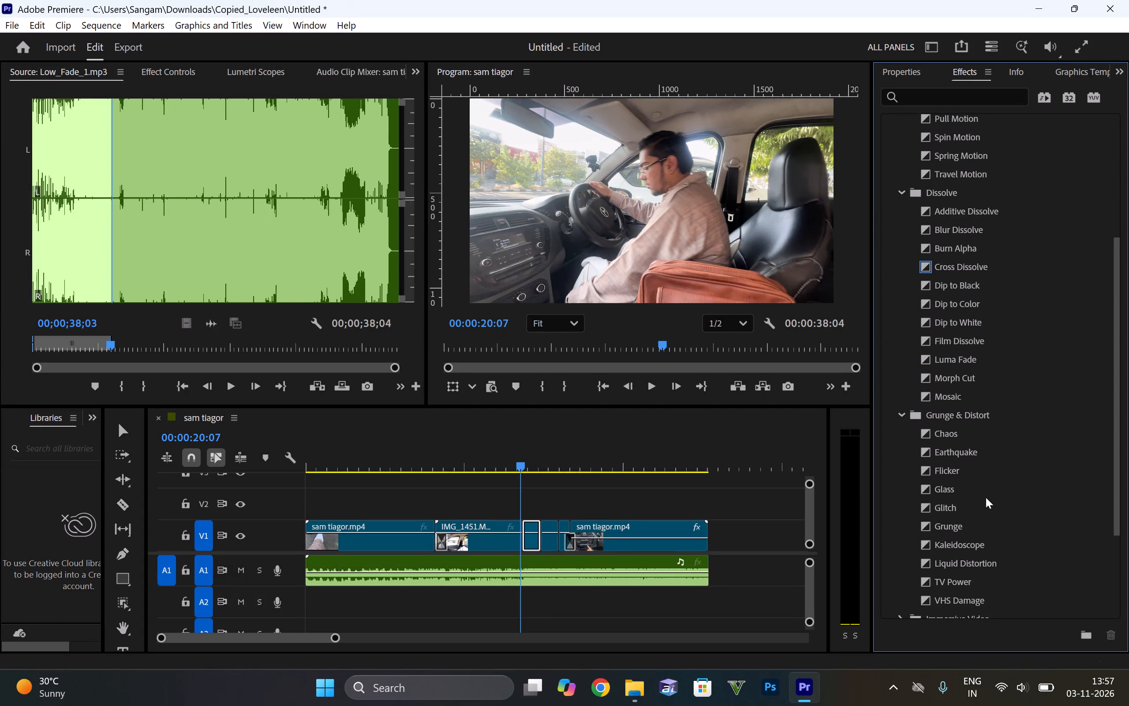
scroll(983, 499, "down", 4)
left_click(922, 414)
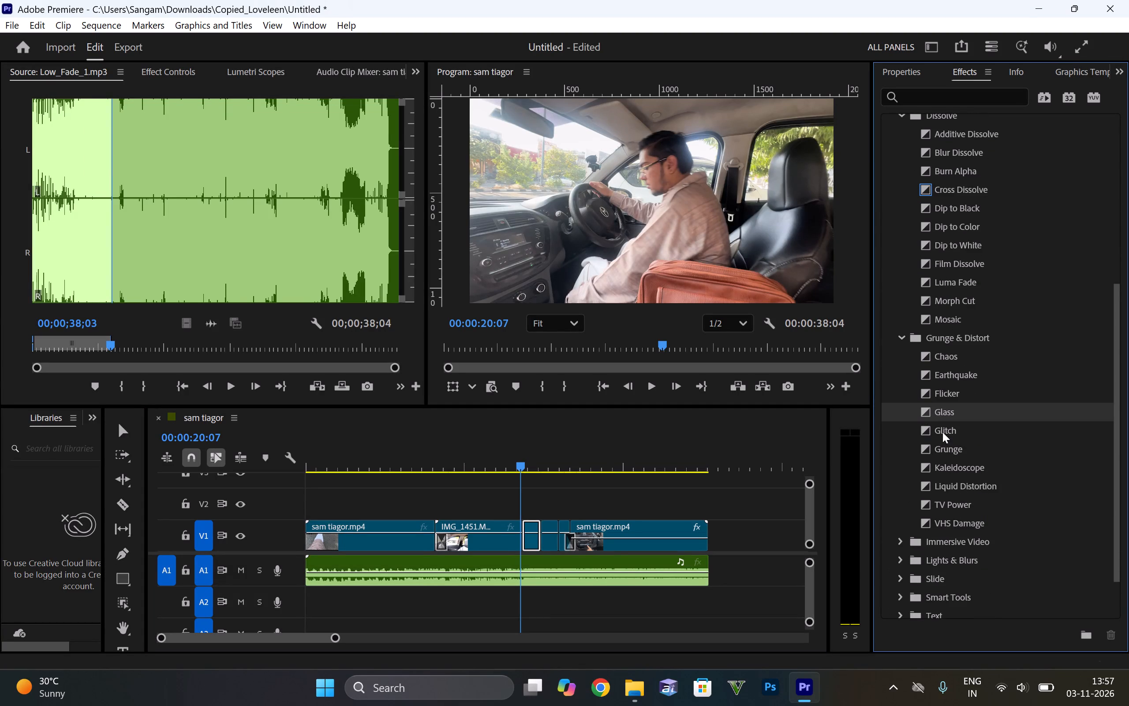
left_click(926, 429)
left_click_drag(925, 431, 674, 532)
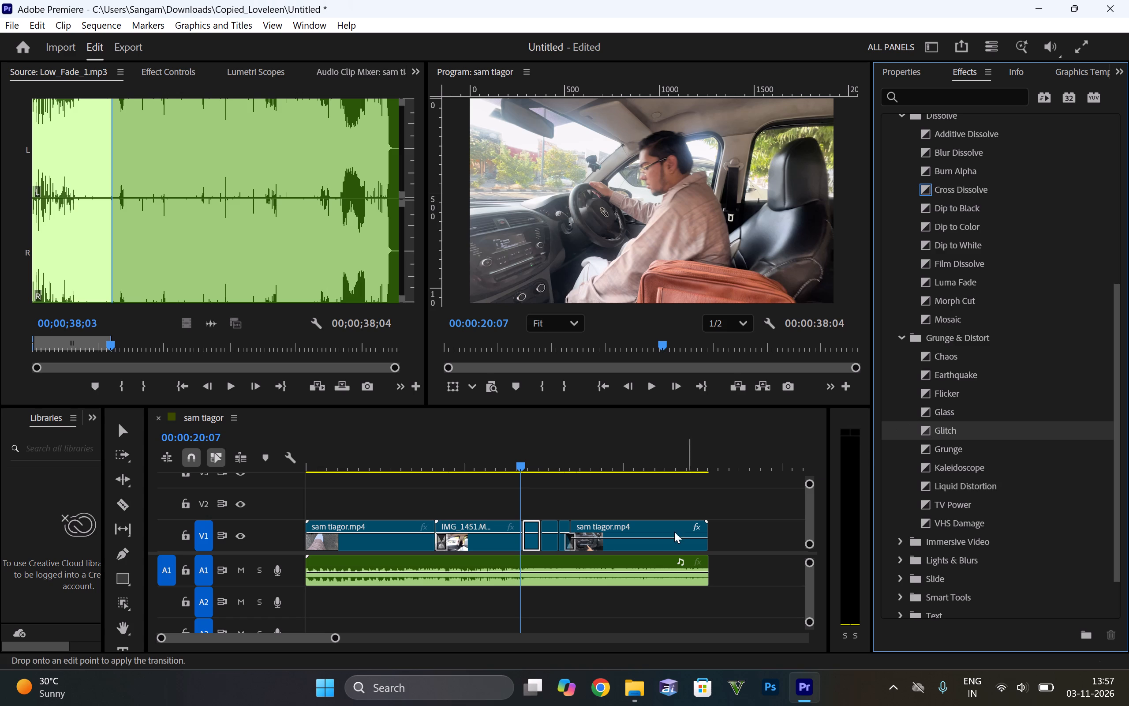
left_click_drag(674, 532, 527, 524)
left_click_drag(527, 524, 524, 534)
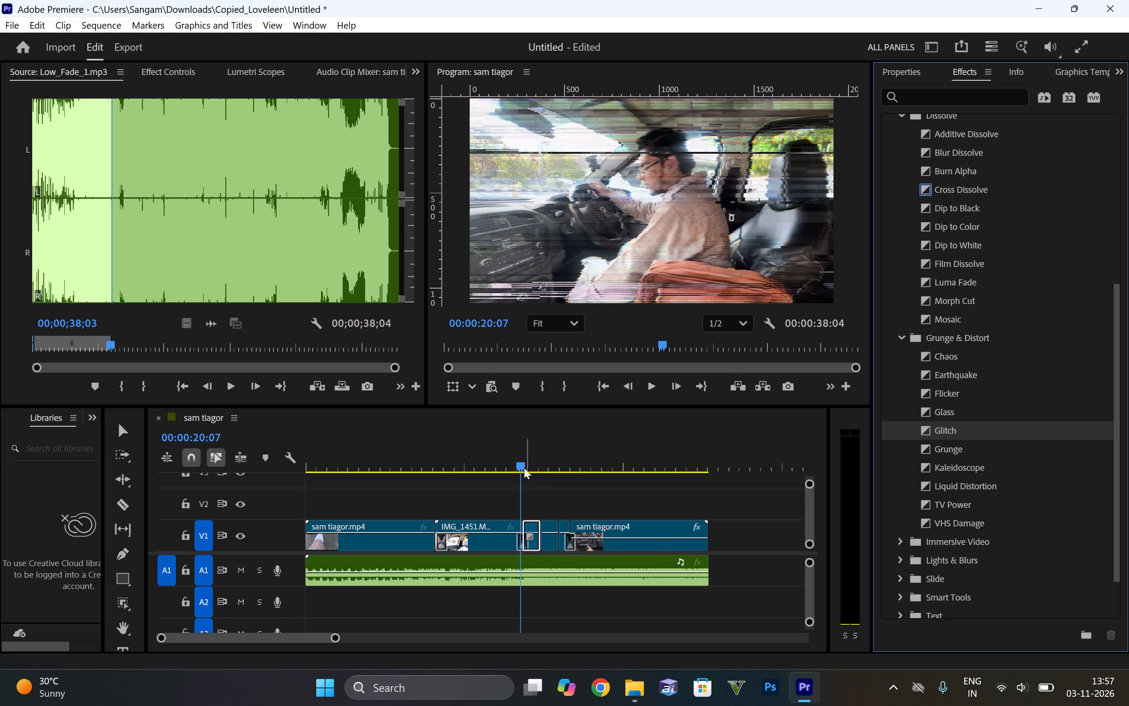
Play the sequence from 00:00:19:07 through the Glitch transition and into the HARD CUT clip, stopping at 00:00:23:03.
left_click_drag(518, 470, 502, 484)
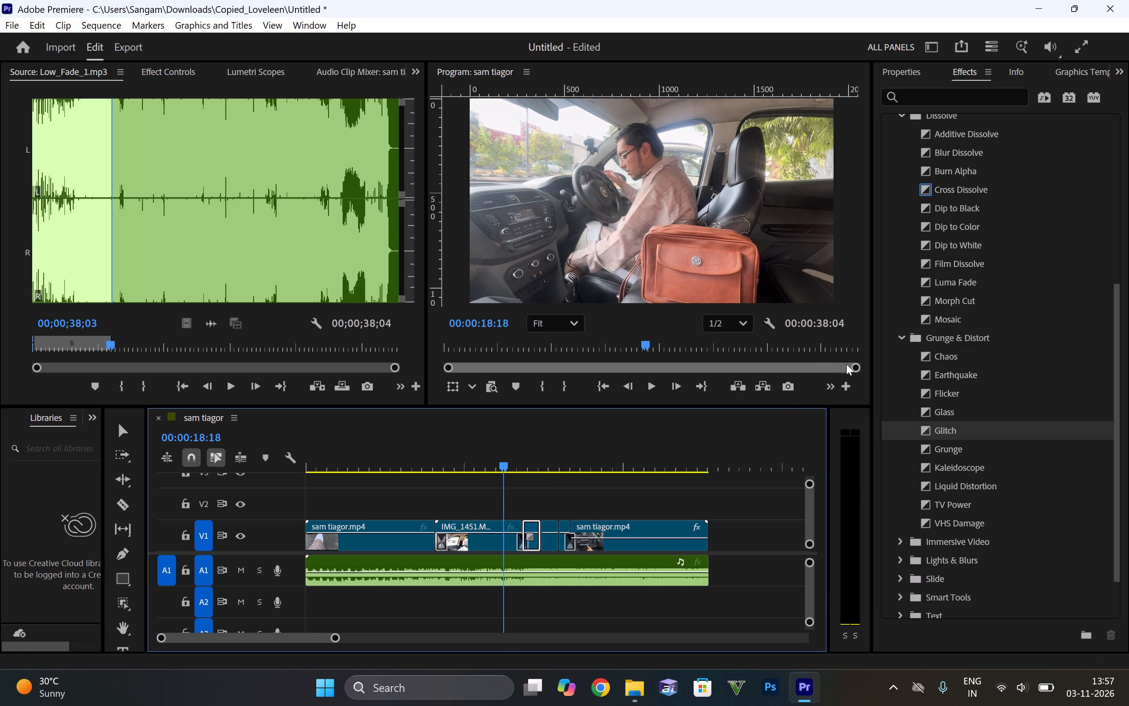
left_click_drag(345, 639, 360, 637)
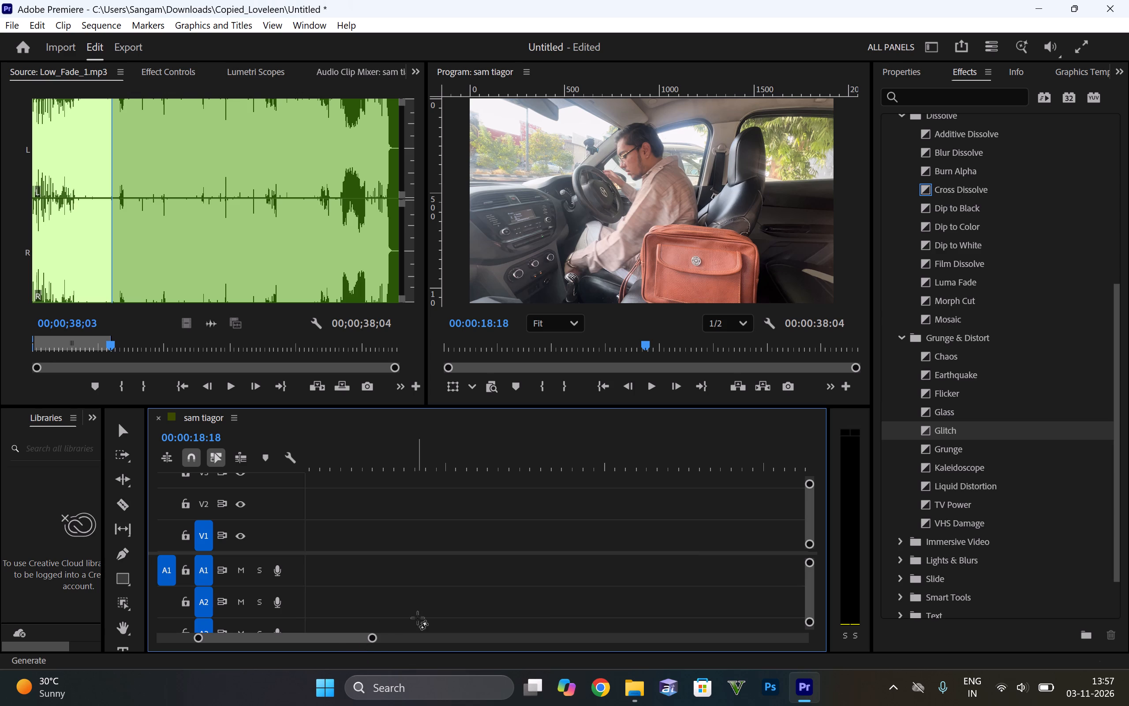
left_click_drag(371, 636, 461, 590)
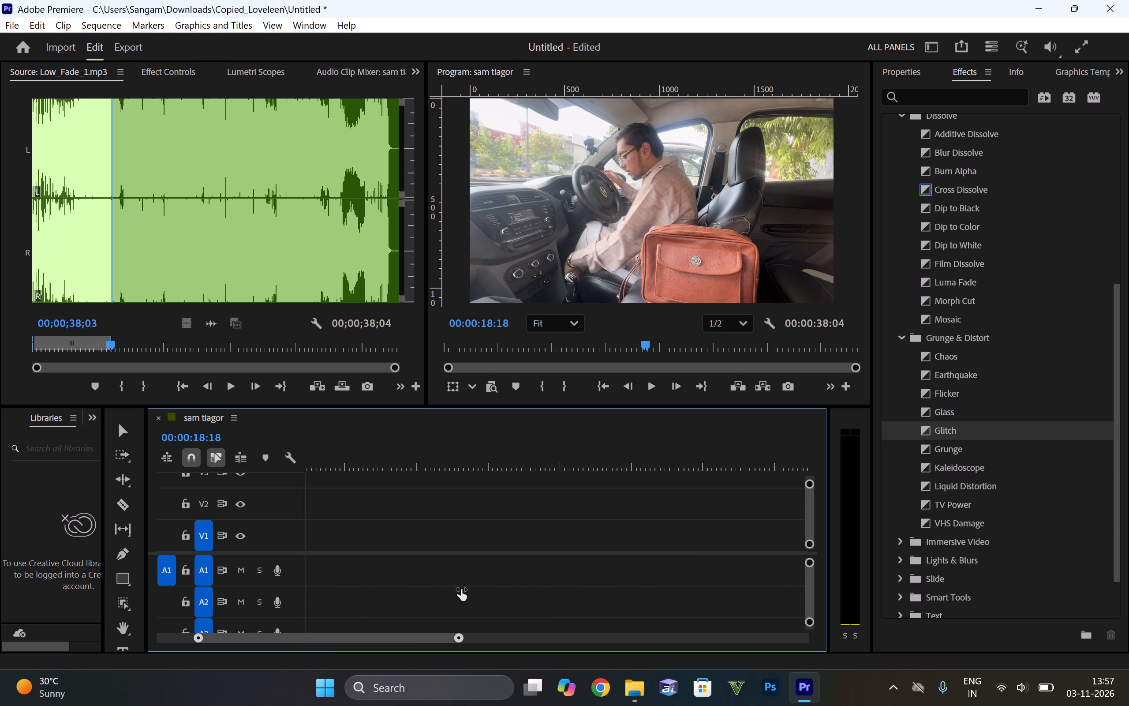
left_click_drag(461, 590, 665, 559)
left_click_drag(432, 464, 262, 484)
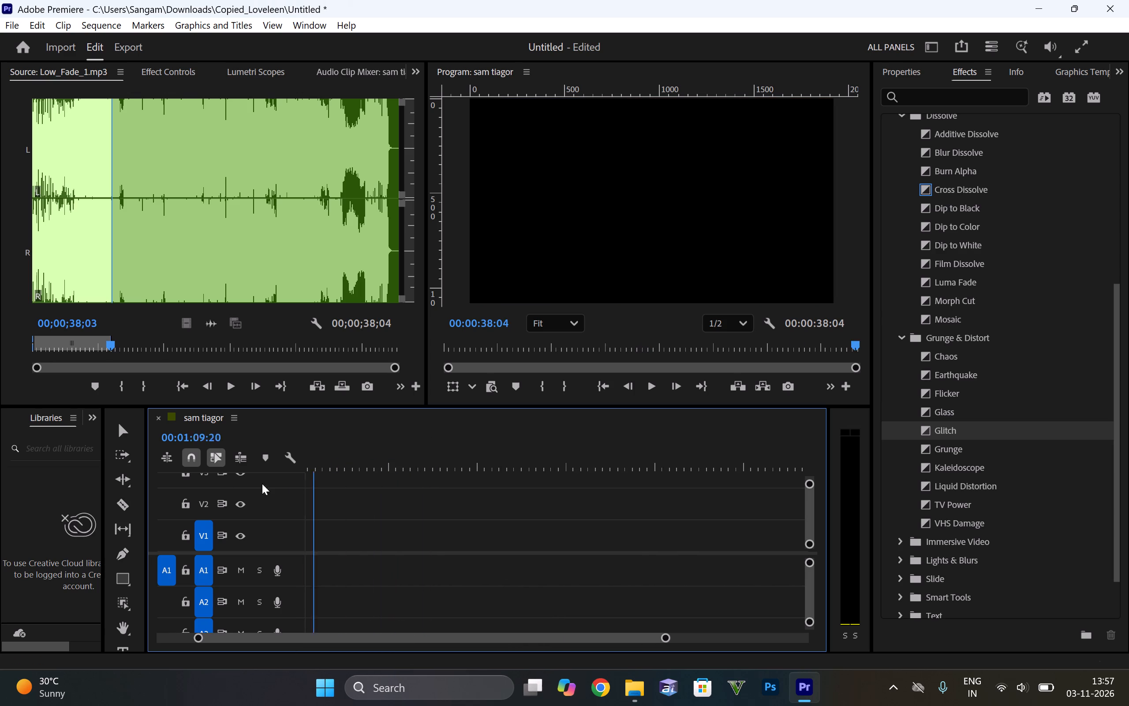
left_click_drag(262, 484, 226, 435)
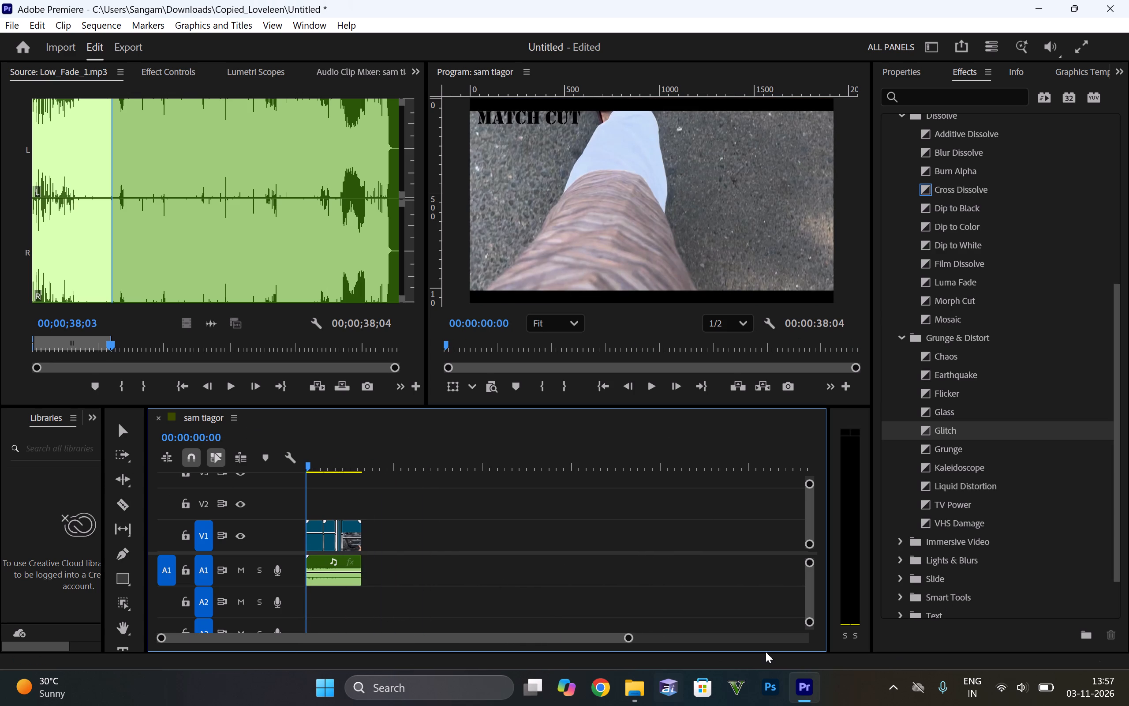
left_click_drag(628, 640, 605, 646)
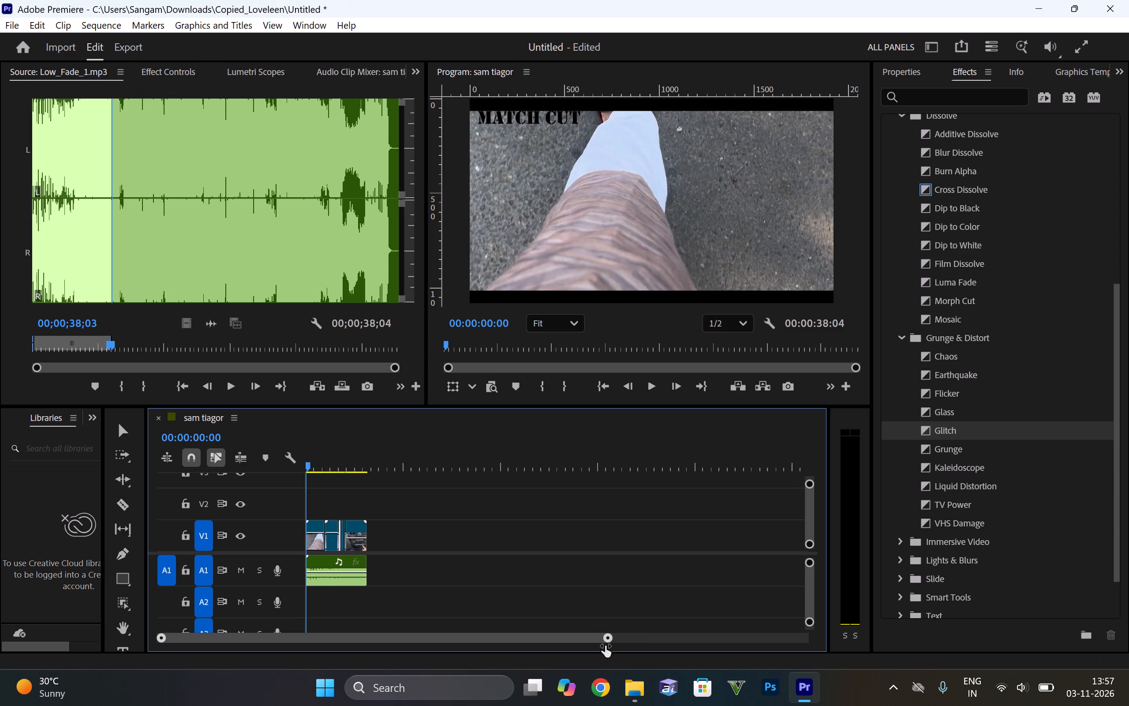
left_click_drag(605, 646, 325, 671)
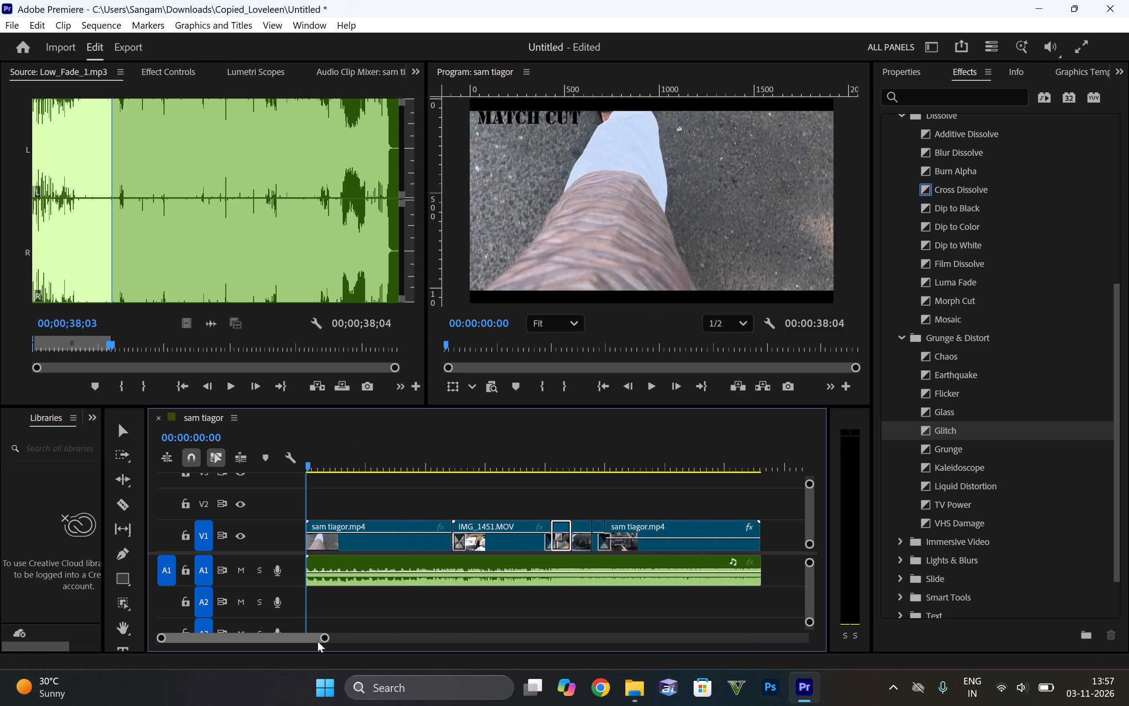
left_click_drag(327, 638, 288, 630)
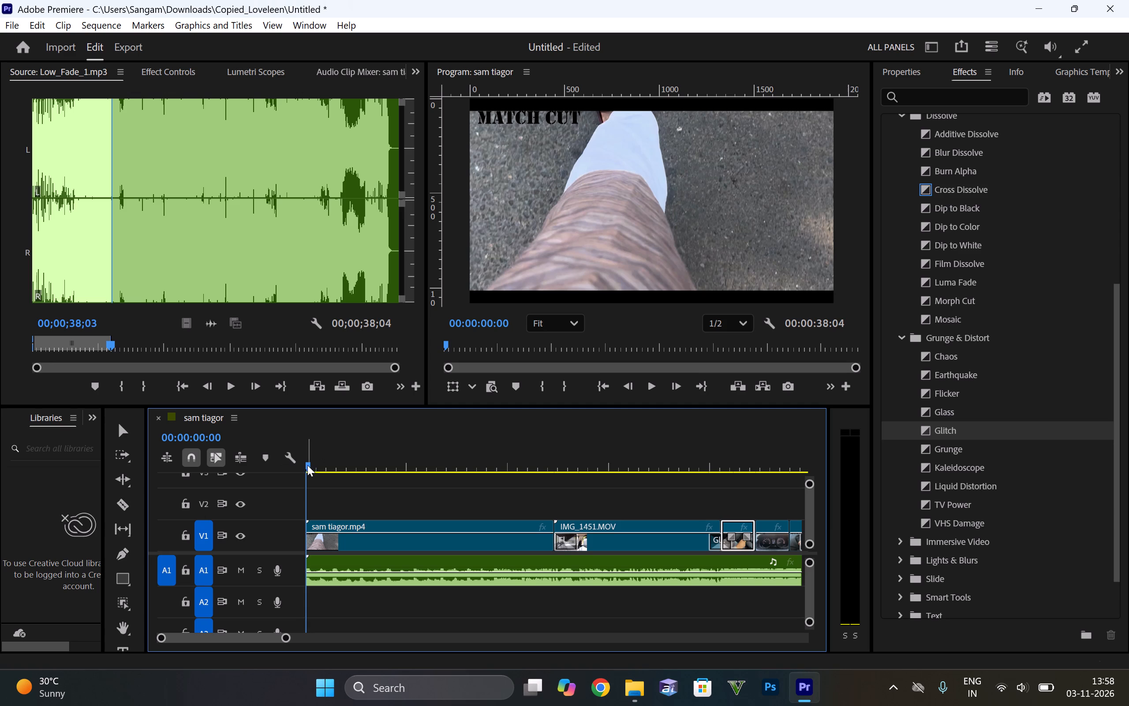
left_click_drag(307, 465, 697, 495)
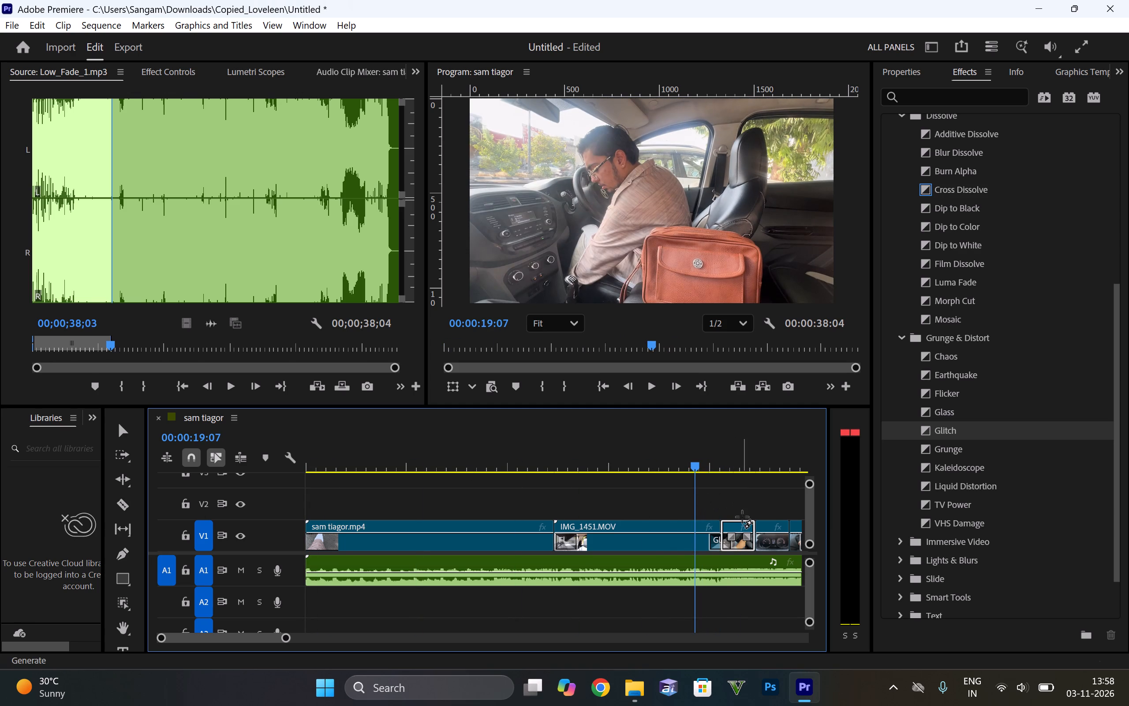
key("space")
key("space")
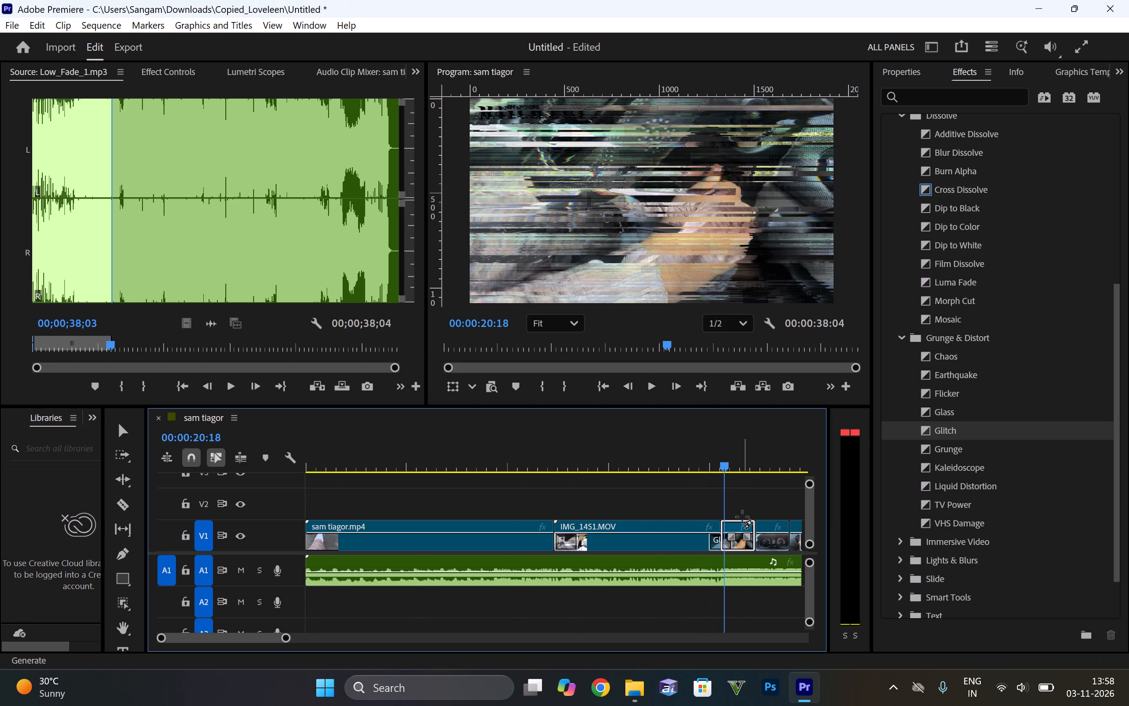
key("space")
key("space")
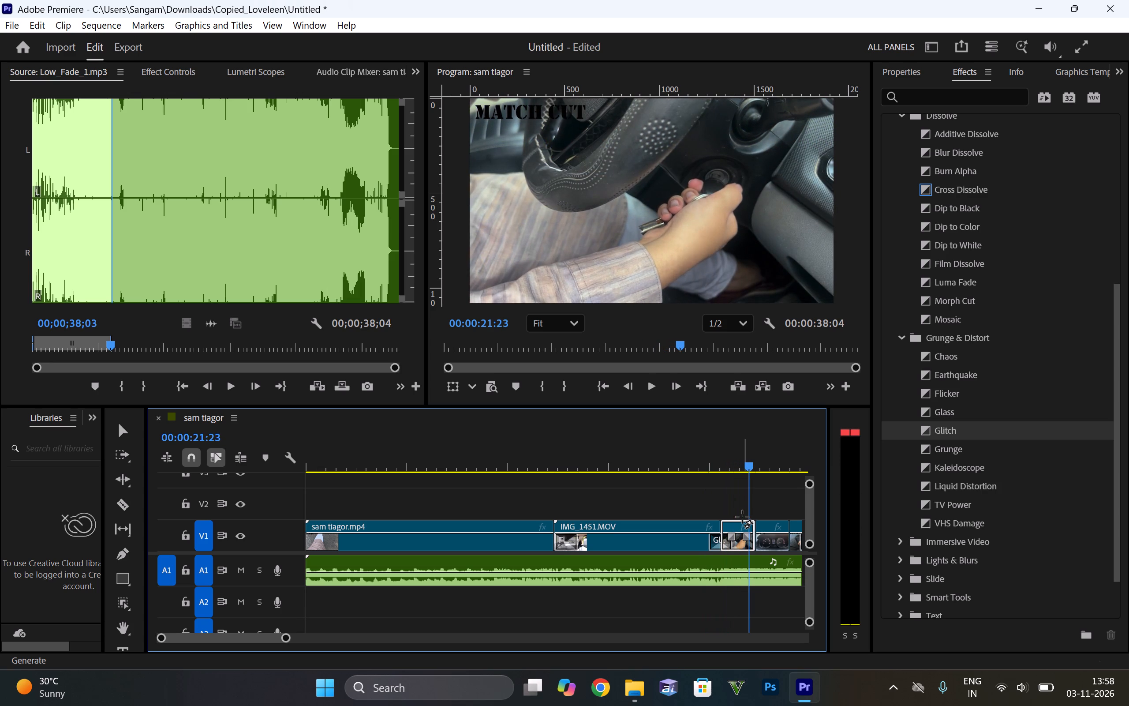
key("space")
key("space")
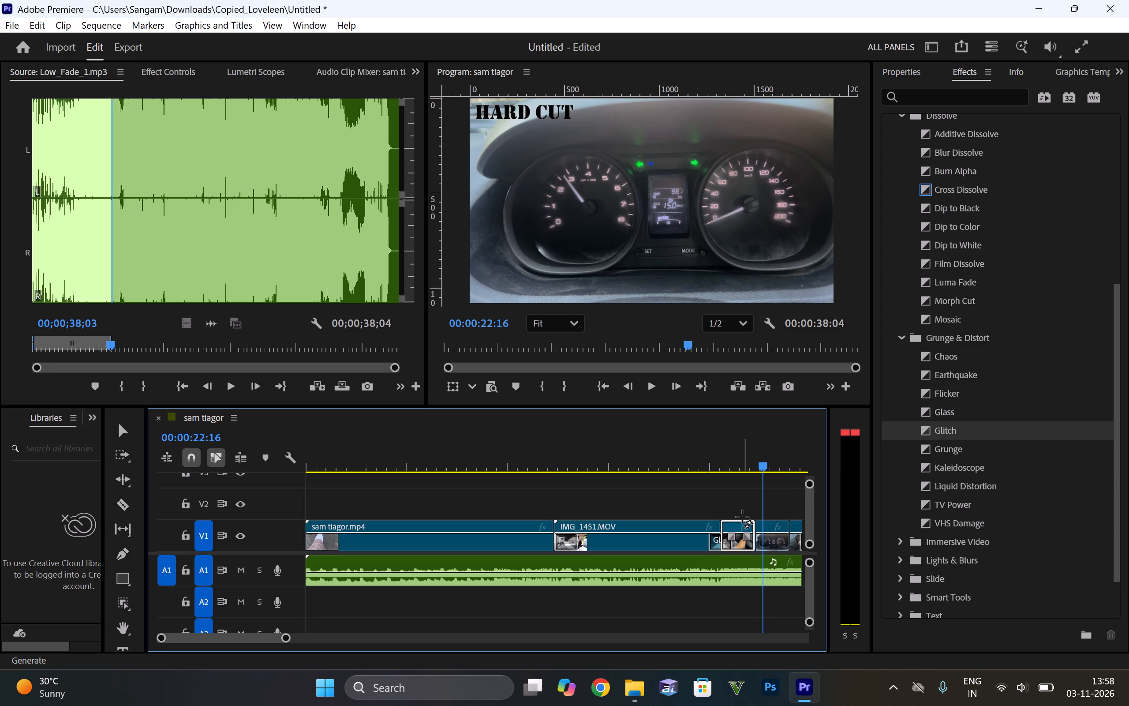
key("space")
key("space")
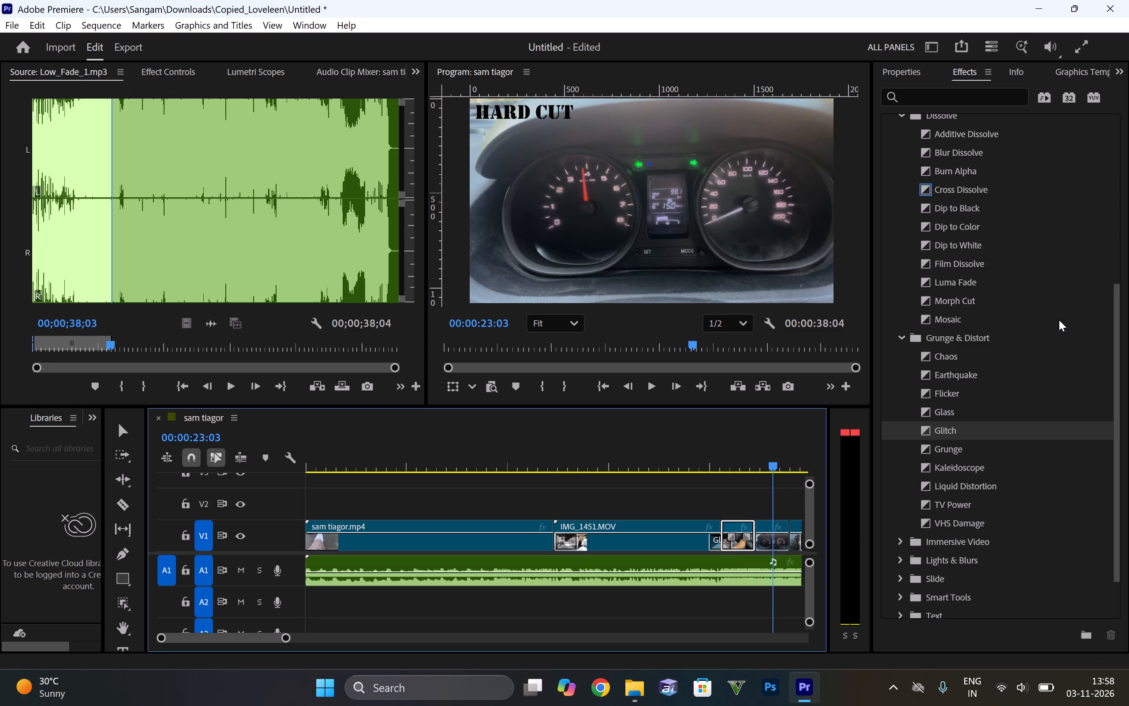
Apply the Flicker transition from Grunge & Distort at the cut between the MATCH CUT and HARD CUT clips after IMG_1451.MOV.
left_click_drag(283, 635, 273, 675)
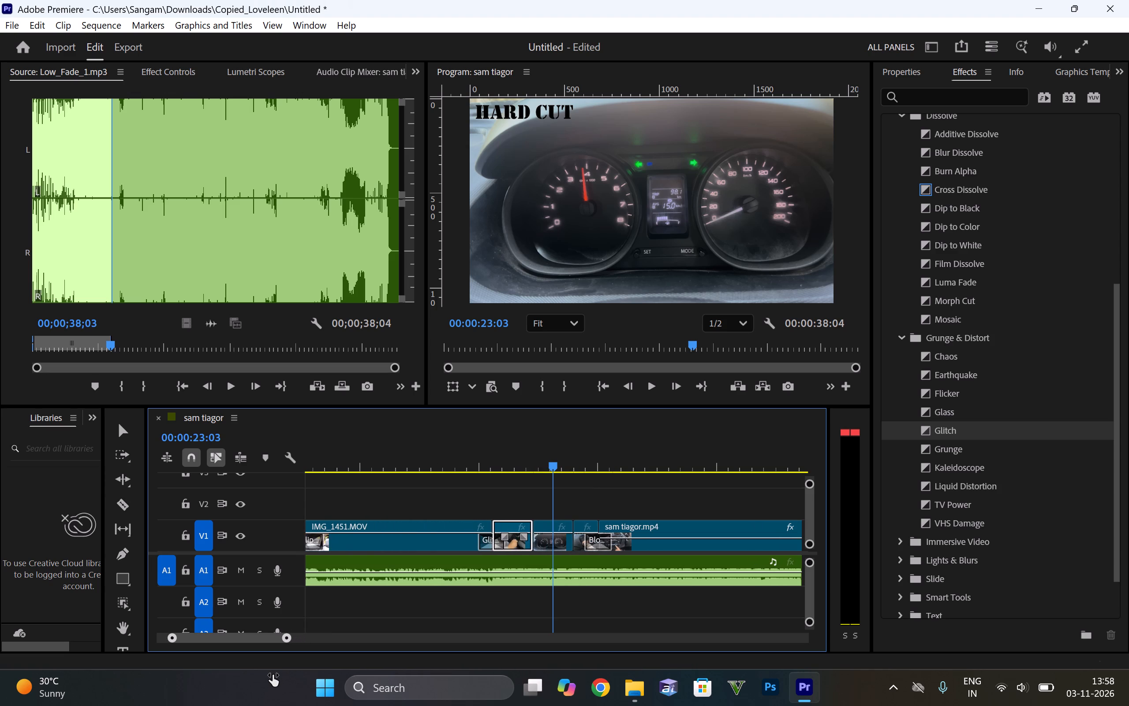
left_click_drag(273, 675, 265, 681)
left_click_drag(558, 468, 550, 483)
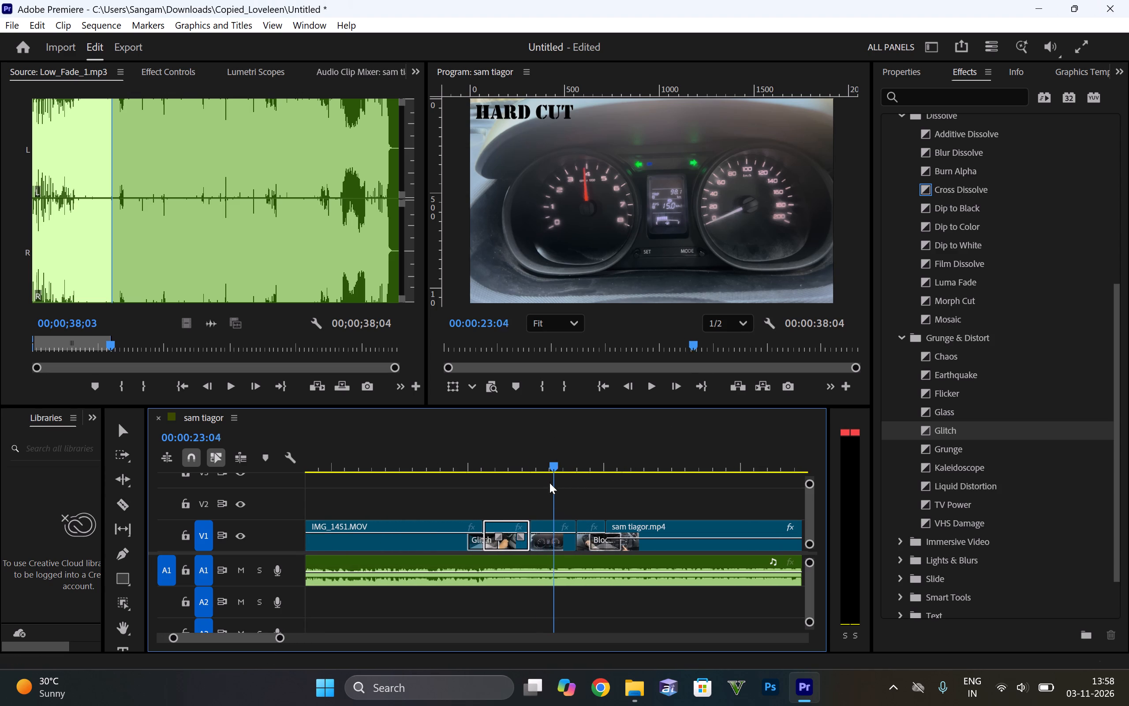
left_click_drag(550, 483, 550, 488)
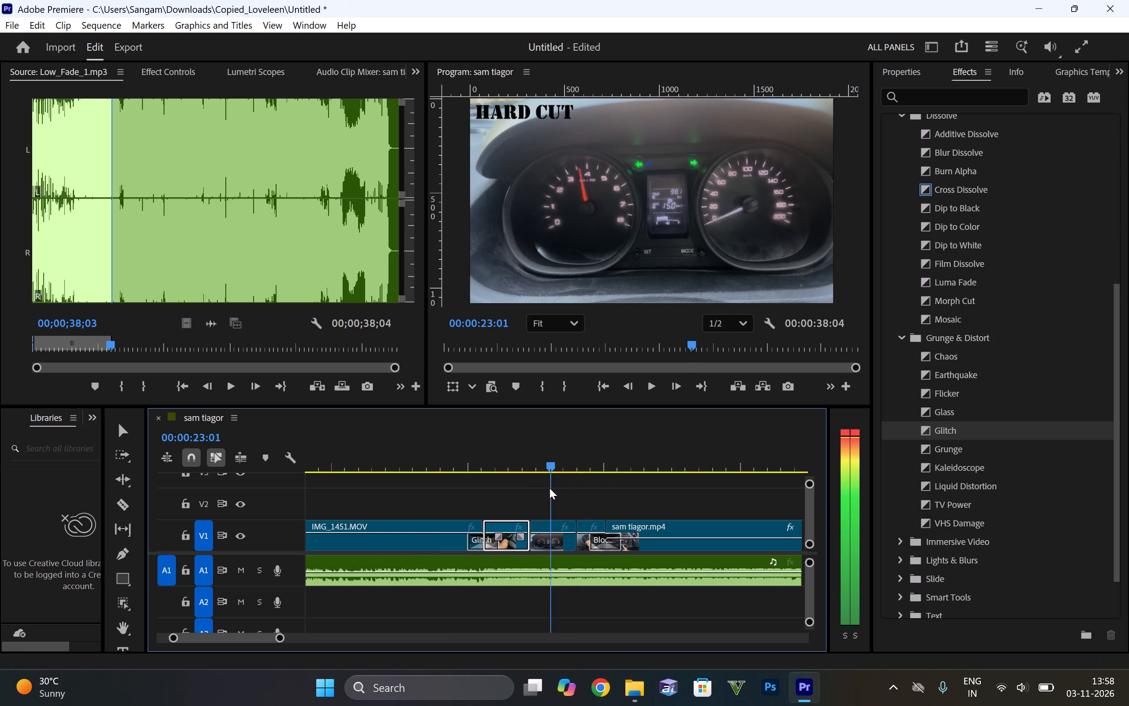
left_click_drag(550, 488, 519, 511)
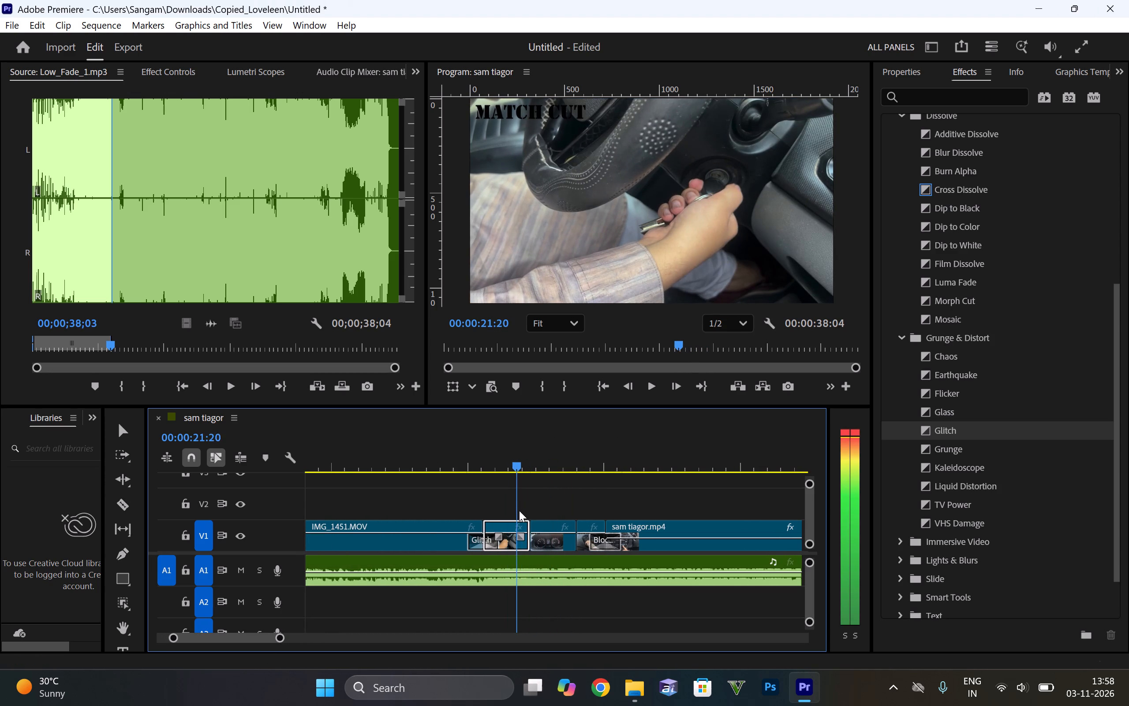
left_click_drag(519, 511, 517, 511)
key("space")
key("space")
left_click_drag(528, 468, 514, 492)
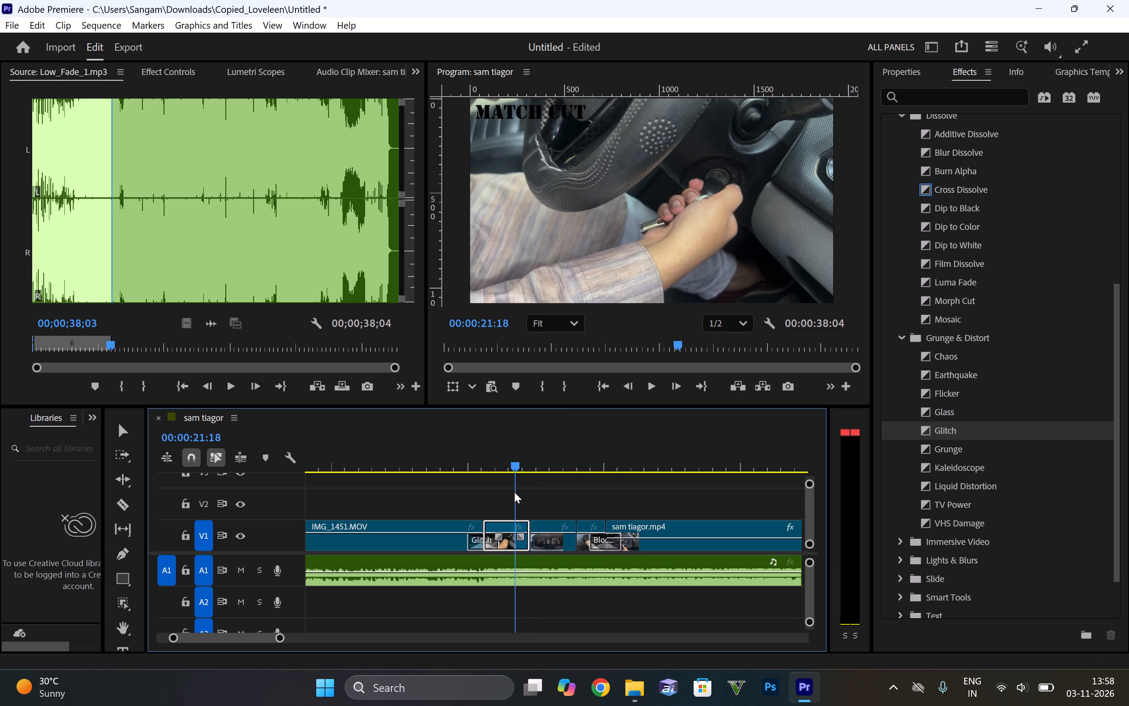
left_click_drag(514, 492, 514, 494)
scroll(961, 267, "down", 4)
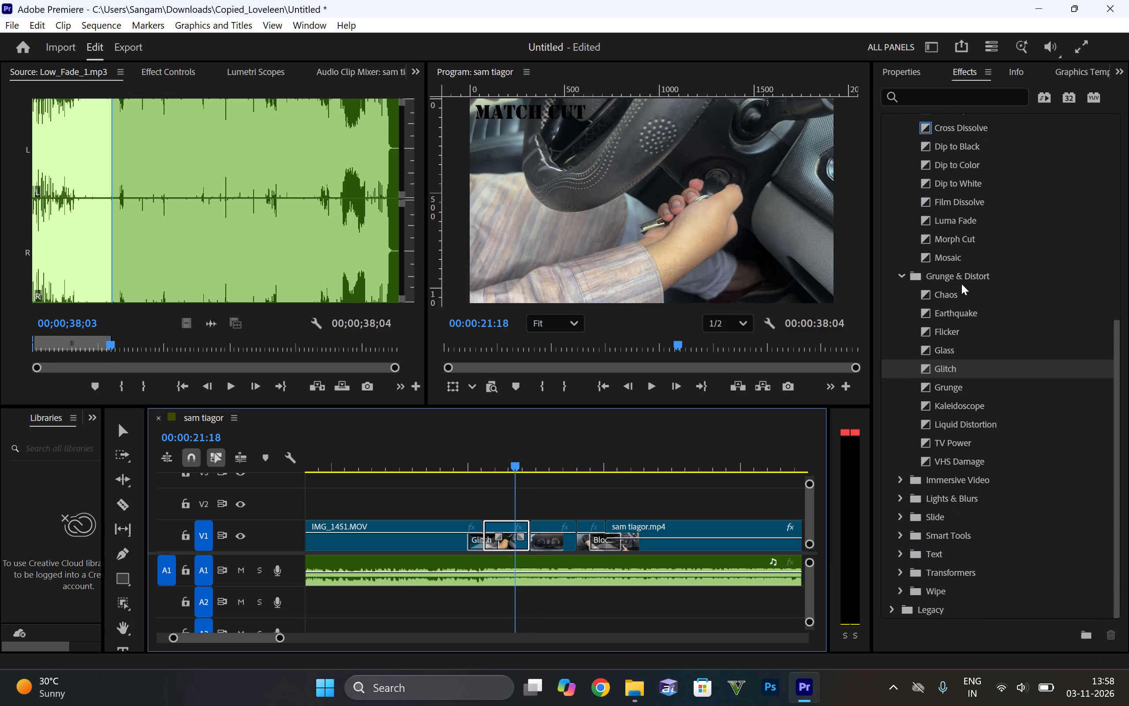
scroll(961, 284, "down", 1)
left_click(922, 332)
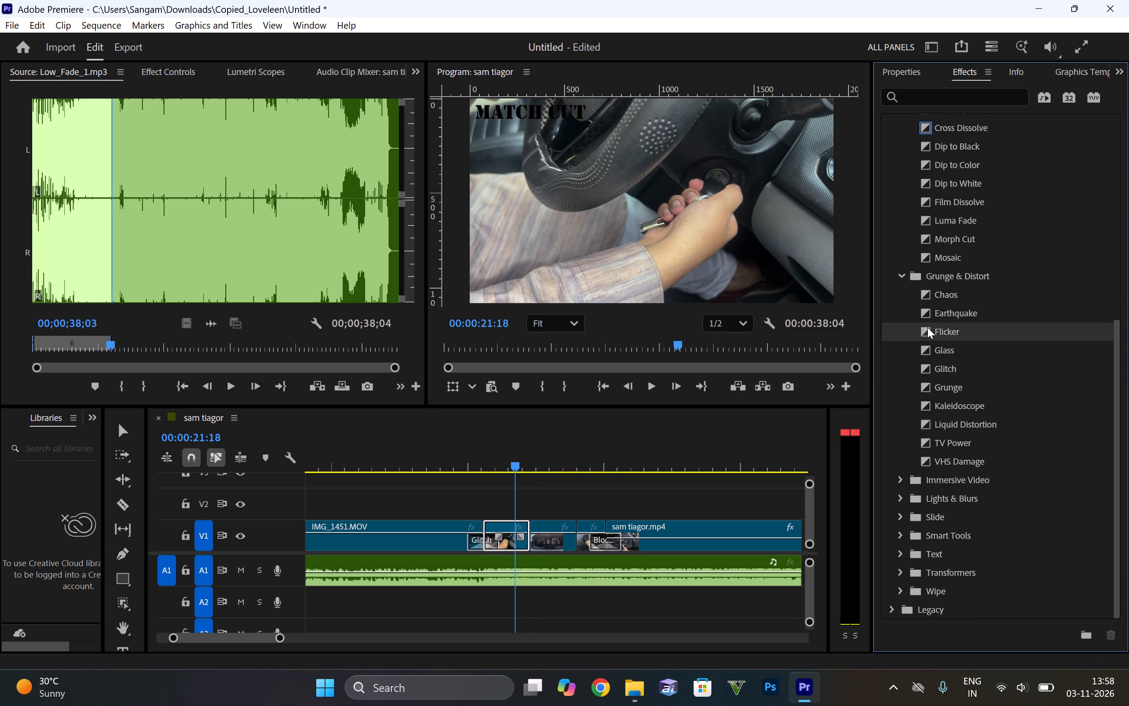
left_click_drag(927, 327, 531, 527)
Play the sequence from about 00:00:21:10 through the Flicker and Block Motion transitions, stopping at 00:00:26:18.
left_click_drag(518, 463, 506, 477)
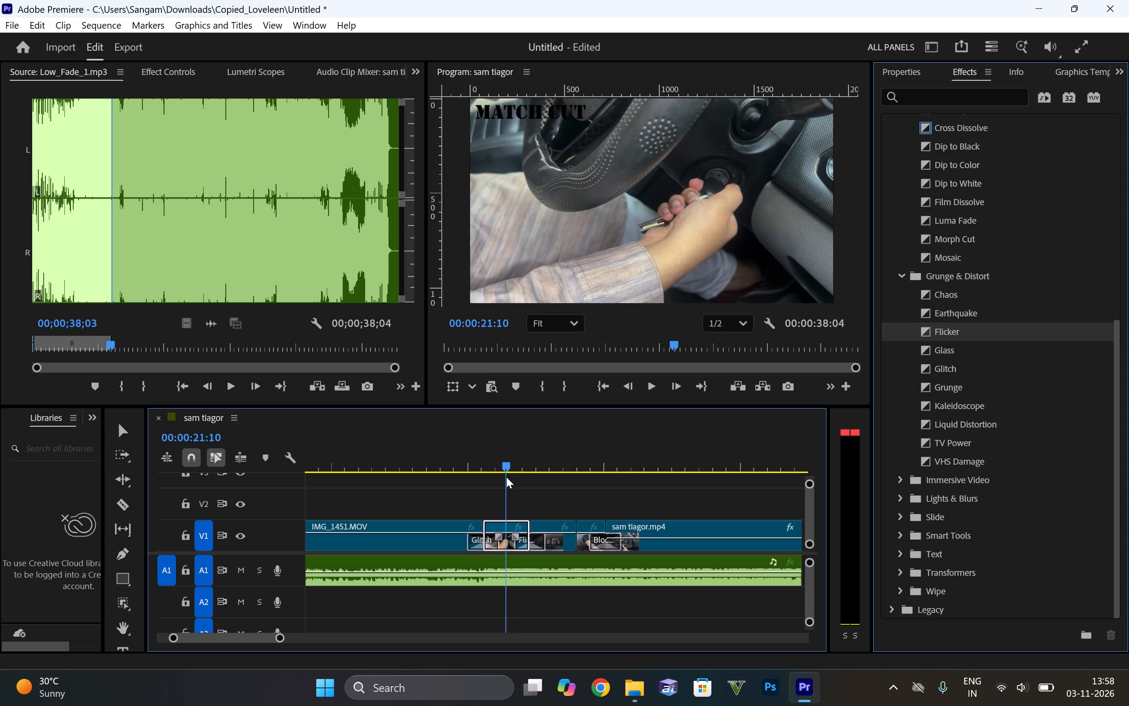
left_click_drag(506, 477, 505, 479)
key("space")
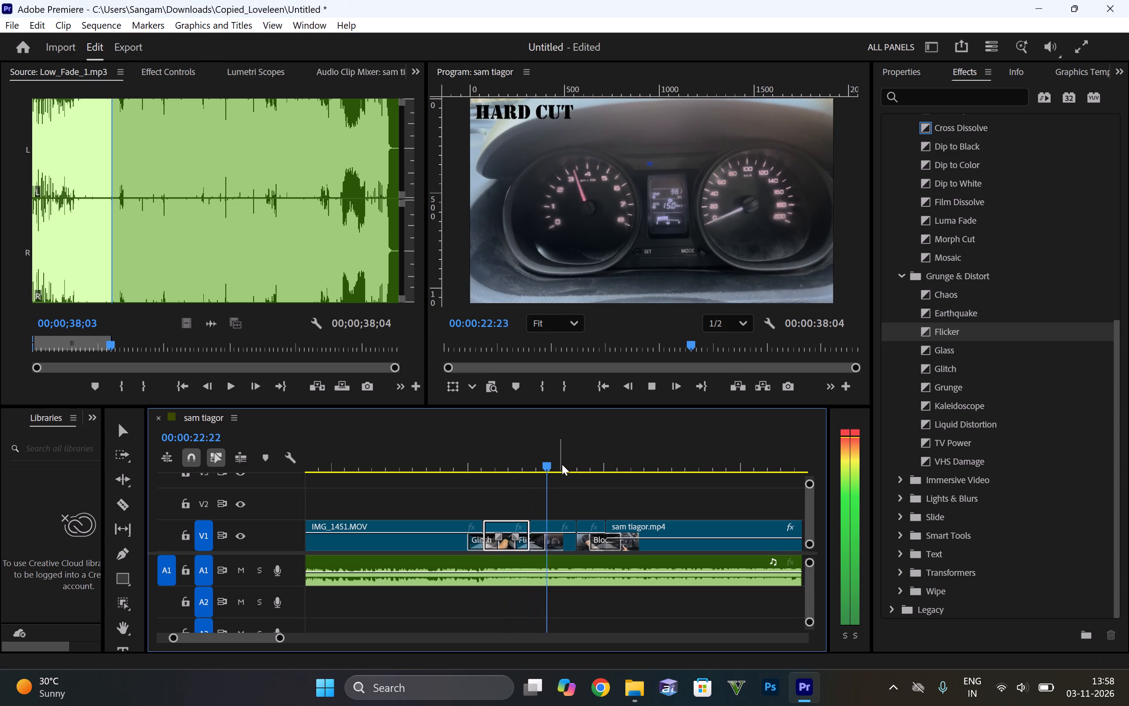
key("space")
key("space")
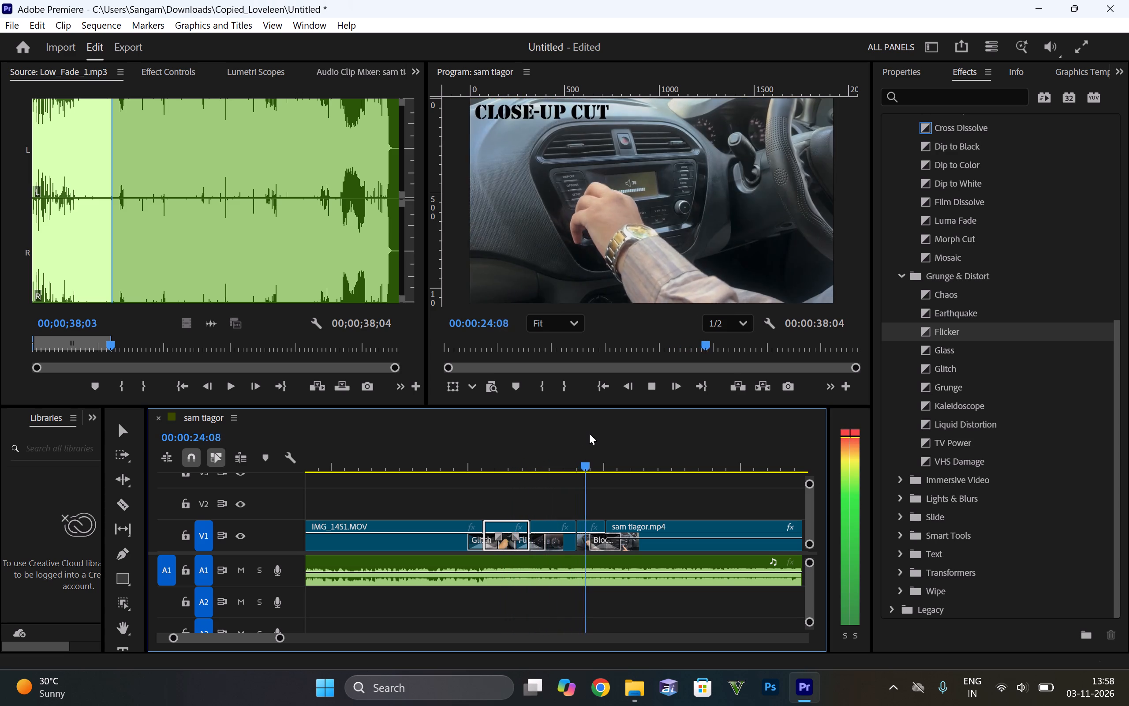
key("space")
key("space")
key("space")
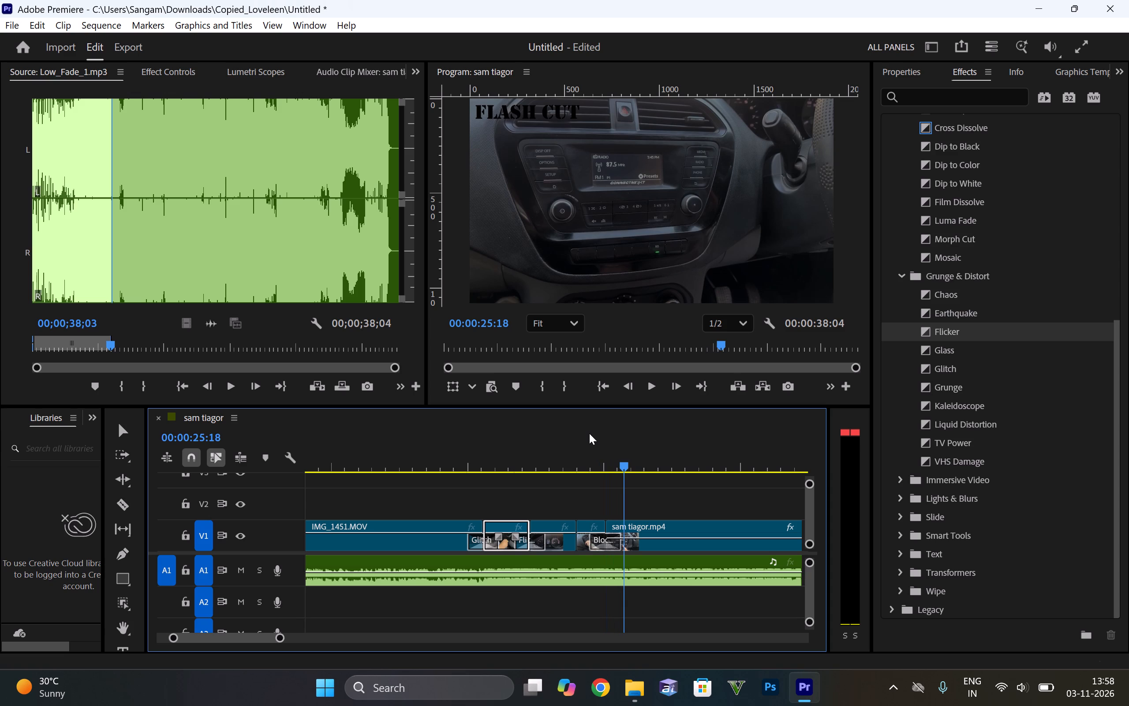
key("space")
key("space")
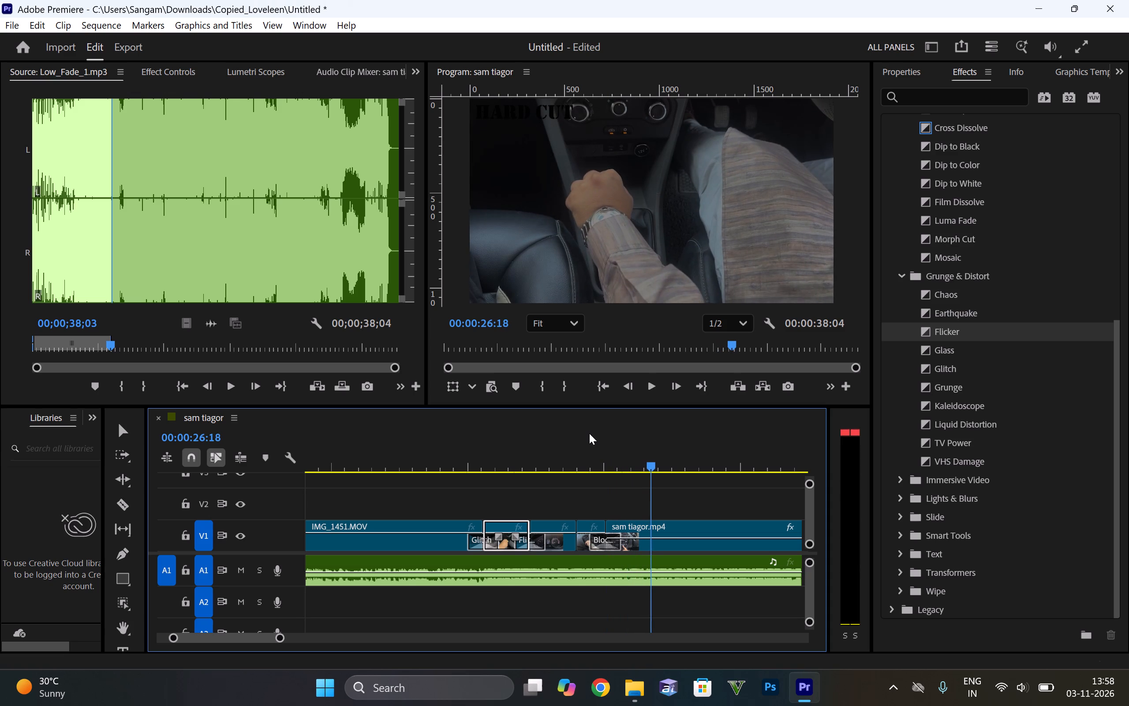
Play the sequence briefly from 00:00:26:18, stopping at 00:00:27:01.
key("space")
key("space")
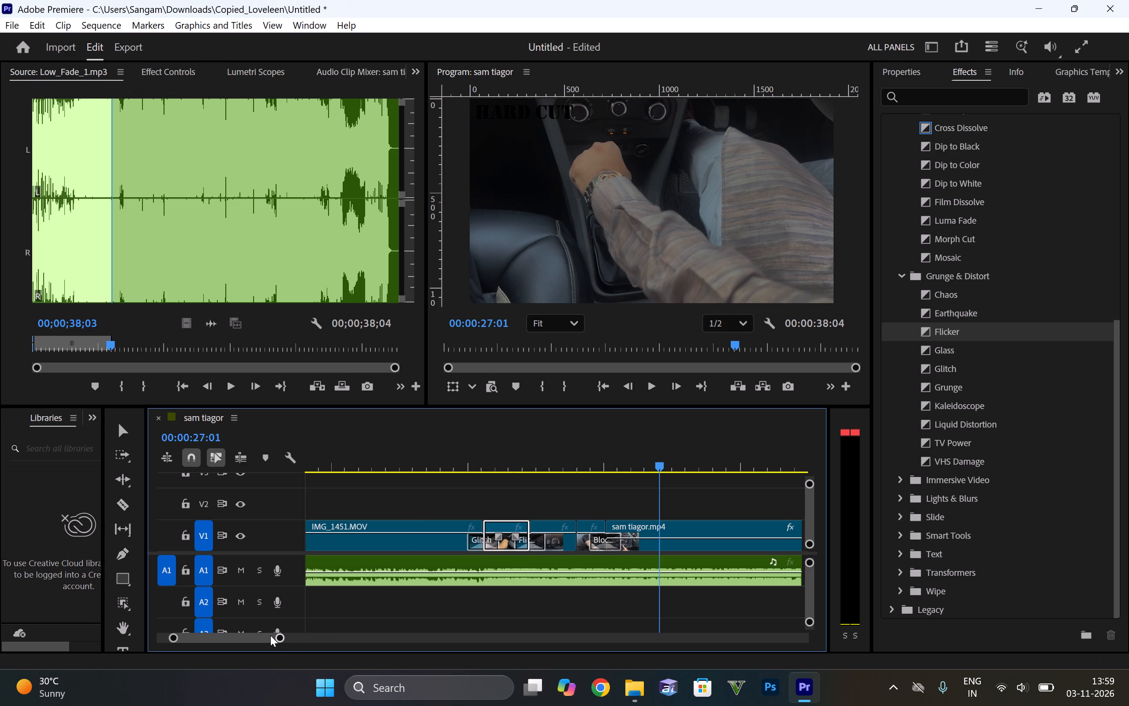
Apply the VR Chroma Leaks transition from Immersive Video at the end of the HARD CUT clip, just before the CLOSE-UP CUT clip.
left_click_drag(280, 638, 304, 646)
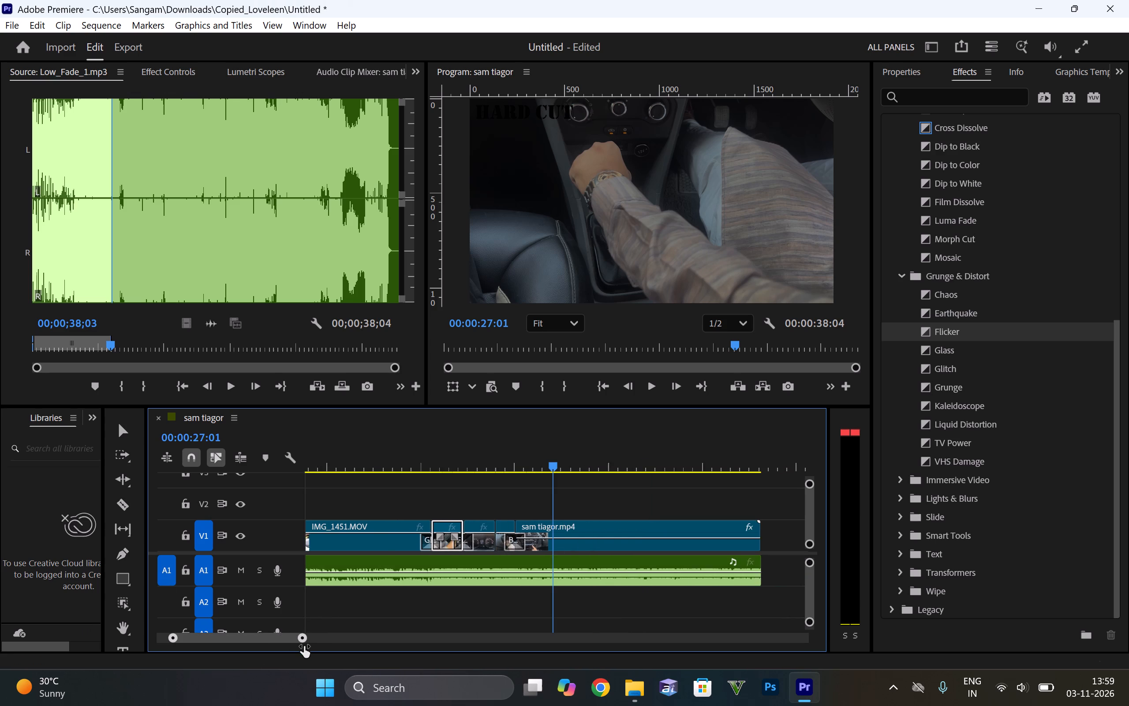
left_click_drag(304, 646, 269, 658)
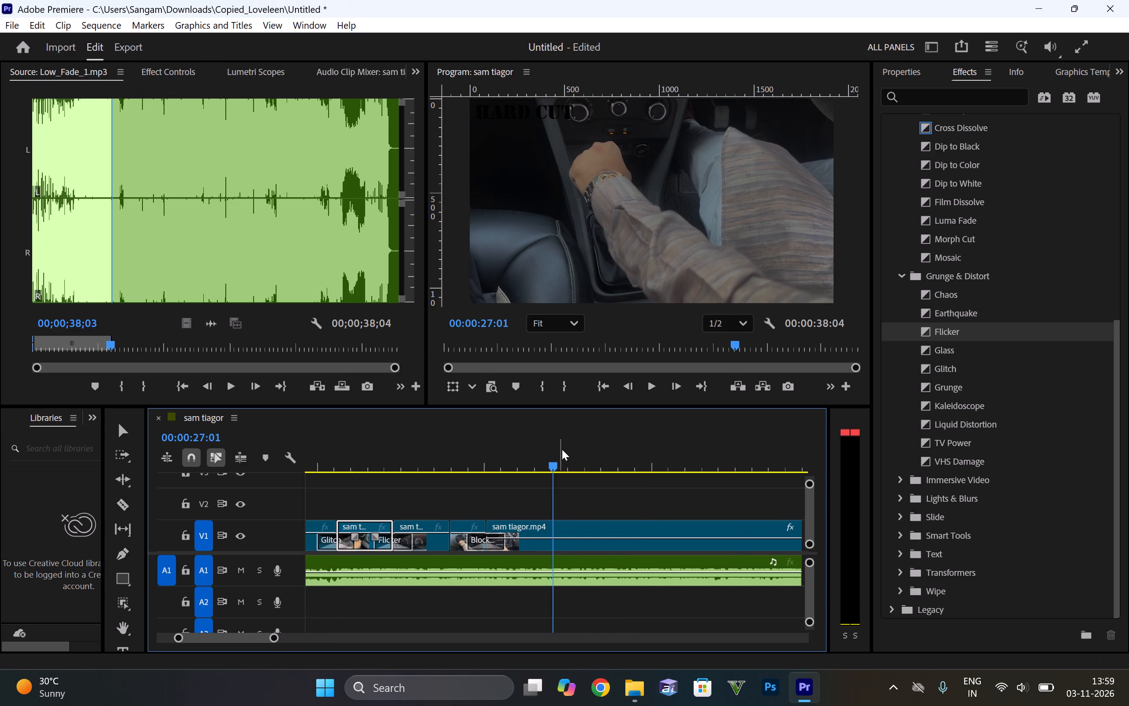
left_click_drag(564, 470, 398, 527)
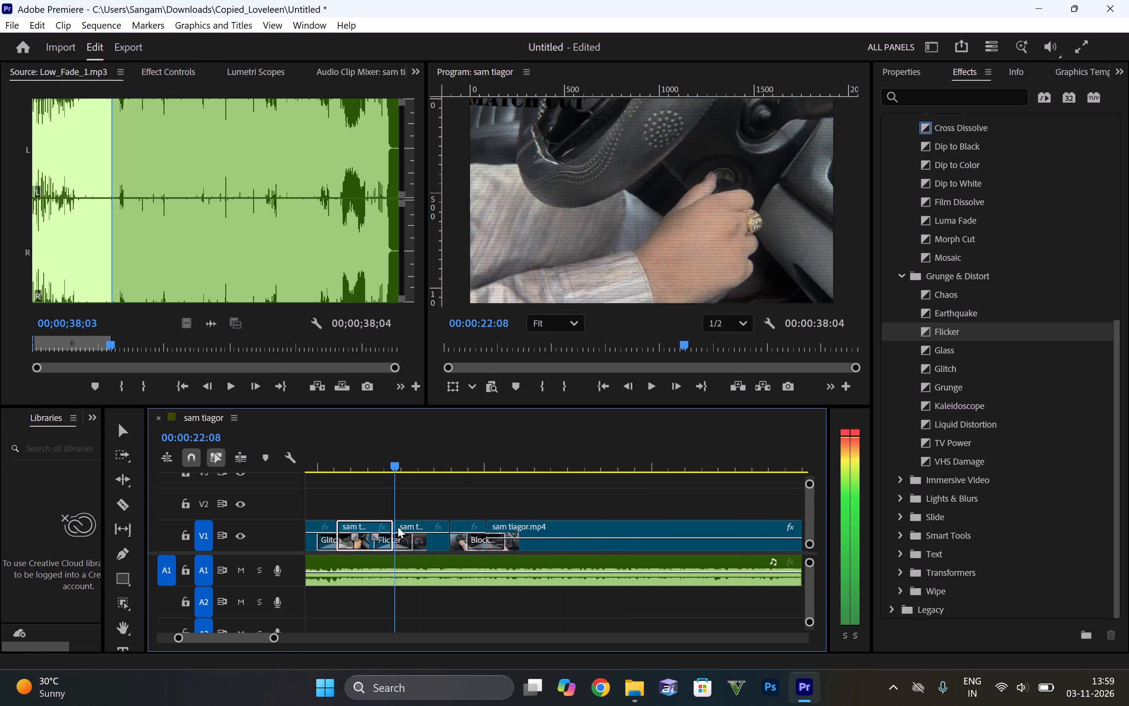
left_click_drag(398, 527, 427, 519)
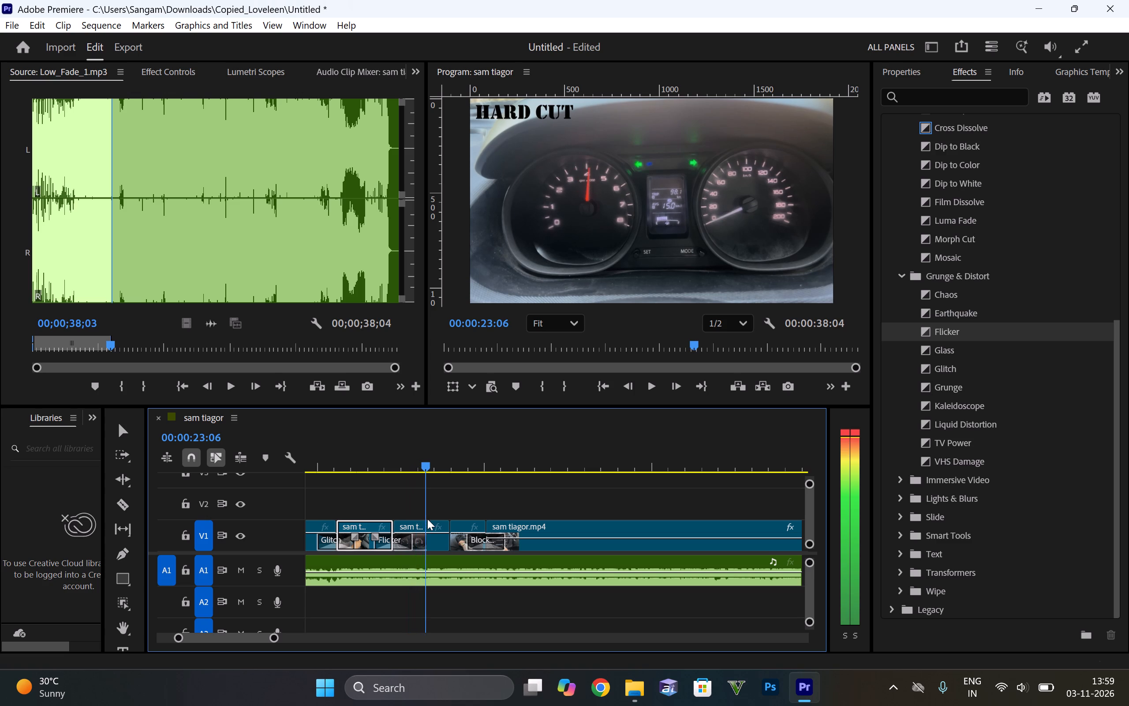
left_click_drag(427, 519, 428, 519)
left_click_drag(428, 519, 425, 518)
scroll(928, 388, "down", 2)
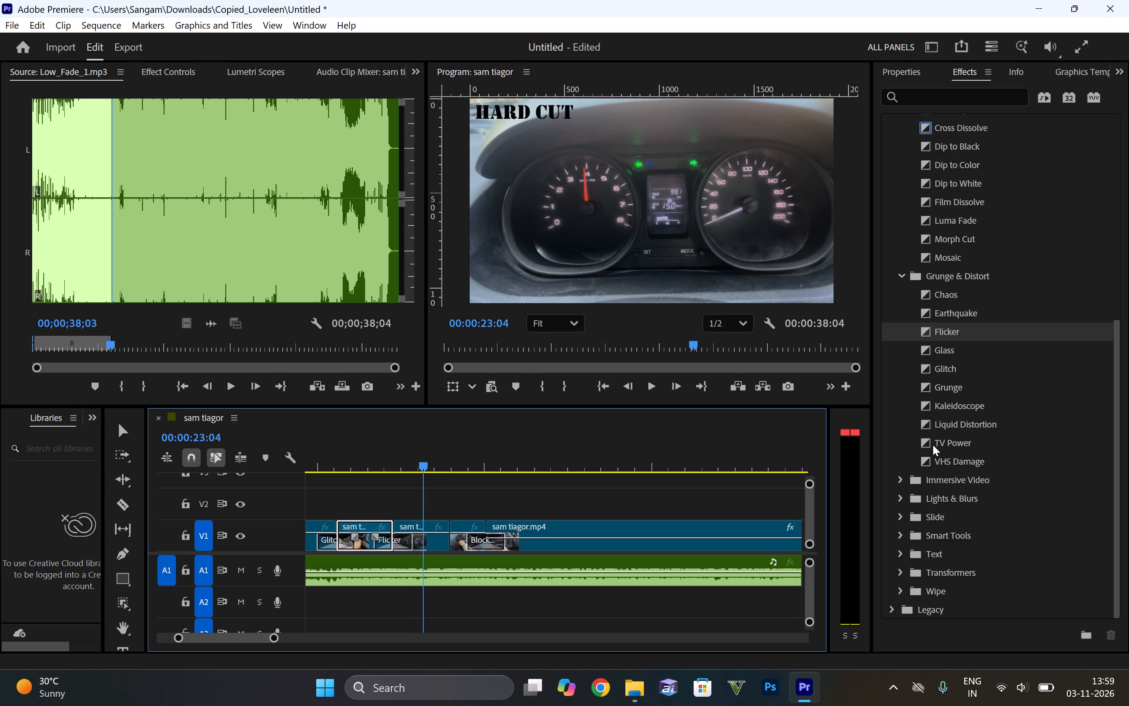
left_click(901, 483)
scroll(930, 486, "down", 4)
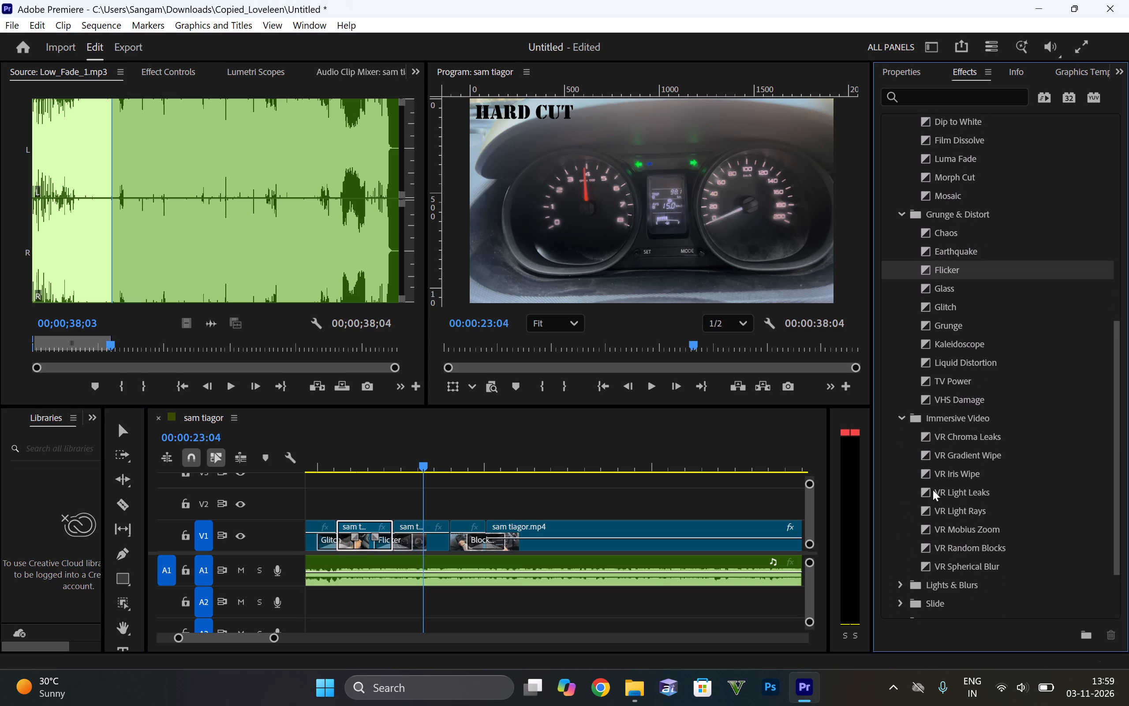
scroll(935, 496, "down", 2)
scroll(976, 487, "down", 2)
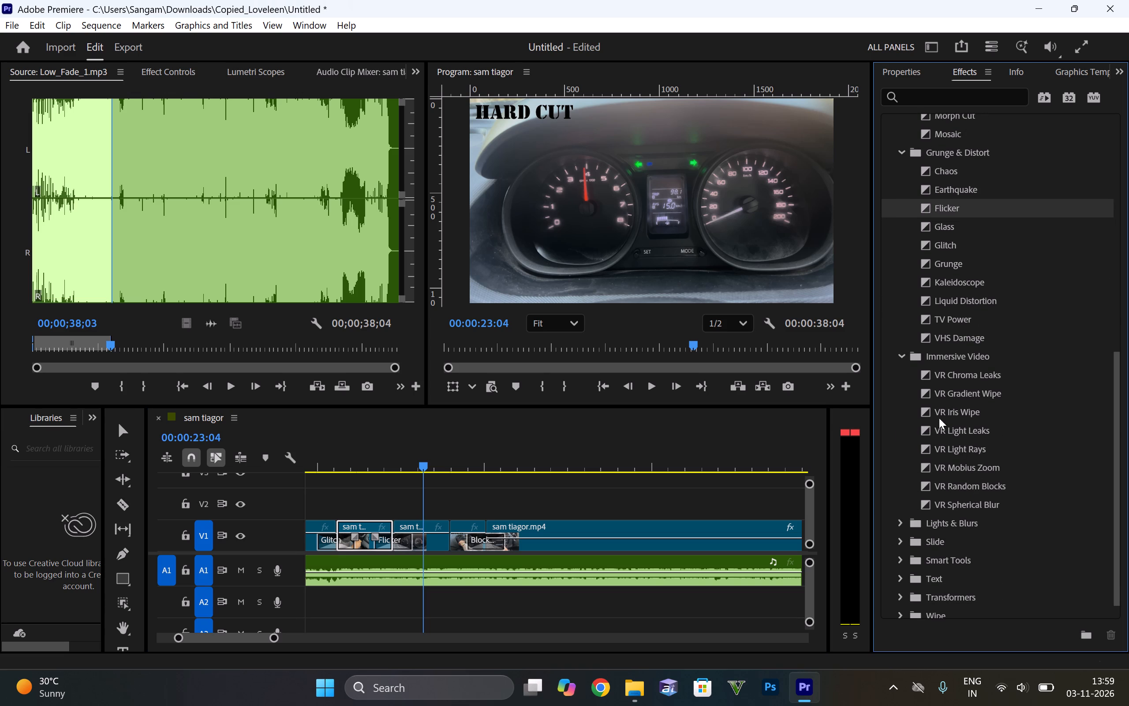
left_click_drag(930, 383, 436, 538)
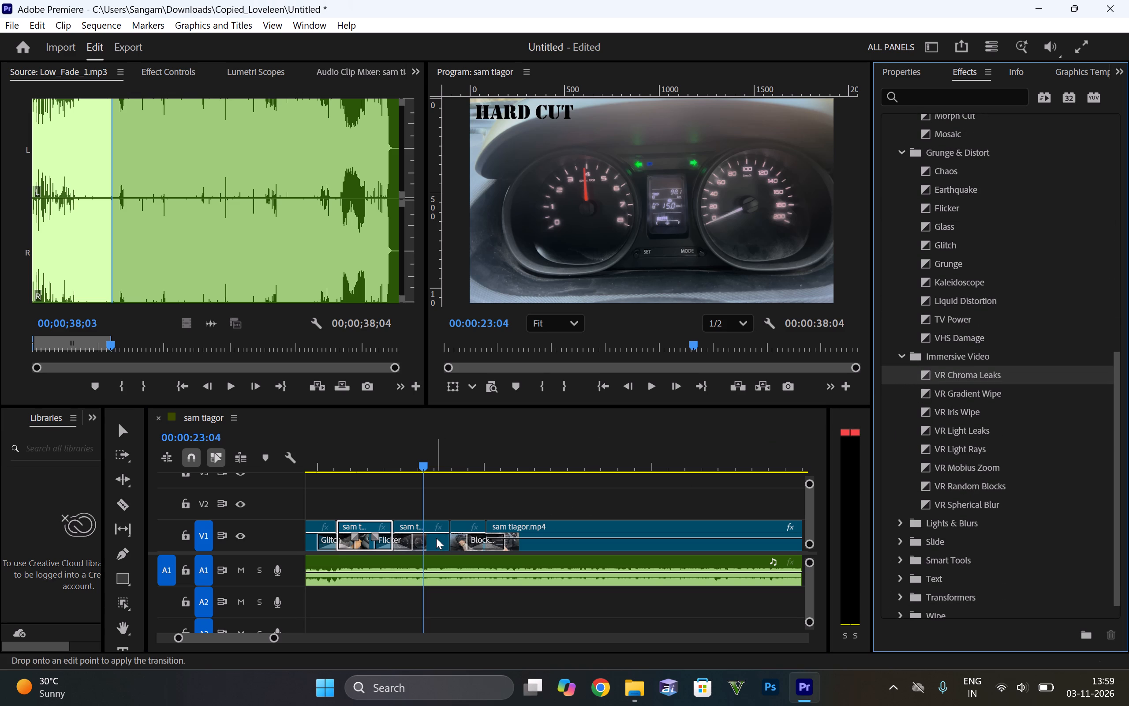
left_click_drag(436, 538, 441, 535)
left_click_drag(441, 535, 442, 535)
Play through the VR Chroma Leaks transition from about 00:00:22:19, and replay it from 00:00:23:04, stopping at 00:00:28:13.
left_click_drag(429, 463, 412, 484)
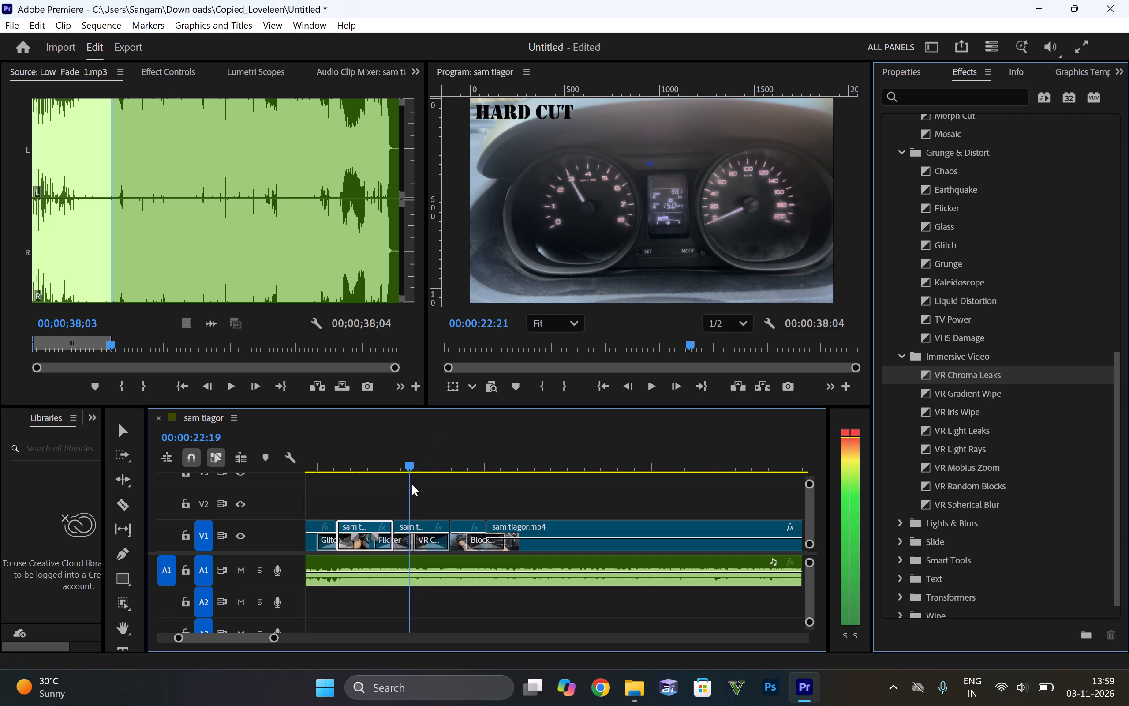
left_click_drag(412, 484, 407, 490)
right_click(408, 487)
key("space")
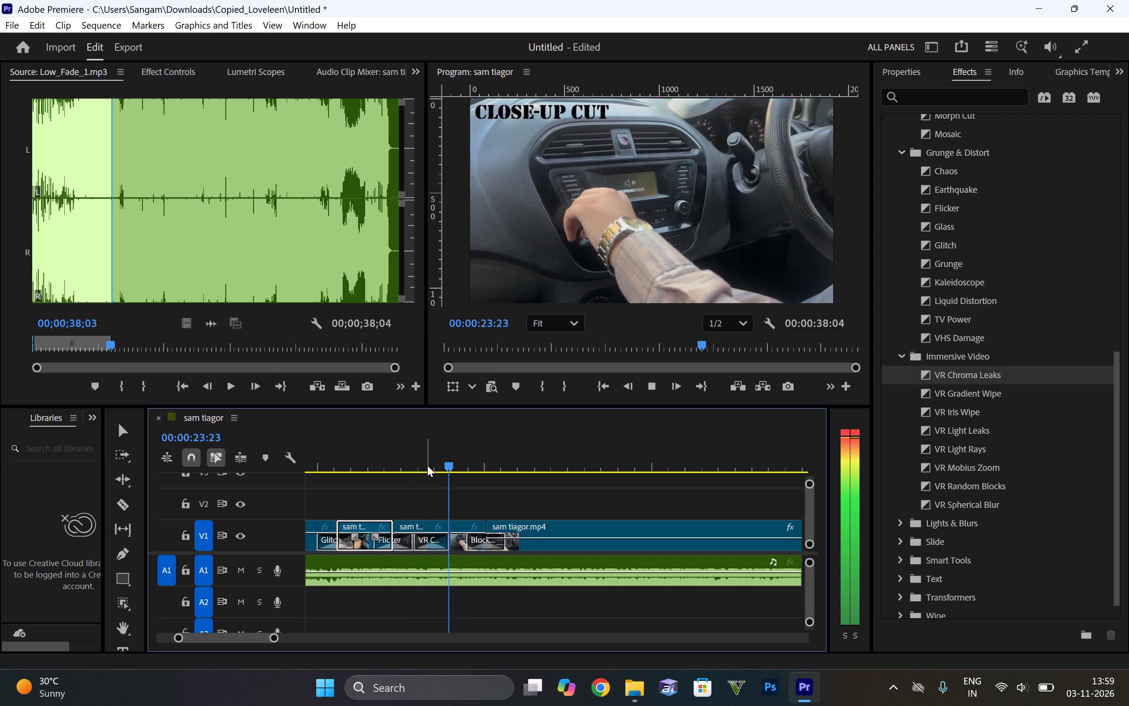
key("space")
key("space")
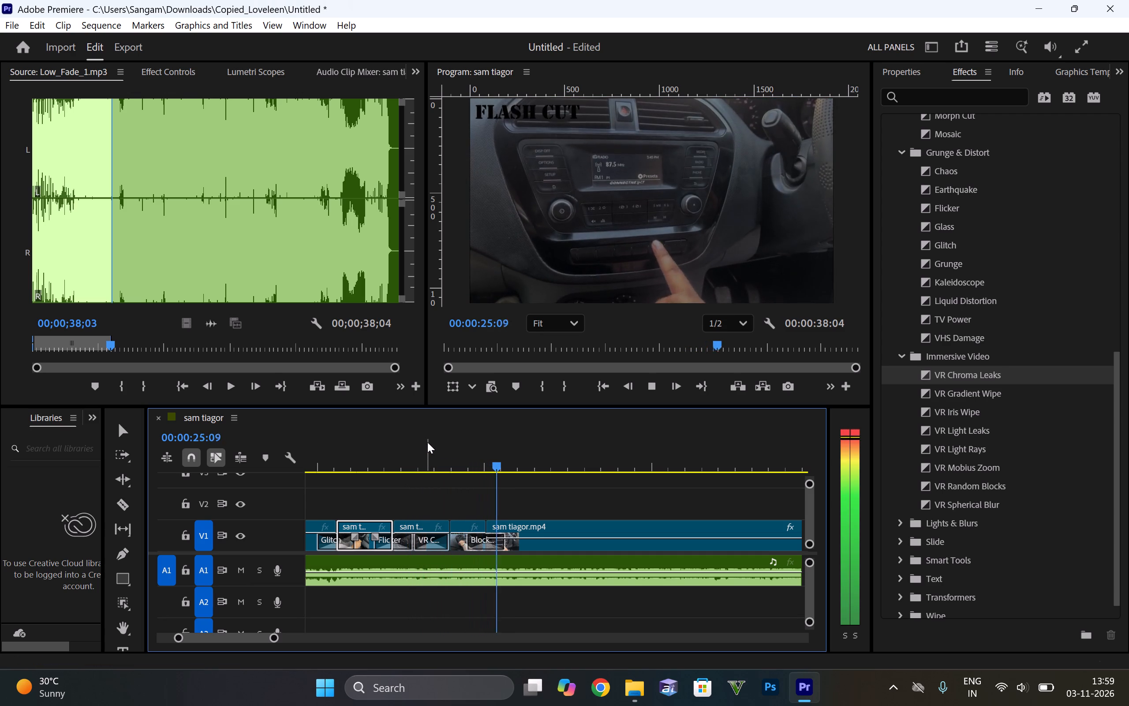
key("space")
left_click_drag(509, 468, 425, 514)
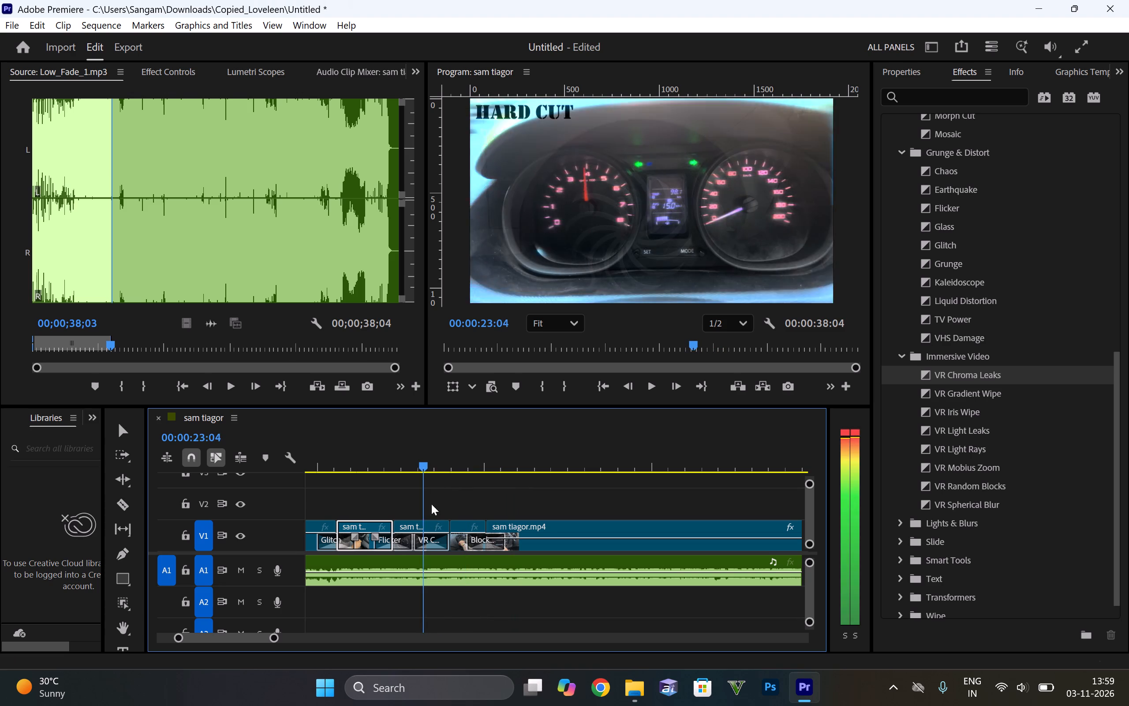
key("space")
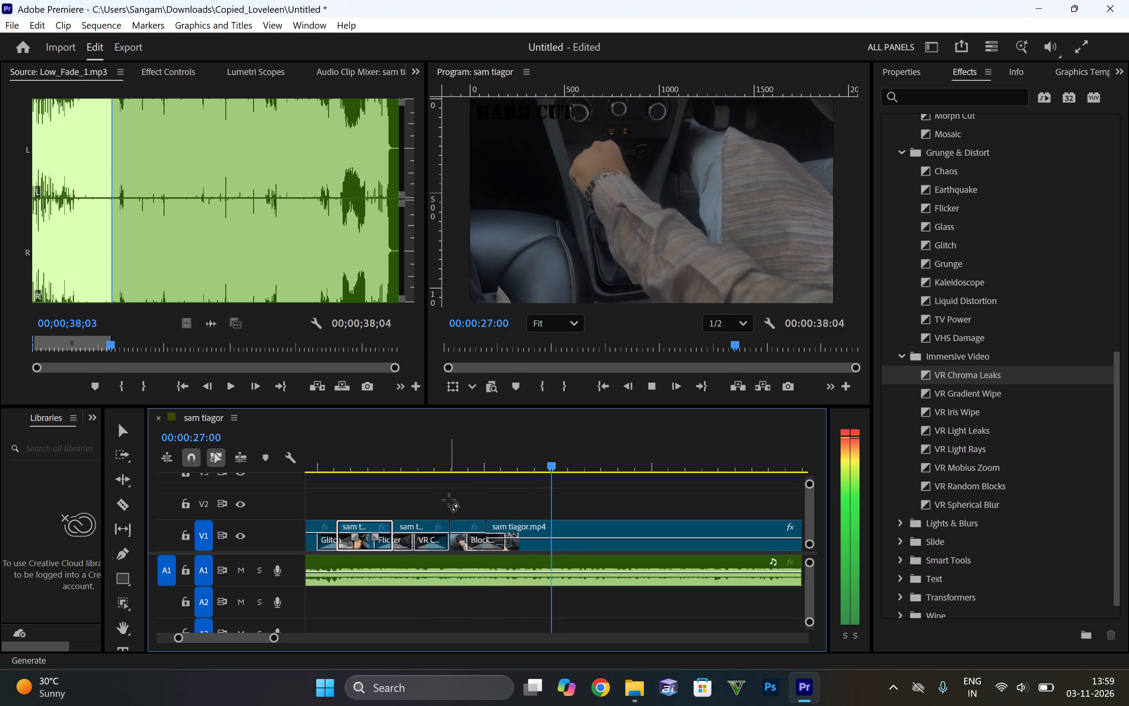
key("space")
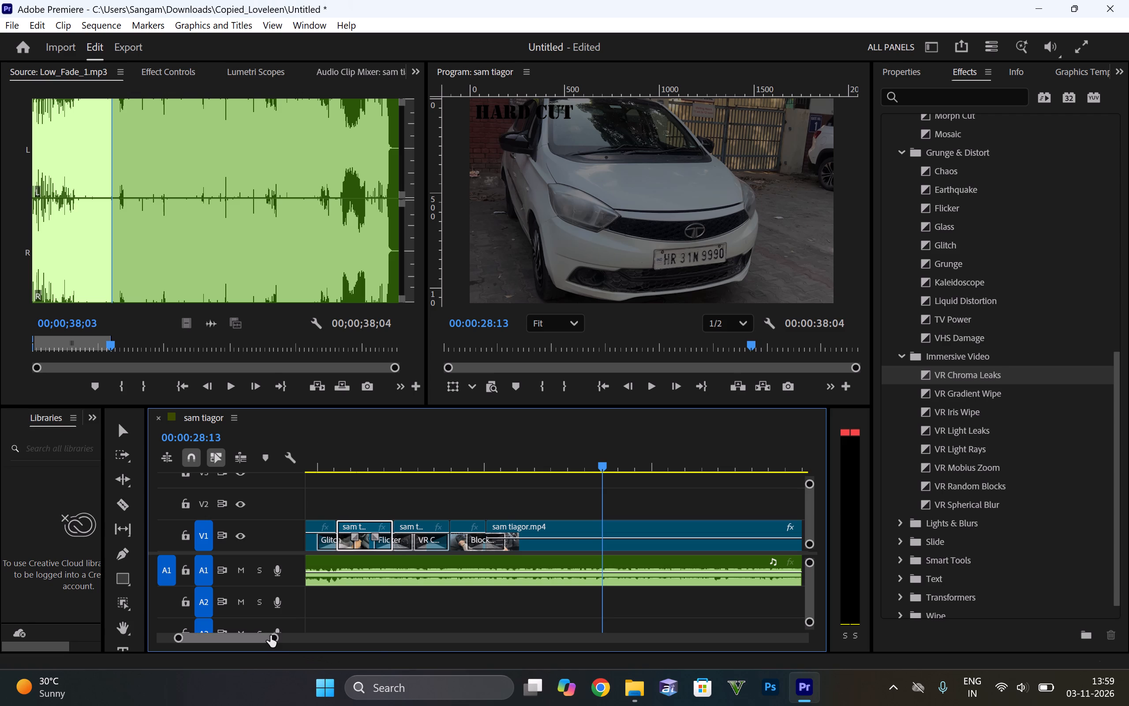
Play the sequence from its start at 00:00:00:00 into the CUT ON ACTION shot, stopping at about 00:00:07:21.
left_click_drag(272, 636, 355, 618)
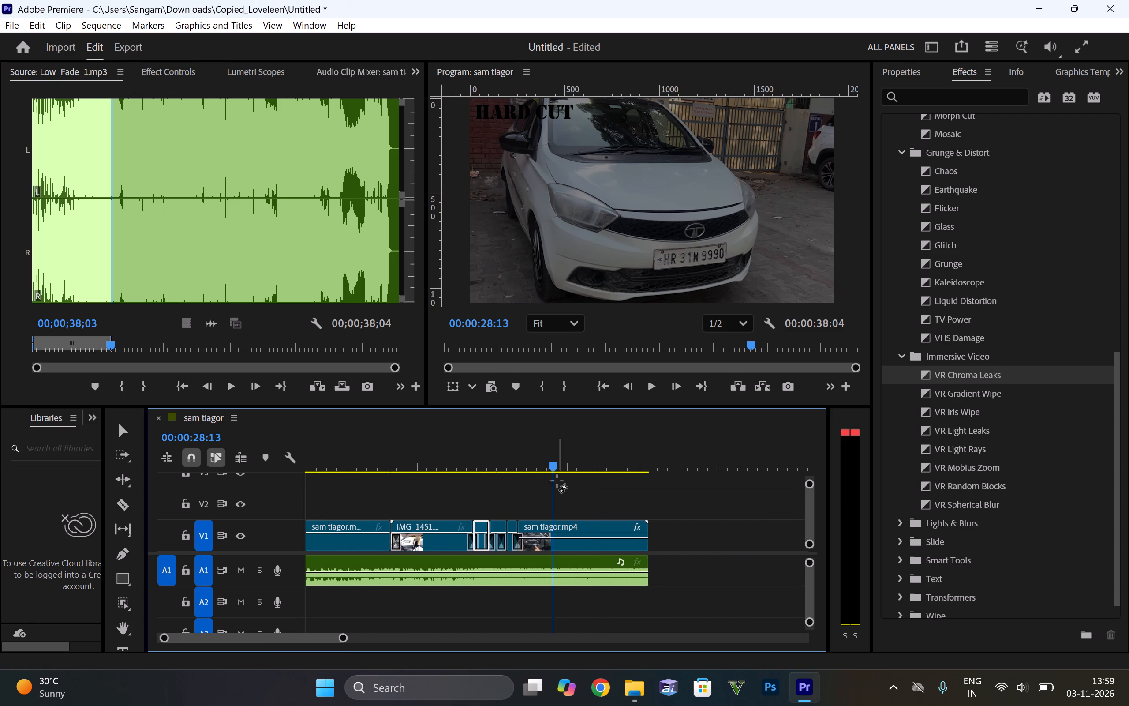
left_click_drag(548, 466, 206, 536)
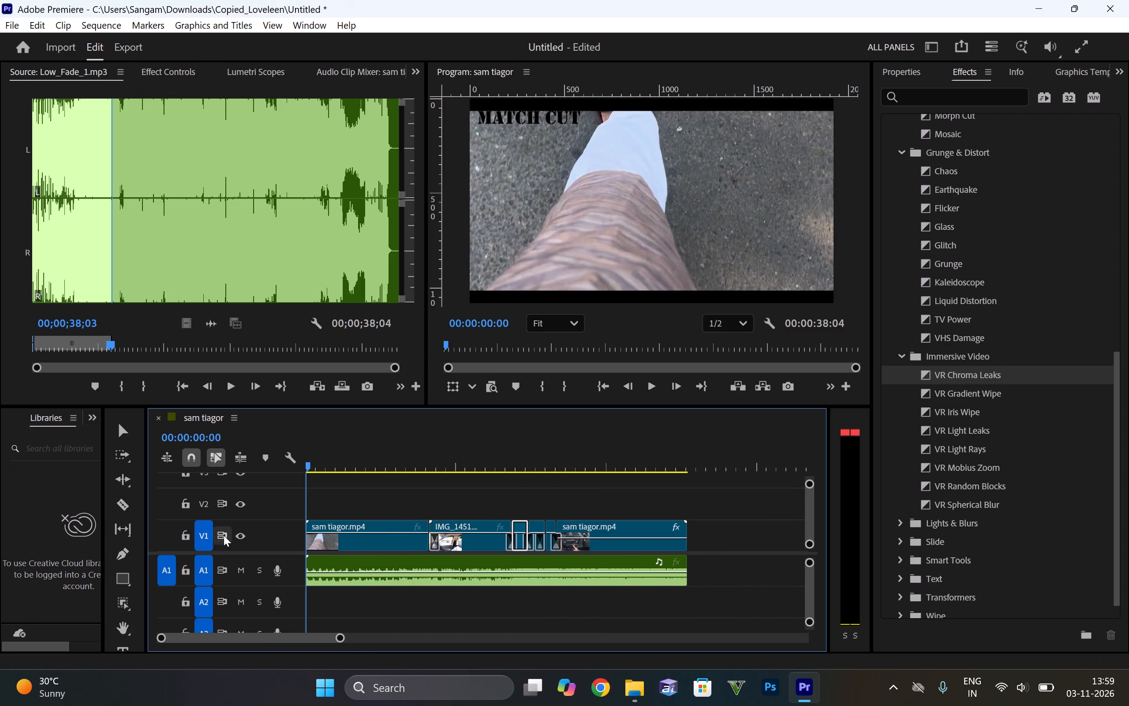
key("space")
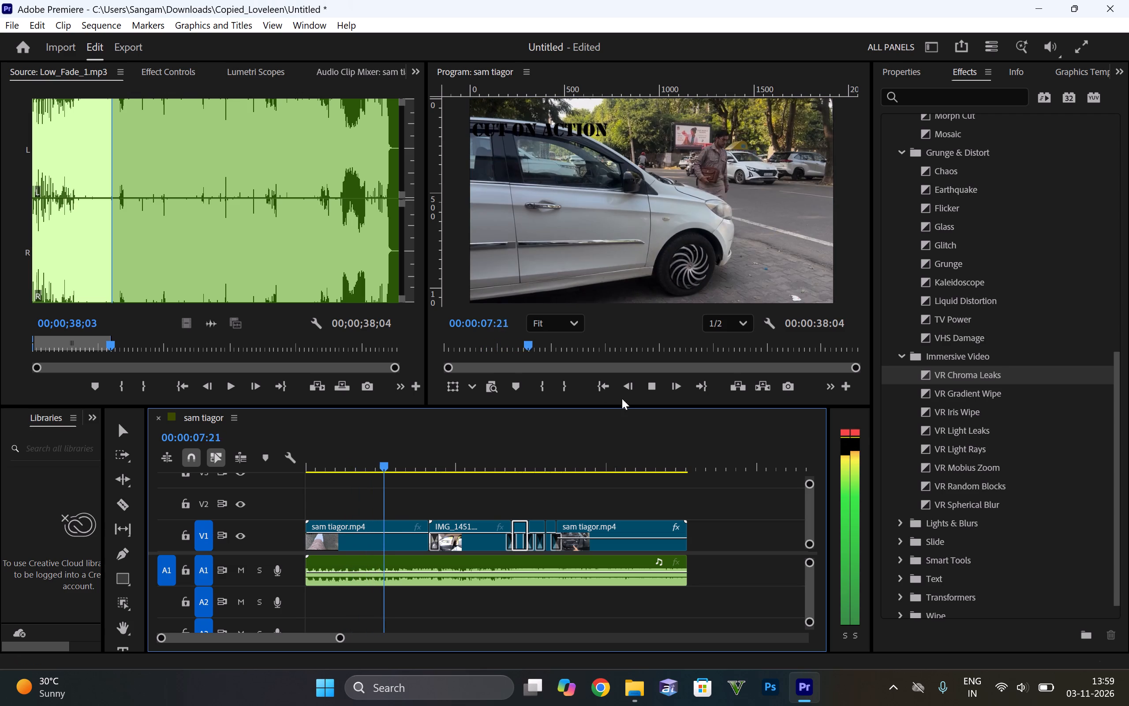
key("space")
left_click_drag(385, 471, 270, 548)
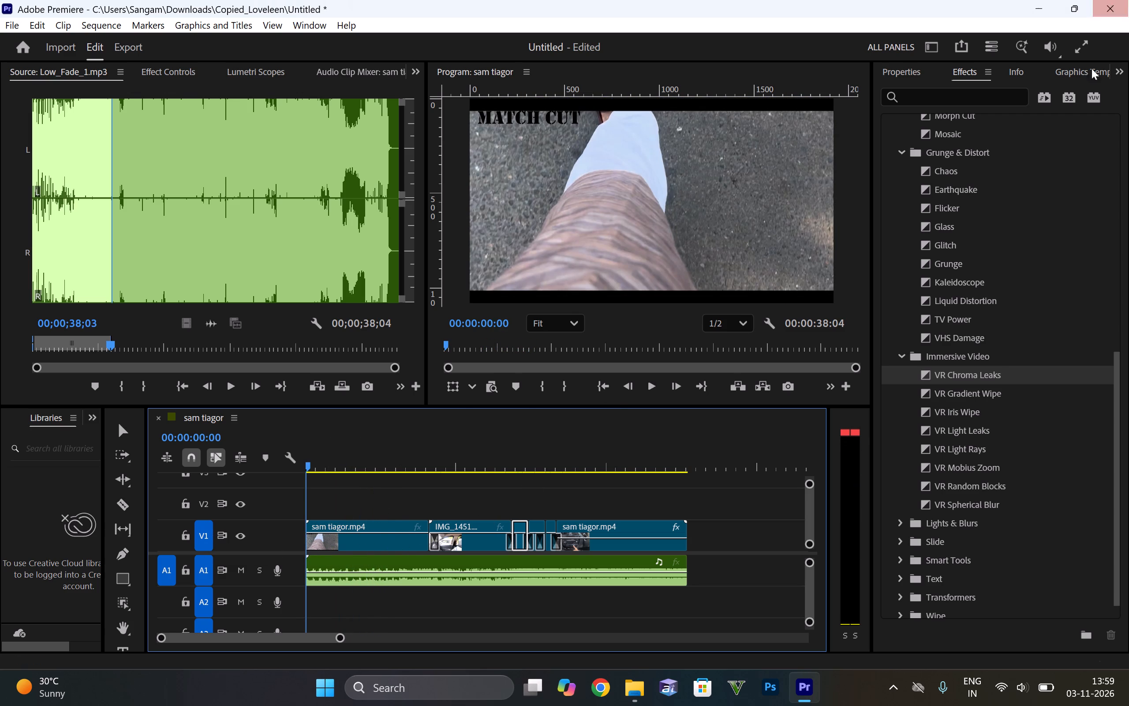
scroll(820, 254, "up", 6)
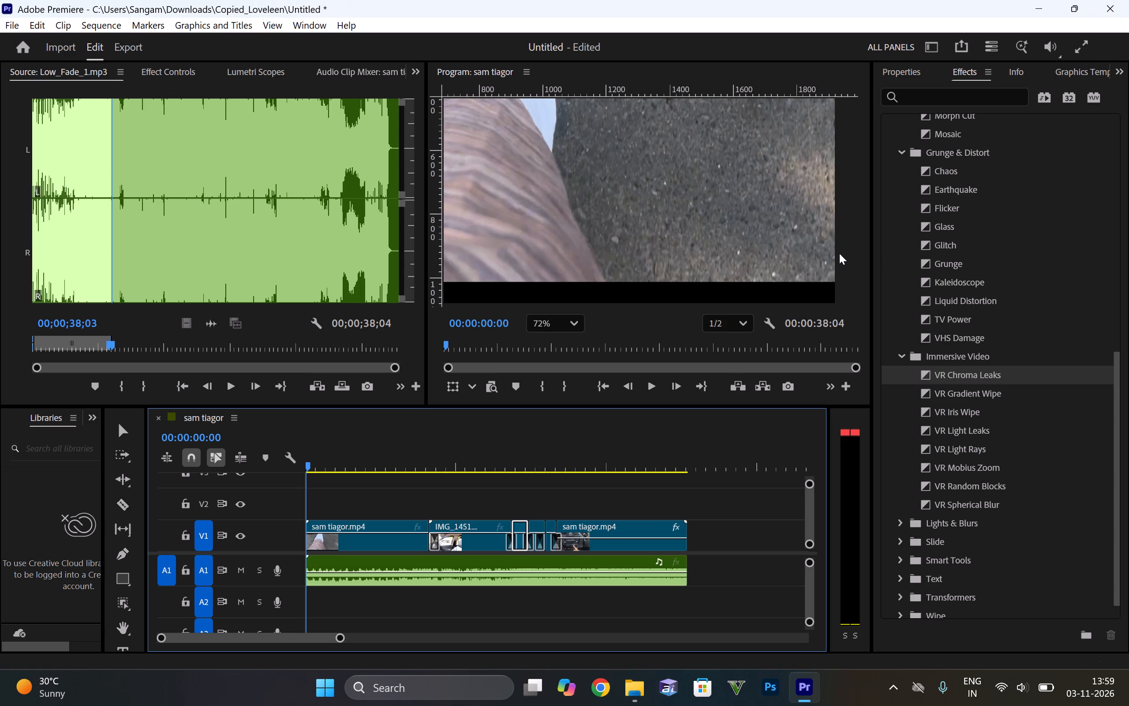
scroll(839, 253, "down", 9)
scroll(842, 250, "up", 2)
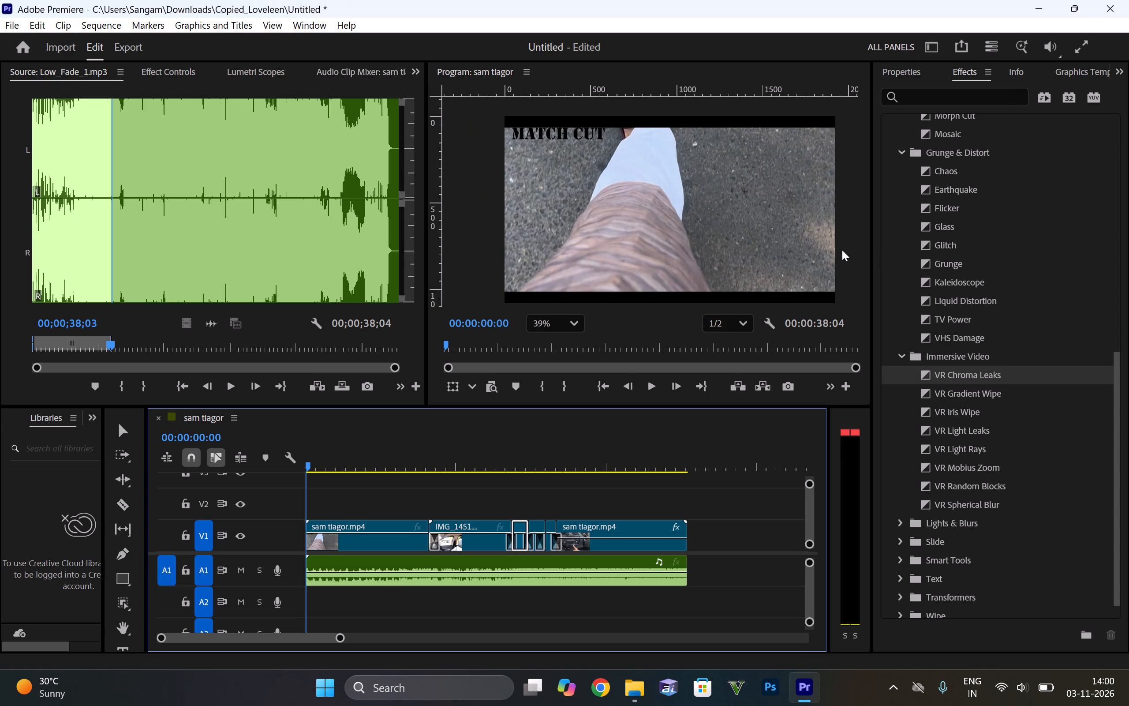
key("space")
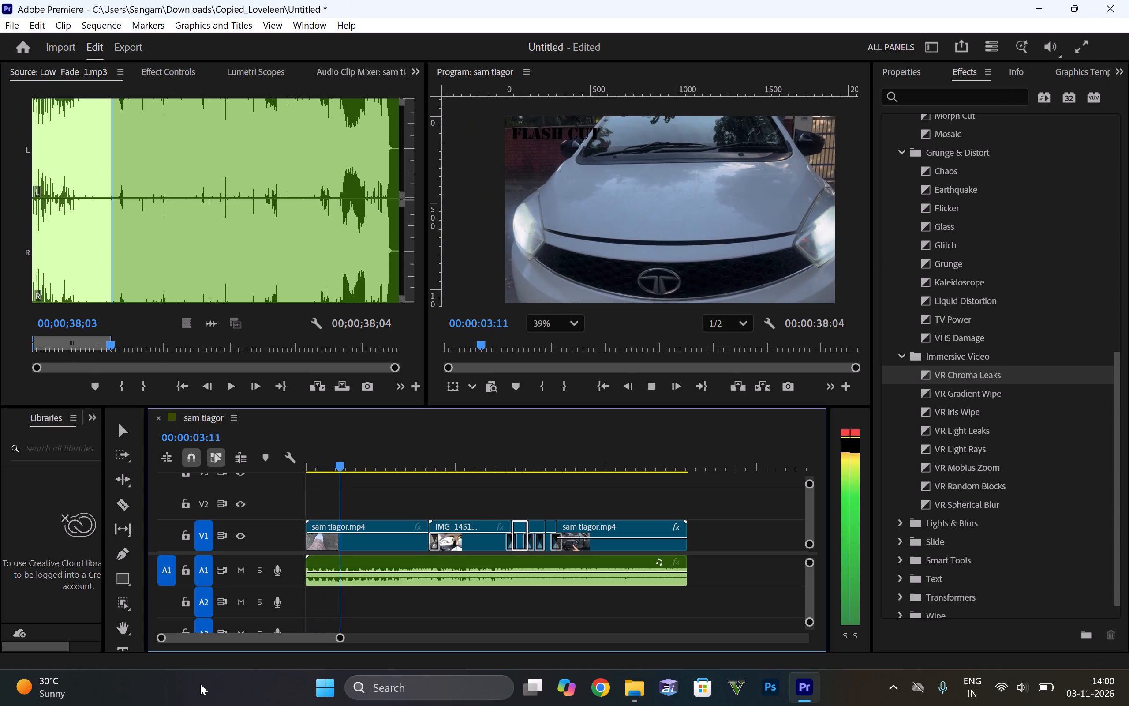
right_click(200, 684)
key("space")
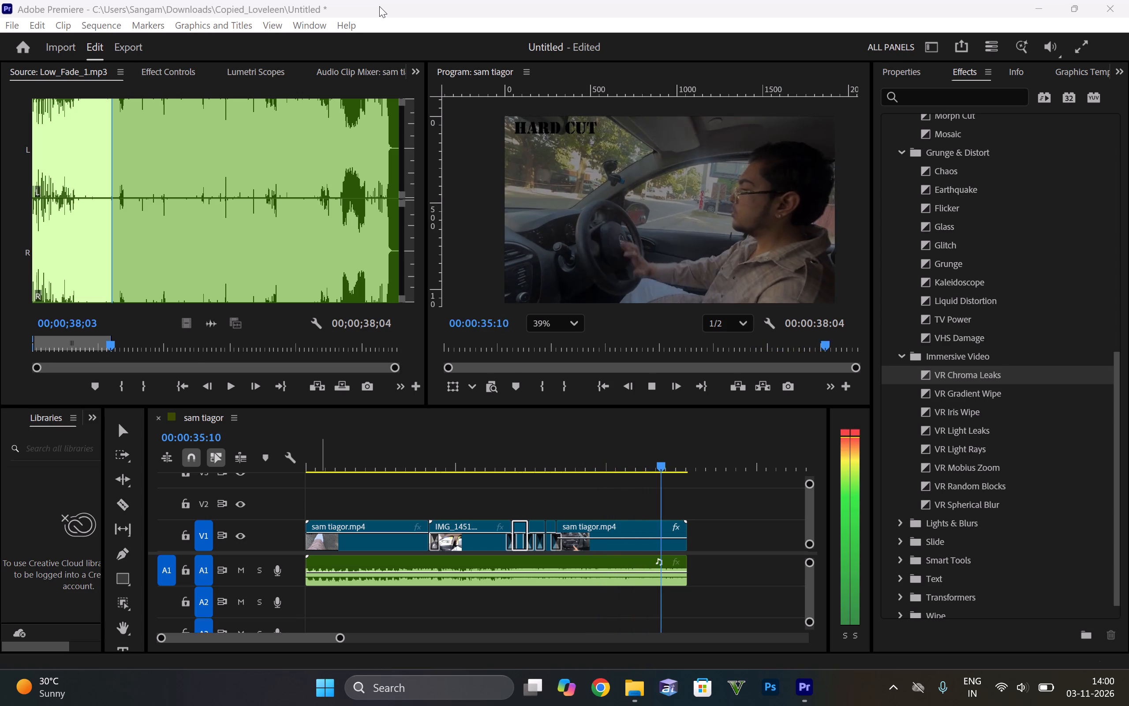
scroll(379, 6, "down", 1)
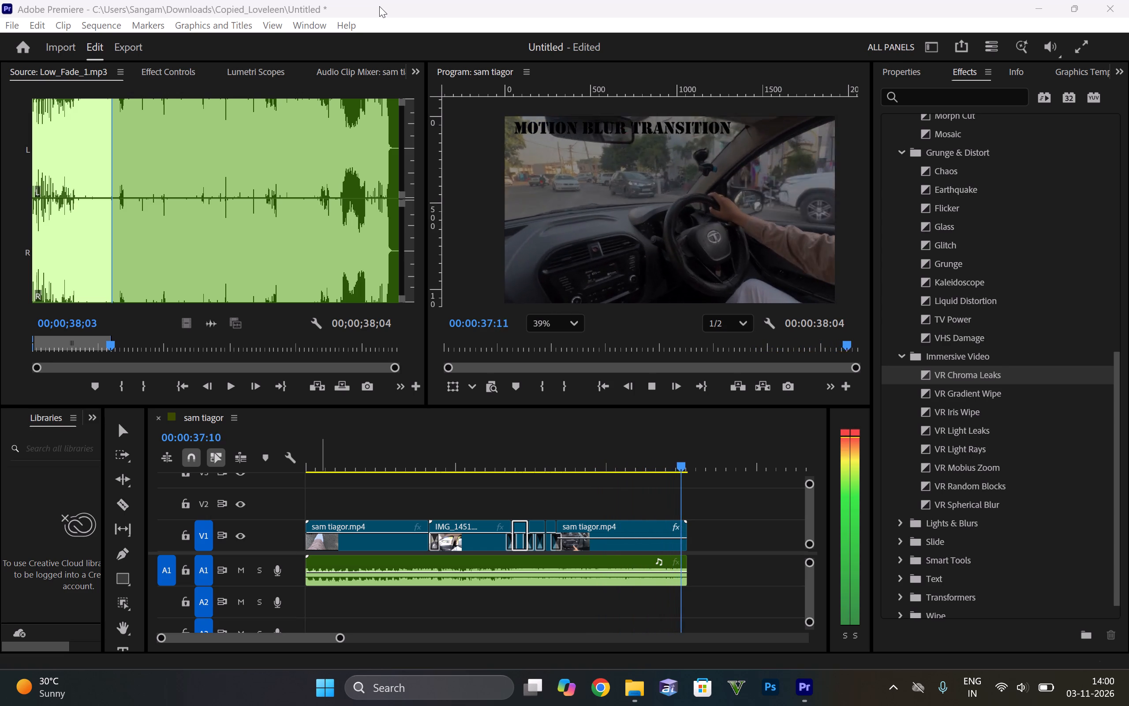
key("space")
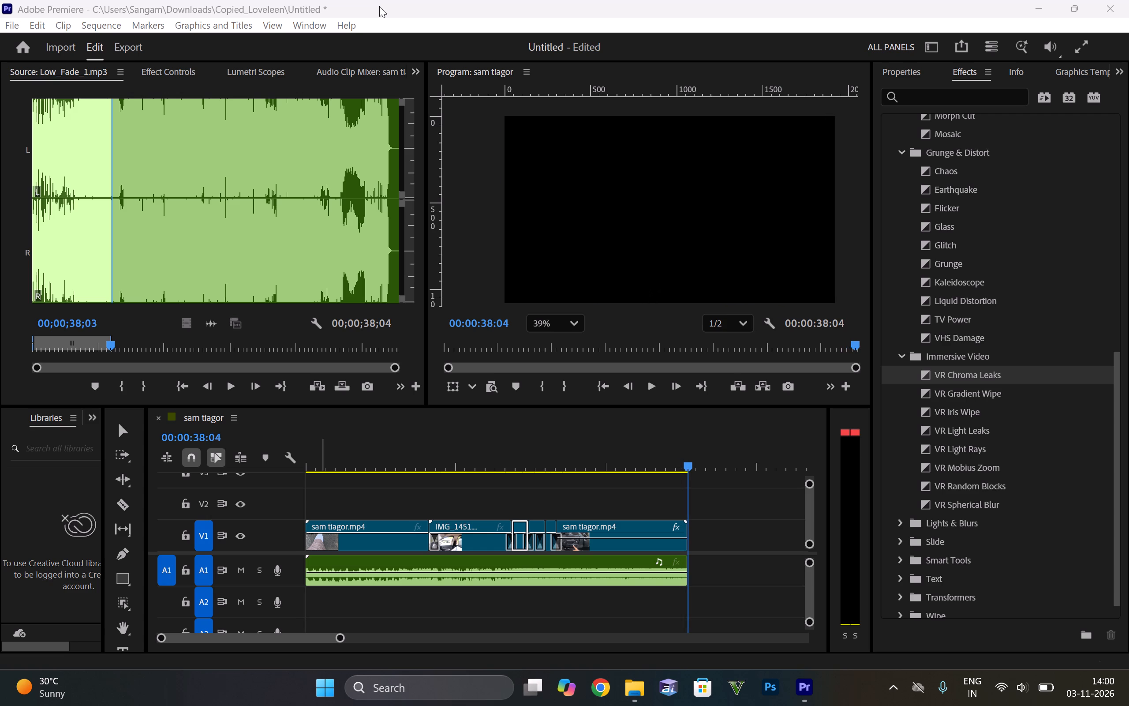
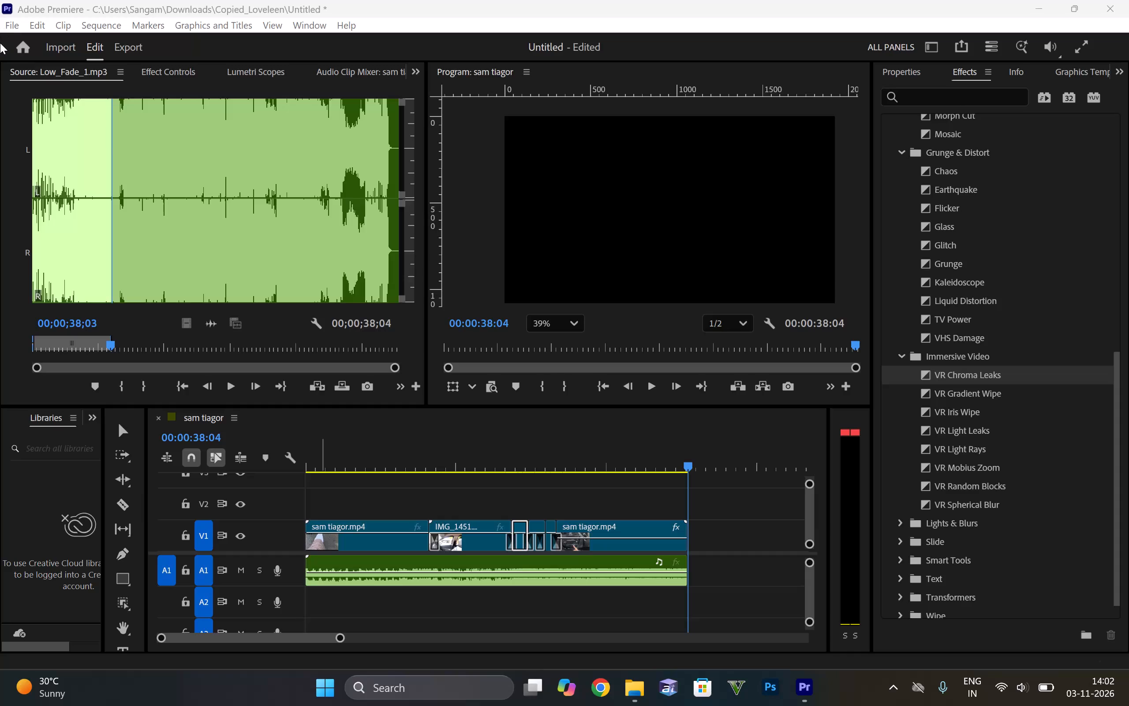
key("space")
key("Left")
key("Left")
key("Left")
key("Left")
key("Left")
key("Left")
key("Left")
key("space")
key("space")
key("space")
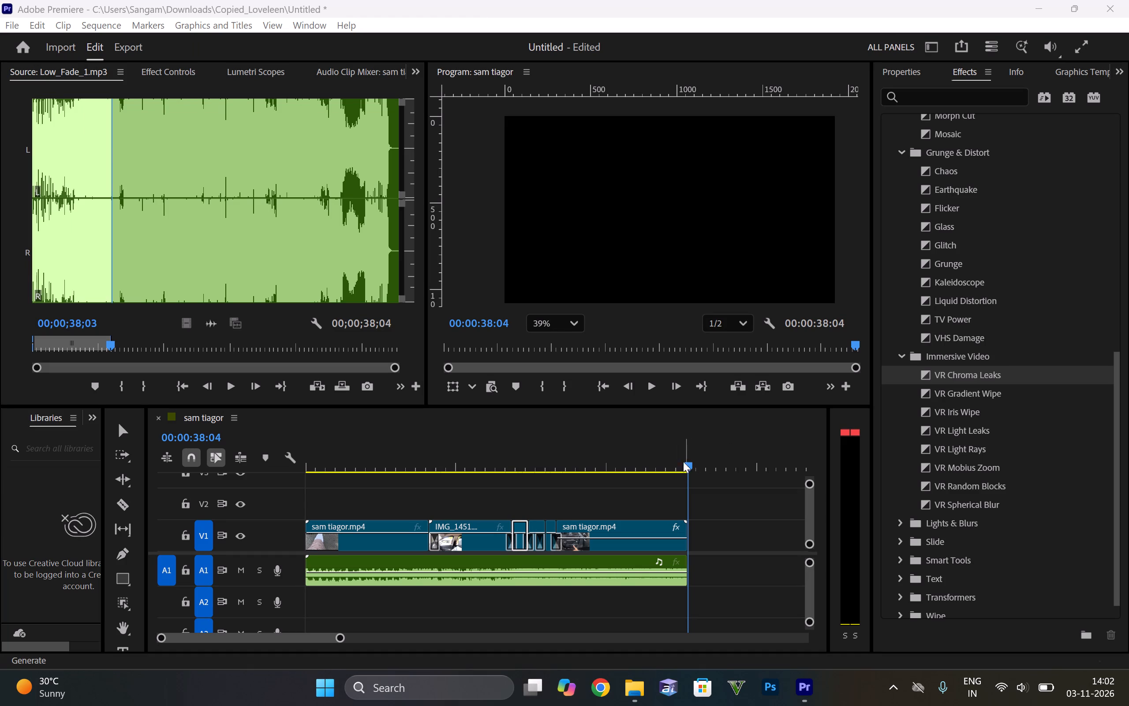
left_click(557, 466)
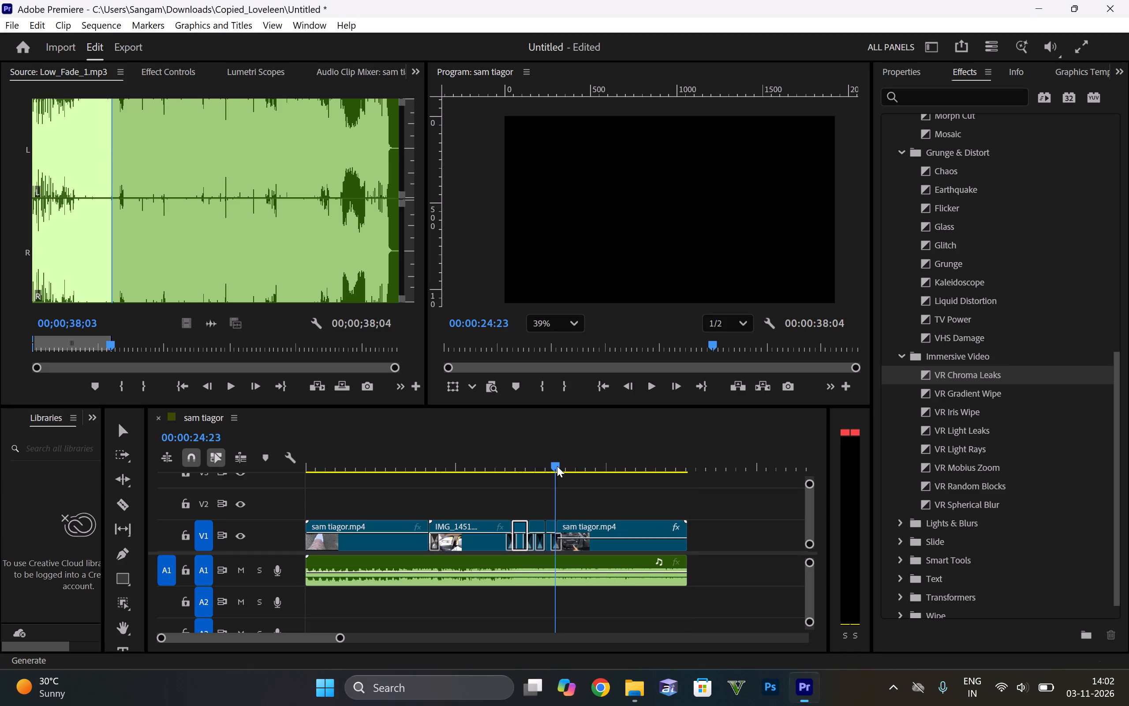
key("space")
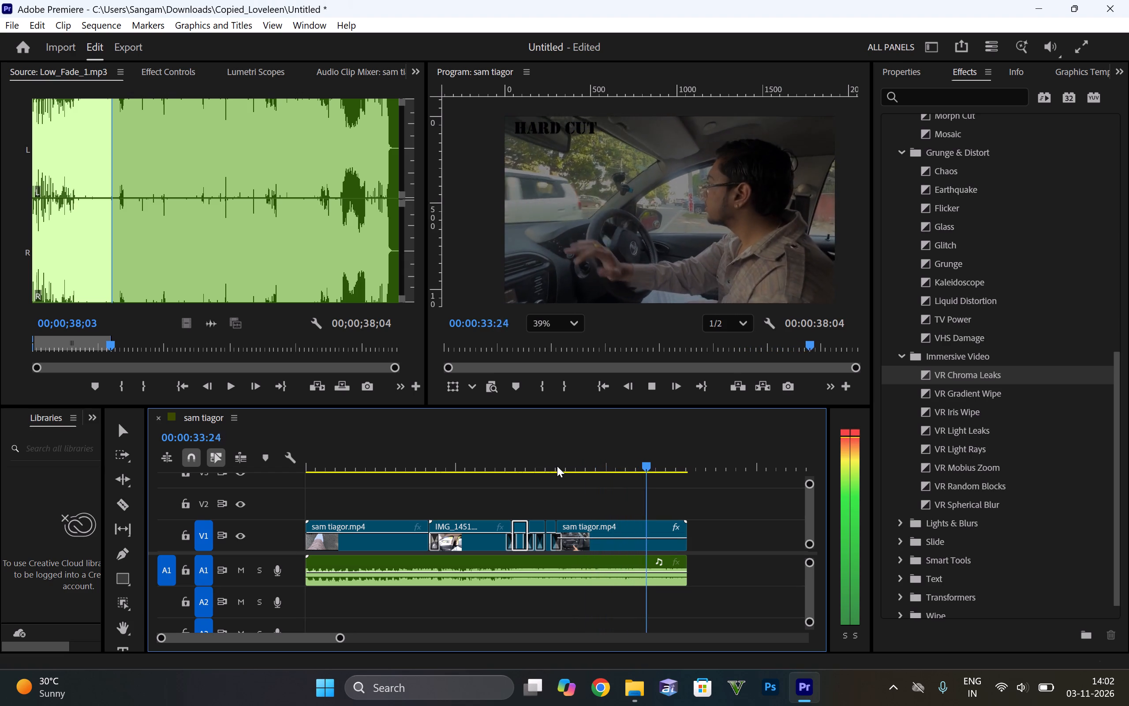
key("space")
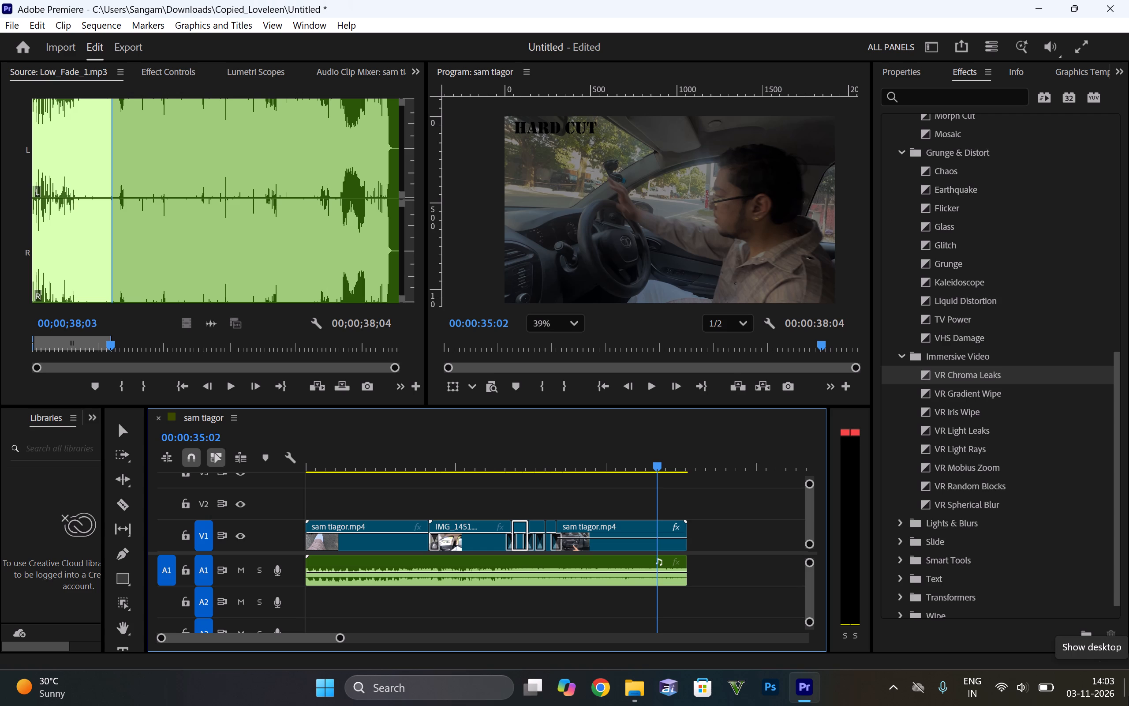
left_click_drag(0, 502, 0, 705)
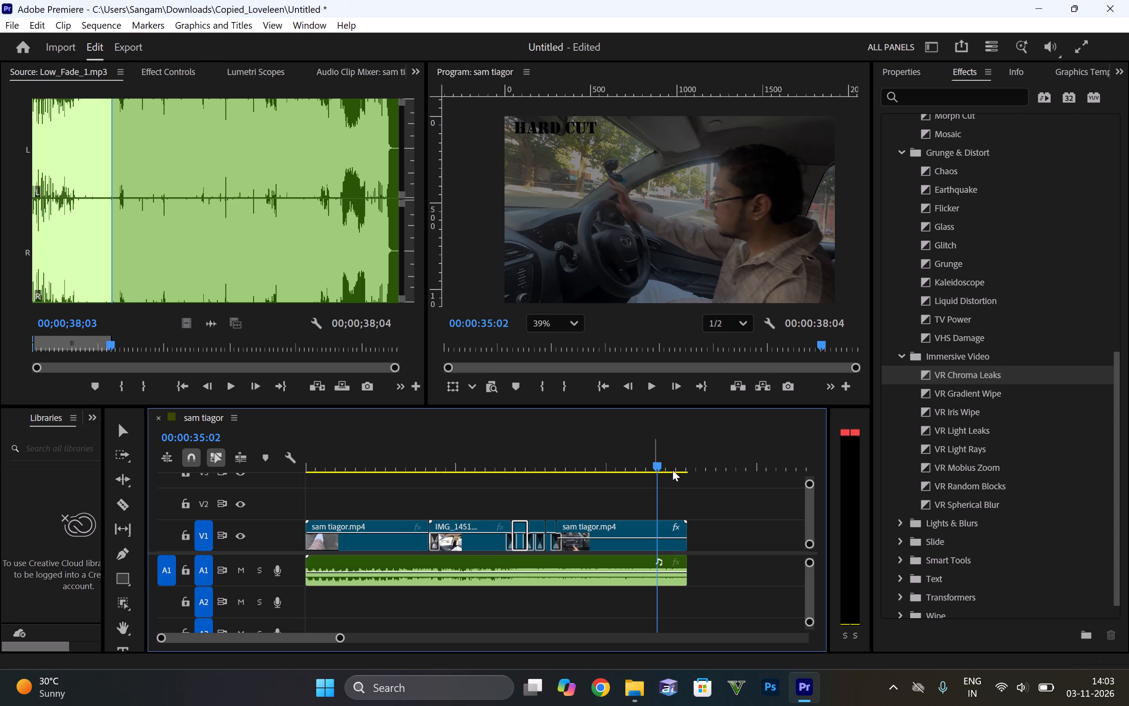
left_click_drag(664, 462, 0, 477)
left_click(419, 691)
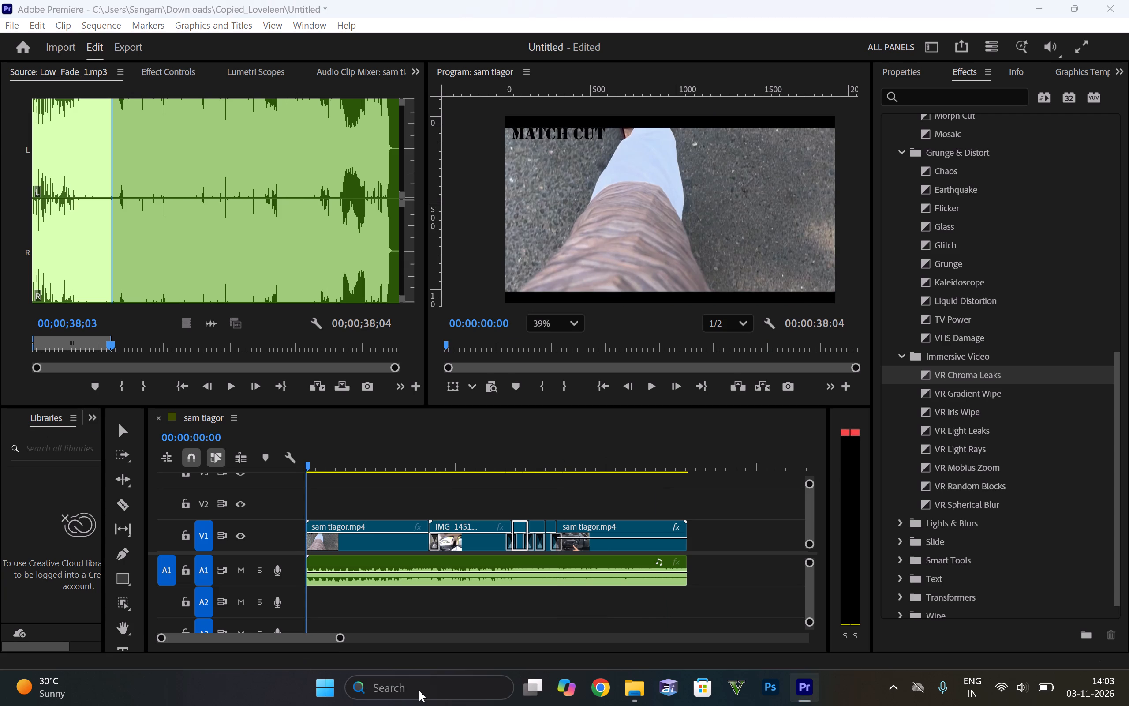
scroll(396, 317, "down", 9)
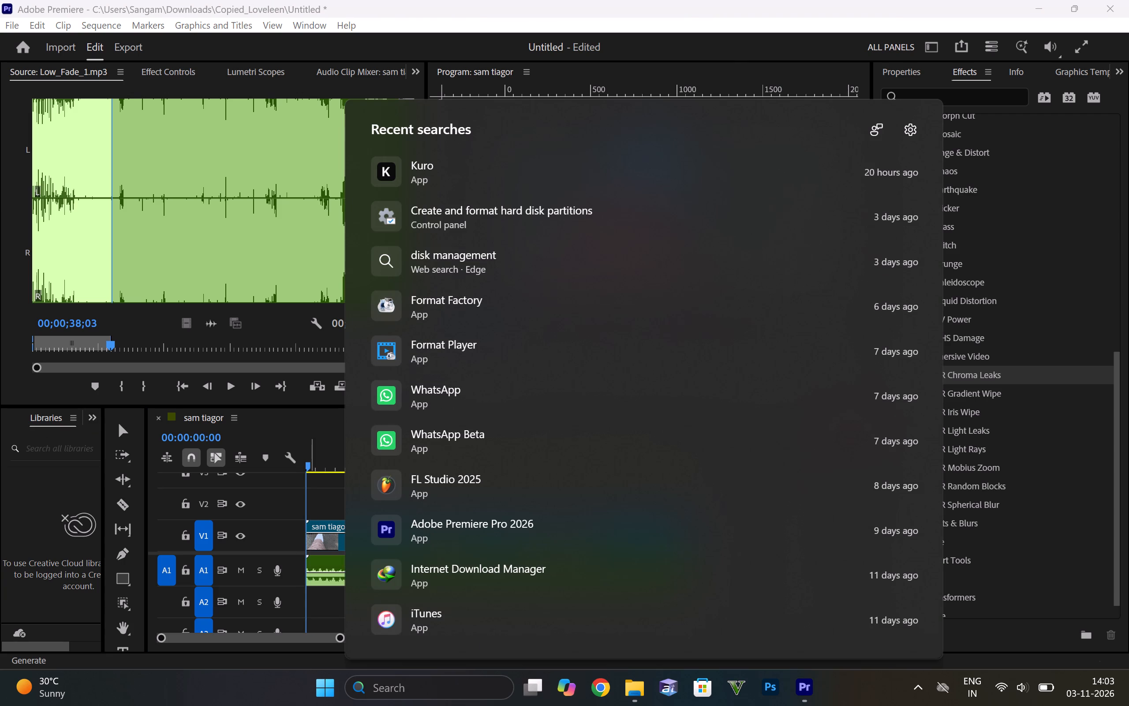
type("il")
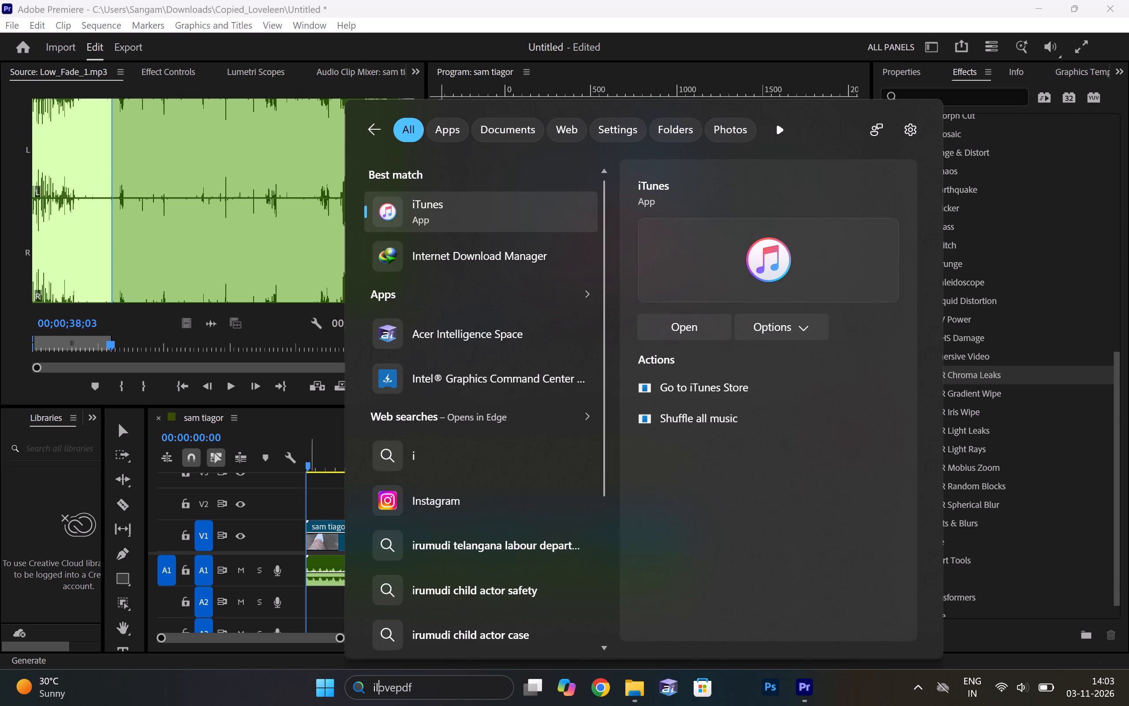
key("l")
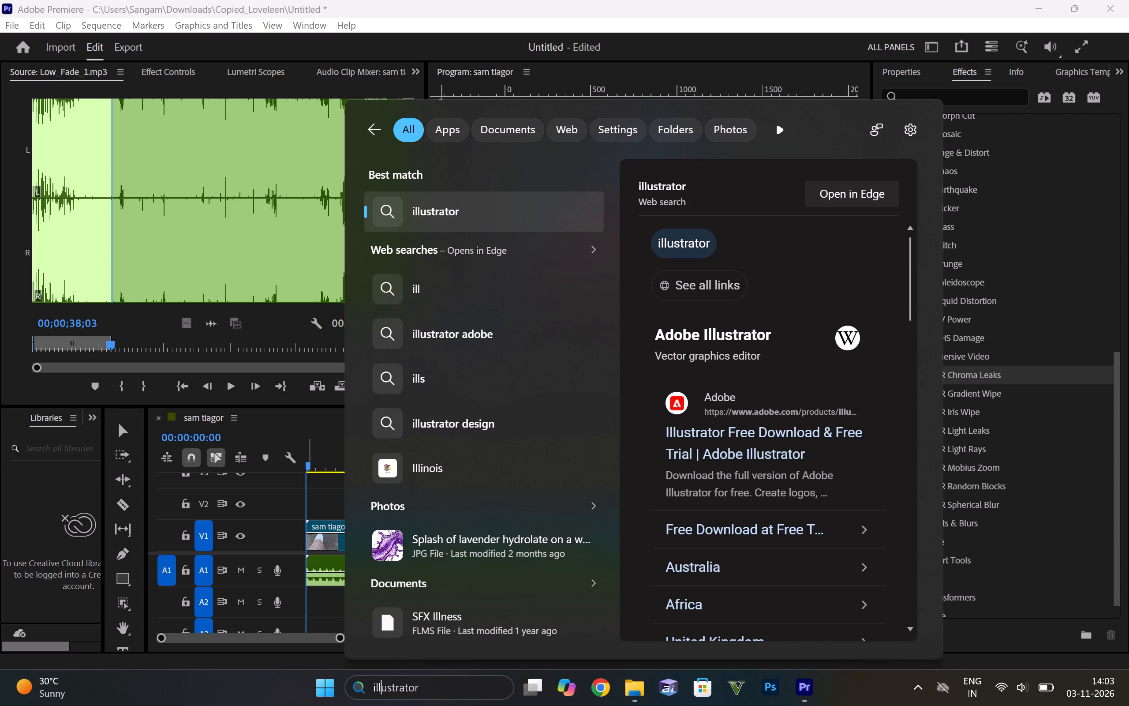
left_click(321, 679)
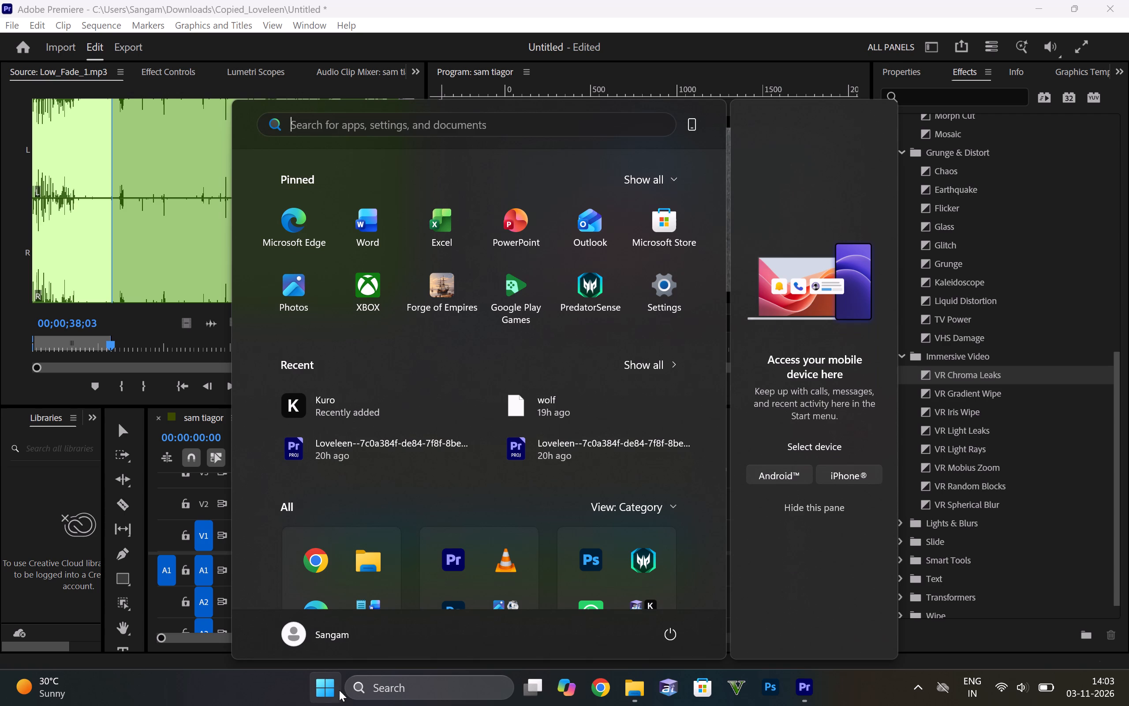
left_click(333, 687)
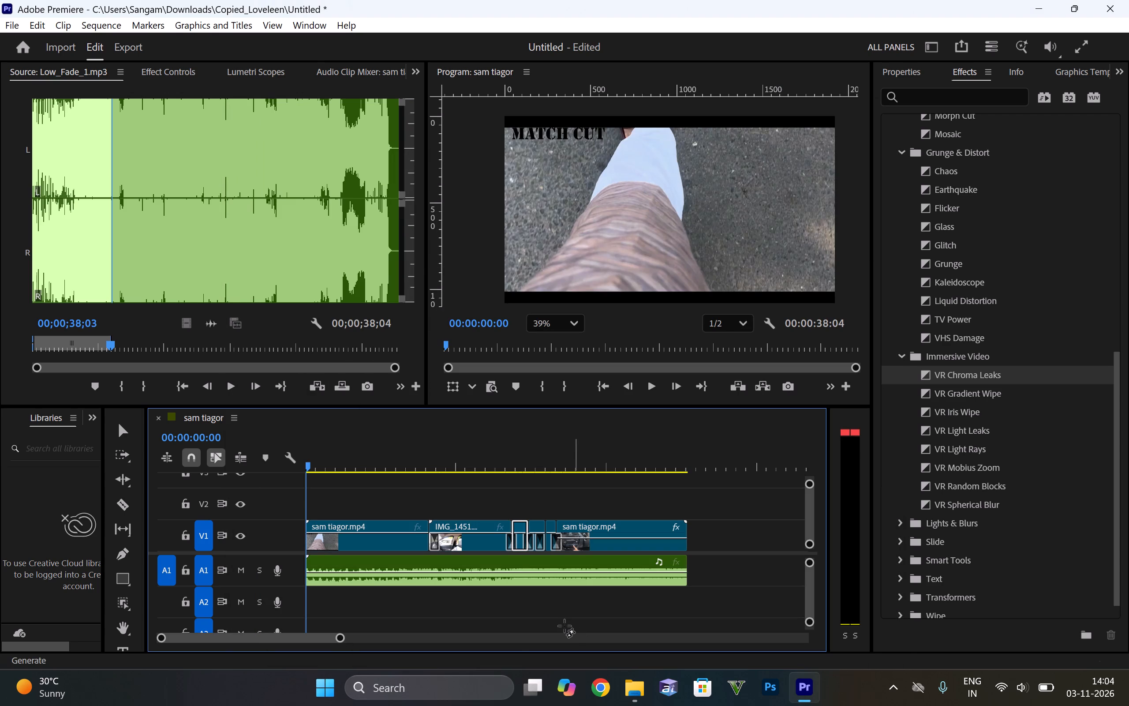
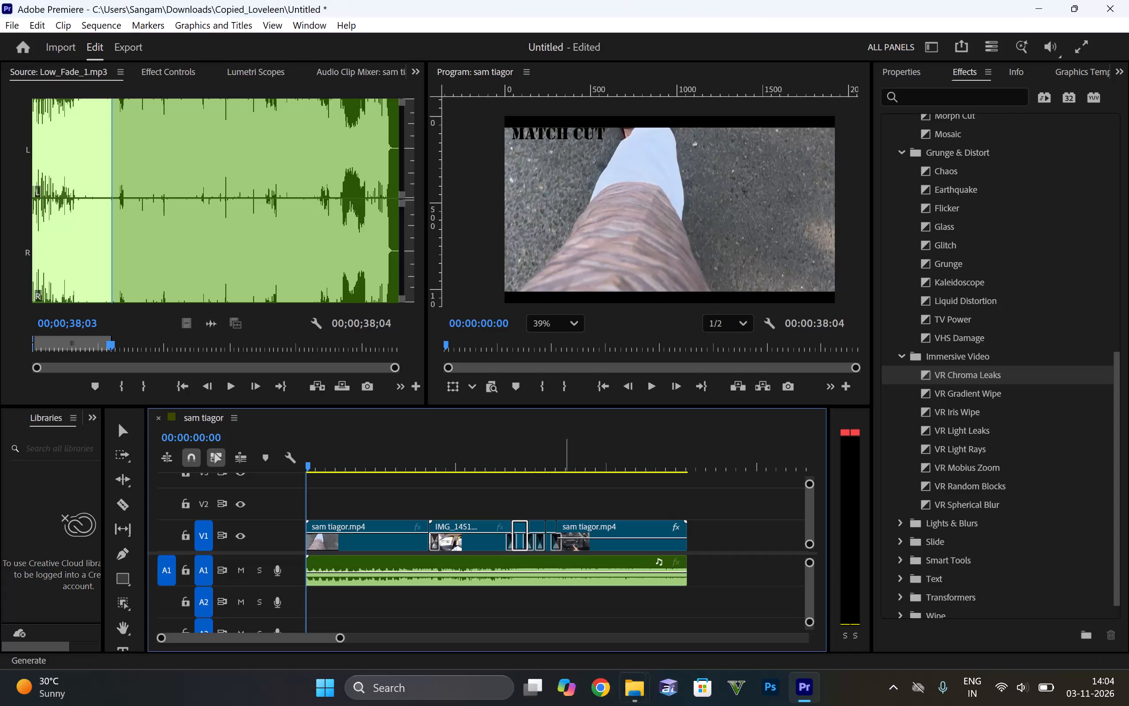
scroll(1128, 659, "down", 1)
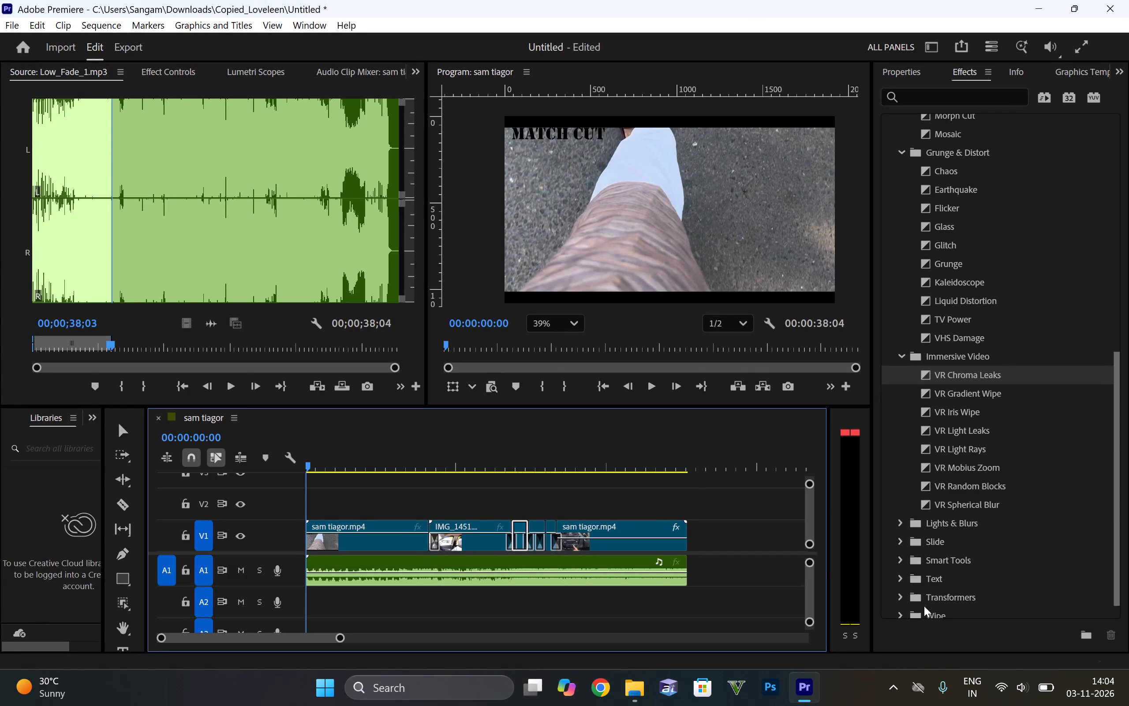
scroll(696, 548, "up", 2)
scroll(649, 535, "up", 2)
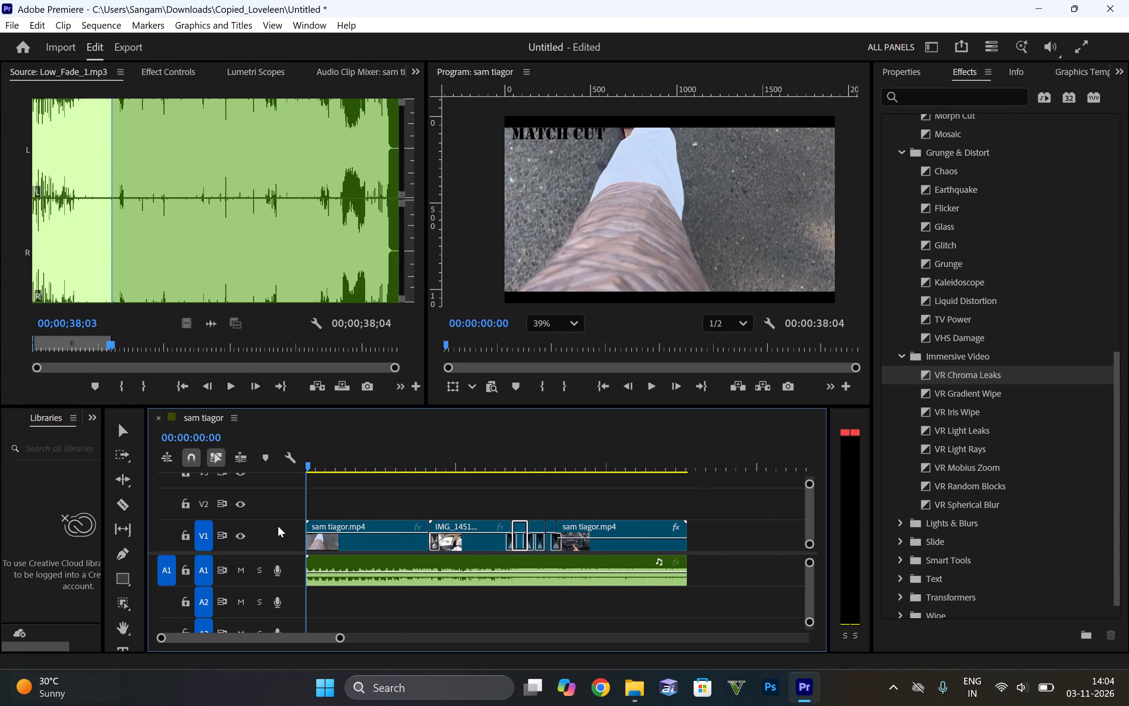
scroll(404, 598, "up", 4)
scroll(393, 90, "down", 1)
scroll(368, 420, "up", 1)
Move the playhead to 00:00:10:20 and save the project.
left_click_drag(446, 349, 605, 400)
key("ctrl+s")
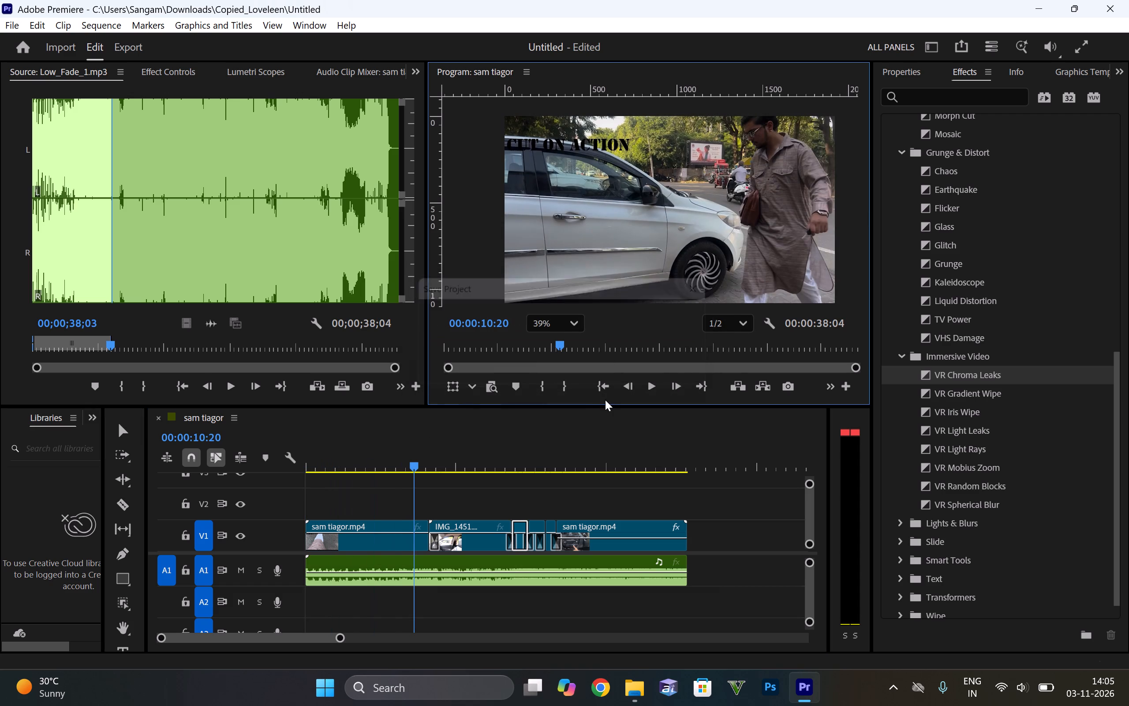
Scrub back to the start of the sequence and review the opening through the FLASH CUT section, stopping at 00:00:04:23.
left_click_drag(605, 400, 599, 350)
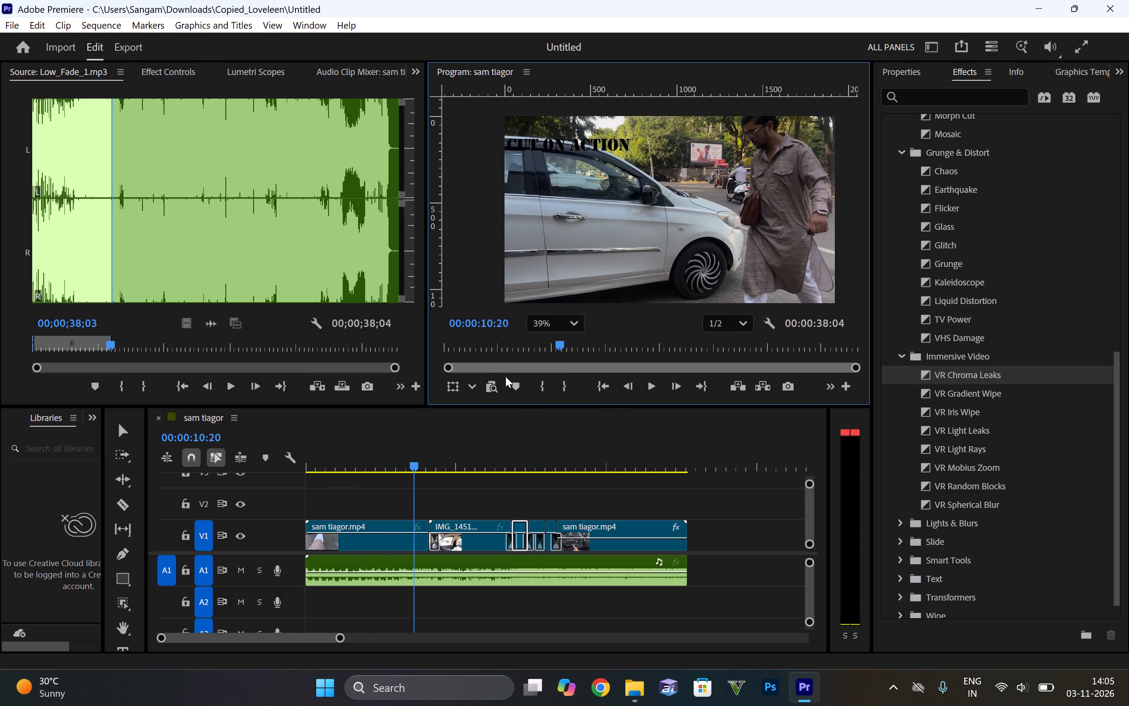
left_click_drag(559, 350, 566, 335)
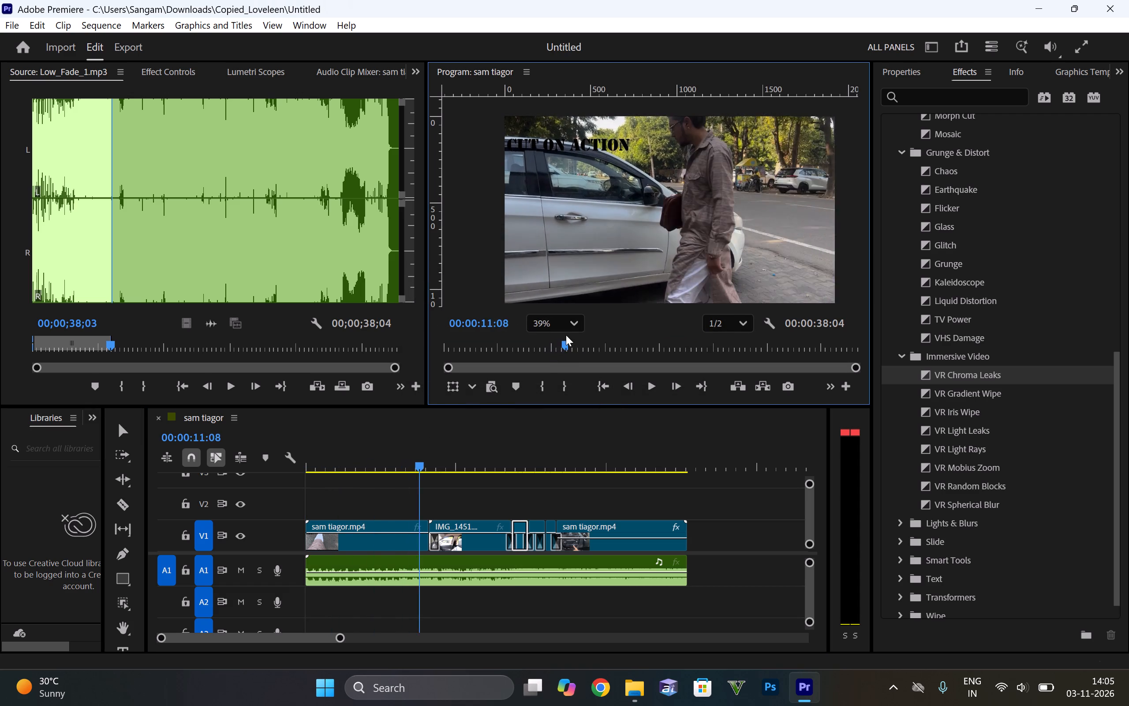
left_click_drag(566, 335, 436, 353)
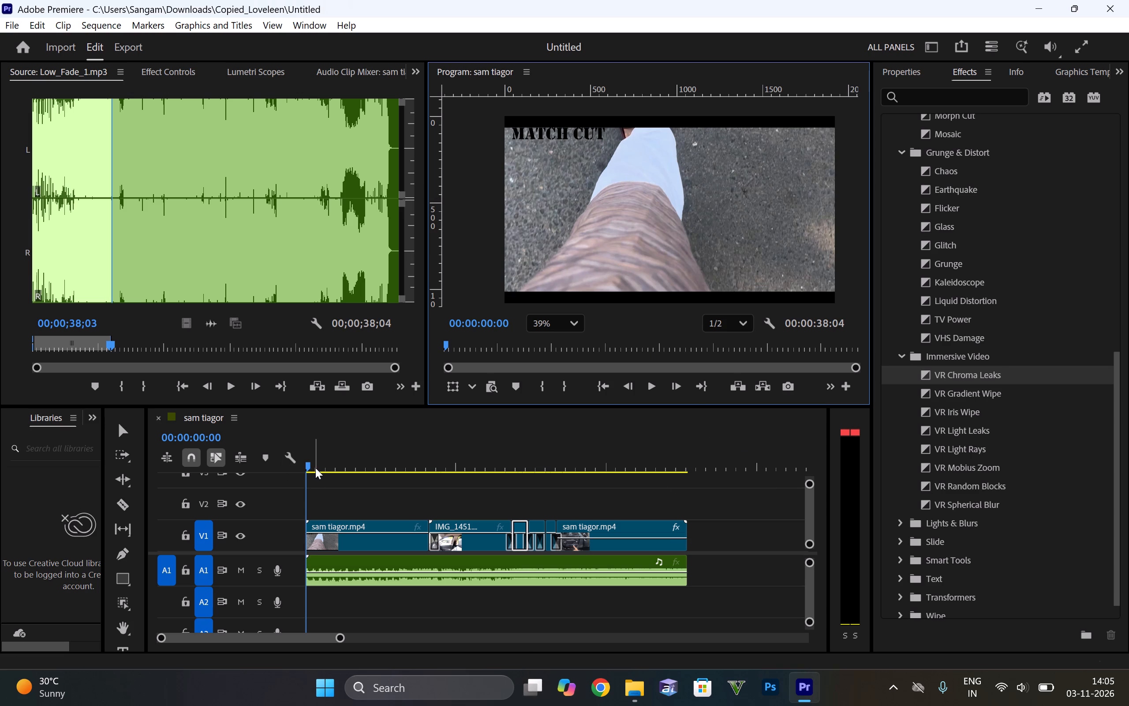
key("space")
key("space")
left_click_drag(315, 468, 333, 467)
key("space")
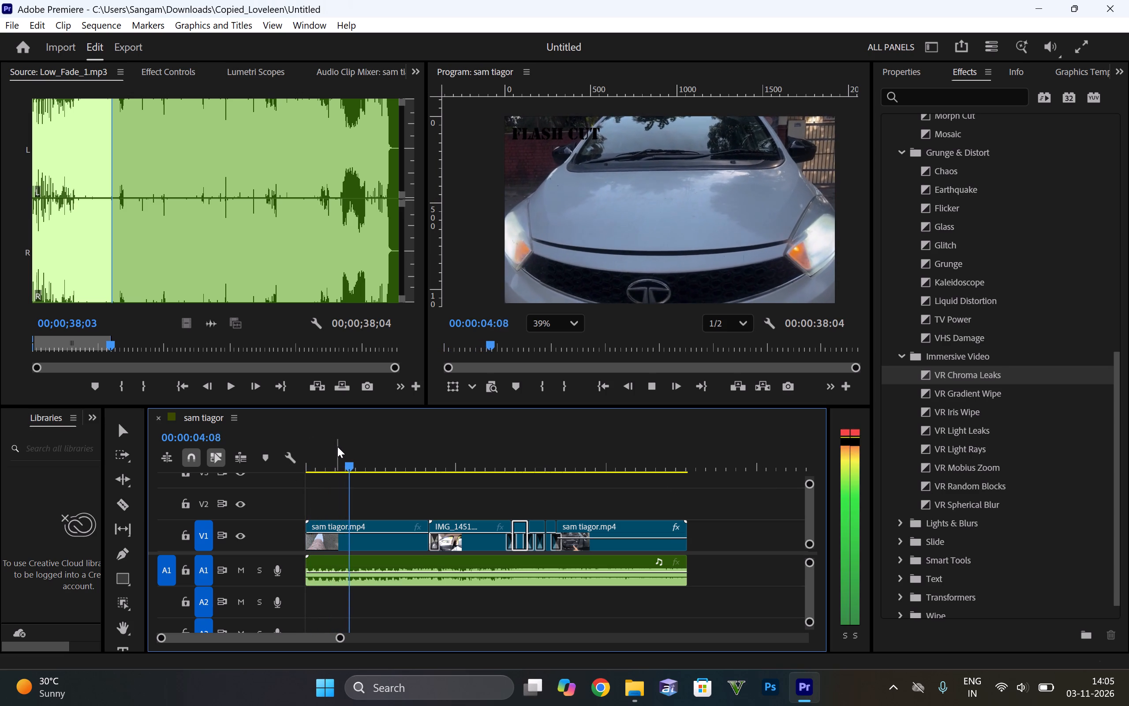
key("space")
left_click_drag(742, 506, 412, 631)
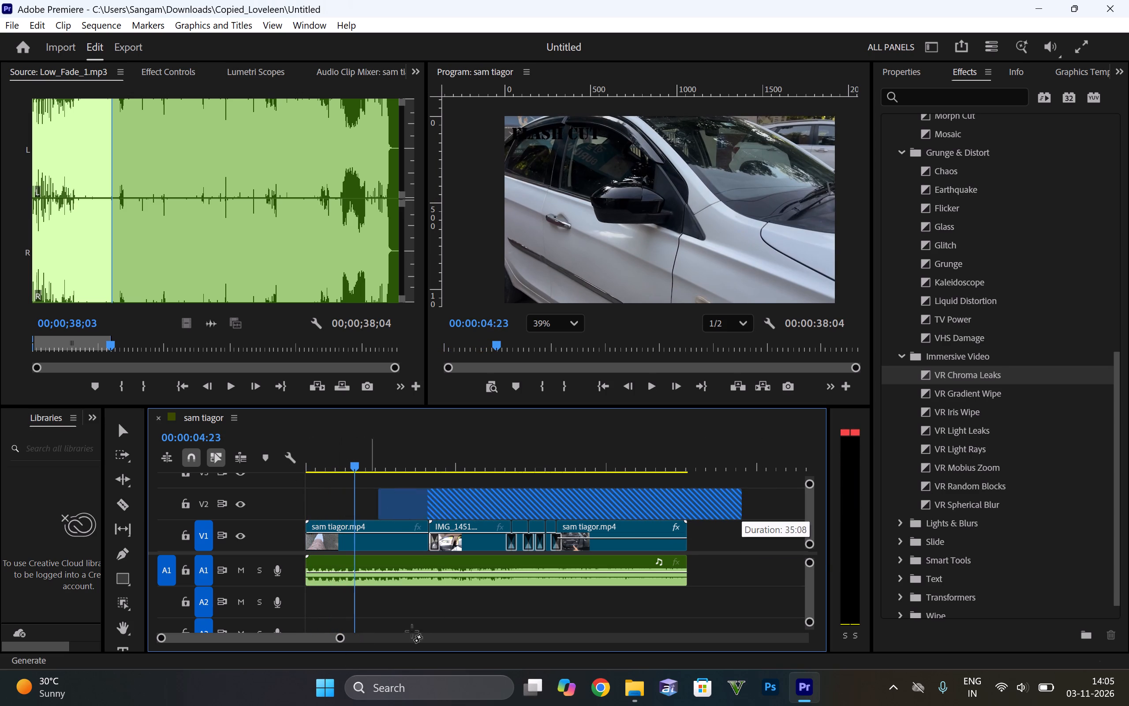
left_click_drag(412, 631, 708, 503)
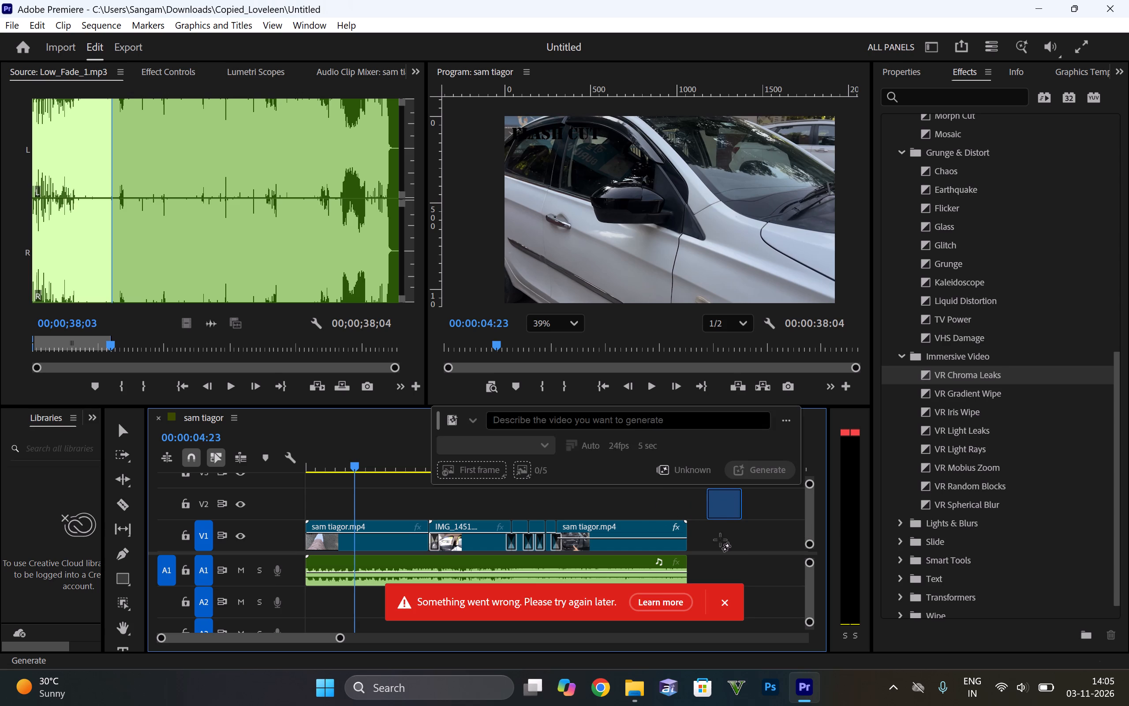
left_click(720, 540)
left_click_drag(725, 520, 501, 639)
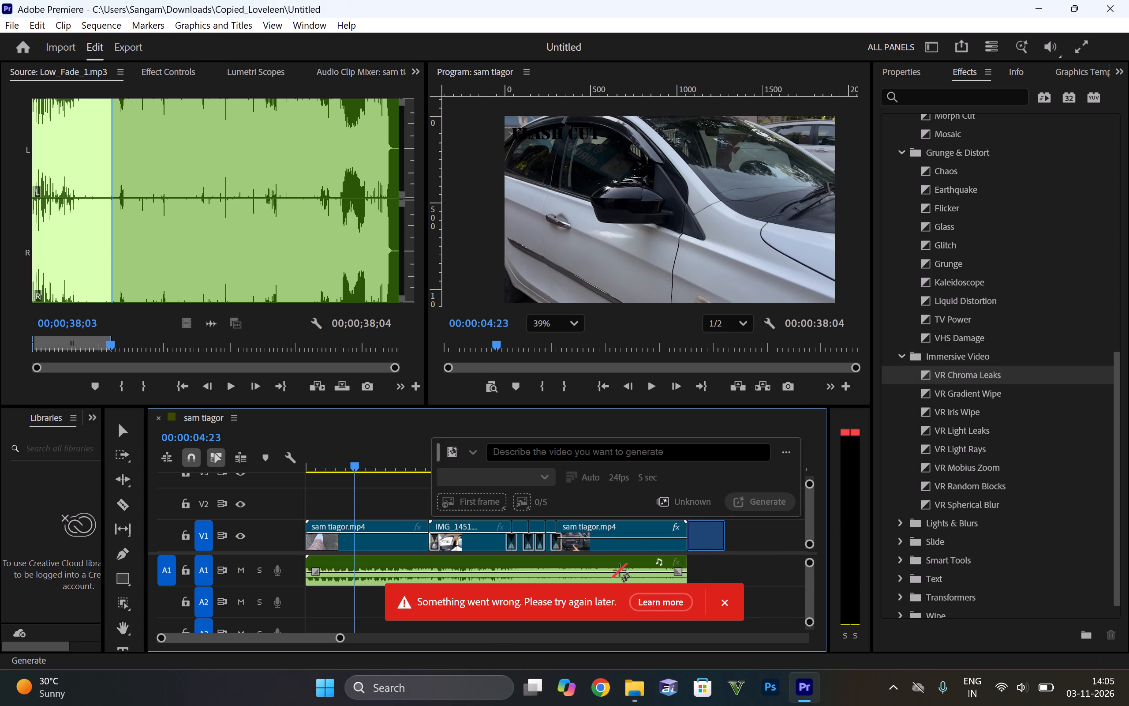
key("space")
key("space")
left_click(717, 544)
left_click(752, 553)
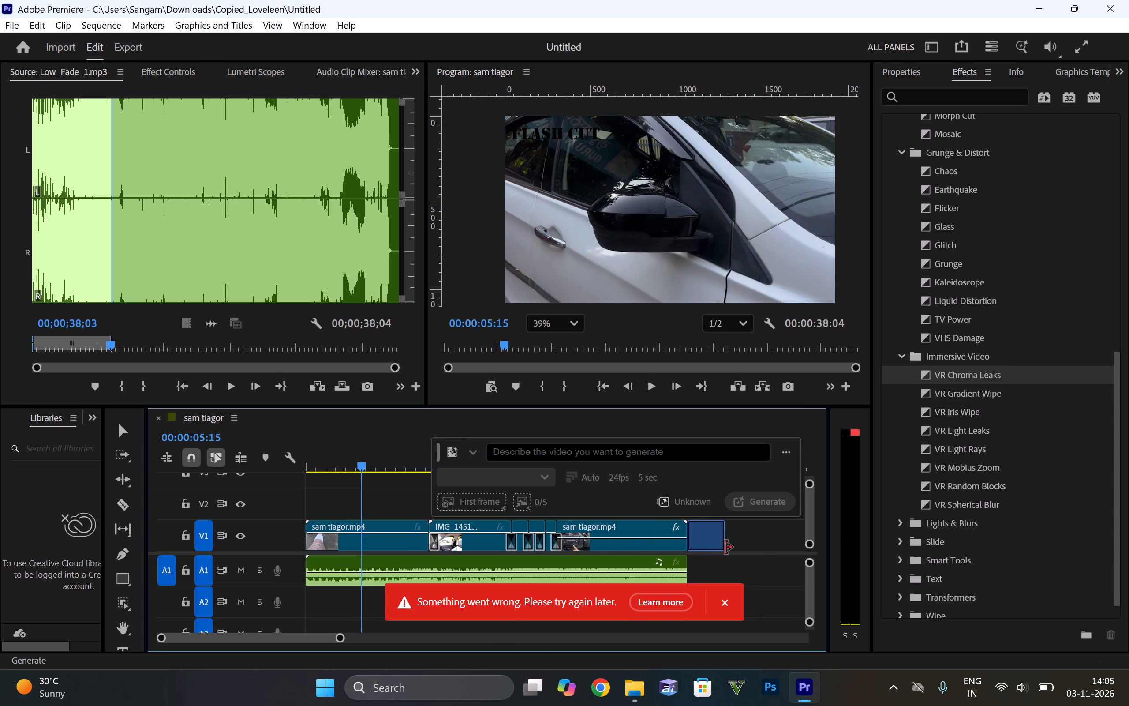
Nest the IMG_1451 clip on V1 as Nested Sequence 01.
left_click_drag(364, 467, 460, 475)
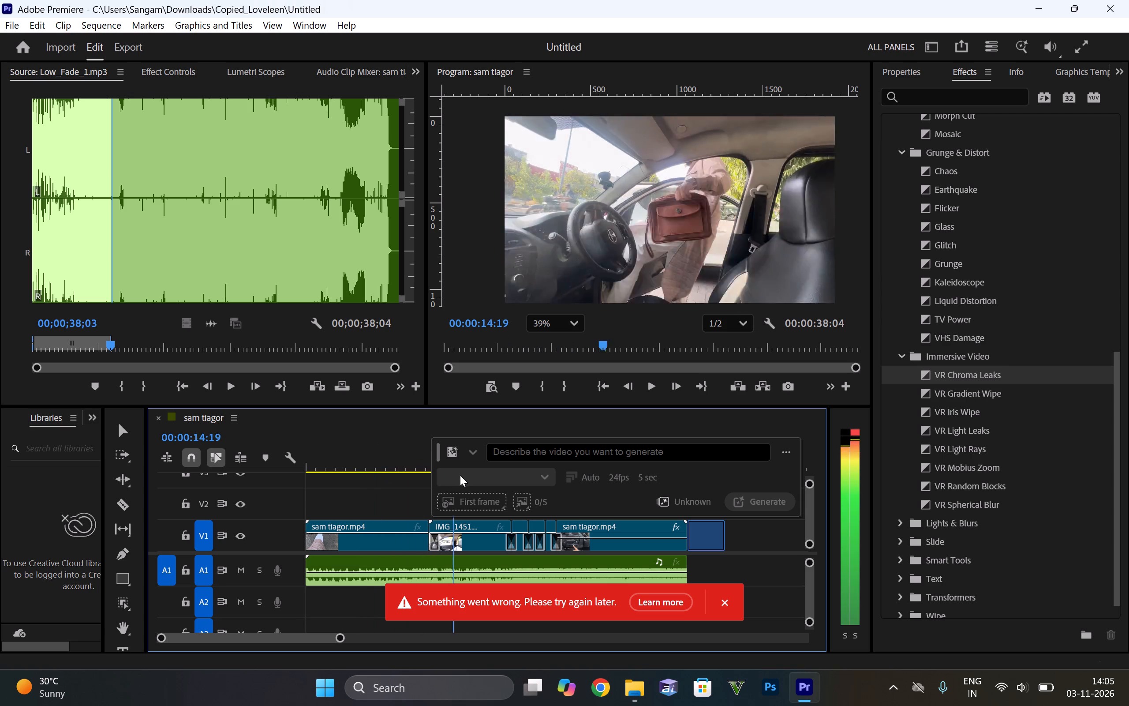
left_click_drag(460, 475, 465, 475)
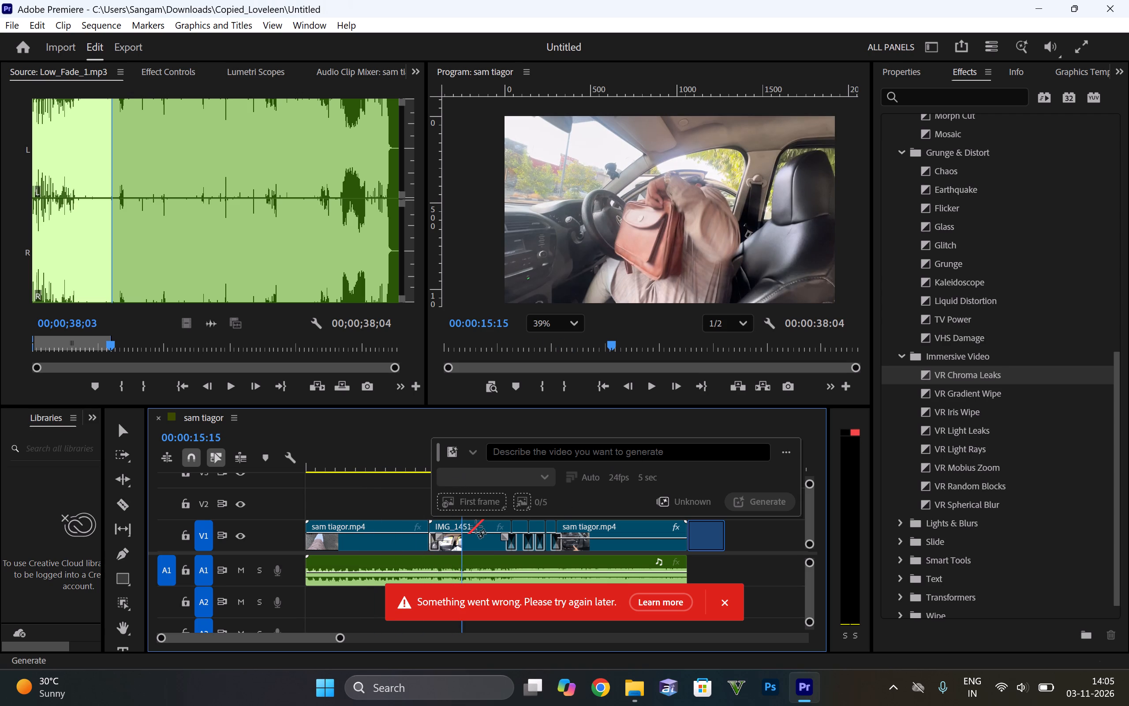
left_click(482, 542)
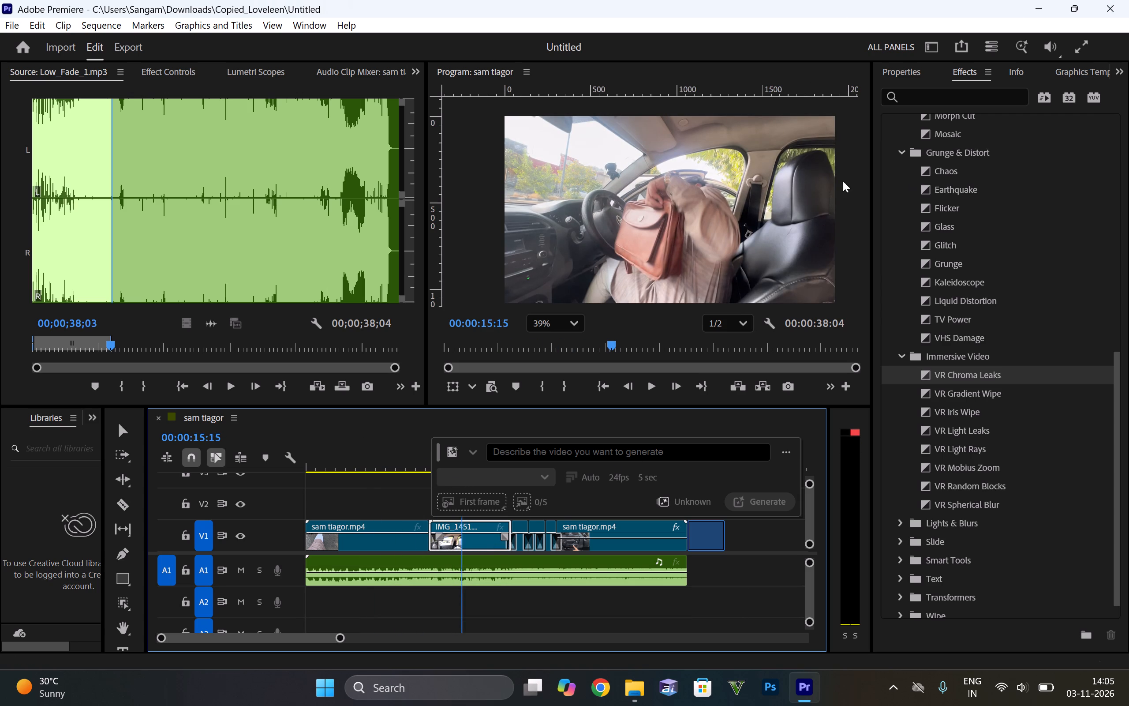
scroll(1030, 133, "up", 4)
right_click(483, 538)
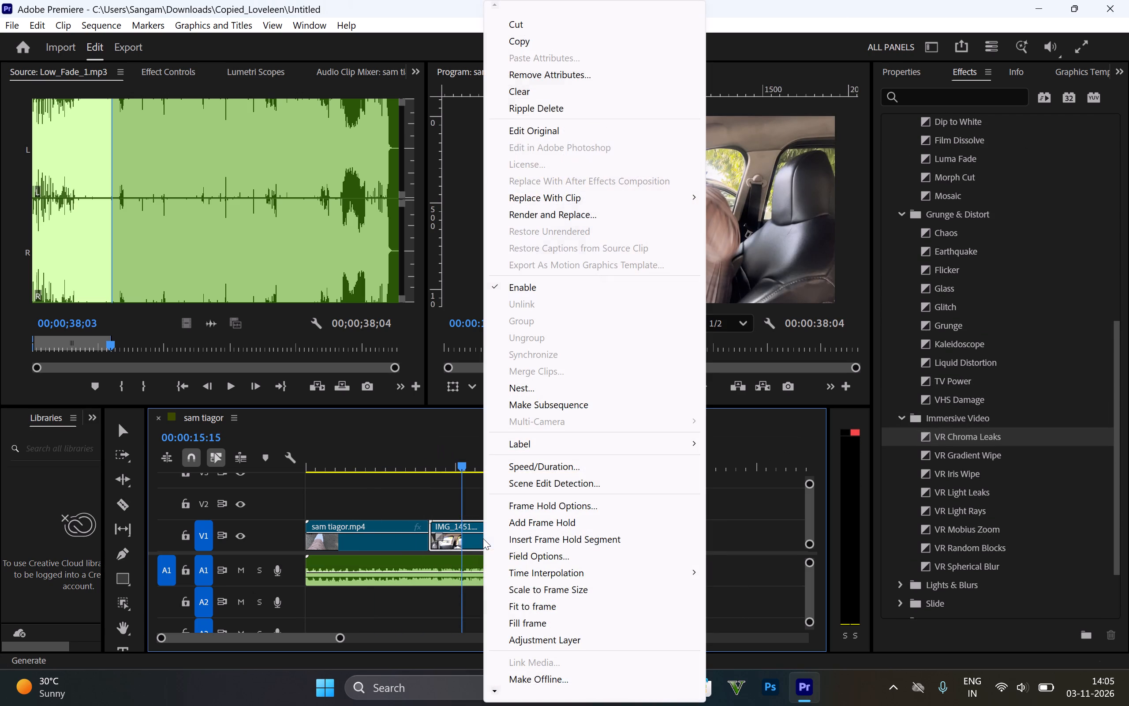
left_click(538, 391)
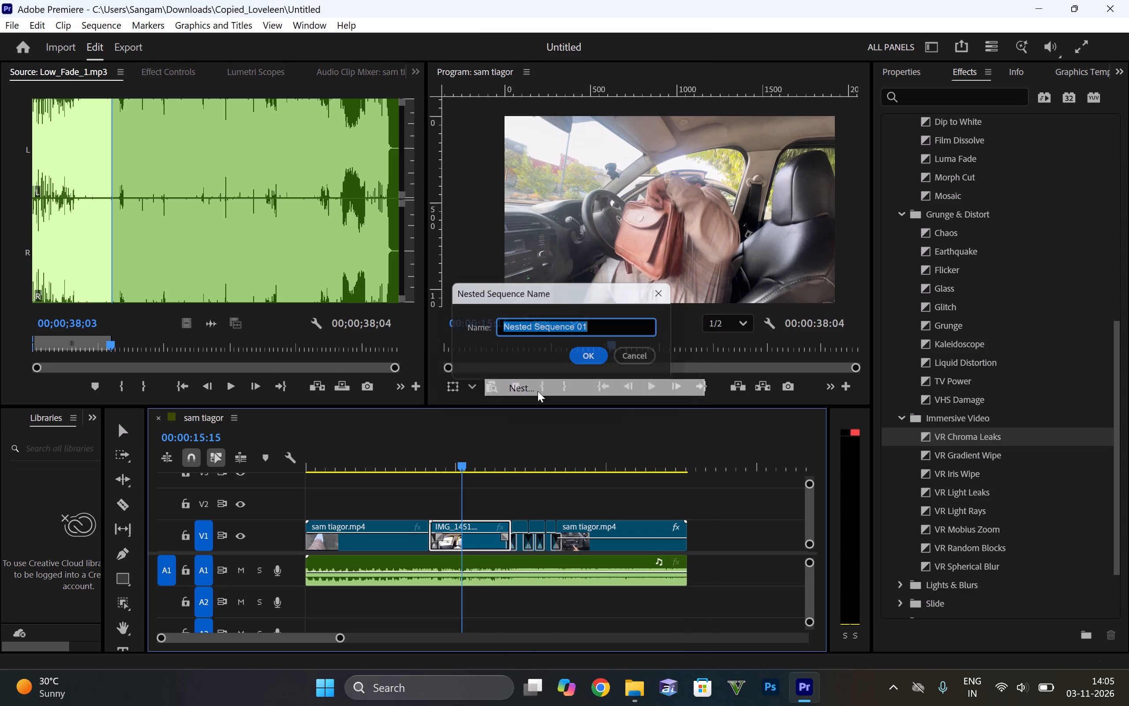
left_click(601, 357)
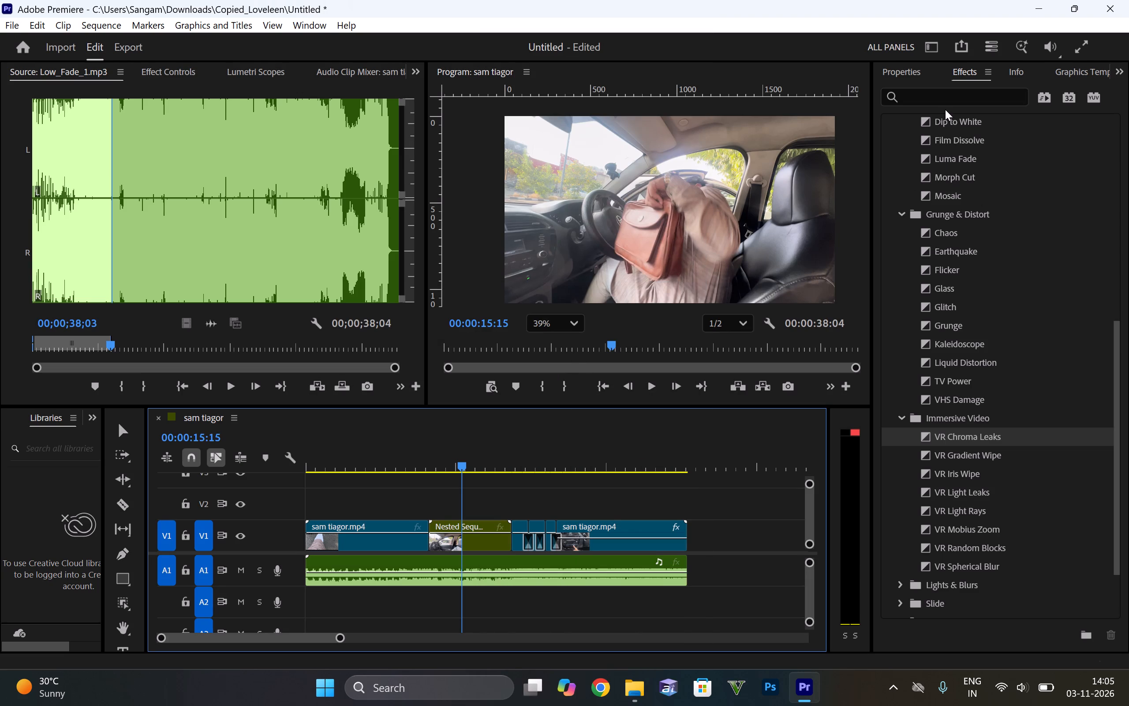
Search the effects for "war" and apply Warp Stabilizer to the nested sequence clip on V1.
scroll(961, 319, "down", 12)
scroll(952, 300, "up", 15)
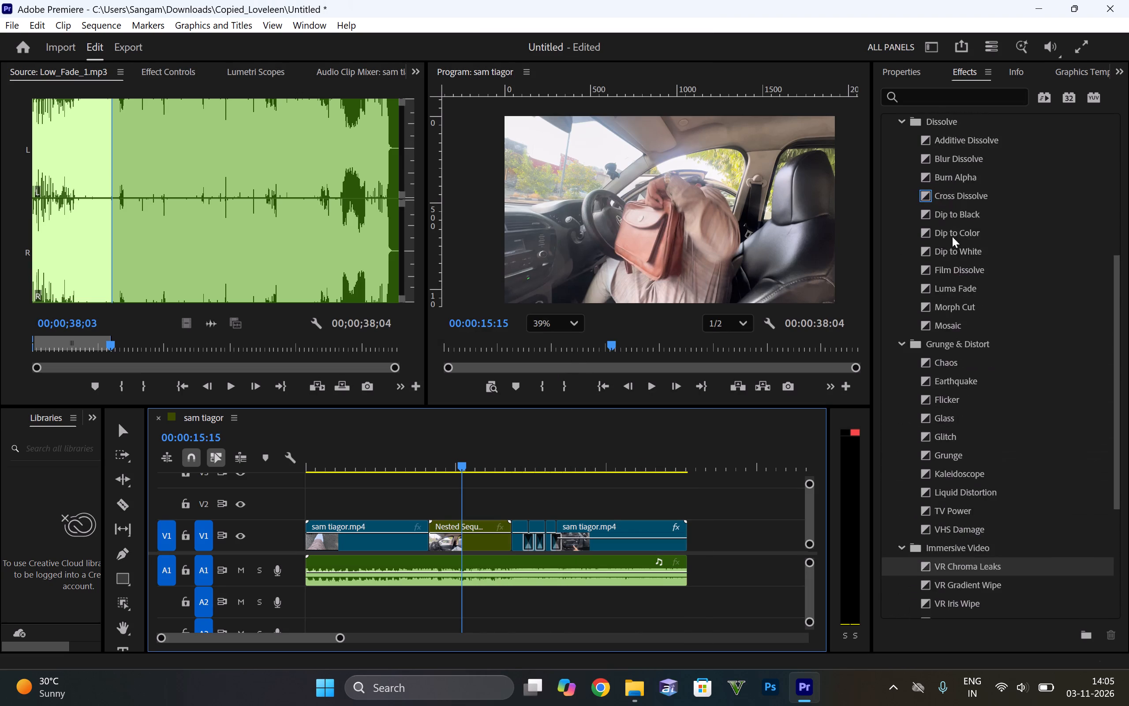
left_click(924, 106)
key("w")
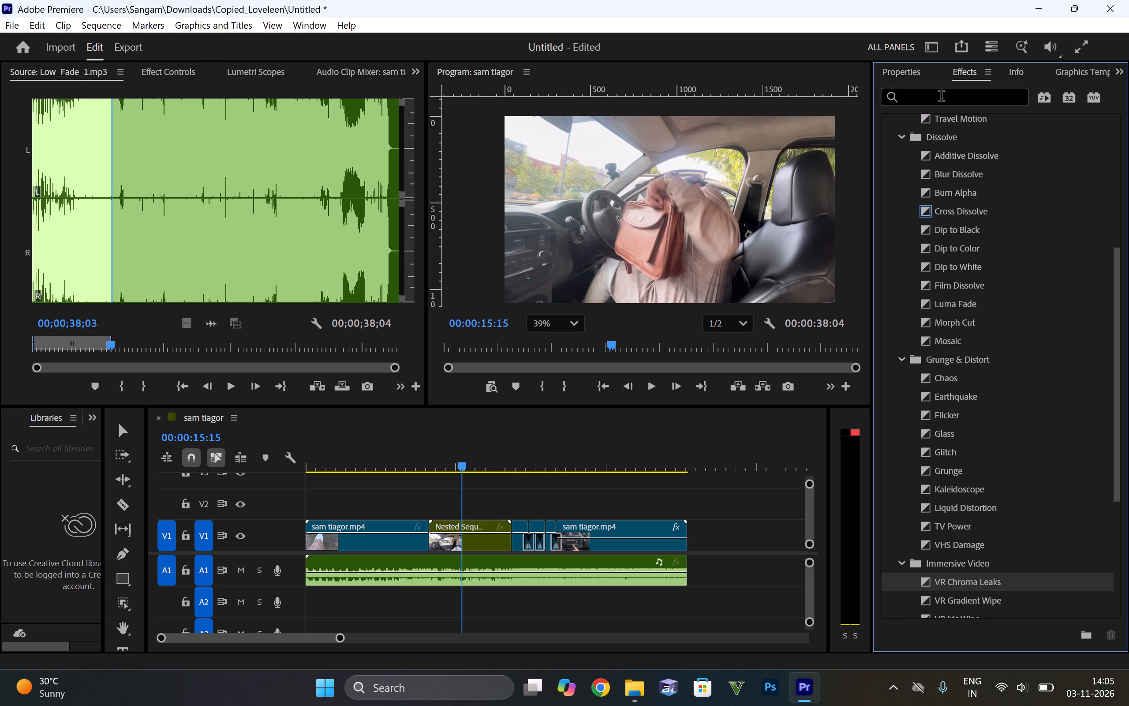
left_click(935, 94)
key("w")
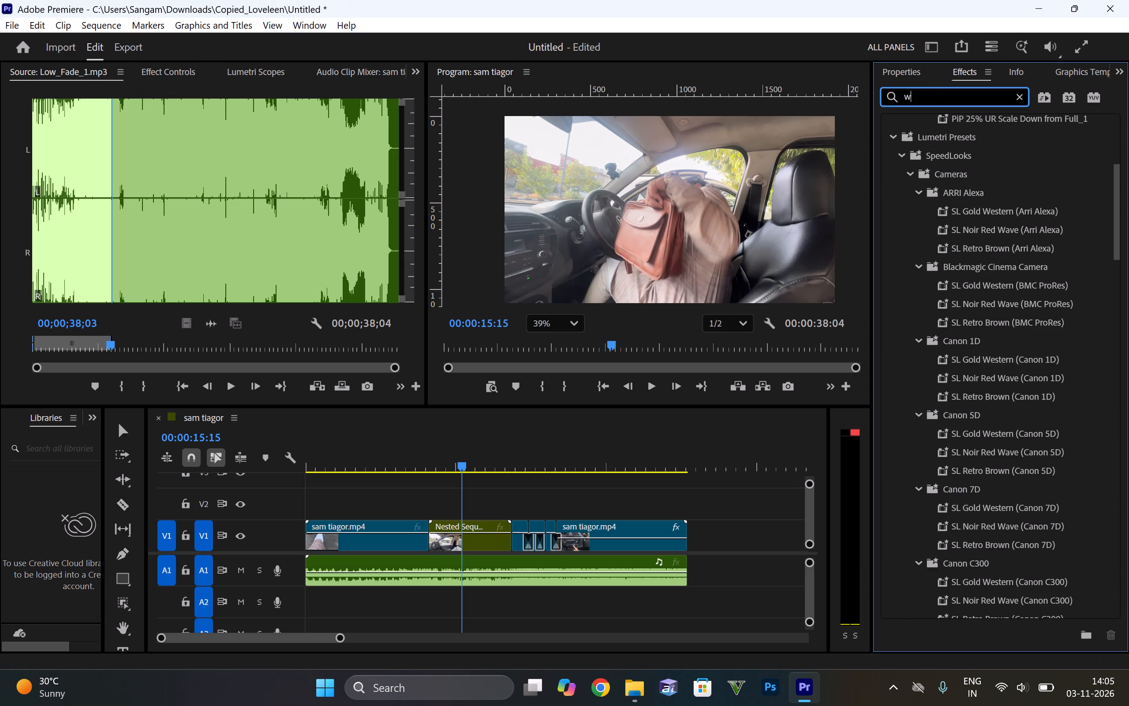
key("a")
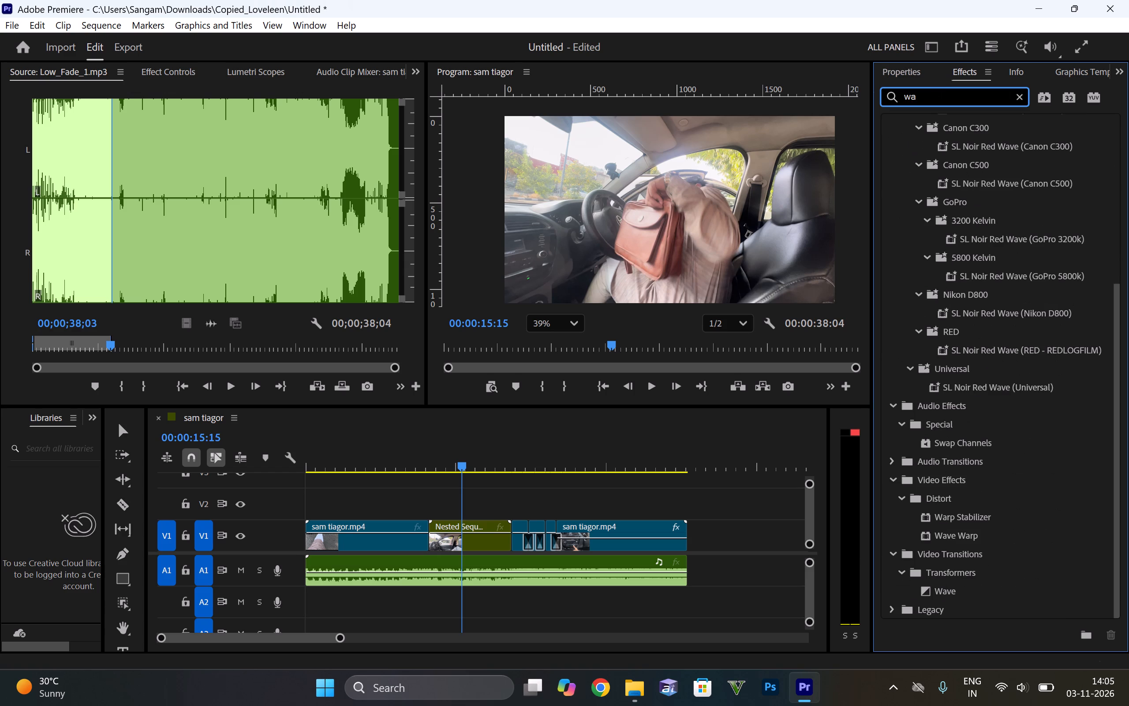
key("r")
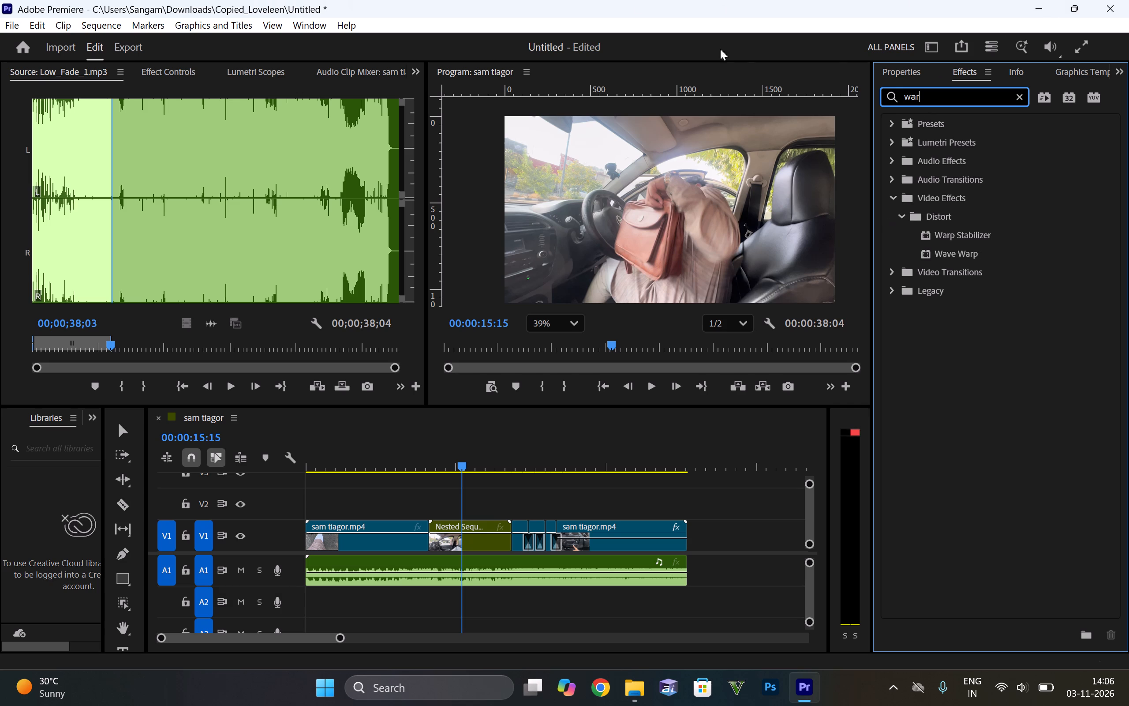
left_click_drag(927, 233, 920, 233)
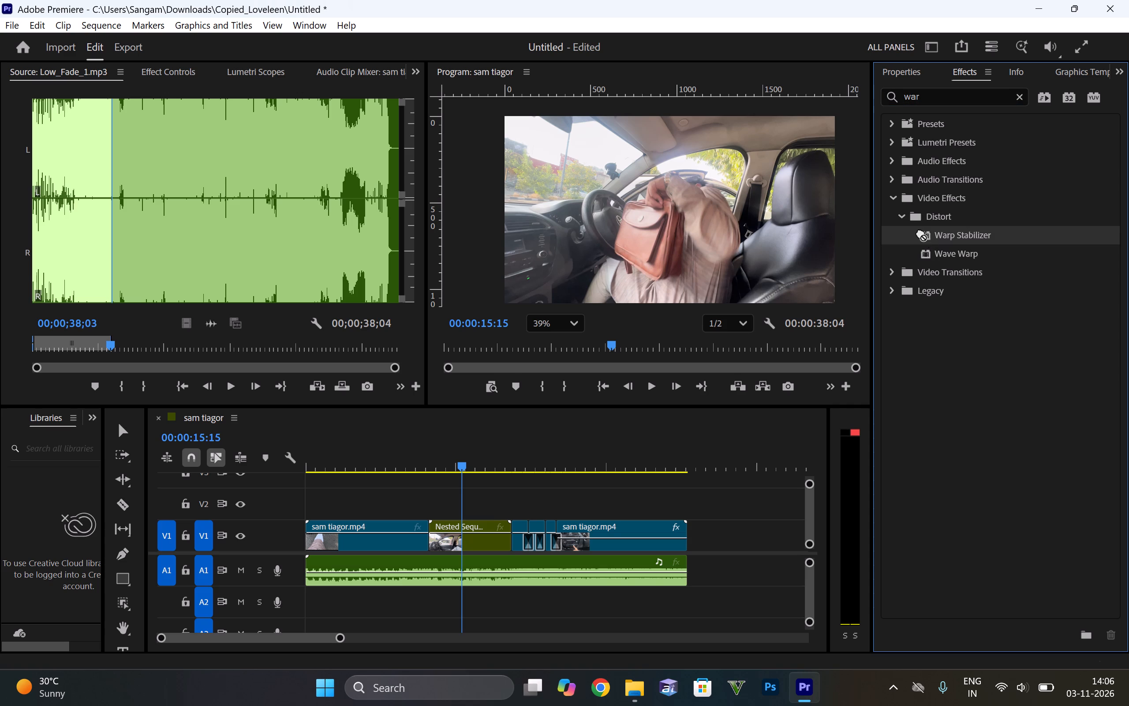
left_click_drag(920, 233, 475, 541)
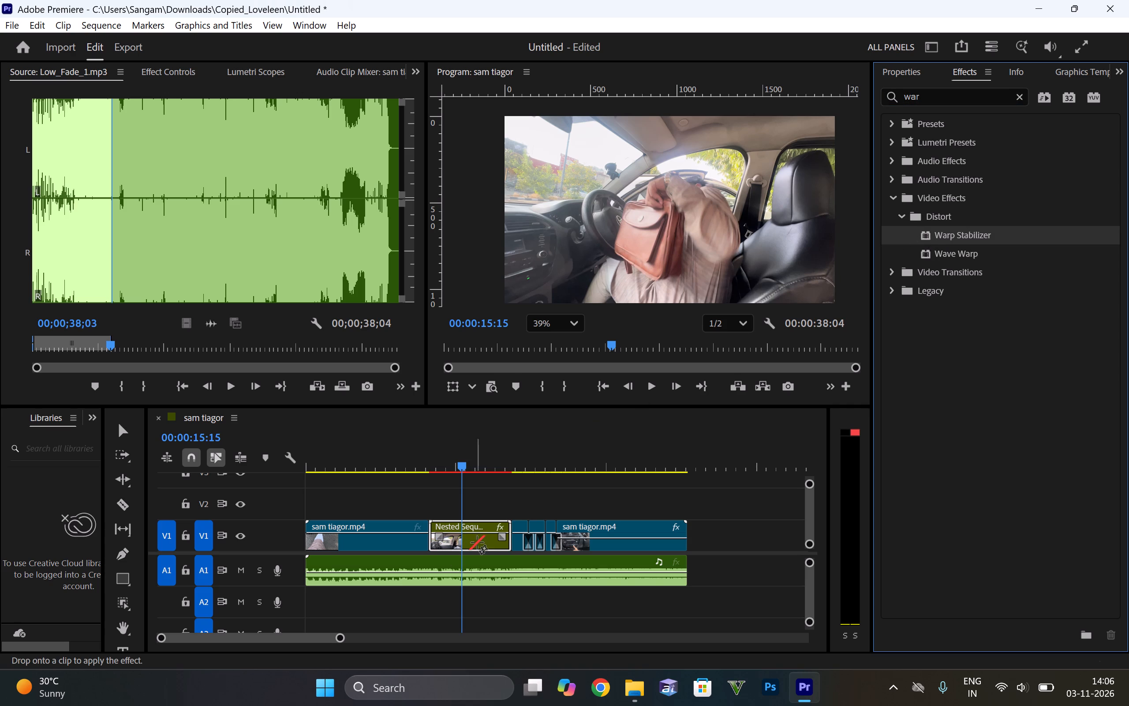
Play the nested clip with Warp Stabilizer from around its start, stopping at 00:00:16:05.
left_click_drag(458, 465, 417, 492)
key("space")
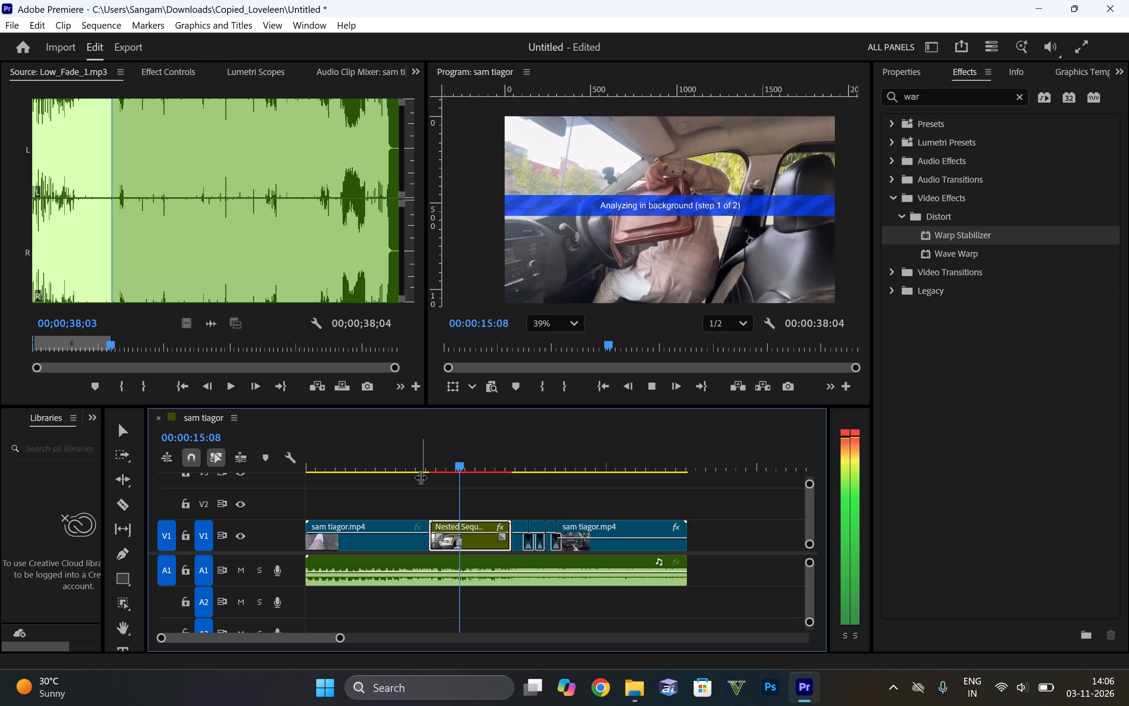
key("space")
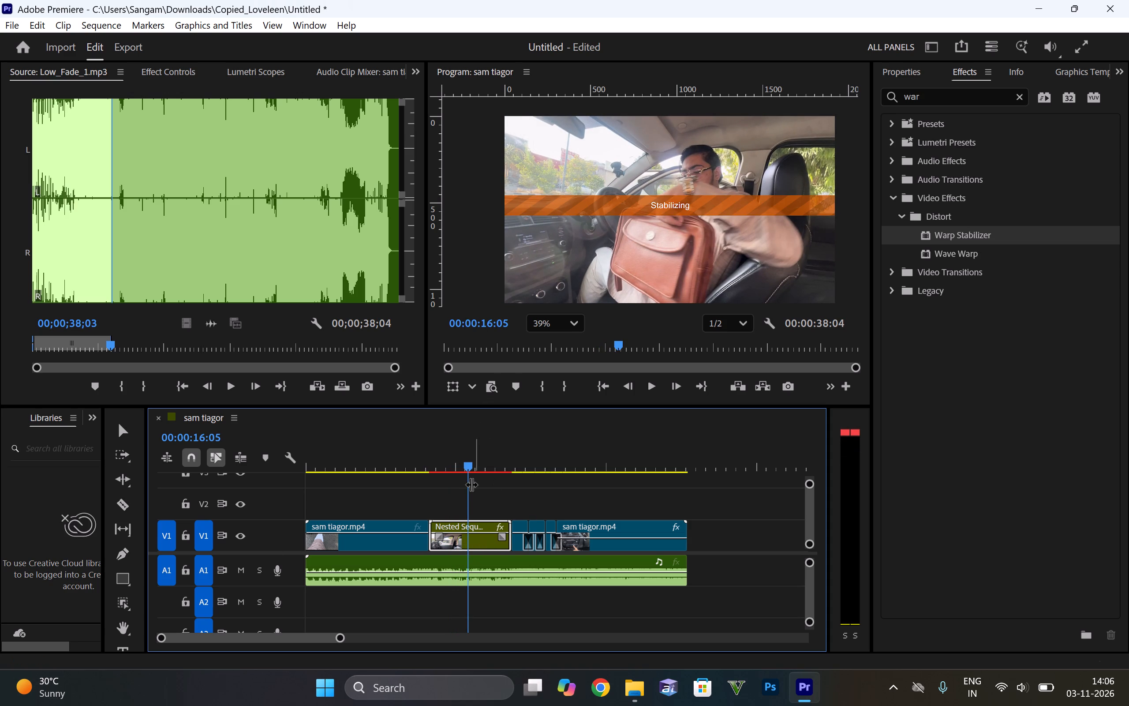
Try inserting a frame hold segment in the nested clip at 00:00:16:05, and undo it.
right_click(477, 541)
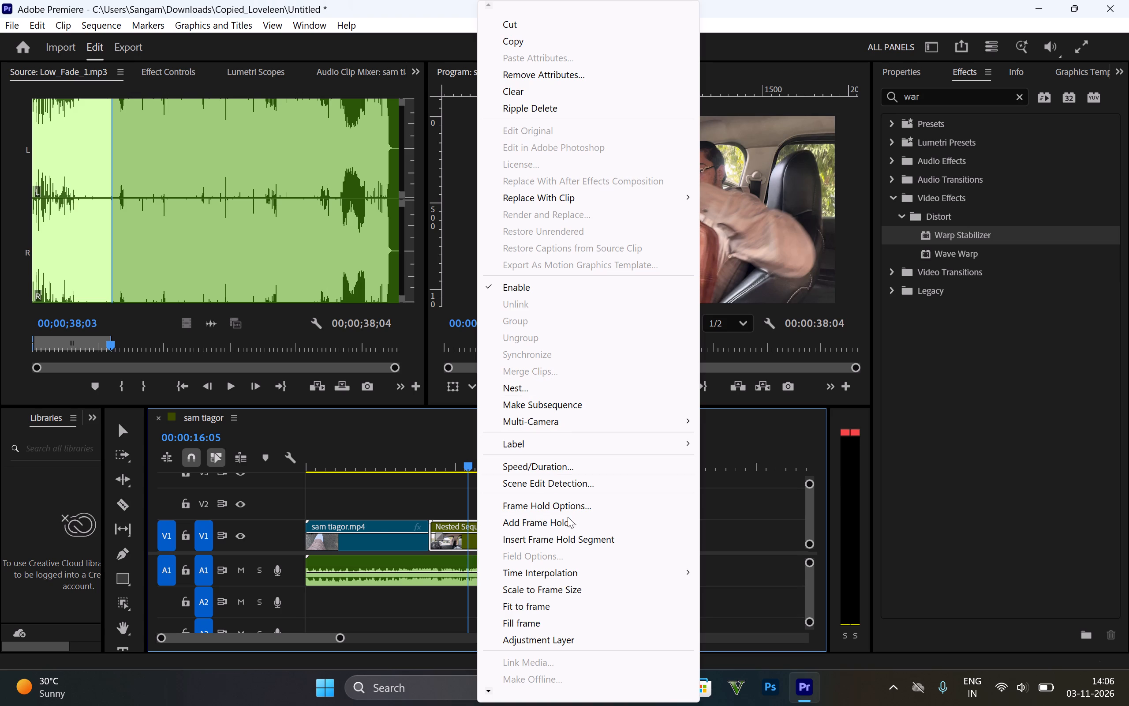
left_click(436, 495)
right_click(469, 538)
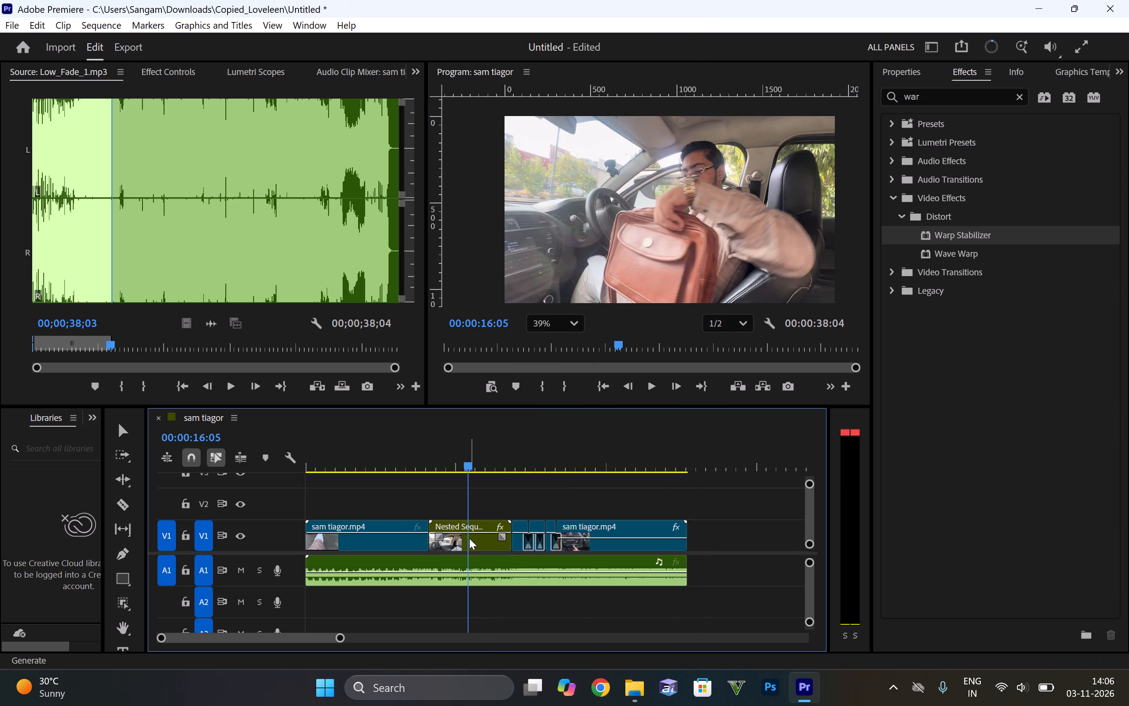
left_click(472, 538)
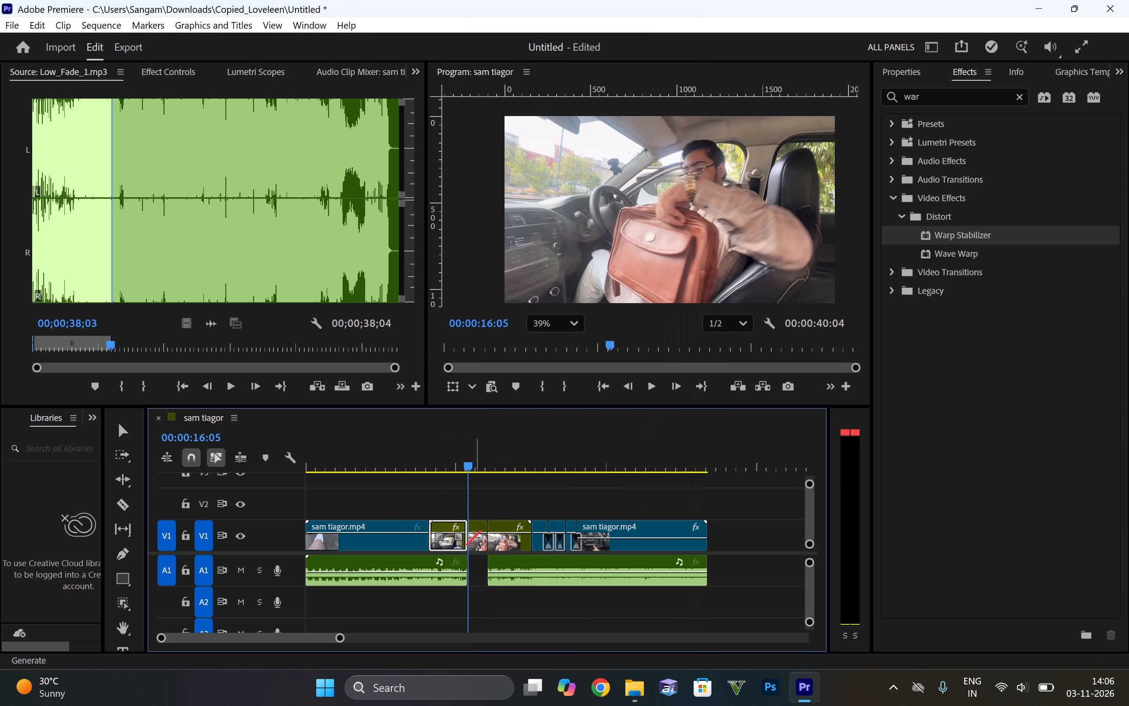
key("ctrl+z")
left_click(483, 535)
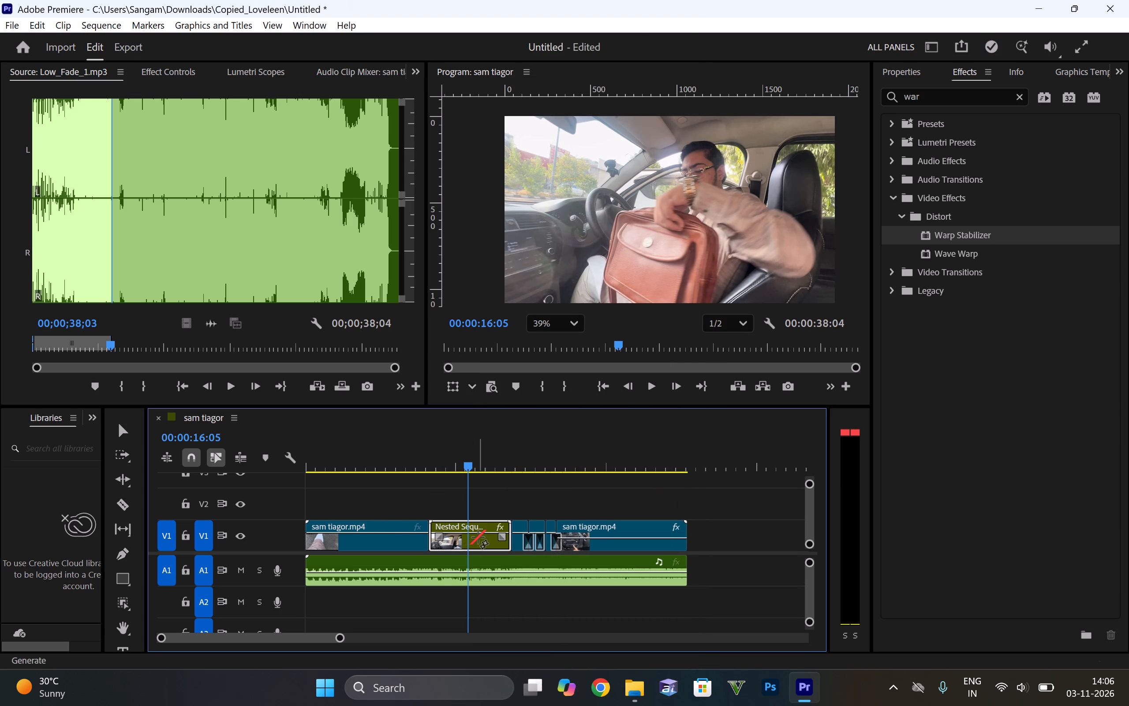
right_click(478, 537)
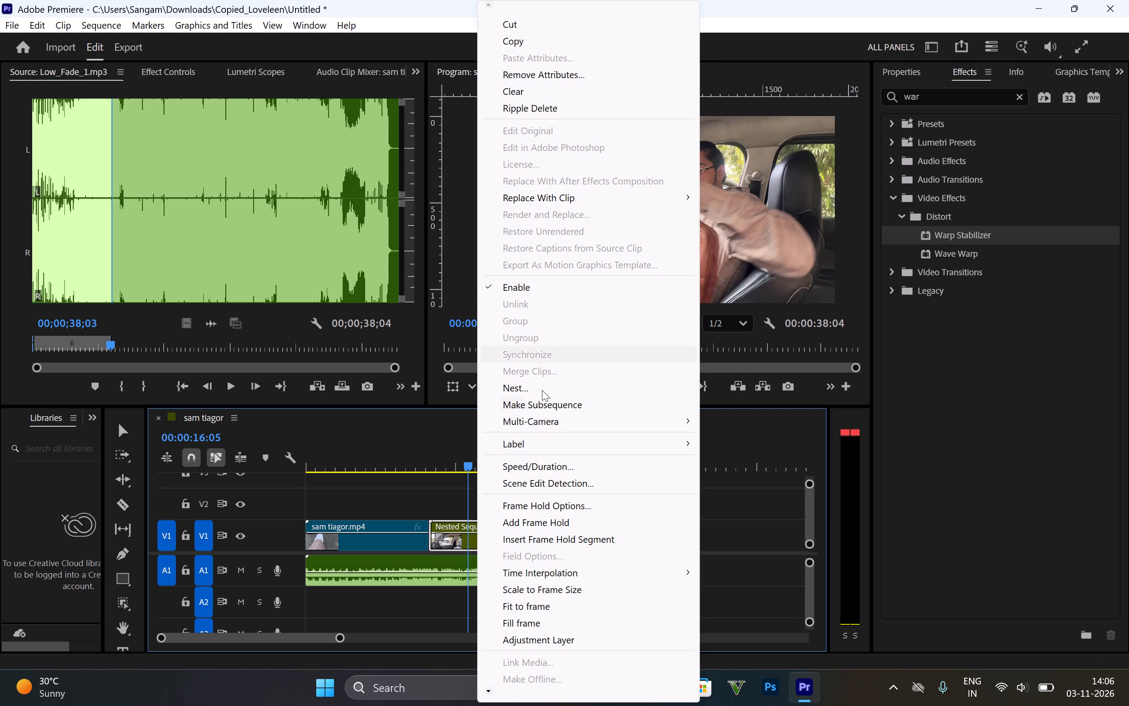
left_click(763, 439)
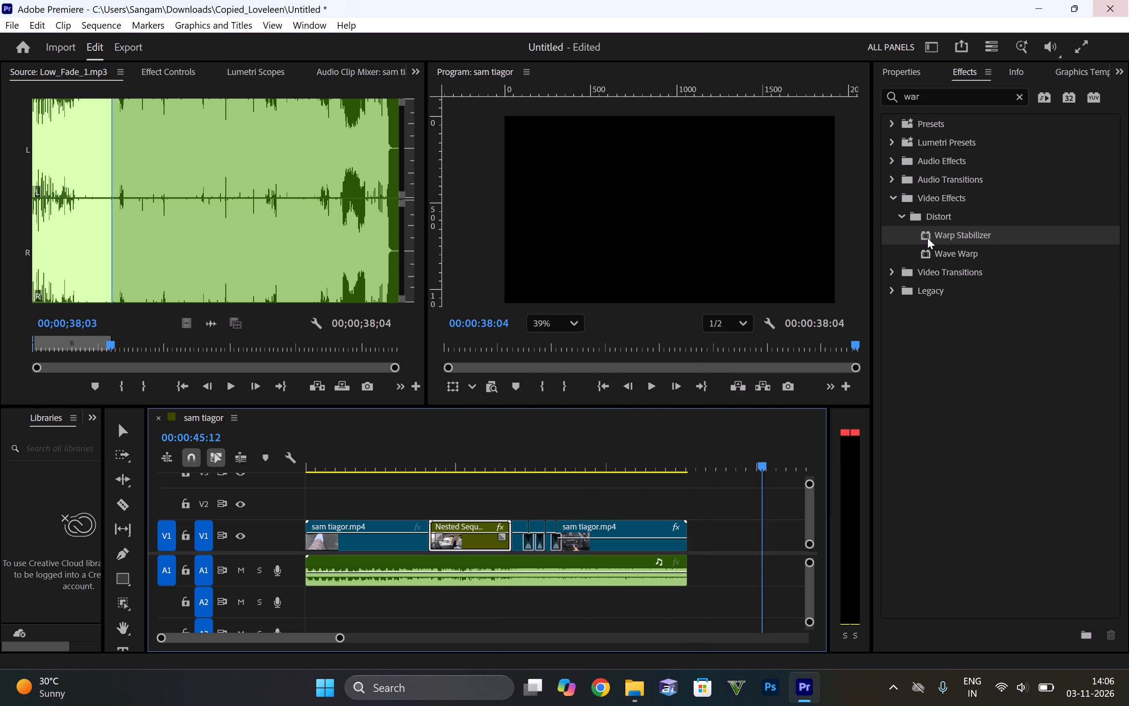
Play across the cut into the stabilized nested clip, stopping at 00:00:14:10.
left_click(453, 475)
left_click(447, 464)
left_click_drag(447, 465, 423, 481)
key("space")
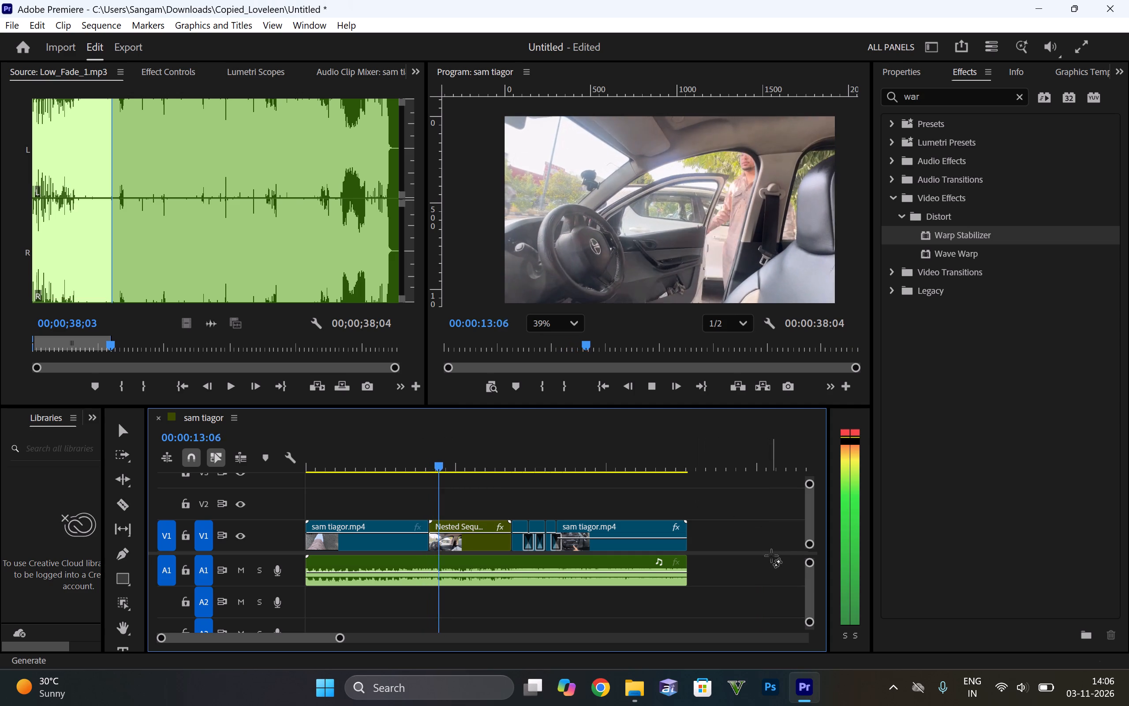
key("space")
key("space")
key("space")
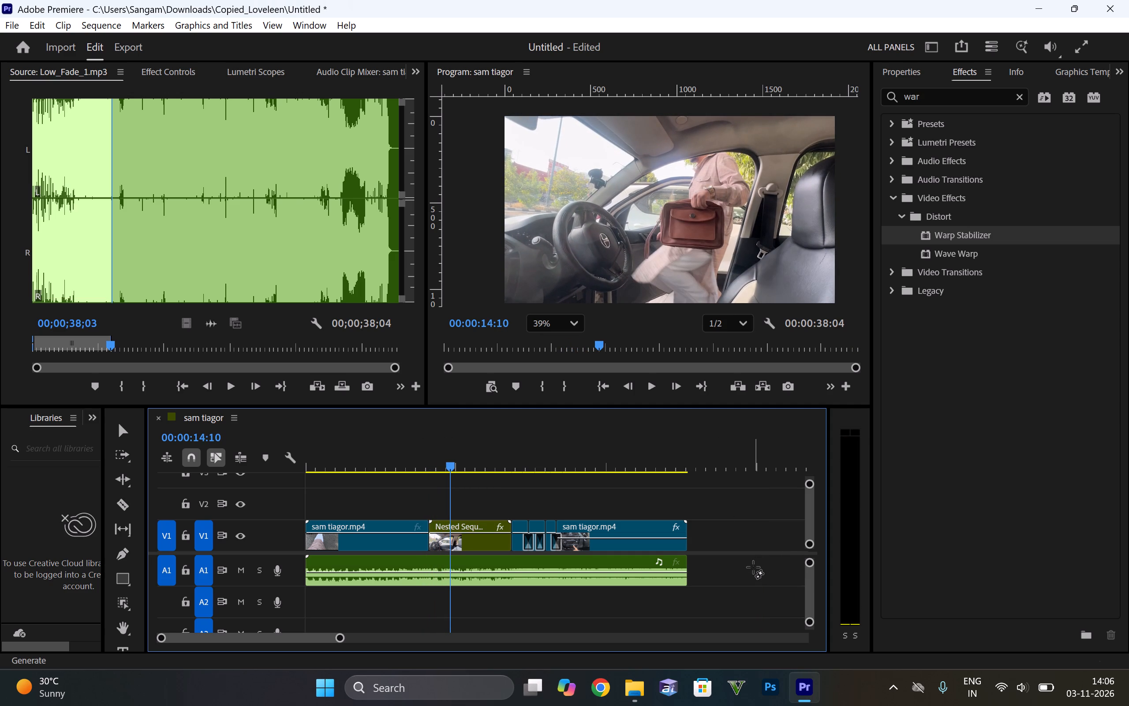
Play the stabilized nested clip in short stretches from 00:00:14:10, stopping at 00:00:19:21.
key("space")
key("space")
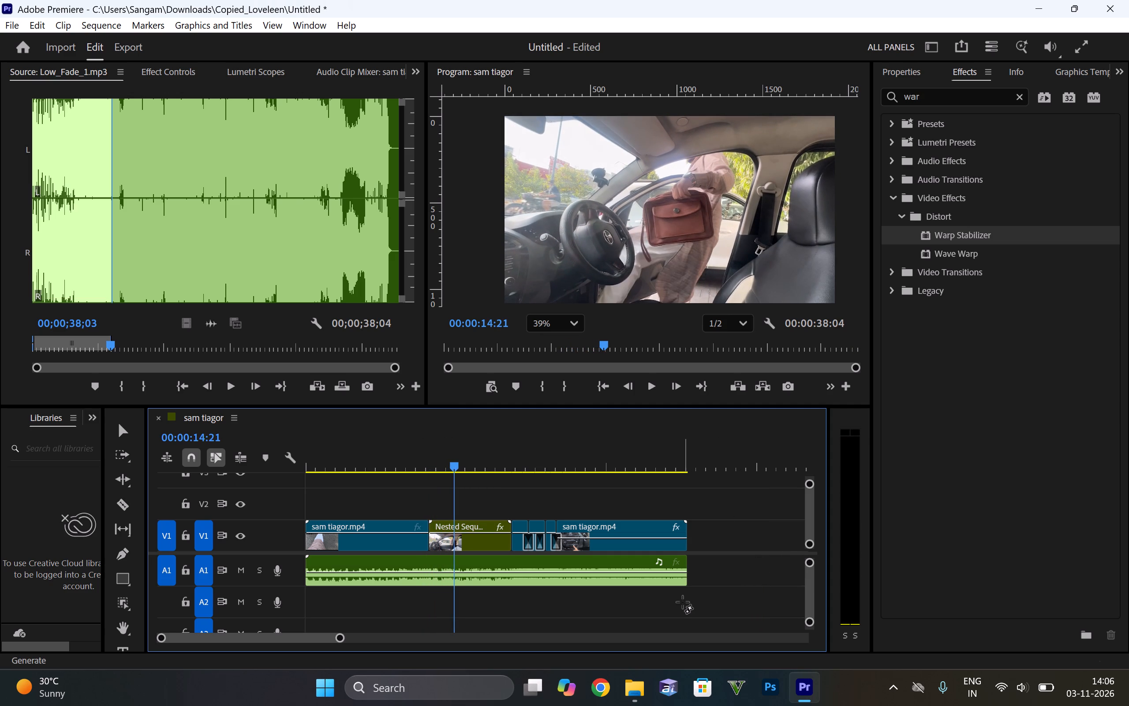
key("space")
key("space")
key("space")
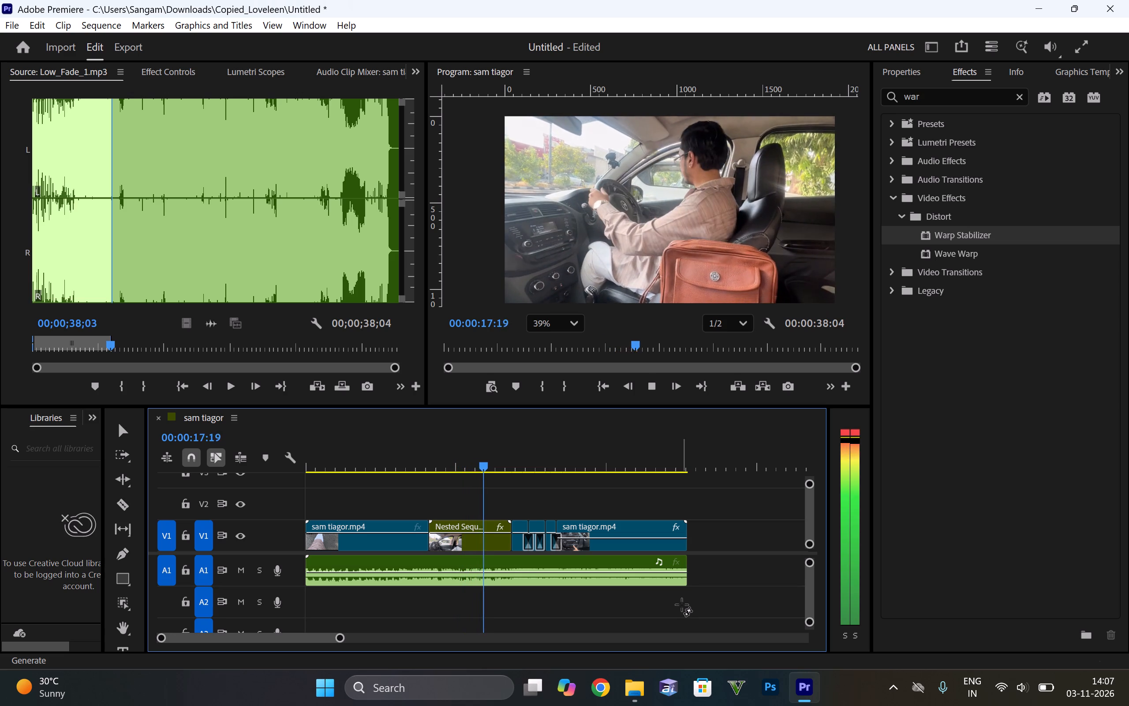
key("space")
key("space")
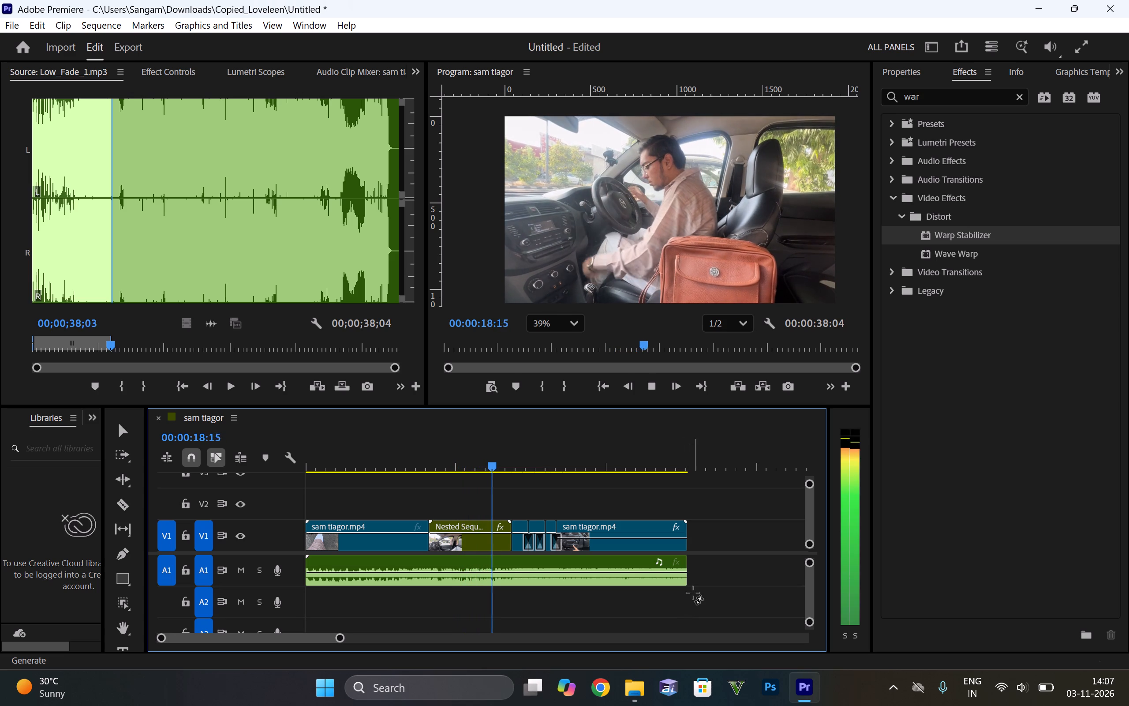
key("space")
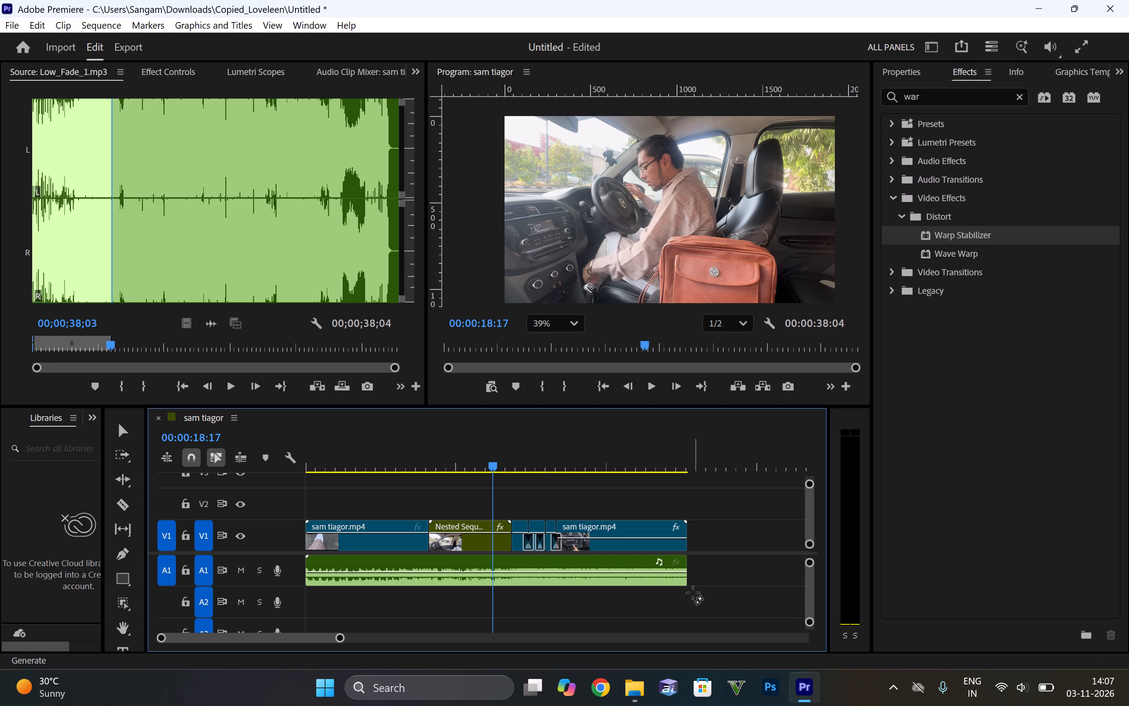
key("space")
key("space")
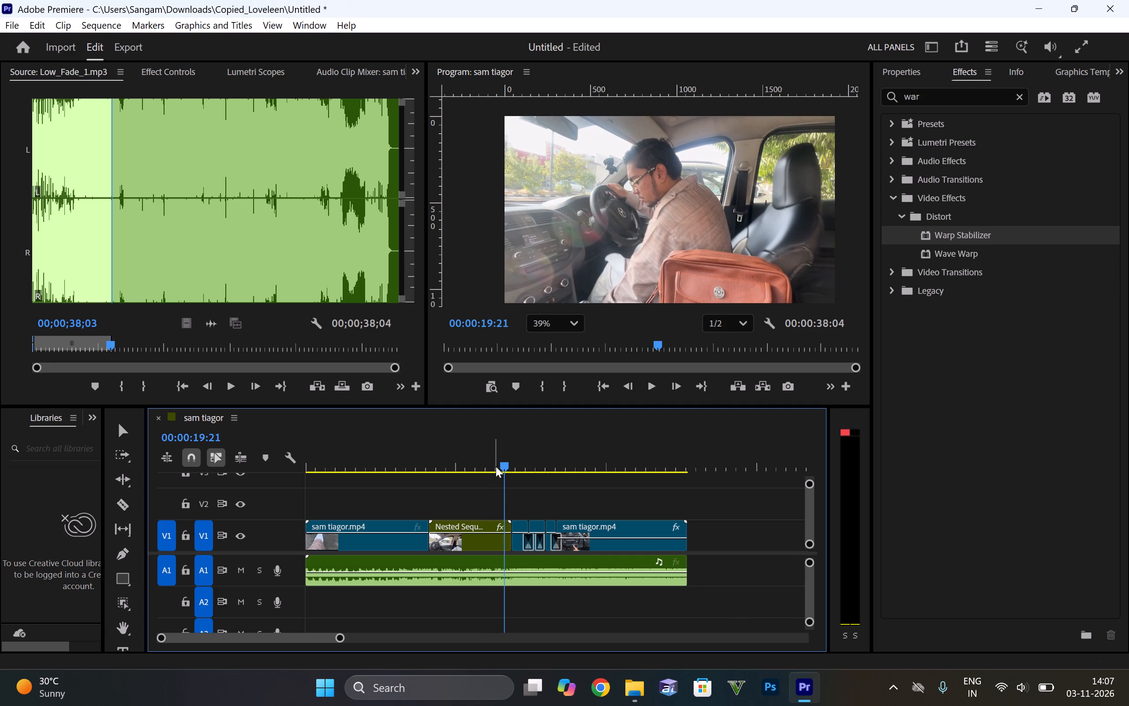
Scrub and replay the nested clip and the cuts around it, returning the playhead to 00:00:12:19.
left_click_drag(509, 464, 423, 496)
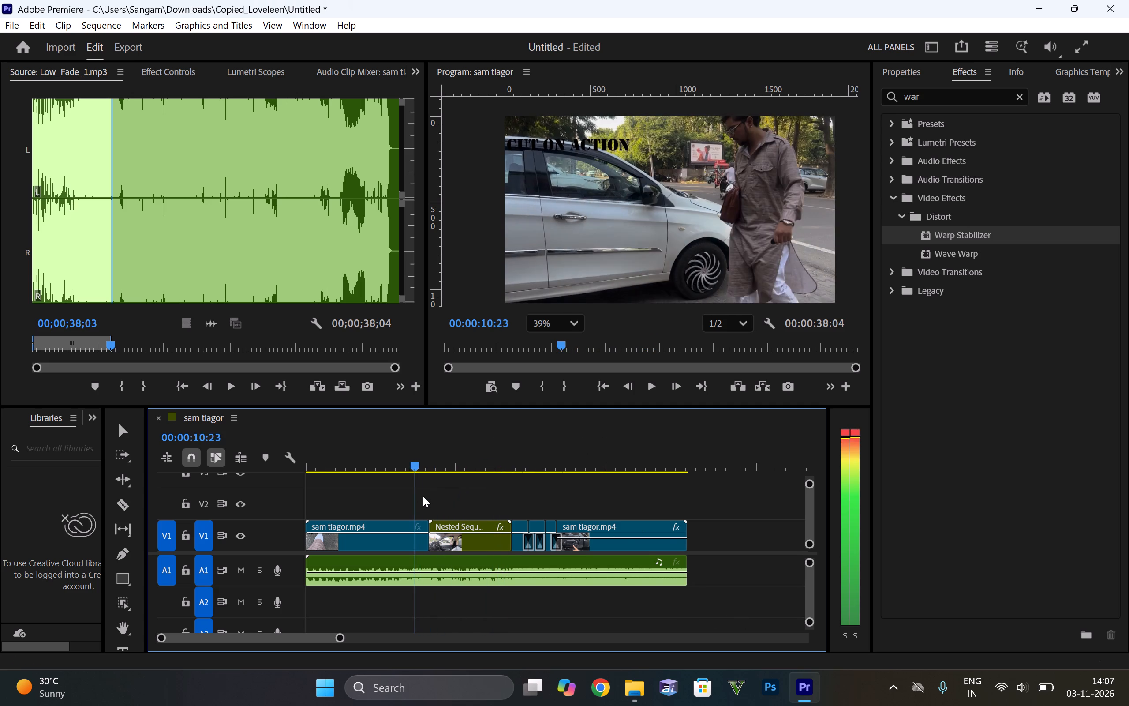
left_click_drag(423, 496, 552, 433)
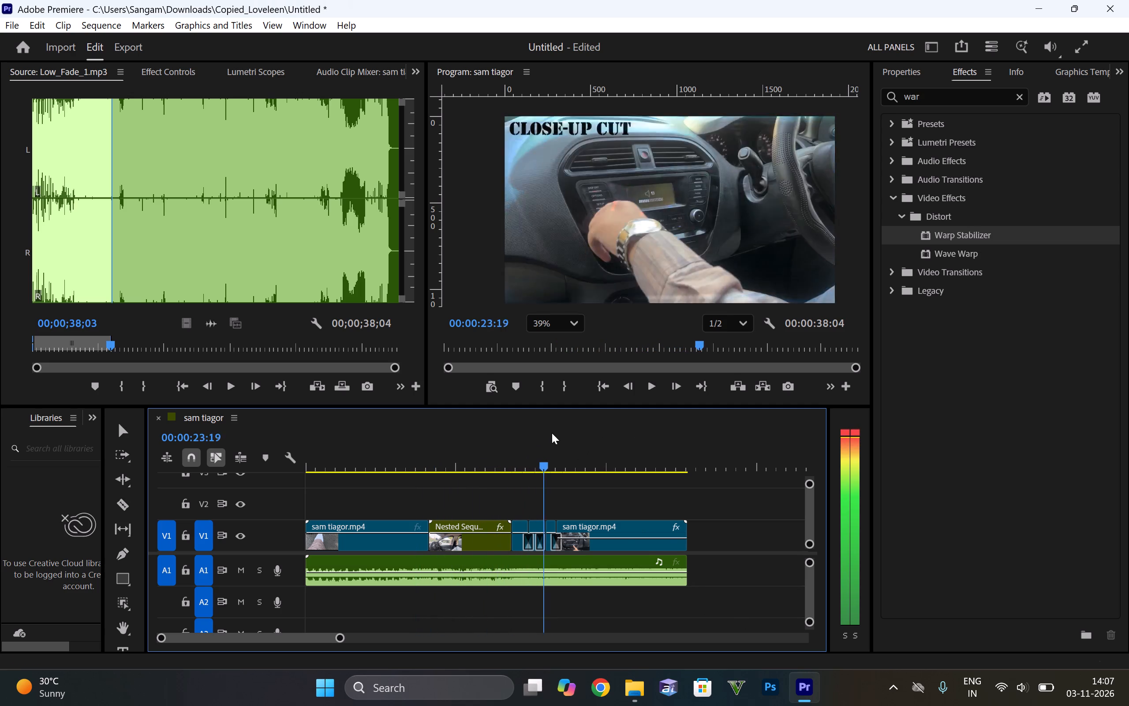
left_click_drag(552, 433, 516, 448)
key("space")
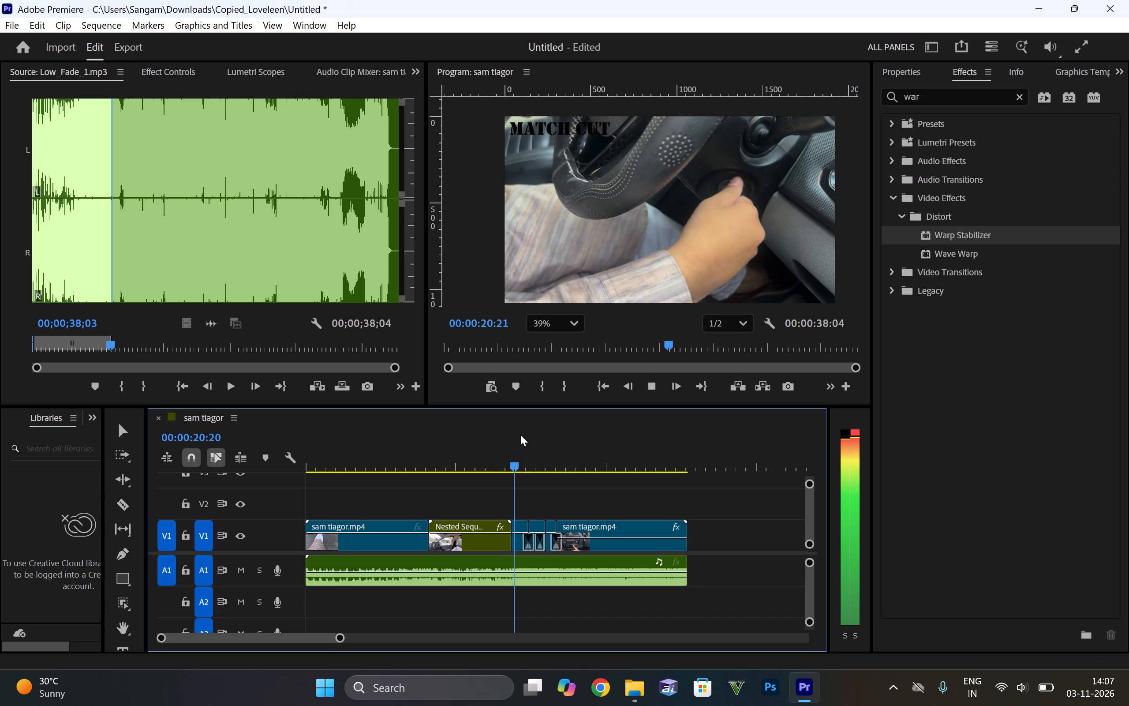
key("space")
left_click_drag(527, 465, 476, 490)
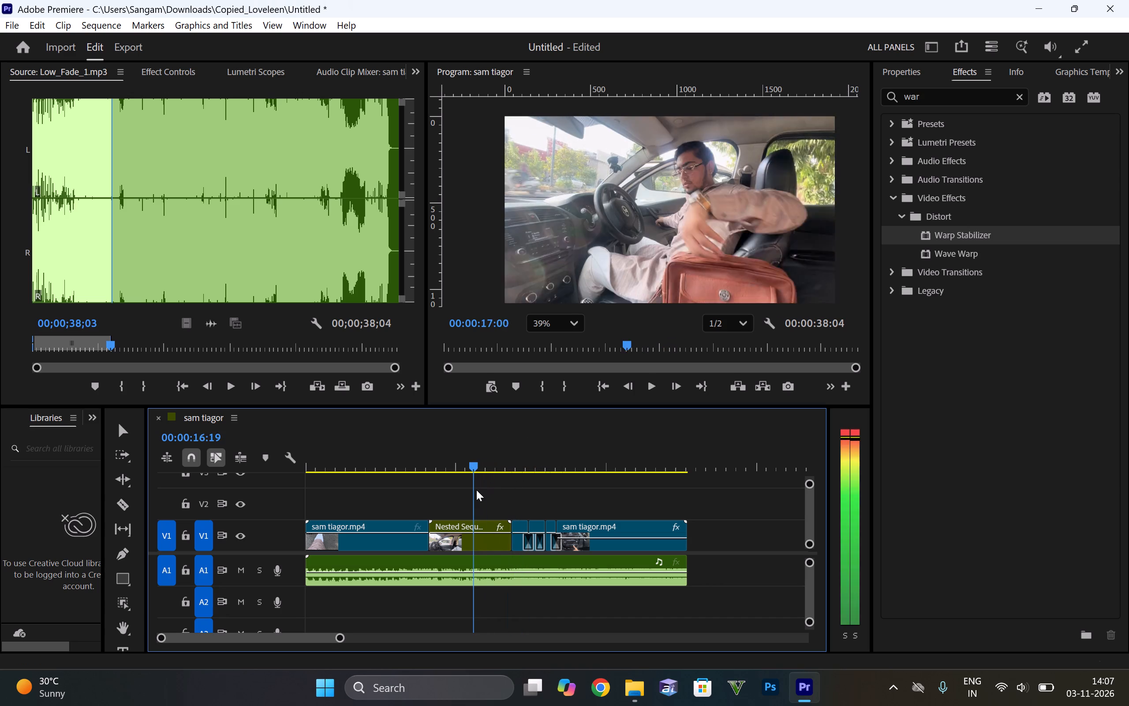
left_click_drag(476, 490, 475, 487)
key("space")
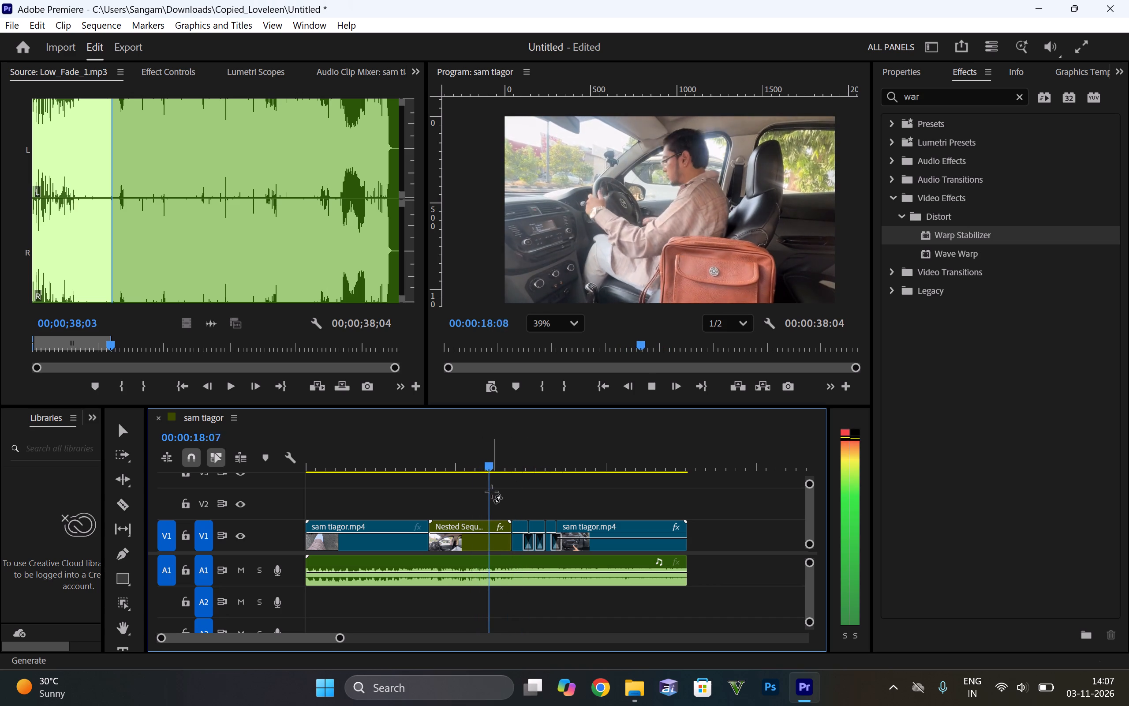
key("space")
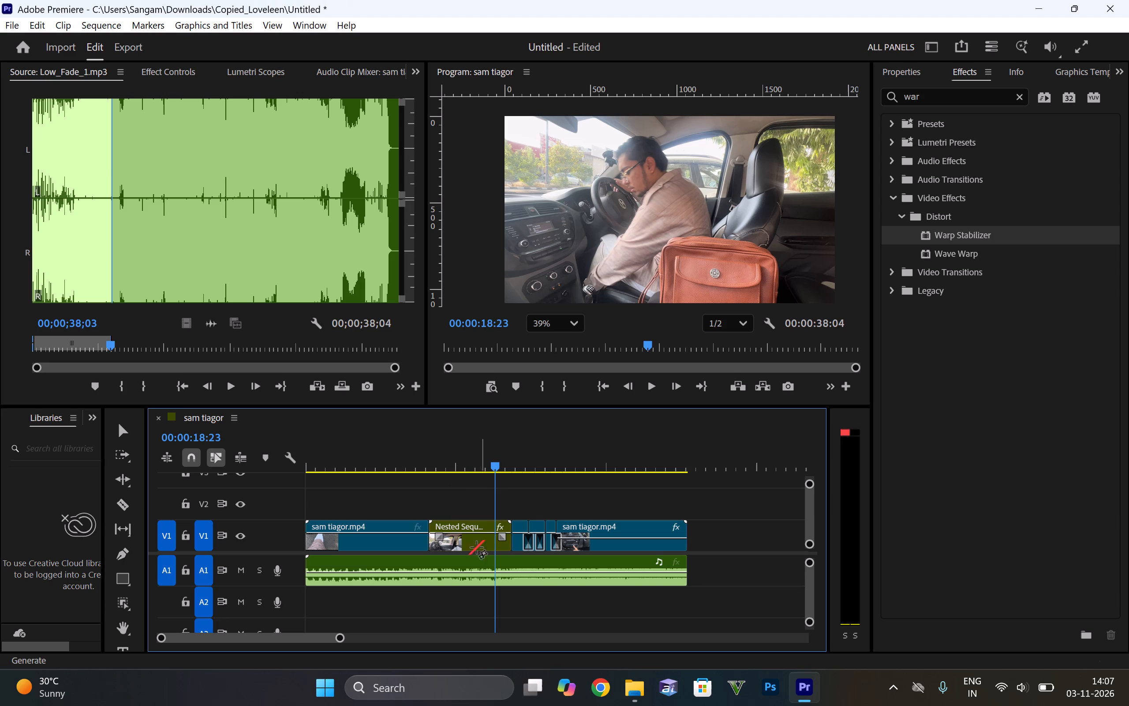
left_click_drag(495, 470, 434, 468)
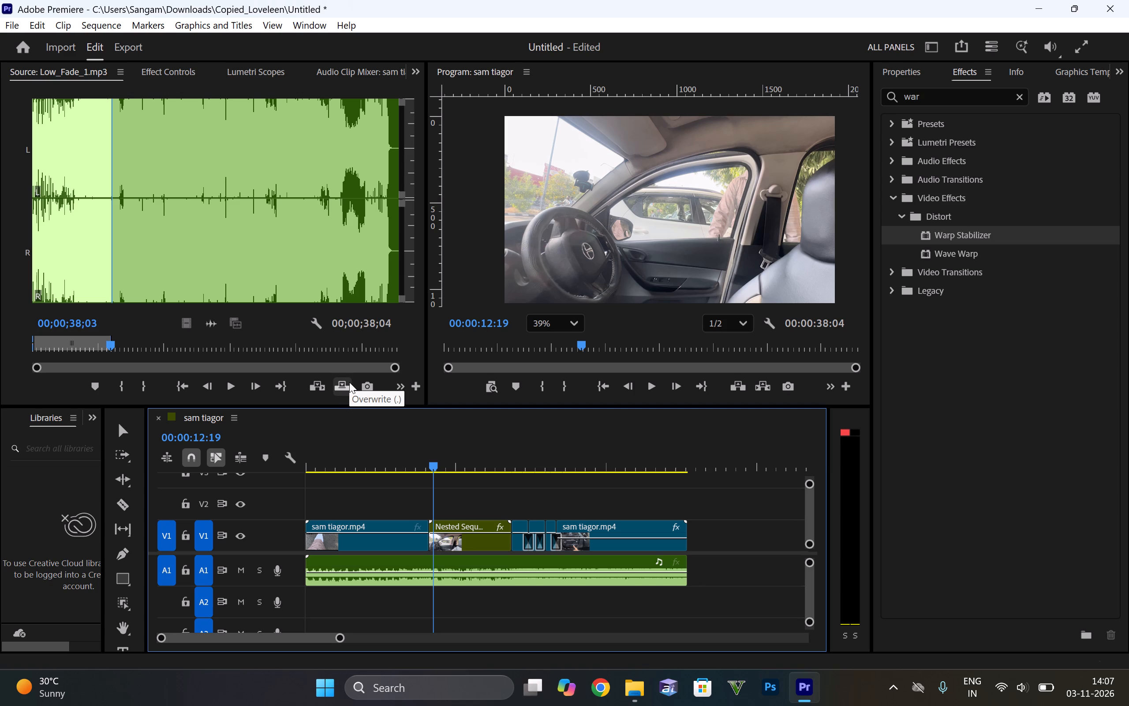
Save the project.
key("ctrl+s")
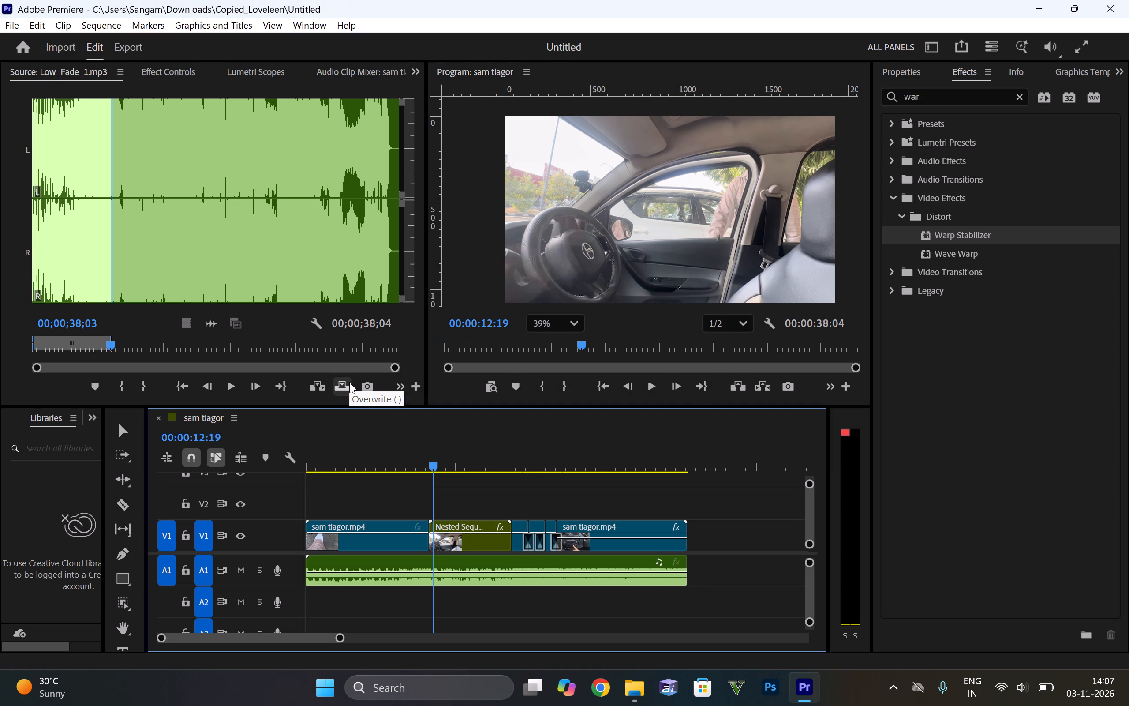
left_click(34, 27)
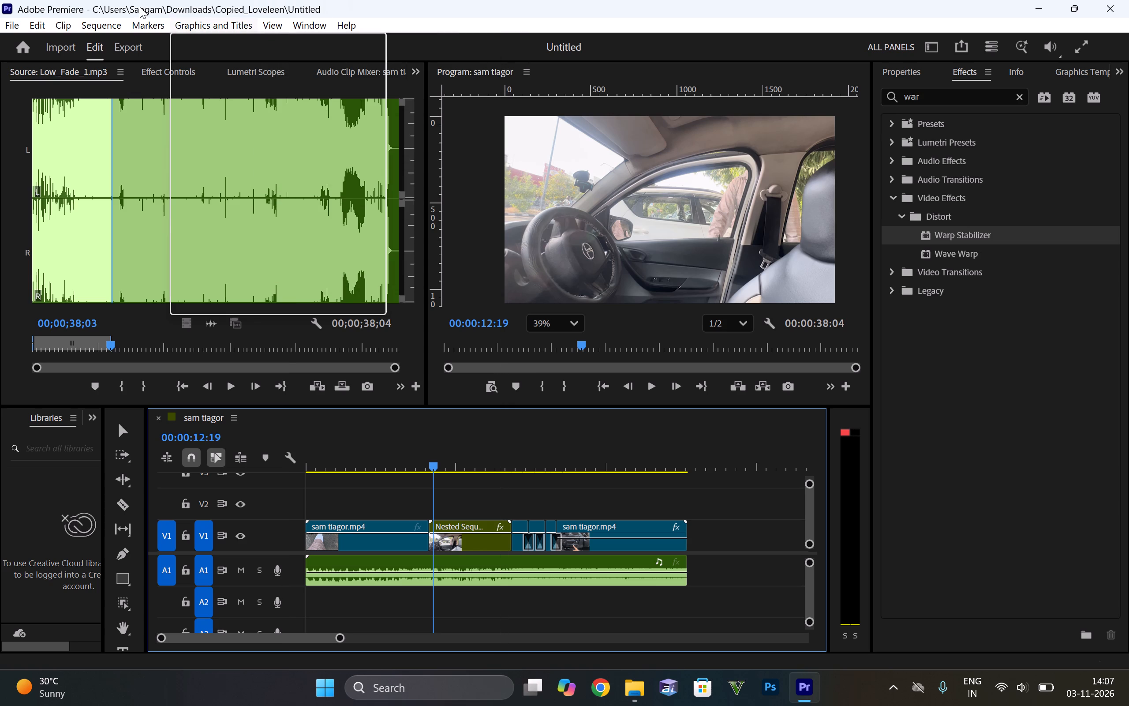
left_click(46, 49)
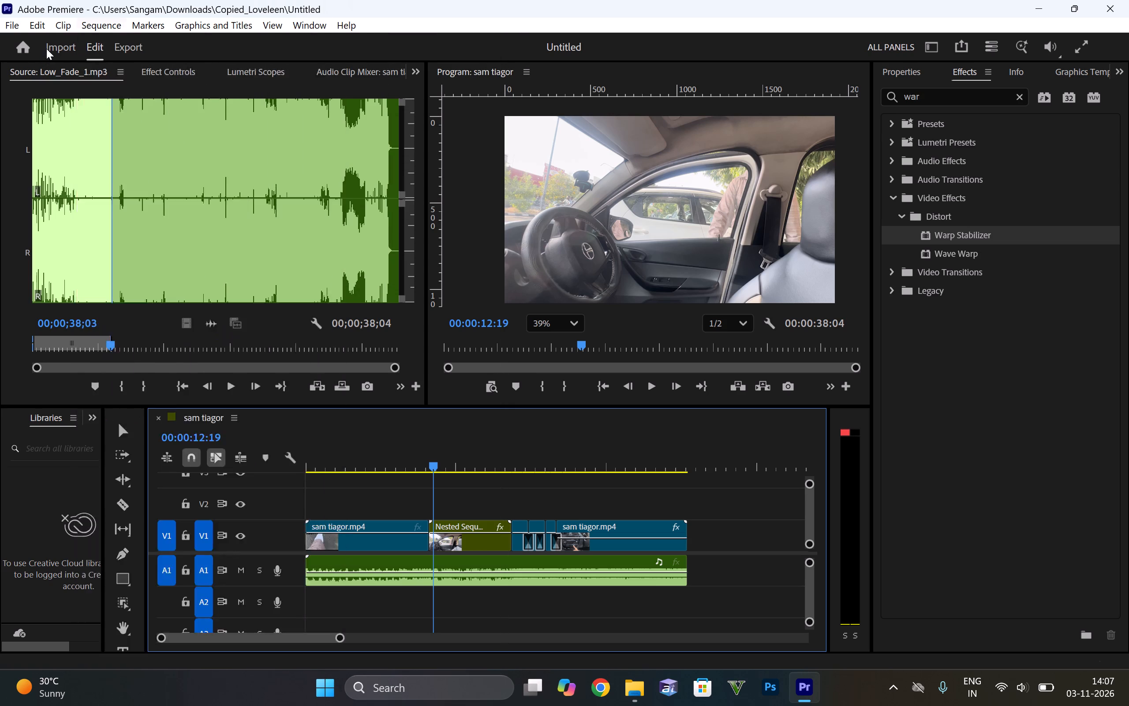
left_click(127, 53)
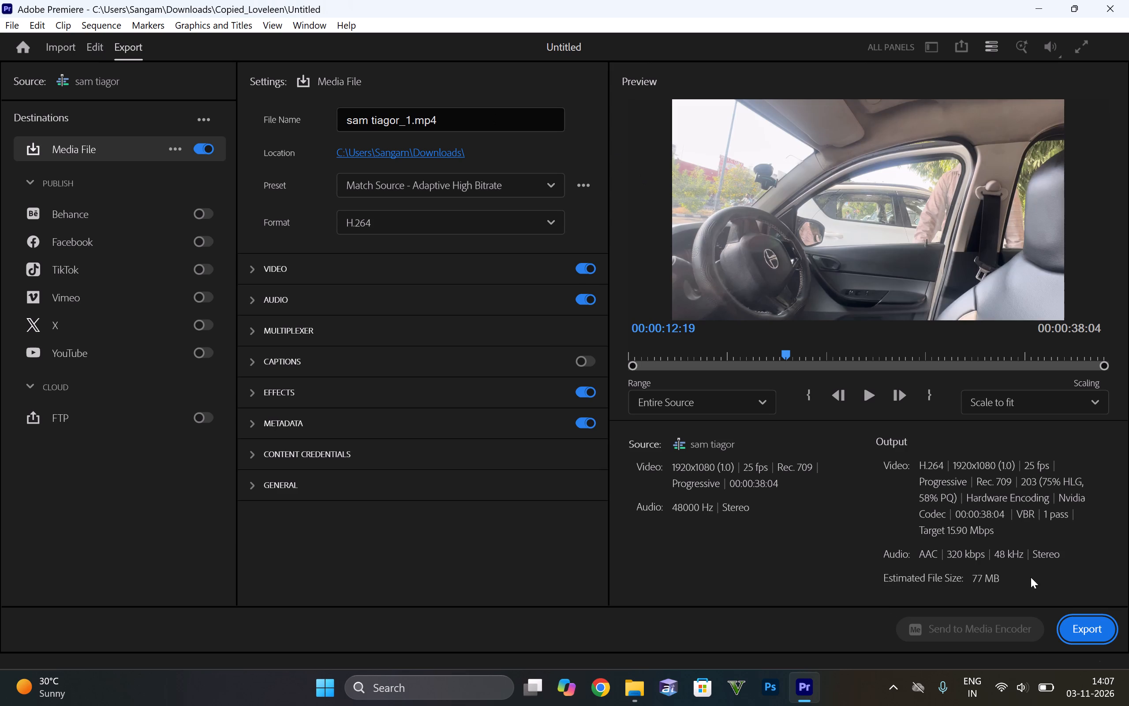
scroll(998, 557, "down", 4)
left_click_drag(636, 365, 1041, 361)
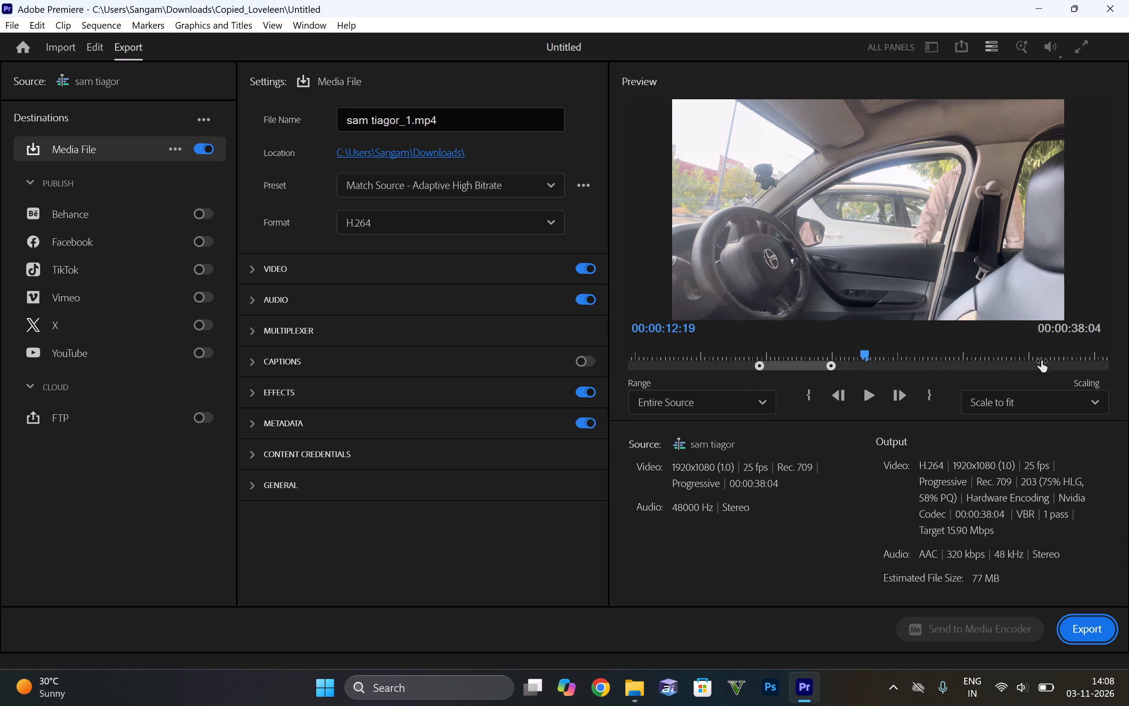
left_click_drag(1041, 361, 674, 392)
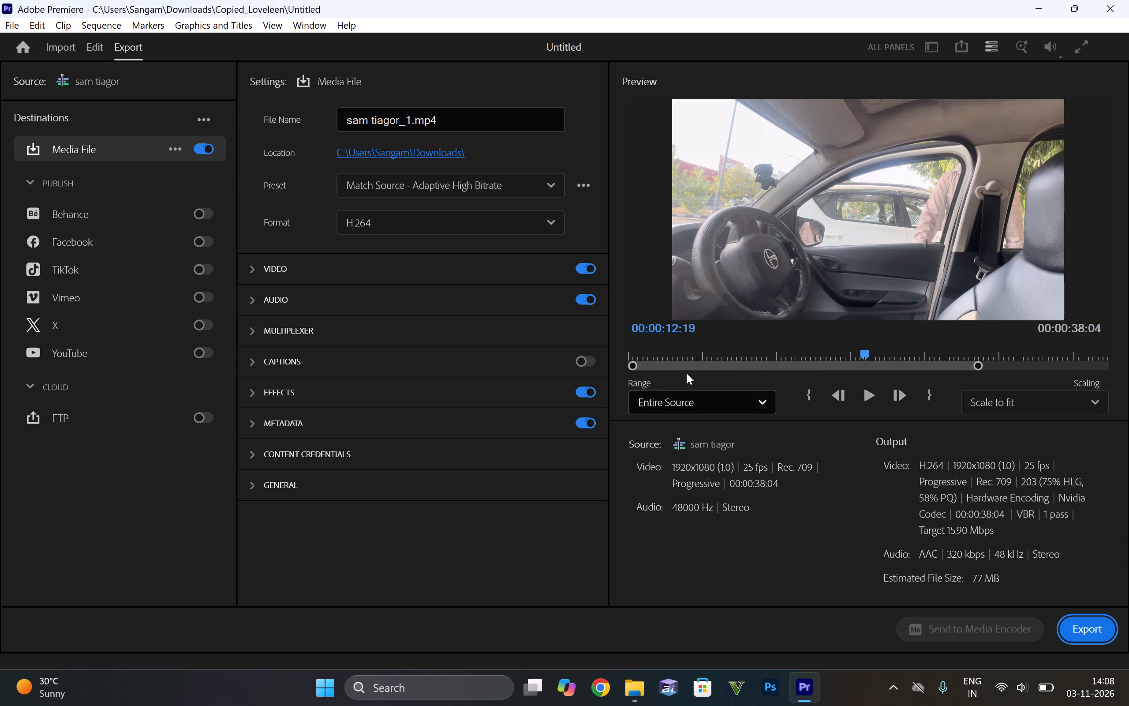
left_click_drag(976, 364, 1033, 368)
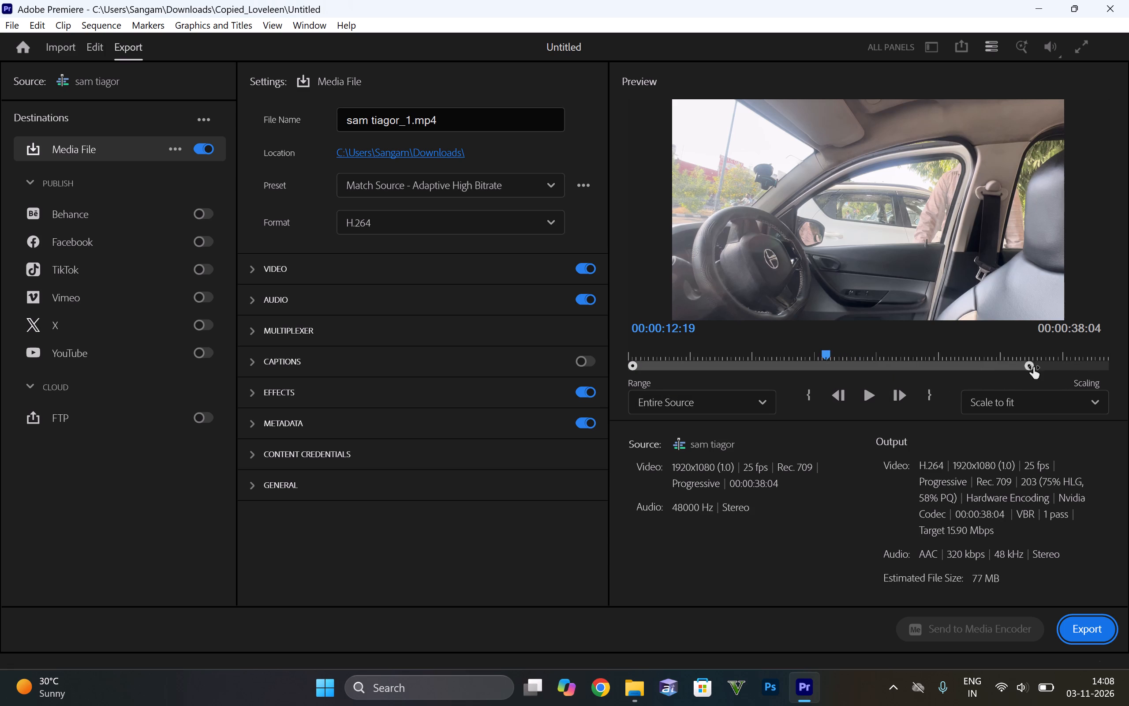
left_click_drag(1033, 368, 1128, 365)
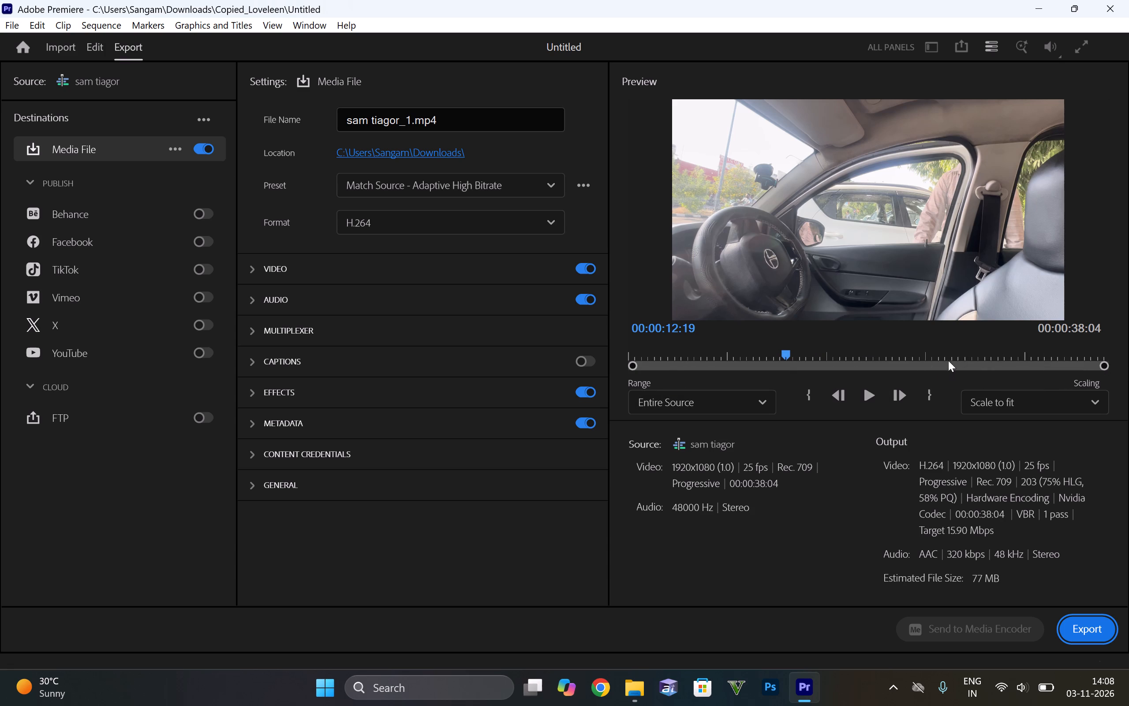
left_click_drag(785, 355, 513, 371)
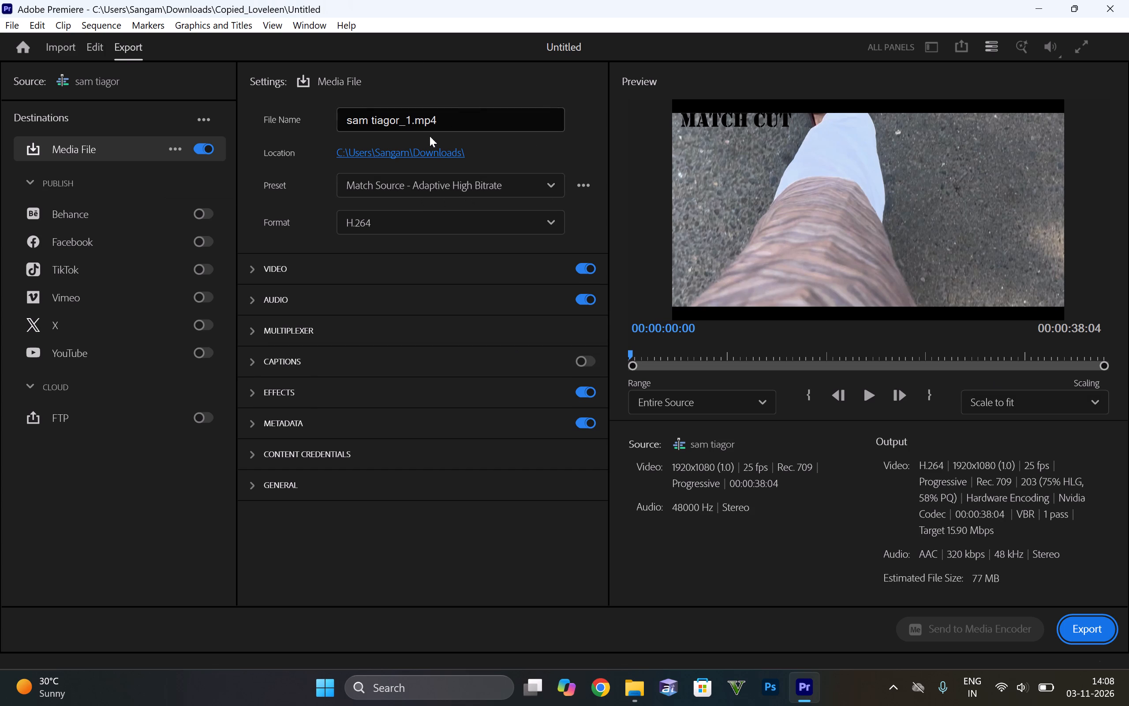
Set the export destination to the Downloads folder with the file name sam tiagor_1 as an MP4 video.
left_click(426, 150)
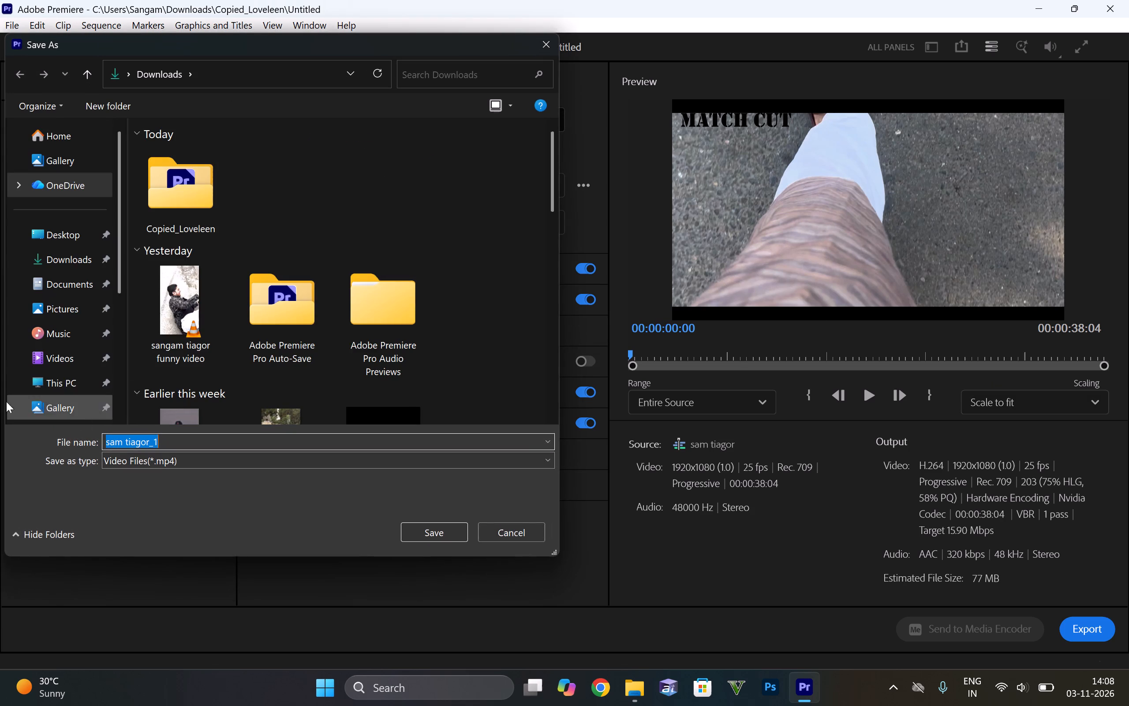
scroll(264, 240, "down", 4)
scroll(264, 240, "up", 9)
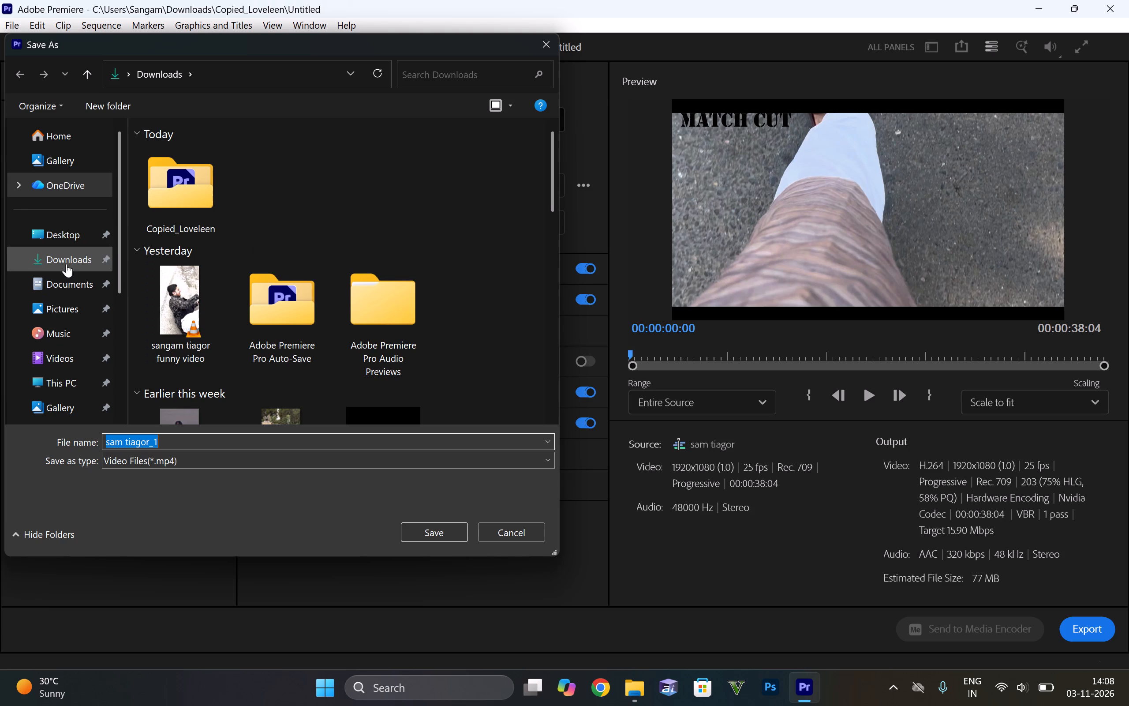
left_click(75, 281)
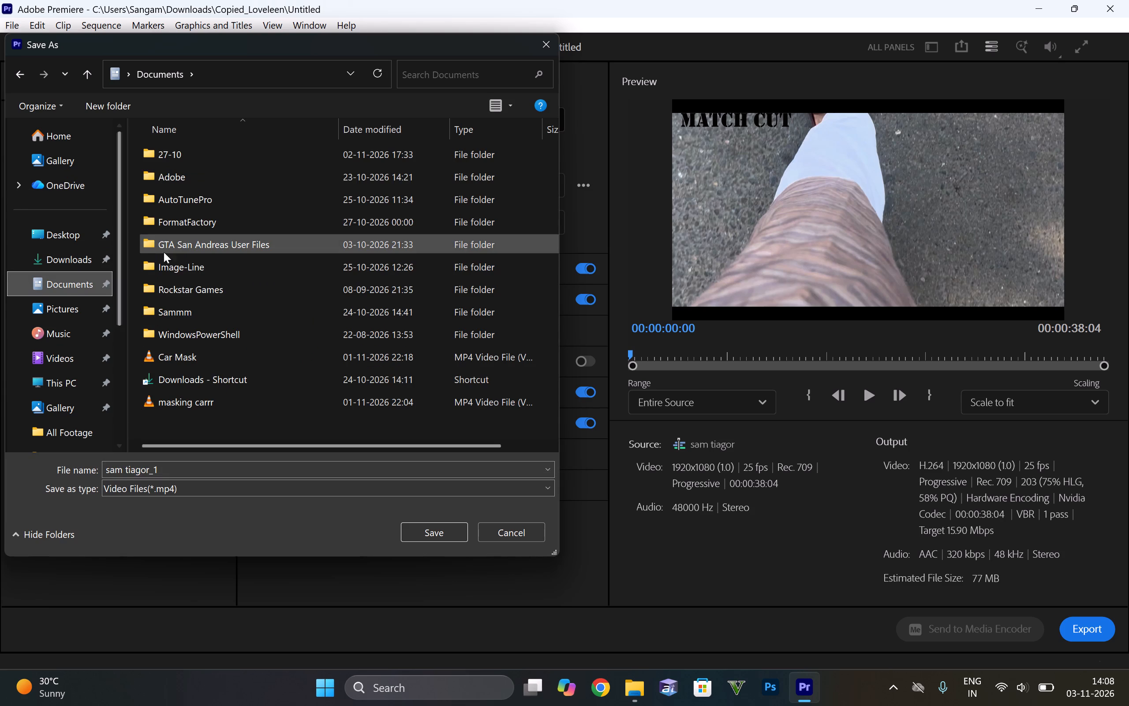
left_click(78, 259)
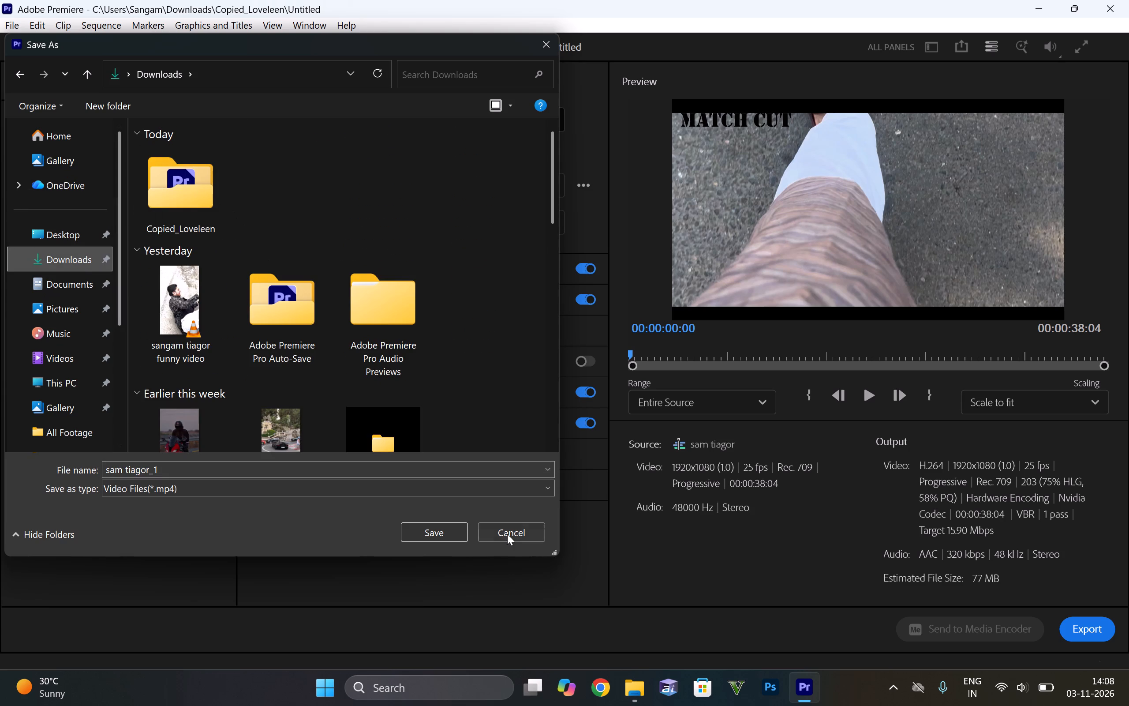
left_click(436, 532)
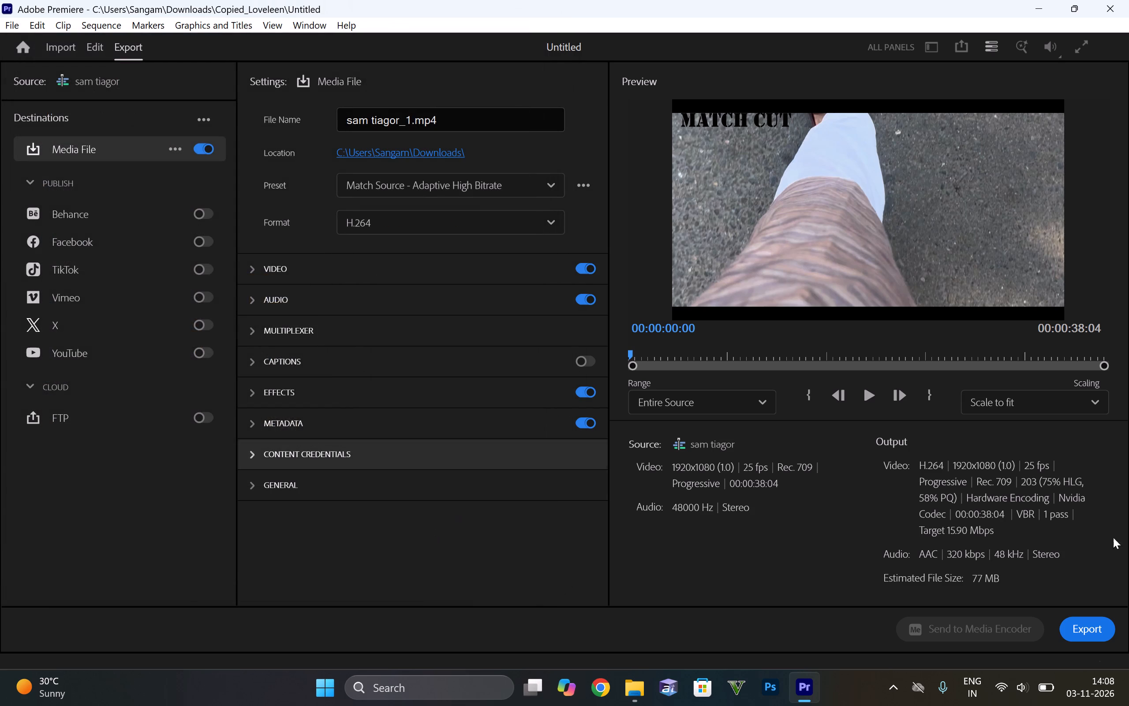
left_click(1083, 623)
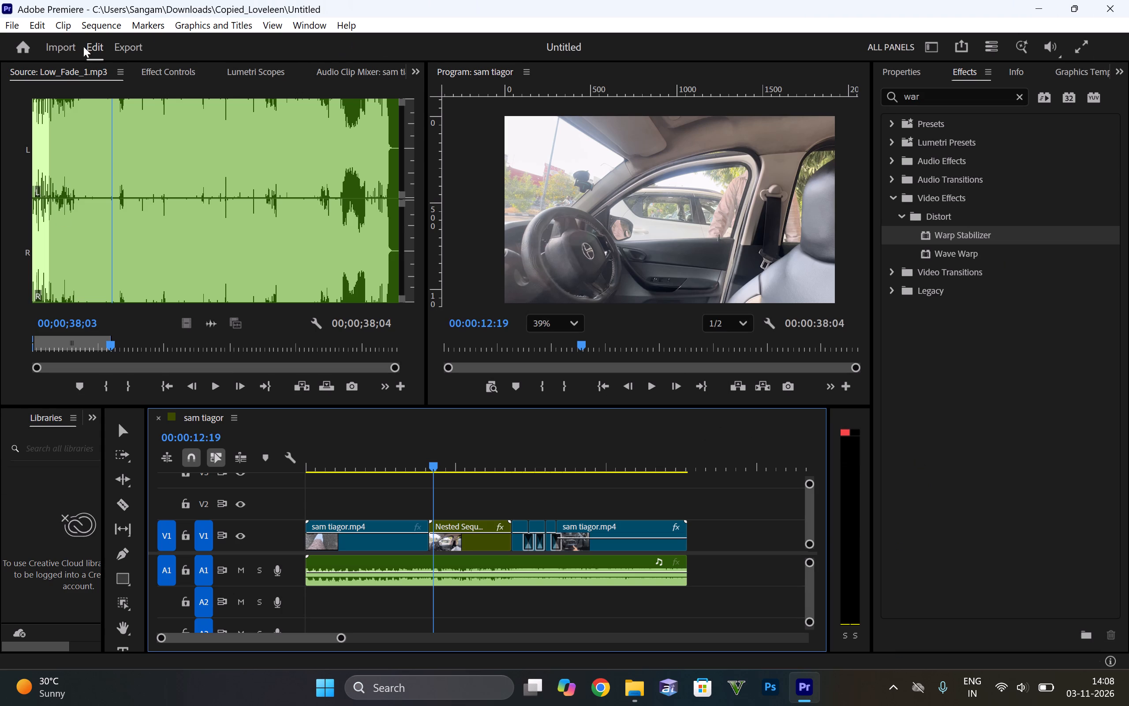
Close Adobe Premiere and launch it again.
left_click(9, 25)
left_click(1107, 3)
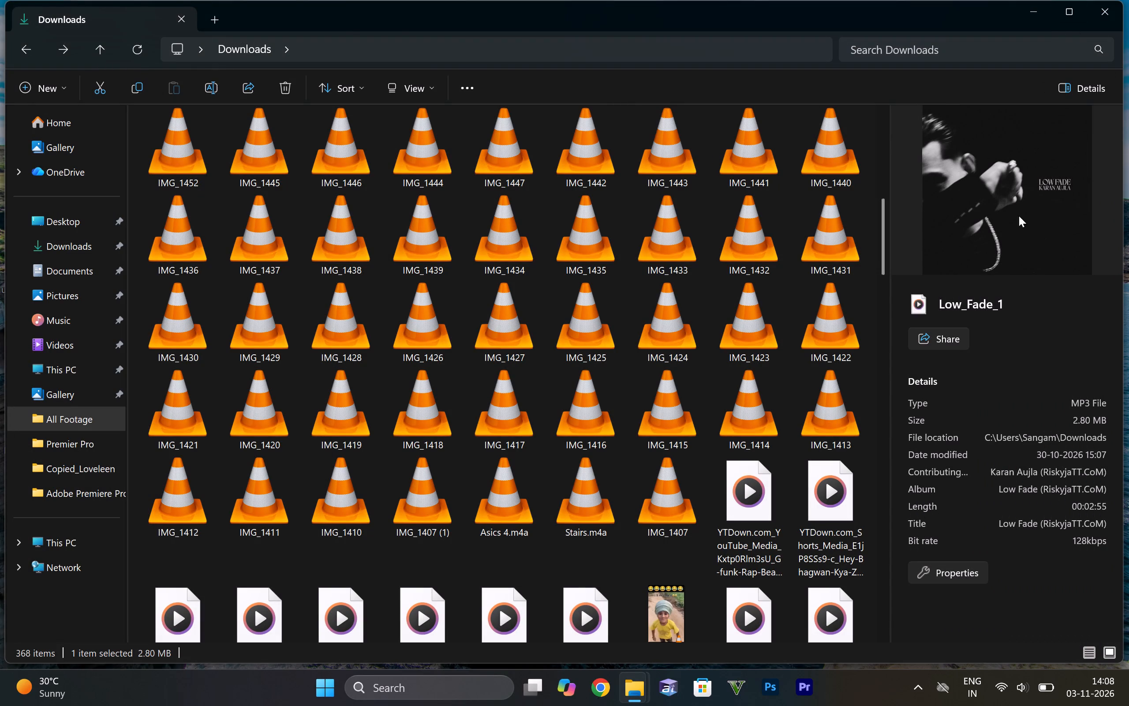
double_click(803, 700)
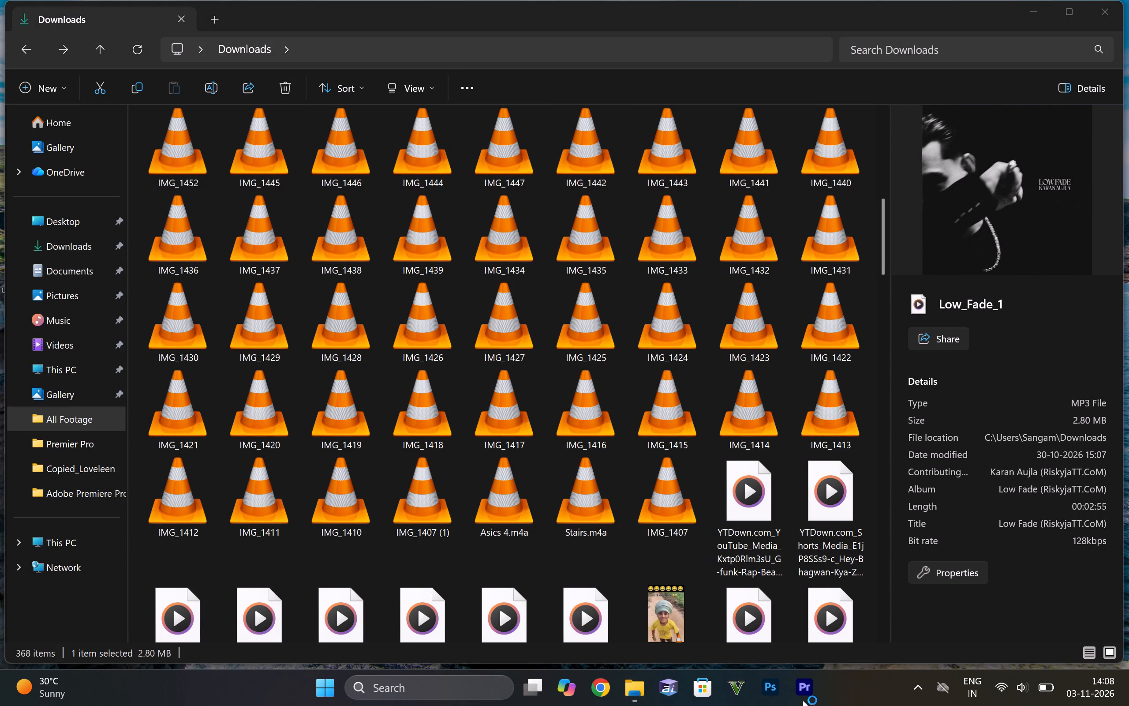
left_click(803, 700)
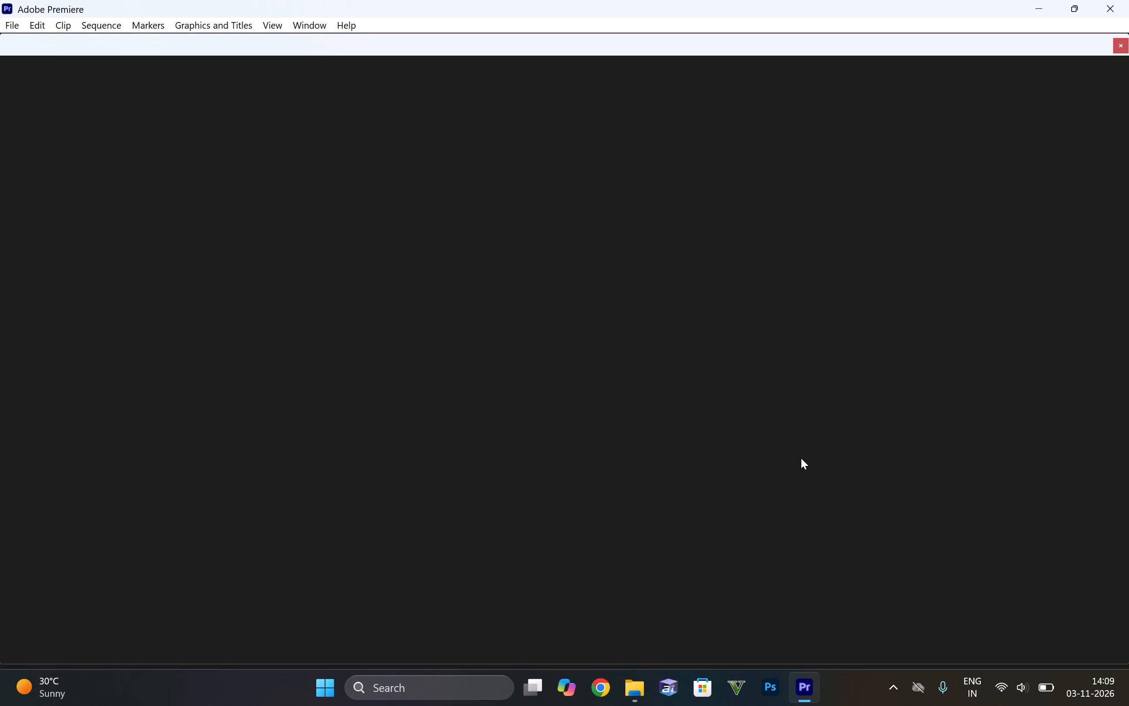
Close Adobe Premiere.
right_click_drag(946, 705, 919, 694)
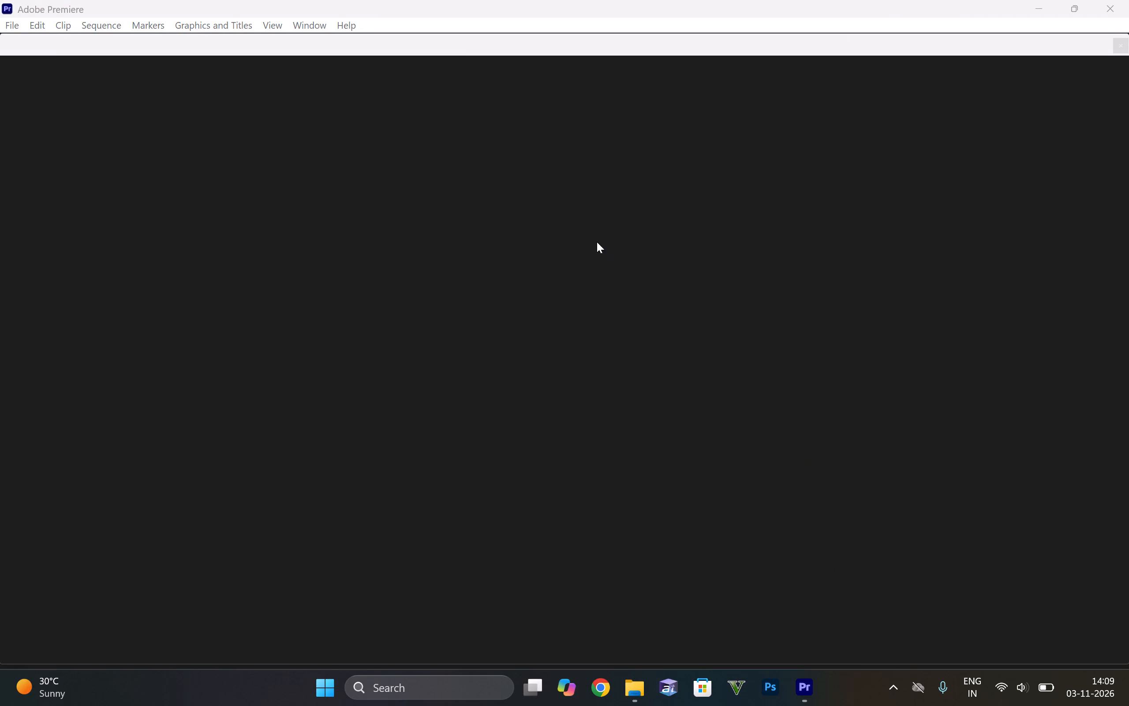
left_click(1104, 2)
left_click(1101, 2)
left_click(1110, 0)
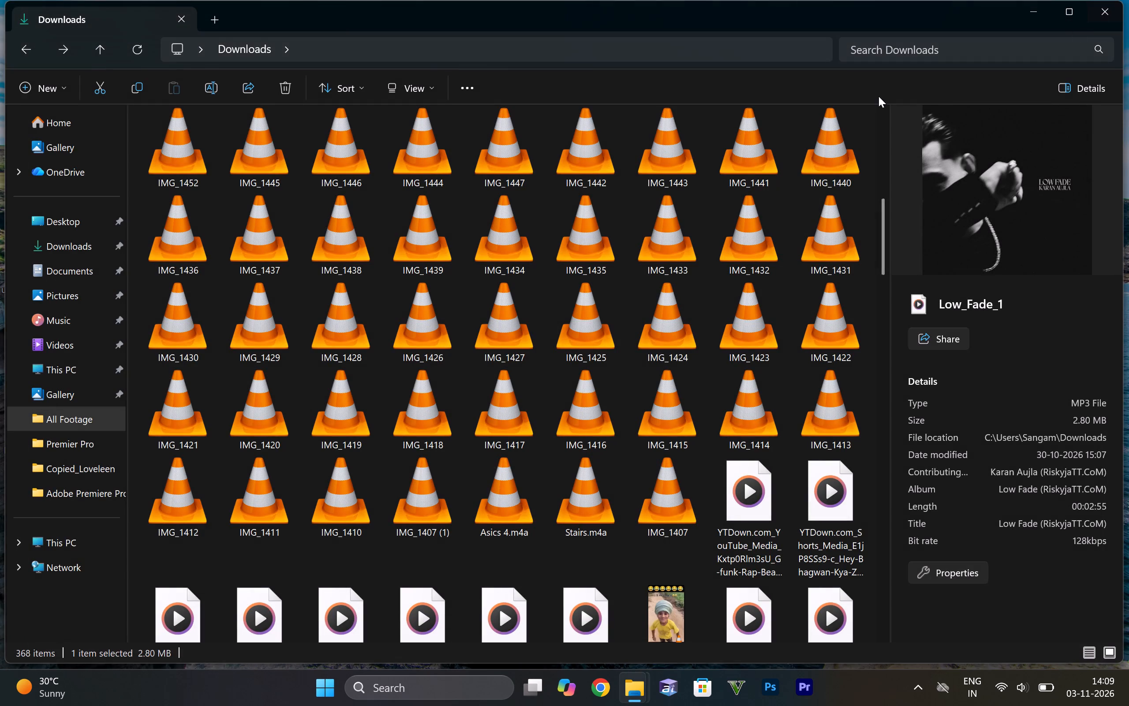
Close the Downloads folder window in File Explorer.
left_click_drag(911, 92, 890, 0)
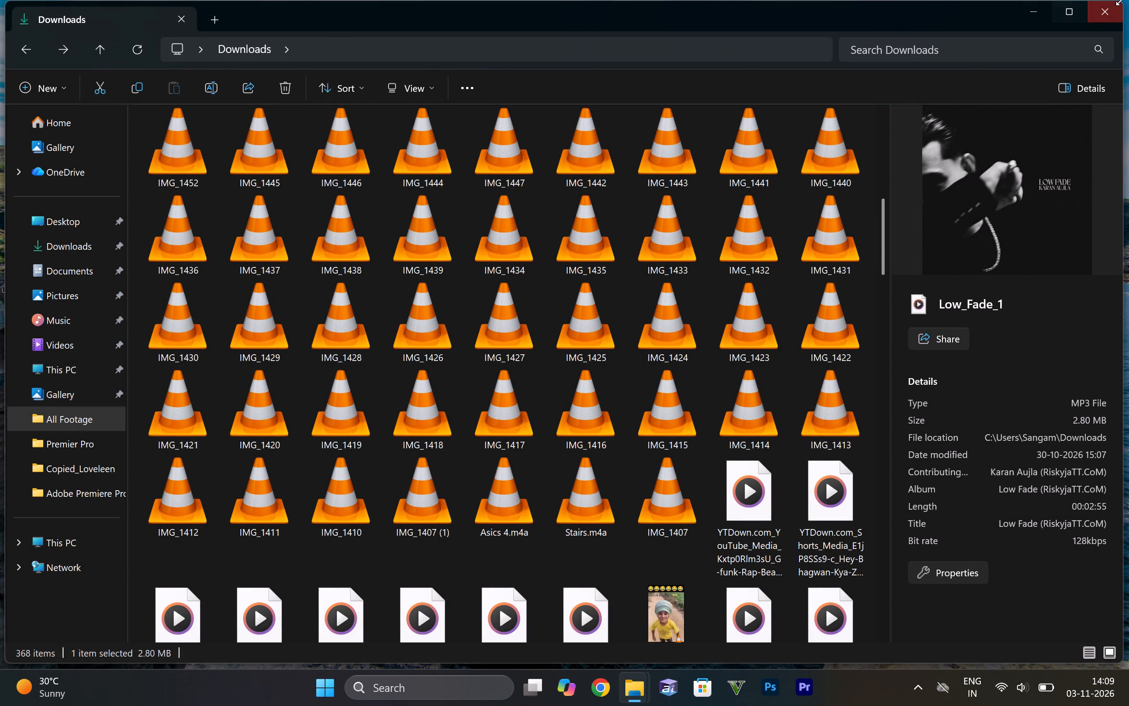
left_click(1114, 20)
left_click(1114, 20)
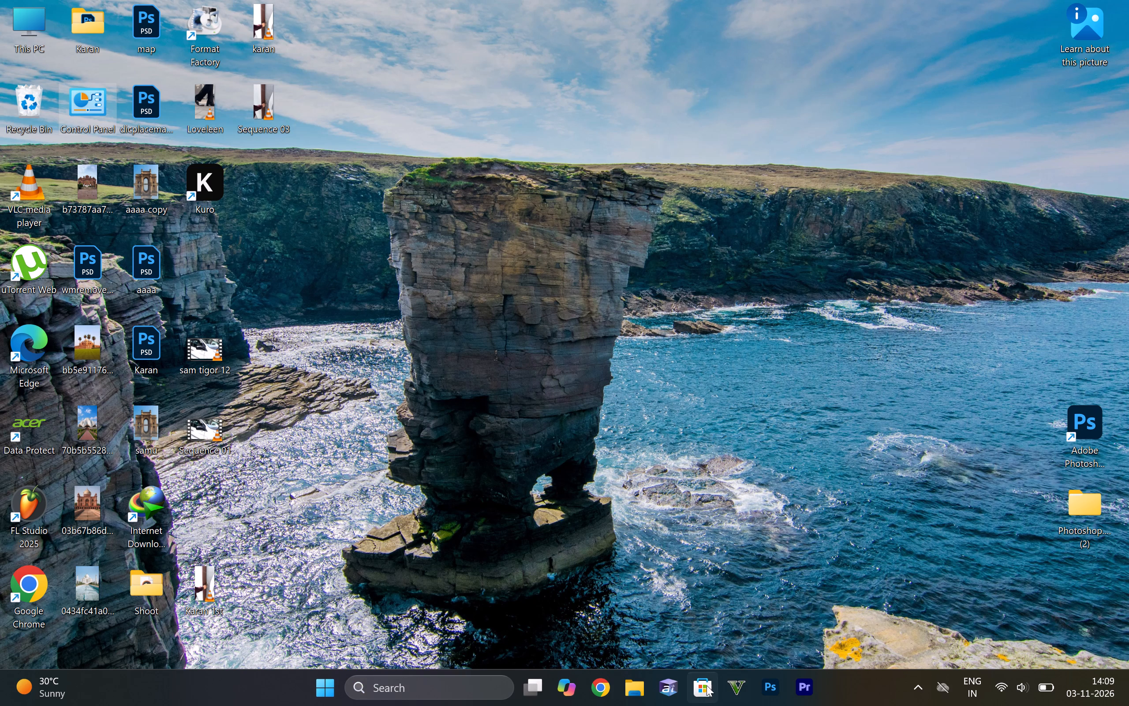
Launch Grand Theft Auto V and agree to check for Script Hook V updates.
left_click(736, 677)
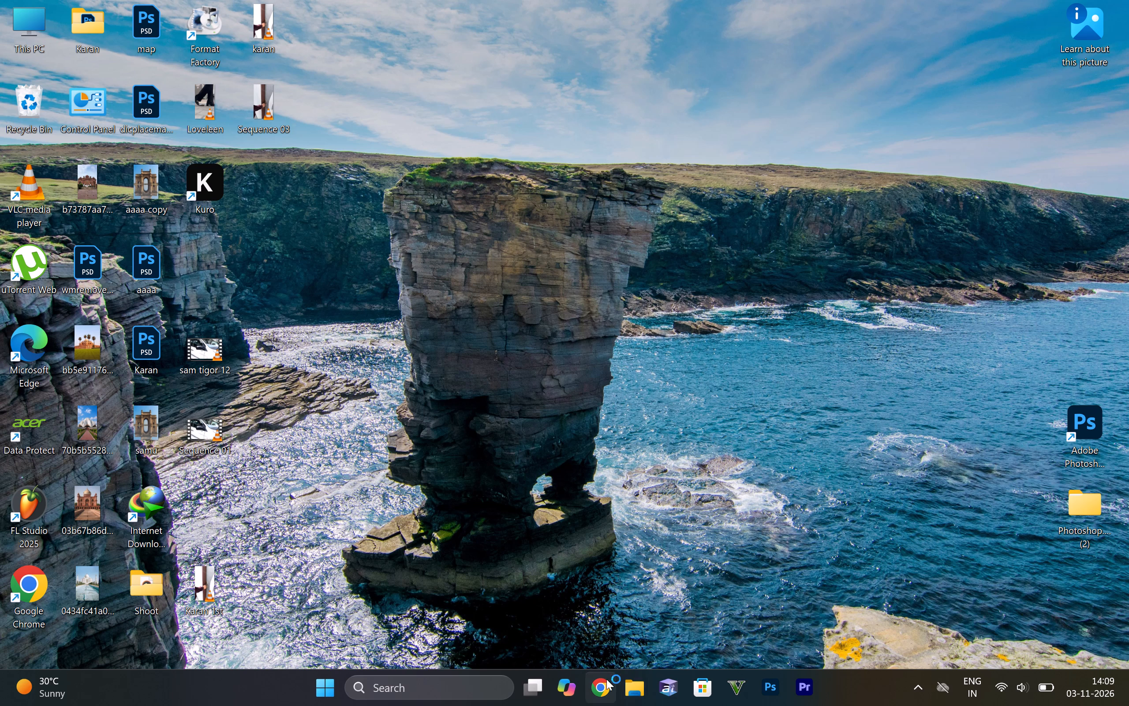
left_click(560, 392)
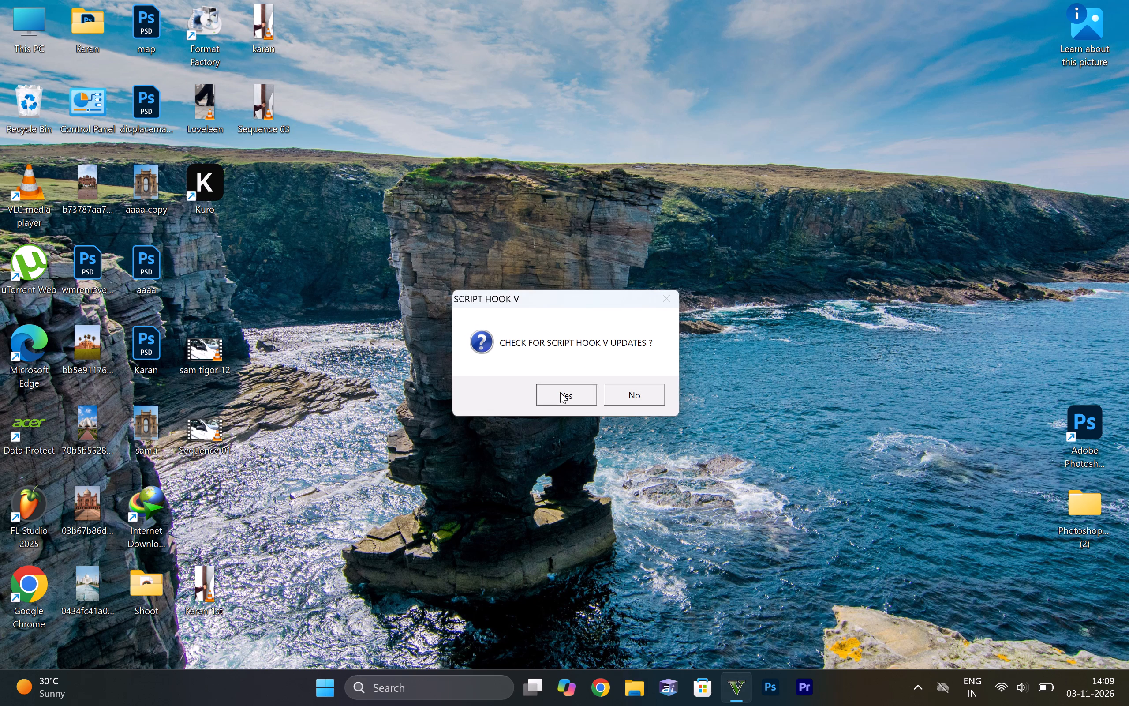
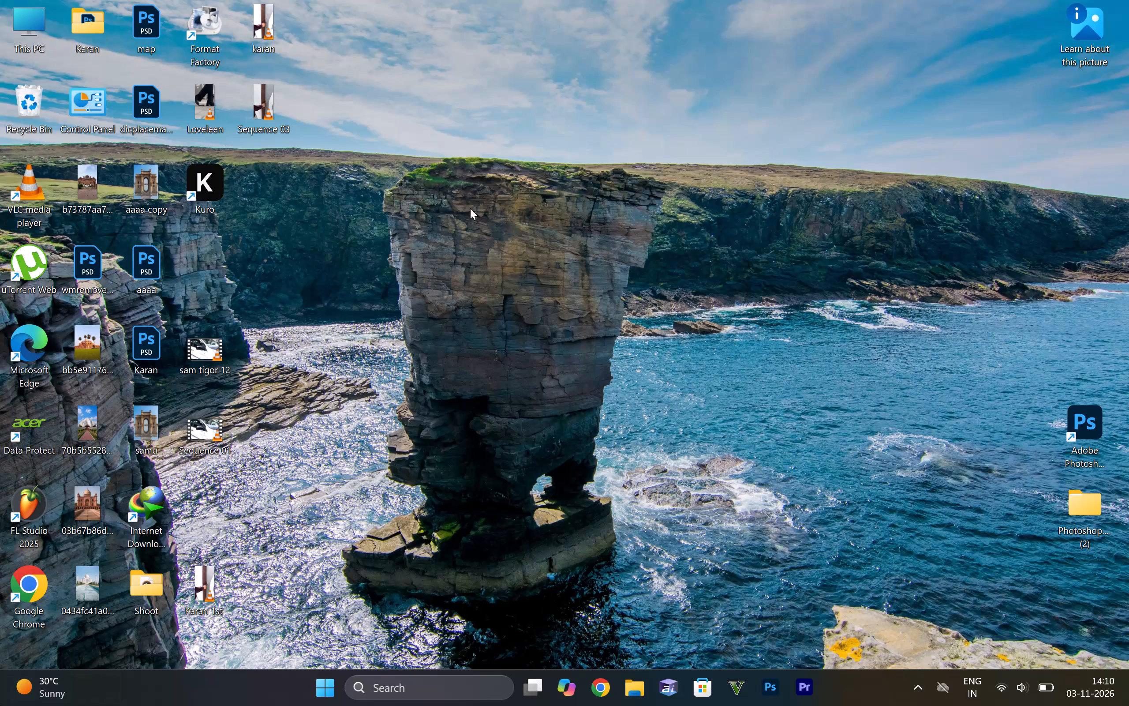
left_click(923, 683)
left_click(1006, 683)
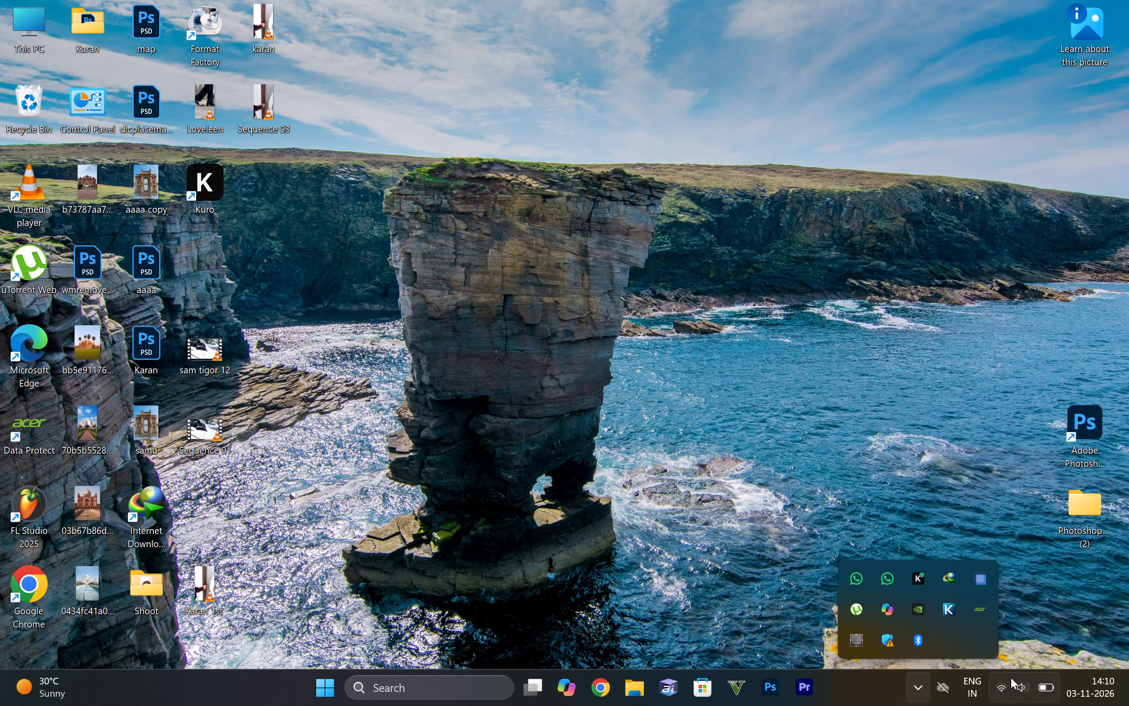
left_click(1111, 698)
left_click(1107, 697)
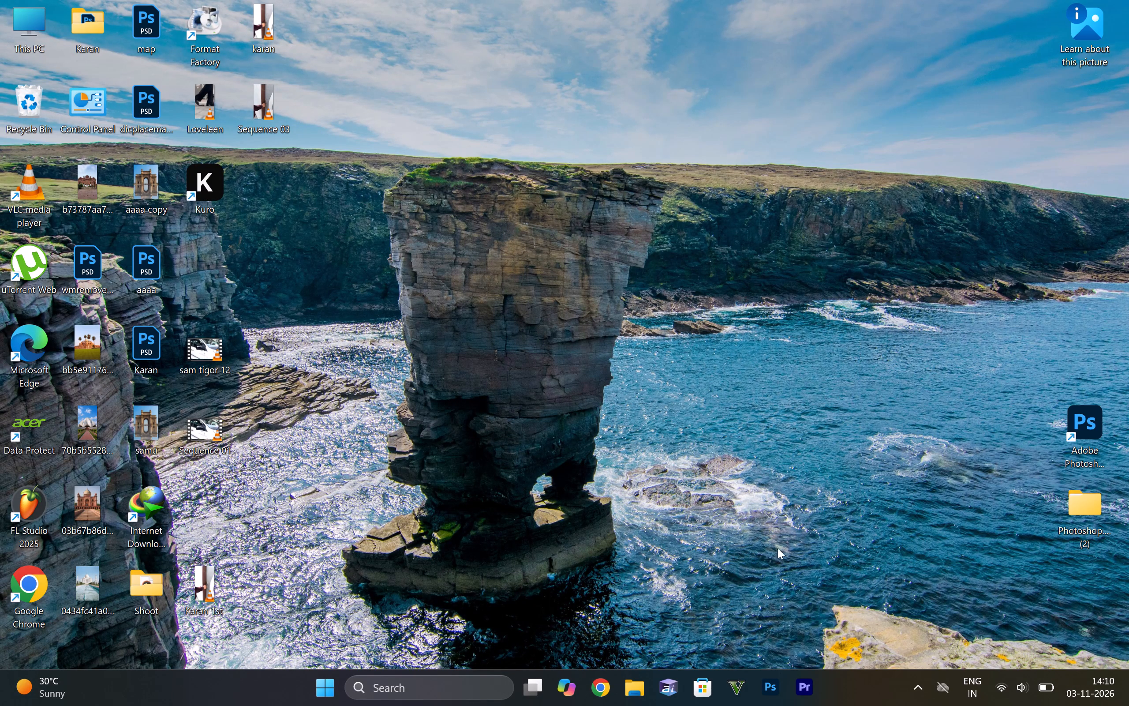
Open the computer's power options for locking, sleeping, shutting down or restarting.
left_click(326, 694)
scroll(354, 428, "down", 5)
scroll(396, 368, "down", 12)
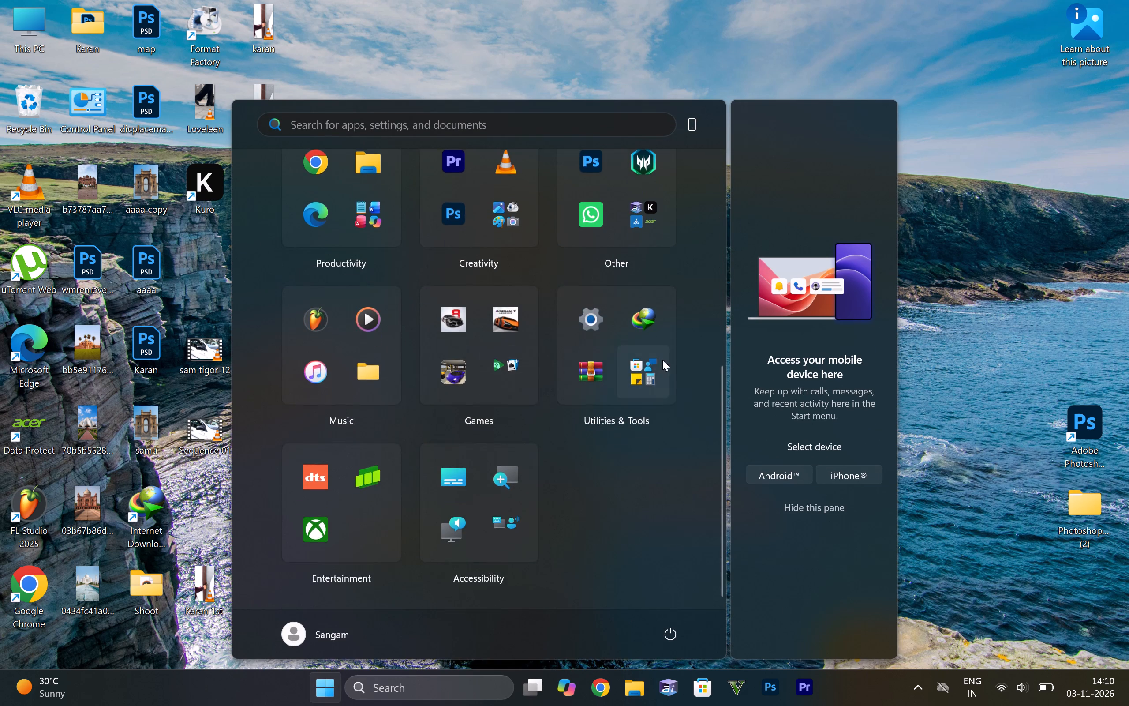
scroll(667, 363, "up", 14)
left_click(677, 635)
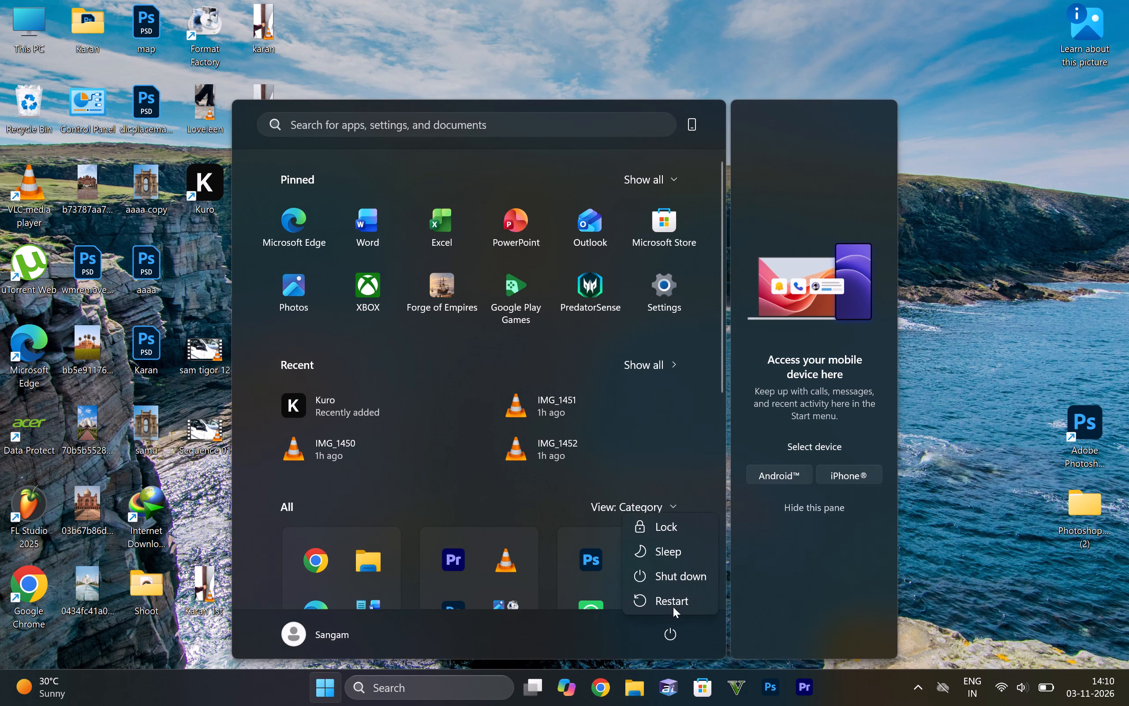